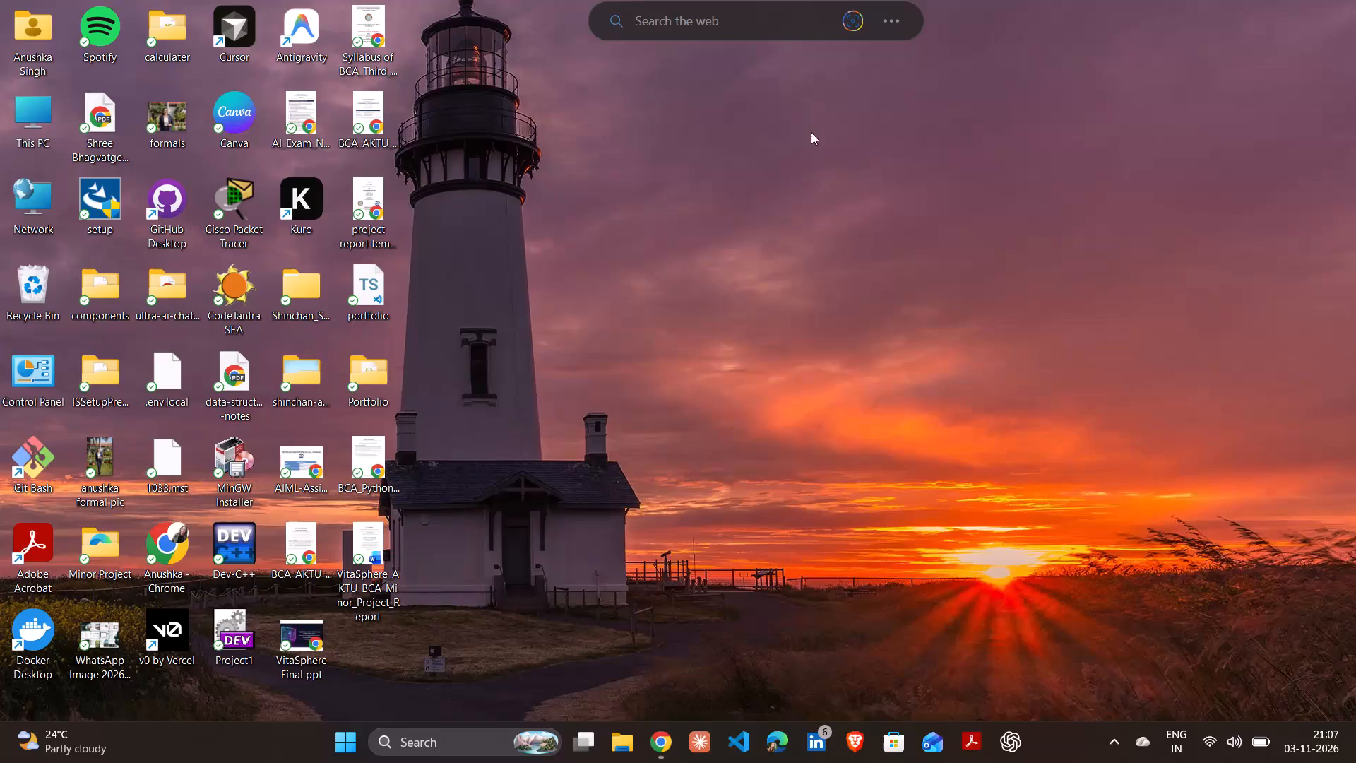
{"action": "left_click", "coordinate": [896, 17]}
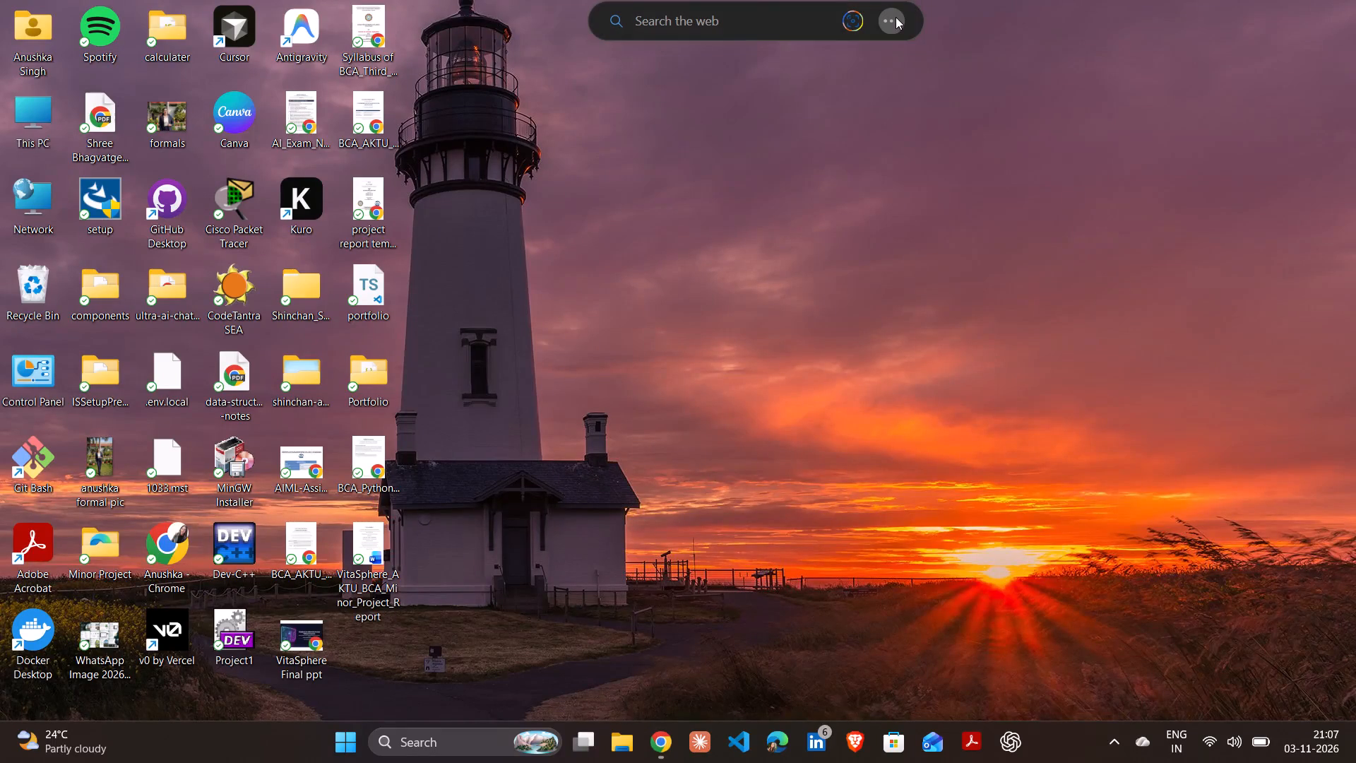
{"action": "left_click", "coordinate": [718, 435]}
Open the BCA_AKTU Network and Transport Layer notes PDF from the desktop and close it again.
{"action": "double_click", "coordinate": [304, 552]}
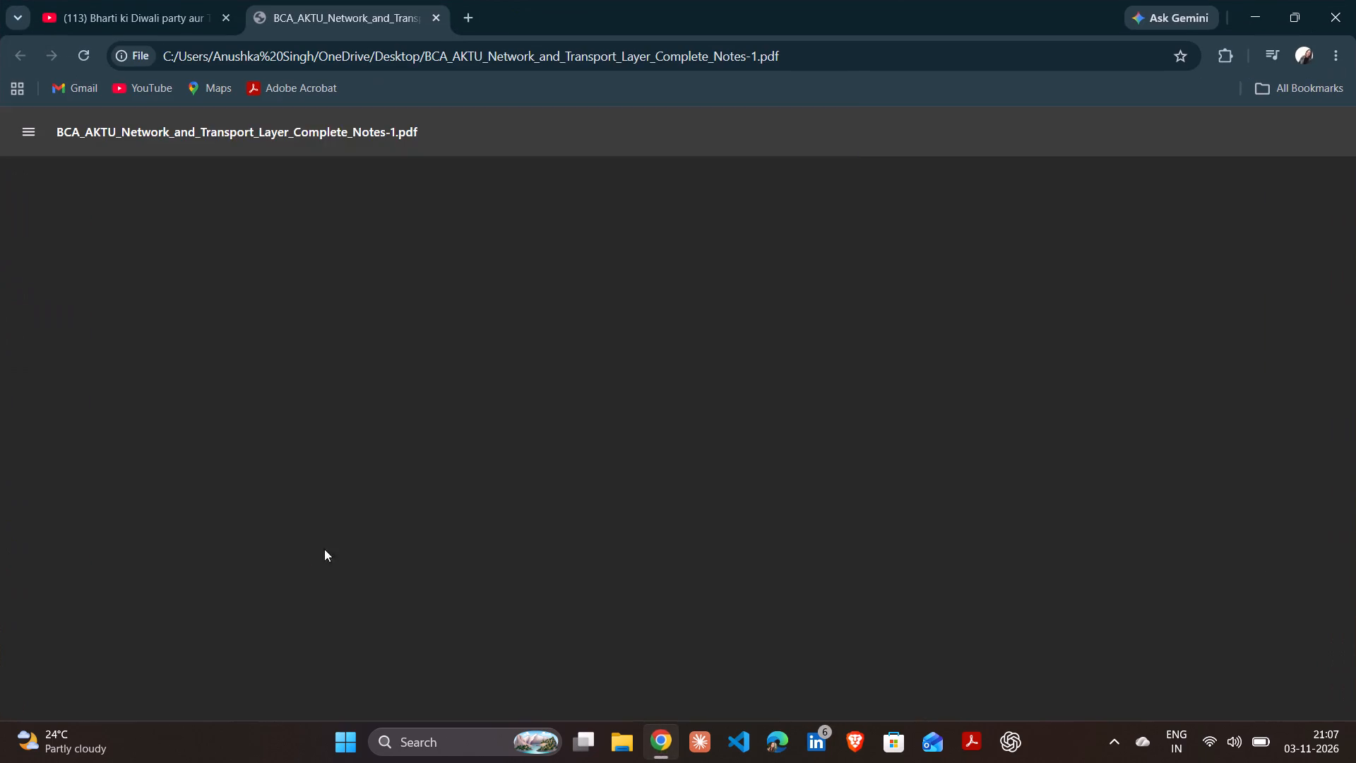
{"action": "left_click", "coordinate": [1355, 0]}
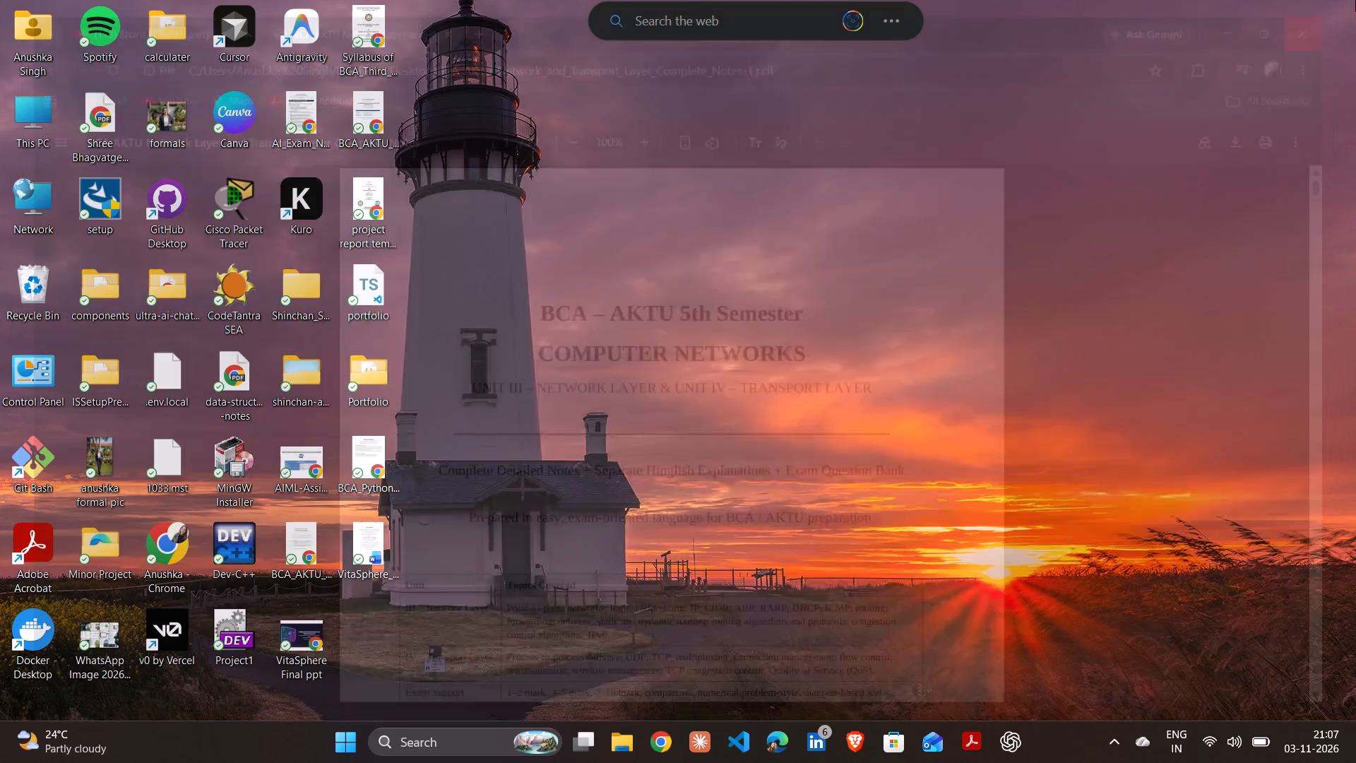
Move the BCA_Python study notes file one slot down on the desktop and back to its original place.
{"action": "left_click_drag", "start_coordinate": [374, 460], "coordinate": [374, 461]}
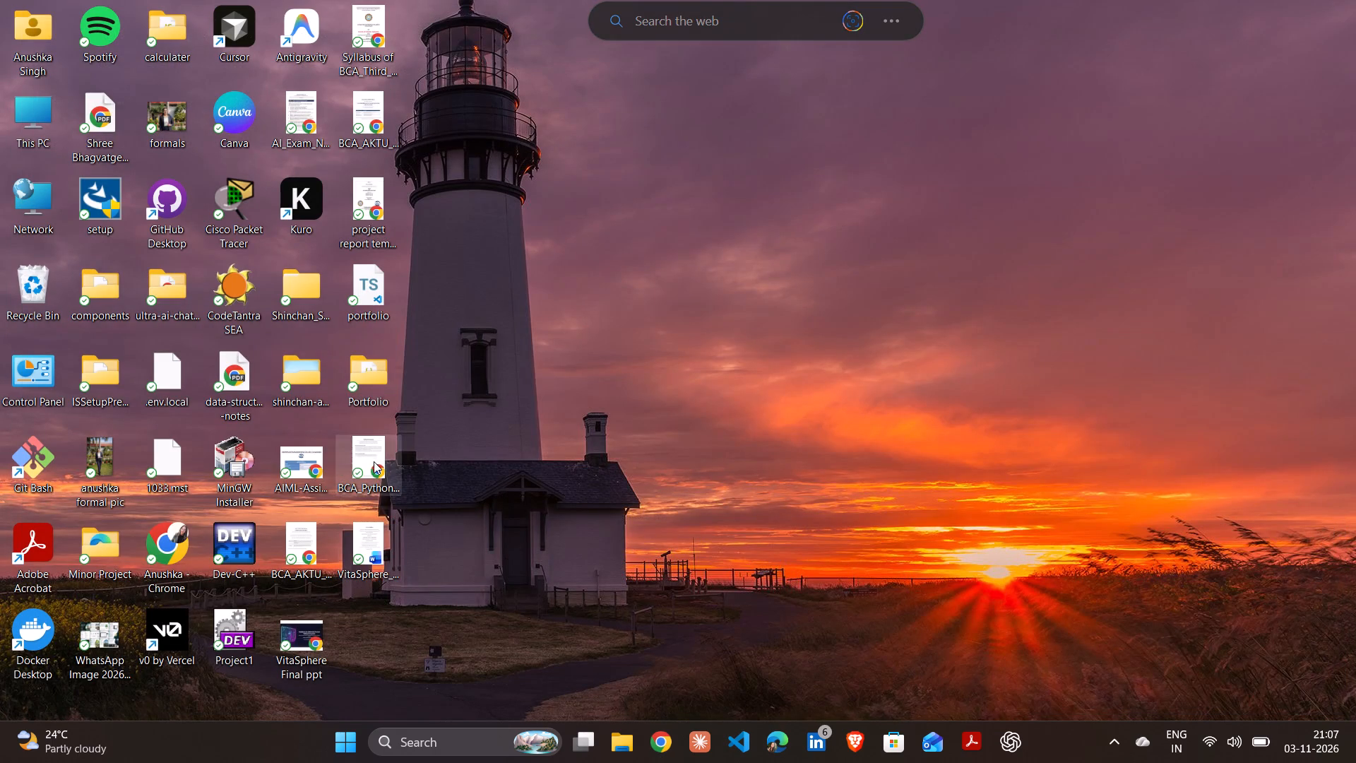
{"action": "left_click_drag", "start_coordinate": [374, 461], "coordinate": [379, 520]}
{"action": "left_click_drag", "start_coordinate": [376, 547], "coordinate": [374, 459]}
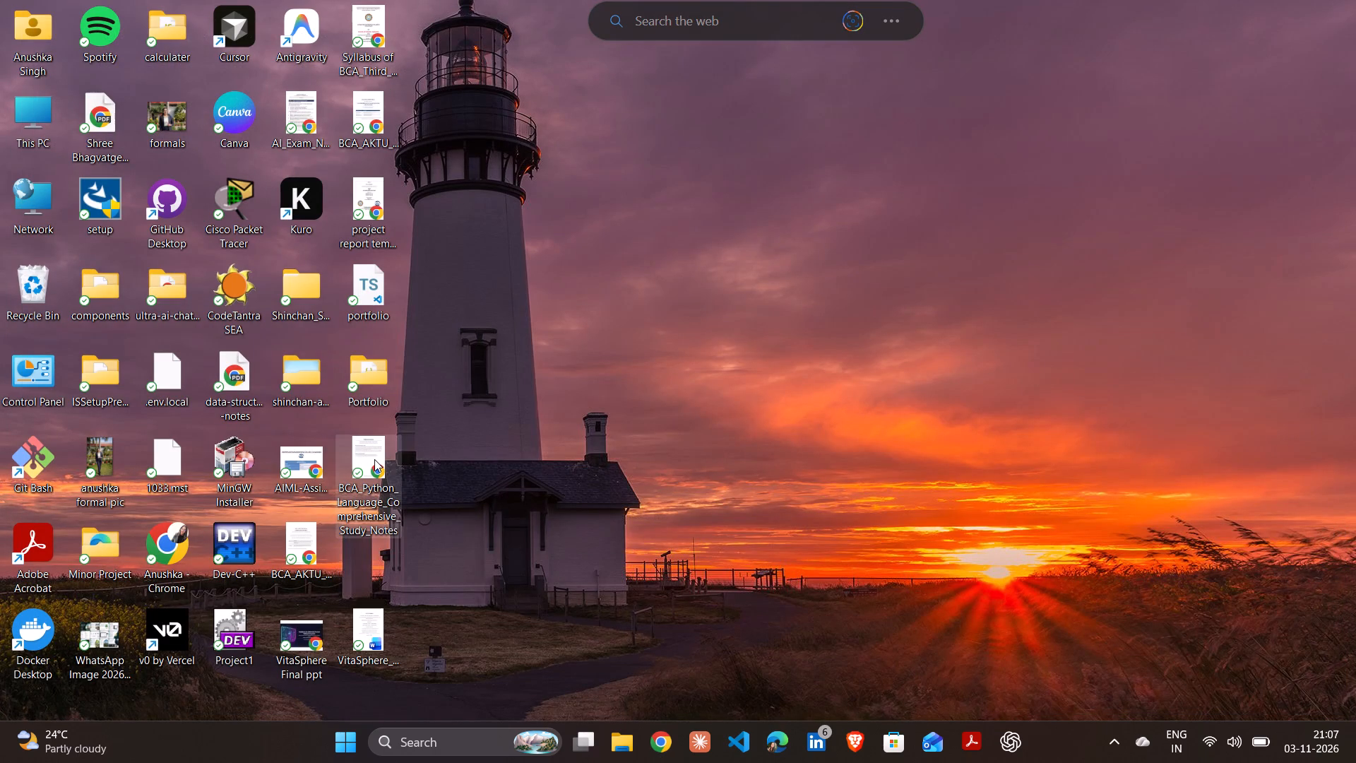
Open the VitaSphere minor project report from the desktop in Word, maximize its window and dismiss the Office support notice.
{"action": "double_click", "coordinate": [355, 658]}
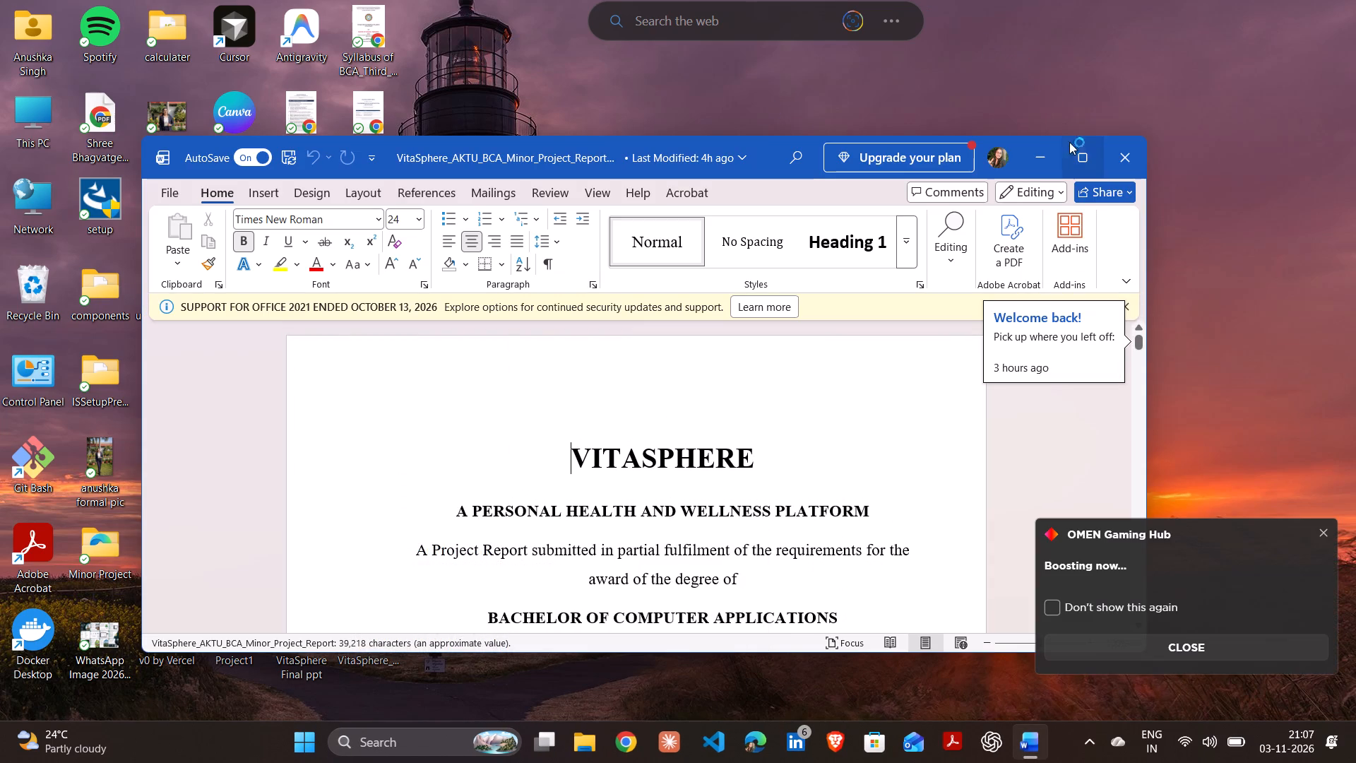
{"action": "left_click", "coordinate": [1082, 154]}
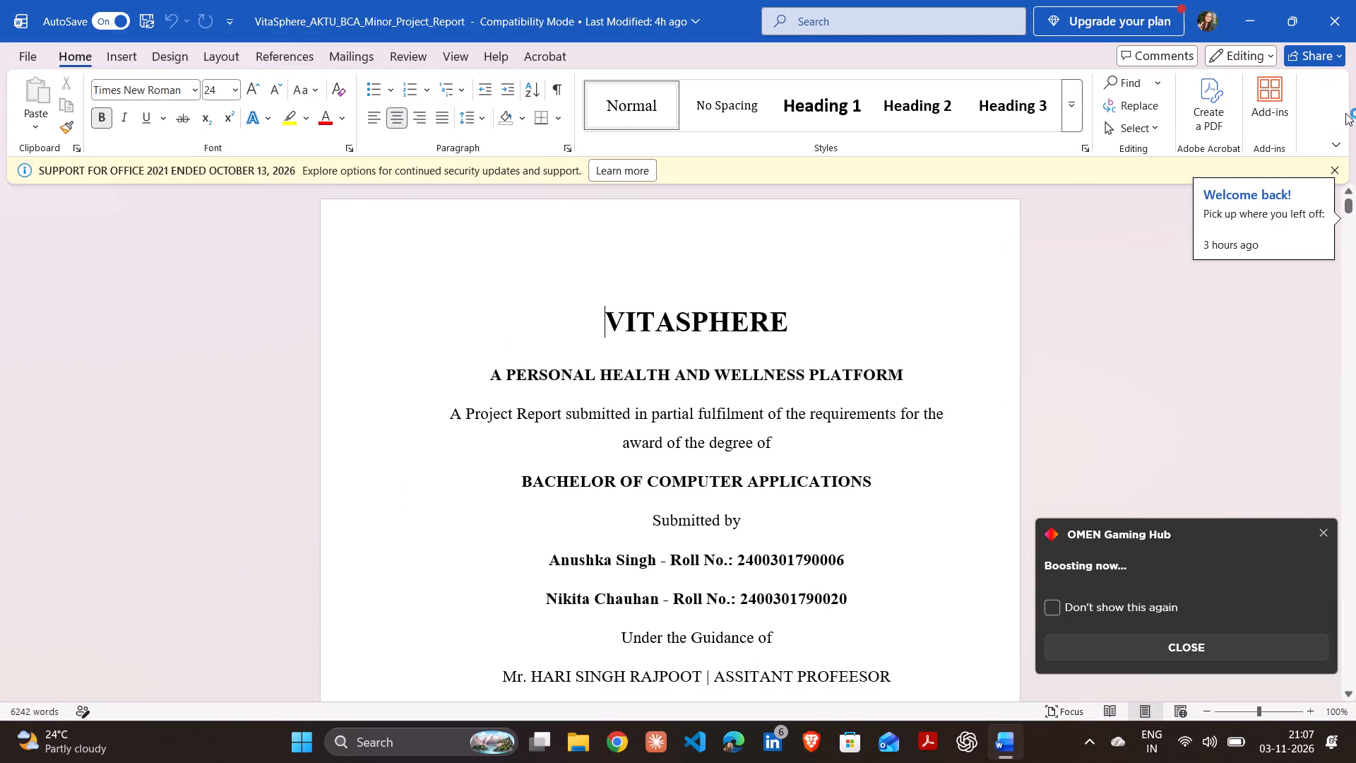
{"action": "left_click", "coordinate": [1340, 176]}
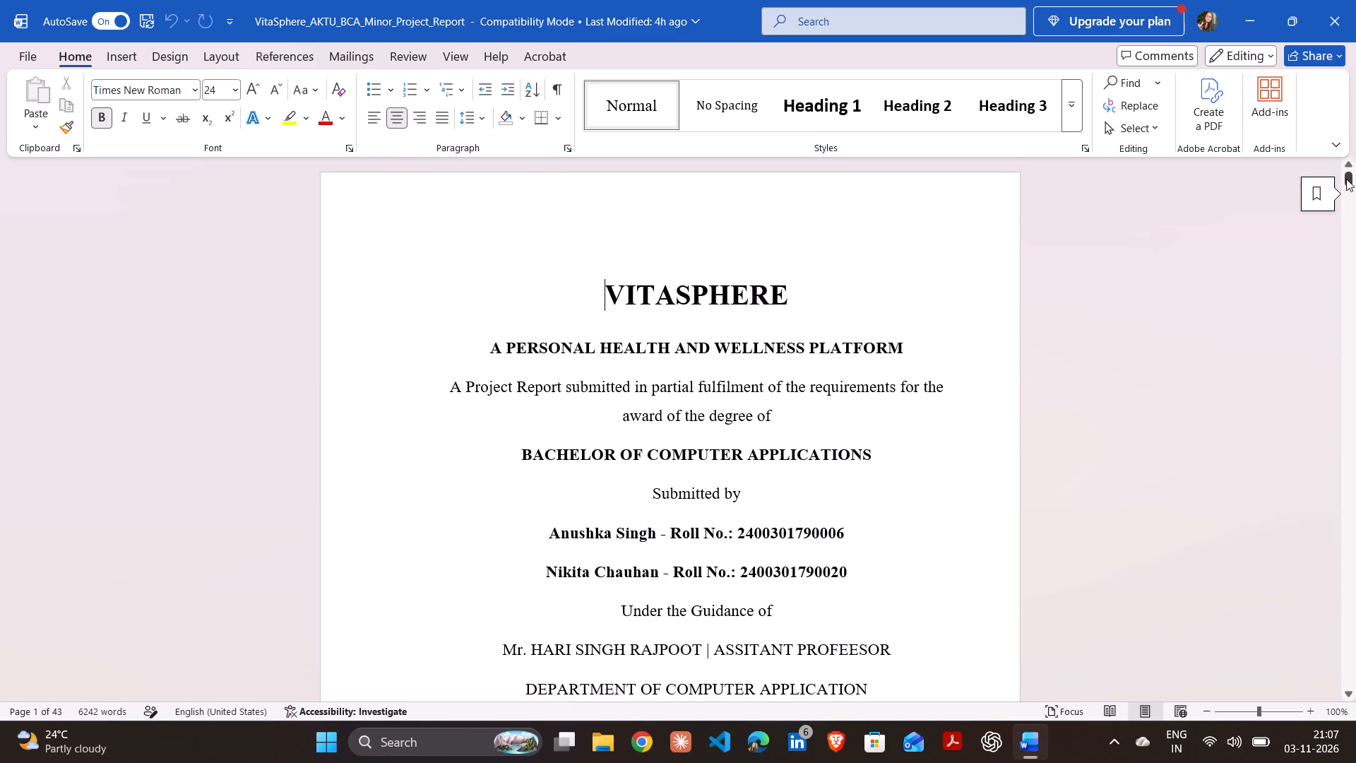
Look through the report's front matter from the title page through the declaration and certificate to the abstract.
{"action": "left_click_drag", "start_coordinate": [1345, 179], "coordinate": [1321, 379]}
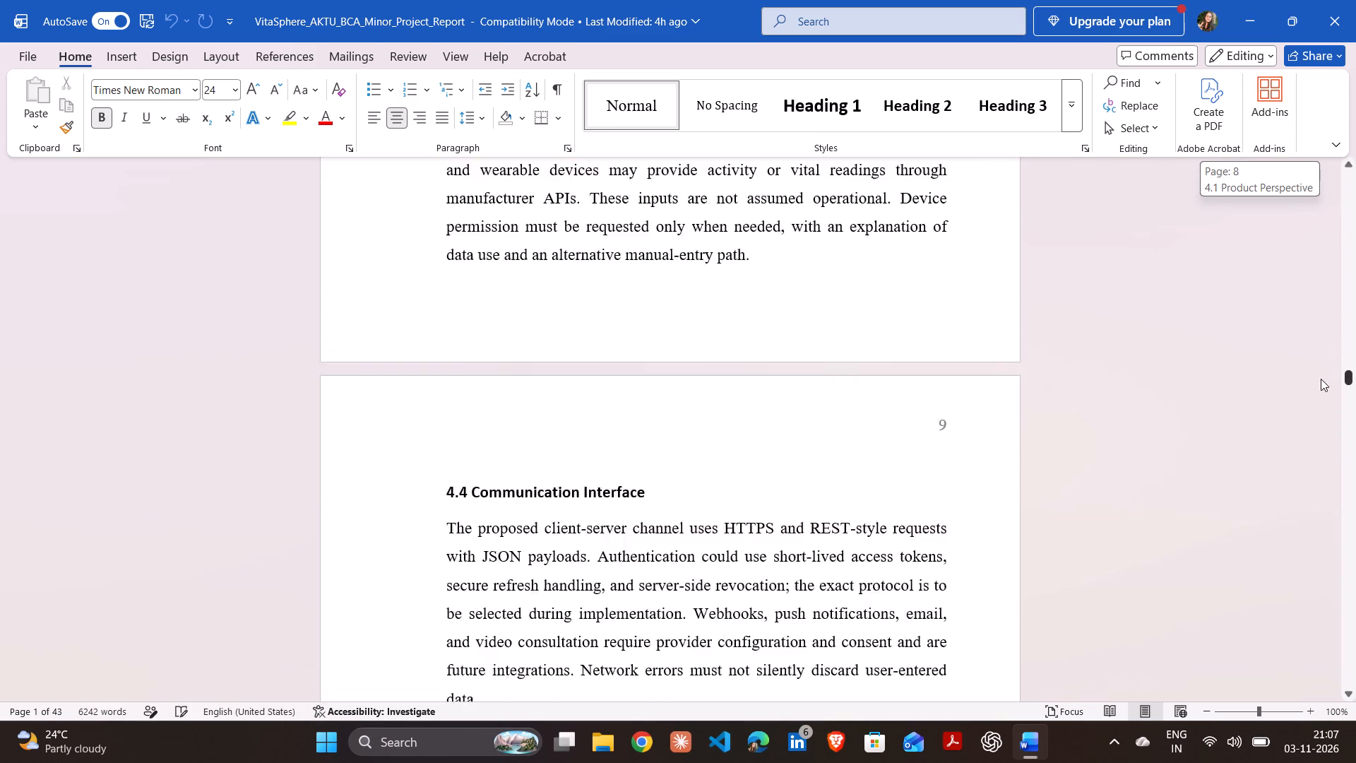
{"action": "left_click_drag", "start_coordinate": [1321, 379], "coordinate": [1167, 526]}
{"action": "left_click", "coordinate": [1167, 526]}
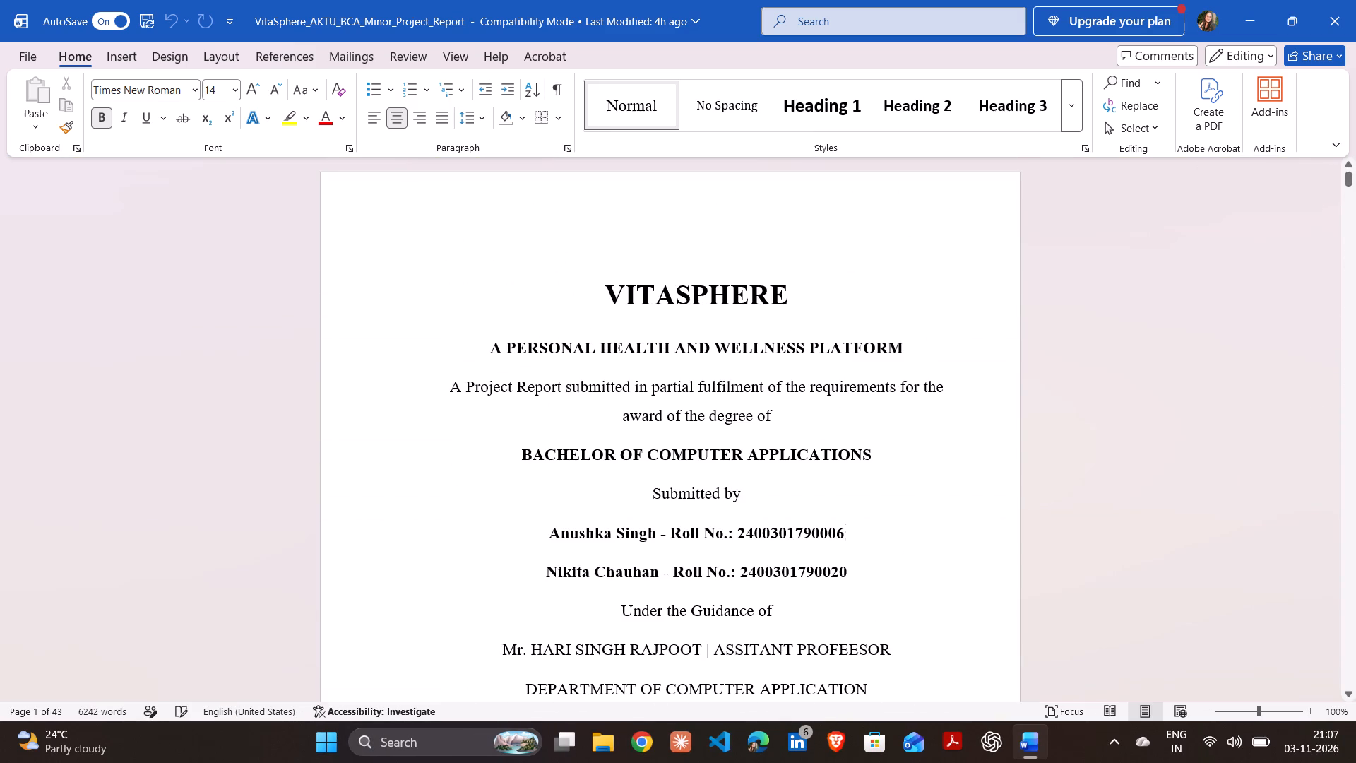
{"action": "key", "text": "Down"}
{"action": "key", "text": "Down"}
{"action": "key", "text": "Down"}
{"action": "key", "text": "Down"}
{"action": "key", "text": "Down"}
{"action": "key", "text": "Down"}
{"action": "key", "text": "Down"}
{"action": "key", "text": "Down"}
{"action": "key", "text": "Down"}
{"action": "key", "text": "Down"}
{"action": "key", "text": "Down"}
{"action": "key", "text": "Down"}
{"action": "key", "text": "Down"}
{"action": "key", "text": "Down"}
{"action": "key", "text": "Down"}
{"action": "key", "text": "Down"}
{"action": "key", "text": "Down"}
{"action": "key", "text": "Down"}
{"action": "key", "text": "Down"}
{"action": "key", "text": "Down"}
{"action": "key", "text": "Down"}
{"action": "key", "text": "Down"}
{"action": "key", "text": "Down"}
{"action": "key", "text": "Down"}
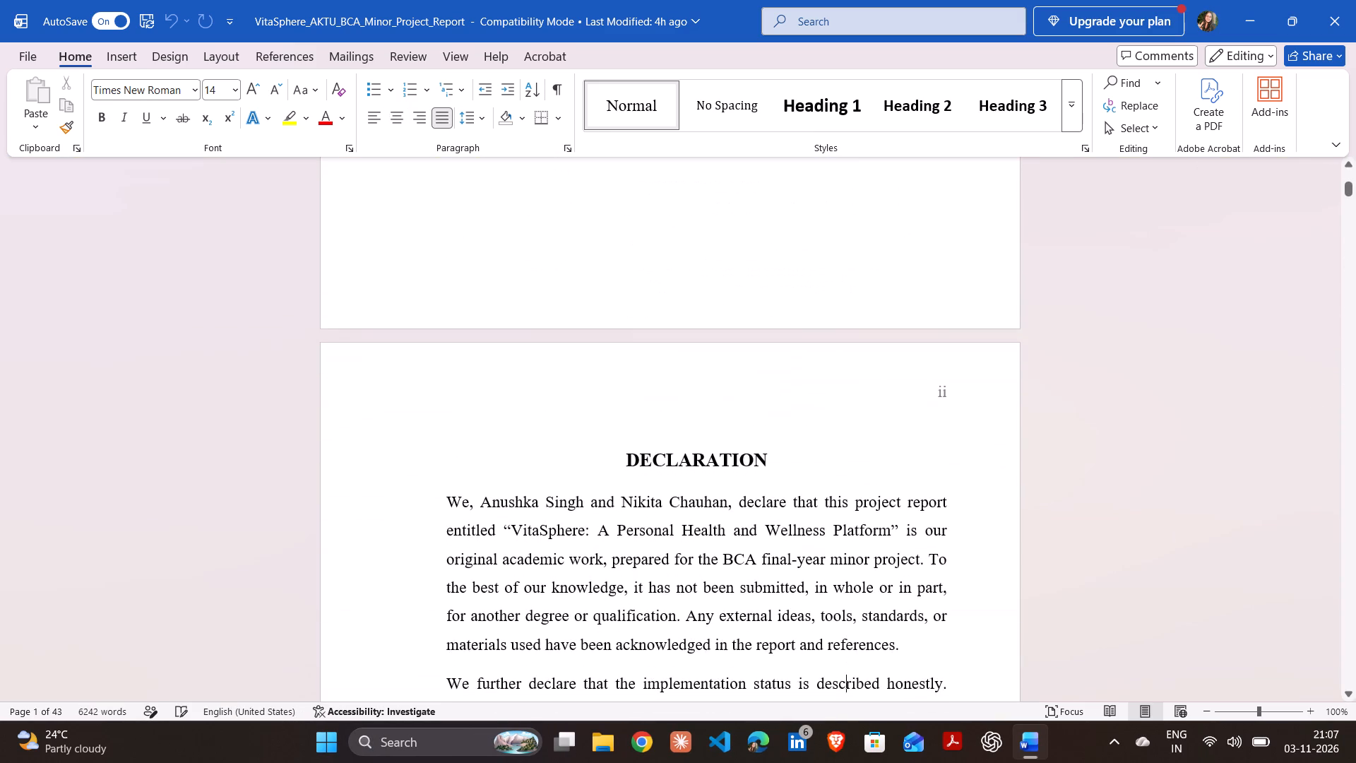
{"action": "key", "text": "Down"}
{"action": "key", "text": "Down"}
{"action": "key", "text": "Down"}
{"action": "key", "text": "Down"}
{"action": "key", "text": "Down"}
{"action": "key", "text": "Down"}
{"action": "key", "text": "Down"}
{"action": "key", "text": "Down"}
{"action": "key", "text": "Down"}
{"action": "key", "text": "Down"}
{"action": "key", "text": "Down"}
{"action": "key", "text": "Down"}
{"action": "key", "text": "Down"}
{"action": "key", "text": "Down"}
{"action": "key", "text": "Down"}
{"action": "key", "text": "Down"}
{"action": "key", "text": "Down"}
{"action": "key", "text": "Down"}
{"action": "key", "text": "Down"}
{"action": "key", "text": "Down"}
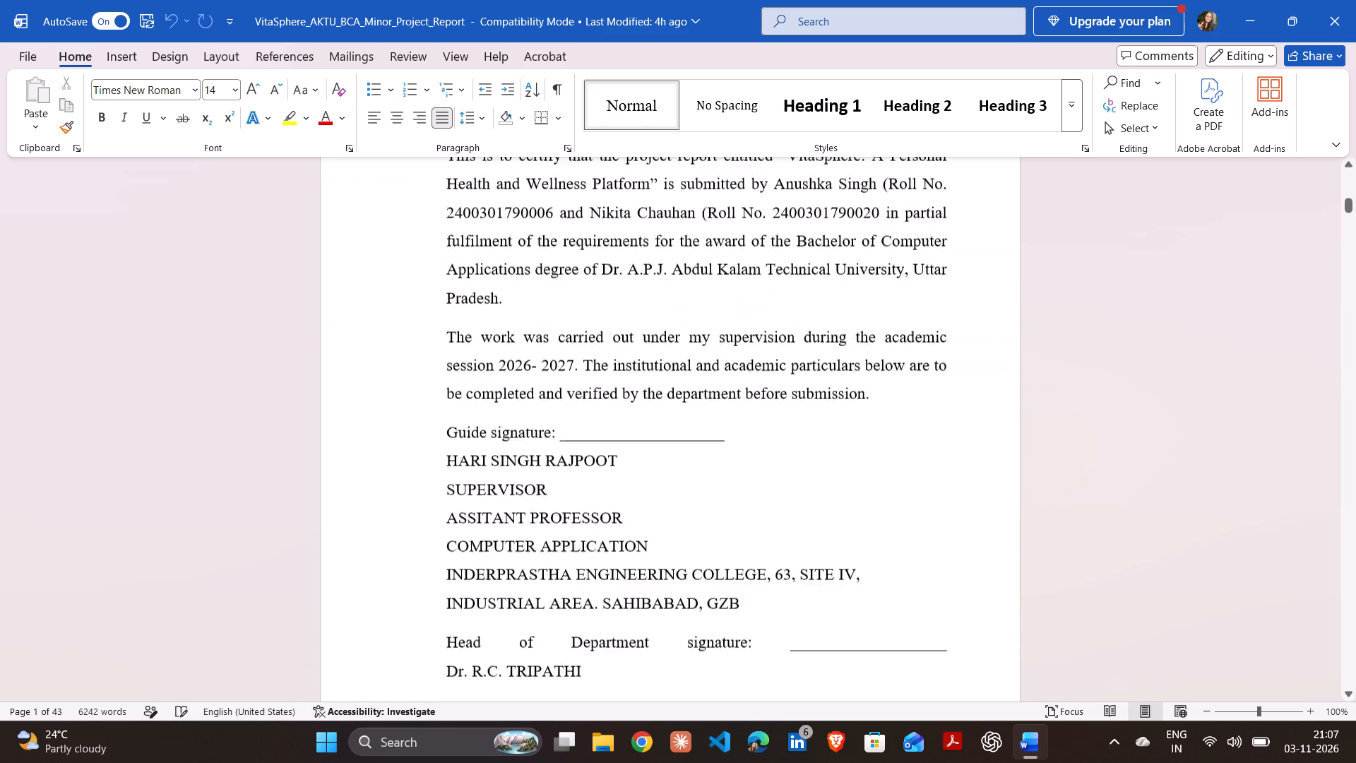
{"action": "key", "text": "Down"}
{"action": "key", "text": "Down"}
{"action": "key", "text": "Down"}
{"action": "key", "text": "Down"}
{"action": "key", "text": "Down"}
{"action": "key", "text": "Down"}
{"action": "key", "text": "Down"}
{"action": "key", "text": "Down"}
{"action": "key", "text": "Down"}
{"action": "key", "text": "Down"}
{"action": "key", "text": "Down"}
{"action": "key", "text": "Down"}
{"action": "key", "text": "Down"}
{"action": "key", "text": "Down"}
{"action": "key", "text": "Down"}
{"action": "key", "text": "Down"}
{"action": "key", "text": "Down"}
{"action": "key", "text": "Down"}
{"action": "key", "text": "Down"}
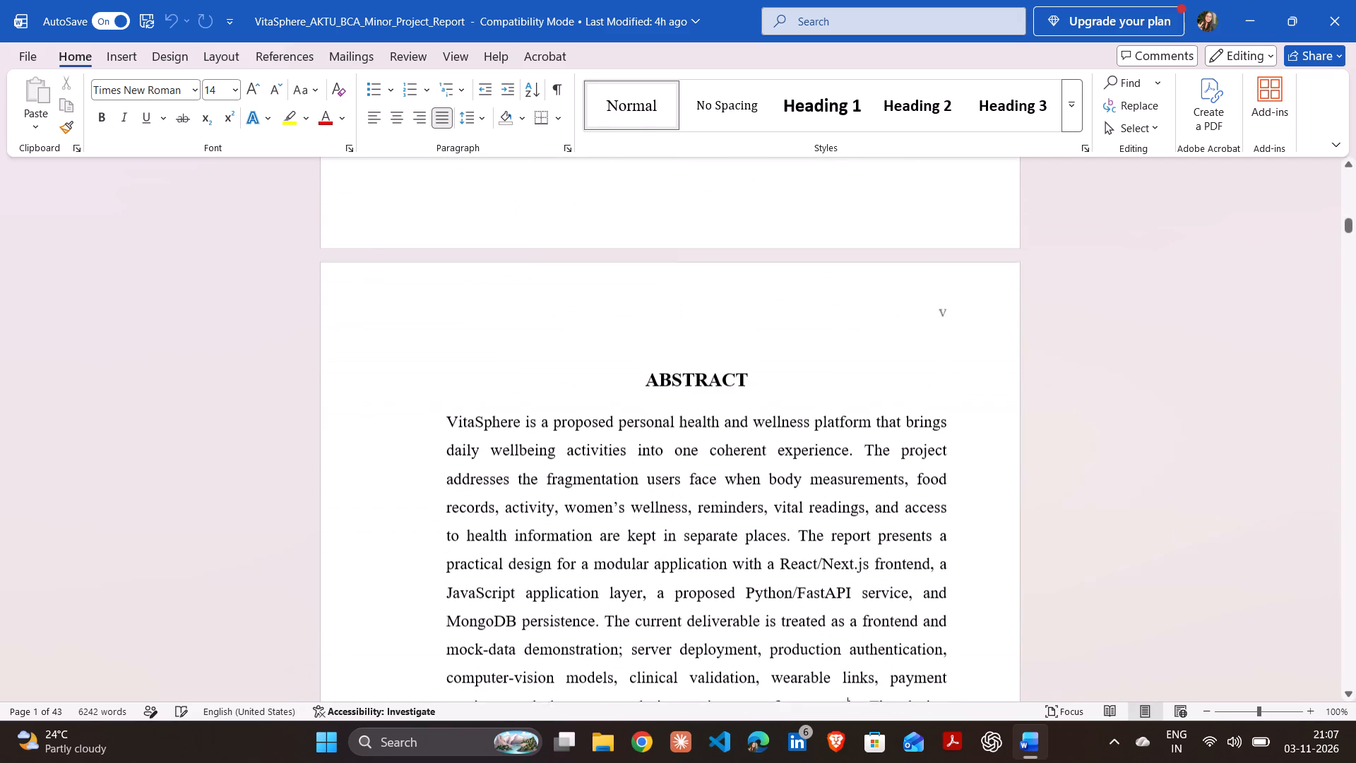
{"action": "key", "text": "Down"}
{"action": "key", "text": "Down"}
{"action": "key", "text": "Down"}
{"action": "key", "text": "Down"}
{"action": "key", "text": "Down"}
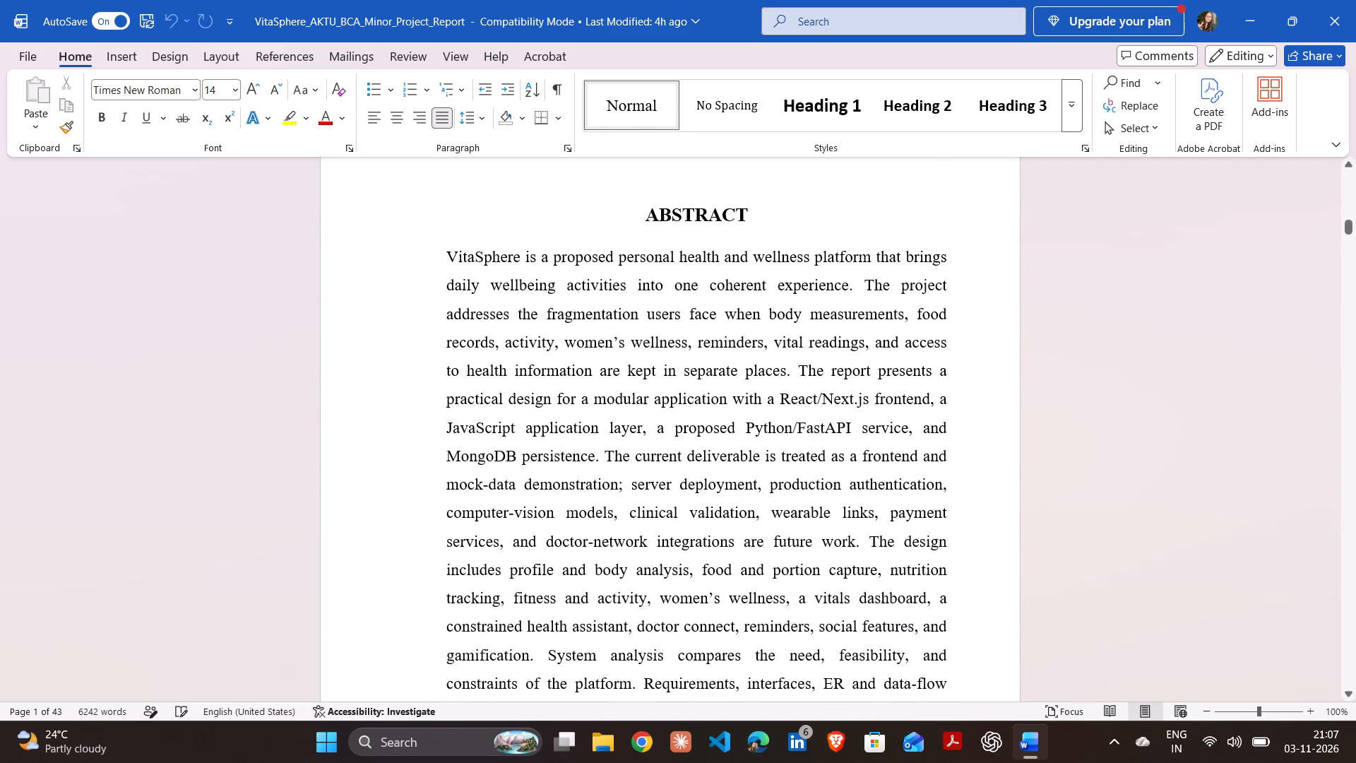
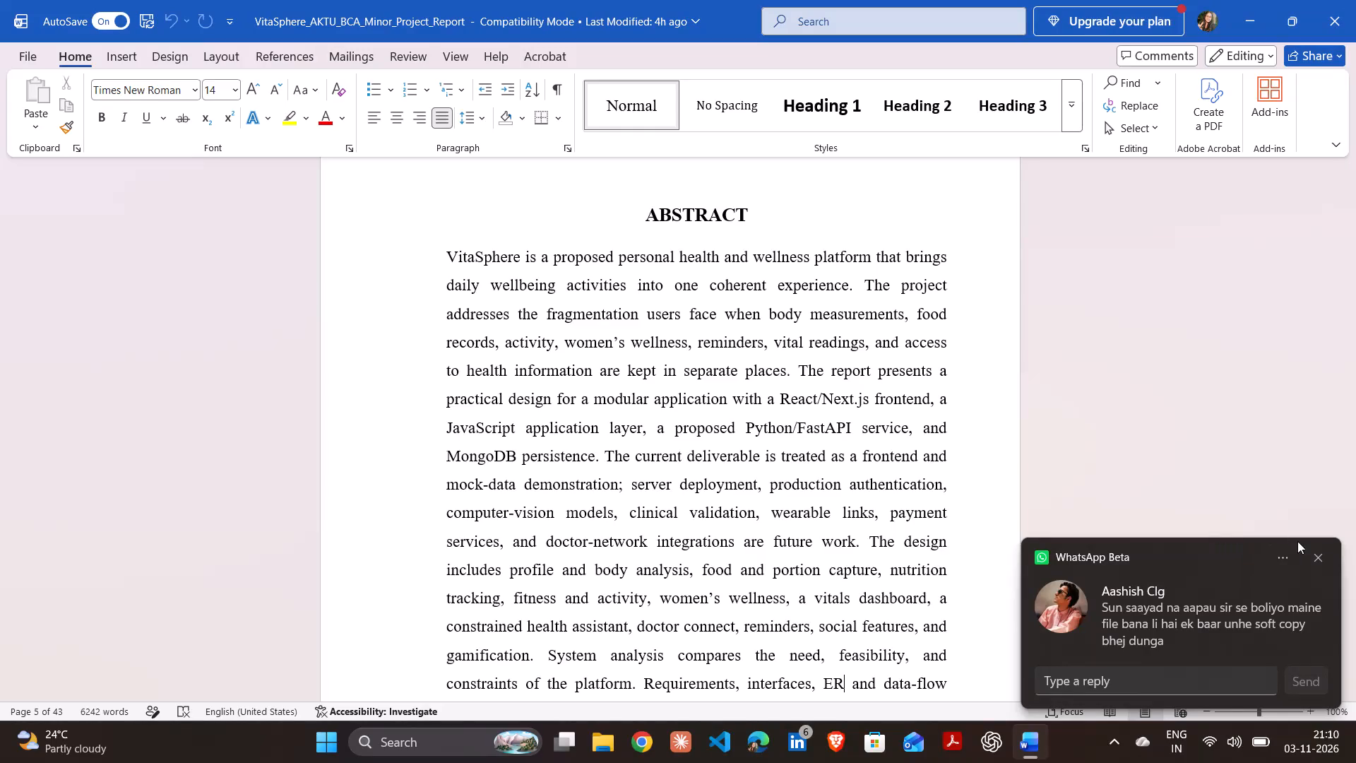
Dismiss the incoming WhatsApp message notification covering the report.
{"action": "left_click", "coordinate": [1325, 552]}
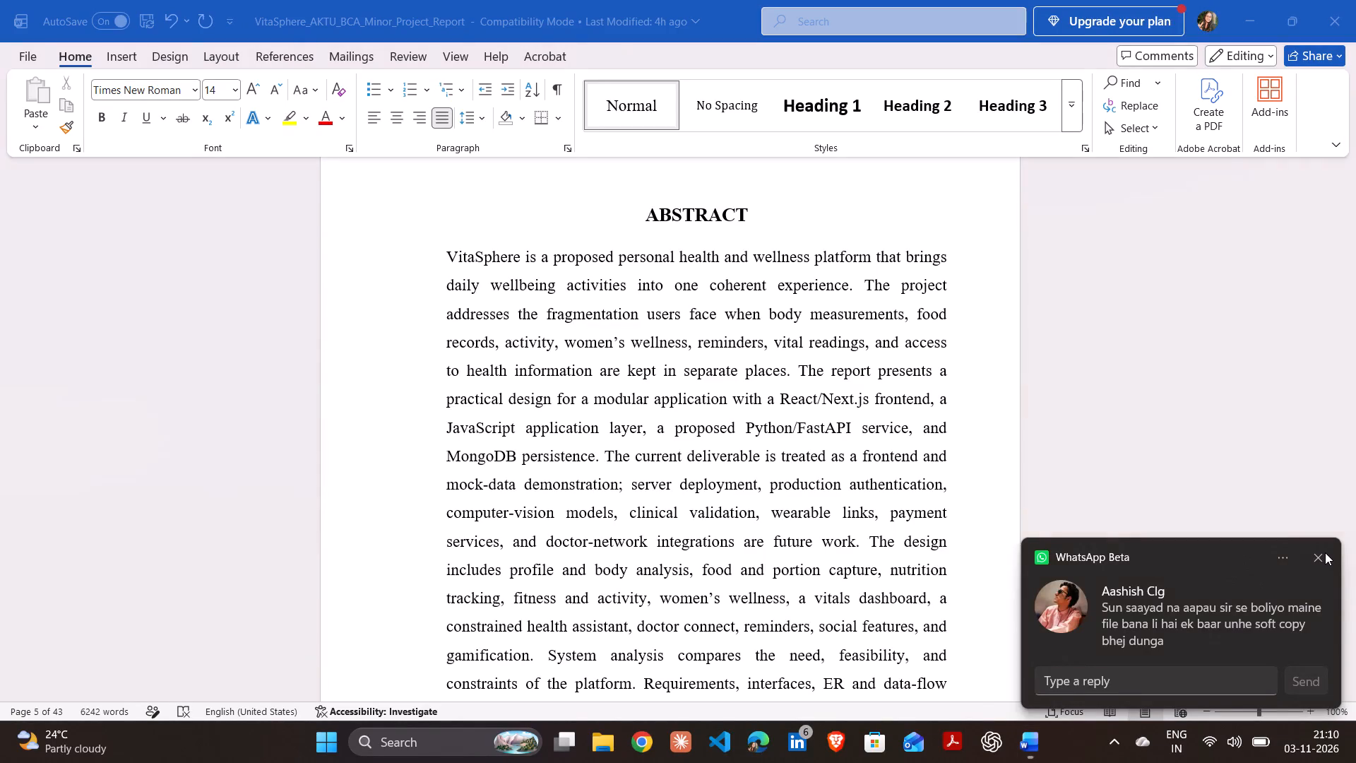
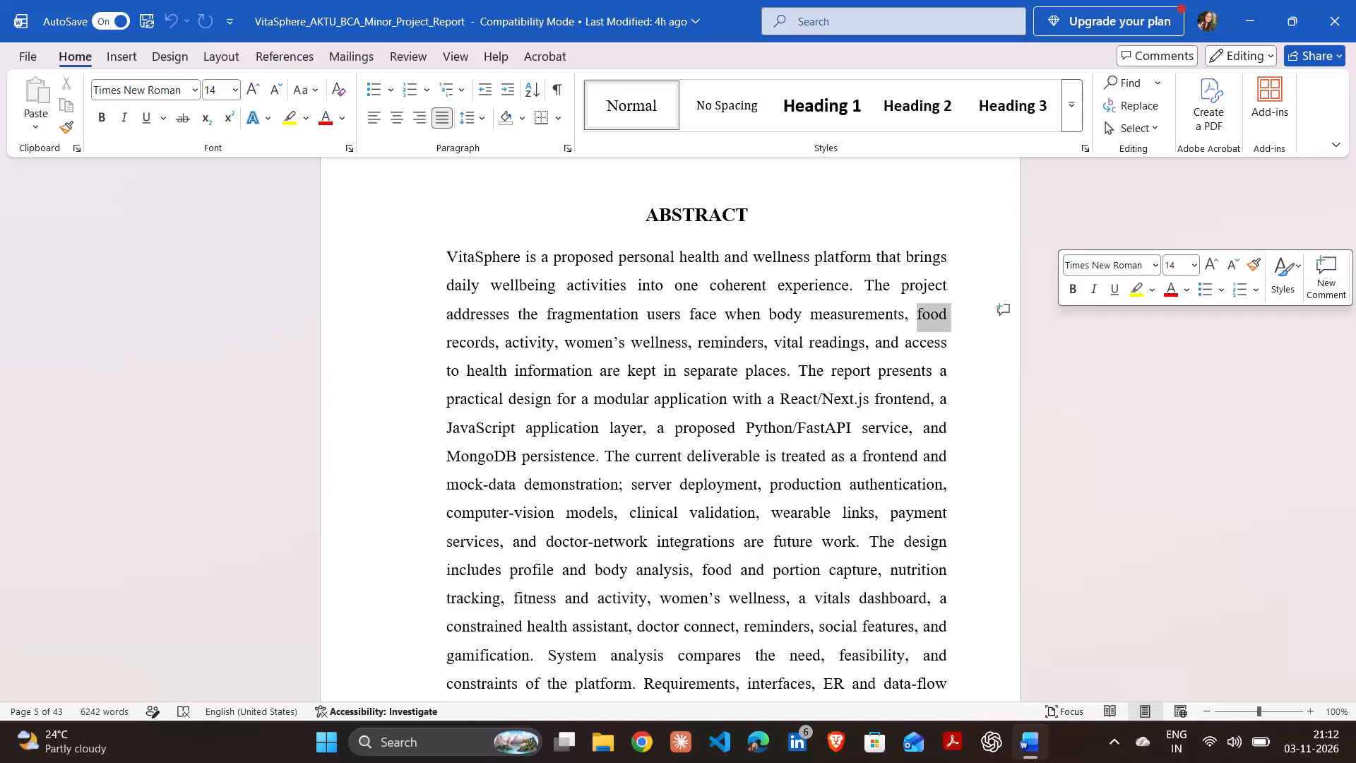
Read on from the abstract to the table of contents, examining the listed preliminary pages and chapters.
{"action": "left_click", "coordinate": [1061, 319]}
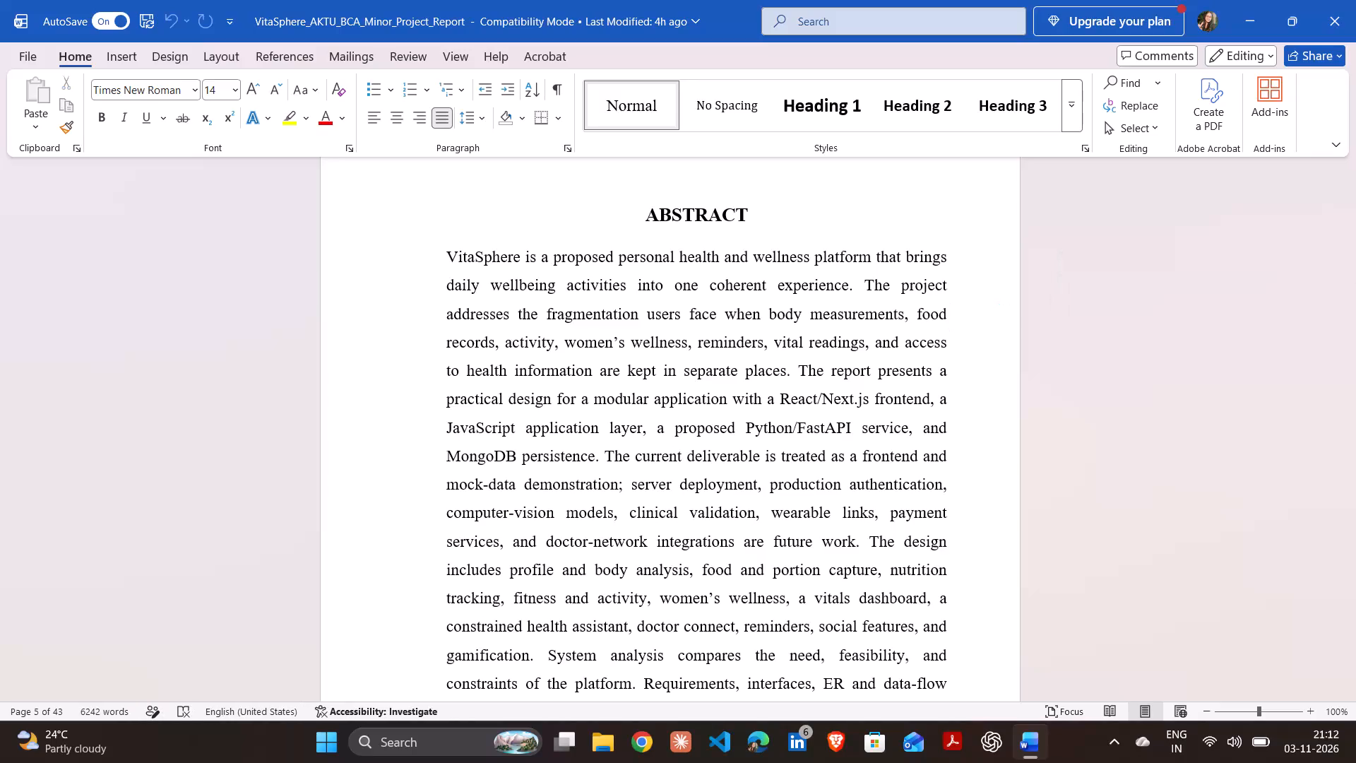
{"action": "key", "text": "Down"}
{"action": "key", "text": "Down"}
{"action": "key", "text": "Down"}
{"action": "key", "text": "Down"}
{"action": "key", "text": "Down"}
{"action": "key", "text": "Down"}
{"action": "key", "text": "Down"}
{"action": "key", "text": "Down"}
{"action": "key", "text": "Down"}
{"action": "key", "text": "Down"}
{"action": "key", "text": "Down"}
{"action": "key", "text": "Down"}
{"action": "key", "text": "Down"}
{"action": "key", "text": "Down"}
{"action": "key", "text": "Down"}
{"action": "key", "text": "Down"}
{"action": "key", "text": "Down"}
{"action": "key", "text": "Down"}
{"action": "key", "text": "Down"}
{"action": "key", "text": "Down"}
{"action": "key", "text": "Down"}
{"action": "key", "text": "Down"}
{"action": "key", "text": "Down"}
{"action": "key", "text": "Down"}
{"action": "key", "text": "Down"}
{"action": "key", "text": "Down"}
{"action": "key", "text": "Down"}
{"action": "key", "text": "Down"}
{"action": "key", "text": "Down"}
{"action": "key", "text": "Down"}
{"action": "key", "text": "Down"}
{"action": "key", "text": "Down"}
{"action": "key", "text": "Down"}
{"action": "key", "text": "Down"}
{"action": "key", "text": "Down"}
{"action": "key", "text": "Down"}
{"action": "key", "text": "Down"}
{"action": "key", "text": "Down"}
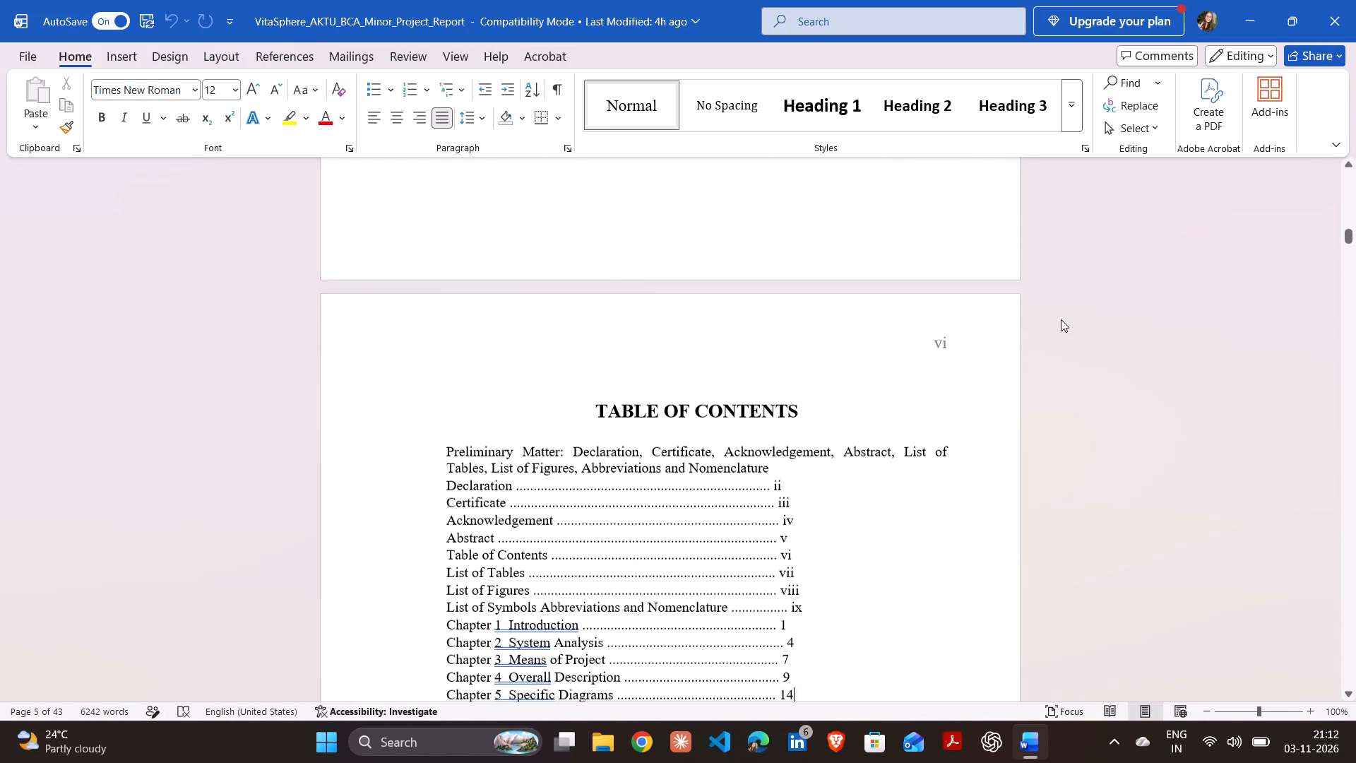
Look through the rest of the table of contents, the list of tables and the list of figures.
{"action": "key", "text": "Down"}
{"action": "key", "text": "Down"}
{"action": "key", "text": "Down"}
{"action": "key", "text": "Down"}
{"action": "key", "text": "Down"}
{"action": "key", "text": "Down"}
{"action": "key", "text": "Down"}
{"action": "key", "text": "Down"}
{"action": "key", "text": "Down"}
{"action": "key", "text": "Down"}
{"action": "key", "text": "Down"}
{"action": "key", "text": "Down"}
{"action": "key", "text": "Down"}
{"action": "key", "text": "Down"}
{"action": "key", "text": "Down"}
{"action": "key", "text": "Down"}
{"action": "key", "text": "Down"}
{"action": "key", "text": "Down"}
{"action": "key", "text": "Down"}
{"action": "key", "text": "Down"}
{"action": "key", "text": "Down"}
{"action": "key", "text": "Down"}
{"action": "key", "text": "Down"}
{"action": "key", "text": "Down"}
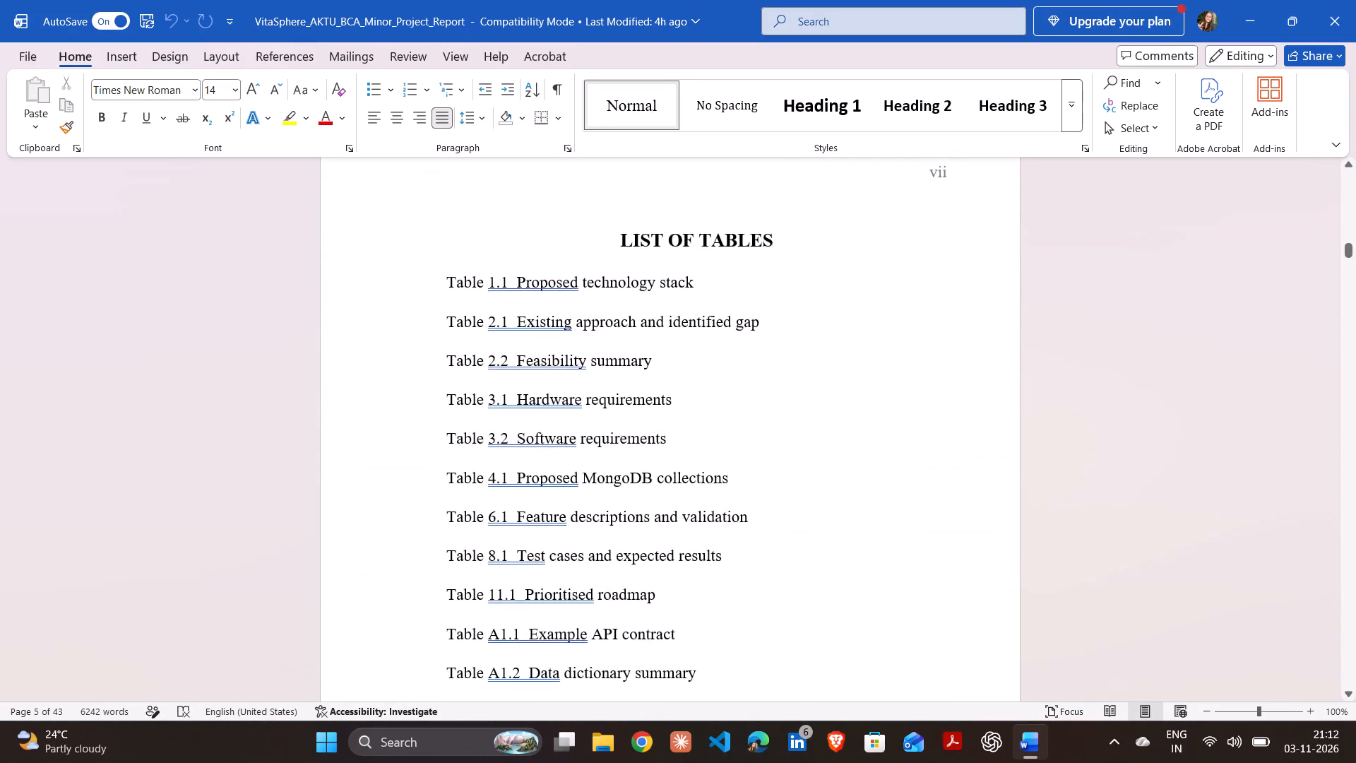
{"action": "key", "text": "Down"}
{"action": "key", "text": "Down"}
{"action": "key", "text": "Down"}
{"action": "key", "text": "Down"}
{"action": "key", "text": "Down"}
{"action": "key", "text": "Down"}
{"action": "key", "text": "Down"}
{"action": "key", "text": "Down"}
{"action": "key", "text": "Down"}
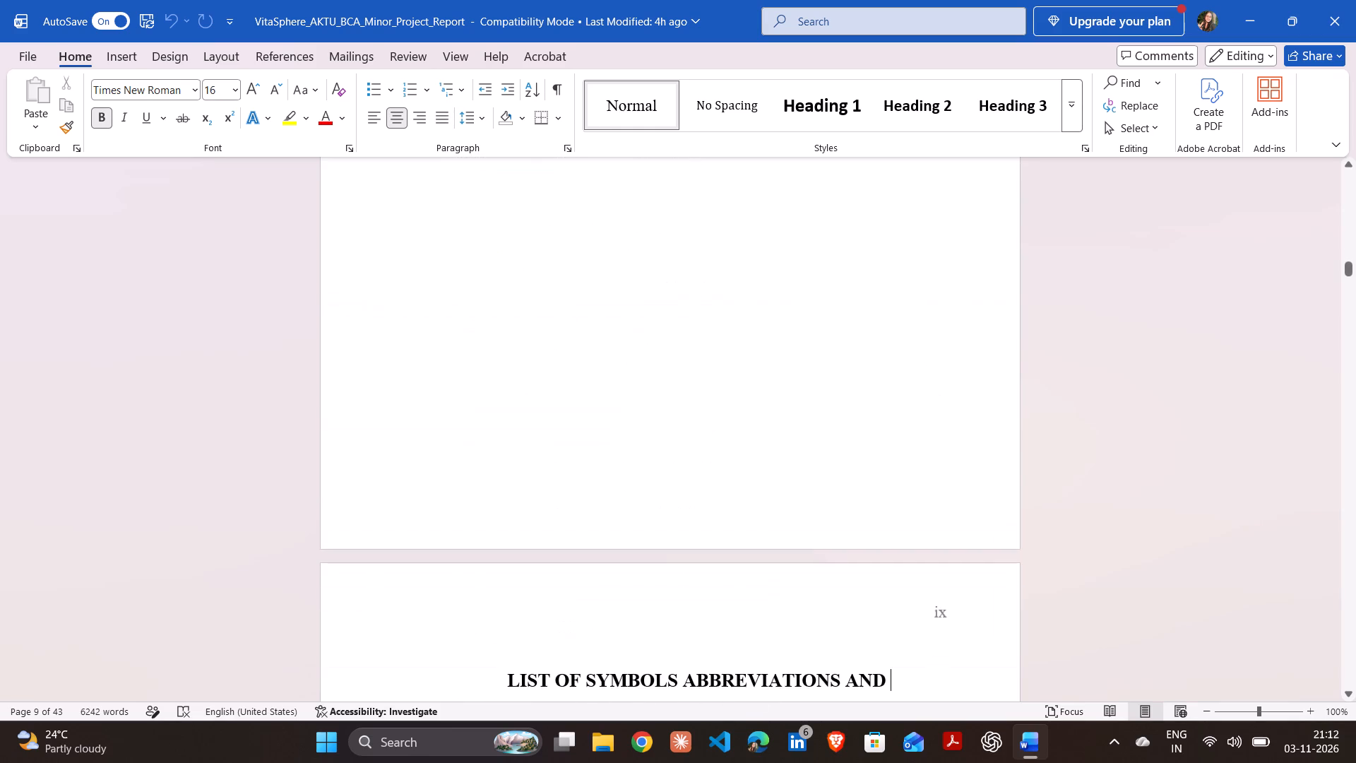
Look through the list of symbols, abbreviations and nomenclature and on to section 1.1 Overview and Problem Statement in Chapter 1.
{"action": "key", "text": "Down"}
{"action": "key", "text": "Down"}
{"action": "key", "text": "Down"}
{"action": "key", "text": "Down"}
{"action": "key", "text": "Down"}
{"action": "key", "text": "Down"}
{"action": "key", "text": "Down"}
{"action": "key", "text": "Down"}
{"action": "key", "text": "Down"}
{"action": "key", "text": "Down"}
{"action": "key", "text": "Down"}
{"action": "key", "text": "Down"}
{"action": "key", "text": "Down"}
{"action": "key", "text": "Down"}
{"action": "key", "text": "Down"}
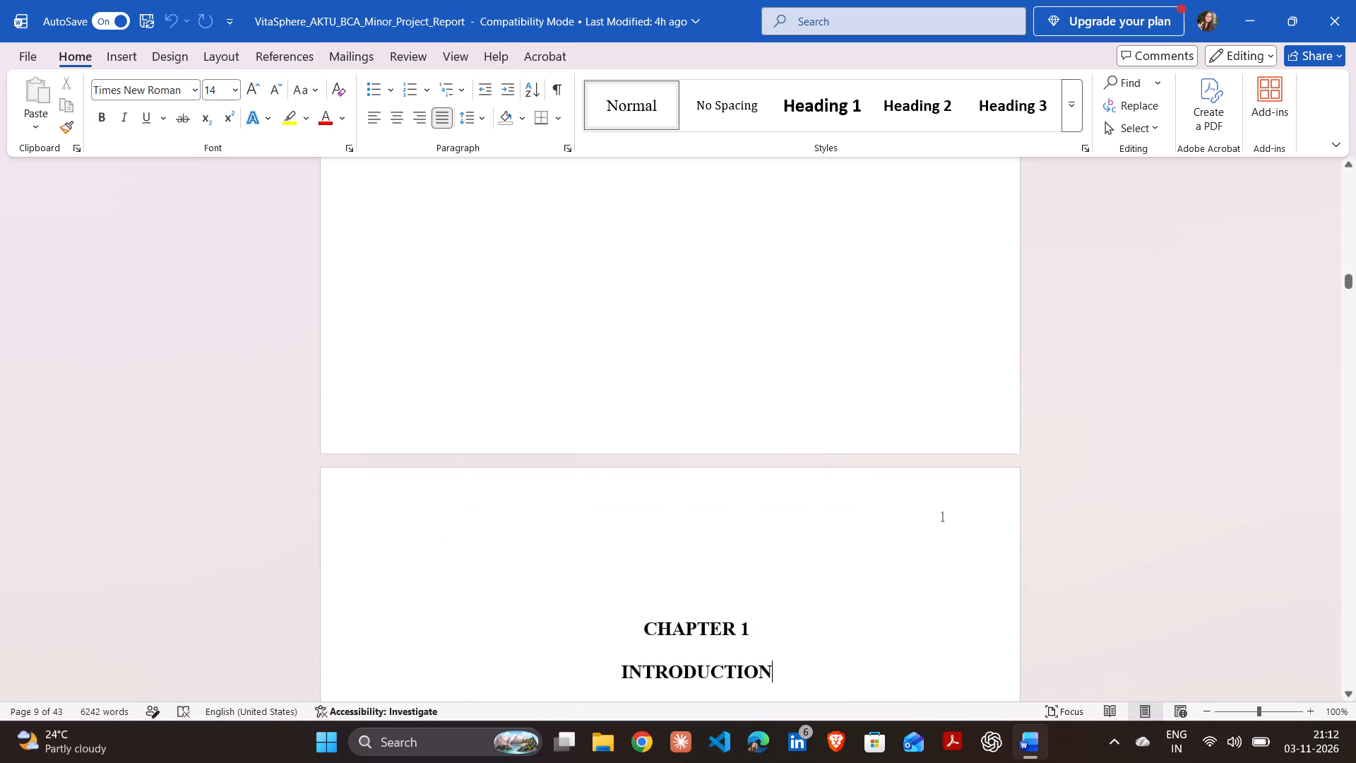
{"action": "key", "text": "Down"}
{"action": "key", "text": "Down"}
{"action": "key", "text": "Down"}
{"action": "key", "text": "Down"}
{"action": "key", "text": "Down"}
{"action": "key", "text": "Down"}
{"action": "key", "text": "Down"}
{"action": "key", "text": "Down"}
{"action": "key", "text": "Down"}
{"action": "key", "text": "Down"}
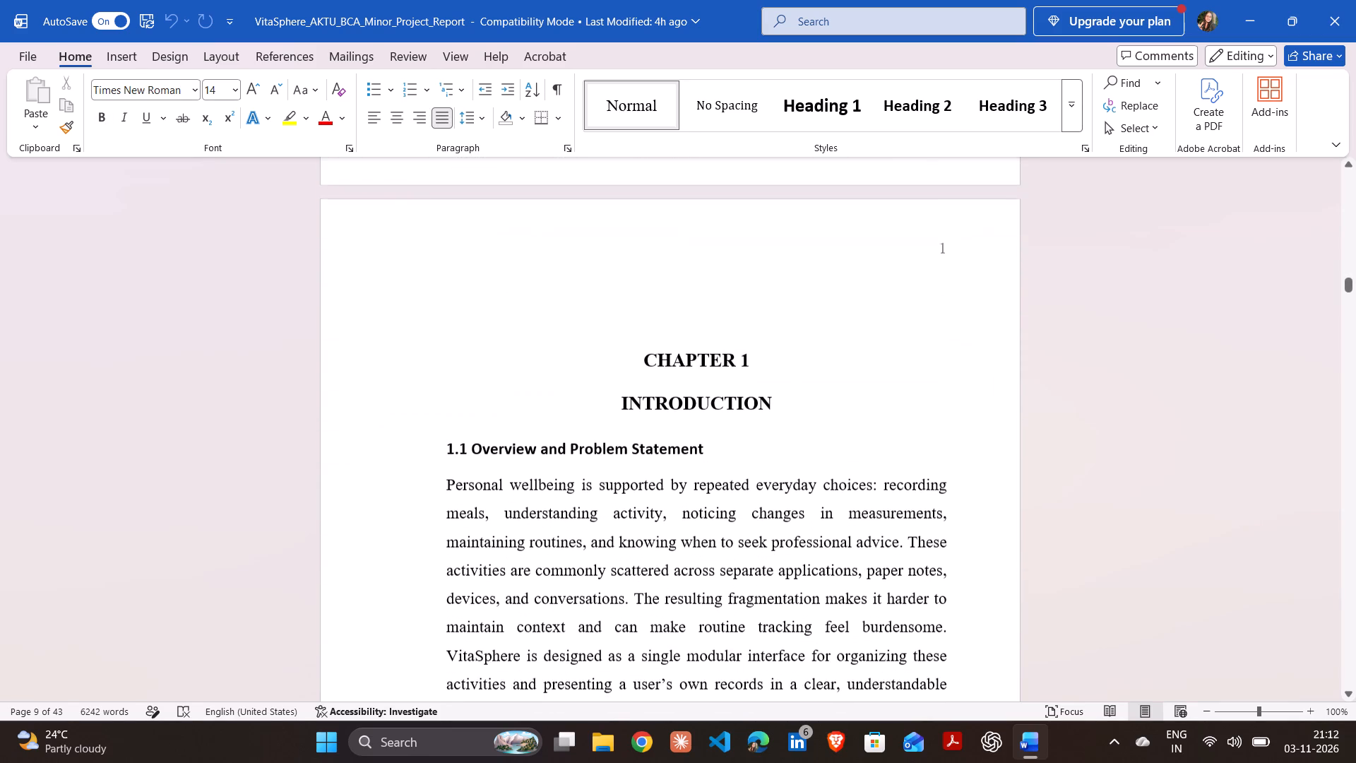
Read through section 1.1 Overview and Problem Statement and on into section 1.2 Purpose of Chapter 1.
{"action": "key", "text": "Down"}
{"action": "key", "text": "Down"}
{"action": "key", "text": "Down"}
{"action": "key", "text": "Down"}
{"action": "key", "text": "Down"}
{"action": "key", "text": "Down"}
{"action": "key", "text": "Down"}
{"action": "key", "text": "Down"}
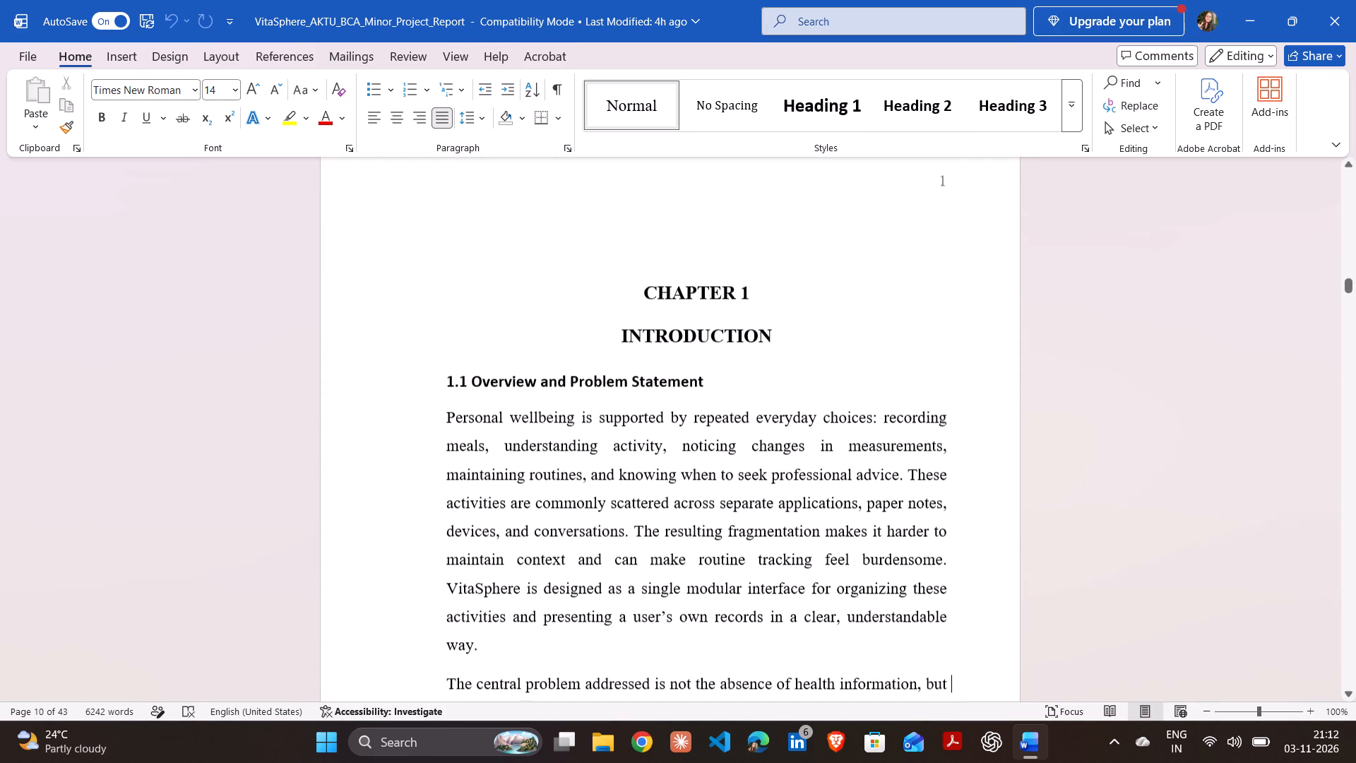
{"action": "key", "text": "Down"}
{"action": "key", "text": "Down"}
{"action": "key", "text": "Down"}
{"action": "key", "text": "Down"}
{"action": "key", "text": "Down"}
{"action": "key", "text": "Down"}
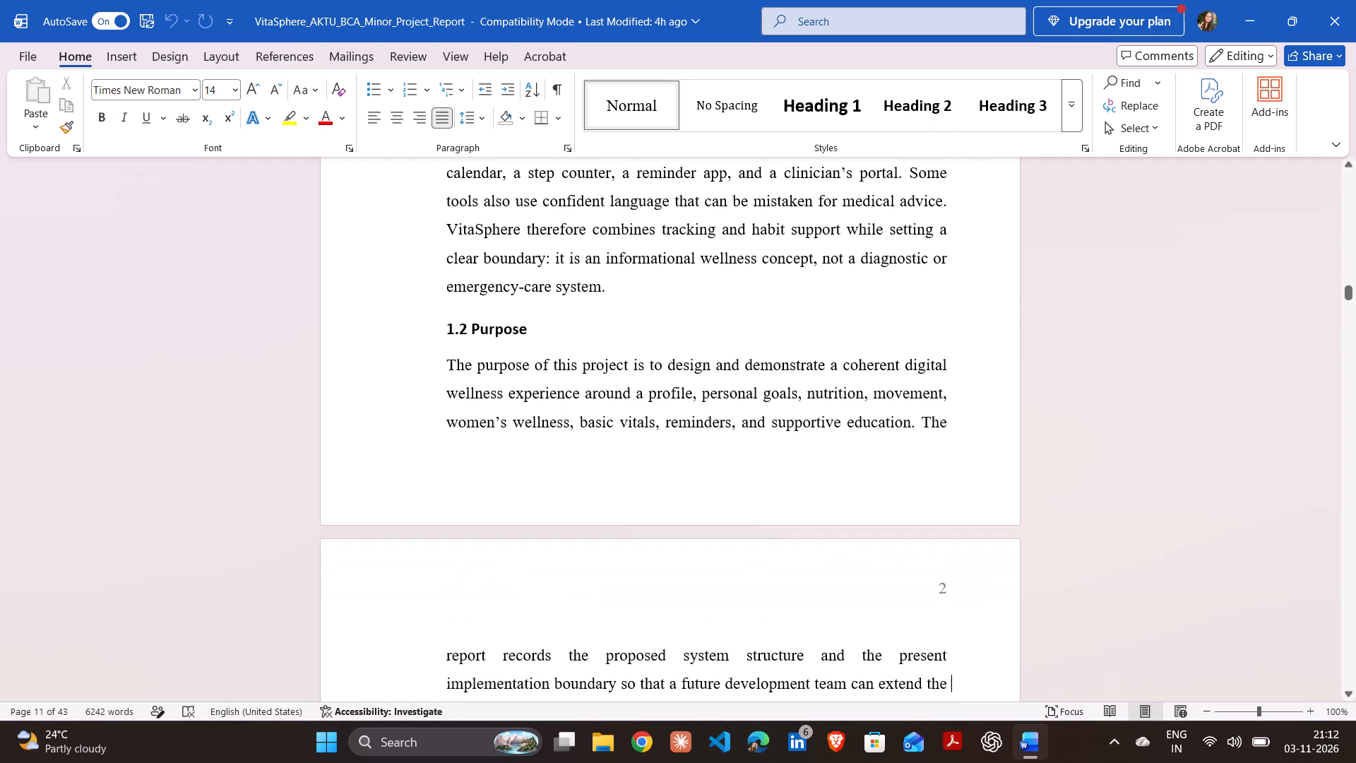
Read on from the end of section 1.2 Purpose through section 1.3 Scope, examining the feature scope and proposed architecture.
{"action": "key", "text": "Down"}
{"action": "key", "text": "Down"}
{"action": "key", "text": "Down"}
{"action": "key", "text": "Down"}
{"action": "key", "text": "Down"}
{"action": "key", "text": "Down"}
{"action": "key", "text": "Down"}
{"action": "key", "text": "Down"}
{"action": "key", "text": "Down"}
{"action": "key", "text": "Down"}
{"action": "key", "text": "Down"}
{"action": "key", "text": "Down"}
{"action": "key", "text": "Down"}
{"action": "key", "text": "Down"}
{"action": "key", "text": "Down"}
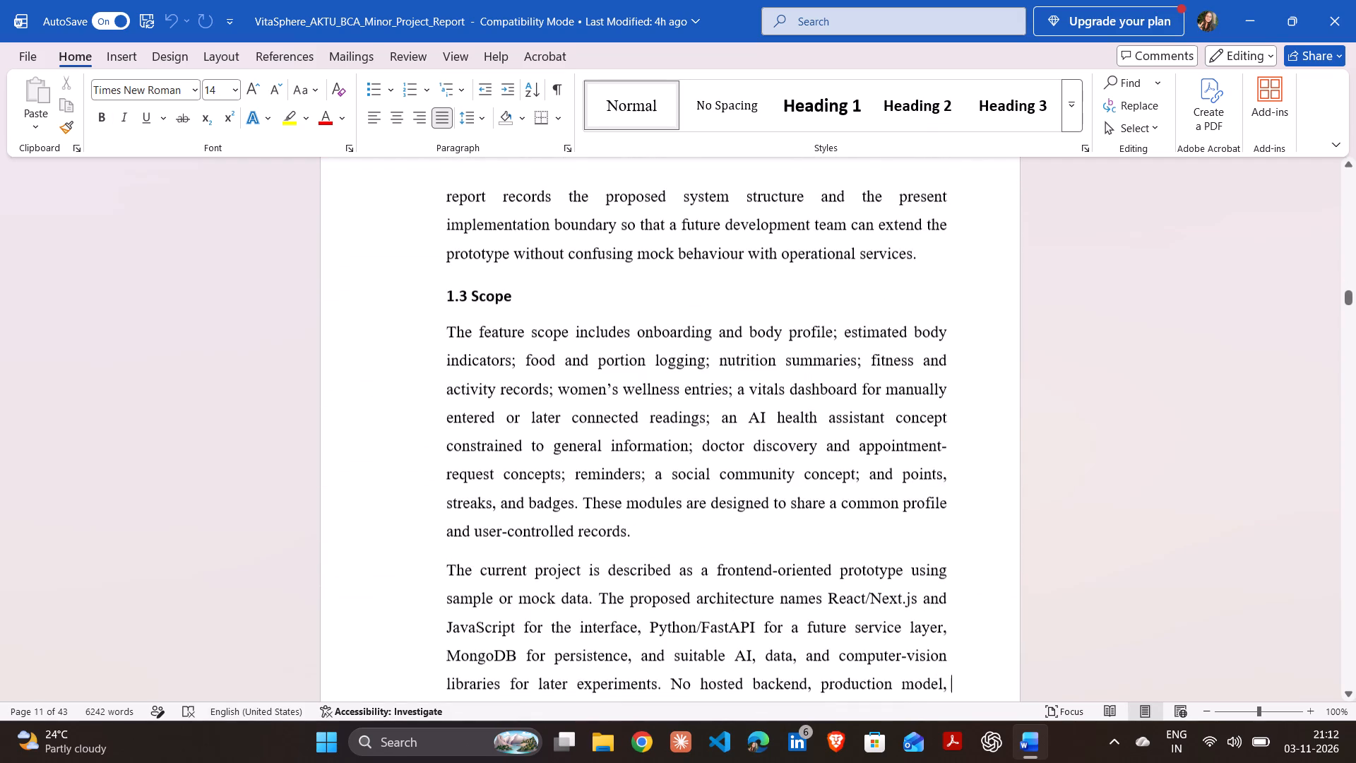
{"action": "key", "text": "Down"}
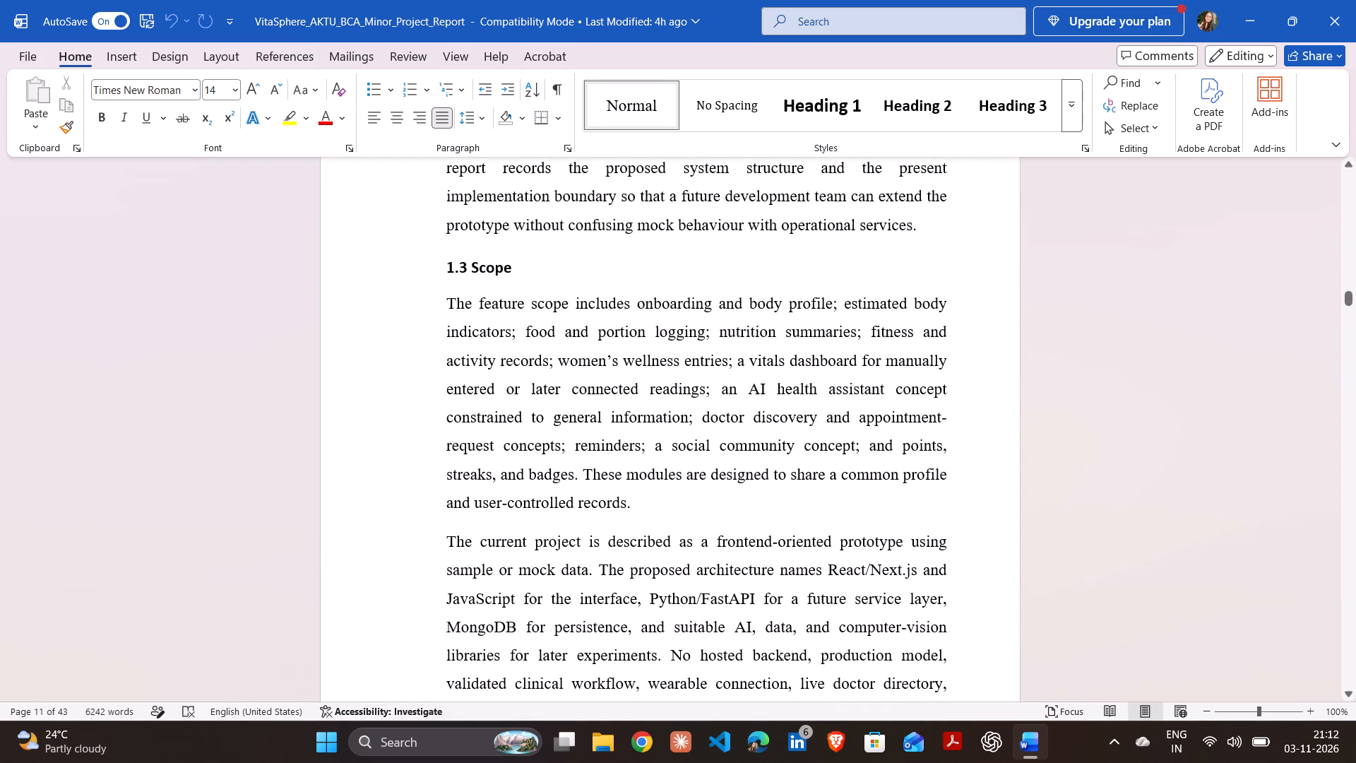
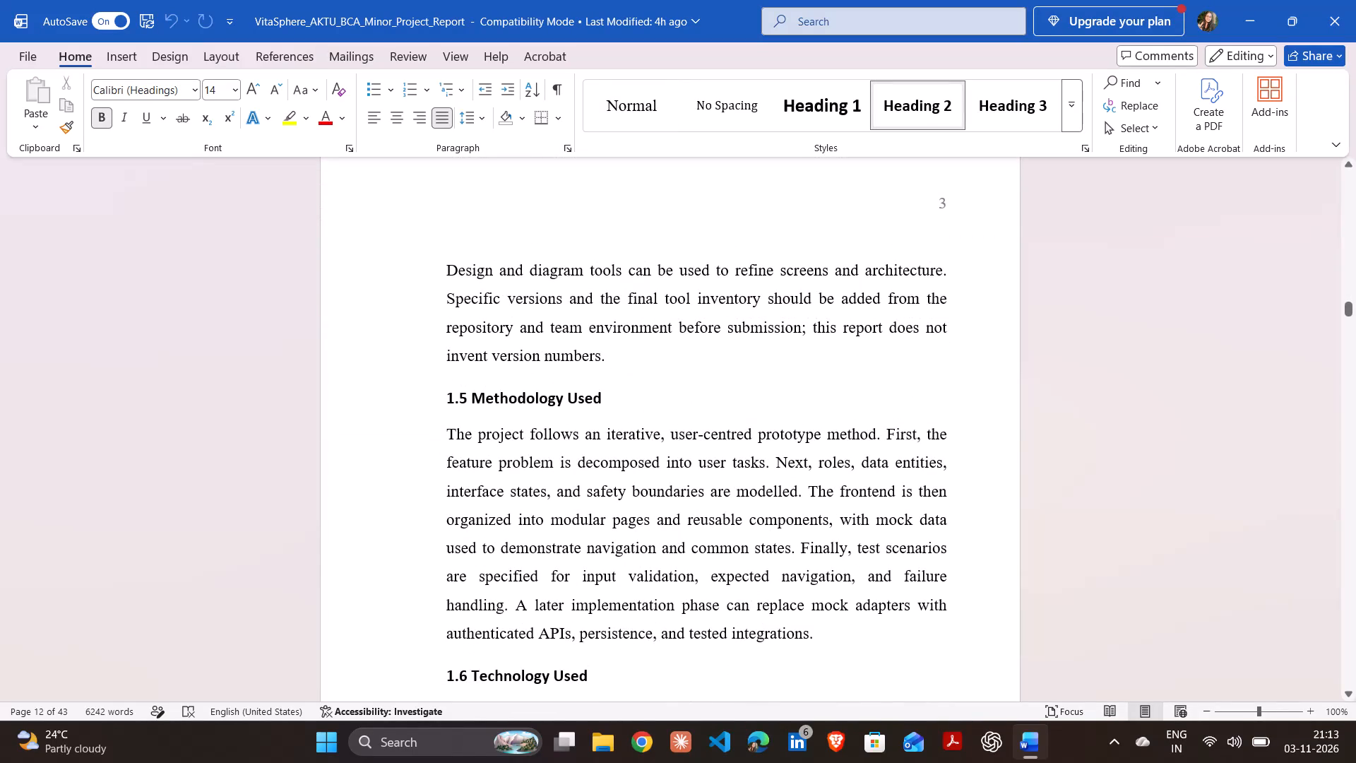
Go back from section 1.5 to section 1.1 Overview and Problem Statement in Chapter 1 and examine it.
{"action": "key", "text": "Up"}
{"action": "key", "text": "Up"}
{"action": "key", "text": "Up"}
{"action": "key", "text": "Up"}
{"action": "key", "text": "Up"}
{"action": "key", "text": "Up"}
{"action": "key", "text": "Up"}
{"action": "key", "text": "Up"}
{"action": "key", "text": "Up"}
{"action": "key", "text": "Up"}
{"action": "key", "text": "Up"}
{"action": "key", "text": "Up"}
{"action": "key", "text": "Up"}
{"action": "key", "text": "Up"}
{"action": "key", "text": "Up"}
{"action": "key", "text": "Up"}
{"action": "key", "text": "Up"}
{"action": "key", "text": "Up"}
{"action": "key", "text": "Up"}
{"action": "key", "text": "Up"}
{"action": "key", "text": "Up"}
{"action": "key", "text": "Up"}
{"action": "key", "text": "Up"}
{"action": "key", "text": "Up"}
{"action": "key", "text": "Up"}
{"action": "key", "text": "Up"}
{"action": "key", "text": "Up"}
{"action": "key", "text": "Up"}
{"action": "key", "text": "Up"}
{"action": "key", "text": "Up"}
{"action": "key", "text": "Up"}
{"action": "key", "text": "Up"}
{"action": "key", "text": "Up"}
{"action": "key", "text": "Up"}
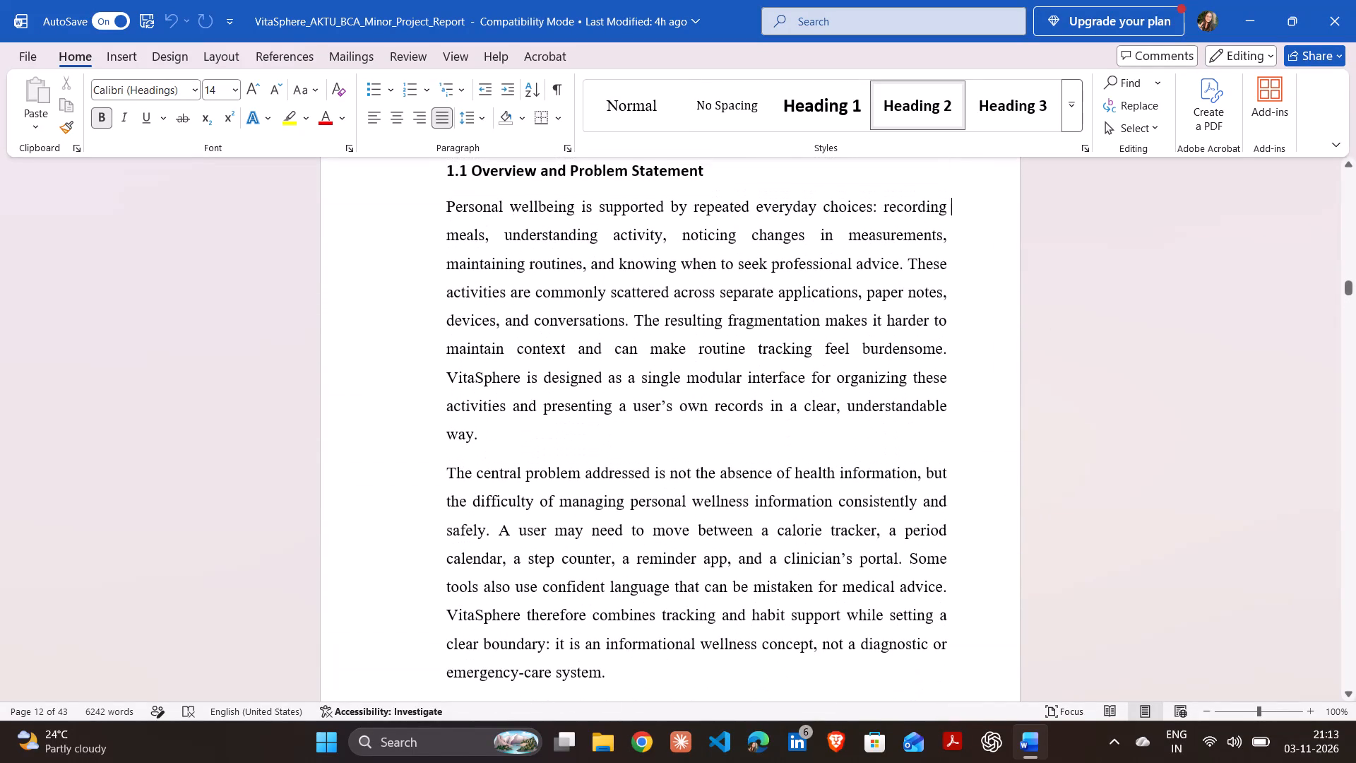
{"action": "key", "text": "Down"}
{"action": "key", "text": "Up"}
{"action": "key", "text": "Down"}
{"action": "key", "text": "Down"}
{"action": "key", "text": "Down"}
{"action": "key", "text": "Down"}
{"action": "key", "text": "Down"}
{"action": "key", "text": "Down"}
{"action": "key", "text": "Down"}
{"action": "key", "text": "Down"}
{"action": "key", "text": "Down"}
{"action": "key", "text": "Down"}
{"action": "key", "text": "Down"}
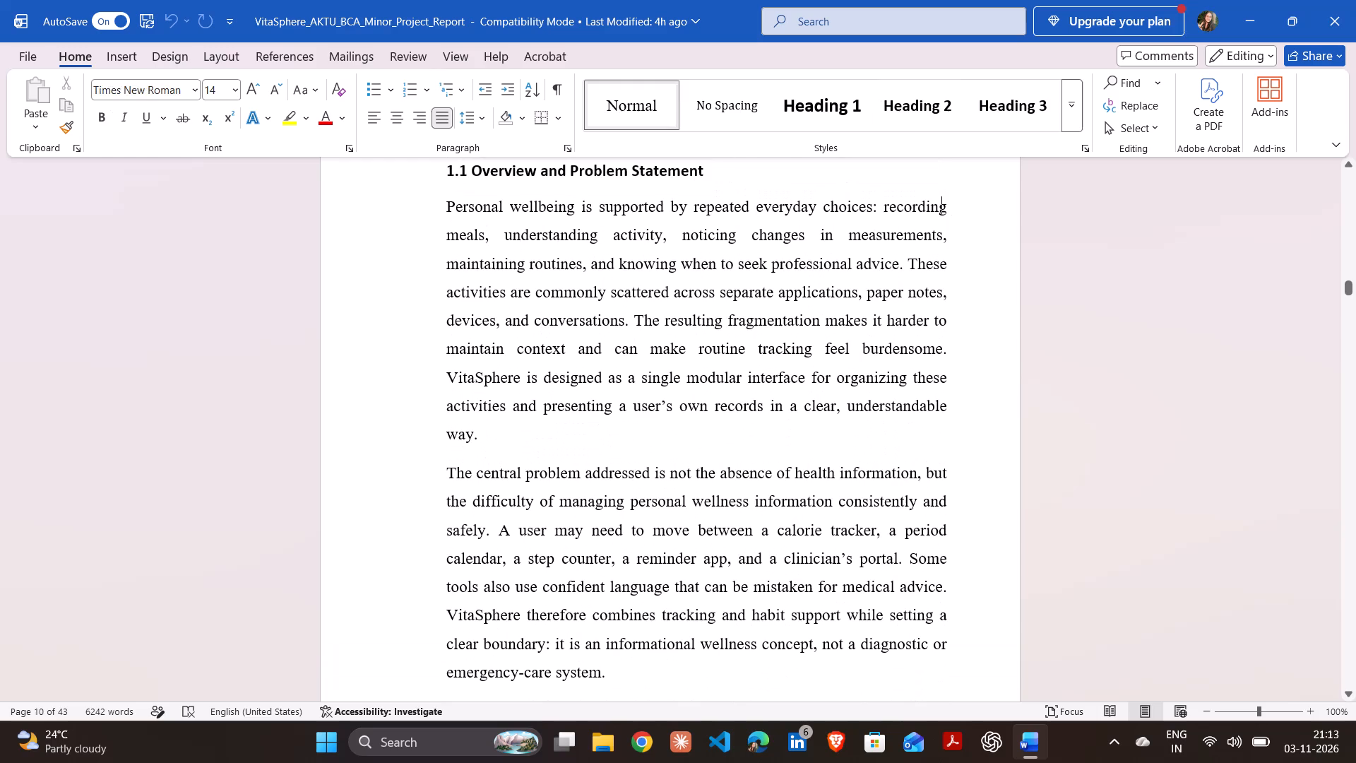
Read on through the rest of Chapter 1, from section 1.1 past 1.3 Scope and 1.5 Methodology Used to 1.6 Technology Used.
{"action": "key", "text": "Down"}
{"action": "key", "text": "Down"}
{"action": "key", "text": "Down"}
{"action": "key", "text": "Down"}
{"action": "key", "text": "Down"}
{"action": "key", "text": "Down"}
{"action": "key", "text": "Down"}
{"action": "key", "text": "Down"}
{"action": "key", "text": "Down"}
{"action": "key", "text": "Down"}
{"action": "key", "text": "Down"}
{"action": "key", "text": "Down"}
{"action": "key", "text": "Down"}
{"action": "key", "text": "Down"}
{"action": "key", "text": "Down"}
{"action": "key", "text": "Down"}
{"action": "key", "text": "Down"}
{"action": "key", "text": "Down"}
{"action": "key", "text": "Down"}
{"action": "key", "text": "Down"}
{"action": "key", "text": "Down"}
{"action": "key", "text": "Down"}
{"action": "key", "text": "Down"}
{"action": "key", "text": "Down"}
{"action": "key", "text": "Down"}
{"action": "key", "text": "Down"}
{"action": "key", "text": "Down"}
{"action": "key", "text": "Down"}
{"action": "key", "text": "Down"}
{"action": "key", "text": "Down"}
{"action": "key", "text": "Down"}
{"action": "key", "text": "Down"}
{"action": "key", "text": "Down"}
{"action": "key", "text": "Down"}
{"action": "key", "text": "Down"}
{"action": "key", "text": "Down"}
{"action": "key", "text": "Down"}
{"action": "key", "text": "Down"}
{"action": "key", "text": "Down"}
{"action": "key", "text": "Down"}
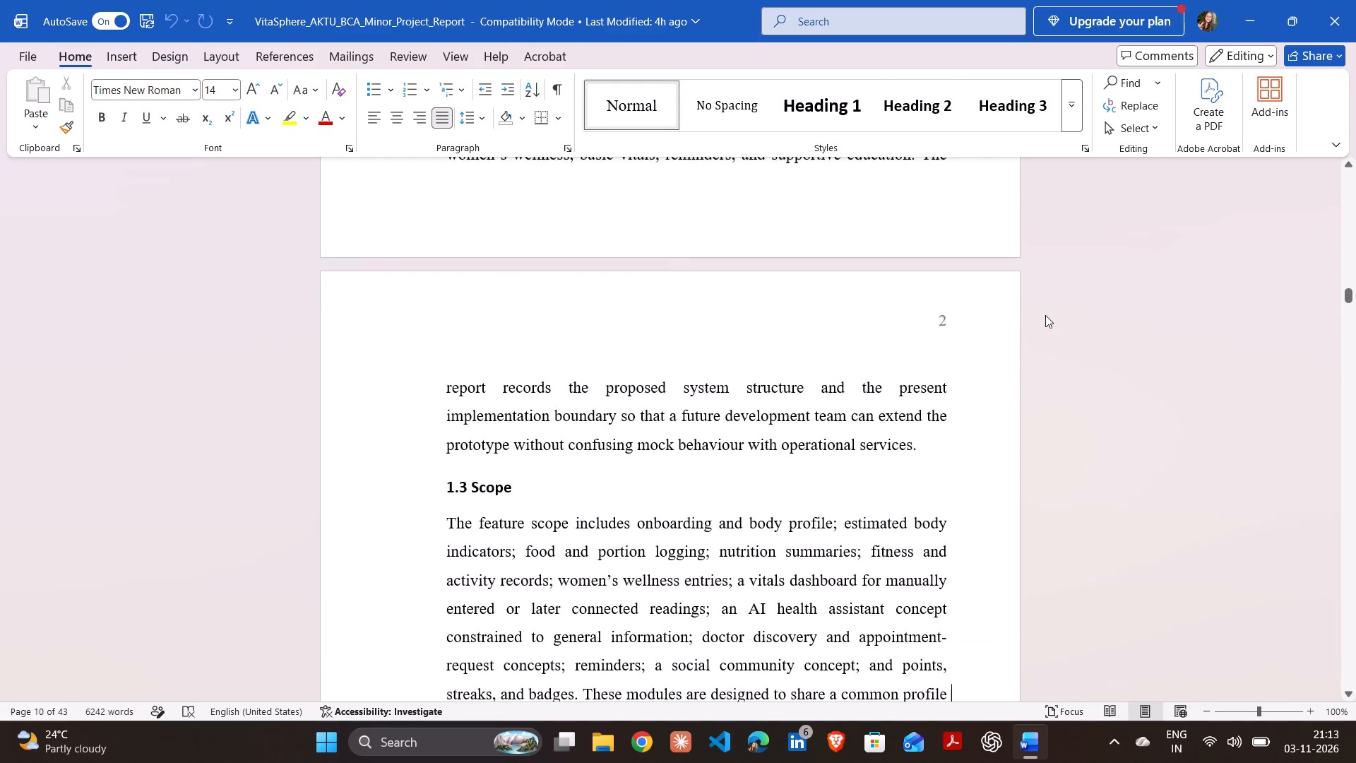
{"action": "key", "text": "Down"}
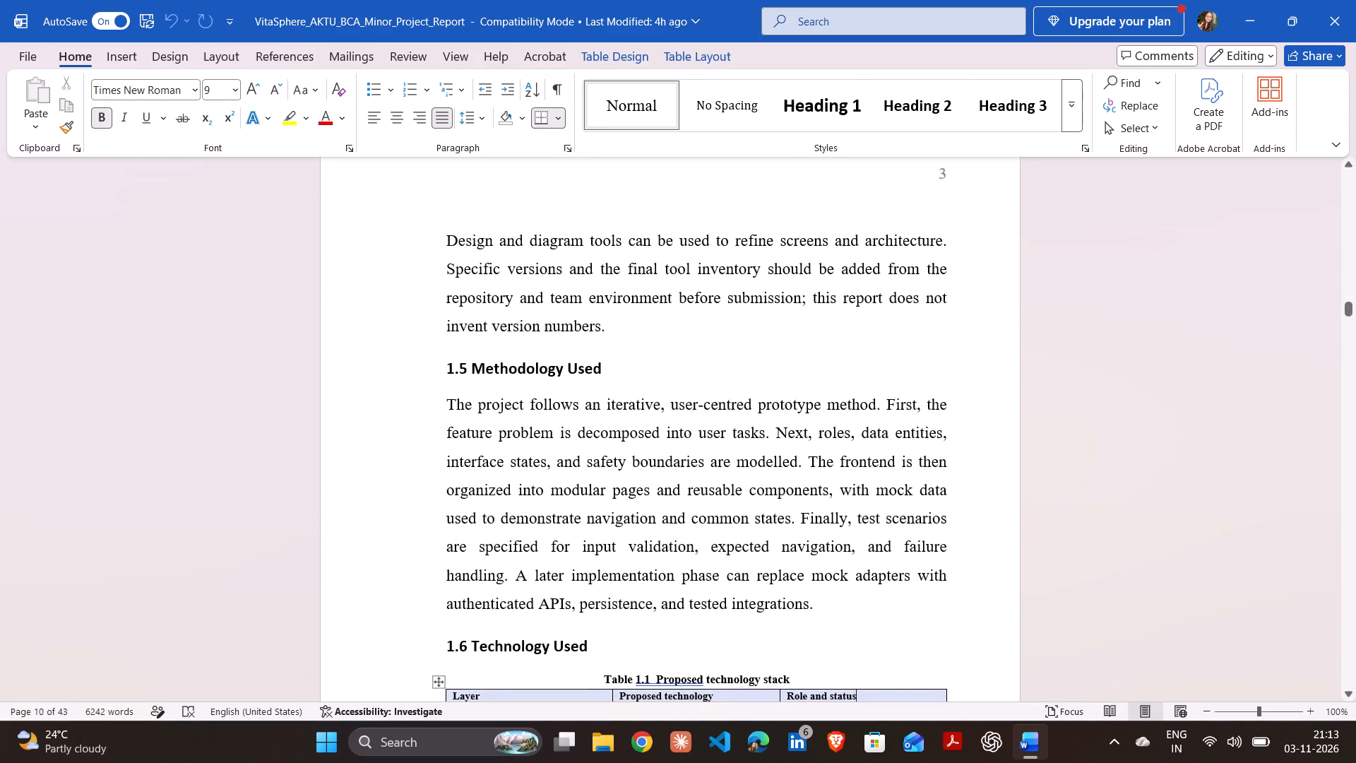
Examine Table 1.1 Proposed technology stack in section 1.6, row by row from the Presentation layer to Integration.
{"action": "key", "text": "Down"}
{"action": "key", "text": "Down"}
{"action": "key", "text": "Down"}
{"action": "key", "text": "Down"}
{"action": "key", "text": "Down"}
{"action": "key", "text": "Down"}
{"action": "key", "text": "Down"}
{"action": "key", "text": "Down"}
{"action": "key", "text": "Down"}
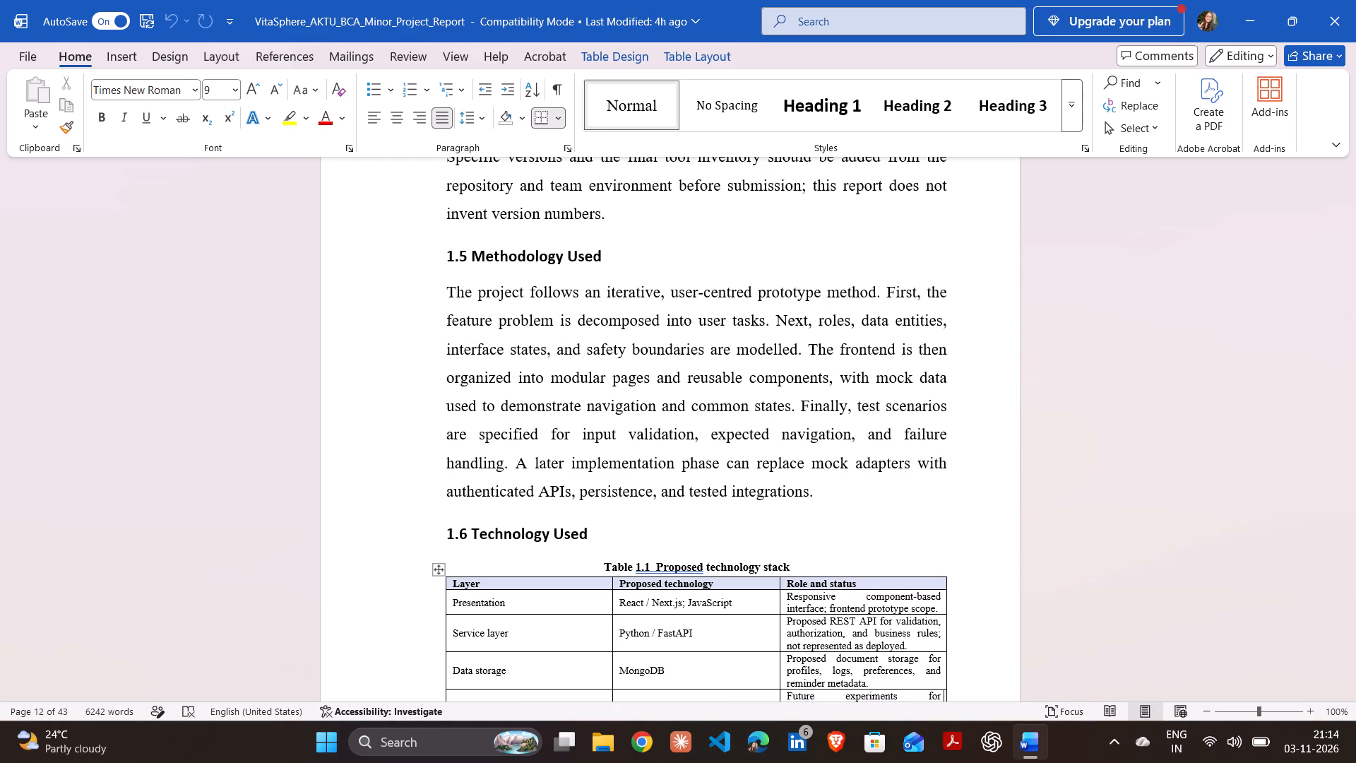
{"action": "key", "text": "Down"}
{"action": "key", "text": "Down"}
{"action": "key", "text": "Down"}
{"action": "key", "text": "Down"}
{"action": "key", "text": "Down"}
{"action": "key", "text": "Down"}
{"action": "key", "text": "Down"}
{"action": "key", "text": "Down"}
{"action": "key", "text": "Down"}
{"action": "key", "text": "Down"}
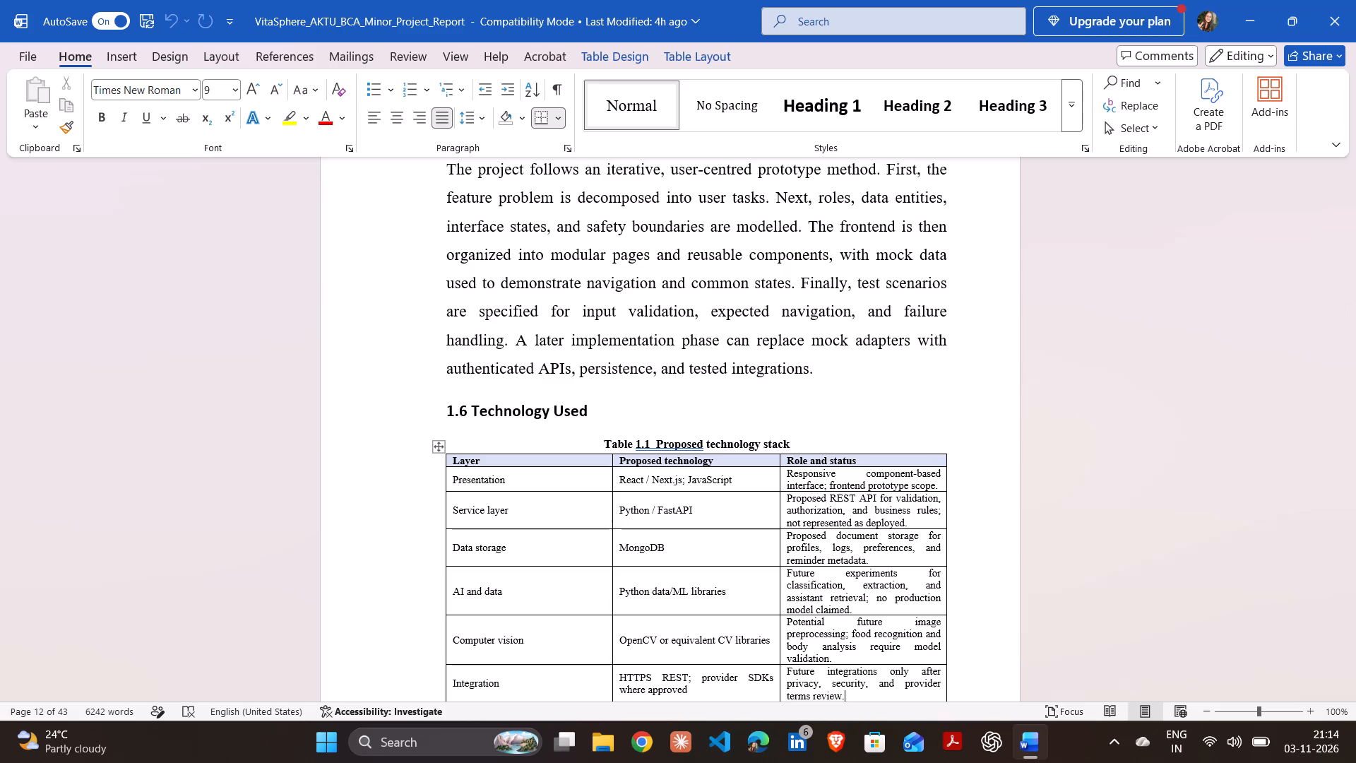
Continue to Chapter 2 System Analysis and look through section 2.1 Identification of Need to the start of Table 2.1.
{"action": "key", "text": "Down"}
{"action": "key", "text": "Down"}
{"action": "key", "text": "Down"}
{"action": "key", "text": "Down"}
{"action": "key", "text": "Down"}
{"action": "key", "text": "Down"}
{"action": "key", "text": "Down"}
{"action": "key", "text": "Down"}
{"action": "key", "text": "Down"}
{"action": "key", "text": "Down"}
{"action": "key", "text": "Down"}
{"action": "key", "text": "Down"}
{"action": "key", "text": "Down"}
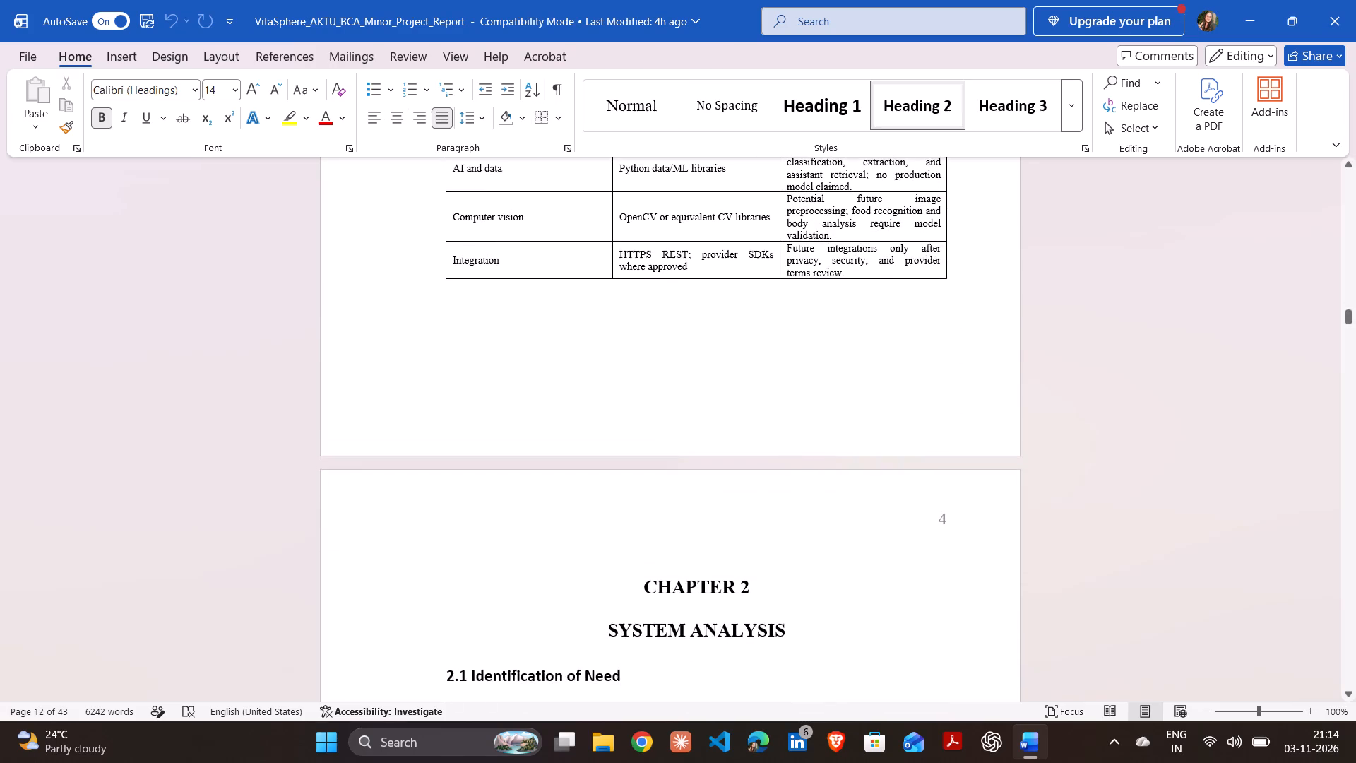
{"action": "key", "text": "Down"}
{"action": "key", "text": "Down"}
{"action": "key", "text": "Down"}
{"action": "key", "text": "Down"}
{"action": "key", "text": "Down"}
{"action": "key", "text": "Down"}
{"action": "key", "text": "Down"}
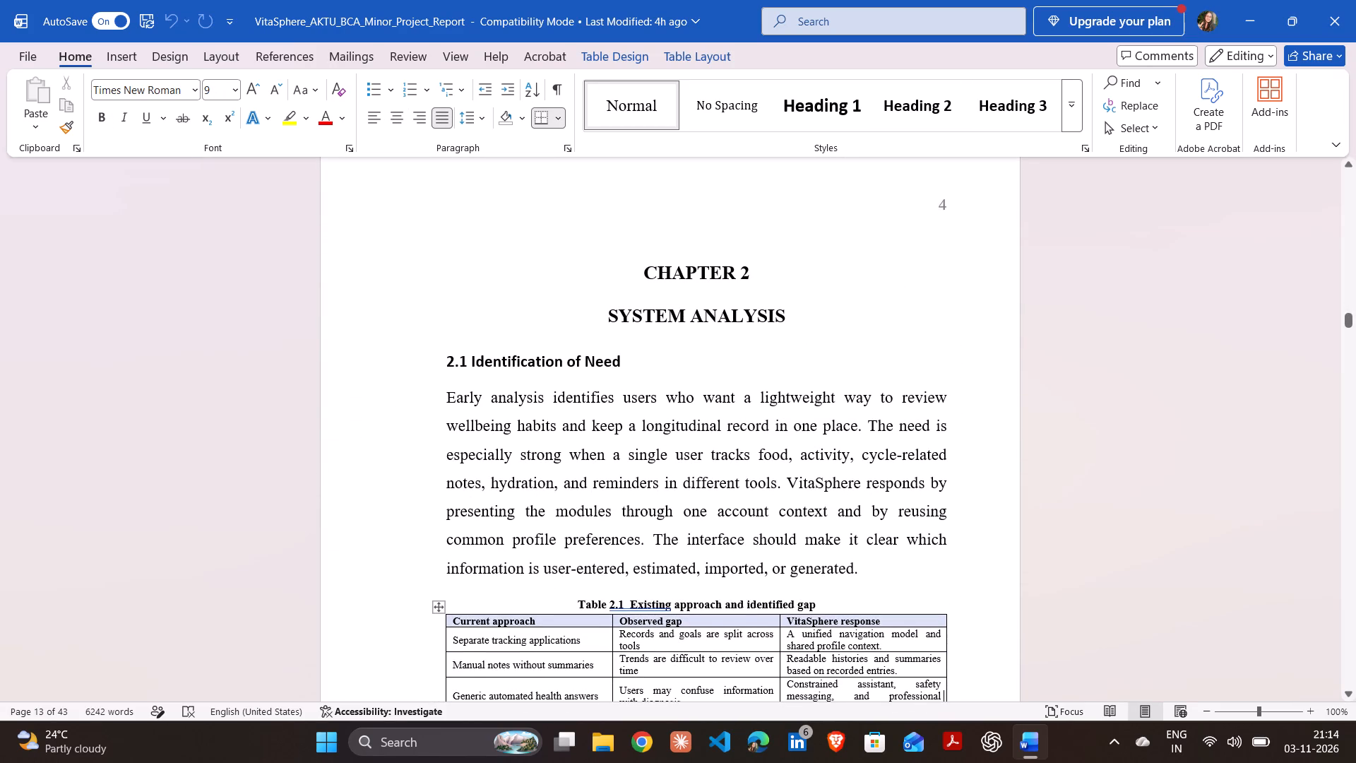
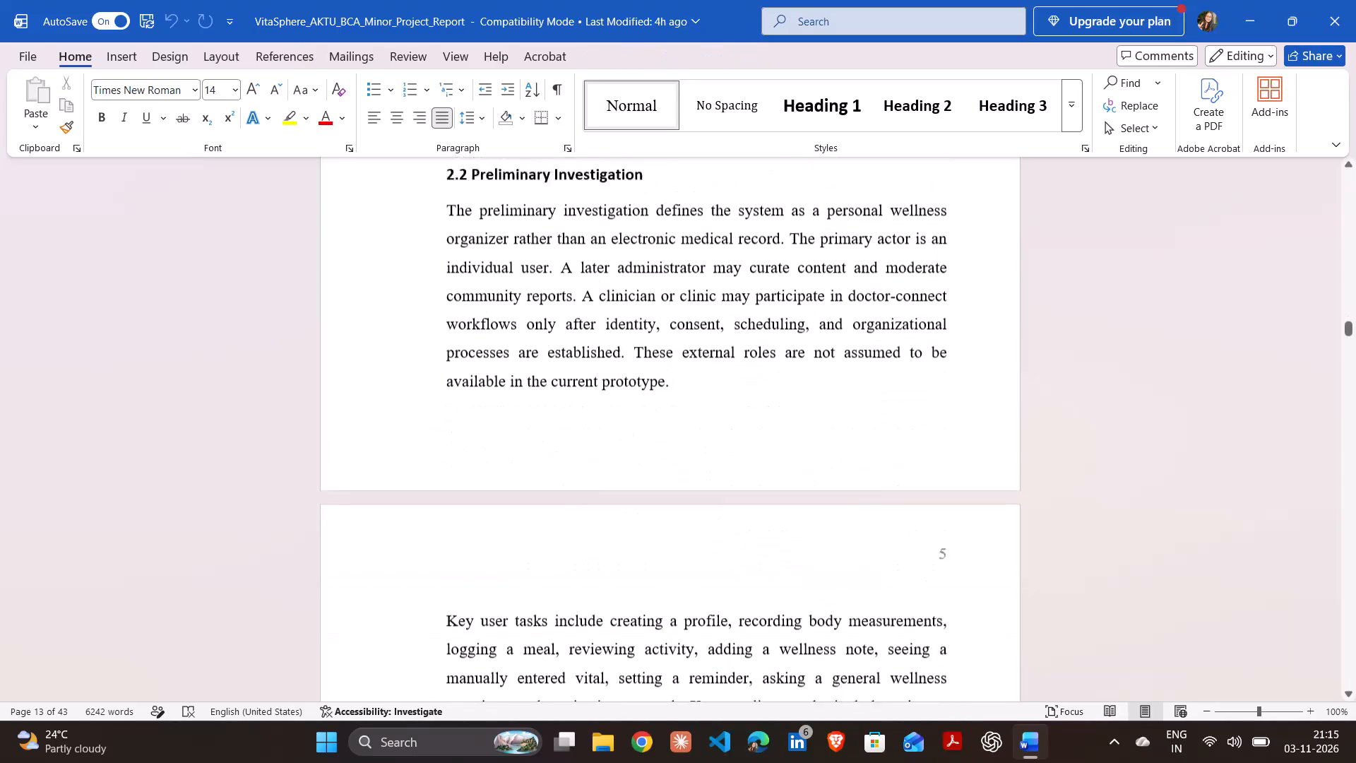
Go back from section 2.2 Preliminary Investigation past Table 2.1 to the opening of Chapter 2 System Analysis.
{"action": "key", "text": "Up"}
{"action": "key", "text": "Up"}
{"action": "key", "text": "Up"}
{"action": "key", "text": "Up"}
{"action": "key", "text": "Up"}
{"action": "key", "text": "Up"}
{"action": "key", "text": "Up"}
{"action": "key", "text": "Up"}
{"action": "key", "text": "Up"}
{"action": "key", "text": "Up"}
{"action": "key", "text": "Up"}
{"action": "key", "text": "Up"}
{"action": "key", "text": "Up"}
{"action": "key", "text": "Up"}
{"action": "key", "text": "Up"}
{"action": "key", "text": "Up"}
{"action": "key", "text": "Up"}
{"action": "key", "text": "Up"}
{"action": "key", "text": "Up"}
{"action": "key", "text": "Up"}
{"action": "key", "text": "Up"}
{"action": "key", "text": "Up"}
{"action": "key", "text": "Up"}
{"action": "key", "text": "Up"}
{"action": "key", "text": "Up"}
{"action": "key", "text": "Up"}
{"action": "key", "text": "Up"}
{"action": "key", "text": "Up"}
{"action": "key", "text": "Up"}
{"action": "key", "text": "Up"}
{"action": "key", "text": "Up"}
{"action": "key", "text": "Up"}
{"action": "key", "text": "Up"}
{"action": "key", "text": "Up"}
{"action": "key", "text": "Up"}
{"action": "key", "text": "Up"}
{"action": "key", "text": "Up"}
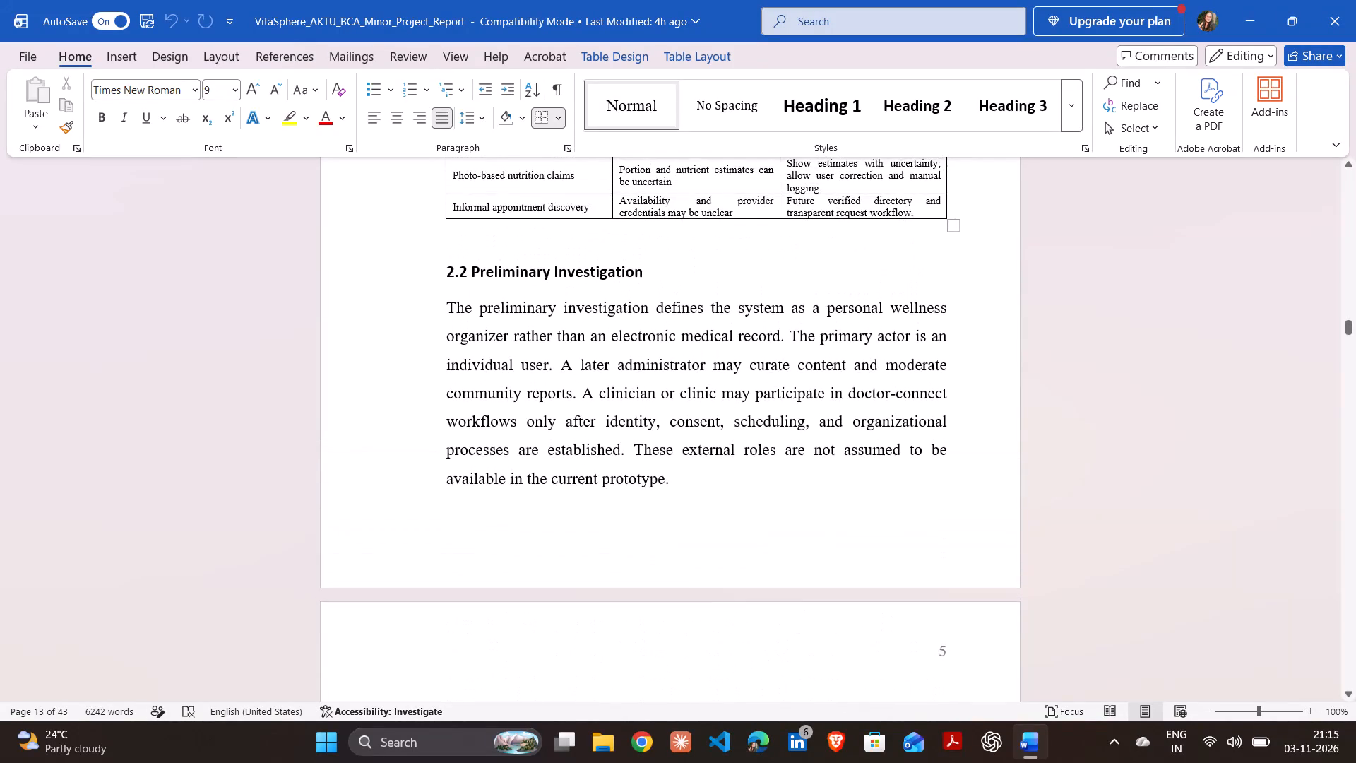
Look through Chapter 2 from section 2.1 Identification of Need past 2.2 Preliminary Investigation to 2.3 Feasibility Study.
{"action": "key", "text": "Down"}
{"action": "key", "text": "Down"}
{"action": "key", "text": "Down"}
{"action": "key", "text": "Down"}
{"action": "key", "text": "Down"}
{"action": "key", "text": "Down"}
{"action": "key", "text": "Down"}
{"action": "key", "text": "Down"}
{"action": "key", "text": "Down"}
{"action": "key", "text": "Down"}
{"action": "key", "text": "Down"}
{"action": "key", "text": "Down"}
{"action": "key", "text": "Down"}
{"action": "key", "text": "Down"}
{"action": "key", "text": "Down"}
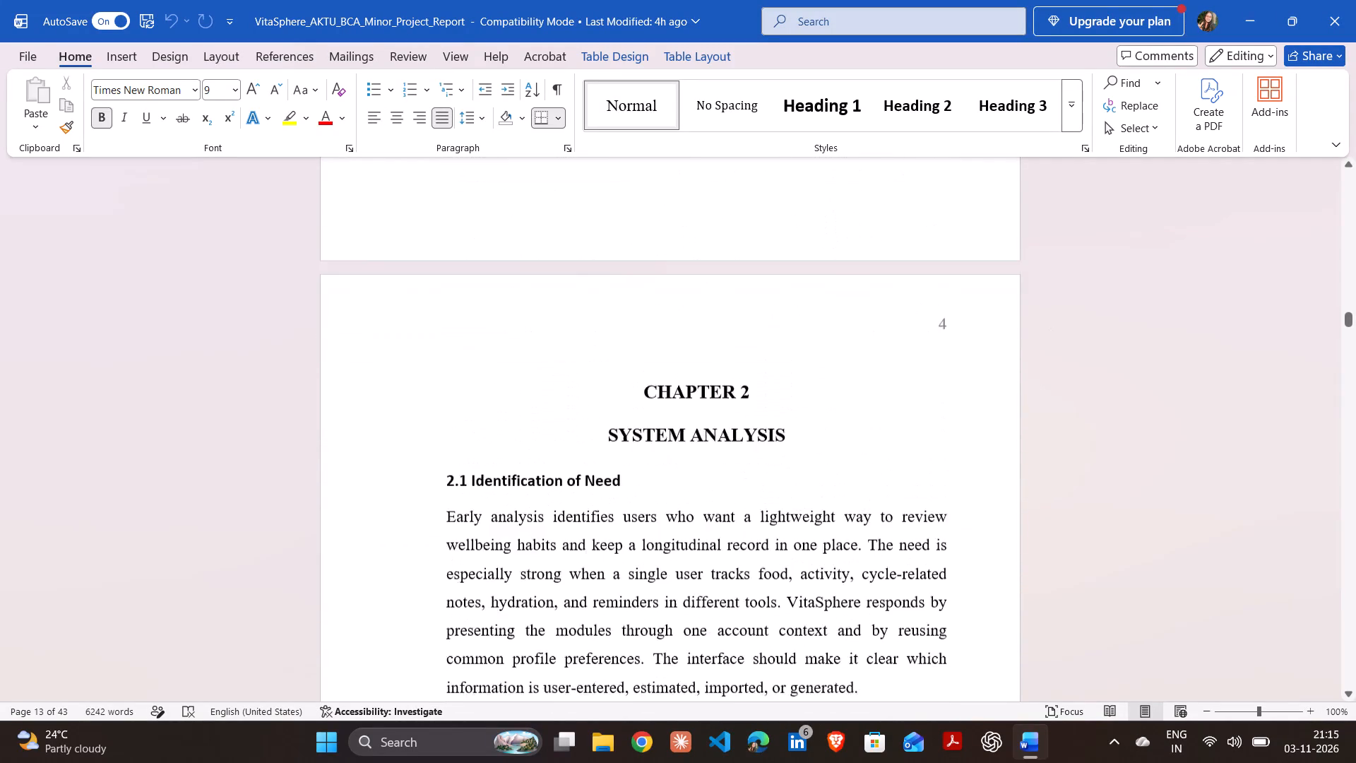
{"action": "key", "text": "Down"}
{"action": "key", "text": "Down"}
{"action": "key", "text": "Down"}
{"action": "key", "text": "Down"}
{"action": "key", "text": "Down"}
{"action": "key", "text": "Down"}
{"action": "key", "text": "Down"}
{"action": "key", "text": "Down"}
{"action": "key", "text": "Down"}
{"action": "key", "text": "Down"}
{"action": "key", "text": "Down"}
{"action": "key", "text": "Down"}
{"action": "key", "text": "Down"}
{"action": "key", "text": "Down"}
{"action": "key", "text": "Down"}
{"action": "key", "text": "Down"}
{"action": "key", "text": "Down"}
{"action": "key", "text": "Down"}
{"action": "key", "text": "Down"}
{"action": "key", "text": "Down"}
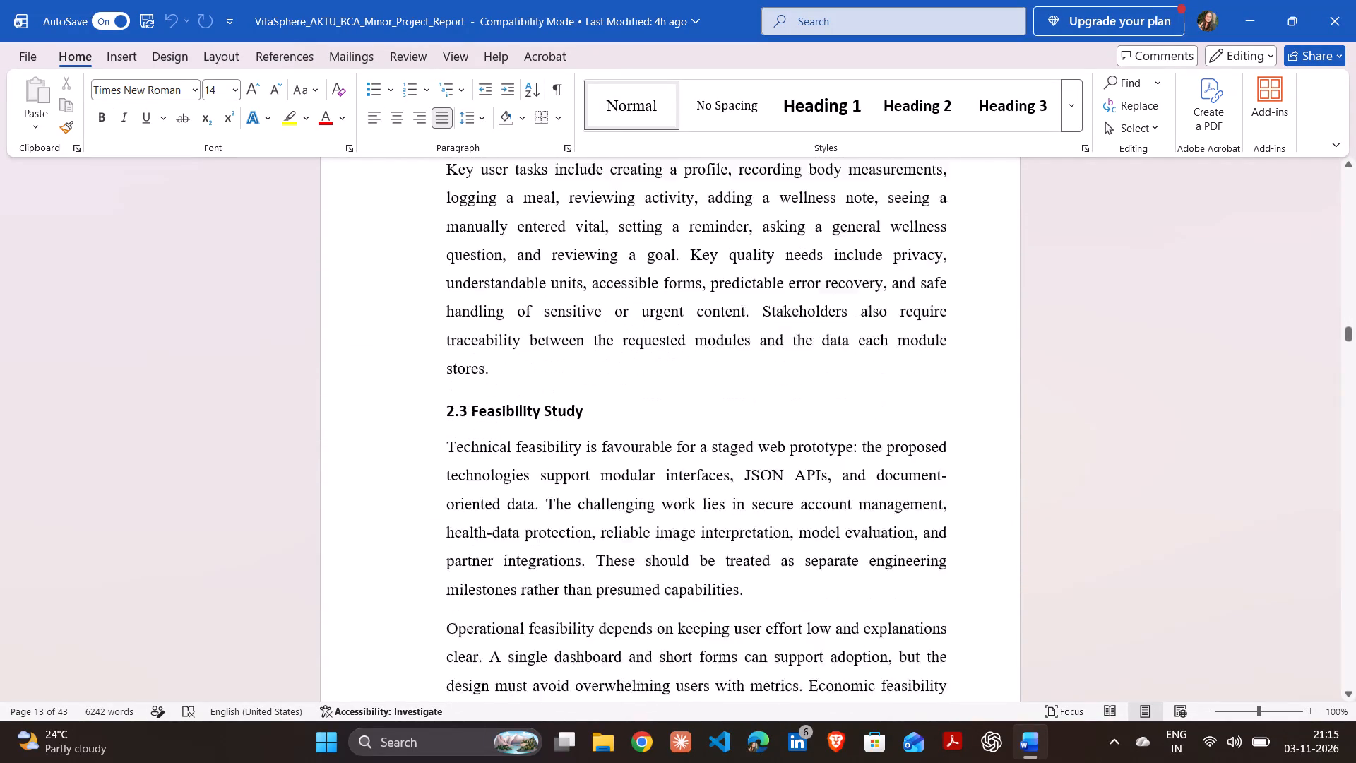
Return from section 2.3 Feasibility Study to the Chapter 2 title and section 2.1 Identification of Need.
{"action": "key", "text": "Up"}
{"action": "key", "text": "Up"}
{"action": "key", "text": "Up"}
{"action": "key", "text": "Up"}
{"action": "key", "text": "Up"}
{"action": "key", "text": "Up"}
{"action": "key", "text": "Up"}
{"action": "key", "text": "Up"}
{"action": "key", "text": "Up"}
{"action": "key", "text": "Up"}
{"action": "key", "text": "Up"}
{"action": "key", "text": "Up"}
{"action": "key", "text": "Up"}
{"action": "key", "text": "Up"}
{"action": "key", "text": "Up"}
{"action": "key", "text": "Up"}
{"action": "key", "text": "Up"}
{"action": "key", "text": "Up"}
{"action": "key", "text": "Up"}
{"action": "key", "text": "Up"}
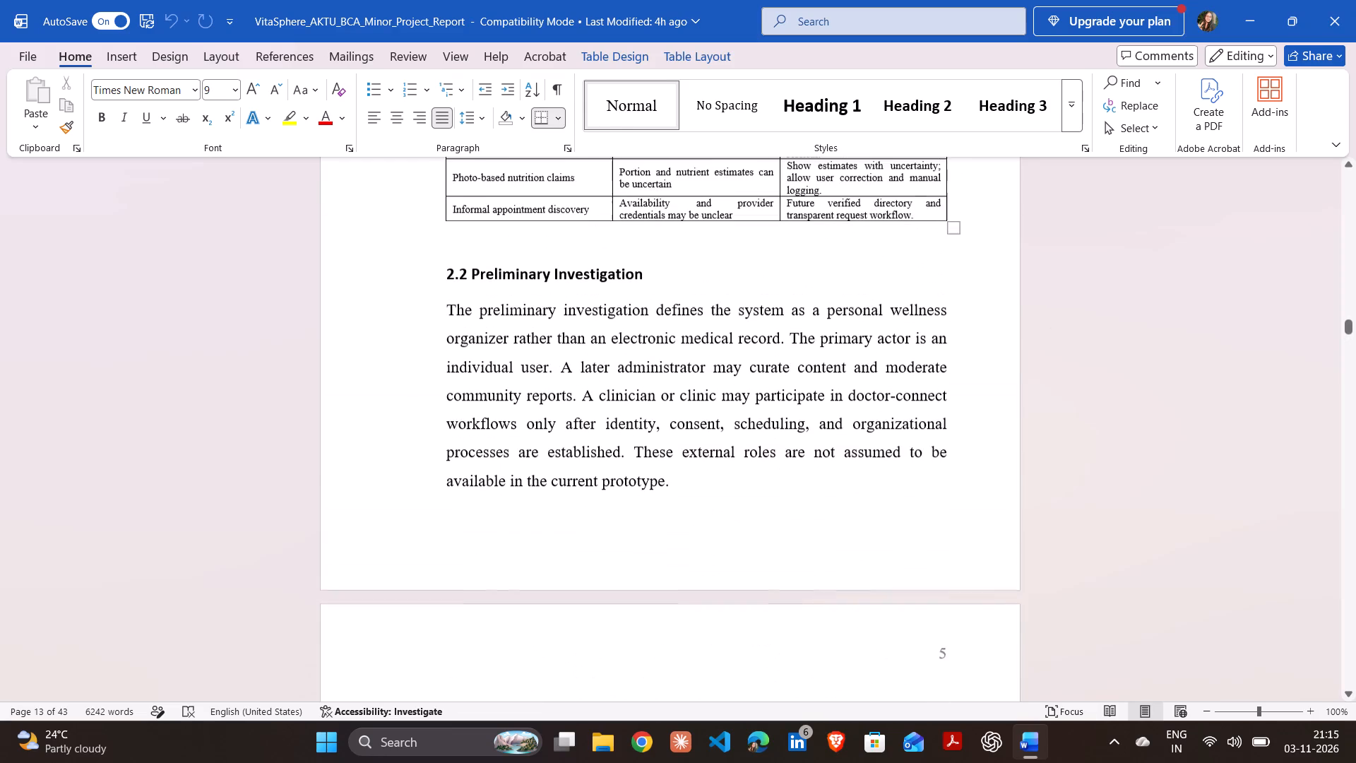
{"action": "key", "text": "Up"}
{"action": "key", "text": "Up"}
{"action": "key", "text": "Up"}
{"action": "key", "text": "Up"}
{"action": "key", "text": "Up"}
{"action": "key", "text": "Up"}
{"action": "key", "text": "Up"}
{"action": "key", "text": "Up"}
{"action": "key", "text": "Up"}
{"action": "key", "text": "Up"}
{"action": "key", "text": "Up"}
{"action": "key", "text": "Up"}
{"action": "key", "text": "Up"}
{"action": "key", "text": "Up"}
{"action": "key", "text": "Up"}
{"action": "key", "text": "Up"}
{"action": "key", "text": "Up"}
{"action": "key", "text": "Up"}
Examine section 2.1 Identification of Need and Table 2.1 on existing approaches and identified gaps.
{"action": "key", "text": "Down"}
{"action": "key", "text": "Down"}
{"action": "key", "text": "Down"}
{"action": "key", "text": "Down"}
{"action": "key", "text": "Down"}
{"action": "key", "text": "Down"}
{"action": "key", "text": "Down"}
{"action": "key", "text": "Down"}
{"action": "key", "text": "Down"}
{"action": "key", "text": "Down"}
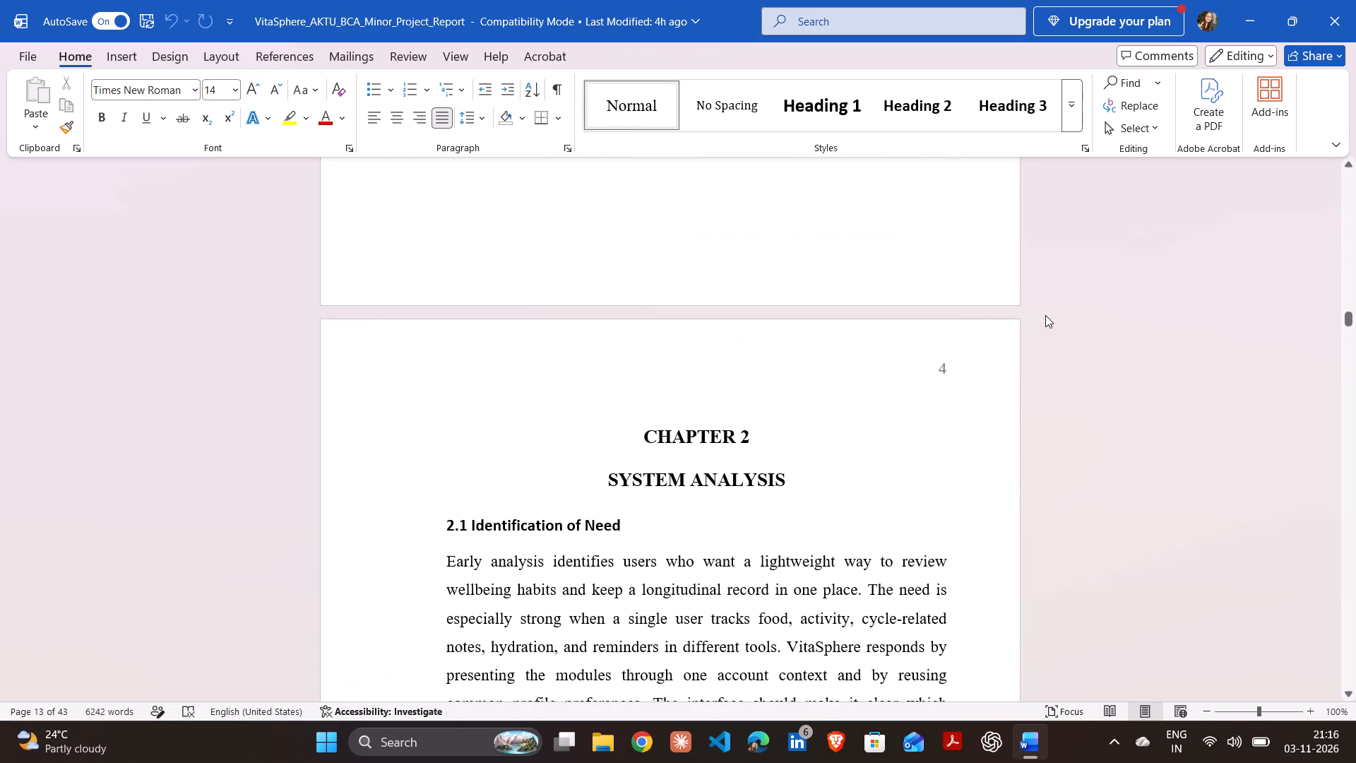
{"action": "key", "text": "Down"}
{"action": "key", "text": "Down"}
{"action": "key", "text": "Down"}
{"action": "key", "text": "Down"}
{"action": "key", "text": "Down"}
{"action": "key", "text": "Down"}
{"action": "key", "text": "Down"}
{"action": "key", "text": "Down"}
{"action": "key", "text": "Down"}
{"action": "key", "text": "Down"}
{"action": "key", "text": "Down"}
{"action": "key", "text": "Down"}
{"action": "key", "text": "Down"}
{"action": "key", "text": "Down"}
{"action": "key", "text": "Down"}
{"action": "key", "text": "Down"}
{"action": "key", "text": "Down"}
{"action": "key", "text": "Down"}
{"action": "key", "text": "Down"}
{"action": "key", "text": "Down"}
{"action": "key", "text": "Down"}
{"action": "key", "text": "Down"}
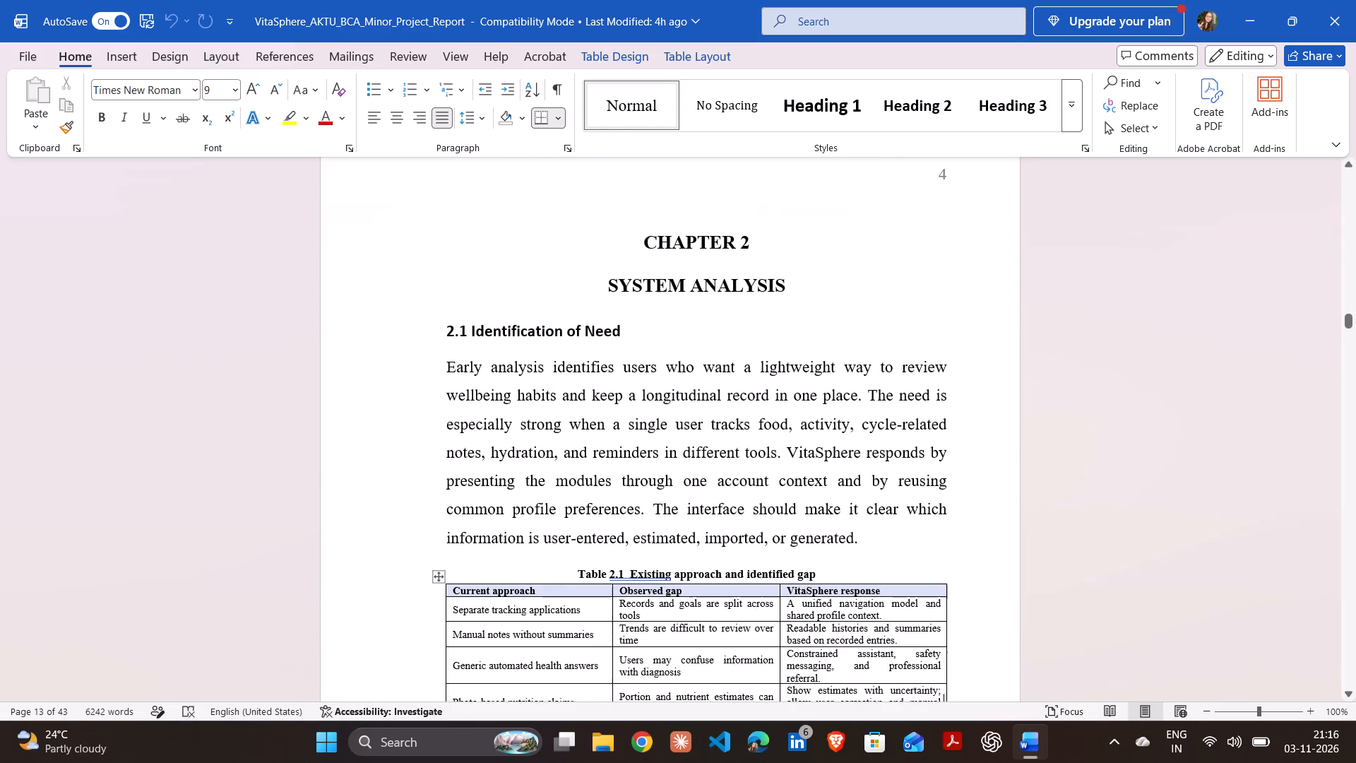
Read on through section 2.2 Preliminary Investigation and its key user tasks to the first paragraph of 2.3 Feasibility Study.
{"action": "key", "text": "Down"}
{"action": "key", "text": "Down"}
{"action": "key", "text": "Down"}
{"action": "key", "text": "Down"}
{"action": "key", "text": "Down"}
{"action": "key", "text": "Down"}
{"action": "key", "text": "Down"}
{"action": "key", "text": "Down"}
{"action": "key", "text": "Down"}
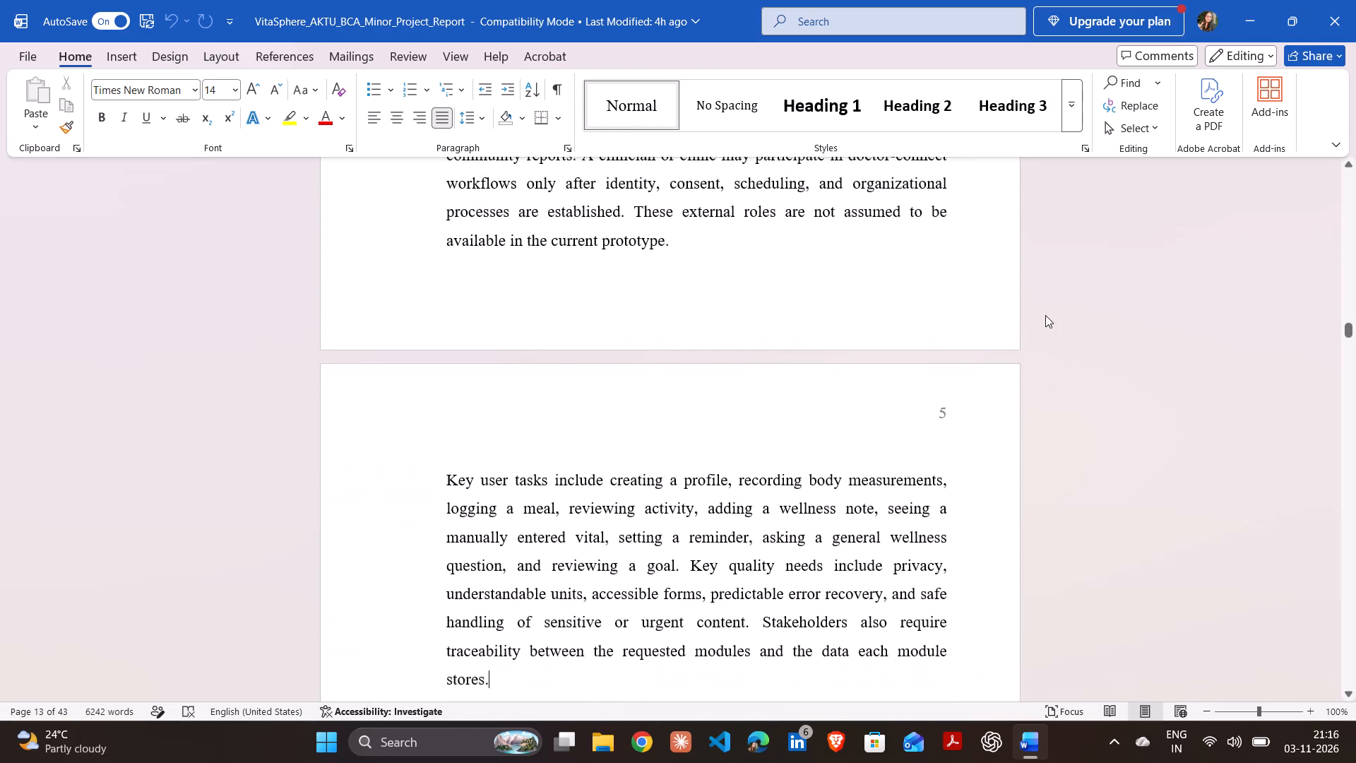
{"action": "key", "text": "Down"}
{"action": "key", "text": "Down"}
{"action": "key", "text": "Down"}
{"action": "key", "text": "Down"}
{"action": "key", "text": "Down"}
{"action": "key", "text": "Down"}
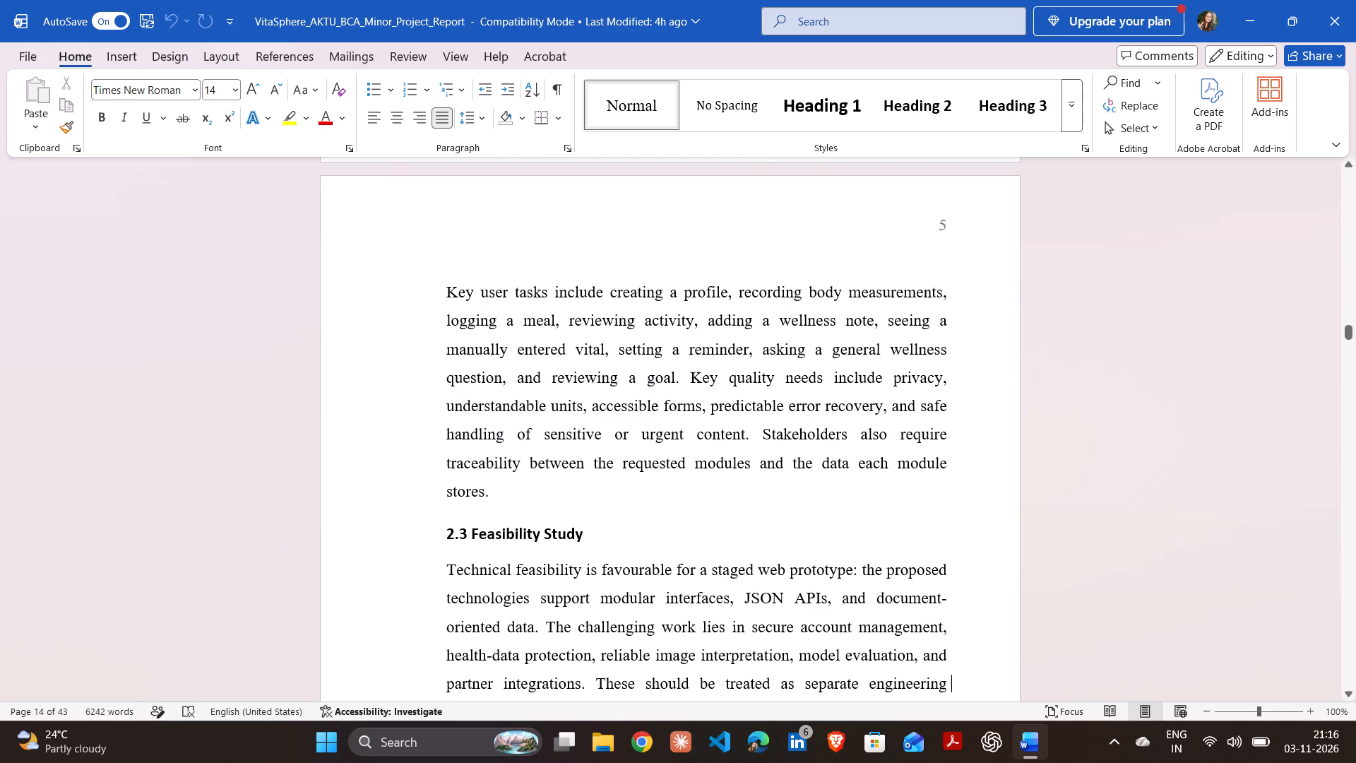
Read section 2.3 Feasibility Study on technical, operational, economic and schedule feasibility, down to the first rows of Table 2.2.
{"action": "key", "text": "Down"}
{"action": "key", "text": "Down"}
{"action": "key", "text": "Down"}
{"action": "key", "text": "Down"}
{"action": "key", "text": "Down"}
{"action": "key", "text": "Down"}
{"action": "key", "text": "Down"}
{"action": "key", "text": "Down"}
{"action": "key", "text": "Down"}
{"action": "key", "text": "Down"}
{"action": "key", "text": "Down"}
{"action": "key", "text": "Down"}
{"action": "key", "text": "Down"}
{"action": "key", "text": "Down"}
{"action": "key", "text": "Down"}
{"action": "key", "text": "Down"}
{"action": "key", "text": "Down"}
{"action": "key", "text": "Down"}
{"action": "key", "text": "Down"}
{"action": "key", "text": "Down"}
{"action": "key", "text": "Down"}
{"action": "key", "text": "Down"}
{"action": "key", "text": "Down"}
{"action": "key", "text": "Down"}
{"action": "key", "text": "Down"}
{"action": "key", "text": "Down"}
{"action": "key", "text": "Down"}
{"action": "key", "text": "Down"}
{"action": "key", "text": "Down"}
{"action": "key", "text": "Down"}
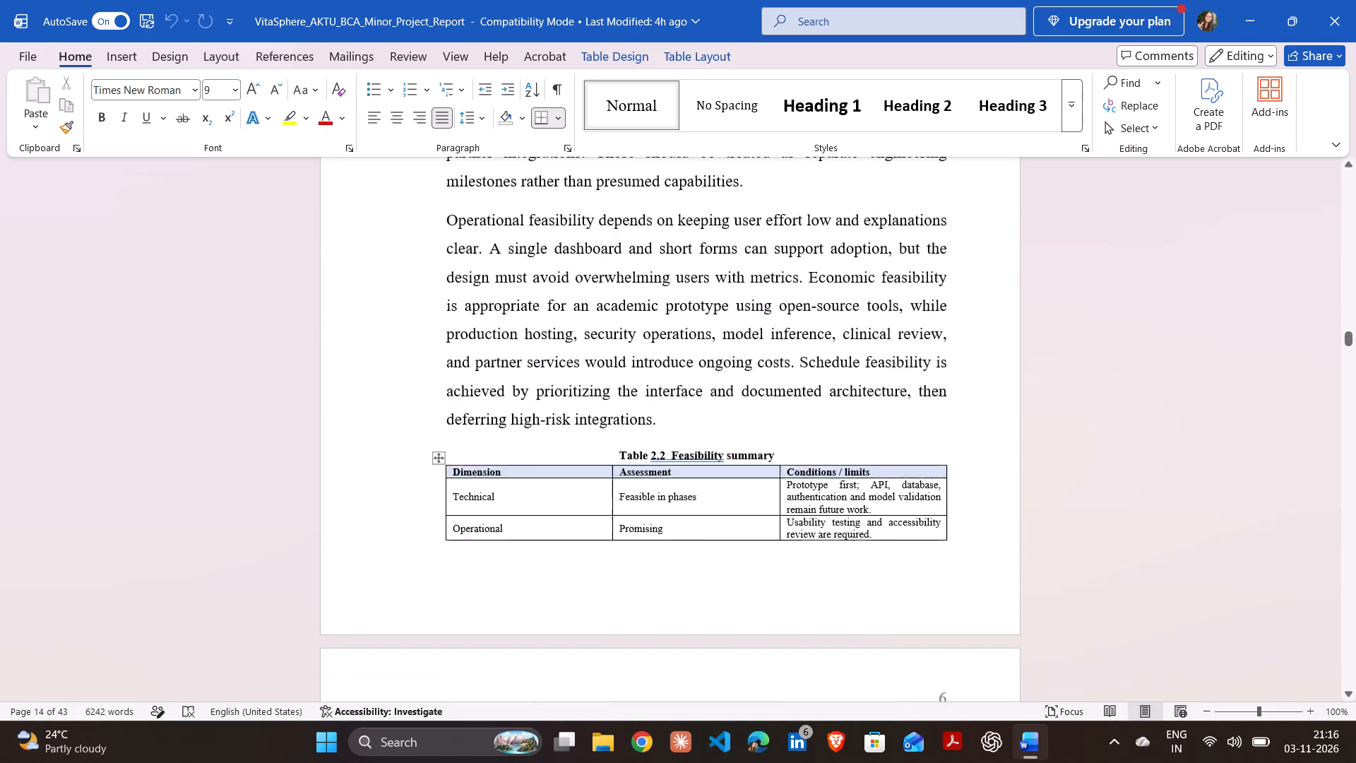
Continue past Table 2.2 into Chapter 3 Means of Project, viewing section 3.1 Hardware Requirement and Table 3.1.
{"action": "key", "text": "Down"}
{"action": "key", "text": "Down"}
{"action": "key", "text": "Down"}
{"action": "key", "text": "Down"}
{"action": "key", "text": "Down"}
{"action": "key", "text": "Down"}
{"action": "key", "text": "Down"}
{"action": "key", "text": "Down"}
{"action": "key", "text": "Down"}
{"action": "key", "text": "Down"}
{"action": "key", "text": "Down"}
{"action": "key", "text": "Down"}
{"action": "key", "text": "Down"}
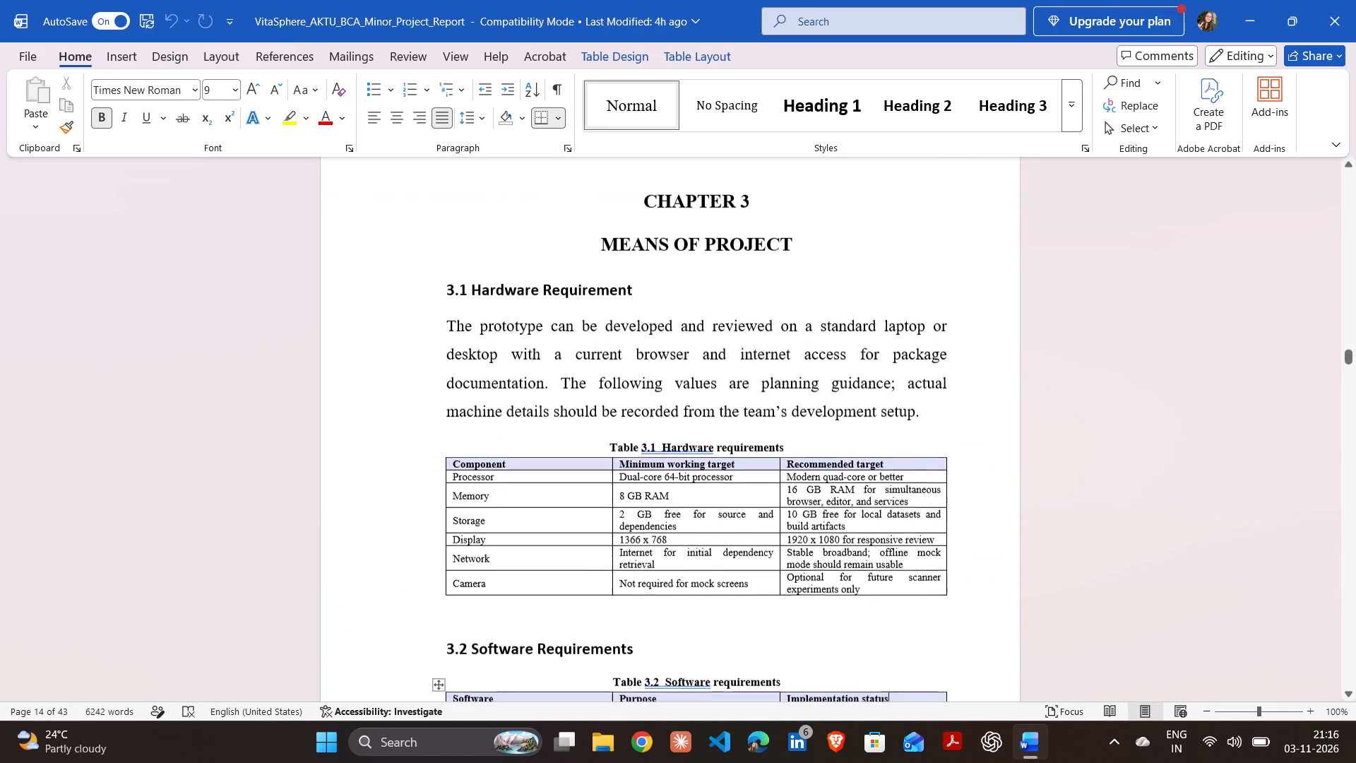
Look through section 3.2 Software Requirements and Table 3.2, continuing into Chapter 4 Overall Description as far as section 4.2 Software Interface.
{"action": "key", "text": "Down"}
{"action": "key", "text": "Down"}
{"action": "key", "text": "Down"}
{"action": "key", "text": "Down"}
{"action": "key", "text": "Down"}
{"action": "key", "text": "Down"}
{"action": "key", "text": "Down"}
{"action": "key", "text": "Down"}
{"action": "key", "text": "Down"}
{"action": "key", "text": "Down"}
{"action": "key", "text": "Down"}
{"action": "key", "text": "Down"}
{"action": "key", "text": "Down"}
{"action": "key", "text": "Down"}
{"action": "key", "text": "Down"}
{"action": "key", "text": "Down"}
{"action": "key", "text": "Down"}
{"action": "key", "text": "Down"}
{"action": "key", "text": "Down"}
{"action": "key", "text": "Down"}
{"action": "key", "text": "Down"}
{"action": "key", "text": "Down"}
{"action": "key", "text": "Down"}
{"action": "key", "text": "Down"}
{"action": "key", "text": "Down"}
{"action": "key", "text": "Down"}
{"action": "key", "text": "Down"}
{"action": "key", "text": "Down"}
{"action": "key", "text": "Down"}
{"action": "key", "text": "Down"}
{"action": "key", "text": "Down"}
{"action": "key", "text": "Down"}
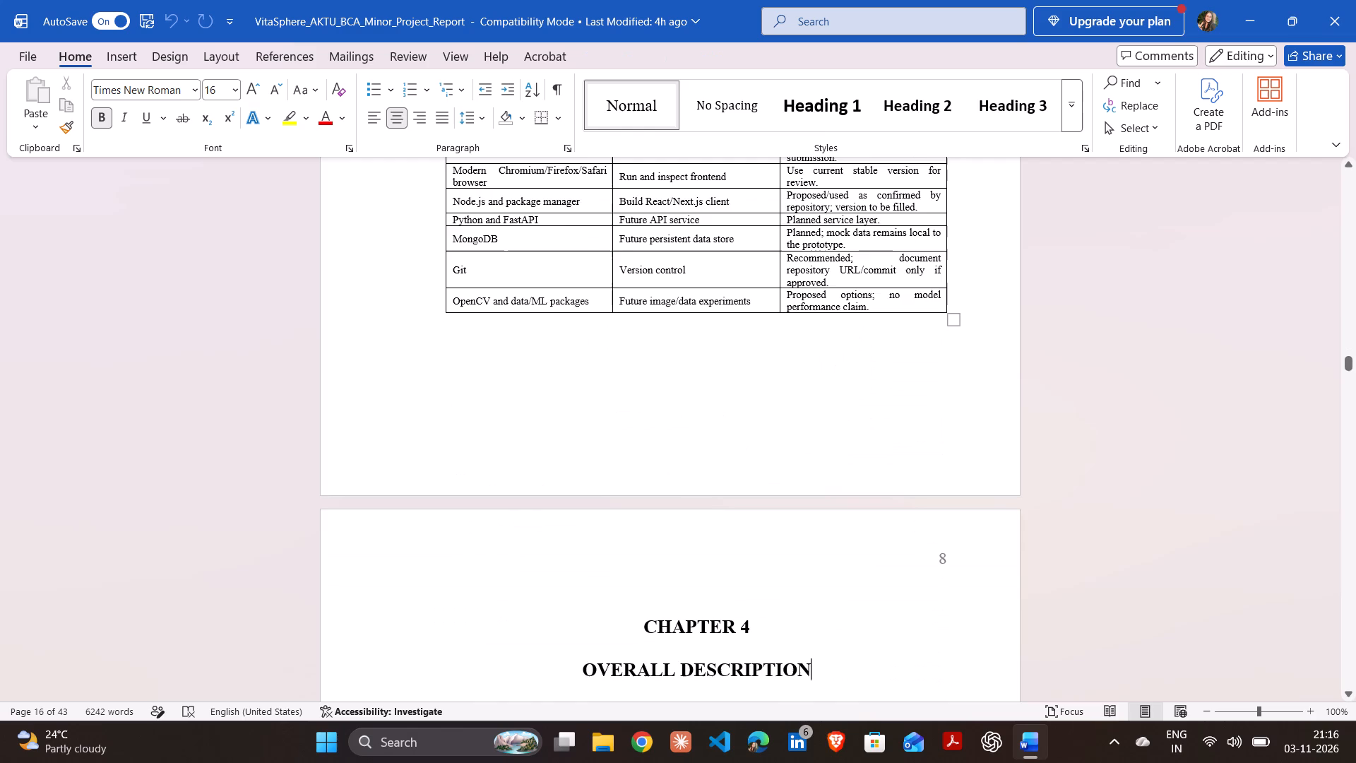
{"action": "key", "text": "Up"}
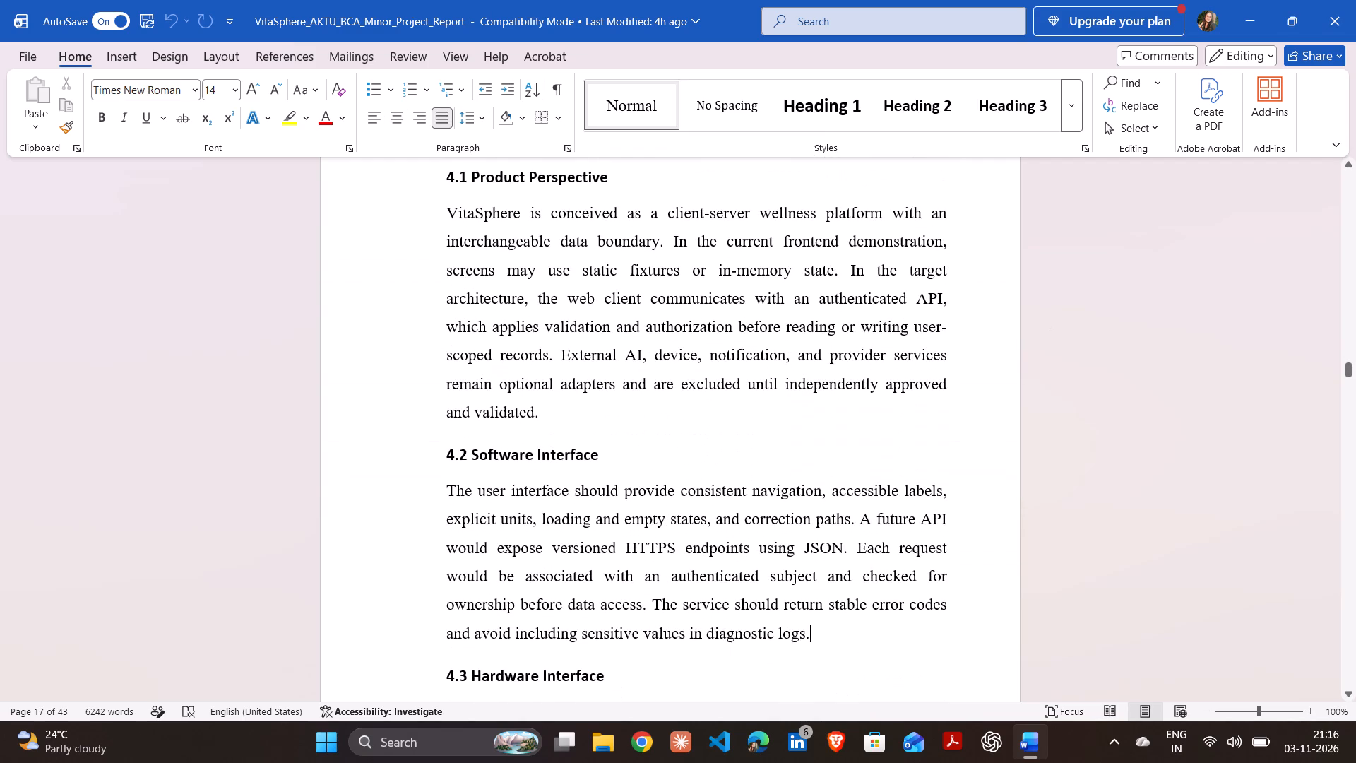
Look through sections 4.3 Hardware Interface and 4.4 Communication Interface to the 4.5 Constraints heading.
{"action": "key", "text": "Down"}
{"action": "key", "text": "Down"}
{"action": "key", "text": "Down"}
{"action": "key", "text": "Down"}
{"action": "key", "text": "Down"}
{"action": "key", "text": "Down"}
{"action": "key", "text": "Down"}
{"action": "key", "text": "Down"}
{"action": "key", "text": "Down"}
{"action": "key", "text": "Down"}
{"action": "key", "text": "Down"}
{"action": "key", "text": "Down"}
{"action": "key", "text": "Down"}
{"action": "key", "text": "Down"}
{"action": "key", "text": "Down"}
{"action": "key", "text": "Down"}
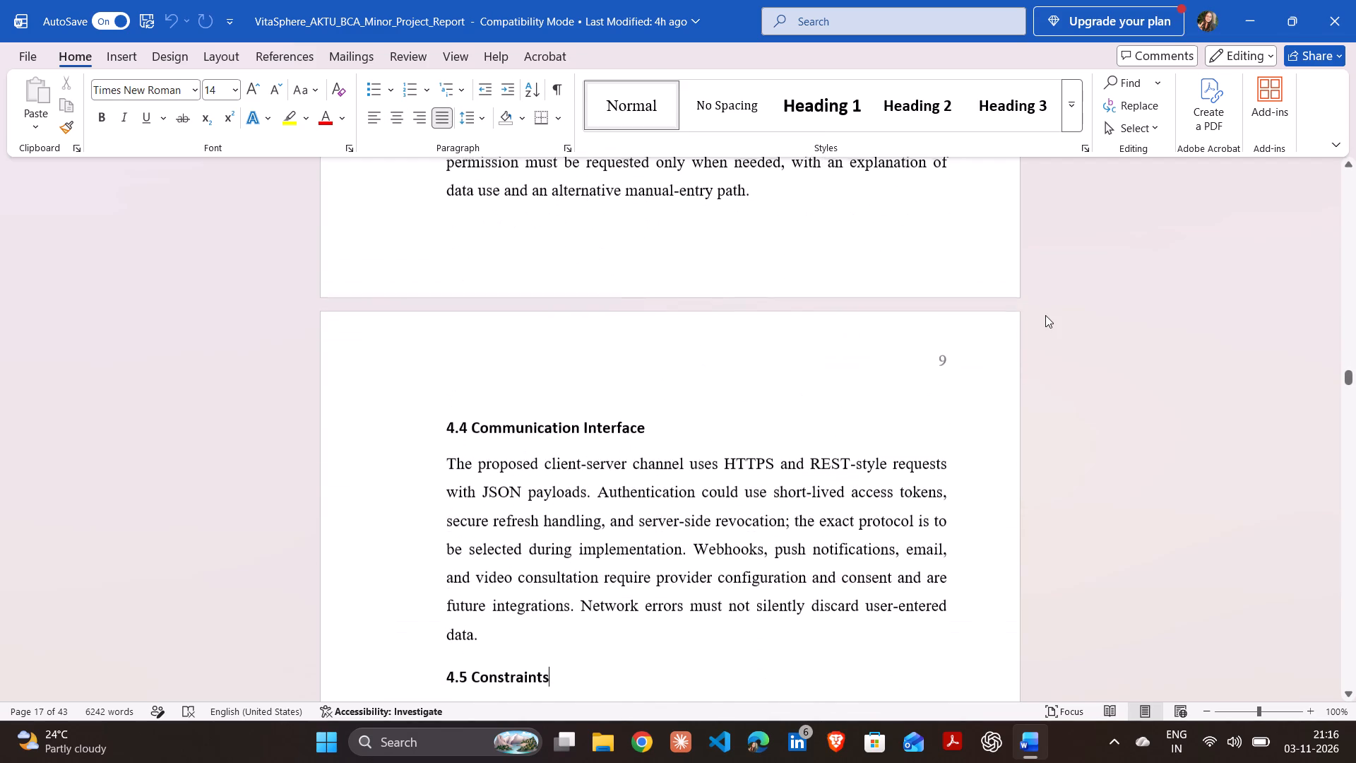
Move through section 4.5 Constraints to the 4.6 ER Diagram and the Figure 4.1 caption.
{"action": "key", "text": "Down"}
{"action": "key", "text": "Down"}
{"action": "key", "text": "Down"}
{"action": "key", "text": "Down"}
{"action": "key", "text": "Down"}
{"action": "key", "text": "Down"}
{"action": "key", "text": "Down"}
{"action": "key", "text": "Down"}
{"action": "key", "text": "Down"}
{"action": "key", "text": "Down"}
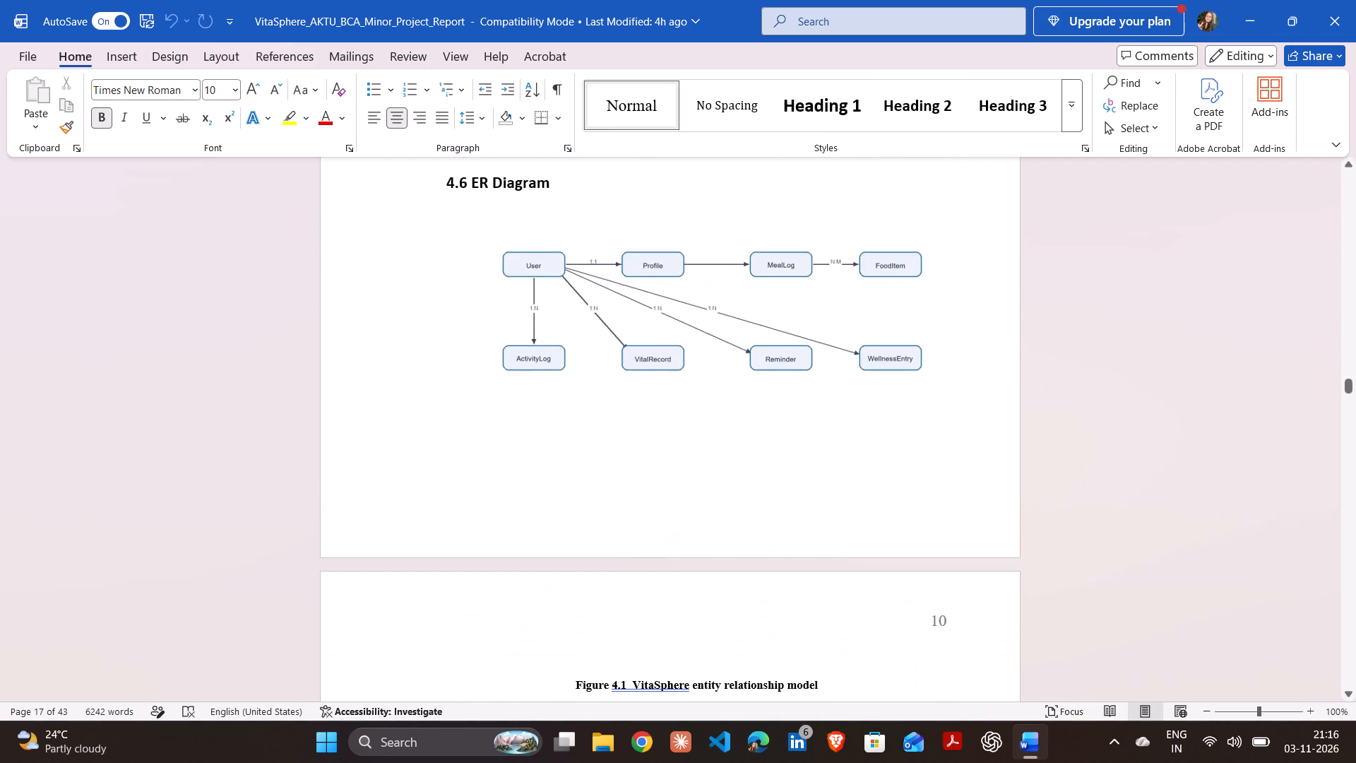
Continue past the ER diagram to the Figure 4.3 Level 1 data-flow diagram, its explanatory paragraph and the 4.8 Database Design heading.
{"action": "key", "text": "Down"}
{"action": "key", "text": "Down"}
{"action": "key", "text": "Down"}
{"action": "key", "text": "Down"}
{"action": "key", "text": "Down"}
{"action": "key", "text": "Down"}
{"action": "key", "text": "Down"}
{"action": "key", "text": "Down"}
{"action": "key", "text": "Down"}
{"action": "key", "text": "Down"}
{"action": "key", "text": "Down"}
{"action": "key", "text": "Down"}
{"action": "key", "text": "Down"}
{"action": "key", "text": "Down"}
{"action": "key", "text": "Down"}
{"action": "key", "text": "Down"}
{"action": "key", "text": "Down"}
{"action": "key", "text": "Down"}
{"action": "key", "text": "Down"}
{"action": "key", "text": "Down"}
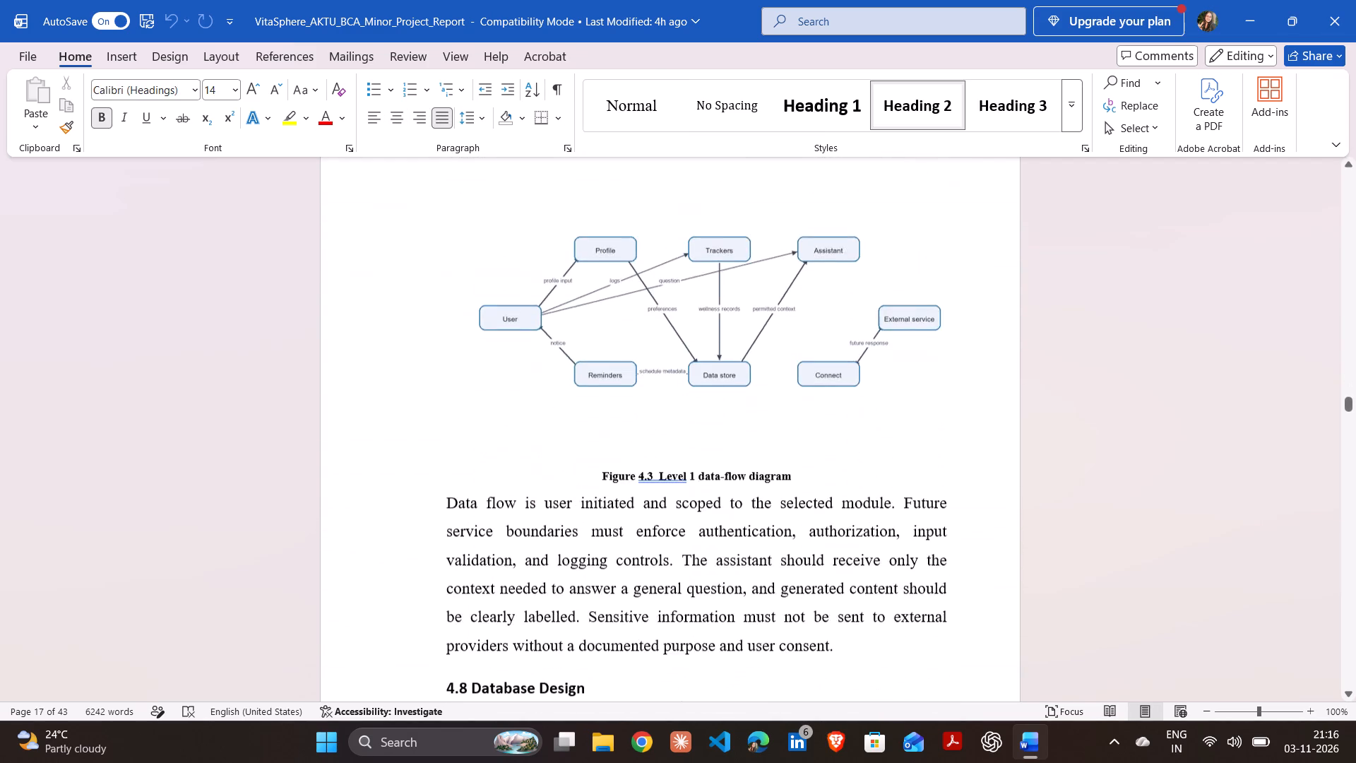
Read section 4.8 Database Design on the proposed MongoDB schema, down to the first rows of Table 4.1.
{"action": "key", "text": "Down"}
{"action": "key", "text": "Down"}
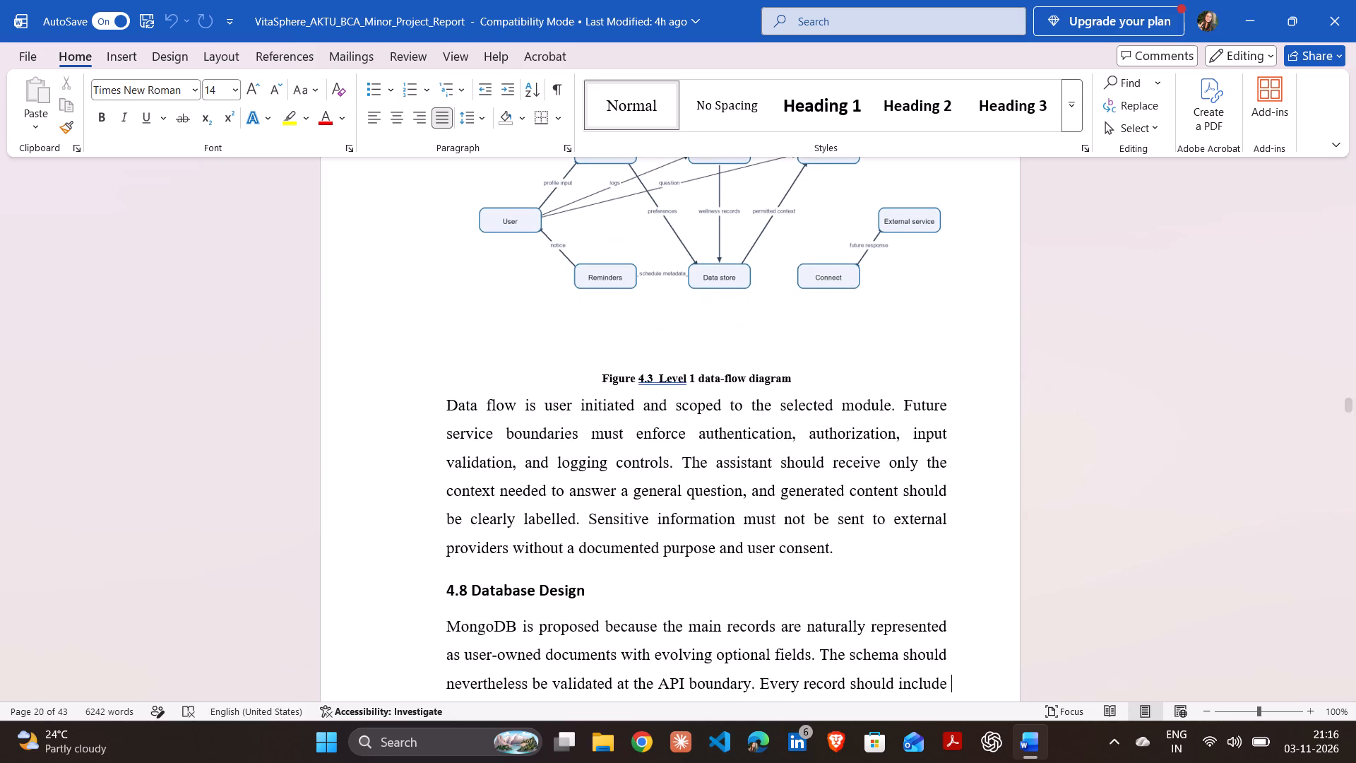
{"action": "key", "text": "Down"}
{"action": "key", "text": "Down"}
{"action": "key", "text": "Down"}
{"action": "key", "text": "Down"}
{"action": "key", "text": "Down"}
{"action": "key", "text": "Down"}
{"action": "key", "text": "Down"}
{"action": "key", "text": "Down"}
{"action": "key", "text": "Down"}
{"action": "key", "text": "Down"}
{"action": "key", "text": "Down"}
{"action": "key", "text": "Down"}
{"action": "key", "text": "Down"}
{"action": "key", "text": "Down"}
{"action": "key", "text": "Down"}
{"action": "key", "text": "Down"}
{"action": "key", "text": "Down"}
{"action": "key", "text": "Down"}
{"action": "key", "text": "Down"}
{"action": "key", "text": "Down"}
{"action": "key", "text": "Down"}
{"action": "key", "text": "Down"}
{"action": "key", "text": "Down"}
{"action": "key", "text": "Down"}
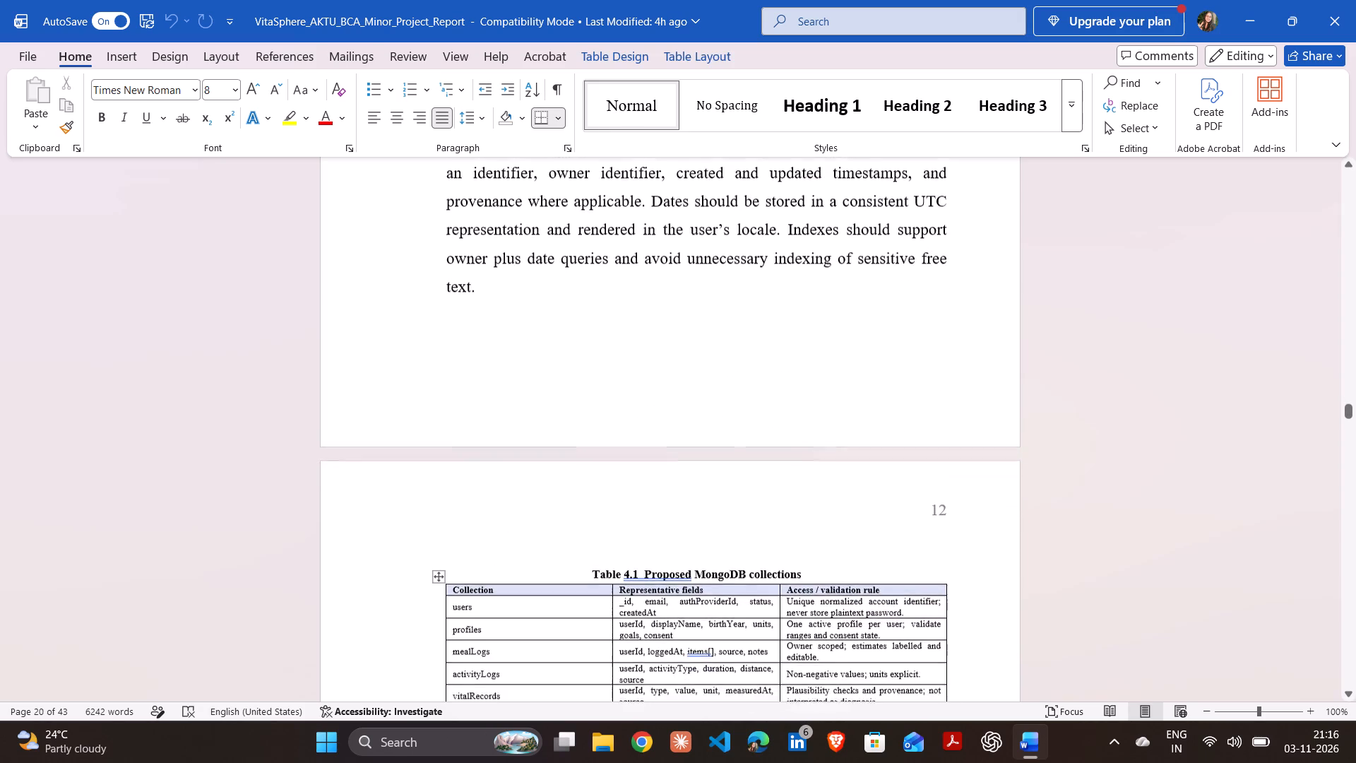
Look through Table 4.1 on the proposed MongoDB collections and continue to the Chapter 5 Specific Diagrams title.
{"action": "key", "text": "Down"}
{"action": "key", "text": "Down"}
{"action": "key", "text": "Down"}
{"action": "key", "text": "Down"}
{"action": "key", "text": "Down"}
{"action": "key", "text": "Down"}
{"action": "key", "text": "Down"}
{"action": "key", "text": "Down"}
{"action": "key", "text": "Down"}
{"action": "key", "text": "Down"}
{"action": "key", "text": "Down"}
{"action": "key", "text": "Down"}
{"action": "key", "text": "Down"}
{"action": "key", "text": "Down"}
{"action": "key", "text": "Down"}
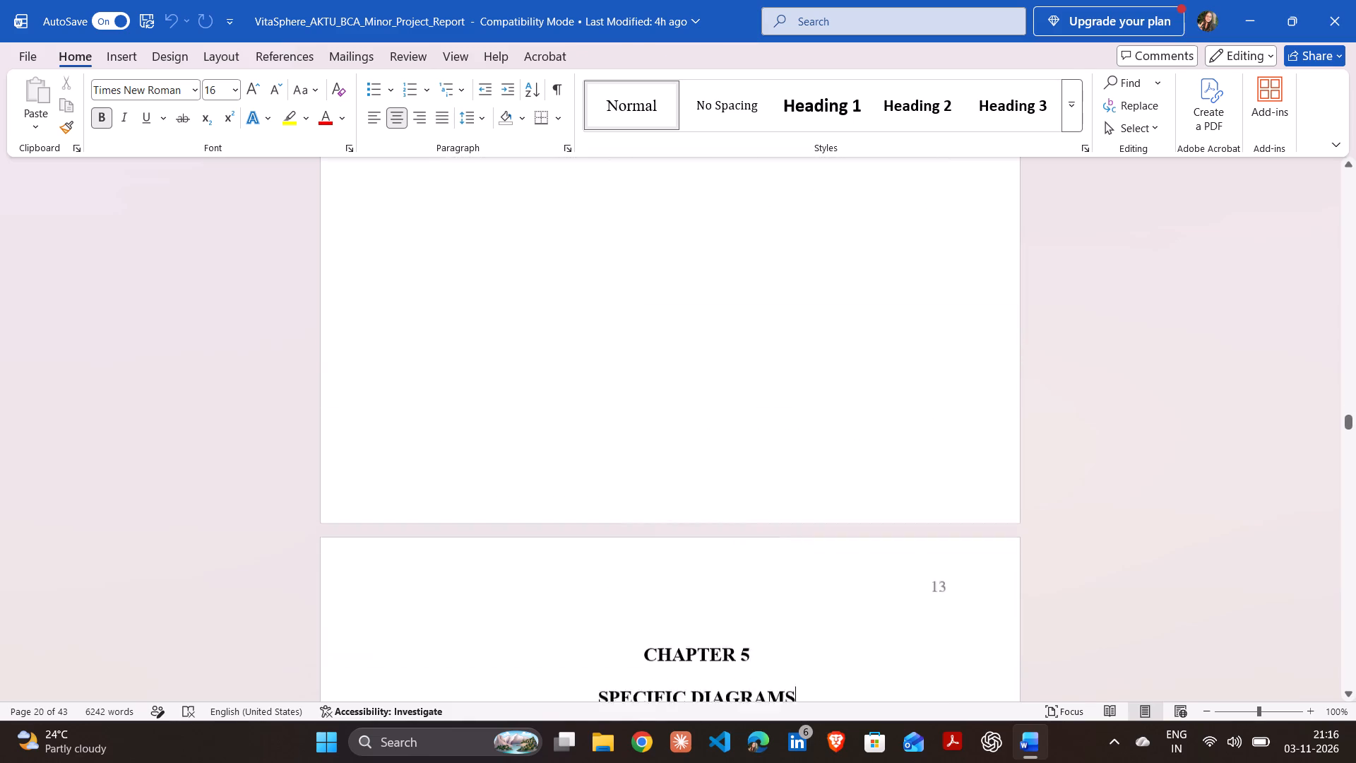
Look through the Chapter 5 diagrams, including the Figure 5.3 food-logging activity flow, down to the 5.4 Sequence Diagrams heading.
{"action": "key", "text": "Down"}
{"action": "key", "text": "Down"}
{"action": "key", "text": "Down"}
{"action": "key", "text": "Down"}
{"action": "key", "text": "Down"}
{"action": "key", "text": "Down"}
{"action": "key", "text": "Down"}
{"action": "key", "text": "Down"}
{"action": "key", "text": "Down"}
{"action": "key", "text": "Down"}
{"action": "key", "text": "Down"}
{"action": "key", "text": "Down"}
{"action": "key", "text": "Down"}
{"action": "key", "text": "Down"}
{"action": "key", "text": "Down"}
{"action": "key", "text": "Down"}
{"action": "key", "text": "Down"}
{"action": "key", "text": "Down"}
{"action": "key", "text": "Down"}
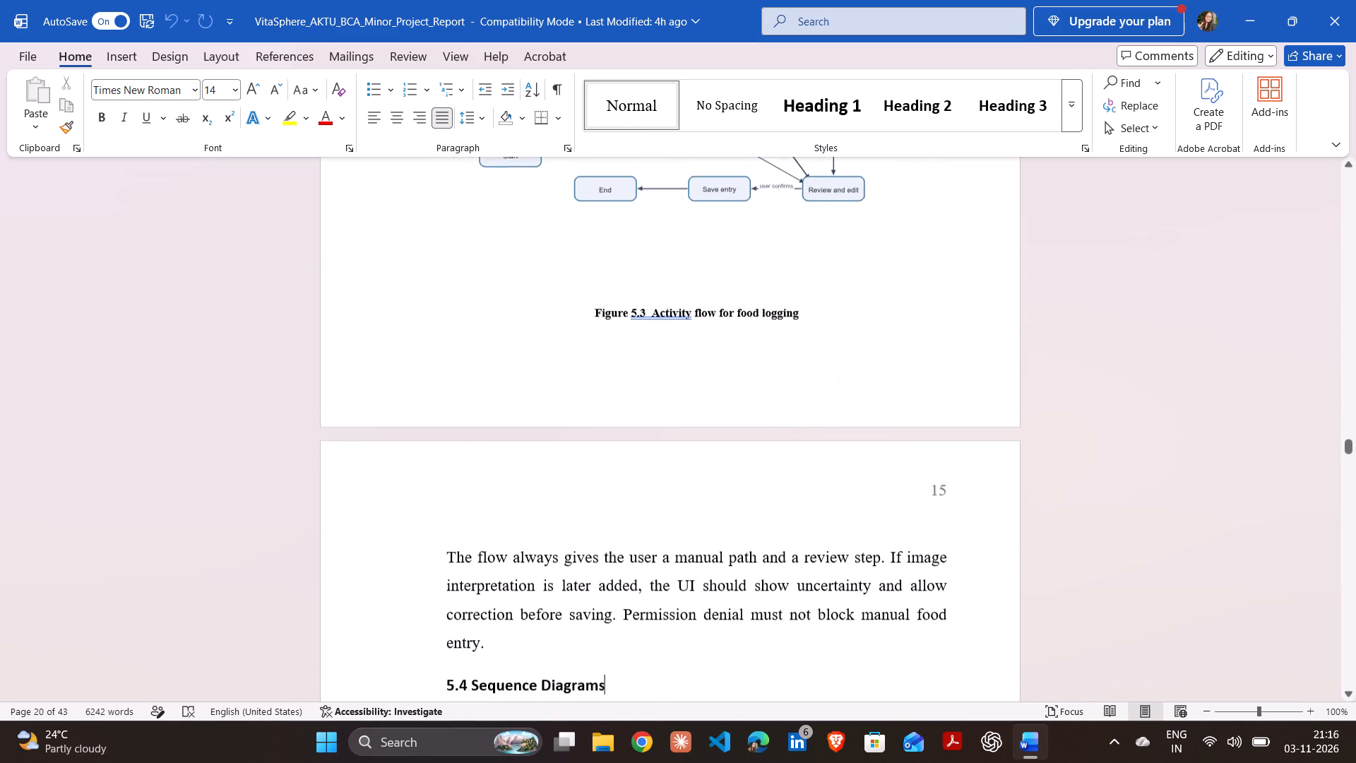
Look through section 5.4 Sequence Diagrams and on to Chapter 6 Product Features, reaching the start of Table 6.1.
{"action": "key", "text": "Down"}
{"action": "key", "text": "Down"}
{"action": "key", "text": "Down"}
{"action": "key", "text": "Down"}
{"action": "key", "text": "Down"}
{"action": "key", "text": "Down"}
{"action": "key", "text": "Down"}
{"action": "key", "text": "Down"}
{"action": "key", "text": "Down"}
{"action": "key", "text": "Down"}
{"action": "key", "text": "Down"}
{"action": "key", "text": "Down"}
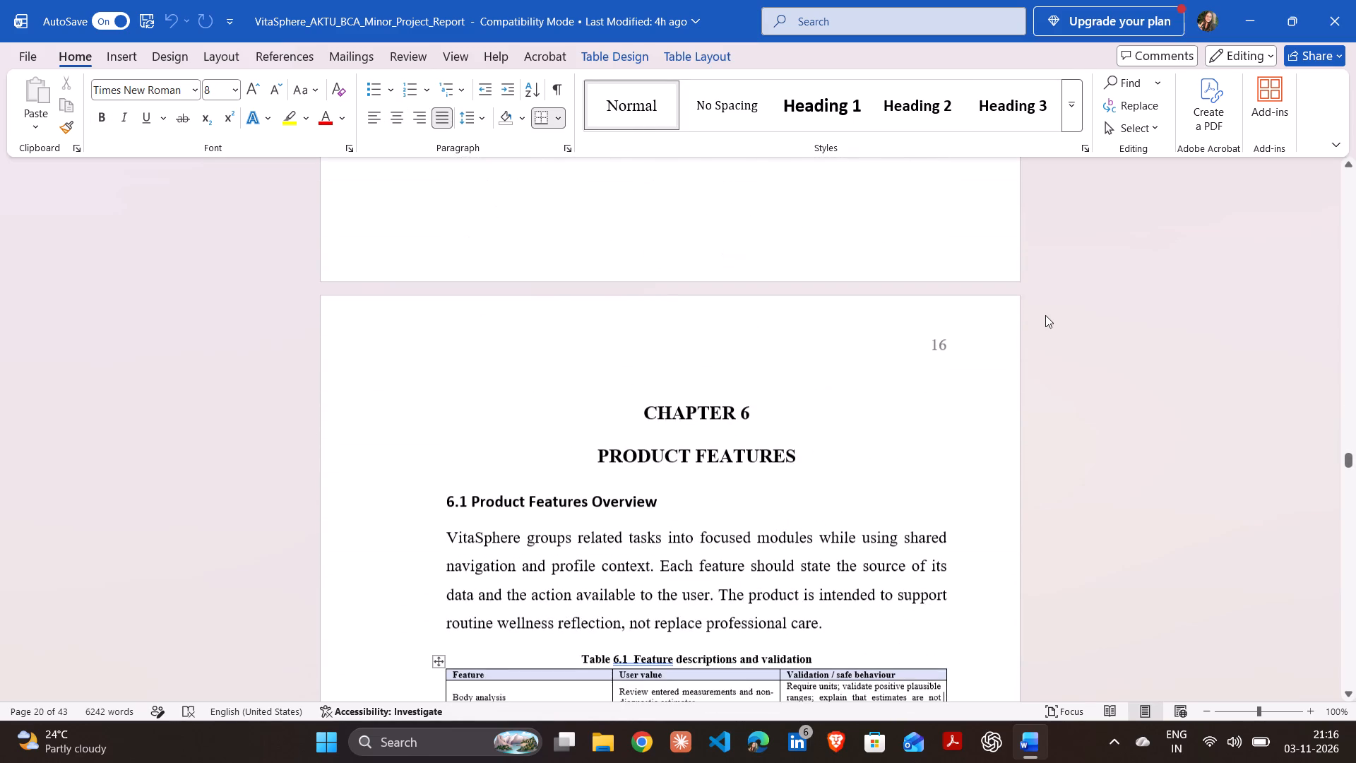
Look through Table 6.1 and section 6.2 Forms and Validation to the end of 6.2.3 Women's Wellness Entry.
{"action": "key", "text": "Down"}
{"action": "key", "text": "Down"}
{"action": "key", "text": "Down"}
{"action": "key", "text": "Down"}
{"action": "key", "text": "Down"}
{"action": "key", "text": "Down"}
{"action": "key", "text": "Down"}
{"action": "key", "text": "Down"}
{"action": "key", "text": "Down"}
{"action": "key", "text": "Down"}
{"action": "key", "text": "Down"}
{"action": "key", "text": "Down"}
{"action": "key", "text": "Down"}
{"action": "key", "text": "Down"}
{"action": "key", "text": "Down"}
{"action": "key", "text": "Down"}
{"action": "key", "text": "Down"}
{"action": "key", "text": "Down"}
{"action": "key", "text": "Down"}
{"action": "key", "text": "Down"}
{"action": "key", "text": "Down"}
{"action": "key", "text": "Down"}
{"action": "key", "text": "Down"}
{"action": "key", "text": "Down"}
{"action": "key", "text": "Down"}
{"action": "key", "text": "Down"}
{"action": "key", "text": "Down"}
{"action": "key", "text": "Down"}
{"action": "key", "text": "Down"}
{"action": "key", "text": "Down"}
{"action": "key", "text": "Down"}
{"action": "key", "text": "Down"}
{"action": "key", "text": "Down"}
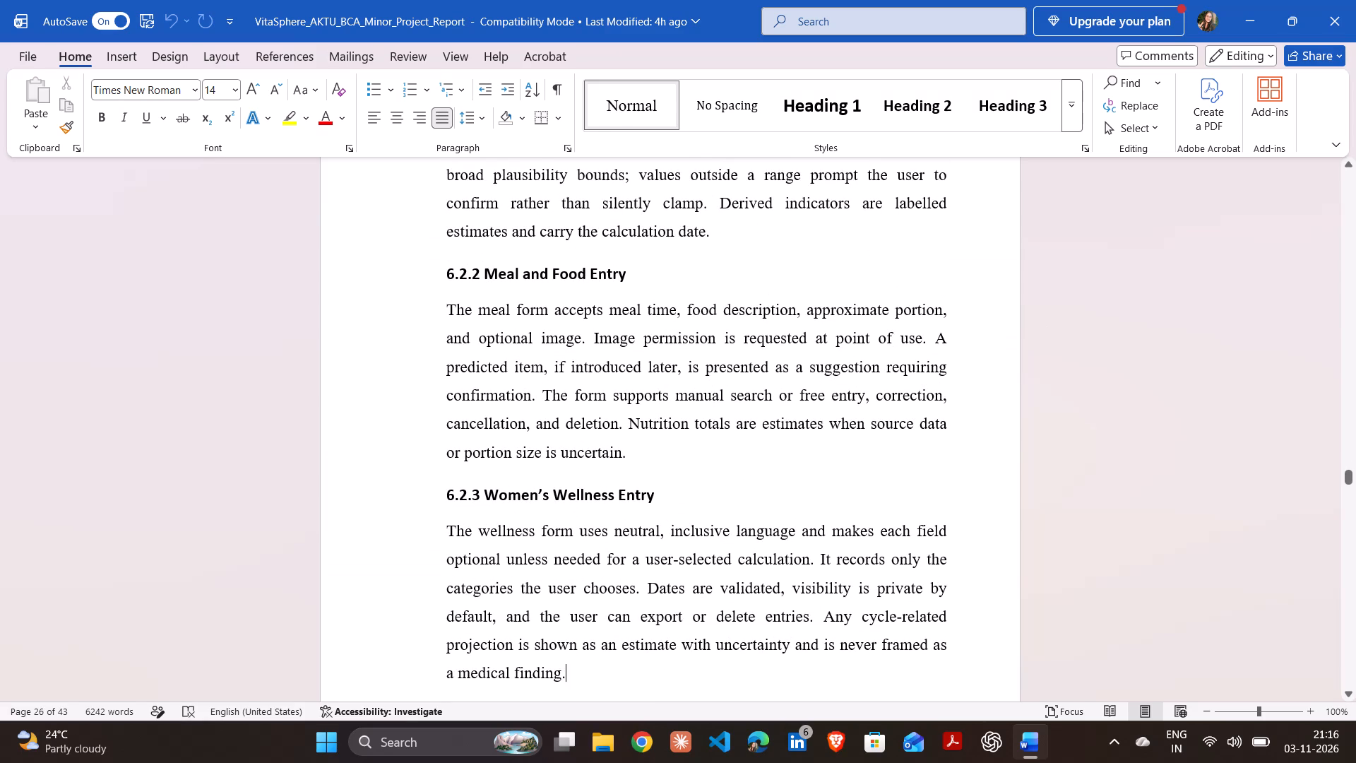
Go back up through the section 6.2 form descriptions to the last rows of Table 6.1.
{"action": "key", "text": "Up"}
{"action": "key", "text": "Up"}
{"action": "key", "text": "Up"}
{"action": "key", "text": "Up"}
{"action": "key", "text": "Up"}
{"action": "key", "text": "Up"}
{"action": "key", "text": "Up"}
{"action": "key", "text": "Up"}
{"action": "key", "text": "Up"}
{"action": "key", "text": "Up"}
{"action": "key", "text": "Up"}
{"action": "key", "text": "Up"}
{"action": "key", "text": "Up"}
{"action": "key", "text": "Up"}
{"action": "key", "text": "Up"}
{"action": "key", "text": "Up"}
{"action": "key", "text": "Up"}
{"action": "key", "text": "Up"}
{"action": "key", "text": "Up"}
{"action": "key", "text": "Up"}
{"action": "key", "text": "Up"}
{"action": "key", "text": "Up"}
{"action": "key", "text": "Up"}
{"action": "key", "text": "Up"}
{"action": "key", "text": "Up"}
{"action": "key", "text": "Up"}
{"action": "key", "text": "Up"}
{"action": "key", "text": "Up"}
{"action": "key", "text": "Up"}
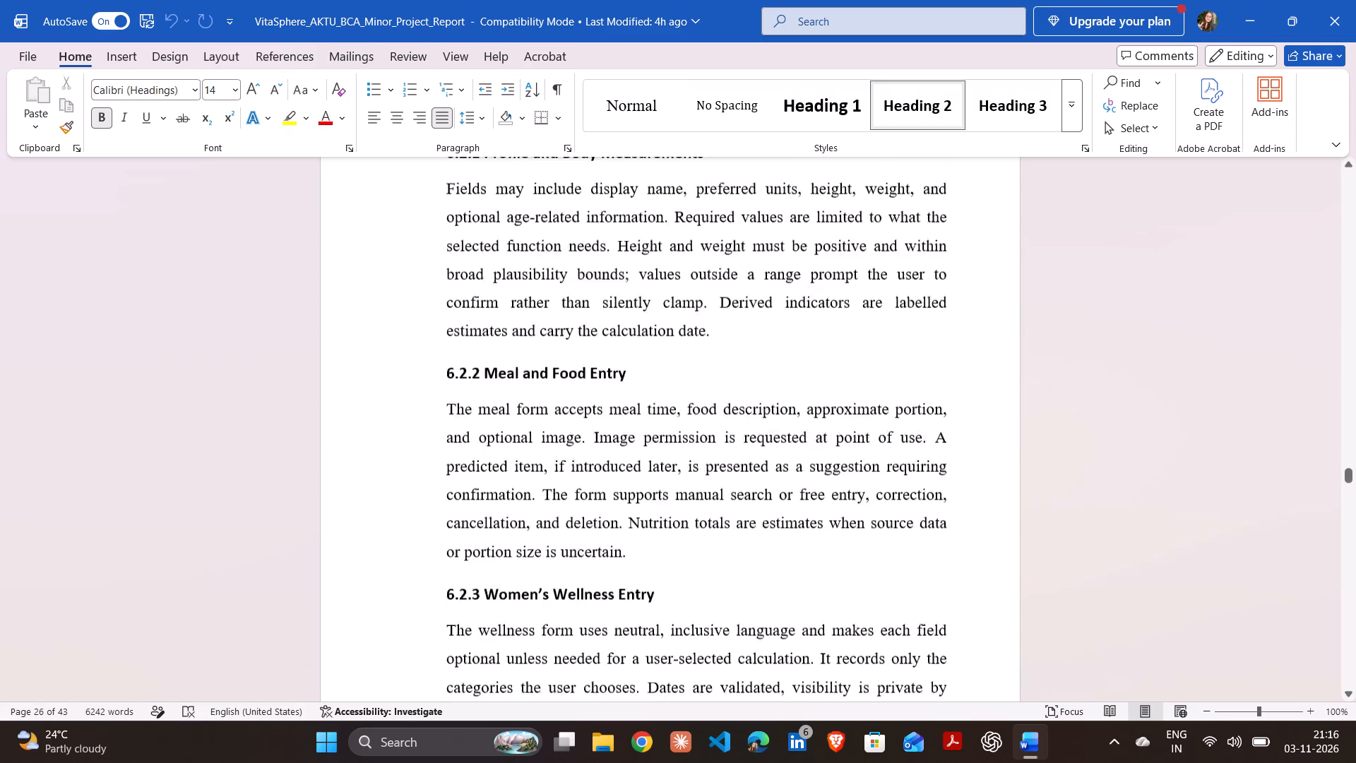
{"action": "key", "text": "Up"}
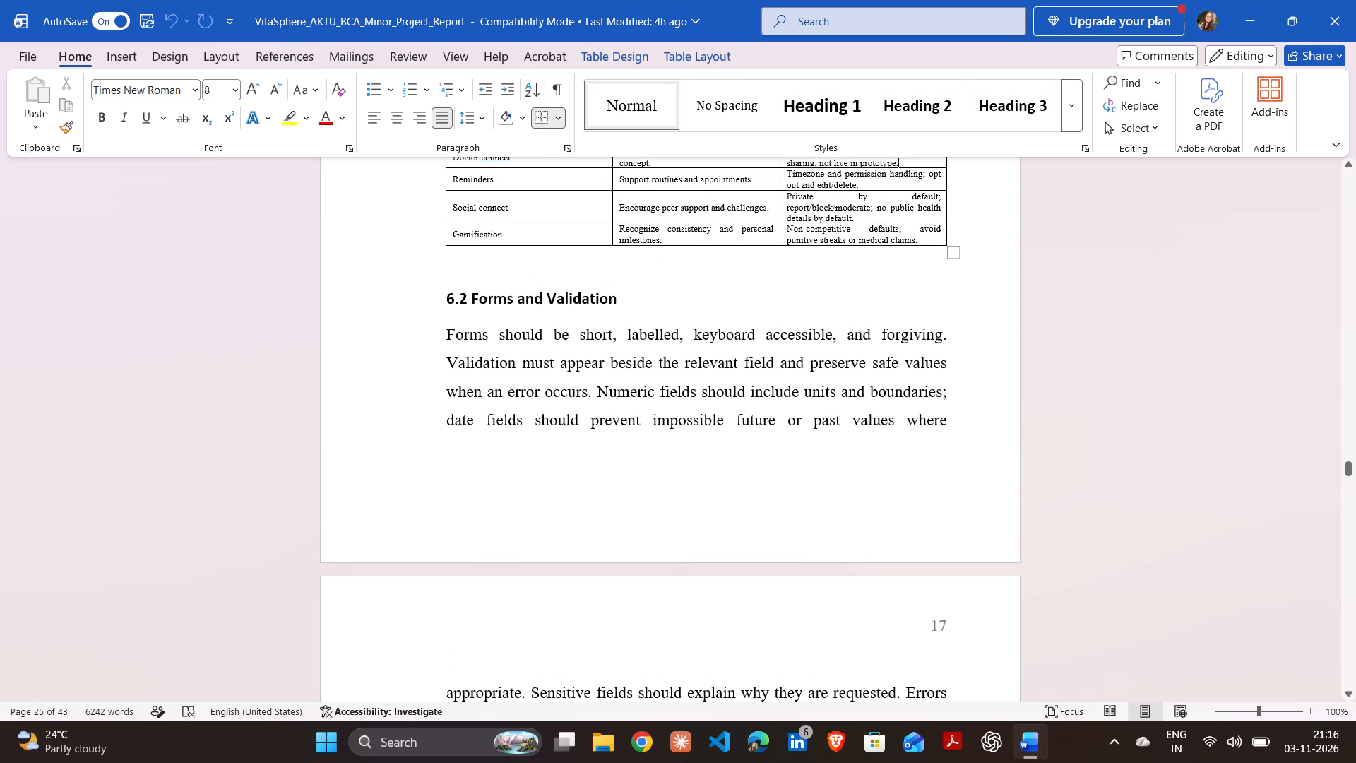
Go back up through Table 6.1 and the 6.1 overview, past the Chapter 6 title to the end of Chapter 5.
{"action": "key", "text": "Up"}
{"action": "key", "text": "Up"}
{"action": "key", "text": "Up"}
{"action": "key", "text": "Up"}
{"action": "key", "text": "Up"}
{"action": "key", "text": "Up"}
{"action": "key", "text": "Up"}
{"action": "key", "text": "Up"}
{"action": "key", "text": "Up"}
{"action": "key", "text": "Up"}
{"action": "key", "text": "Up"}
{"action": "key", "text": "Up"}
{"action": "key", "text": "Up"}
{"action": "key", "text": "Up"}
{"action": "key", "text": "Up"}
{"action": "key", "text": "Up"}
{"action": "key", "text": "Up"}
{"action": "key", "text": "Up"}
{"action": "key", "text": "Up"}
{"action": "key", "text": "Up"}
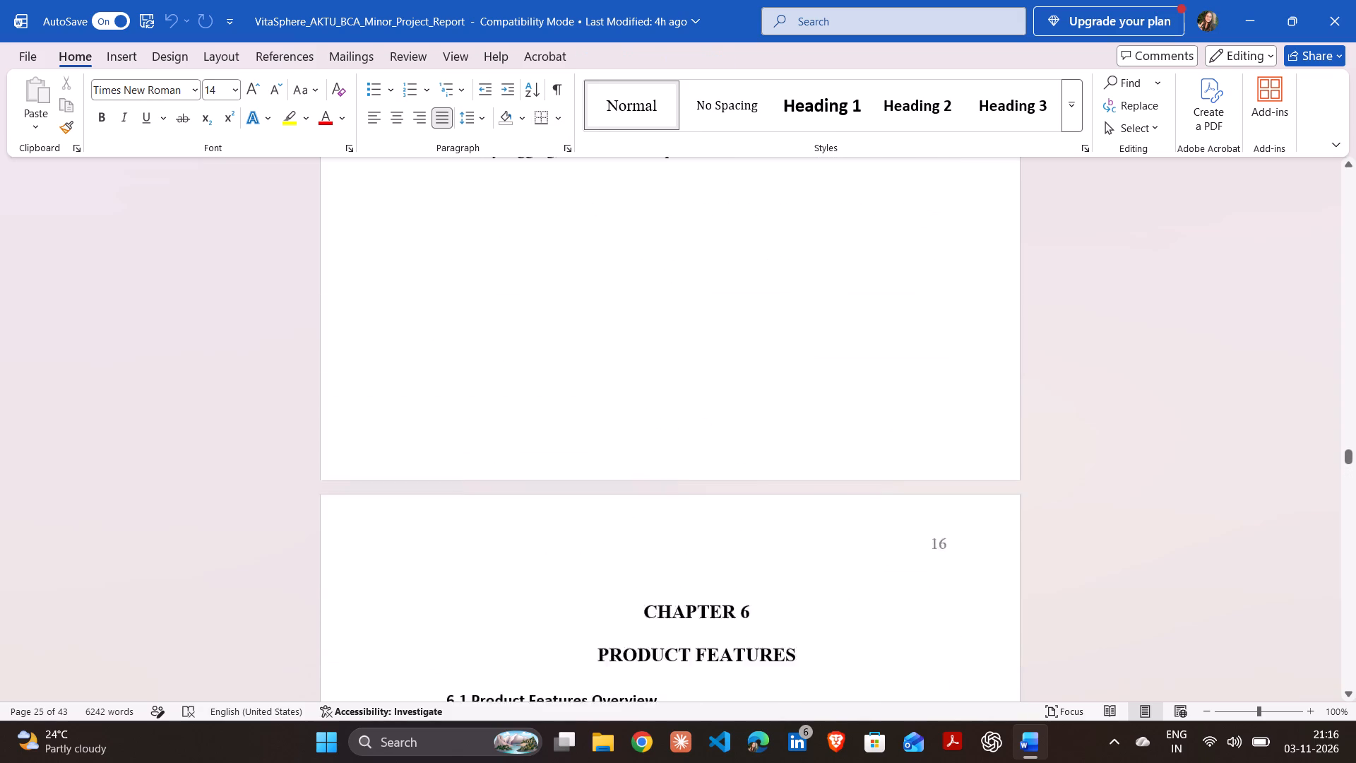
Go back up through the Chapter 5 diagrams to the last row of Table 4.1 on the MongoDB collections.
{"action": "key", "text": "Up"}
{"action": "key", "text": "Up"}
{"action": "key", "text": "Up"}
{"action": "key", "text": "Up"}
{"action": "key", "text": "Up"}
{"action": "key", "text": "Up"}
{"action": "key", "text": "Up"}
{"action": "key", "text": "Up"}
{"action": "key", "text": "Up"}
{"action": "key", "text": "Up"}
{"action": "key", "text": "Up"}
{"action": "key", "text": "Up"}
{"action": "key", "text": "Up"}
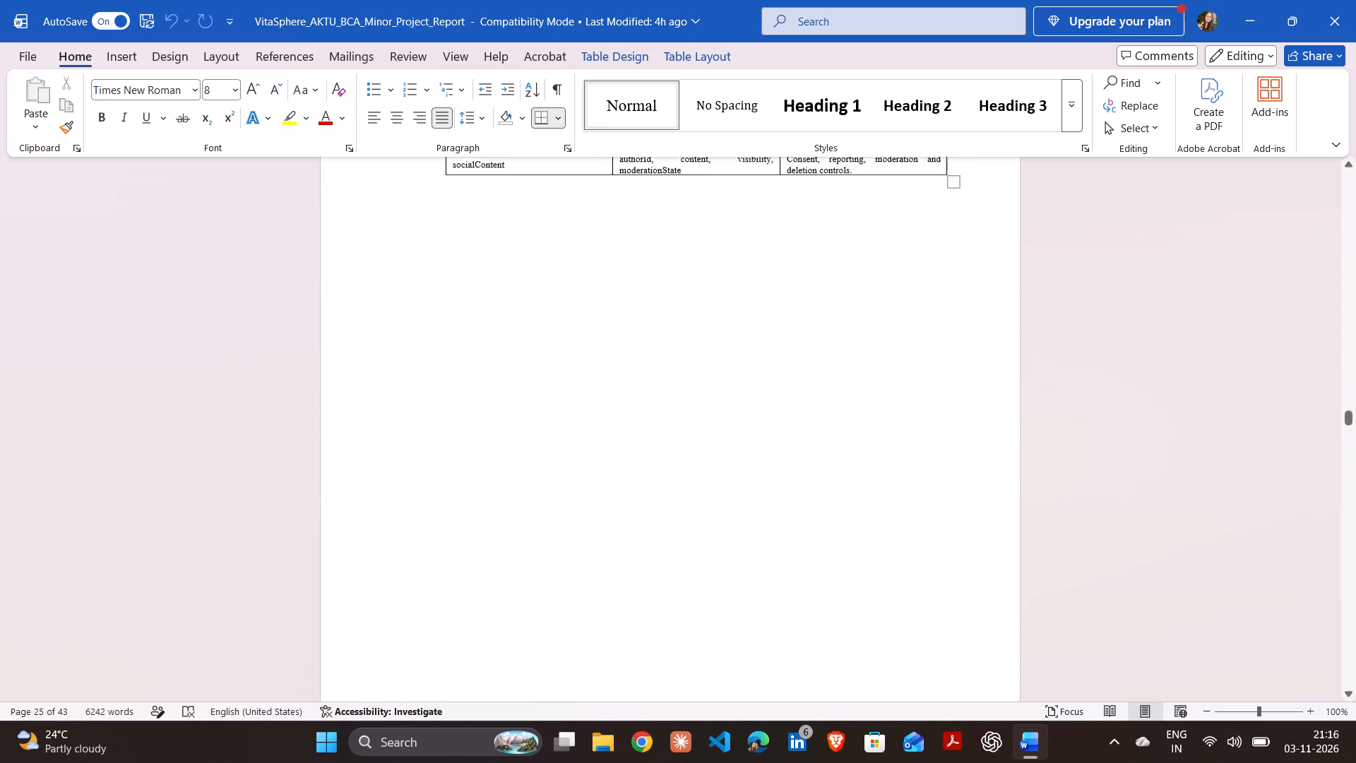
Go back up through Table 4.1 Proposed MongoDB collections to the paragraph on identifiers, timestamps and indexes before it.
{"action": "key", "text": "Up"}
{"action": "key", "text": "Up"}
{"action": "key", "text": "Up"}
{"action": "key", "text": "Up"}
{"action": "key", "text": "Up"}
{"action": "key", "text": "Up"}
{"action": "key", "text": "Up"}
{"action": "key", "text": "Up"}
{"action": "key", "text": "Up"}
{"action": "key", "text": "Up"}
{"action": "key", "text": "Up"}
{"action": "key", "text": "Up"}
{"action": "key", "text": "Up"}
{"action": "key", "text": "Up"}
{"action": "key", "text": "Up"}
{"action": "key", "text": "Up"}
{"action": "key", "text": "Up"}
{"action": "key", "text": "Up"}
{"action": "key", "text": "Up"}
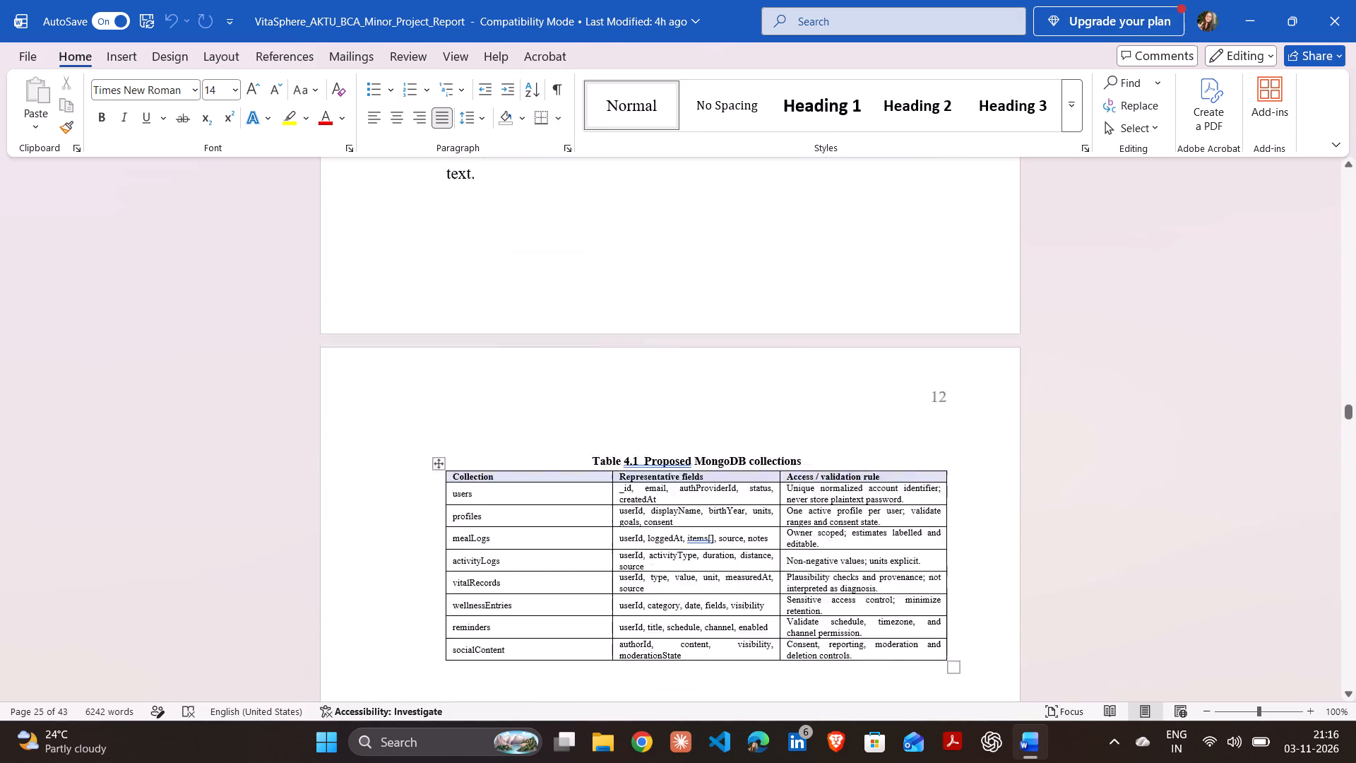
{"action": "key", "text": "Up"}
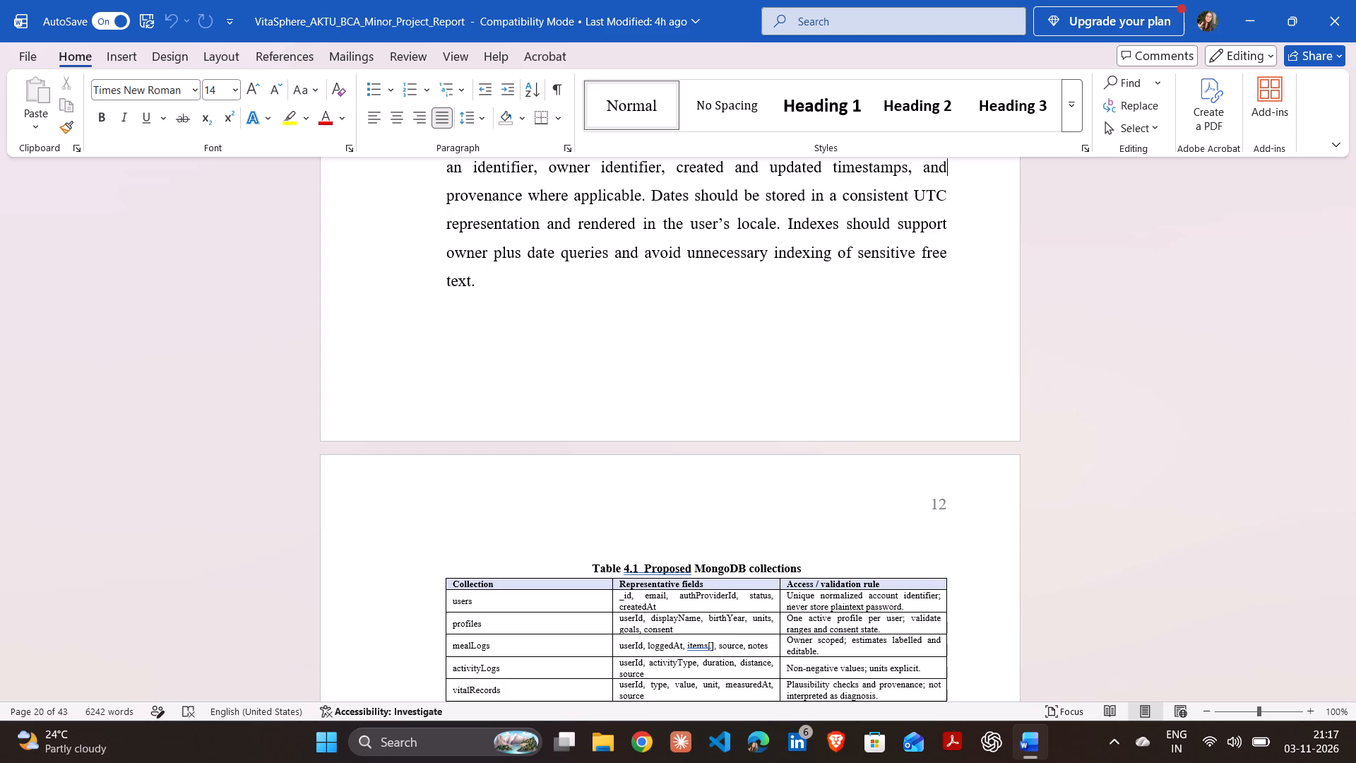
Go back up through section 4.7 Data Flow Diagrams and the 4.6 ER Diagram to the 4.5 Constraints heading.
{"action": "key", "text": "Up"}
{"action": "key", "text": "Up"}
{"action": "key", "text": "Up"}
{"action": "key", "text": "Up"}
{"action": "key", "text": "Up"}
{"action": "key", "text": "Up"}
{"action": "key", "text": "Up"}
{"action": "key", "text": "Up"}
{"action": "key", "text": "Up"}
{"action": "key", "text": "Up"}
{"action": "key", "text": "Up"}
{"action": "key", "text": "Up"}
{"action": "key", "text": "Up"}
{"action": "key", "text": "Up"}
{"action": "key", "text": "Up"}
{"action": "key", "text": "Up"}
{"action": "key", "text": "Up"}
{"action": "key", "text": "Up"}
{"action": "key", "text": "Up"}
{"action": "key", "text": "Up"}
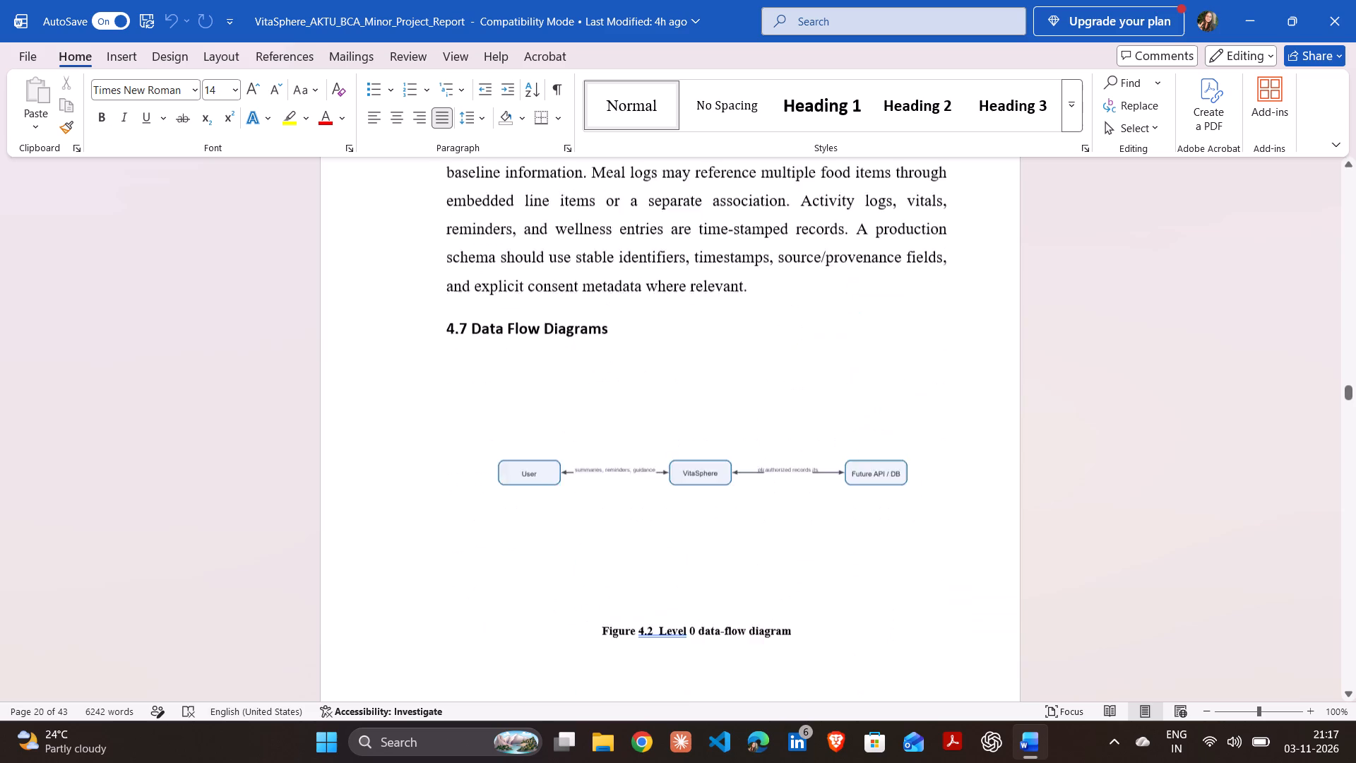
{"action": "key", "text": "Up"}
{"action": "key", "text": "Up"}
{"action": "key", "text": "Up"}
{"action": "key", "text": "Up"}
{"action": "key", "text": "Up"}
{"action": "key", "text": "Up"}
{"action": "key", "text": "Up"}
{"action": "key", "text": "Up"}
{"action": "key", "text": "Up"}
{"action": "key", "text": "Up"}
{"action": "key", "text": "Up"}
{"action": "key", "text": "Up"}
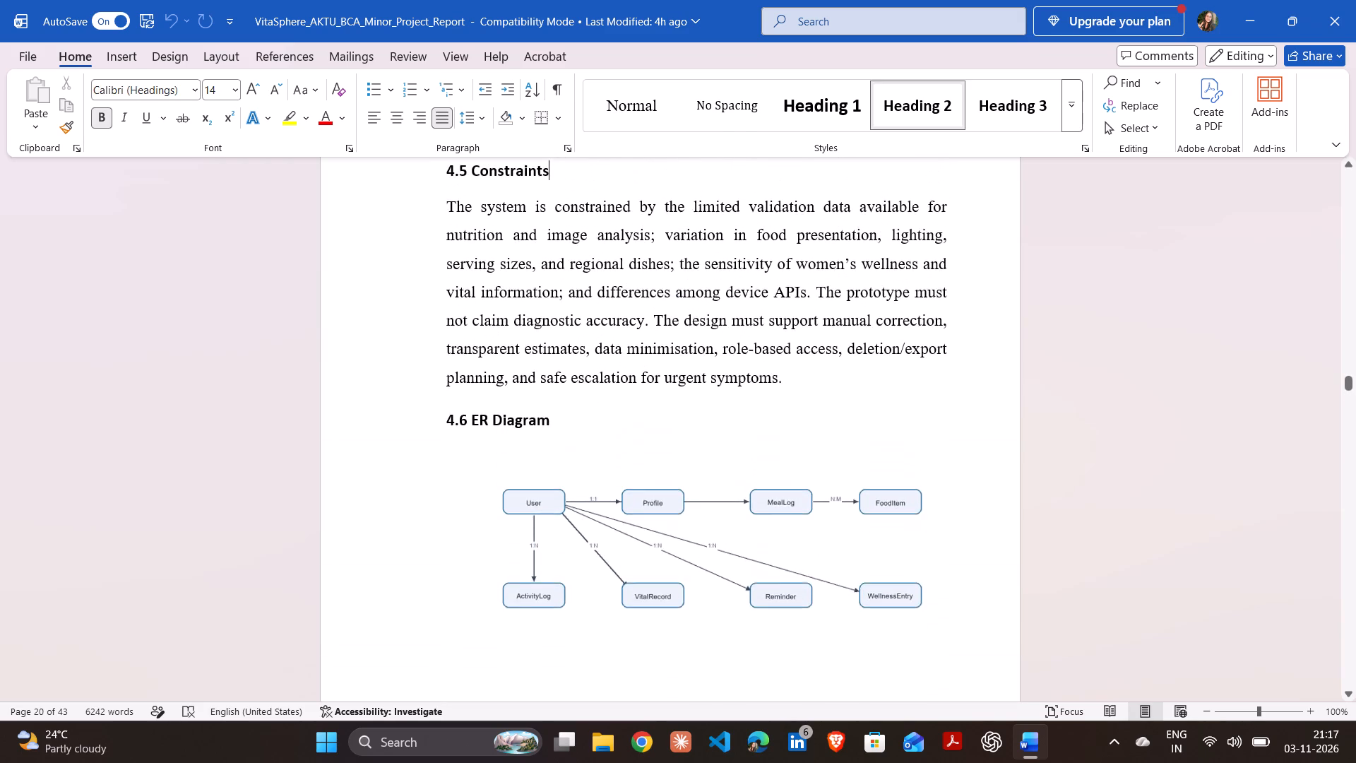
Go back up through the Chapter 4 interface sections, past the chapter title to the last row of Table 3.2.
{"action": "key", "text": "Up"}
{"action": "key", "text": "Up"}
{"action": "key", "text": "Up"}
{"action": "key", "text": "Up"}
{"action": "key", "text": "Up"}
{"action": "key", "text": "Up"}
{"action": "key", "text": "Up"}
{"action": "key", "text": "Up"}
{"action": "key", "text": "Up"}
{"action": "key", "text": "Up"}
{"action": "key", "text": "Up"}
{"action": "key", "text": "Up"}
{"action": "key", "text": "Up"}
{"action": "key", "text": "Up"}
{"action": "key", "text": "Up"}
{"action": "key", "text": "Up"}
{"action": "key", "text": "Up"}
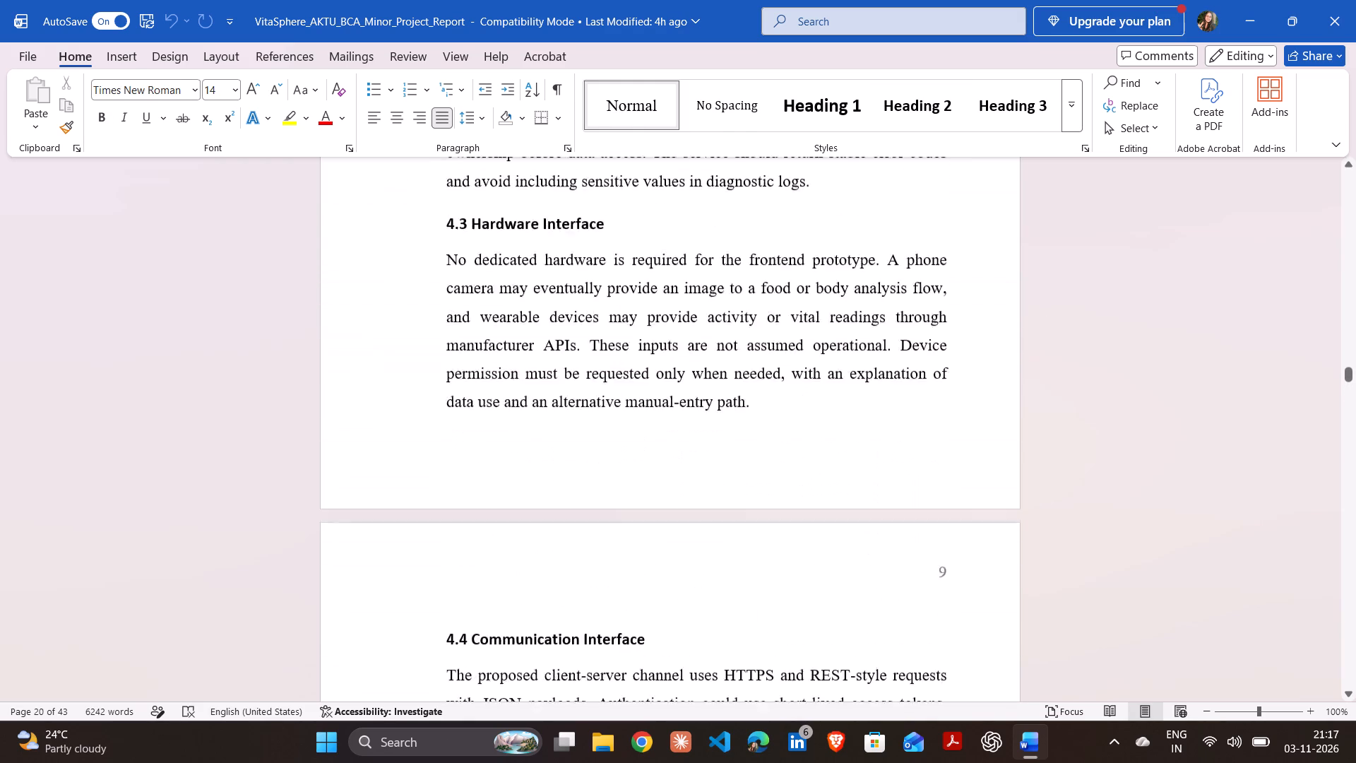
{"action": "key", "text": "Up"}
{"action": "key", "text": "Up"}
{"action": "key", "text": "Up"}
{"action": "key", "text": "Up"}
{"action": "key", "text": "Up"}
{"action": "key", "text": "Up"}
{"action": "key", "text": "Up"}
{"action": "key", "text": "Up"}
{"action": "key", "text": "Up"}
{"action": "key", "text": "Up"}
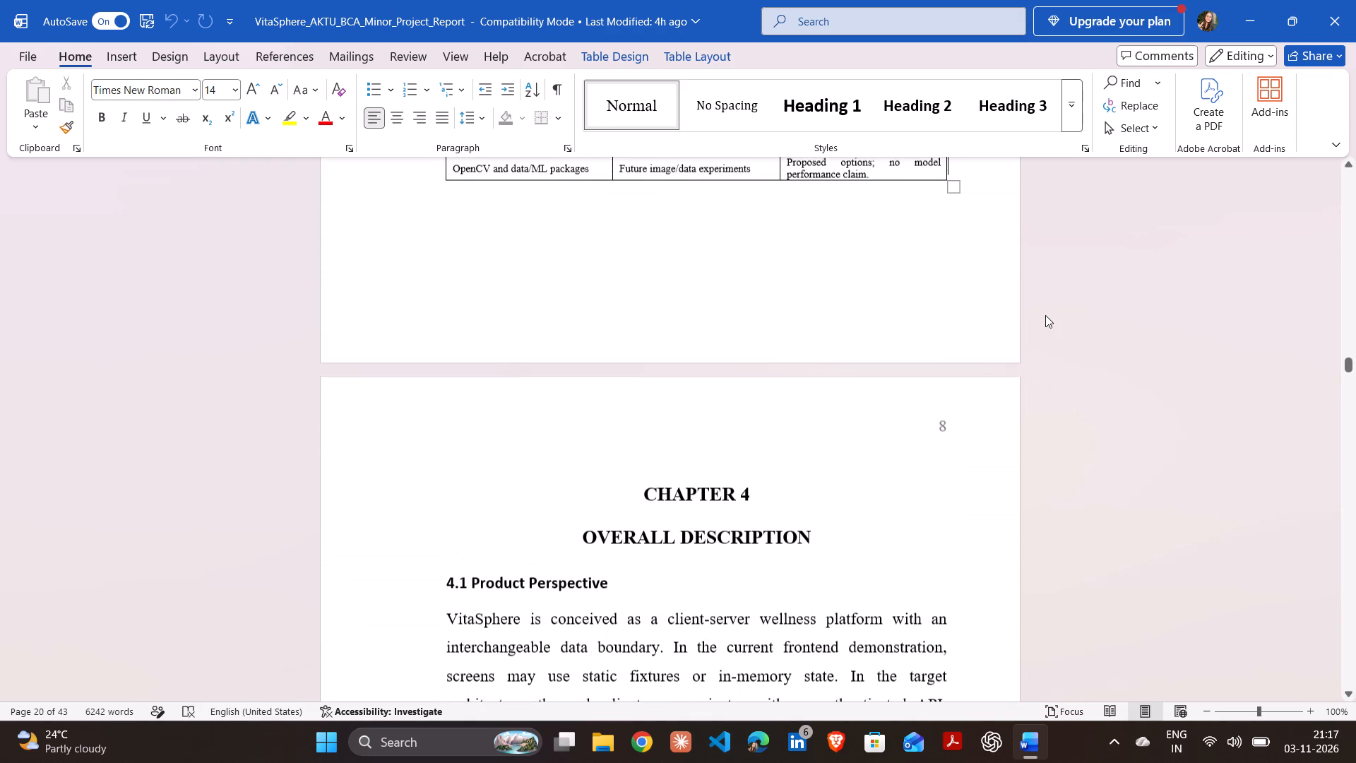
Go back up through Table 3.2 Software requirements and the rest of Chapter 3 to the last row of Table 2.2.
{"action": "key", "text": "Up"}
{"action": "key", "text": "Up"}
{"action": "key", "text": "Up"}
{"action": "key", "text": "Up"}
{"action": "key", "text": "Up"}
{"action": "key", "text": "Up"}
{"action": "key", "text": "Up"}
{"action": "key", "text": "Up"}
{"action": "key", "text": "Up"}
{"action": "key", "text": "Up"}
{"action": "key", "text": "Up"}
{"action": "key", "text": "Up"}
{"action": "key", "text": "Up"}
{"action": "key", "text": "Up"}
{"action": "key", "text": "Up"}
{"action": "key", "text": "Up"}
{"action": "key", "text": "Up"}
{"action": "key", "text": "Up"}
{"action": "key", "text": "Up"}
{"action": "key", "text": "Up"}
{"action": "key", "text": "Up"}
{"action": "key", "text": "Up"}
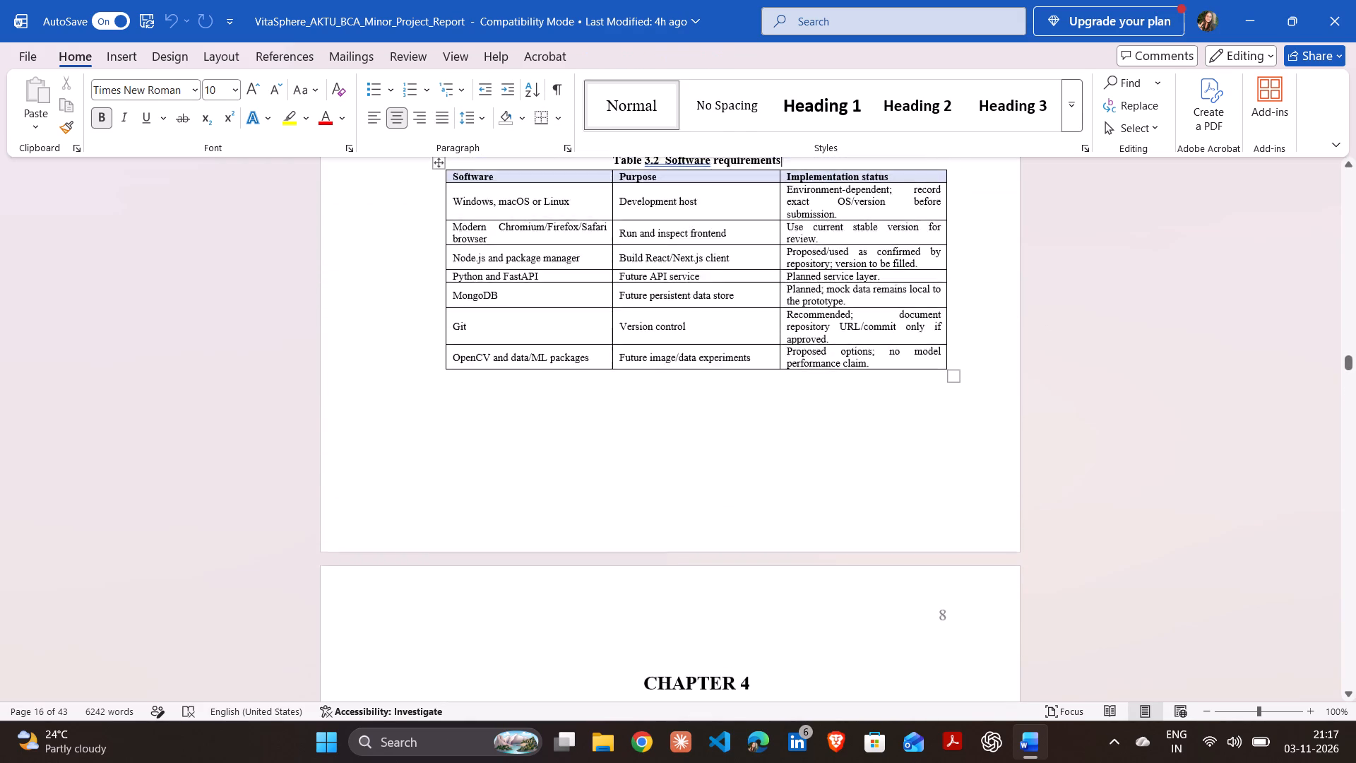
{"action": "key", "text": "Up"}
{"action": "key", "text": "Up"}
{"action": "key", "text": "Up"}
{"action": "key", "text": "Up"}
{"action": "key", "text": "Up"}
{"action": "key", "text": "Up"}
{"action": "key", "text": "Up"}
{"action": "key", "text": "Up"}
{"action": "key", "text": "Up"}
{"action": "key", "text": "Up"}
{"action": "key", "text": "Up"}
{"action": "key", "text": "Up"}
{"action": "key", "text": "Up"}
{"action": "key", "text": "Up"}
{"action": "key", "text": "Up"}
{"action": "key", "text": "Up"}
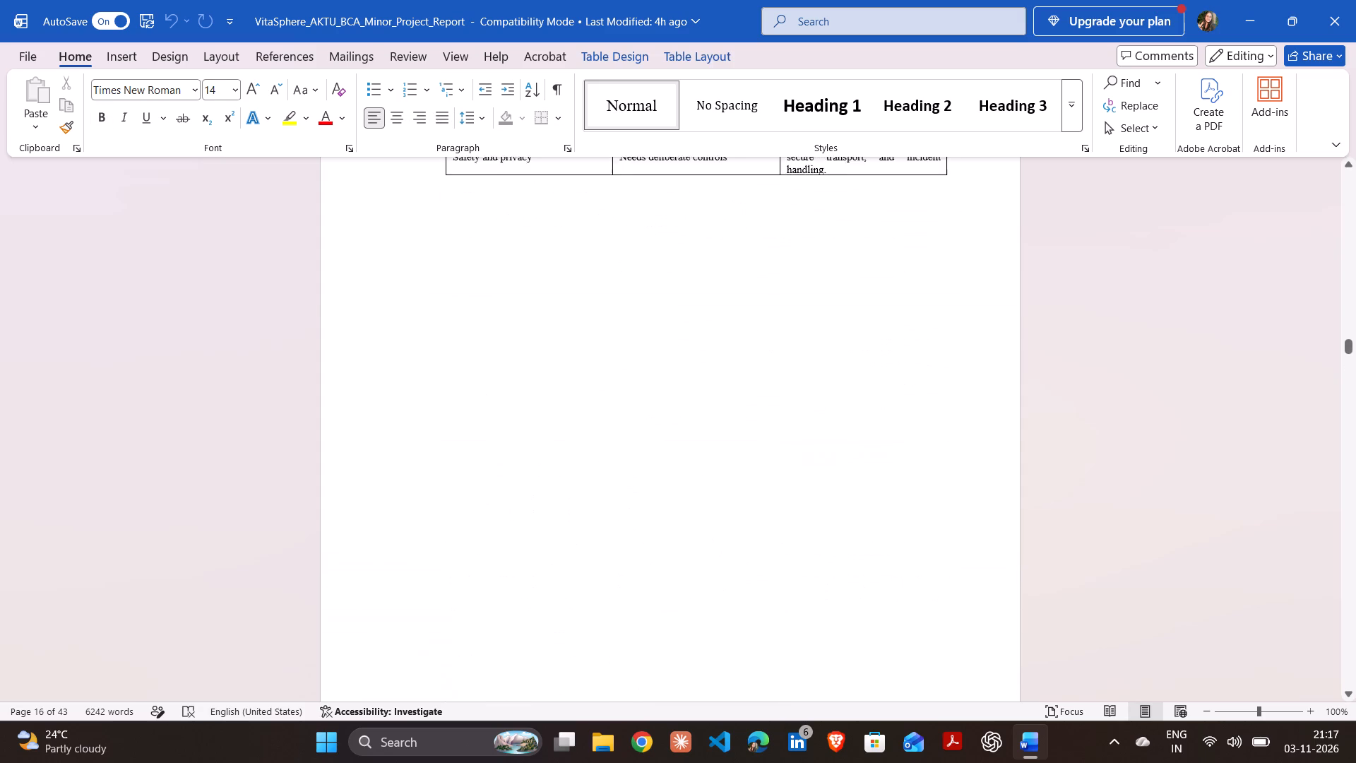
Go back up through Table 2.2 Feasibility summary to the text of section 2.3 Feasibility Study.
{"action": "key", "text": "Up"}
{"action": "key", "text": "Up"}
{"action": "key", "text": "Up"}
{"action": "key", "text": "Up"}
{"action": "key", "text": "Up"}
{"action": "key", "text": "Up"}
{"action": "key", "text": "Up"}
{"action": "key", "text": "Up"}
{"action": "key", "text": "Up"}
{"action": "key", "text": "Up"}
{"action": "key", "text": "Up"}
{"action": "key", "text": "Up"}
{"action": "key", "text": "Up"}
{"action": "key", "text": "Up"}
{"action": "key", "text": "Up"}
{"action": "key", "text": "Up"}
{"action": "key", "text": "Up"}
{"action": "key", "text": "Up"}
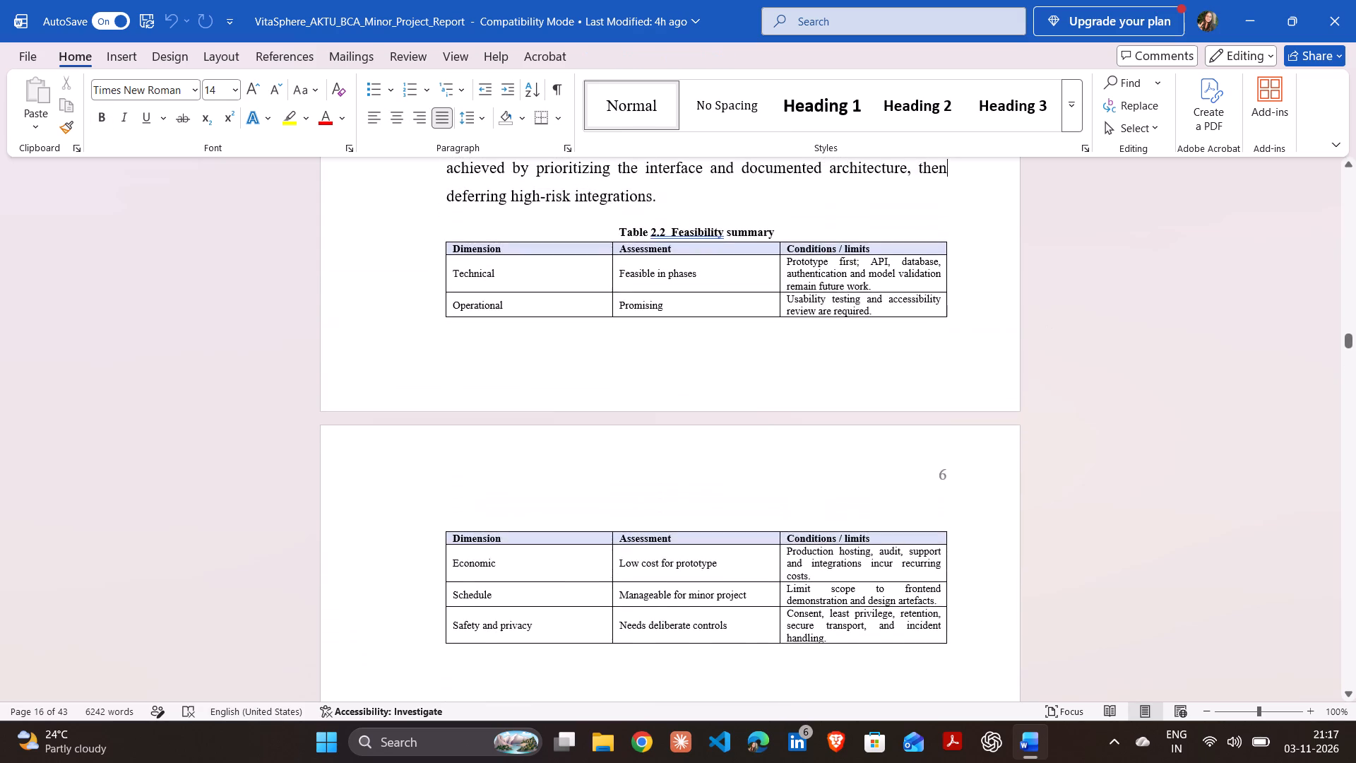
{"action": "key", "text": "Up"}
{"action": "key", "text": "Up"}
{"action": "key", "text": "Up"}
{"action": "key", "text": "Up"}
{"action": "key", "text": "Up"}
{"action": "key", "text": "Up"}
{"action": "key", "text": "Up"}
{"action": "key", "text": "Up"}
{"action": "key", "text": "Up"}
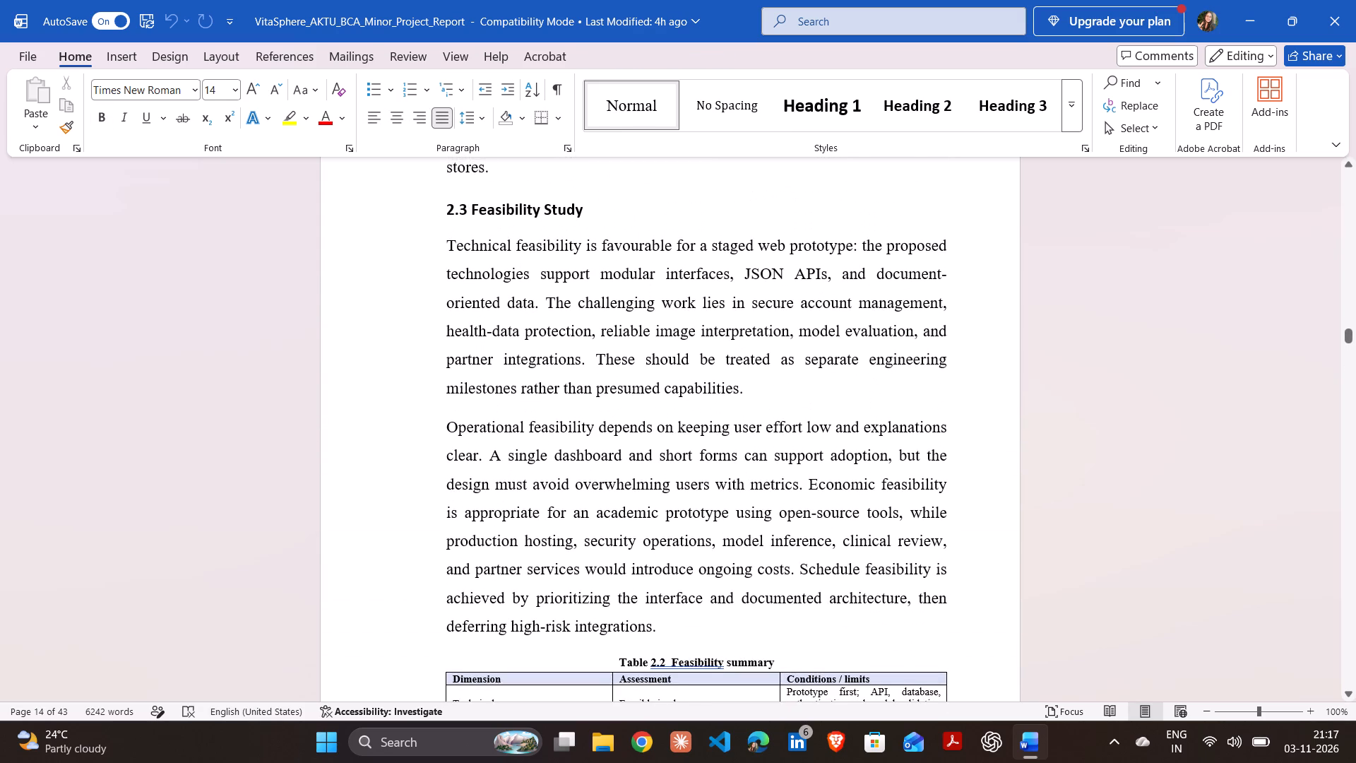
Go back up through the section 2.3 Feasibility Study text and the key user tasks paragraph to section 2.2's first paragraph.
{"action": "key", "text": "Up"}
{"action": "key", "text": "Up"}
{"action": "key", "text": "Up"}
{"action": "key", "text": "Up"}
{"action": "key", "text": "Up"}
{"action": "key", "text": "Up"}
{"action": "key", "text": "Up"}
{"action": "key", "text": "Up"}
{"action": "key", "text": "Up"}
{"action": "key", "text": "Up"}
{"action": "key", "text": "Up"}
{"action": "key", "text": "Up"}
{"action": "key", "text": "Up"}
{"action": "key", "text": "Up"}
{"action": "key", "text": "Up"}
{"action": "key", "text": "Up"}
{"action": "key", "text": "Up"}
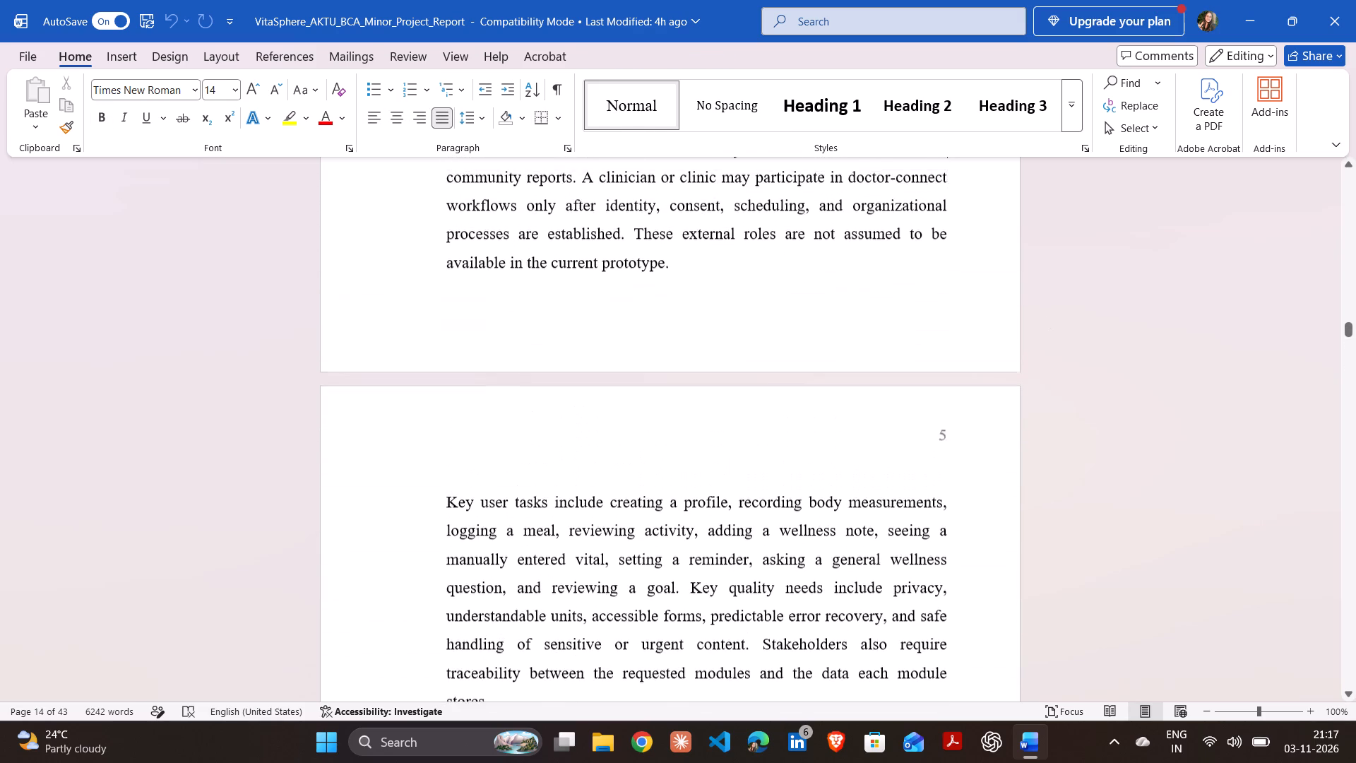
Go back up through section 2.2 Preliminary Investigation into Table 2.1 Existing approach and identified gap.
{"action": "key", "text": "Up"}
{"action": "key", "text": "Up"}
{"action": "key", "text": "Up"}
{"action": "key", "text": "Up"}
{"action": "key", "text": "Up"}
{"action": "key", "text": "Up"}
{"action": "key", "text": "Up"}
{"action": "key", "text": "Up"}
{"action": "key", "text": "Up"}
{"action": "key", "text": "Up"}
{"action": "key", "text": "Up"}
{"action": "key", "text": "Up"}
{"action": "key", "text": "Up"}
{"action": "key", "text": "Up"}
{"action": "key", "text": "Up"}
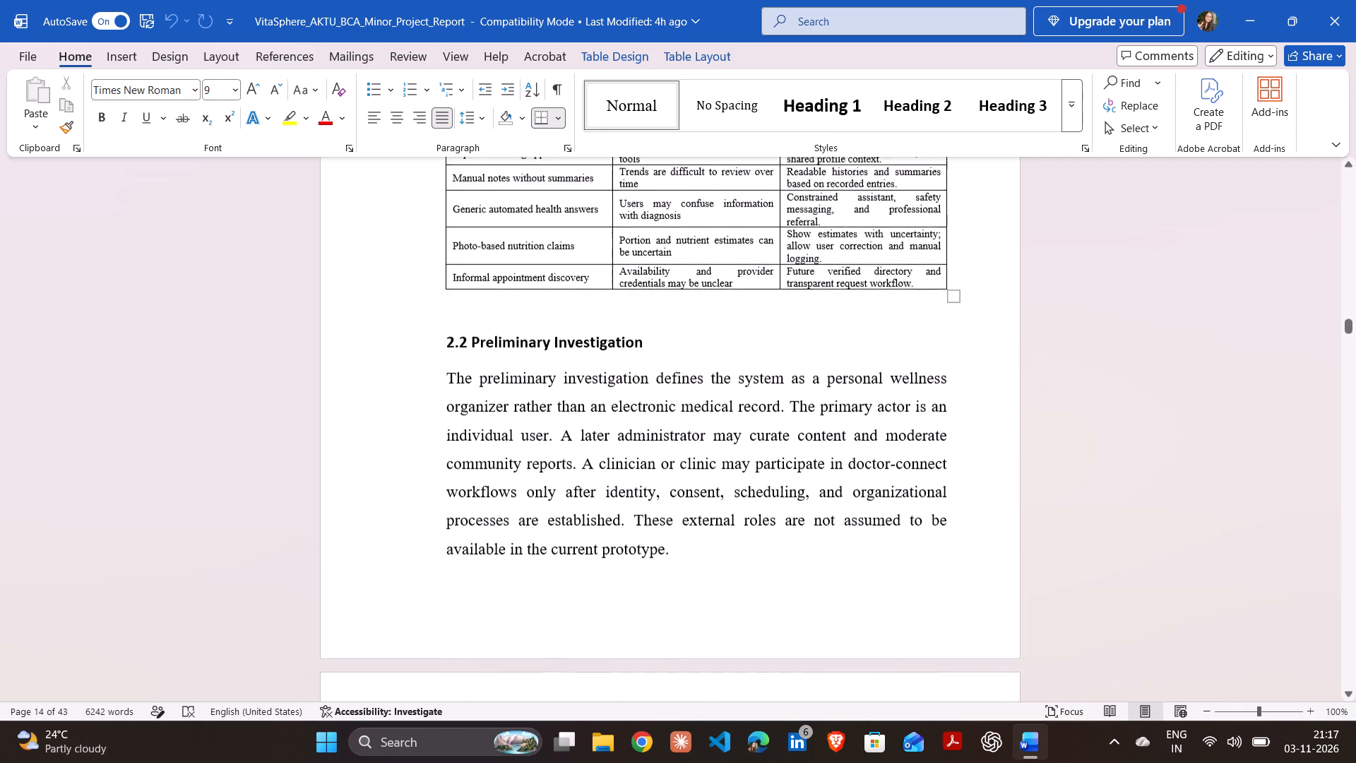
Go back up from Table 2.1 through section 2.1 Identification of Need to the SYSTEM ANALYSIS chapter title.
{"action": "key", "text": "Up"}
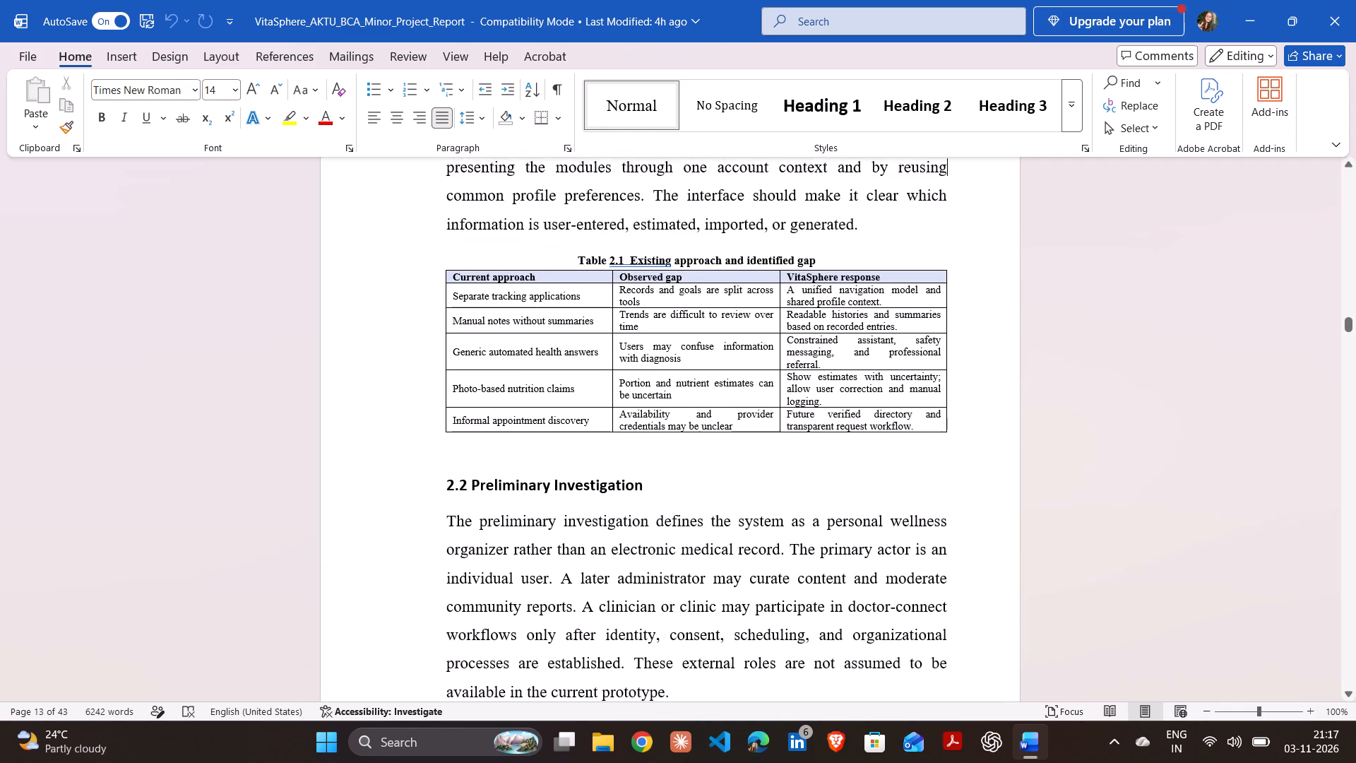
{"action": "key", "text": "Up"}
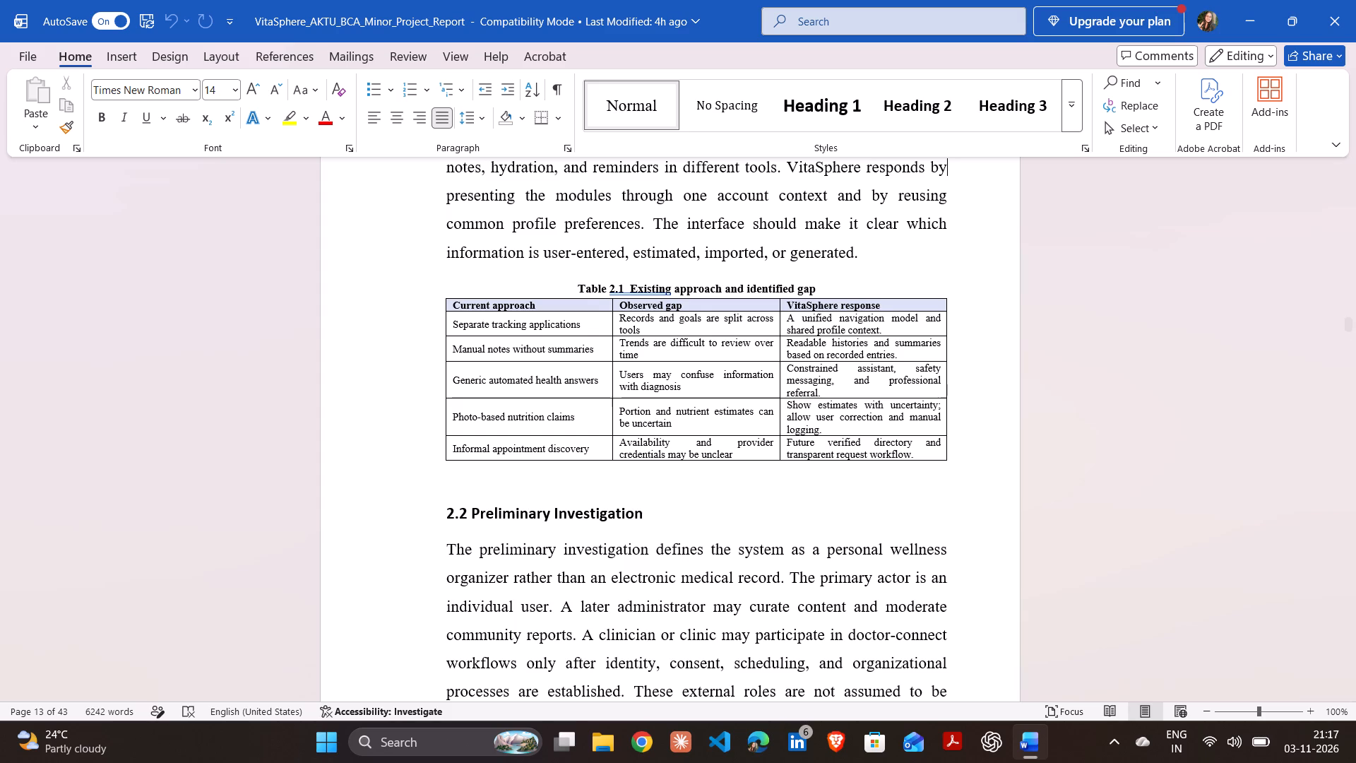
{"action": "key", "text": "Up"}
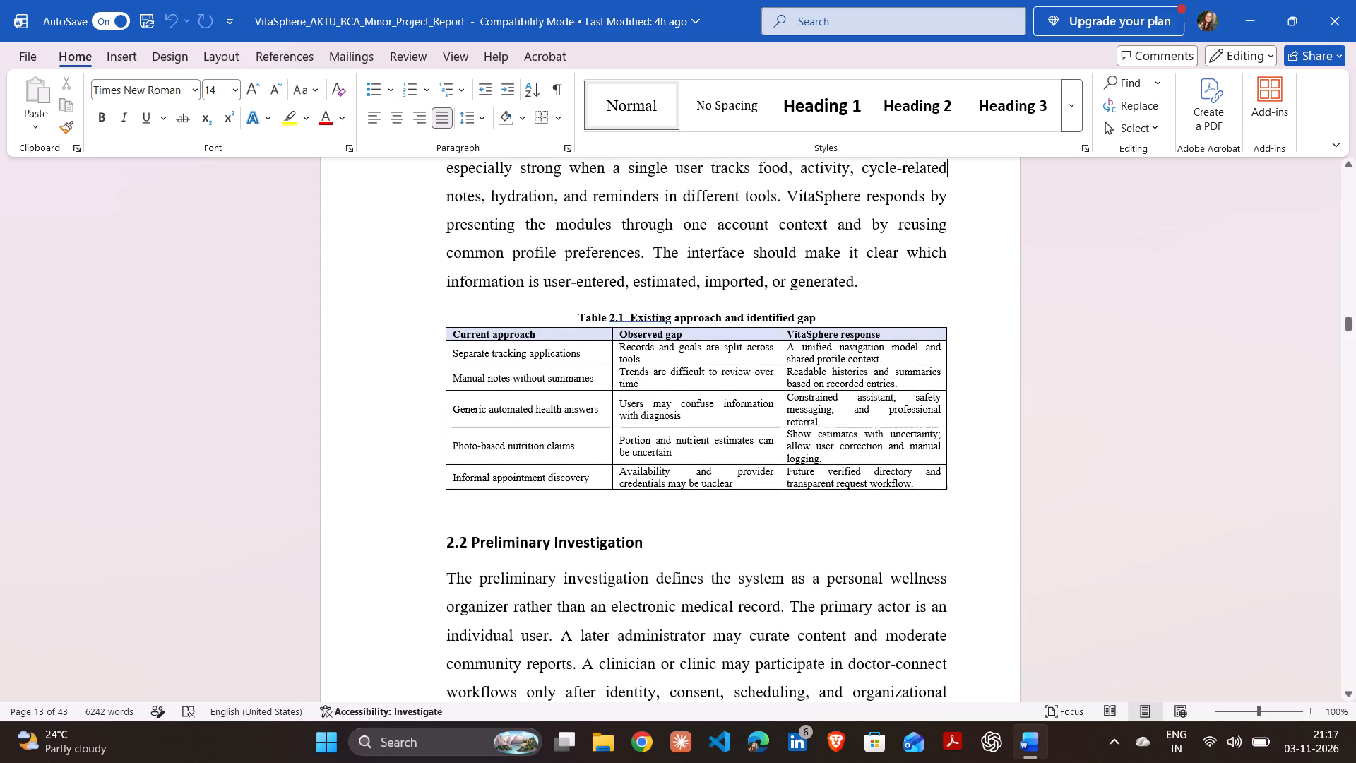
{"action": "key", "text": "Up"}
{"action": "key", "text": "Up"}
{"action": "key", "text": "Up"}
{"action": "key", "text": "Up"}
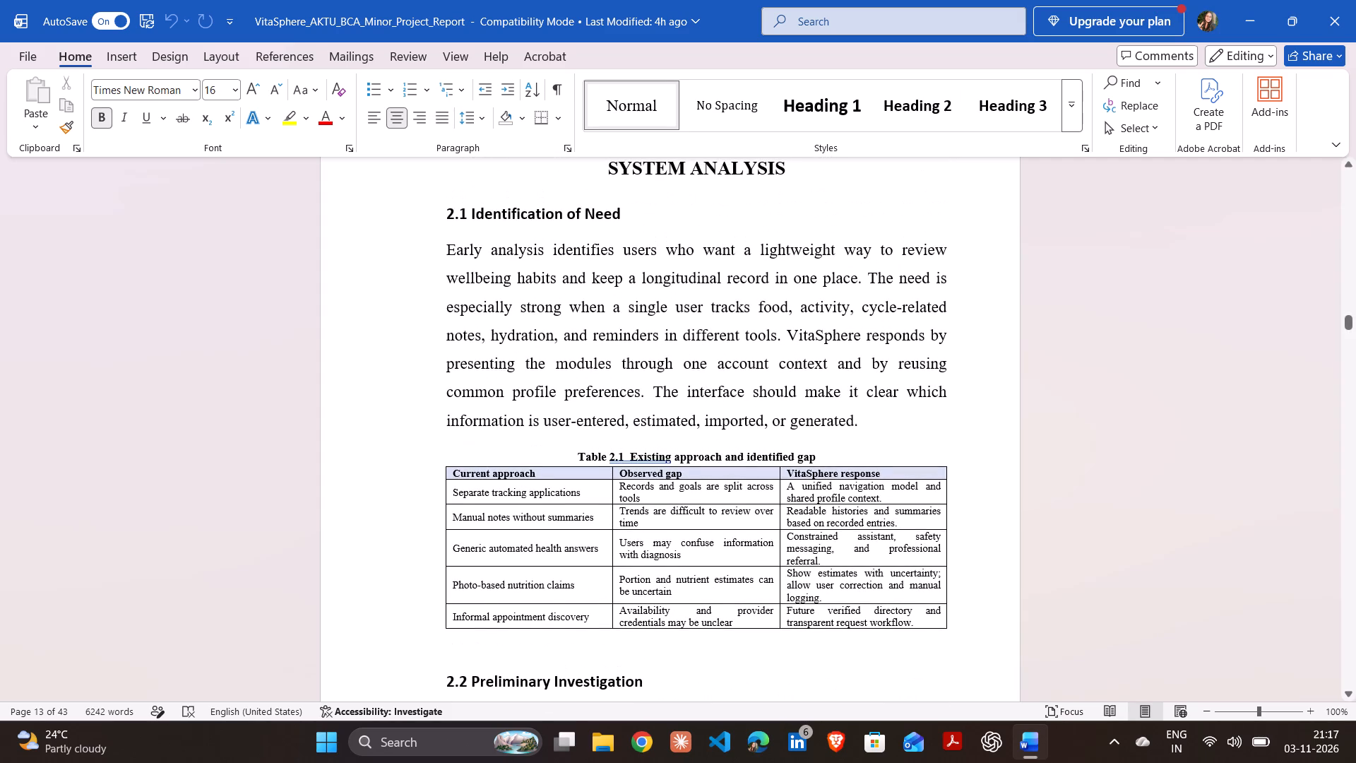
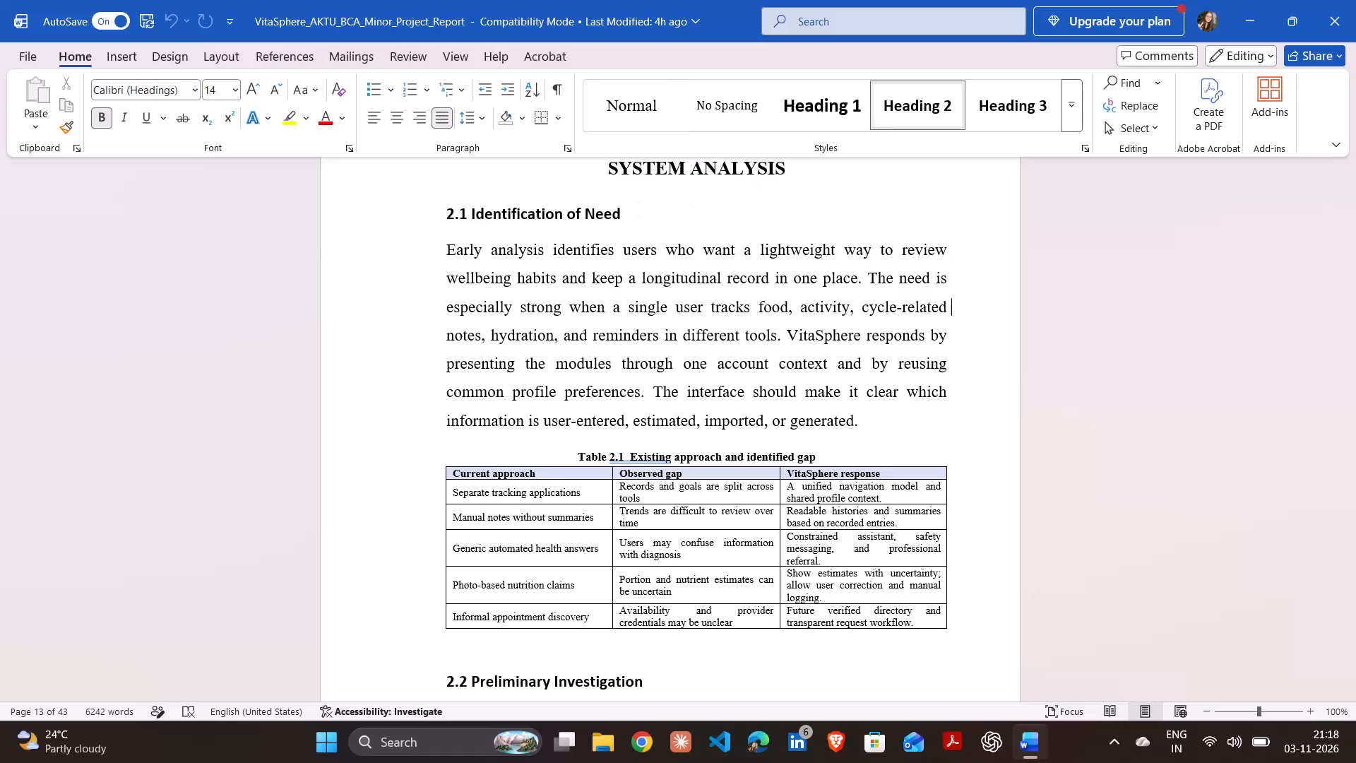
Read down from section 2.1 Identification of Need through Table 2.1 and section 2.2 to the key user tasks paragraph.
{"action": "key", "text": "Down"}
{"action": "key", "text": "Down"}
{"action": "key", "text": "Down"}
{"action": "key", "text": "Down"}
{"action": "key", "text": "Down"}
{"action": "key", "text": "Down"}
{"action": "key", "text": "Down"}
{"action": "key", "text": "Down"}
{"action": "key", "text": "Down"}
{"action": "key", "text": "Down"}
{"action": "key", "text": "Down"}
{"action": "key", "text": "Down"}
{"action": "key", "text": "Down"}
{"action": "key", "text": "Down"}
{"action": "key", "text": "Down"}
{"action": "key", "text": "Down"}
{"action": "key", "text": "Down"}
{"action": "key", "text": "Down"}
{"action": "key", "text": "Down"}
{"action": "key", "text": "Down"}
{"action": "key", "text": "Down"}
{"action": "key", "text": "Down"}
{"action": "key", "text": "Down"}
{"action": "key", "text": "Down"}
{"action": "key", "text": "Down"}
{"action": "key", "text": "Down"}
{"action": "key", "text": "Down"}
{"action": "key", "text": "Down"}
{"action": "key", "text": "Down"}
{"action": "key", "text": "Down"}
{"action": "key", "text": "Down"}
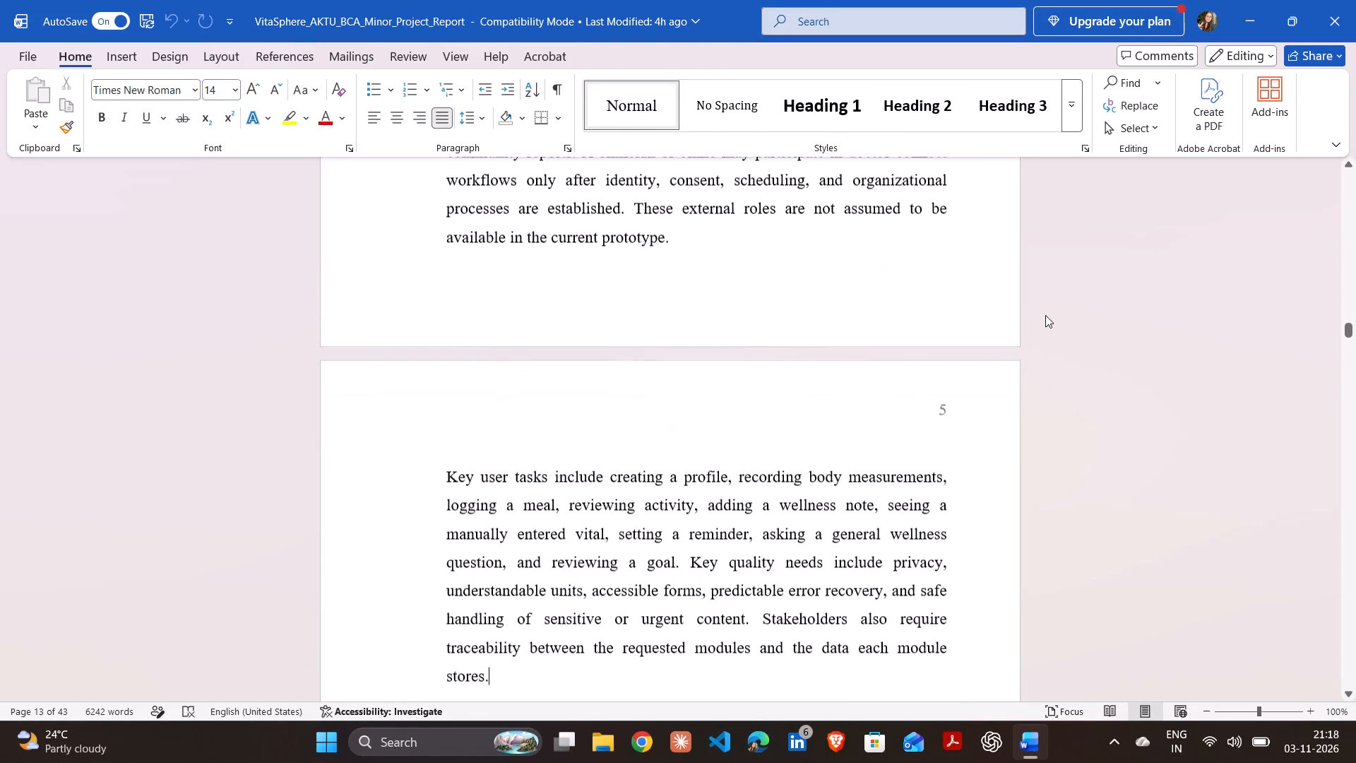
Continue down through the section 2.3 Feasibility Study text to the start of Table 2.2 Feasibility summary.
{"action": "key", "text": "Down"}
{"action": "key", "text": "Down"}
{"action": "key", "text": "Down"}
{"action": "key", "text": "Down"}
{"action": "key", "text": "Down"}
{"action": "key", "text": "Down"}
{"action": "key", "text": "Down"}
{"action": "key", "text": "Down"}
{"action": "key", "text": "Down"}
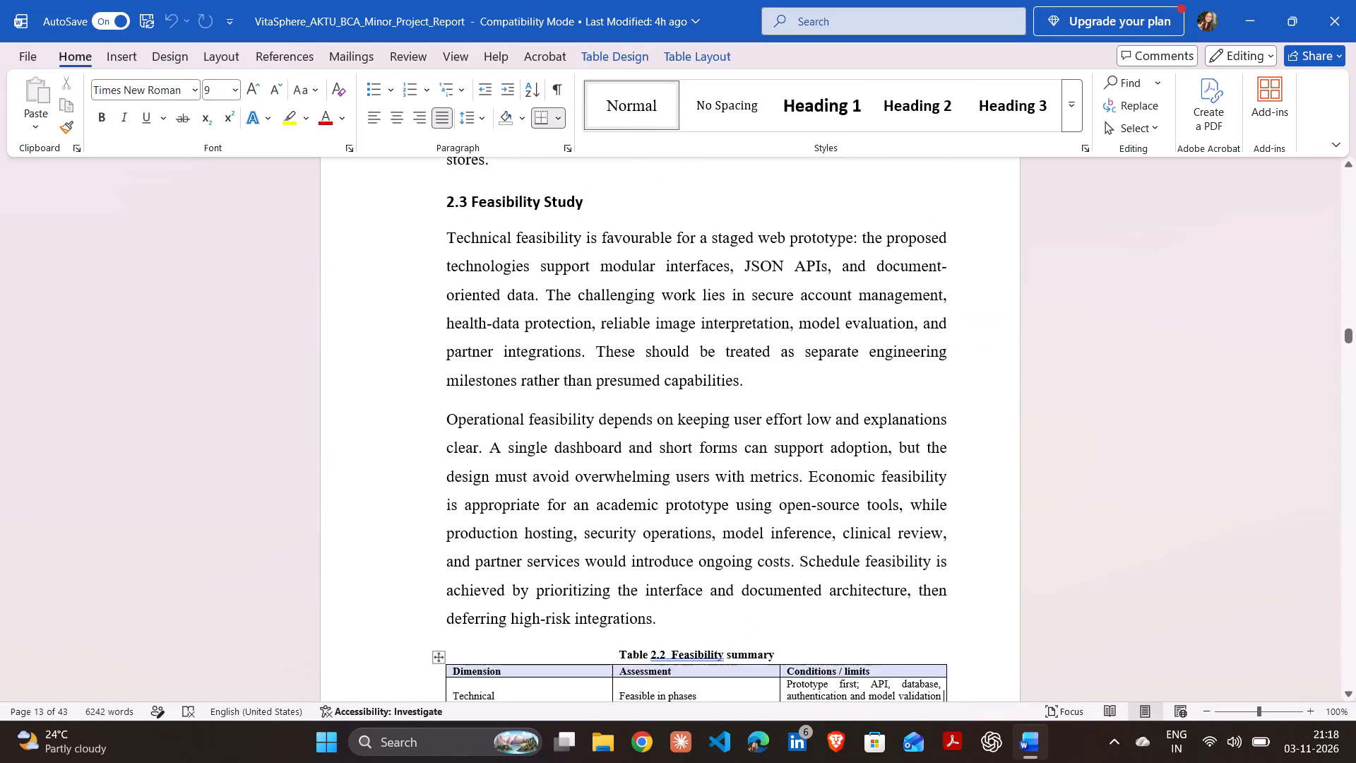
Go through the rows of Table 2.2 Feasibility summary to its end on page 6.
{"action": "key", "text": "Down"}
{"action": "key", "text": "Down"}
{"action": "key", "text": "Down"}
{"action": "key", "text": "Down"}
{"action": "key", "text": "Down"}
{"action": "key", "text": "Down"}
{"action": "key", "text": "Down"}
{"action": "key", "text": "Down"}
{"action": "key", "text": "Down"}
{"action": "key", "text": "Down"}
{"action": "key", "text": "Down"}
{"action": "key", "text": "Down"}
{"action": "key", "text": "Down"}
{"action": "key", "text": "Down"}
{"action": "key", "text": "Down"}
{"action": "key", "text": "Down"}
{"action": "key", "text": "Down"}
{"action": "key", "text": "Down"}
{"action": "key", "text": "Down"}
{"action": "key", "text": "Down"}
{"action": "key", "text": "Down"}
{"action": "key", "text": "Down"}
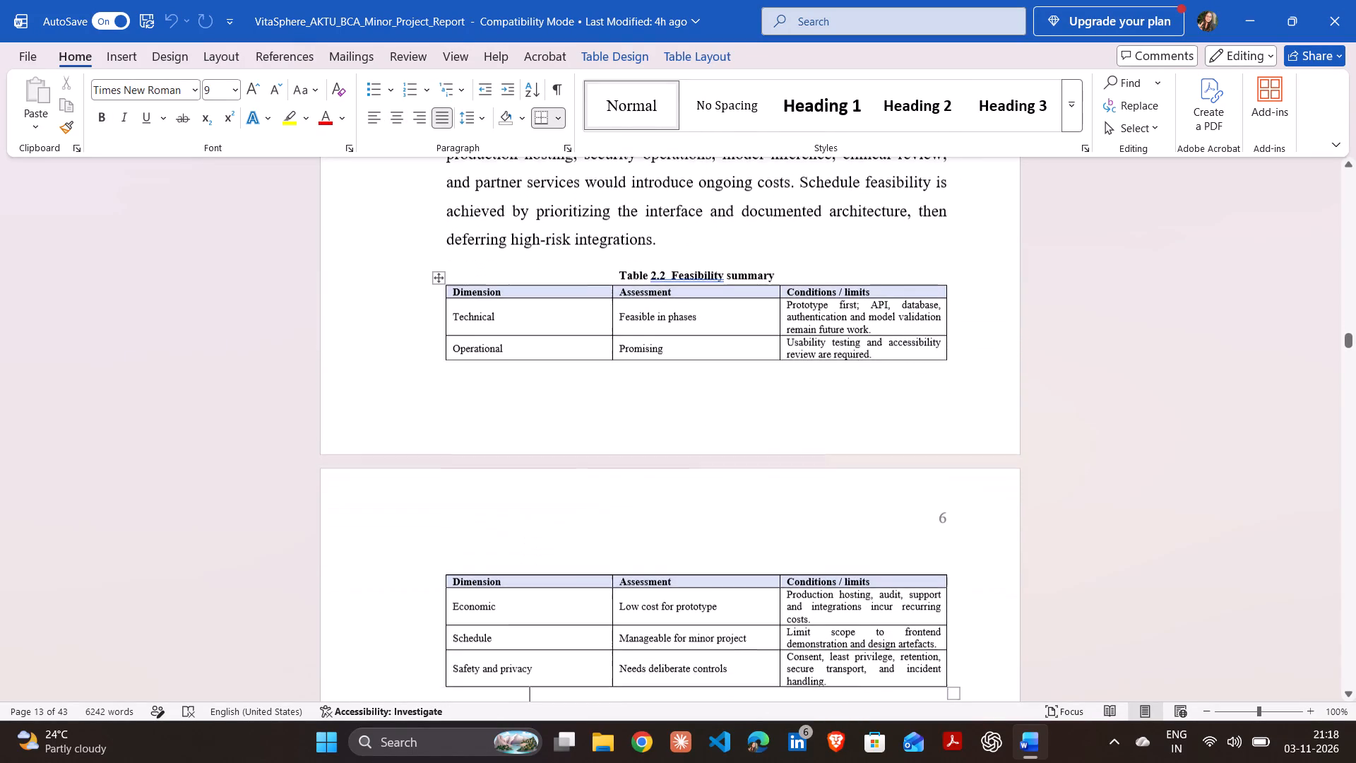
Move on past the end of Chapter 2 to the CHAPTER 3 MEANS OF PROJECT title and section 3.1 Hardware Requirement.
{"action": "key", "text": "Down"}
{"action": "key", "text": "Down"}
{"action": "key", "text": "Down"}
{"action": "key", "text": "Down"}
{"action": "key", "text": "Down"}
{"action": "key", "text": "Down"}
{"action": "key", "text": "Down"}
{"action": "key", "text": "Down"}
{"action": "key", "text": "Down"}
{"action": "key", "text": "Down"}
{"action": "key", "text": "Down"}
{"action": "key", "text": "Down"}
{"action": "key", "text": "Down"}
{"action": "key", "text": "Down"}
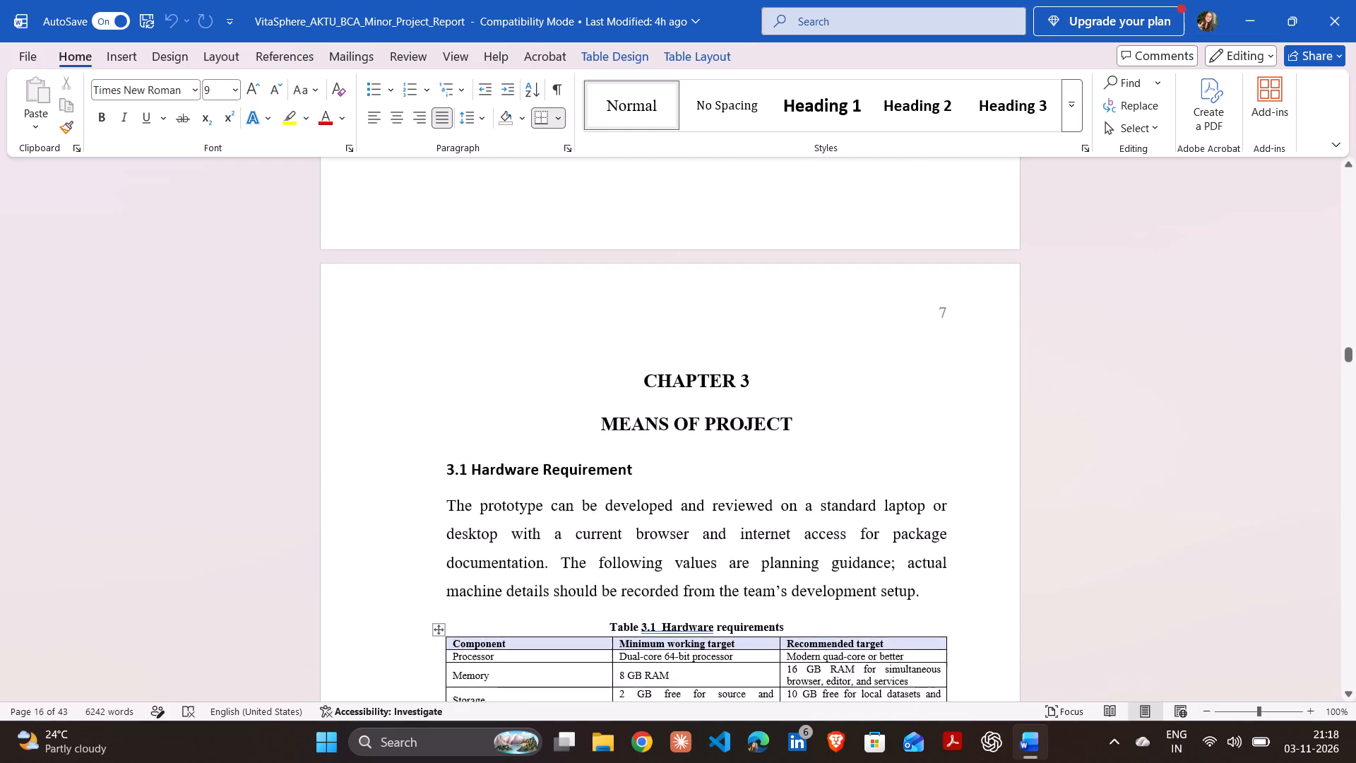
Look over Table 3.1 Hardware requirements and the rows of Table 3.2 Software requirements.
{"action": "key", "text": "Down"}
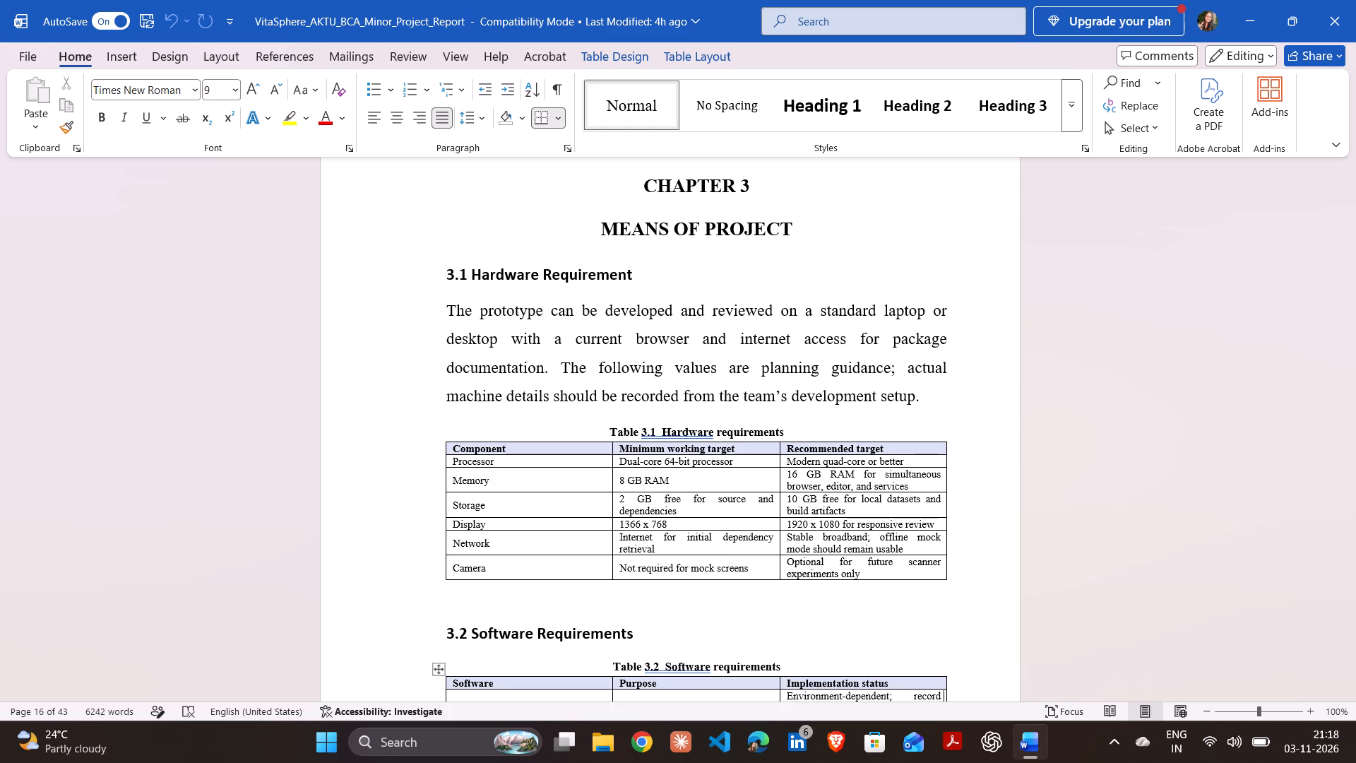
{"action": "key", "text": "Down"}
{"action": "key", "text": "Down"}
{"action": "key", "text": "Down"}
{"action": "key", "text": "Down"}
{"action": "key", "text": "Down"}
{"action": "key", "text": "Down"}
{"action": "key", "text": "Down"}
{"action": "key", "text": "Down"}
{"action": "key", "text": "Down"}
{"action": "key", "text": "Down"}
{"action": "key", "text": "Down"}
{"action": "key", "text": "Down"}
{"action": "key", "text": "Down"}
{"action": "key", "text": "Down"}
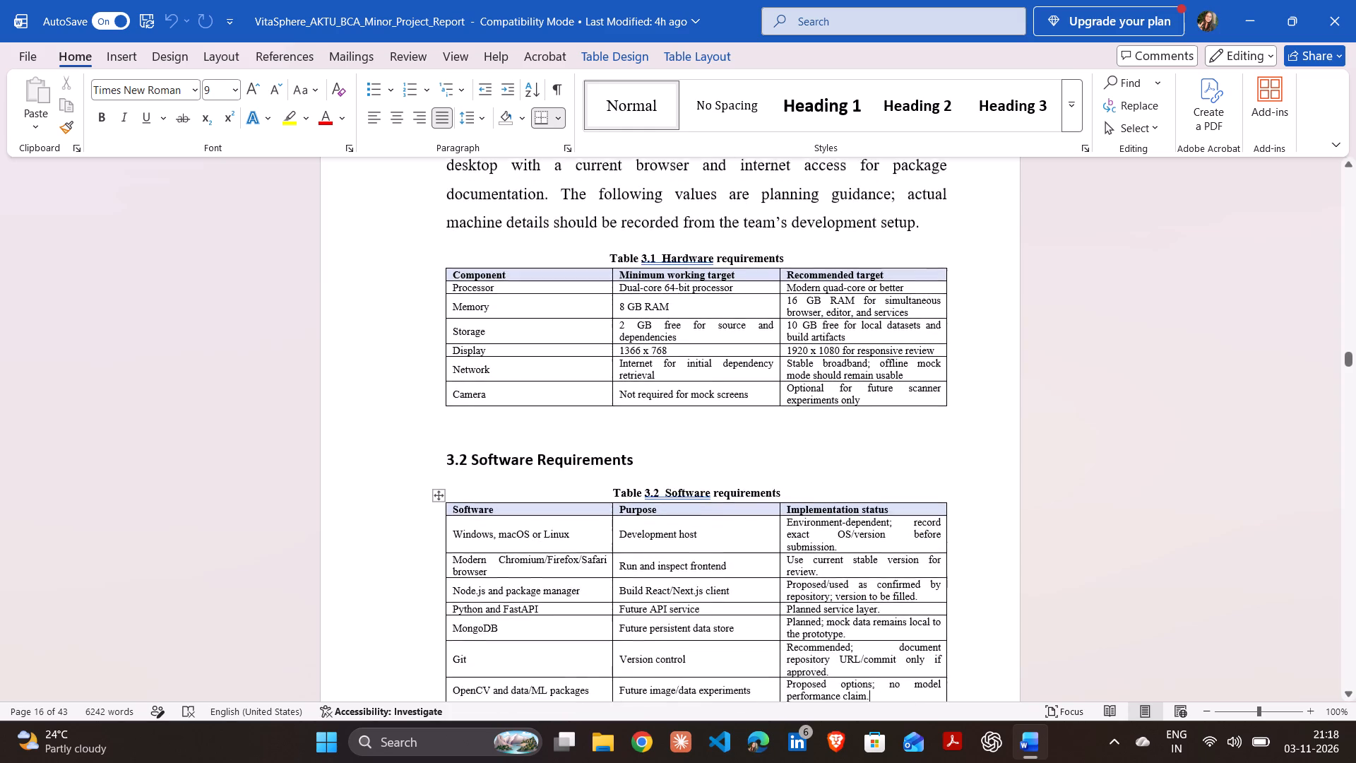
Continue into Chapter 4 OVERALL DESCRIPTION, through sections 4.1 Product Perspective and 4.2 Software Interface to the 4.3 Hardware Interface heading.
{"action": "key", "text": "Down"}
{"action": "key", "text": "Down"}
{"action": "key", "text": "Down"}
{"action": "key", "text": "Down"}
{"action": "key", "text": "Down"}
{"action": "key", "text": "Down"}
{"action": "key", "text": "Down"}
{"action": "key", "text": "Down"}
{"action": "key", "text": "Down"}
{"action": "key", "text": "Down"}
{"action": "key", "text": "Down"}
{"action": "key", "text": "Down"}
{"action": "key", "text": "Down"}
{"action": "key", "text": "Down"}
{"action": "key", "text": "Down"}
{"action": "key", "text": "Down"}
{"action": "key", "text": "Down"}
{"action": "key", "text": "Down"}
{"action": "key", "text": "Down"}
{"action": "key", "text": "Down"}
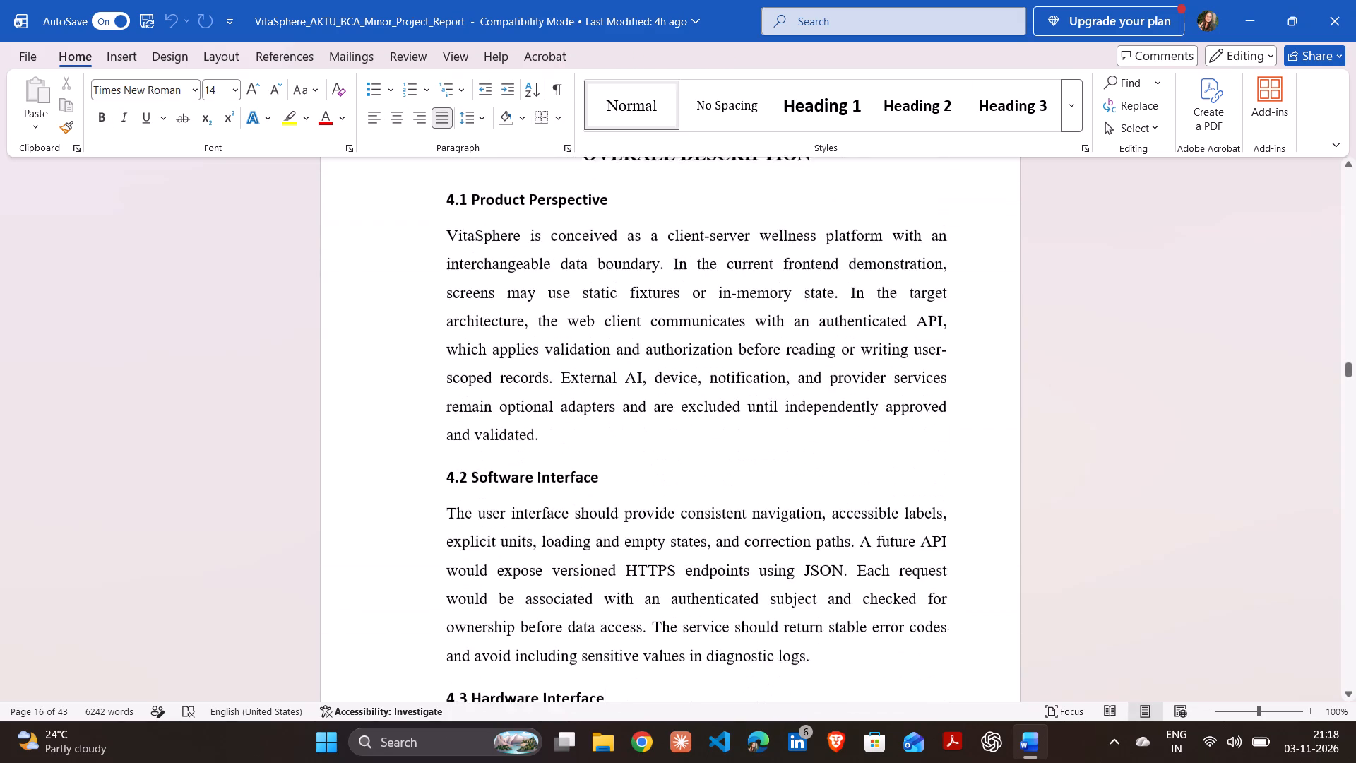
Read down through sections 4.3 Hardware Interface and 4.4 Communication Interface to the 4.5 Constraints heading.
{"action": "key", "text": "Down"}
{"action": "key", "text": "Down"}
{"action": "key", "text": "Down"}
{"action": "key", "text": "Down"}
{"action": "key", "text": "Down"}
{"action": "key", "text": "Down"}
{"action": "key", "text": "Down"}
{"action": "key", "text": "Down"}
{"action": "key", "text": "Down"}
{"action": "key", "text": "Down"}
{"action": "key", "text": "Down"}
{"action": "key", "text": "Down"}
{"action": "key", "text": "Down"}
{"action": "key", "text": "Down"}
{"action": "key", "text": "Down"}
{"action": "key", "text": "Down"}
{"action": "key", "text": "Down"}
{"action": "key", "text": "Down"}
{"action": "key", "text": "Down"}
{"action": "key", "text": "Down"}
{"action": "key", "text": "Down"}
{"action": "key", "text": "Down"}
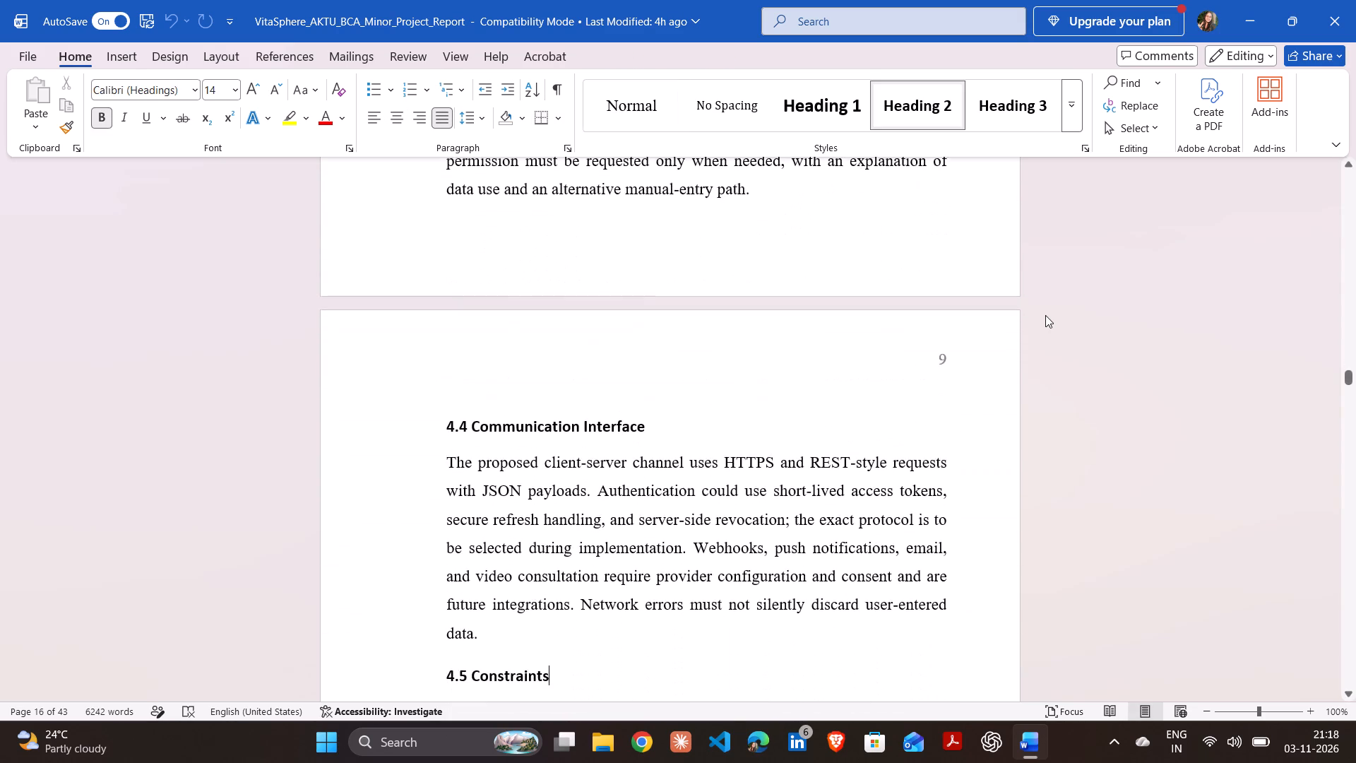
Continue from section 4.5 Constraints to the Figure 4.1 VitaSphere entity relationship model and its explanation on page 10.
{"action": "key", "text": "Down"}
{"action": "key", "text": "Down"}
{"action": "key", "text": "Down"}
{"action": "key", "text": "Down"}
{"action": "key", "text": "Down"}
{"action": "key", "text": "Down"}
{"action": "key", "text": "Down"}
{"action": "key", "text": "Down"}
{"action": "key", "text": "Down"}
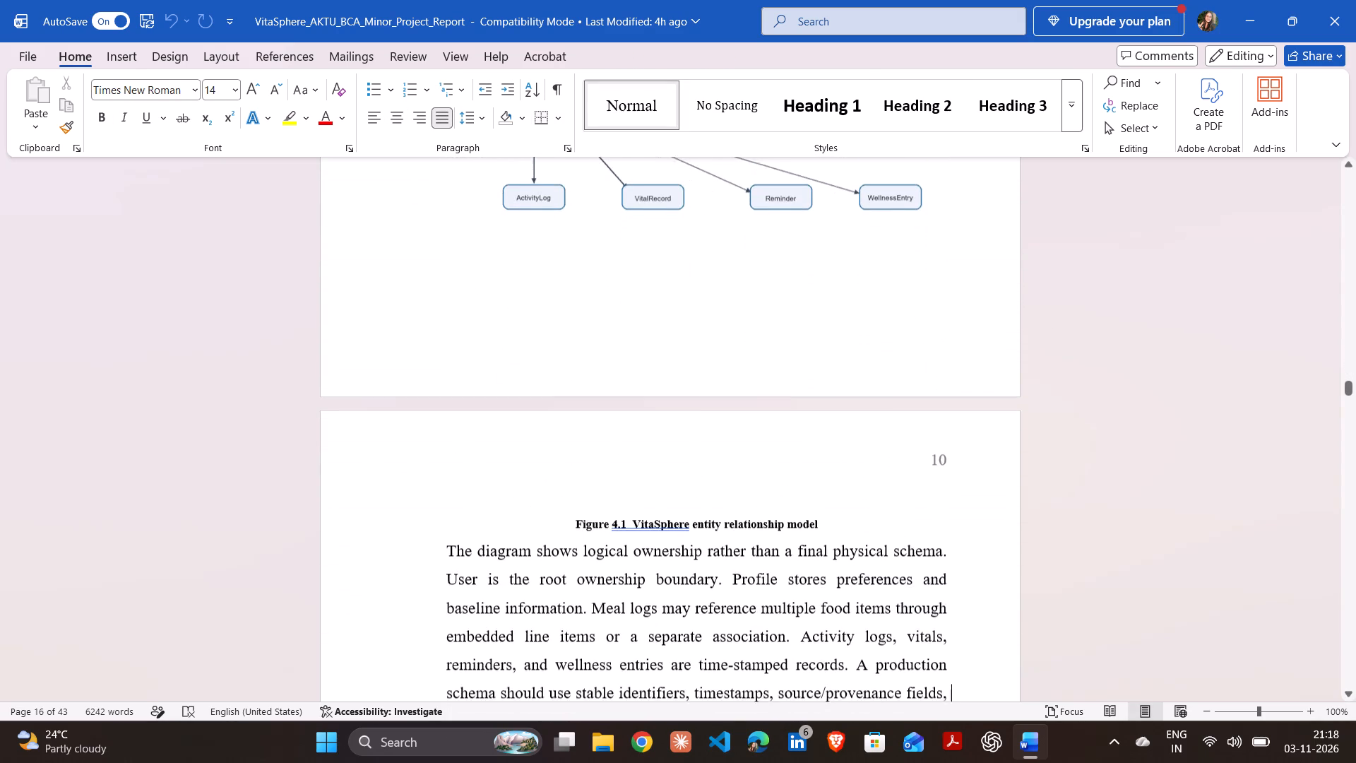
Move on from the entity relationship explanation to the Figure 4.3 Level 1 data-flow diagram and the paragraph below it.
{"action": "key", "text": "Down"}
{"action": "key", "text": "Down"}
{"action": "key", "text": "Down"}
{"action": "key", "text": "Down"}
{"action": "key", "text": "Down"}
{"action": "key", "text": "Down"}
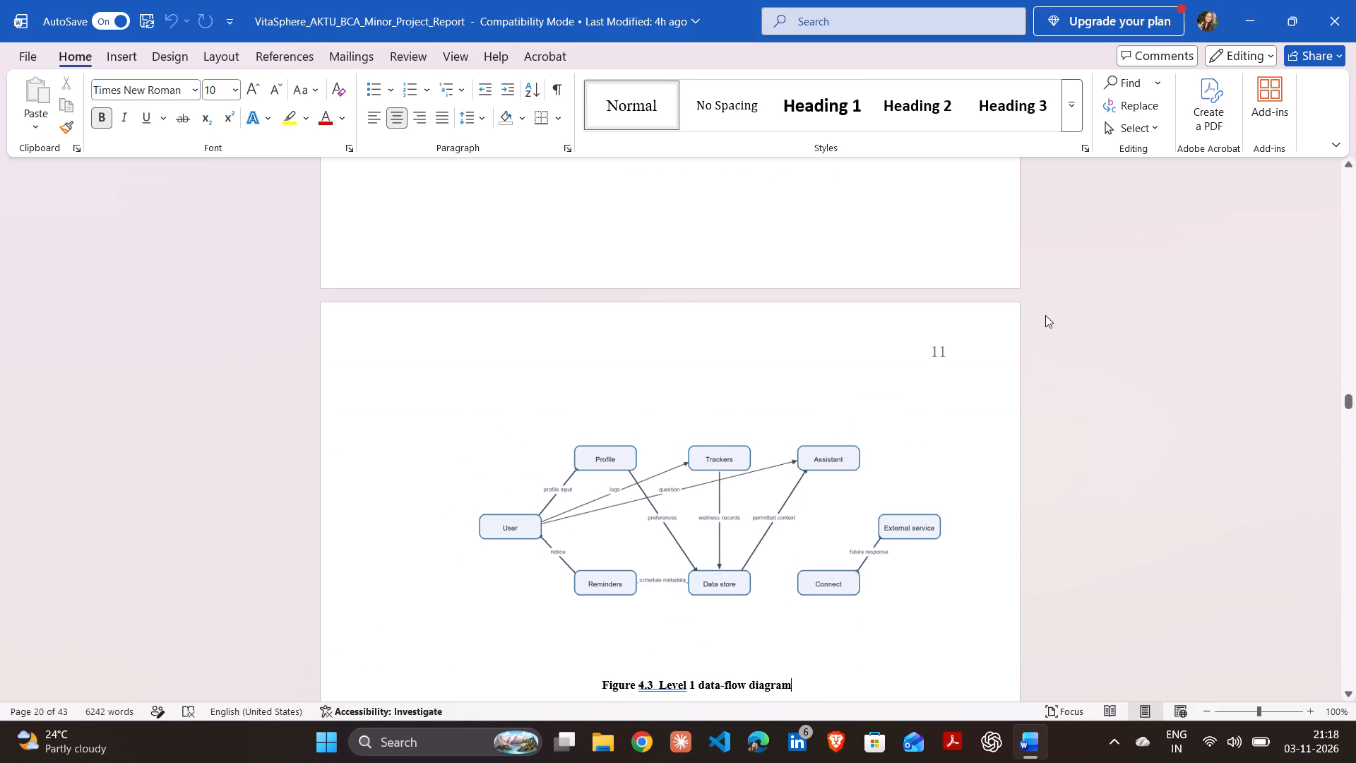
{"action": "key", "text": "Down"}
{"action": "key", "text": "Down"}
{"action": "key", "text": "Down"}
{"action": "key", "text": "Down"}
{"action": "key", "text": "Down"}
{"action": "key", "text": "Down"}
{"action": "key", "text": "Down"}
{"action": "key", "text": "Down"}
{"action": "key", "text": "Down"}
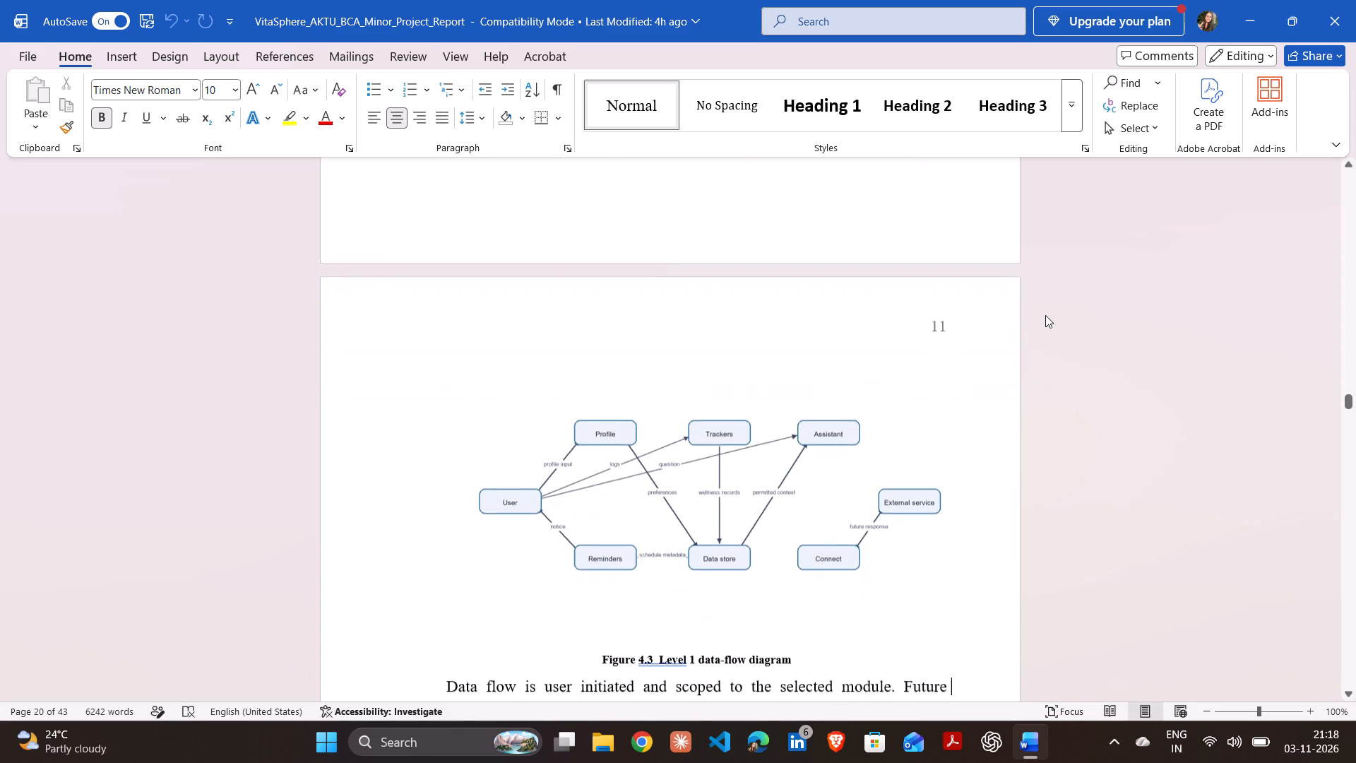
Read on from the paragraph below Figure 4.3 to the end of the MongoDB paragraph in section 4.8 Database Design.
{"action": "key", "text": "Down"}
{"action": "key", "text": "Down"}
{"action": "key", "text": "Down"}
{"action": "key", "text": "Down"}
{"action": "key", "text": "Down"}
{"action": "key", "text": "Down"}
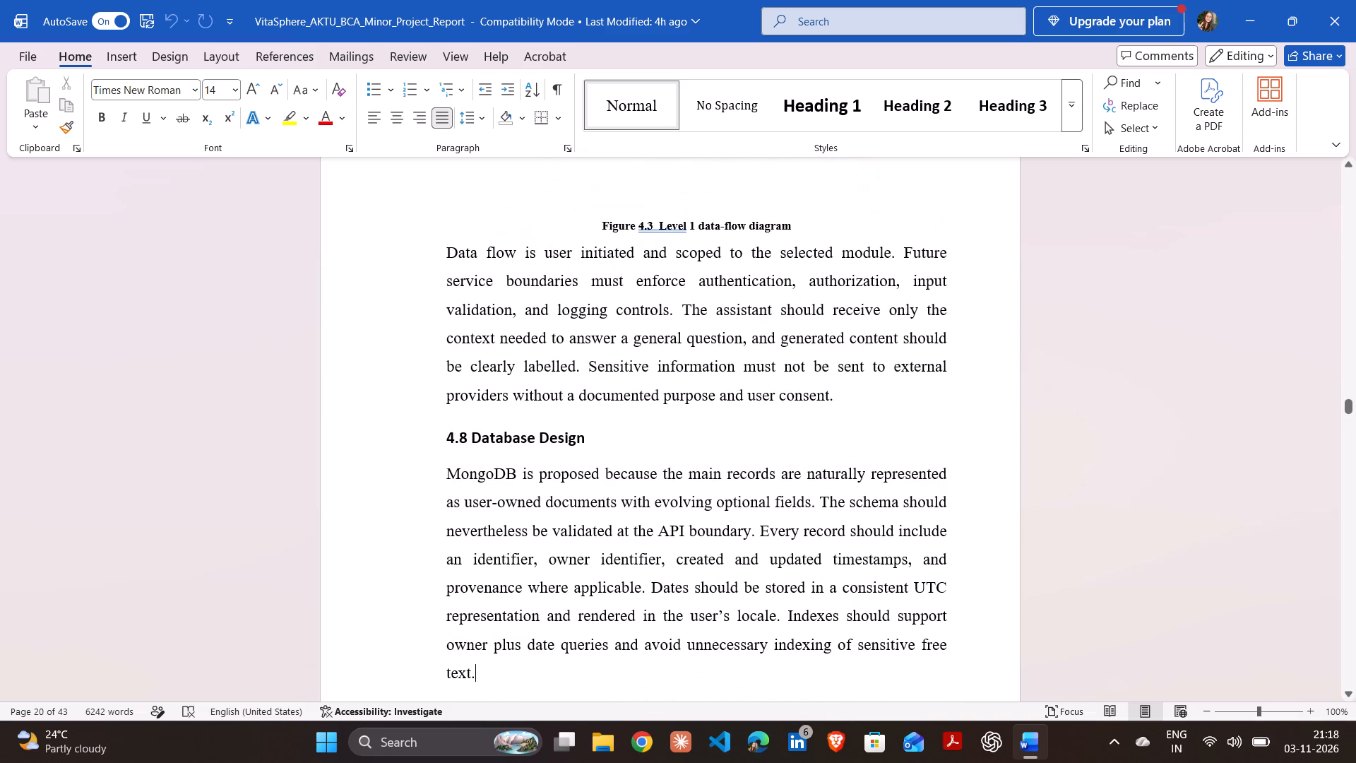
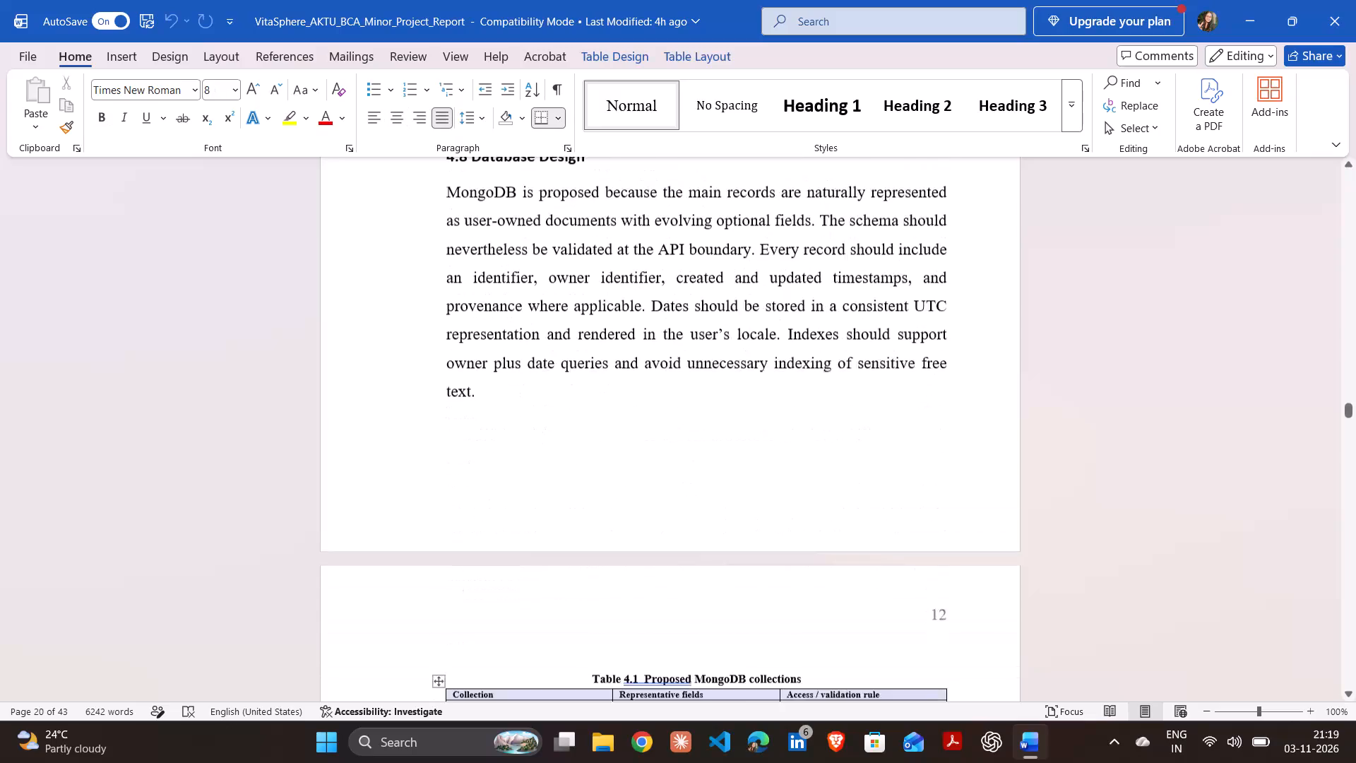
Continue from the MongoDB paragraph in section 4.8 to the activityLogs row of Table 4.1 Proposed MongoDB collections.
{"action": "key", "text": "Down"}
{"action": "key", "text": "Down"}
{"action": "key", "text": "Down"}
{"action": "key", "text": "Down"}
{"action": "key", "text": "Down"}
{"action": "key", "text": "Down"}
{"action": "key", "text": "Down"}
{"action": "key", "text": "Down"}
{"action": "key", "text": "Down"}
{"action": "key", "text": "Down"}
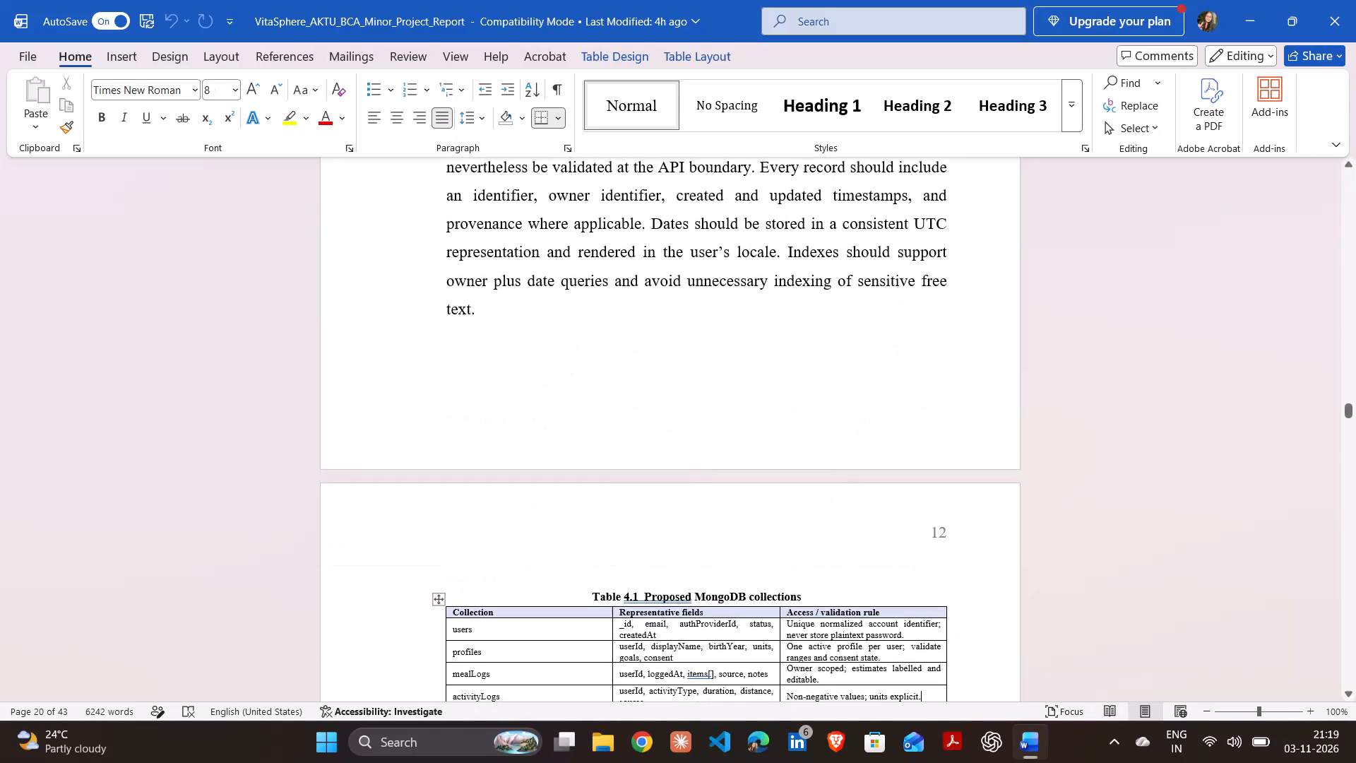
Read on from Table 4.1 into Chapter 5, through the Figure 5.1 class model to the end of its explanatory paragraph.
{"action": "key", "text": "Down"}
{"action": "key", "text": "Down"}
{"action": "key", "text": "Down"}
{"action": "key", "text": "Down"}
{"action": "key", "text": "Down"}
{"action": "key", "text": "Down"}
{"action": "key", "text": "Down"}
{"action": "key", "text": "Down"}
{"action": "key", "text": "Down"}
{"action": "key", "text": "Down"}
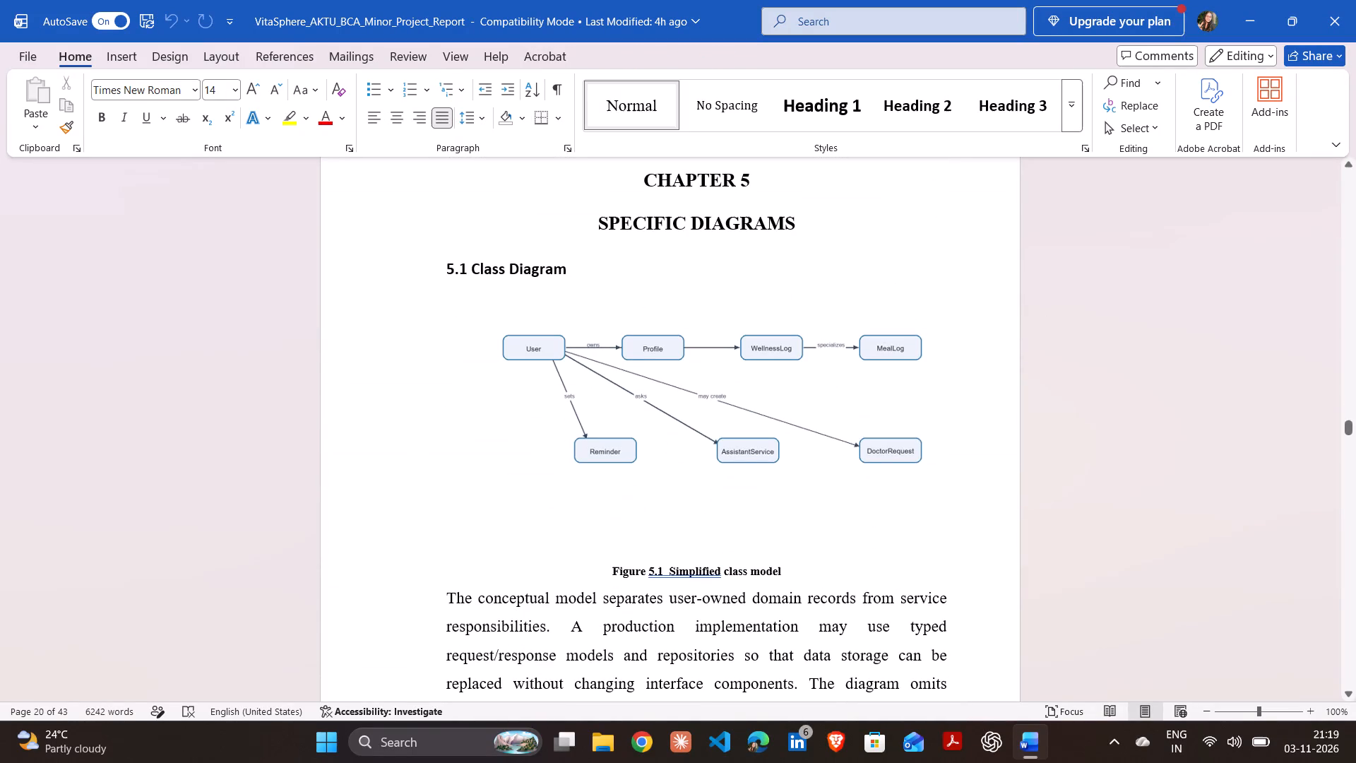
{"action": "key", "text": "Up"}
{"action": "key", "text": "Down"}
{"action": "key", "text": "Down"}
{"action": "key", "text": "Down"}
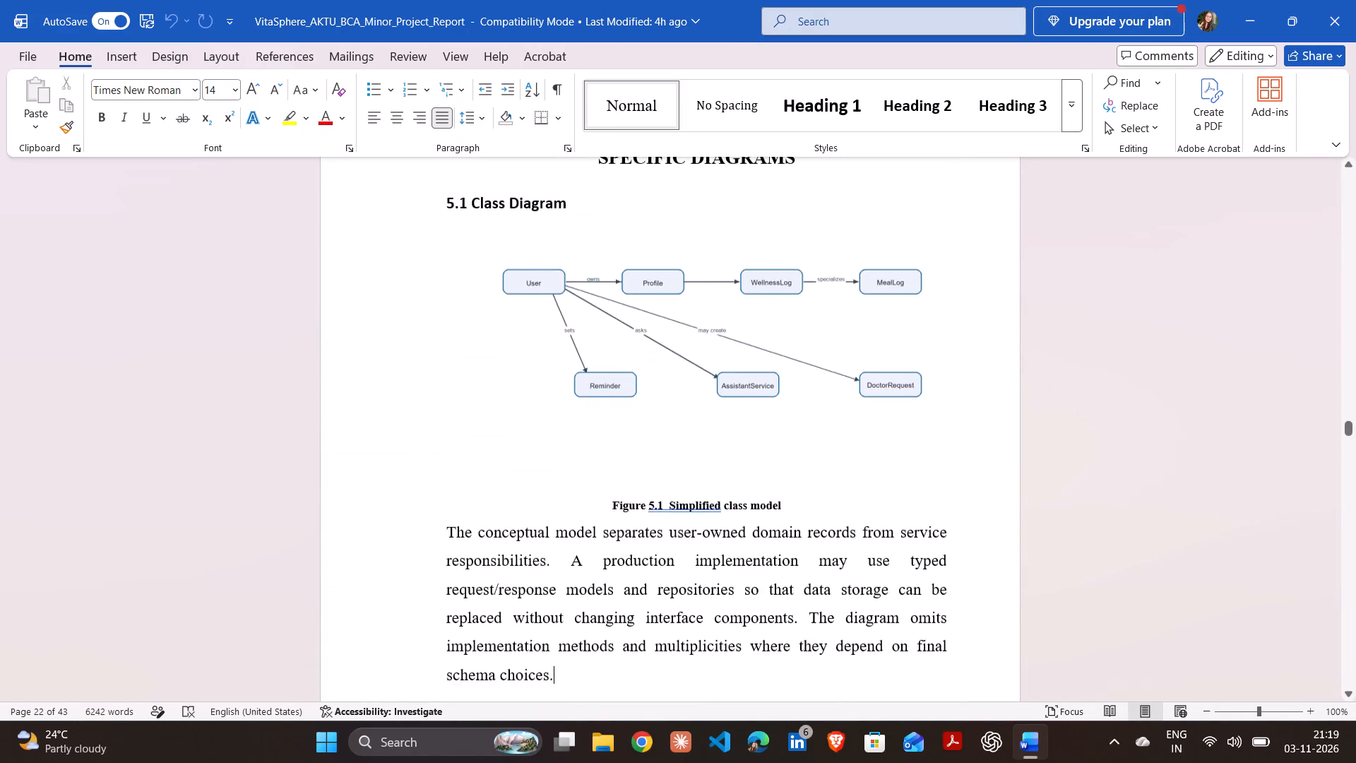
Move on to section 5.2 Use-Case Diagram and read Figure 5.2 with the full paragraph below it.
{"action": "key", "text": "Down"}
{"action": "key", "text": "Down"}
{"action": "key", "text": "Down"}
{"action": "key", "text": "Down"}
{"action": "key", "text": "Down"}
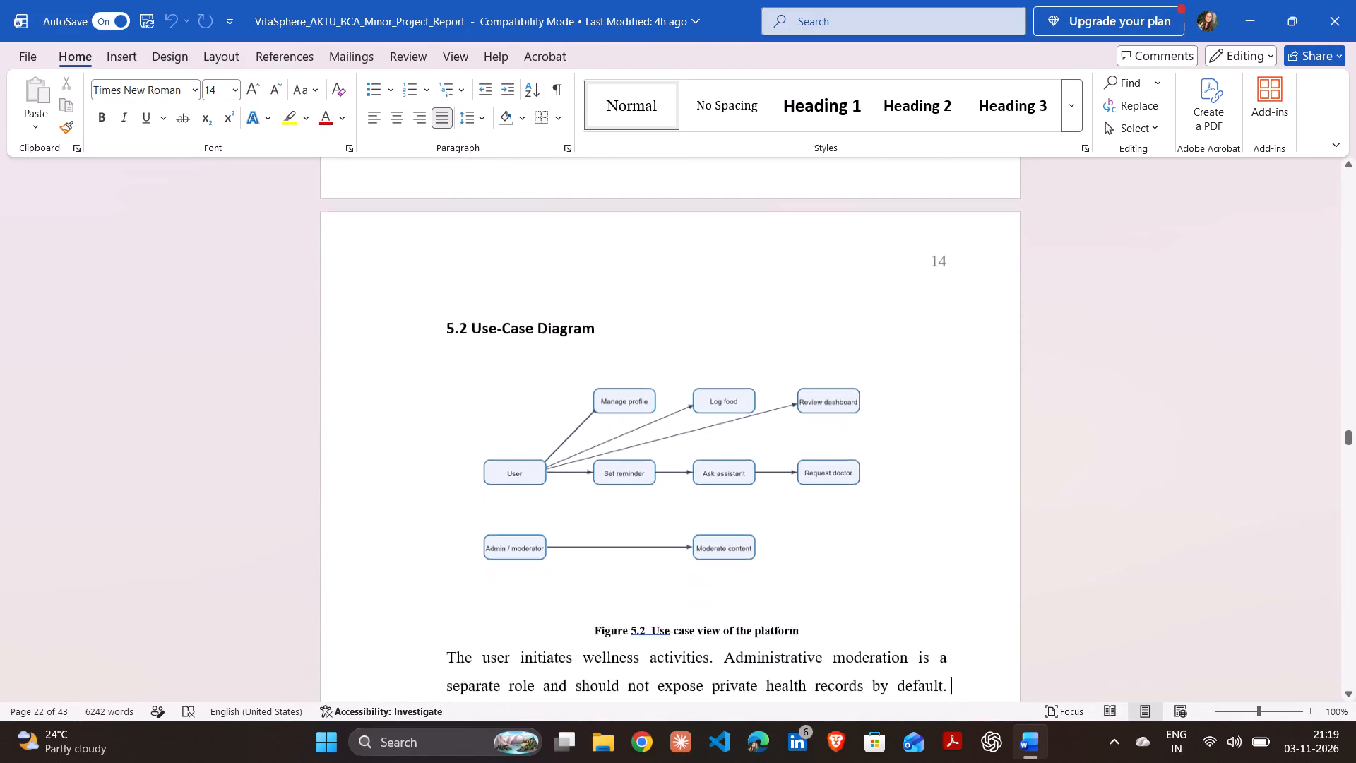
{"action": "key", "text": "Down"}
{"action": "key", "text": "Down"}
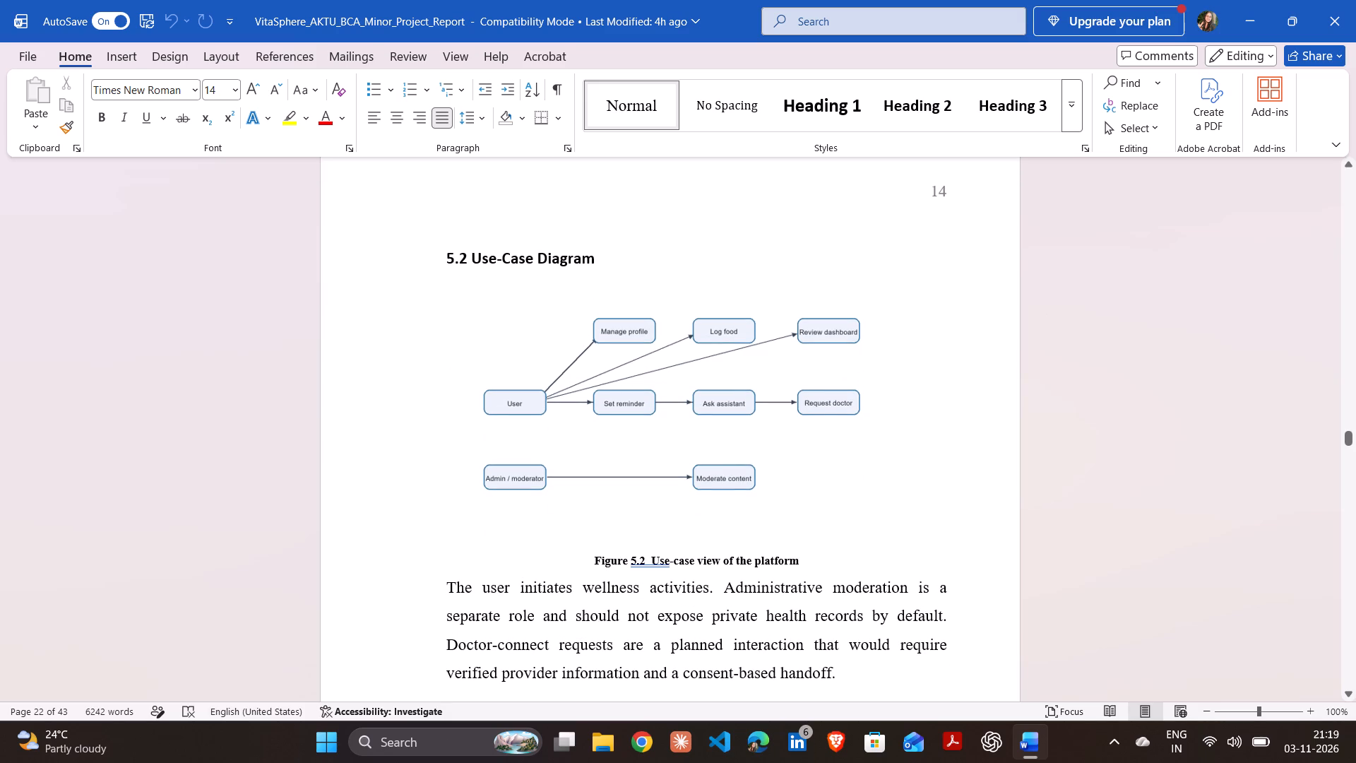
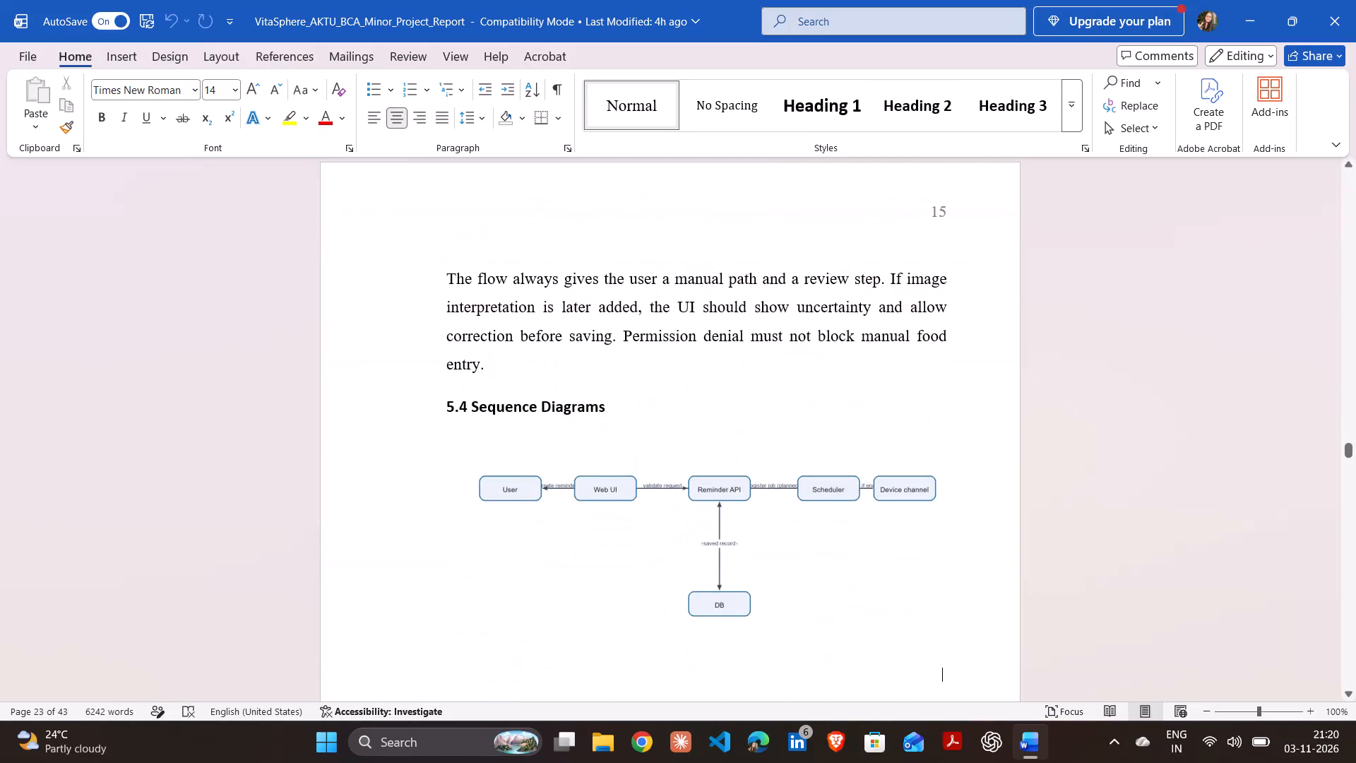
Read on from the section 5.4 sequence diagram into Chapter 6 Product Features, to the caption of Table 6.1.
{"action": "key", "text": "Down"}
{"action": "key", "text": "Down"}
{"action": "key", "text": "Down"}
{"action": "key", "text": "Down"}
{"action": "key", "text": "Down"}
{"action": "key", "text": "Down"}
{"action": "key", "text": "Down"}
{"action": "key", "text": "Down"}
{"action": "key", "text": "Down"}
{"action": "key", "text": "Down"}
{"action": "key", "text": "Down"}
{"action": "key", "text": "Down"}
{"action": "key", "text": "Down"}
{"action": "key", "text": "Down"}
{"action": "key", "text": "Down"}
{"action": "key", "text": "Down"}
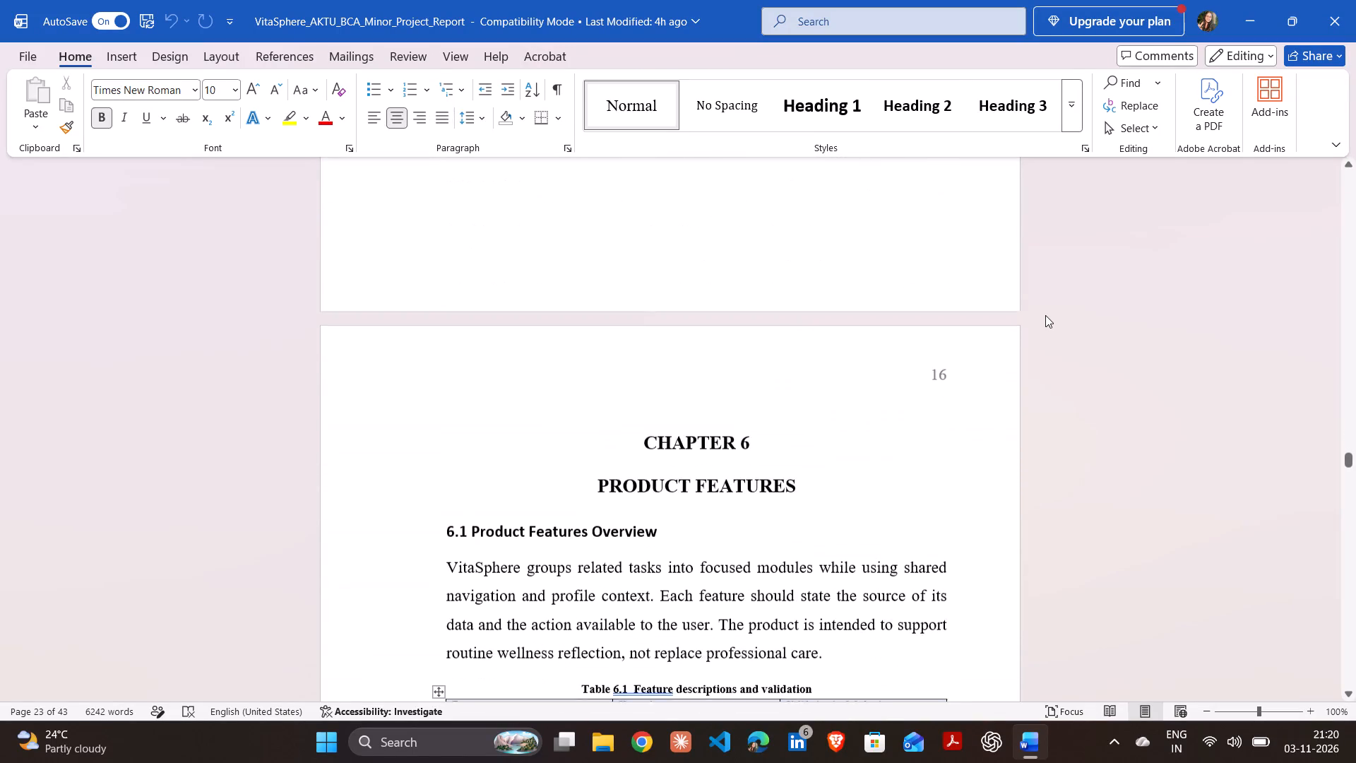
Examine Table 6.1 Feature descriptions and validation row by row, from Body analysis to Gamification.
{"action": "key", "text": "Down"}
{"action": "key", "text": "Down"}
{"action": "key", "text": "Down"}
{"action": "key", "text": "Down"}
{"action": "key", "text": "Down"}
{"action": "key", "text": "Down"}
{"action": "key", "text": "Down"}
{"action": "key", "text": "Down"}
{"action": "key", "text": "Down"}
{"action": "key", "text": "Down"}
{"action": "key", "text": "Down"}
{"action": "key", "text": "Down"}
{"action": "key", "text": "Down"}
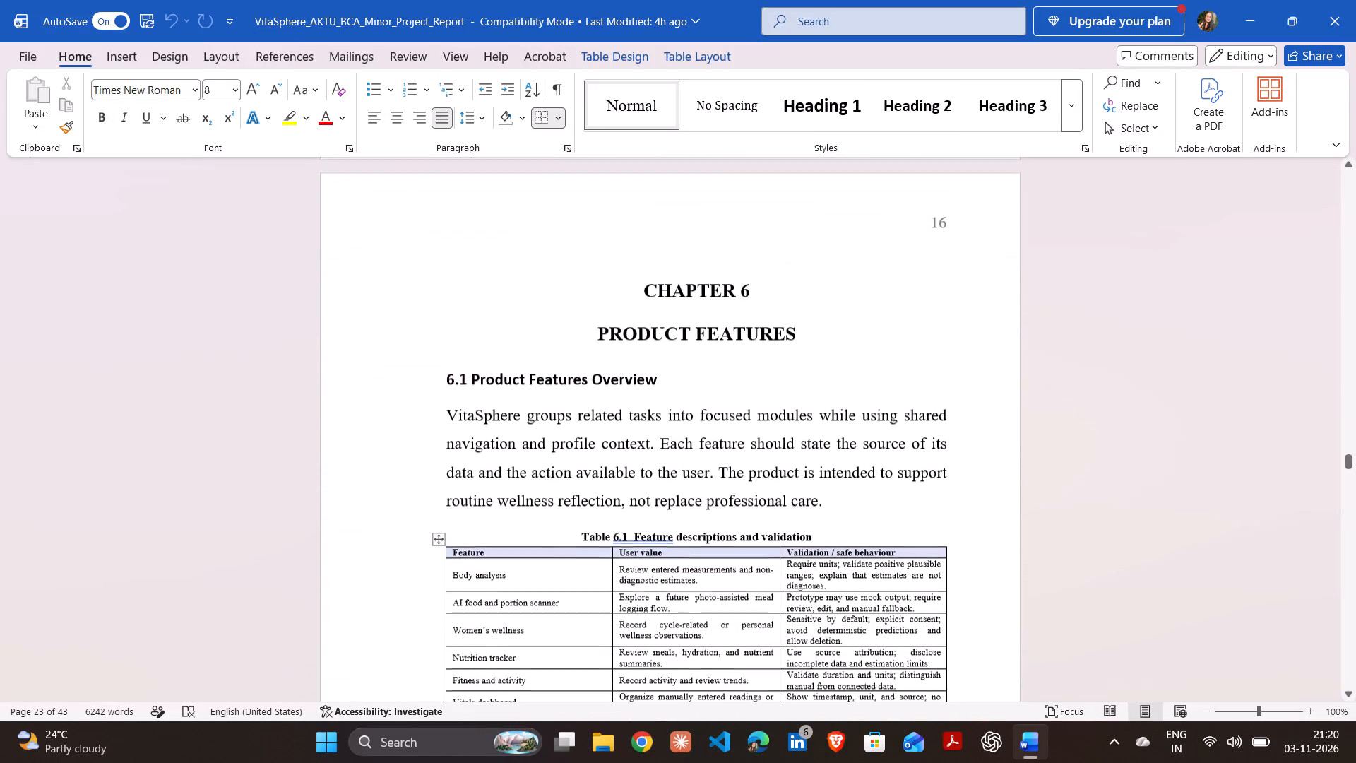
{"action": "key", "text": "Down"}
{"action": "key", "text": "Down"}
{"action": "key", "text": "Down"}
{"action": "key", "text": "Down"}
{"action": "key", "text": "Down"}
{"action": "key", "text": "Down"}
{"action": "key", "text": "Down"}
{"action": "key", "text": "Down"}
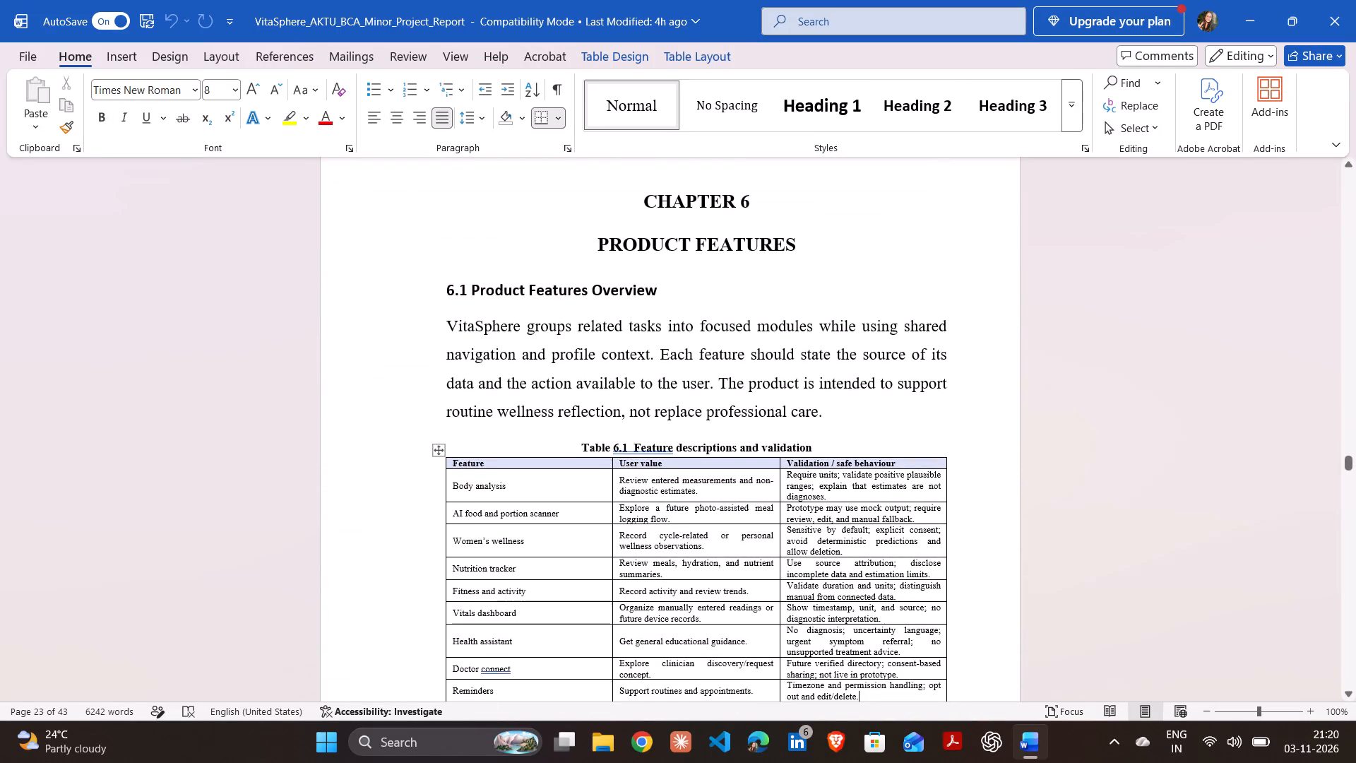
{"action": "key", "text": "Down"}
{"action": "key", "text": "Down"}
{"action": "key", "text": "Down"}
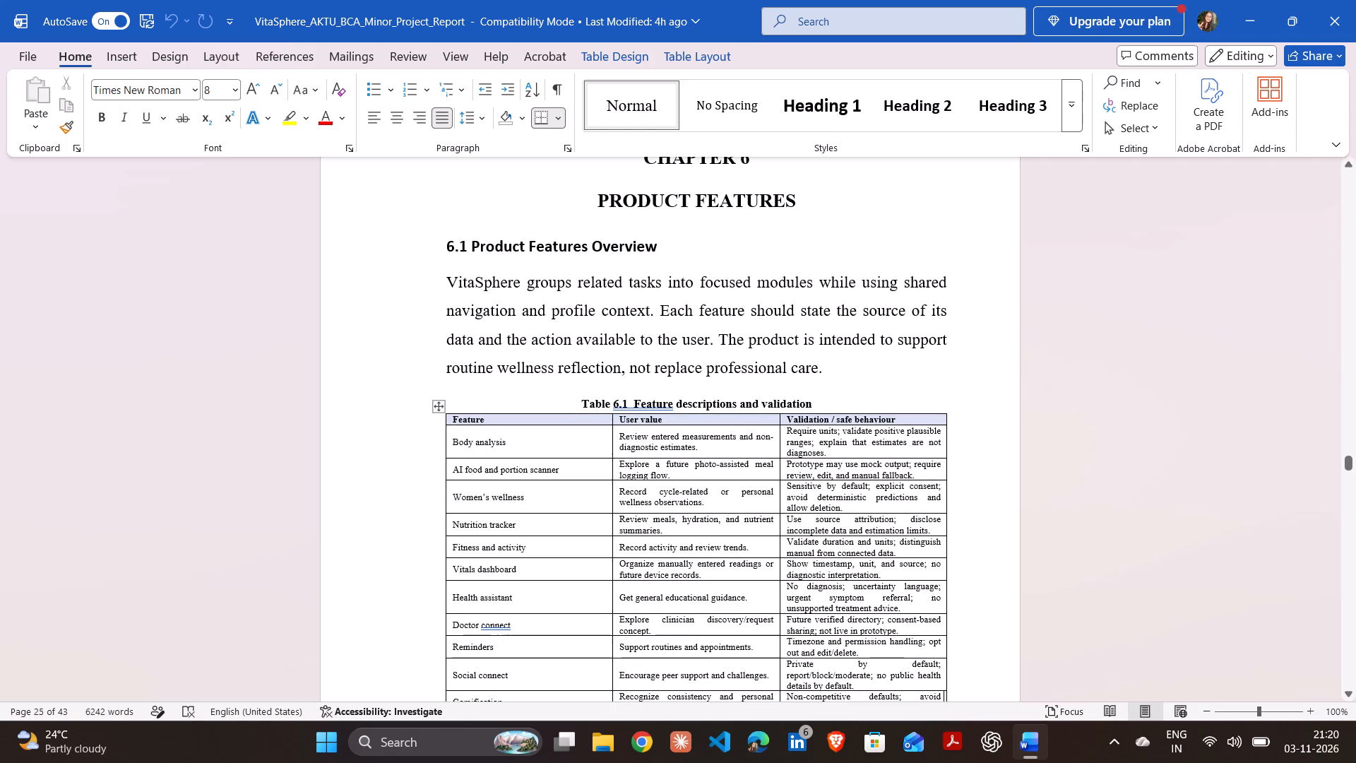
{"action": "key", "text": "Down"}
{"action": "key", "text": "Down"}
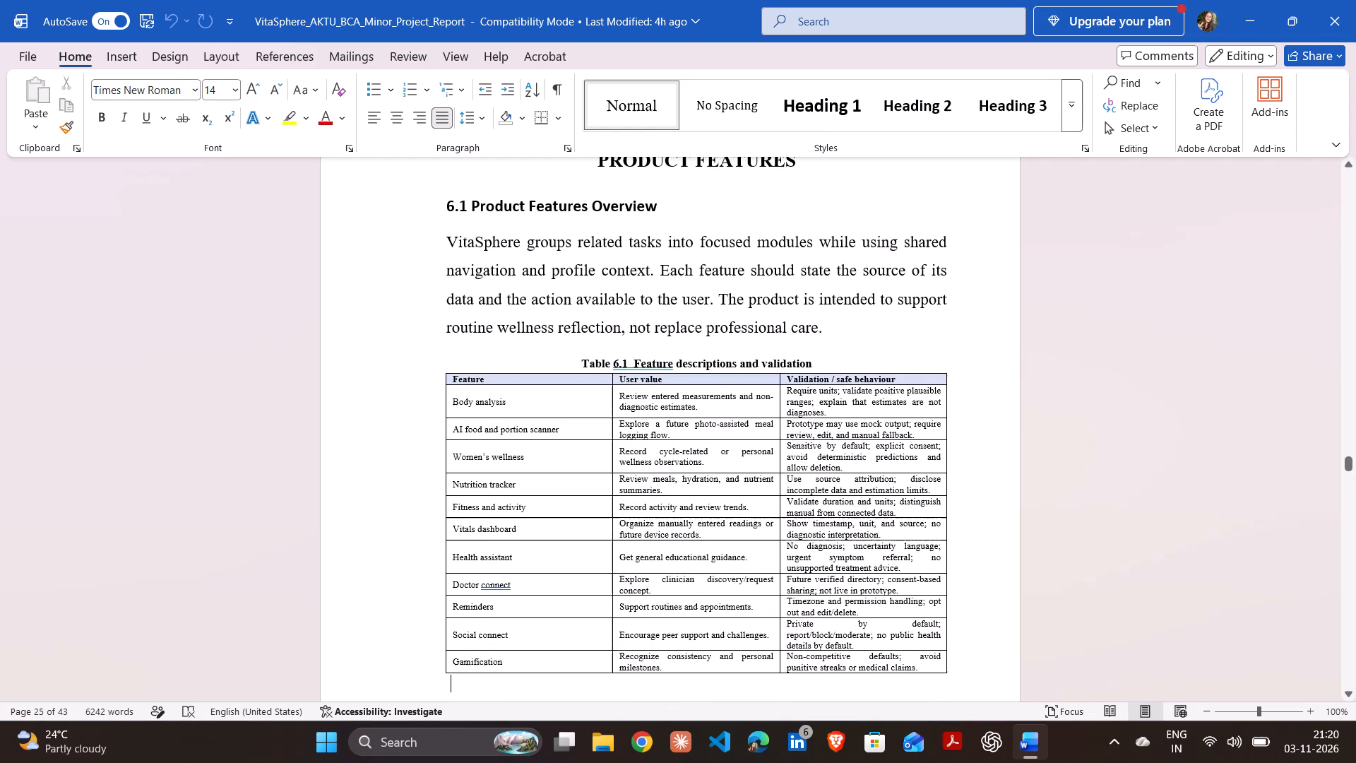
Move on to section 6.2 Forms and Validation and read the opening lines of its first paragraph.
{"action": "key", "text": "Down"}
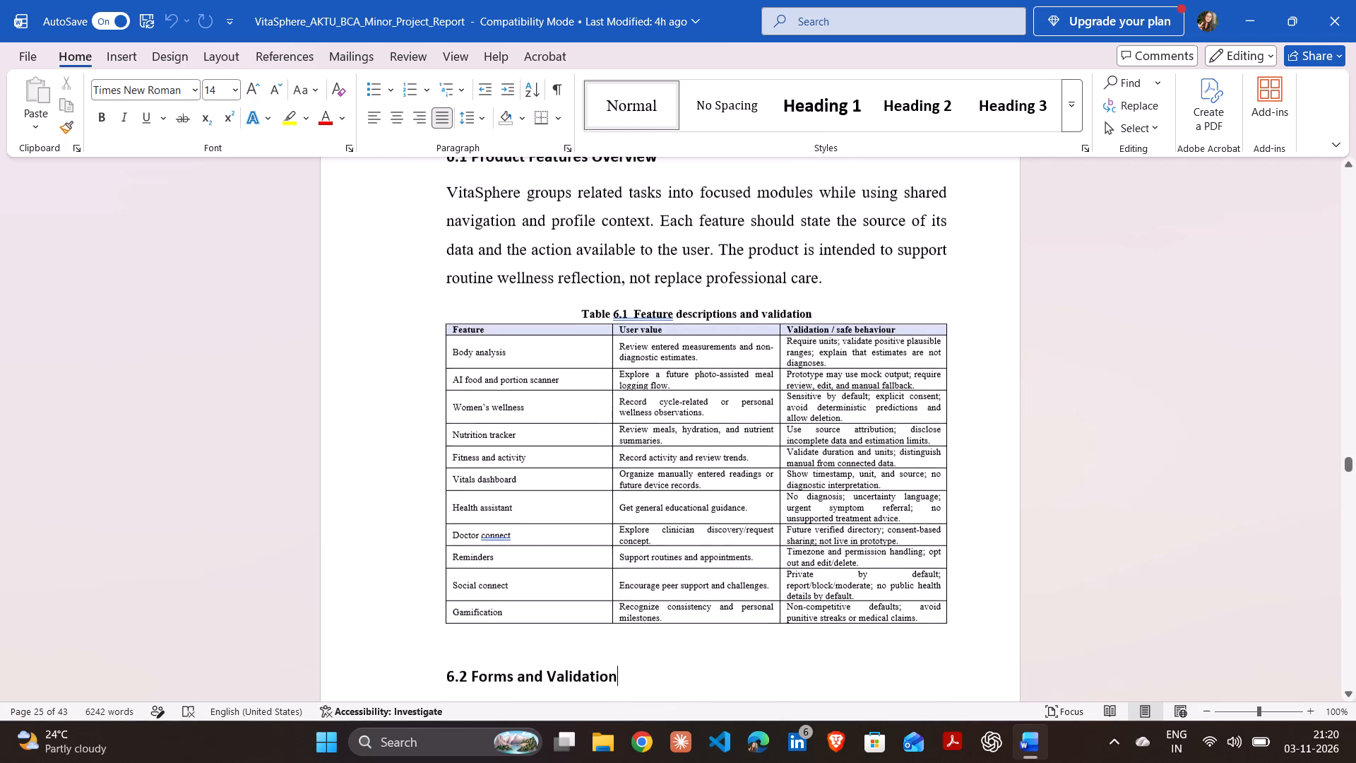
{"action": "key", "text": "Down"}
{"action": "key", "text": "Down"}
{"action": "key", "text": "Down"}
{"action": "key", "text": "Down"}
{"action": "key", "text": "Down"}
{"action": "key", "text": "Down"}
{"action": "key", "text": "Down"}
{"action": "key", "text": "Down"}
{"action": "key", "text": "Down"}
{"action": "key", "text": "Down"}
{"action": "key", "text": "Down"}
{"action": "key", "text": "Down"}
{"action": "key", "text": "Down"}
{"action": "key", "text": "Down"}
{"action": "key", "text": "Down"}
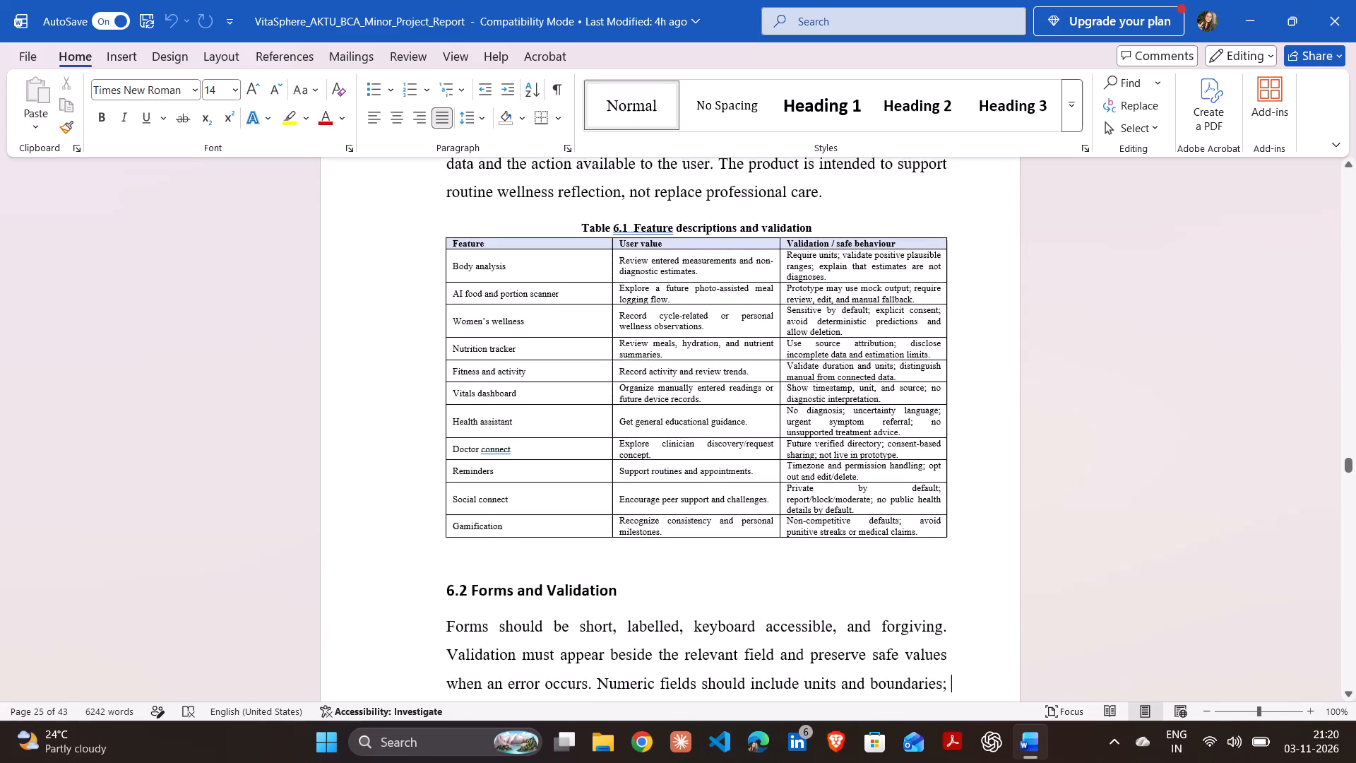
Continue through the rest of section 6.2 to 6.2.4 Reminder and Doctor Request Forms and the start of section 6.3.
{"action": "key", "text": "Down"}
{"action": "key", "text": "Down"}
{"action": "key", "text": "Down"}
{"action": "key", "text": "Down"}
{"action": "key", "text": "Down"}
{"action": "key", "text": "Down"}
{"action": "key", "text": "Down"}
{"action": "key", "text": "Down"}
{"action": "key", "text": "Down"}
{"action": "key", "text": "Down"}
{"action": "key", "text": "Down"}
{"action": "key", "text": "Down"}
{"action": "key", "text": "Down"}
{"action": "key", "text": "Down"}
{"action": "key", "text": "Down"}
{"action": "key", "text": "Down"}
{"action": "key", "text": "Down"}
{"action": "key", "text": "Down"}
{"action": "key", "text": "Down"}
{"action": "key", "text": "Down"}
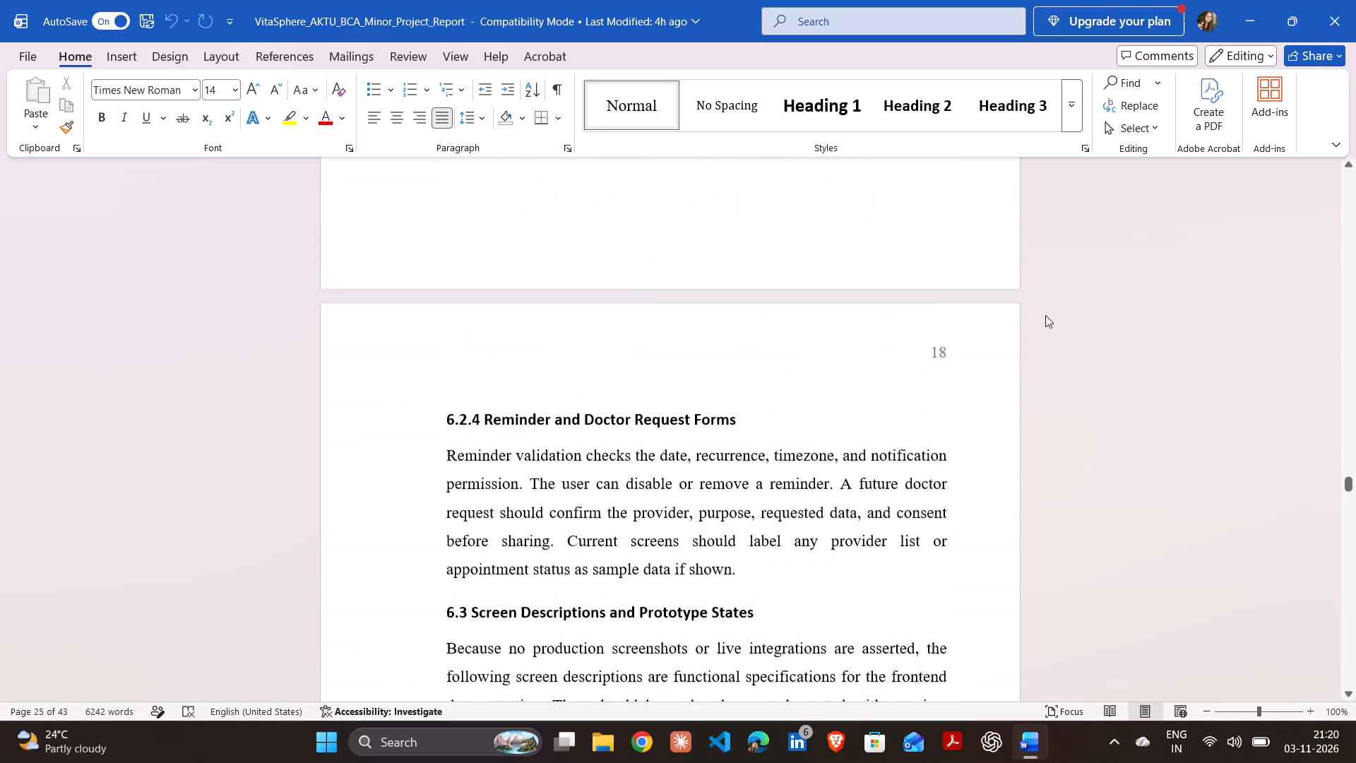
Read section 6.3 Screen Descriptions and Prototype States through the Dashboard and Body profile descriptions to the Food log heading.
{"action": "key", "text": "Down"}
{"action": "key", "text": "Down"}
{"action": "key", "text": "Down"}
{"action": "key", "text": "Down"}
{"action": "key", "text": "Down"}
{"action": "key", "text": "Down"}
{"action": "key", "text": "Down"}
{"action": "key", "text": "Down"}
{"action": "key", "text": "Down"}
{"action": "key", "text": "Down"}
{"action": "key", "text": "Down"}
{"action": "key", "text": "Down"}
{"action": "key", "text": "Down"}
{"action": "key", "text": "Down"}
{"action": "key", "text": "Down"}
{"action": "key", "text": "Down"}
{"action": "key", "text": "Down"}
{"action": "key", "text": "Down"}
{"action": "key", "text": "Down"}
{"action": "key", "text": "Down"}
{"action": "key", "text": "Down"}
{"action": "key", "text": "Down"}
{"action": "key", "text": "Down"}
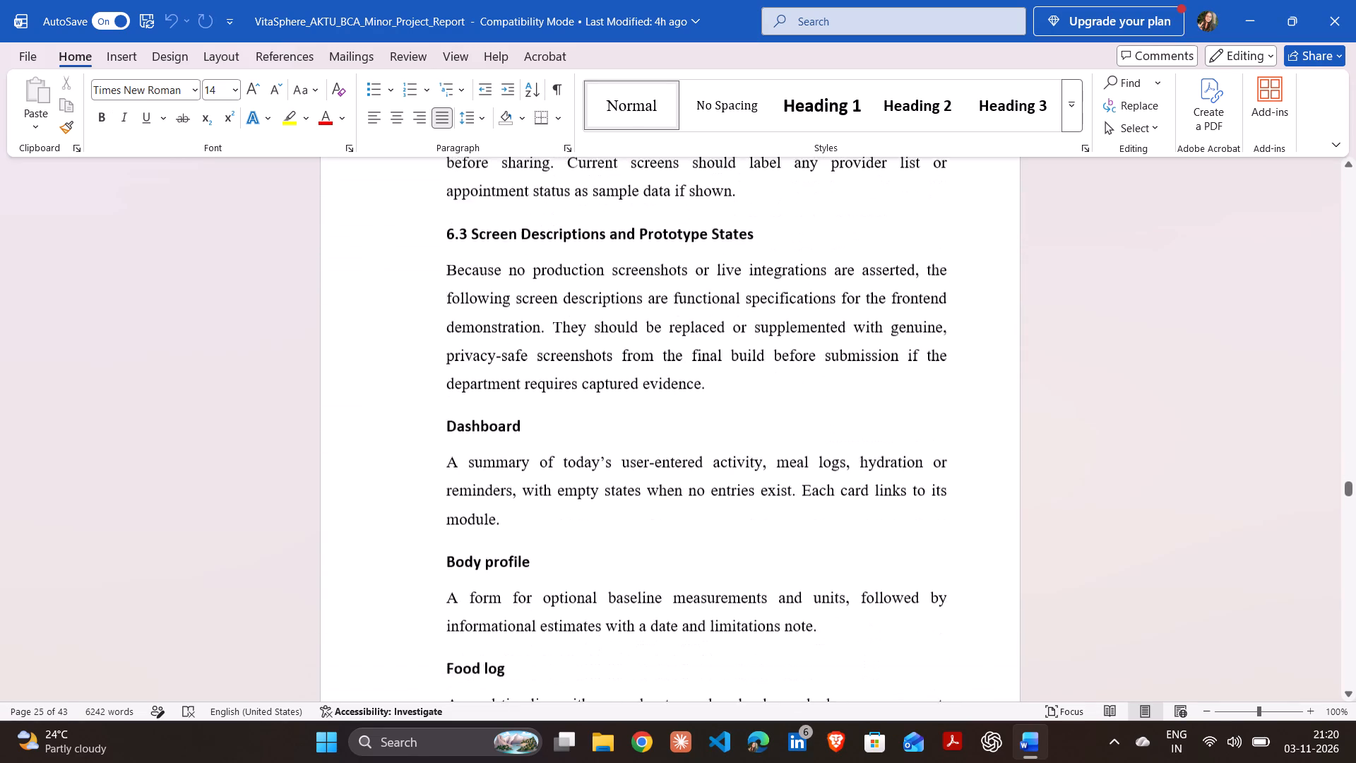
Review the remaining screen descriptions, from Food log through Reminders and goals, to the 6.4 Reports and Summaries heading.
{"action": "key", "text": "Down"}
{"action": "key", "text": "Down"}
{"action": "key", "text": "Down"}
{"action": "key", "text": "Down"}
{"action": "key", "text": "Down"}
{"action": "key", "text": "Down"}
{"action": "key", "text": "Down"}
{"action": "key", "text": "Down"}
{"action": "key", "text": "Down"}
{"action": "key", "text": "Down"}
{"action": "key", "text": "Down"}
{"action": "key", "text": "Down"}
{"action": "key", "text": "Down"}
{"action": "key", "text": "Down"}
{"action": "key", "text": "Down"}
{"action": "key", "text": "Down"}
{"action": "key", "text": "Down"}
{"action": "key", "text": "Down"}
{"action": "key", "text": "Down"}
{"action": "key", "text": "Down"}
{"action": "key", "text": "Down"}
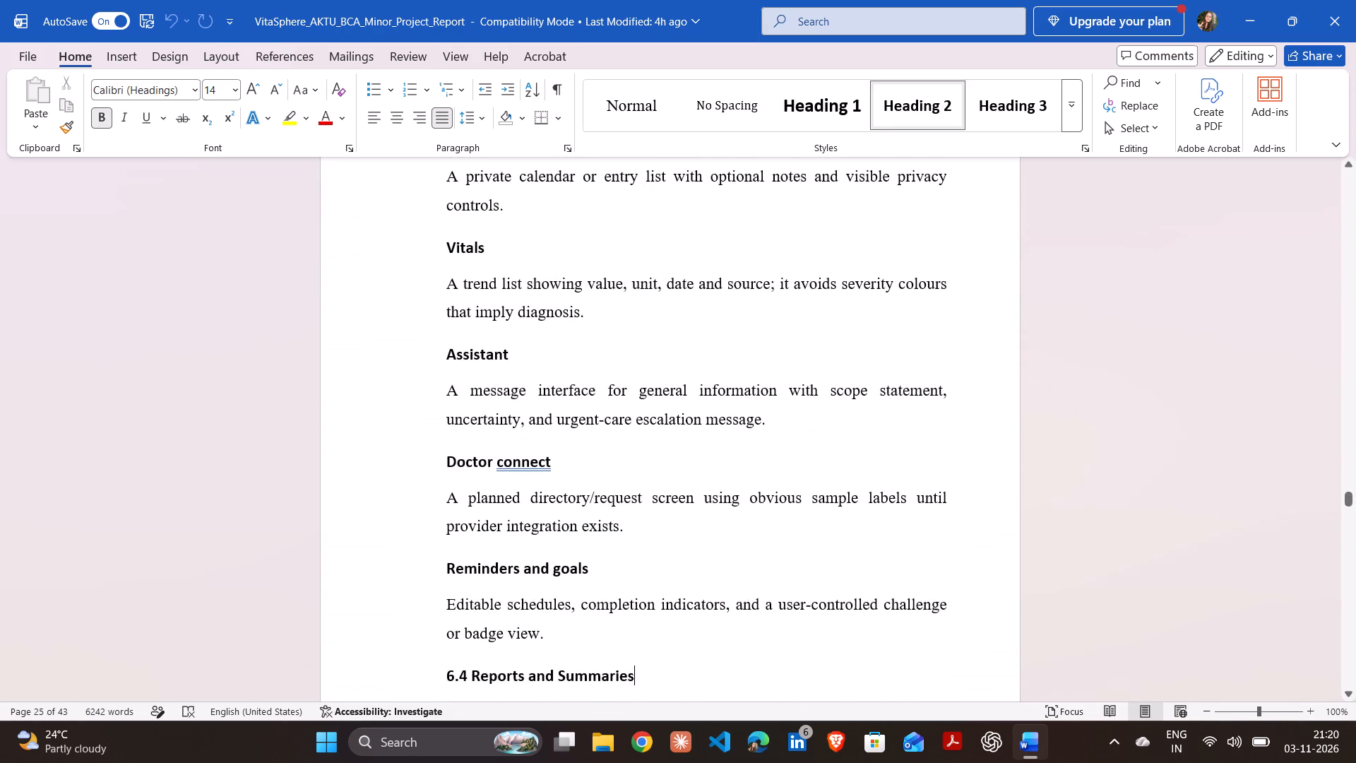
Skim from section 6.4 into Chapter 7, as far as section 7.3 Proposed API and Service Responsibilities.
{"action": "key", "text": "Down"}
{"action": "key", "text": "Down"}
{"action": "key", "text": "Down"}
{"action": "key", "text": "Down"}
{"action": "key", "text": "Down"}
{"action": "key", "text": "Down"}
{"action": "key", "text": "Down"}
{"action": "key", "text": "Down"}
{"action": "key", "text": "Down"}
{"action": "key", "text": "Down"}
{"action": "key", "text": "Down"}
{"action": "key", "text": "Down"}
{"action": "key", "text": "Down"}
{"action": "key", "text": "Down"}
{"action": "key", "text": "Down"}
{"action": "key", "text": "Down"}
{"action": "key", "text": "Down"}
{"action": "key", "text": "Down"}
{"action": "key", "text": "Down"}
{"action": "key", "text": "Down"}
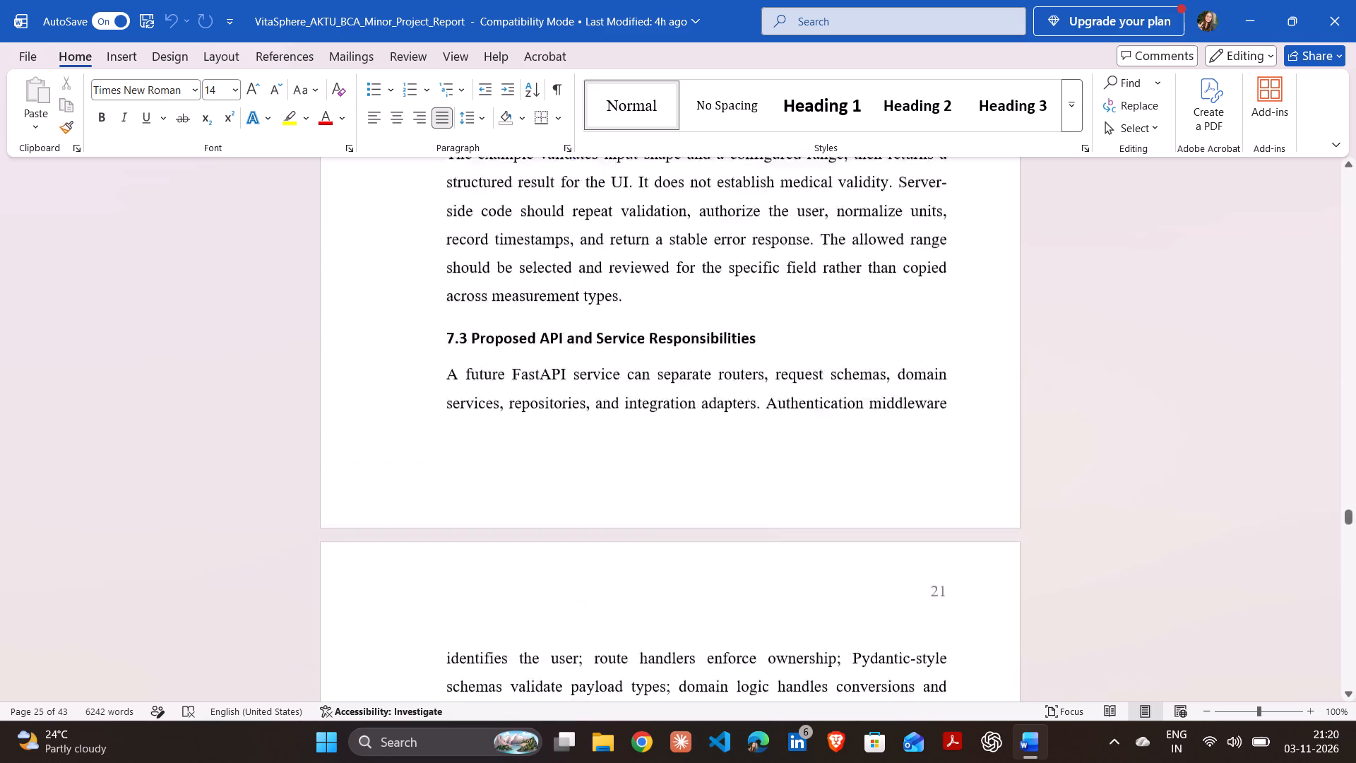
Continue past section 7.3 to Chapter 8 Test Cases and Test Results, down to the header row of Table 8.1.
{"action": "key", "text": "Down"}
{"action": "key", "text": "Down"}
{"action": "key", "text": "Down"}
{"action": "key", "text": "Down"}
{"action": "key", "text": "Down"}
{"action": "key", "text": "Down"}
{"action": "key", "text": "Down"}
{"action": "key", "text": "Down"}
{"action": "key", "text": "Down"}
{"action": "key", "text": "Down"}
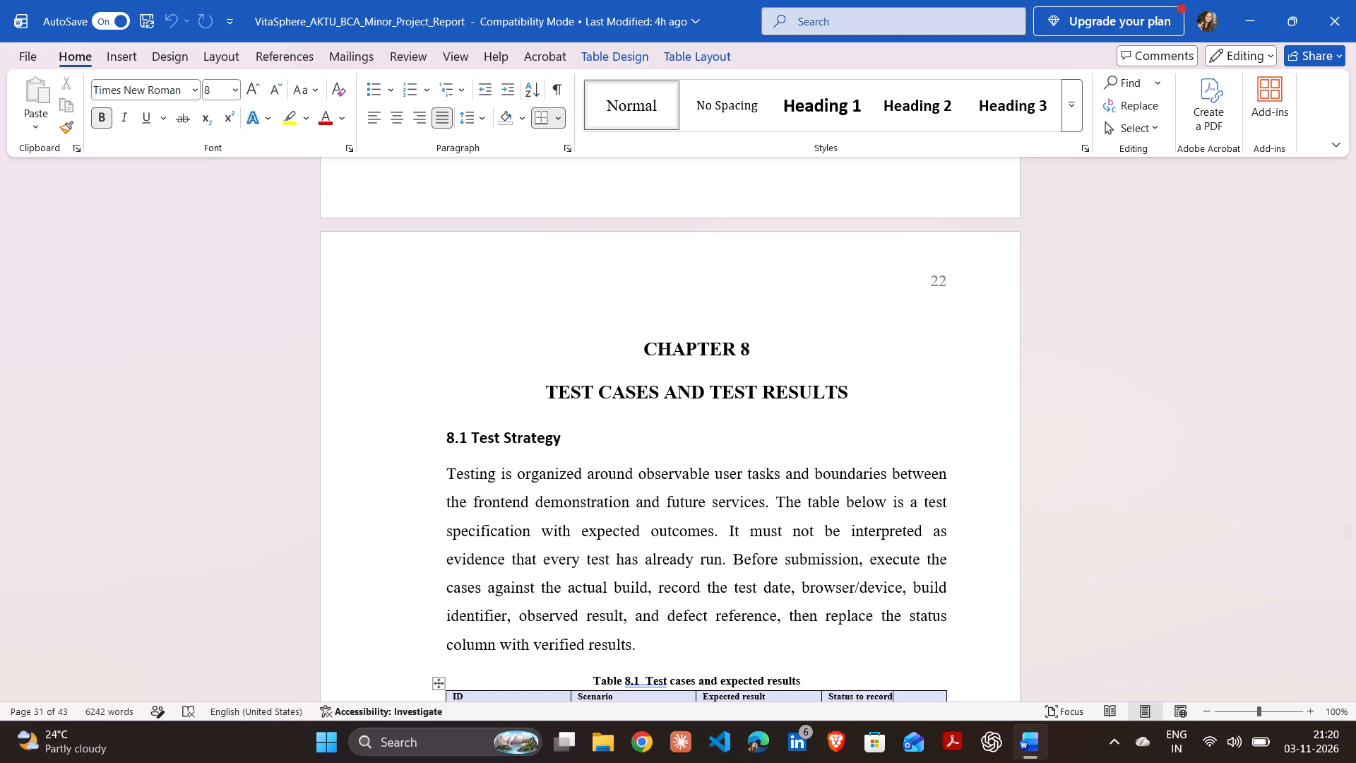
Look through the test cases in Table 8.1, down to the start of section 8.2 Test Results Recording.
{"action": "key", "text": "Down"}
{"action": "key", "text": "Down"}
{"action": "key", "text": "Down"}
{"action": "key", "text": "Down"}
{"action": "key", "text": "Down"}
{"action": "key", "text": "Down"}
{"action": "key", "text": "Down"}
{"action": "key", "text": "Down"}
{"action": "key", "text": "Down"}
{"action": "key", "text": "Down"}
{"action": "key", "text": "Down"}
{"action": "key", "text": "Down"}
{"action": "key", "text": "Down"}
{"action": "key", "text": "Down"}
{"action": "key", "text": "Down"}
{"action": "key", "text": "Down"}
{"action": "key", "text": "Down"}
{"action": "key", "text": "Down"}
{"action": "key", "text": "Down"}
{"action": "key", "text": "Down"}
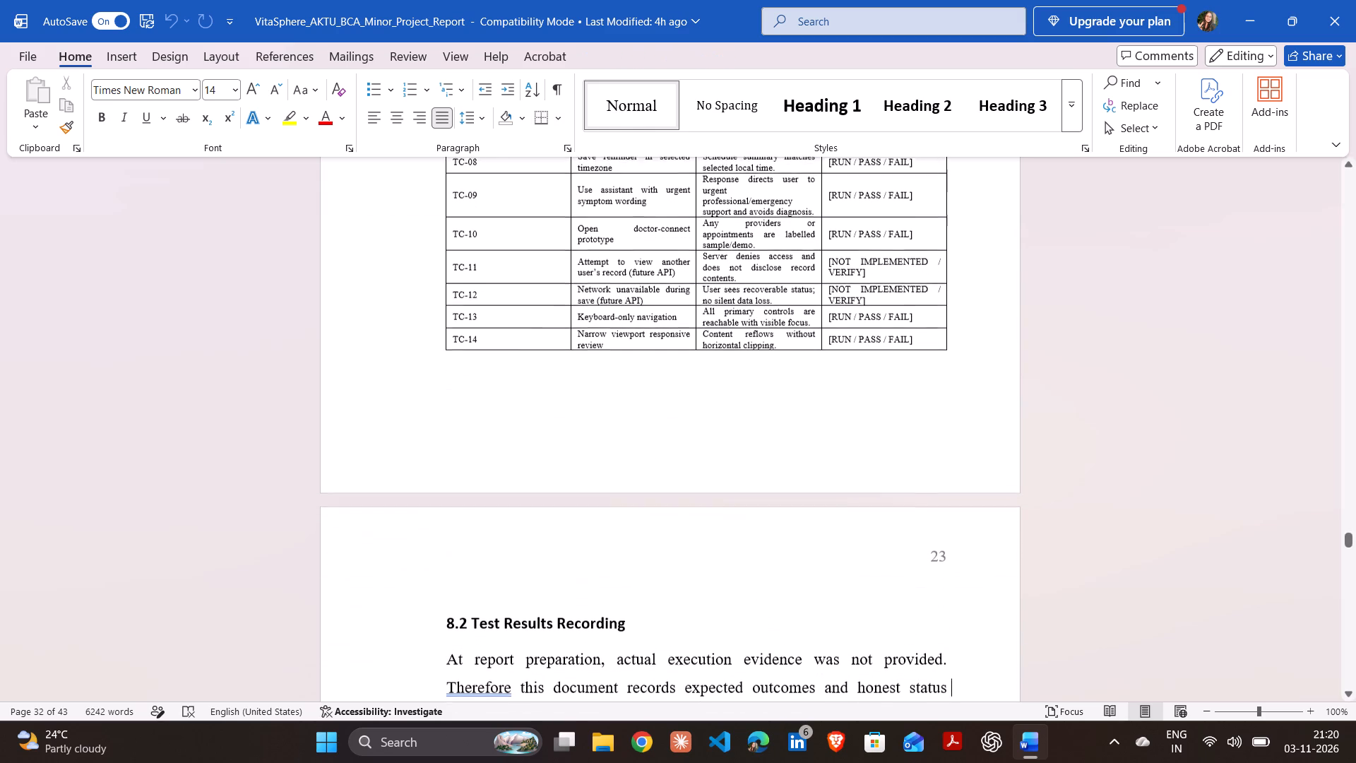
Read section 8.2 Test Results Recording and the prototype and production release requirements in section 8.3 Acceptance Criteria.
{"action": "key", "text": "Down"}
{"action": "key", "text": "Down"}
{"action": "key", "text": "Down"}
{"action": "key", "text": "Down"}
{"action": "key", "text": "Down"}
{"action": "key", "text": "Down"}
{"action": "key", "text": "Down"}
{"action": "key", "text": "Down"}
{"action": "key", "text": "Down"}
{"action": "key", "text": "Down"}
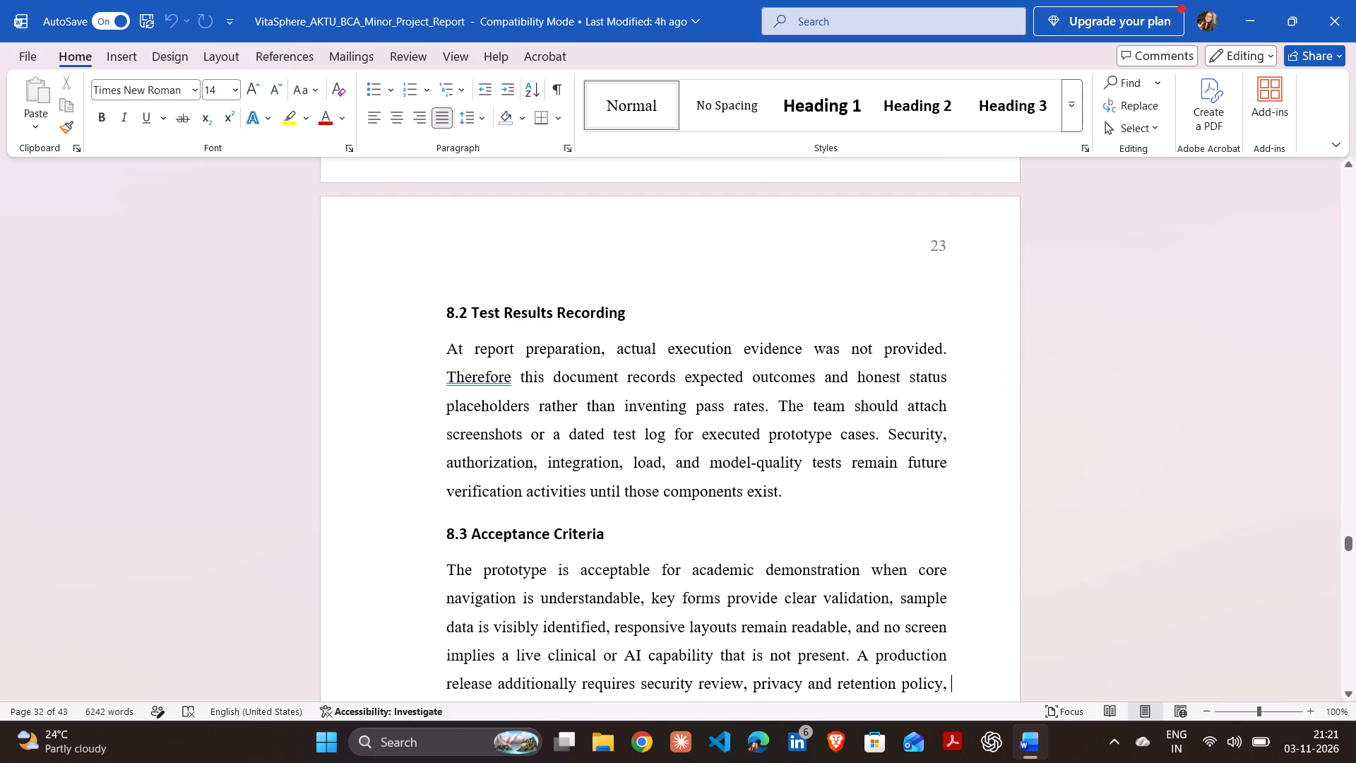
{"action": "key", "text": "Down"}
{"action": "key", "text": "Down"}
{"action": "key", "text": "Down"}
{"action": "key", "text": "Down"}
{"action": "key", "text": "Down"}
{"action": "key", "text": "Down"}
{"action": "key", "text": "Down"}
{"action": "key", "text": "Down"}
{"action": "key", "text": "Down"}
{"action": "key", "text": "Down"}
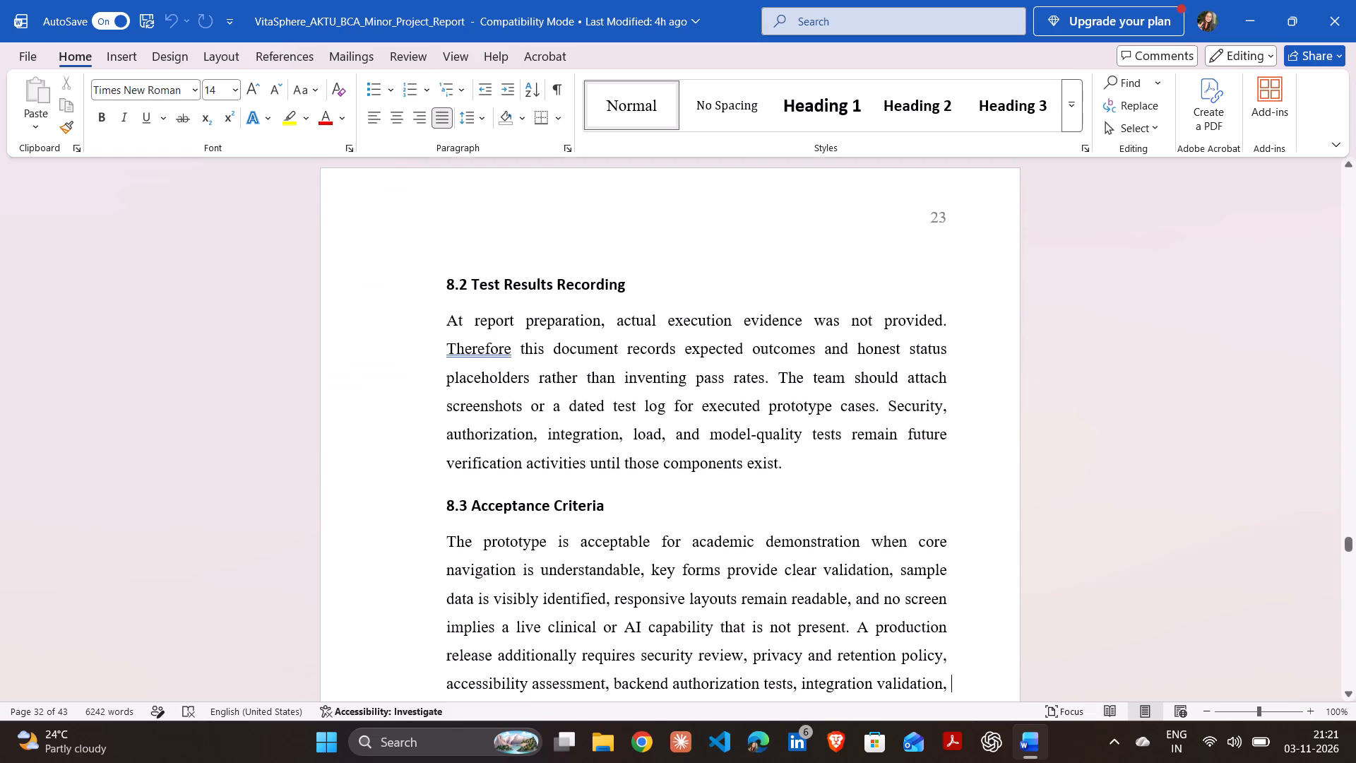
Continue past section 8.3 to Chapter 9 and examine the opening paragraphs of section 9.1 Conclusion.
{"action": "key", "text": "Down"}
{"action": "key", "text": "Down"}
{"action": "key", "text": "Down"}
{"action": "key", "text": "Down"}
{"action": "key", "text": "Down"}
{"action": "key", "text": "Down"}
{"action": "key", "text": "Down"}
{"action": "key", "text": "Down"}
{"action": "key", "text": "Down"}
{"action": "key", "text": "Down"}
{"action": "key", "text": "Down"}
{"action": "key", "text": "Down"}
{"action": "key", "text": "Down"}
{"action": "key", "text": "Down"}
{"action": "key", "text": "Down"}
{"action": "key", "text": "Down"}
{"action": "key", "text": "Down"}
{"action": "key", "text": "Down"}
{"action": "key", "text": "Down"}
{"action": "key", "text": "Down"}
{"action": "key", "text": "Down"}
{"action": "key", "text": "Down"}
{"action": "key", "text": "Down"}
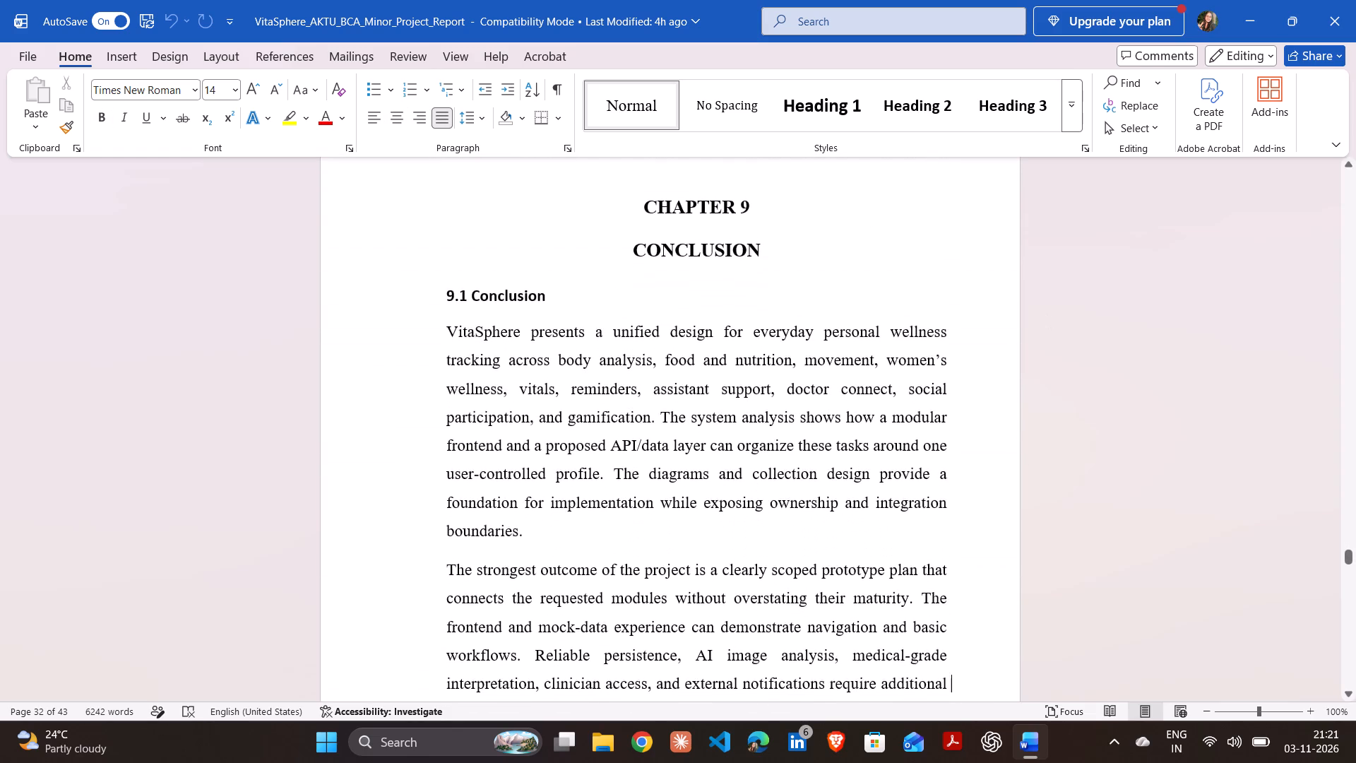
Skim the rest of Chapter 9 and move on to the first entries of Chapter 10 References.
{"action": "key", "text": "Down"}
{"action": "key", "text": "Down"}
{"action": "key", "text": "Down"}
{"action": "key", "text": "Down"}
{"action": "key", "text": "Down"}
{"action": "key", "text": "Down"}
{"action": "key", "text": "Down"}
{"action": "key", "text": "Down"}
{"action": "key", "text": "Down"}
{"action": "key", "text": "Down"}
{"action": "key", "text": "Down"}
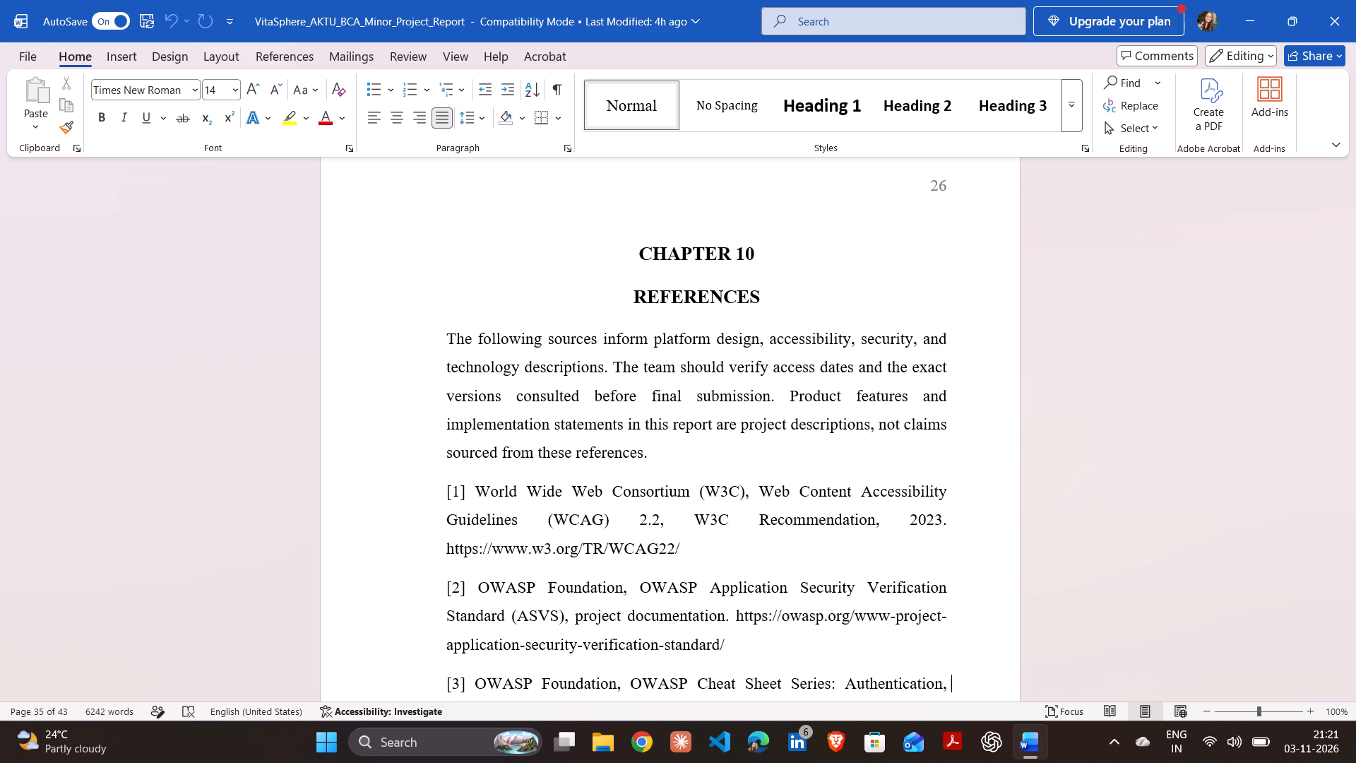
Skim the Chapter 10 reference list and continue into Chapter 11 Future Scope, as far as heading 11.3 AI and Computer Vision.
{"action": "key", "text": "Down"}
{"action": "key", "text": "Down"}
{"action": "key", "text": "Down"}
{"action": "key", "text": "Down"}
{"action": "key", "text": "Down"}
{"action": "key", "text": "Down"}
{"action": "key", "text": "Down"}
{"action": "key", "text": "Down"}
{"action": "key", "text": "Down"}
{"action": "key", "text": "Down"}
{"action": "key", "text": "Down"}
{"action": "key", "text": "Down"}
{"action": "key", "text": "Down"}
{"action": "key", "text": "Down"}
{"action": "key", "text": "Down"}
{"action": "key", "text": "Down"}
{"action": "key", "text": "Down"}
{"action": "key", "text": "Down"}
{"action": "key", "text": "Down"}
{"action": "key", "text": "Down"}
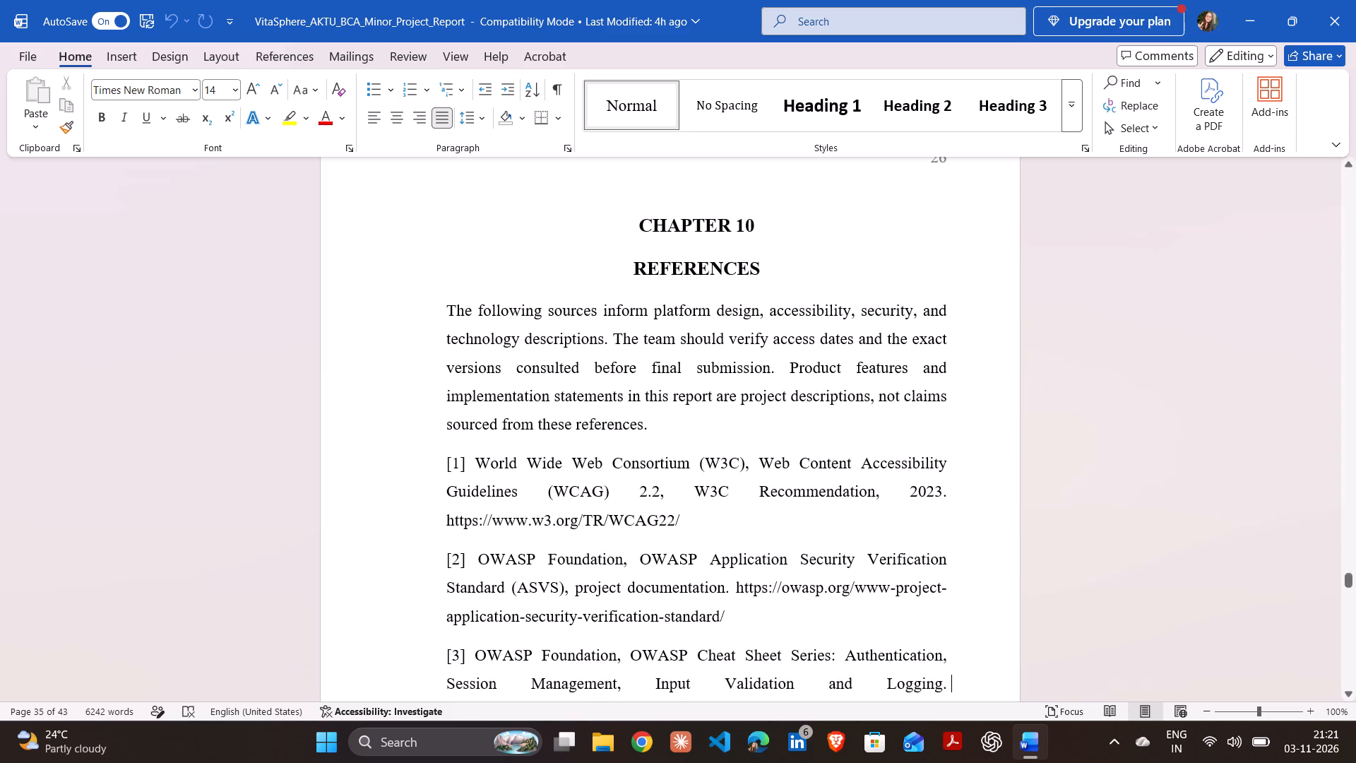
{"action": "key", "text": "Down"}
{"action": "key", "text": "Down"}
{"action": "key", "text": "Down"}
{"action": "key", "text": "Down"}
{"action": "key", "text": "Down"}
{"action": "key", "text": "Down"}
{"action": "key", "text": "Down"}
{"action": "key", "text": "Down"}
{"action": "key", "text": "Down"}
{"action": "key", "text": "Down"}
{"action": "key", "text": "Down"}
{"action": "key", "text": "Down"}
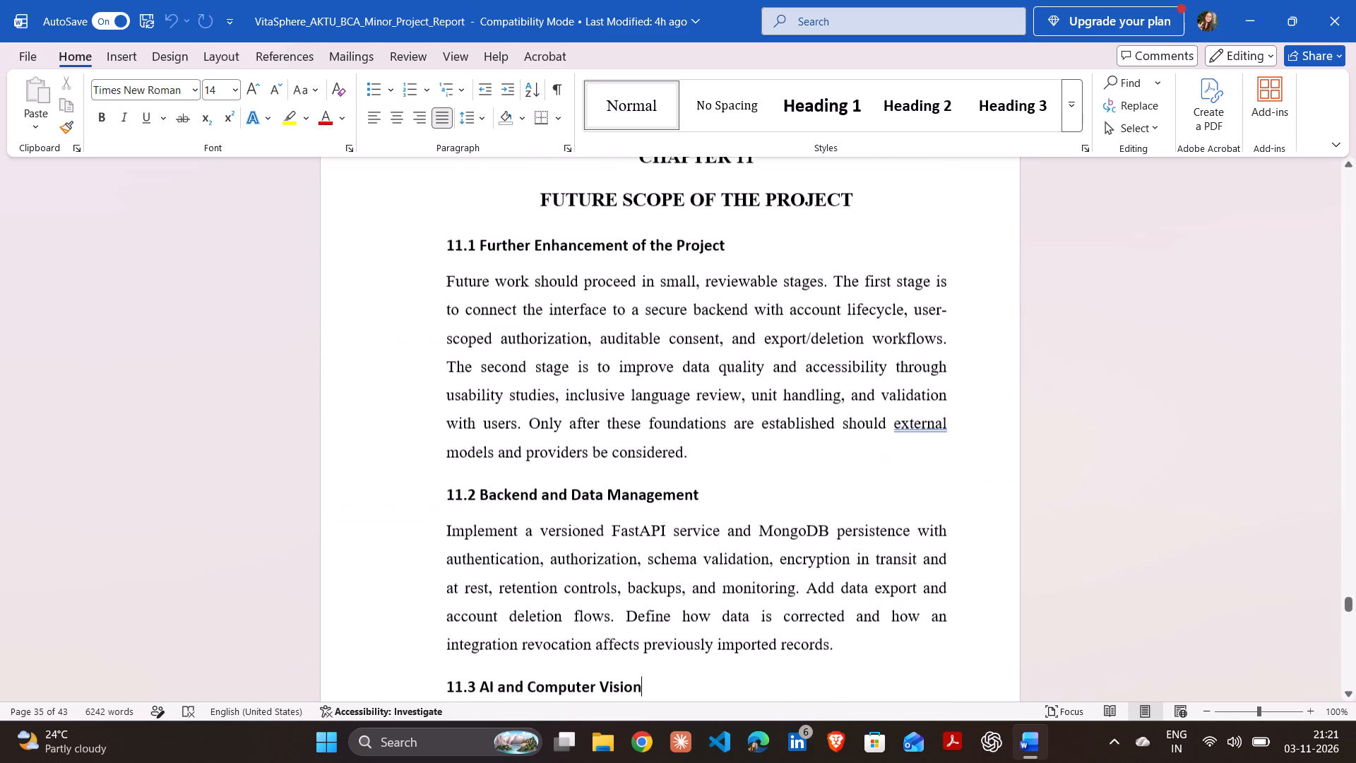
Review the future scope from section 11.3 through 11.4 Devices, Clinical and Doctor Integrations to the end of 11.5 Community and Engagement.
{"action": "key", "text": "Down"}
{"action": "key", "text": "Down"}
{"action": "key", "text": "Down"}
{"action": "key", "text": "Down"}
{"action": "key", "text": "Down"}
{"action": "key", "text": "Down"}
{"action": "key", "text": "Down"}
{"action": "key", "text": "Down"}
{"action": "key", "text": "Down"}
{"action": "key", "text": "Down"}
{"action": "key", "text": "Down"}
{"action": "key", "text": "Down"}
{"action": "key", "text": "Down"}
{"action": "key", "text": "Down"}
{"action": "key", "text": "Down"}
{"action": "key", "text": "Down"}
{"action": "key", "text": "Down"}
{"action": "key", "text": "Down"}
{"action": "key", "text": "Down"}
{"action": "key", "text": "Down"}
{"action": "key", "text": "Down"}
{"action": "key", "text": "Down"}
{"action": "key", "text": "Down"}
{"action": "key", "text": "Down"}
{"action": "key", "text": "Down"}
{"action": "key", "text": "Down"}
{"action": "key", "text": "Down"}
{"action": "key", "text": "Down"}
{"action": "key", "text": "Down"}
{"action": "key", "text": "Down"}
{"action": "key", "text": "Down"}
{"action": "key", "text": "Down"}
{"action": "key", "text": "Down"}
{"action": "key", "text": "Down"}
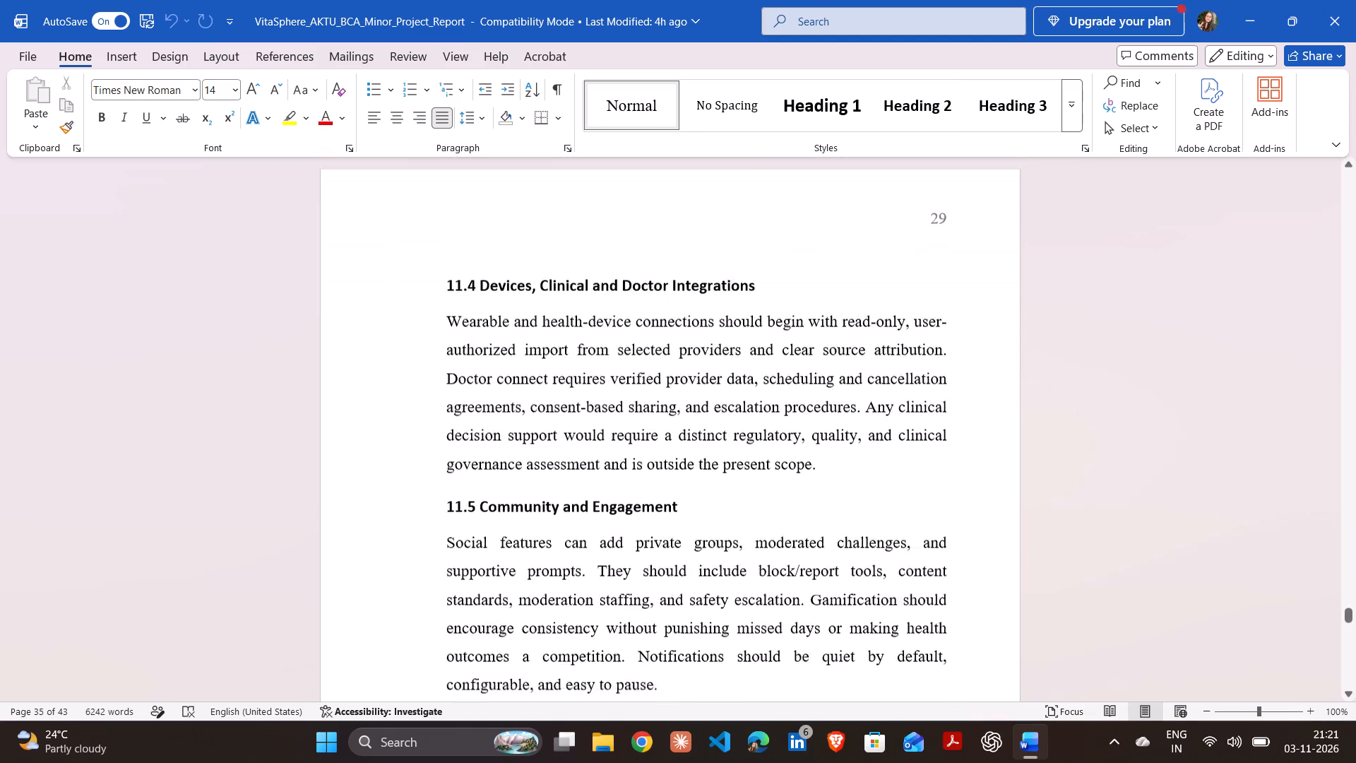
Review the rest of Chapter 11 Future Scope, from section 11.5 Community and Engagement to the start of Chapter 12 Bibliography.
{"action": "key", "text": "Up"}
{"action": "key", "text": "Up"}
{"action": "key", "text": "Up"}
{"action": "key", "text": "Down"}
{"action": "key", "text": "Down"}
{"action": "key", "text": "Down"}
{"action": "key", "text": "Down"}
{"action": "key", "text": "Down"}
{"action": "key", "text": "Down"}
{"action": "key", "text": "Down"}
{"action": "key", "text": "Down"}
{"action": "key", "text": "Down"}
{"action": "key", "text": "Down"}
{"action": "key", "text": "Down"}
{"action": "key", "text": "Down"}
{"action": "key", "text": "Down"}
{"action": "key", "text": "Down"}
{"action": "key", "text": "Down"}
{"action": "key", "text": "Down"}
{"action": "key", "text": "Down"}
{"action": "key", "text": "Down"}
{"action": "key", "text": "Down"}
{"action": "key", "text": "Down"}
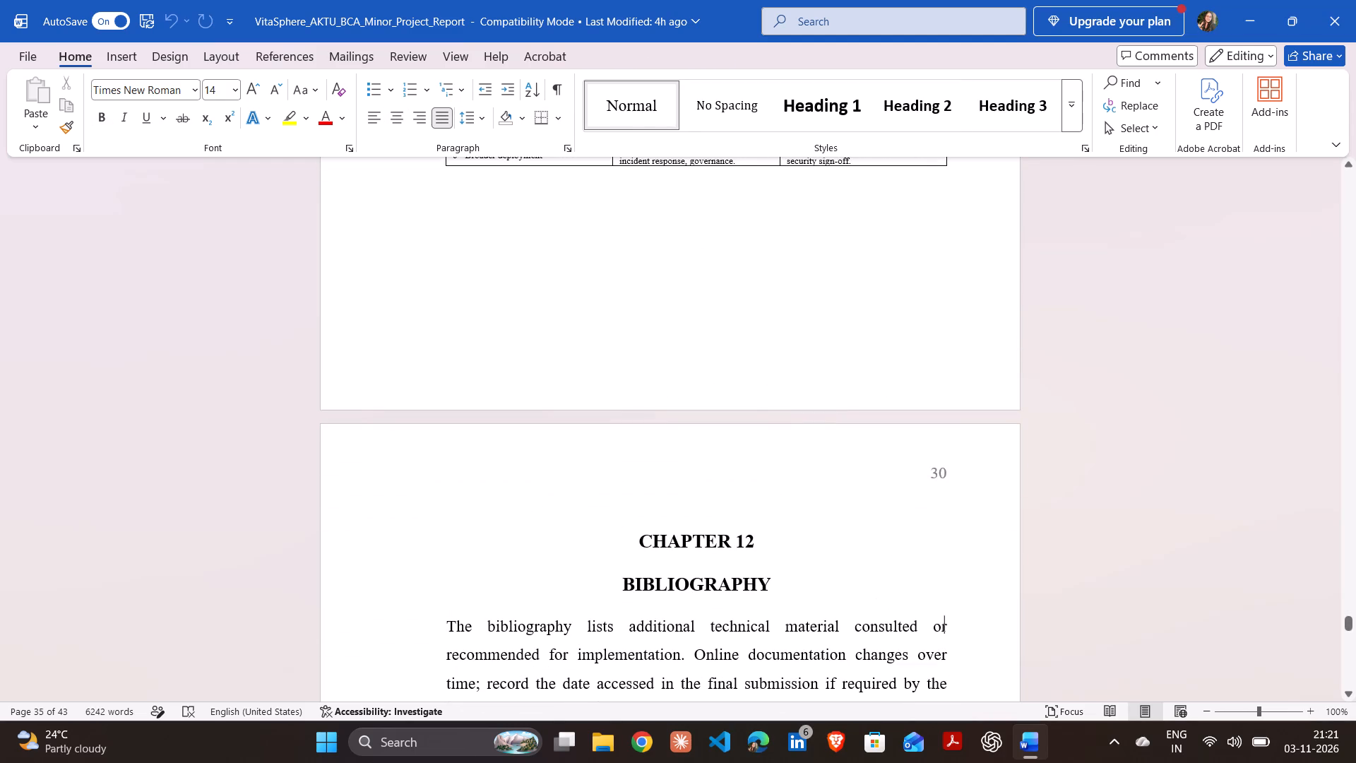
Skim the Chapter 12 Bibliography and move on to Appendix 1, Sample API Contracts and Data Dictionary.
{"action": "key", "text": "Down"}
{"action": "key", "text": "Down"}
{"action": "key", "text": "Down"}
{"action": "key", "text": "Down"}
{"action": "key", "text": "Down"}
{"action": "key", "text": "Down"}
{"action": "key", "text": "Down"}
{"action": "key", "text": "Down"}
{"action": "key", "text": "Down"}
{"action": "key", "text": "Down"}
{"action": "key", "text": "Down"}
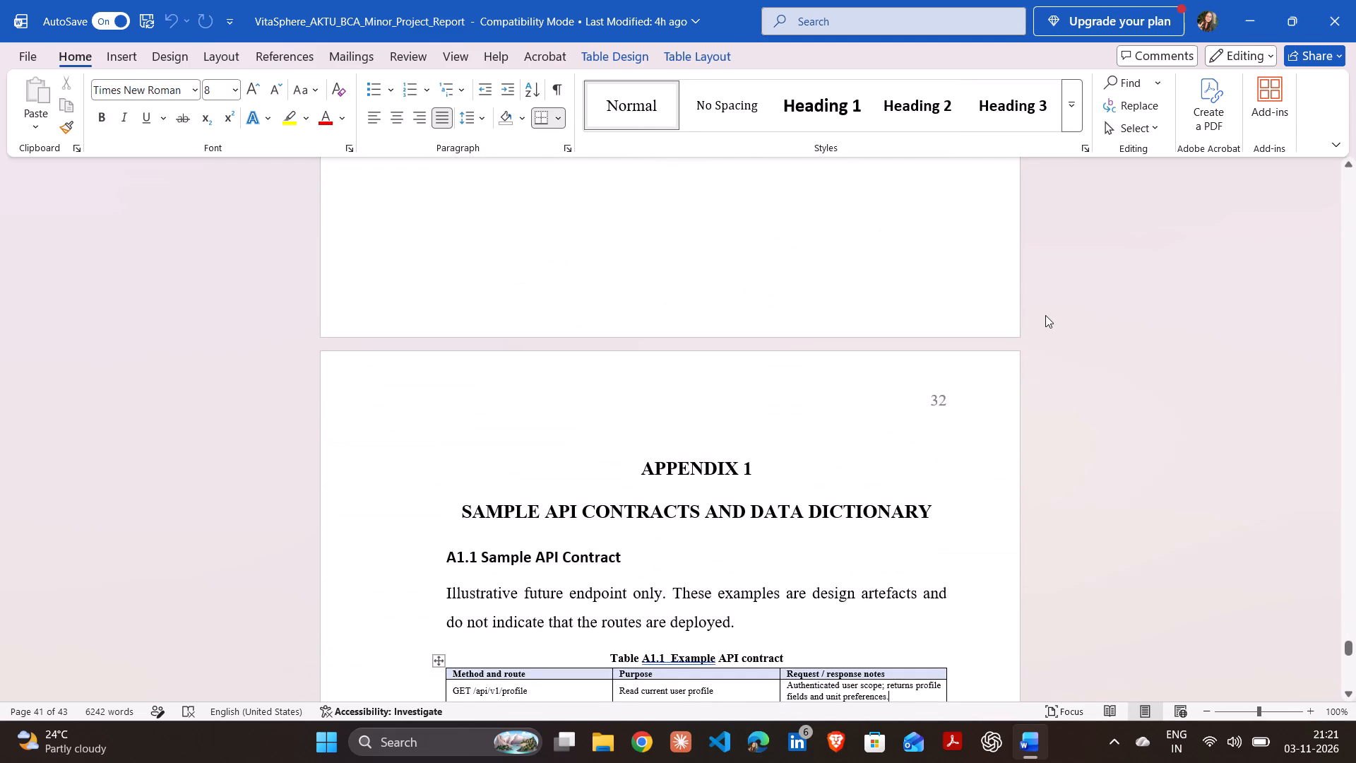
Examine section A1.1 Sample API Contract, reading through all rows of Table A1.1 Example API contract.
{"action": "key", "text": "Down"}
{"action": "key", "text": "Down"}
{"action": "key", "text": "Down"}
{"action": "key", "text": "Down"}
{"action": "key", "text": "Down"}
{"action": "key", "text": "Down"}
{"action": "key", "text": "Down"}
{"action": "key", "text": "Down"}
{"action": "key", "text": "Down"}
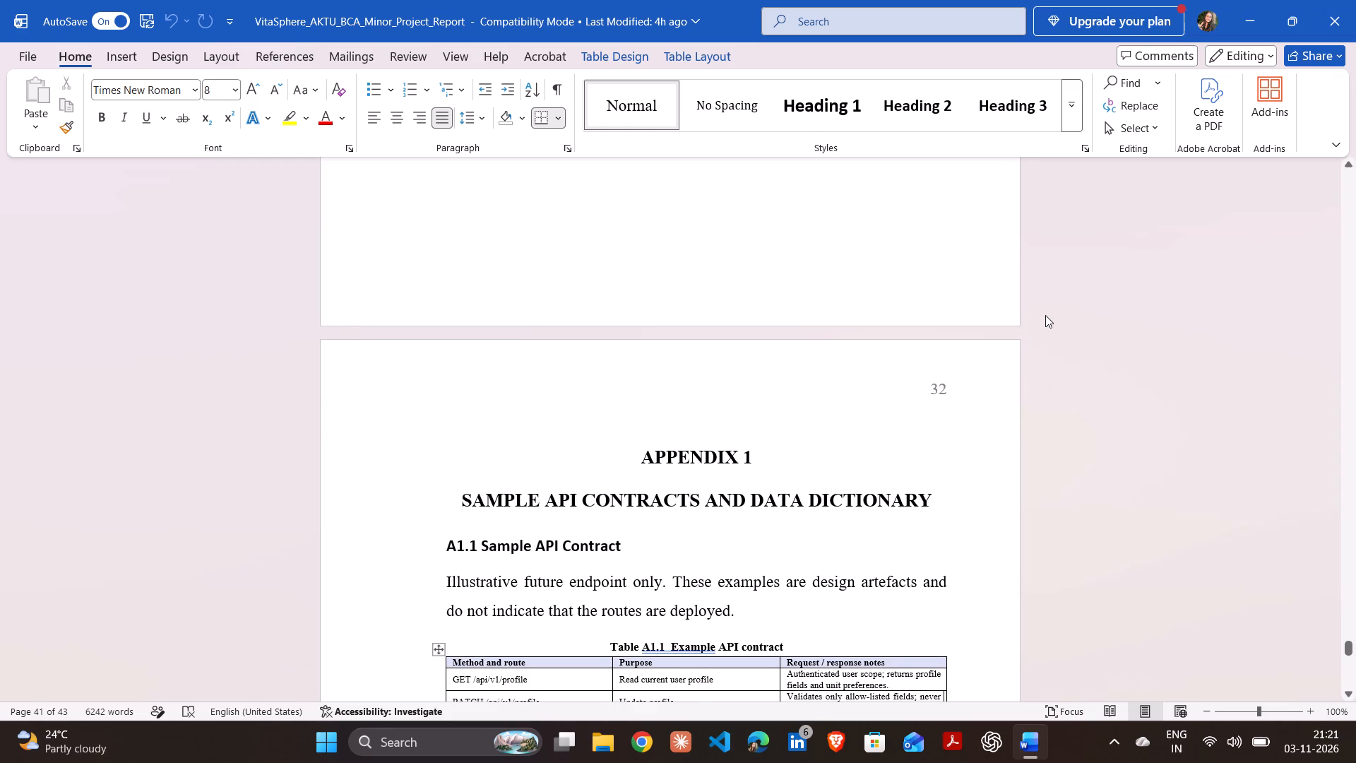
{"action": "key", "text": "Down"}
{"action": "key", "text": "Down"}
{"action": "key", "text": "Down"}
{"action": "key", "text": "Down"}
{"action": "key", "text": "Down"}
{"action": "key", "text": "Down"}
{"action": "key", "text": "Down"}
{"action": "key", "text": "Down"}
{"action": "key", "text": "Down"}
{"action": "key", "text": "Down"}
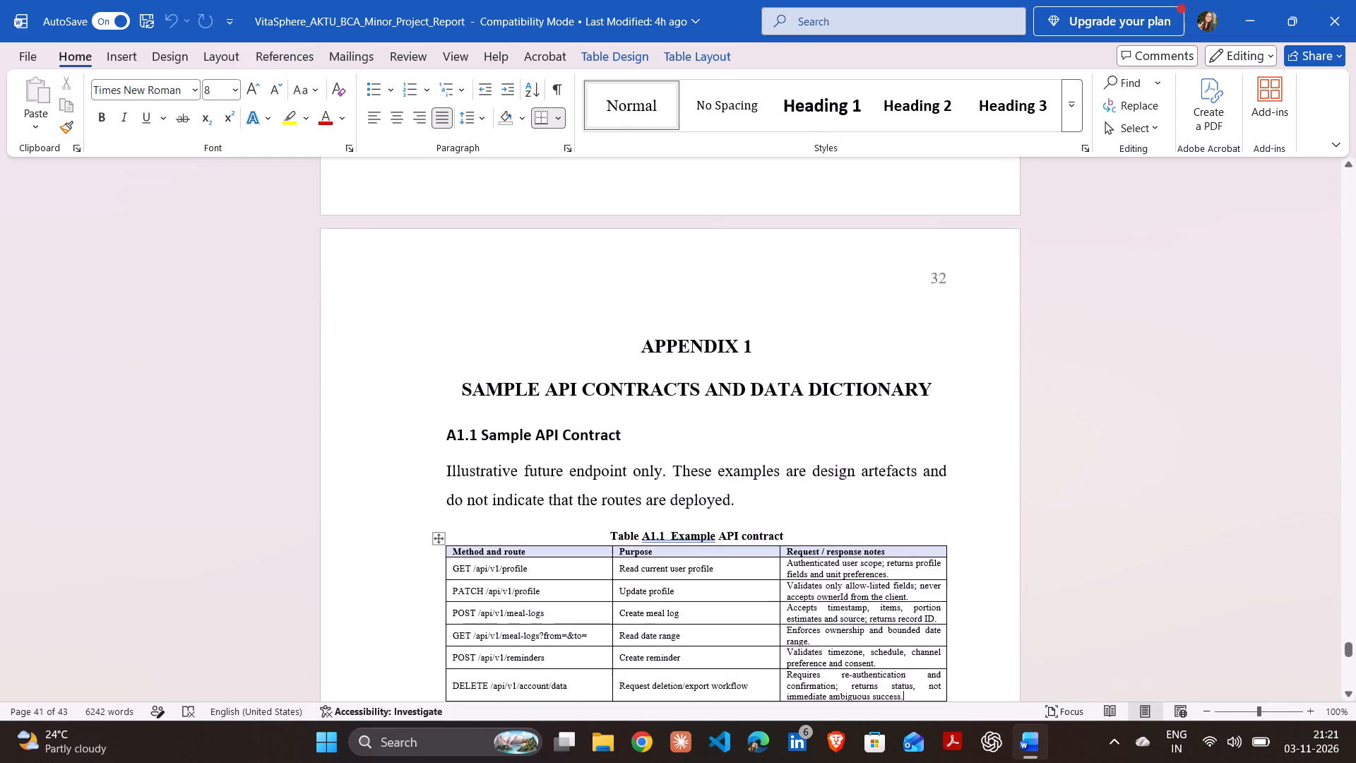
Read section A1.2 with its data dictionary summary table and continue to Appendix 2, Project Boundary and Submission Checklist.
{"action": "key", "text": "Down"}
{"action": "key", "text": "Down"}
{"action": "key", "text": "Down"}
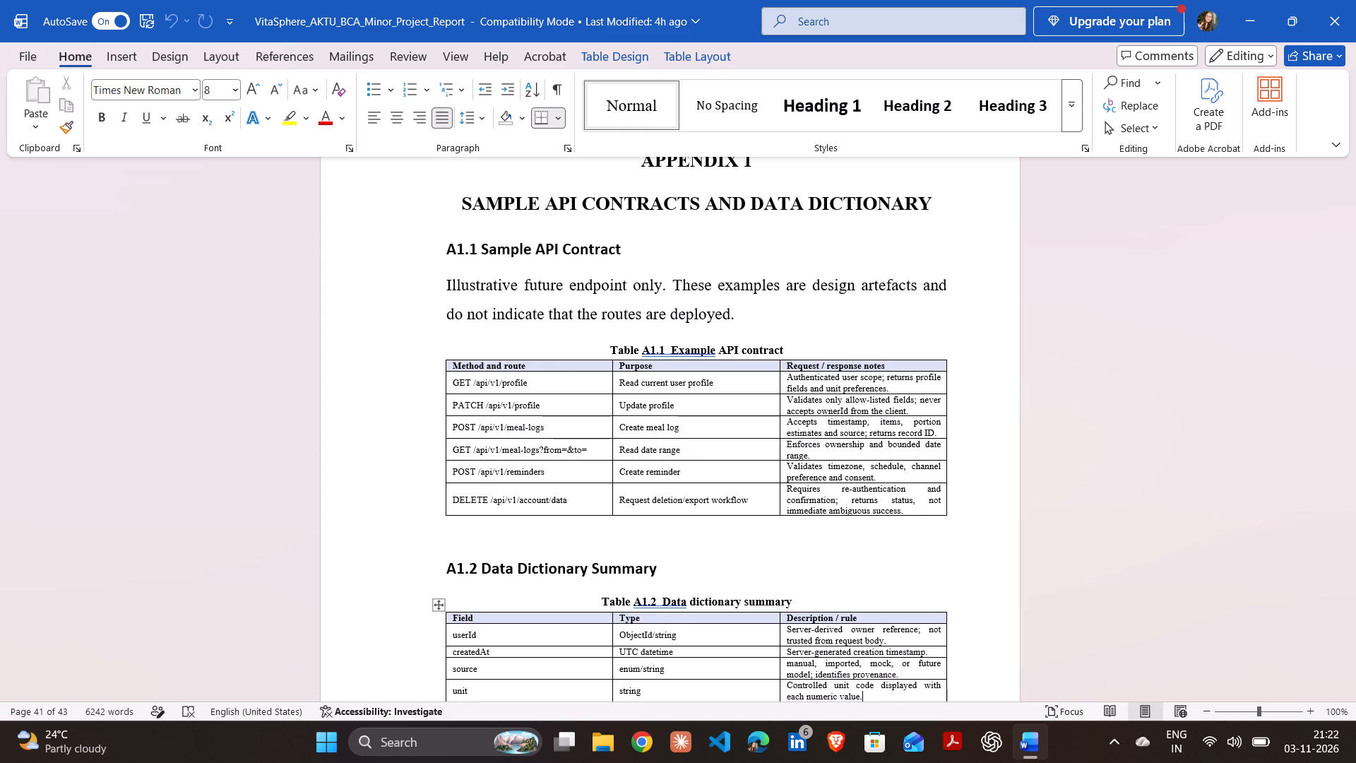
{"action": "key", "text": "Down"}
{"action": "key", "text": "Down"}
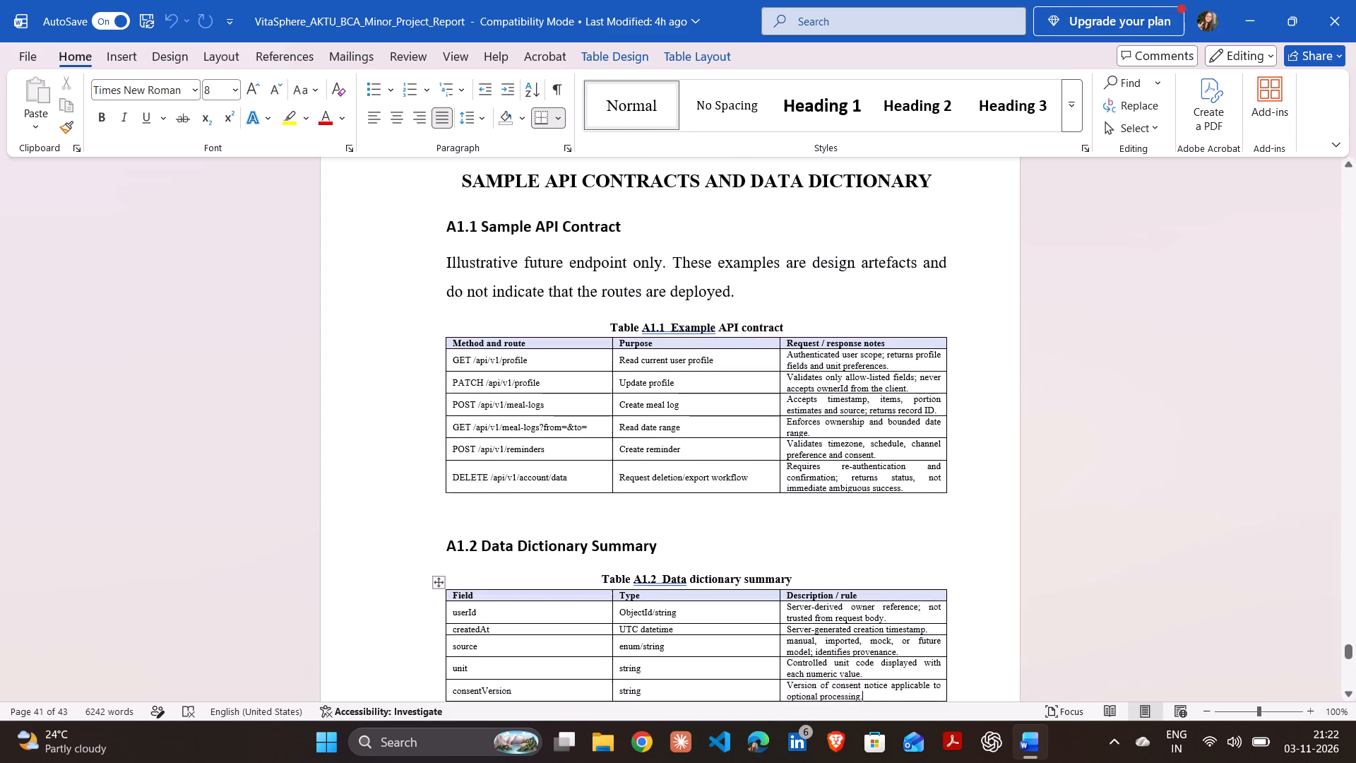
{"action": "key", "text": "Down"}
{"action": "key", "text": "Down"}
{"action": "key", "text": "Down"}
{"action": "key", "text": "Down"}
{"action": "key", "text": "Down"}
{"action": "key", "text": "Down"}
{"action": "key", "text": "Down"}
{"action": "key", "text": "Down"}
{"action": "key", "text": "Down"}
{"action": "key", "text": "Down"}
{"action": "key", "text": "Down"}
{"action": "key", "text": "Down"}
{"action": "key", "text": "Down"}
{"action": "key", "text": "Down"}
{"action": "key", "text": "Down"}
{"action": "key", "text": "Down"}
{"action": "key", "text": "Down"}
{"action": "key", "text": "Down"}
{"action": "key", "text": "Down"}
{"action": "key", "text": "Down"}
{"action": "key", "text": "Down"}
{"action": "key", "text": "Down"}
{"action": "key", "text": "Down"}
{"action": "key", "text": "Down"}
{"action": "key", "text": "Down"}
{"action": "key", "text": "Down"}
{"action": "key", "text": "Down"}
{"action": "key", "text": "Down"}
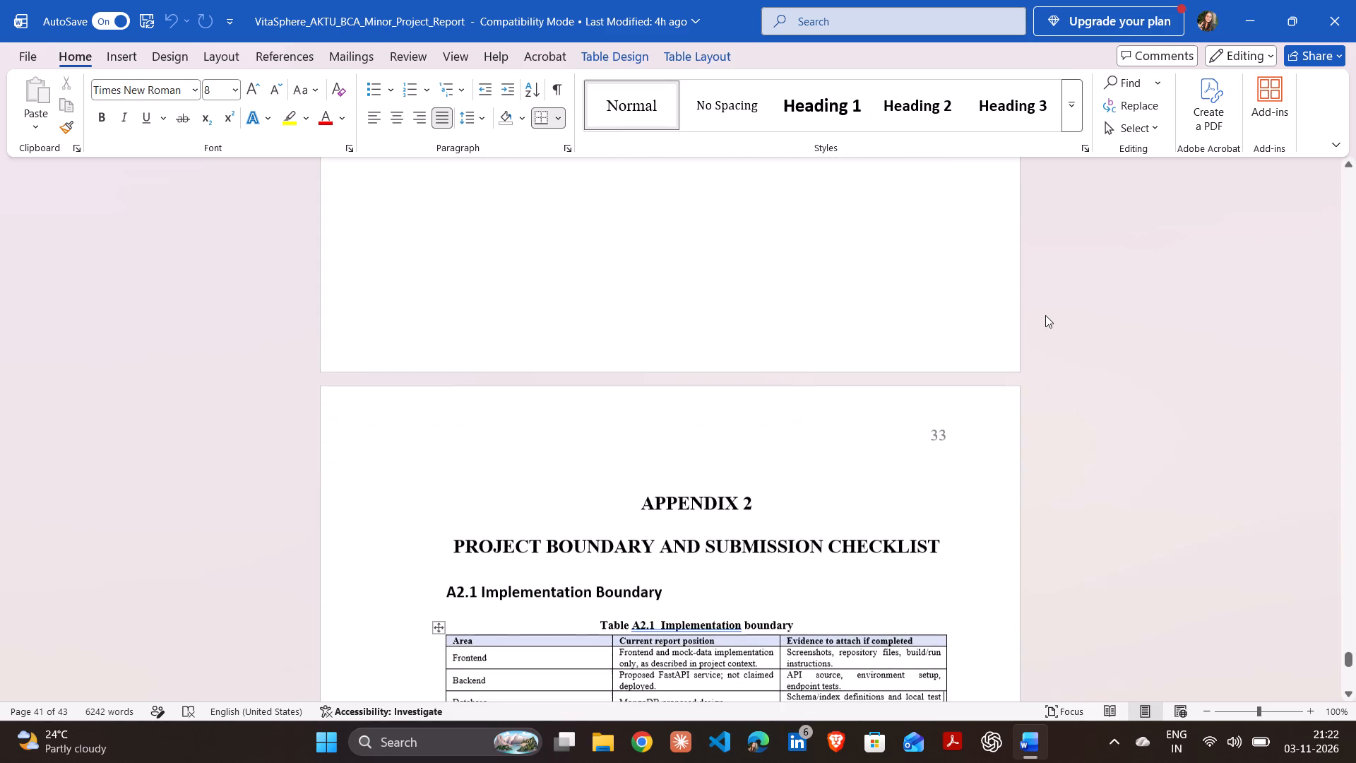
Review Appendix 2 from Table A2.1 Implementation boundary through the submission checklist to its final item on page 34.
{"action": "key", "text": "Down"}
{"action": "key", "text": "Down"}
{"action": "key", "text": "Down"}
{"action": "key", "text": "Down"}
{"action": "key", "text": "Down"}
{"action": "key", "text": "Down"}
{"action": "key", "text": "Down"}
{"action": "key", "text": "Down"}
{"action": "key", "text": "Down"}
{"action": "key", "text": "Down"}
{"action": "key", "text": "Down"}
{"action": "key", "text": "Down"}
{"action": "key", "text": "Down"}
{"action": "key", "text": "Down"}
{"action": "key", "text": "Down"}
{"action": "key", "text": "Down"}
{"action": "key", "text": "Down"}
{"action": "key", "text": "Down"}
{"action": "key", "text": "Down"}
{"action": "key", "text": "Down"}
{"action": "key", "text": "Down"}
{"action": "key", "text": "Down"}
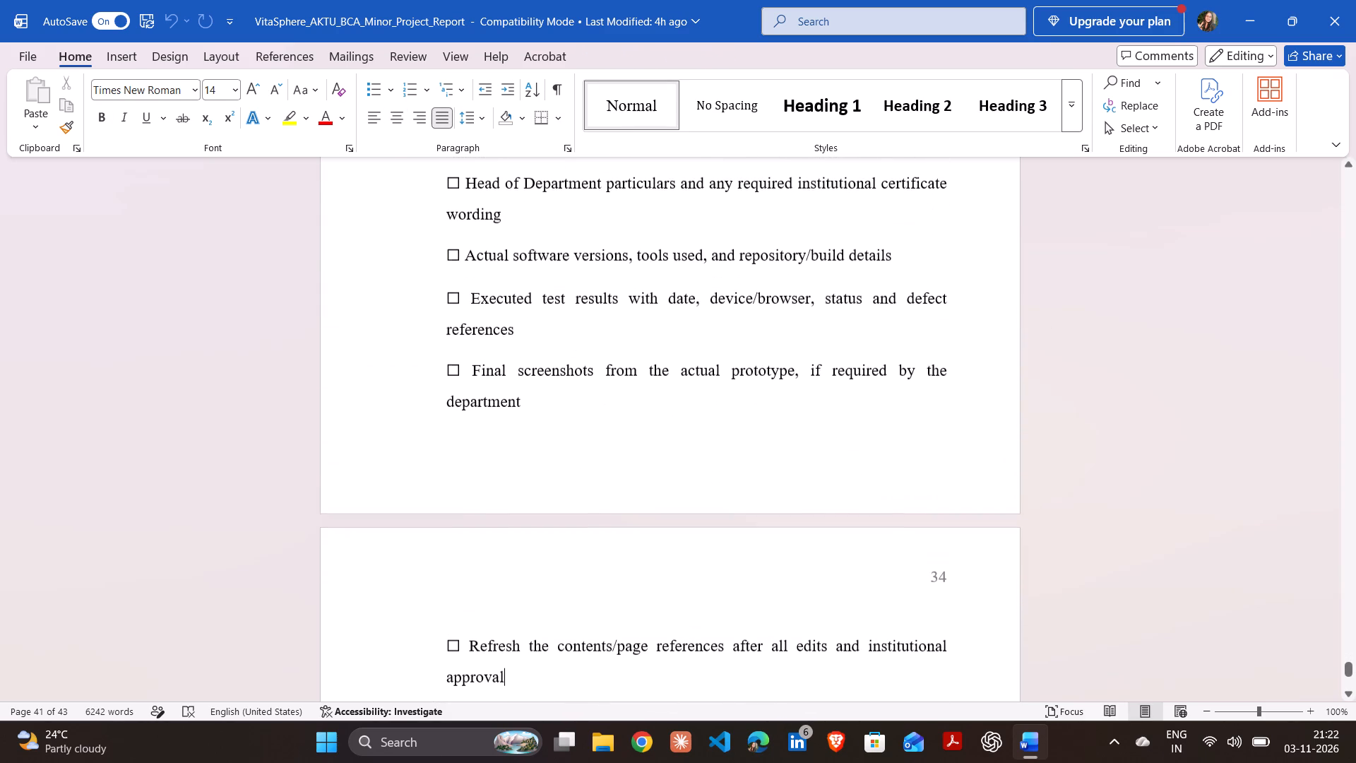
{"action": "key", "text": "Down"}
{"action": "key", "text": "Down"}
{"action": "key", "text": "Down"}
{"action": "key", "text": "Down"}
{"action": "key", "text": "Down"}
{"action": "key", "text": "Down"}
{"action": "key", "text": "Down"}
{"action": "key", "text": "Down"}
{"action": "key", "text": "Down"}
{"action": "key", "text": "Down"}
{"action": "key", "text": "Down"}
{"action": "key", "text": "Down"}
{"action": "key", "text": "Down"}
{"action": "key", "text": "Down"}
{"action": "key", "text": "Down"}
{"action": "key", "text": "Down"}
{"action": "key", "text": "Down"}
{"action": "key", "text": "Down"}
{"action": "key", "text": "Down"}
{"action": "key", "text": "Down"}
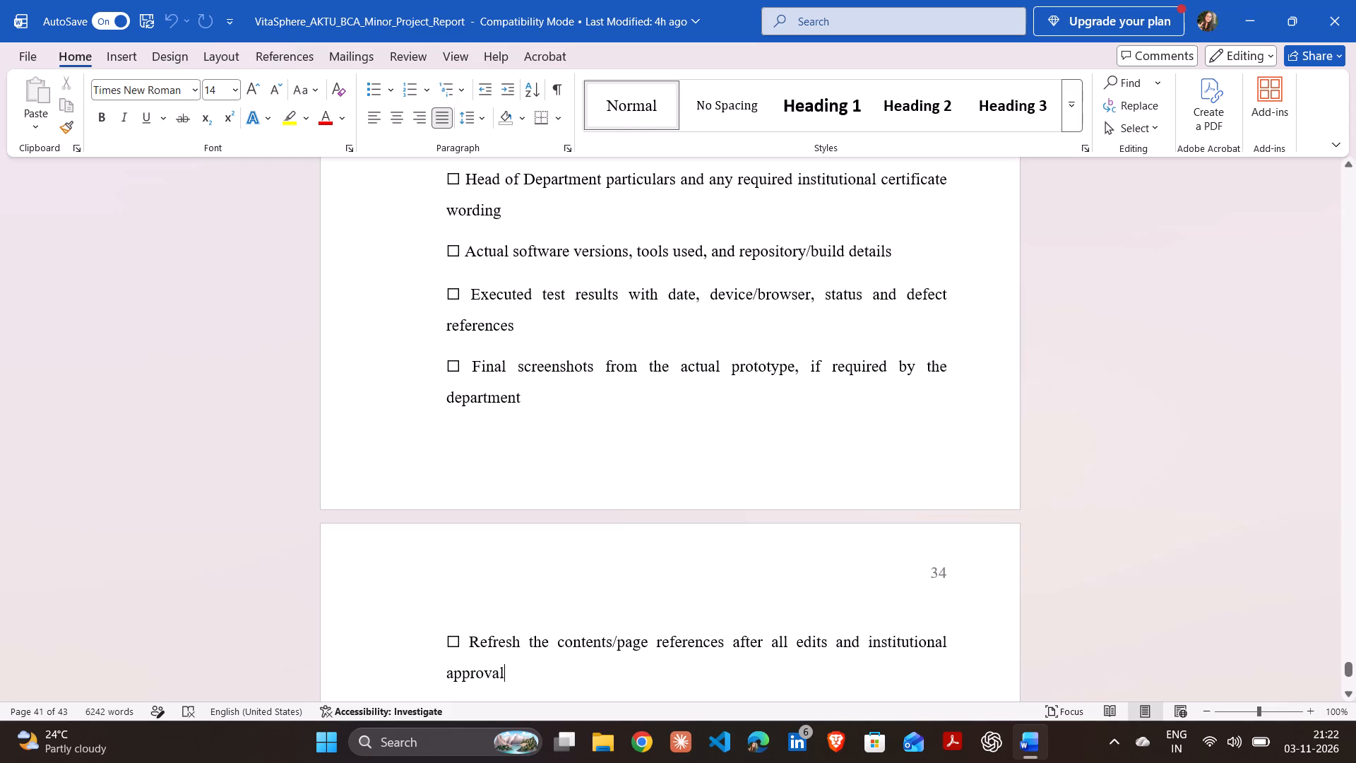
Go back from the checklist's last item through the appendices to the Chapter 10 references.
{"action": "key", "text": "Up"}
{"action": "key", "text": "Up"}
{"action": "key", "text": "Up"}
{"action": "key", "text": "Up"}
{"action": "key", "text": "Up"}
{"action": "key", "text": "Up"}
{"action": "key", "text": "Up"}
{"action": "key", "text": "Up"}
{"action": "key", "text": "Up"}
{"action": "key", "text": "Up"}
{"action": "key", "text": "Up"}
{"action": "key", "text": "Up"}
{"action": "key", "text": "Up"}
{"action": "key", "text": "Up"}
{"action": "key", "text": "Up"}
{"action": "key", "text": "Up"}
{"action": "key", "text": "Up"}
{"action": "key", "text": "Up"}
{"action": "key", "text": "Up"}
{"action": "key", "text": "Up"}
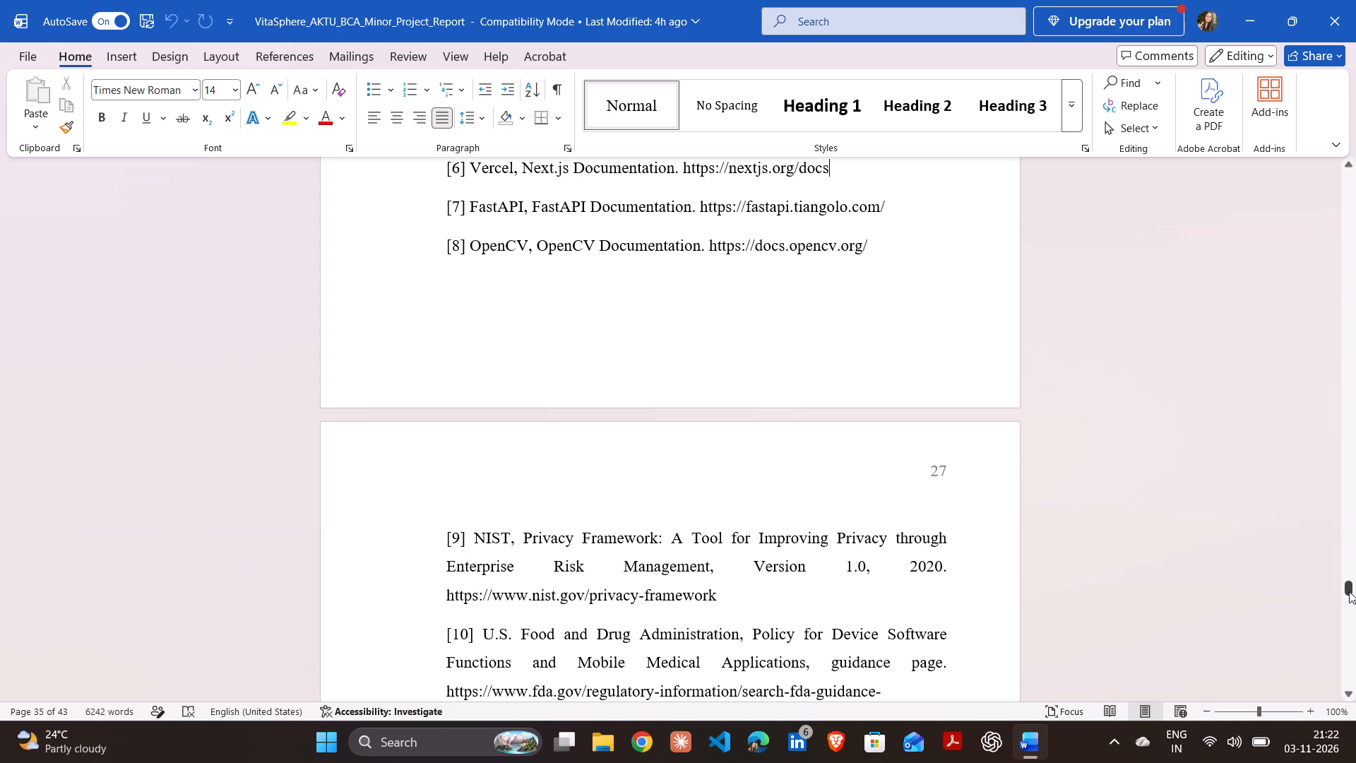
Return from the references to the report's title page and look down it to its end below the session line.
{"action": "left_click_drag", "start_coordinate": [1349, 591], "coordinate": [1288, 138]}
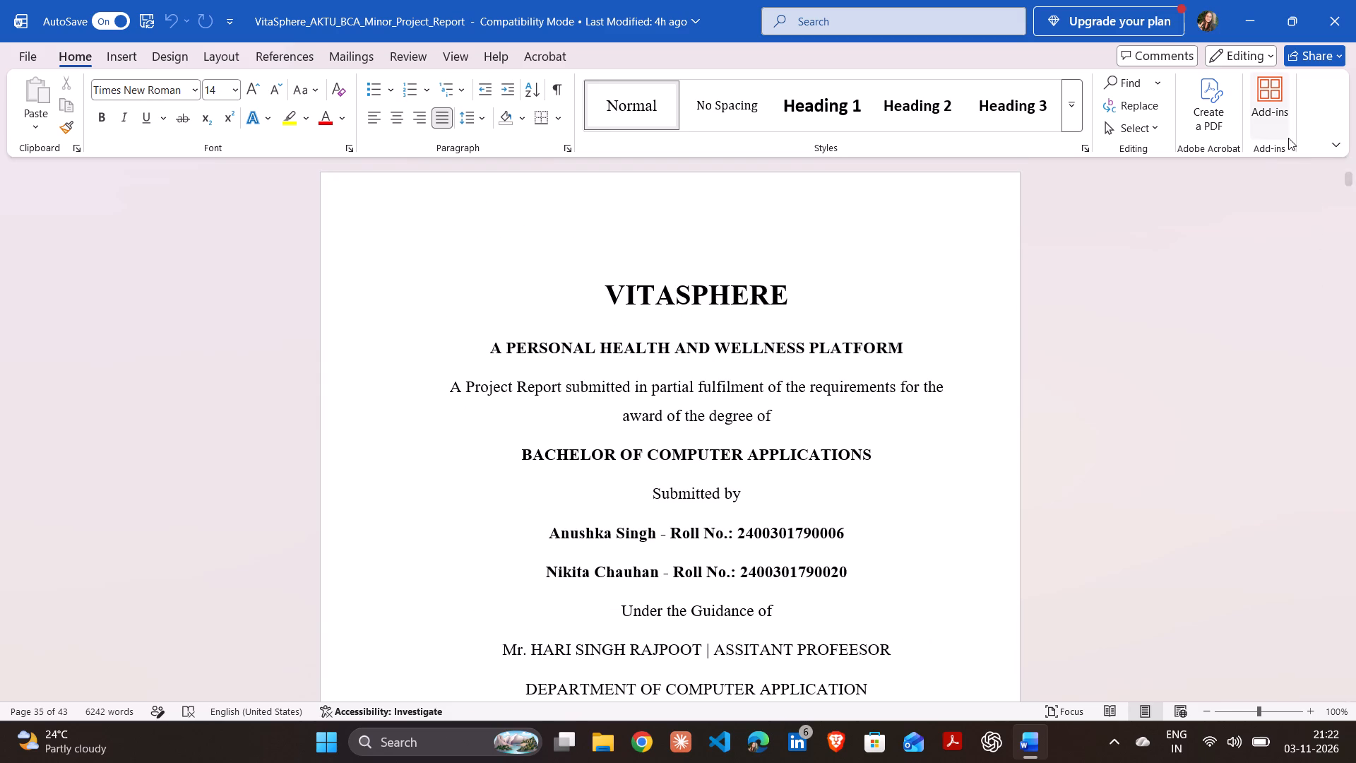
{"action": "left_click", "coordinate": [1150, 480]}
{"action": "key", "text": "Down"}
{"action": "key", "text": "Down"}
{"action": "key", "text": "Down"}
{"action": "key", "text": "Down"}
{"action": "key", "text": "Down"}
{"action": "key", "text": "Down"}
{"action": "key", "text": "Down"}
{"action": "key", "text": "Down"}
{"action": "key", "text": "Down"}
{"action": "key", "text": "Down"}
{"action": "key", "text": "Down"}
Review the title page from below the session line back up to the VITASPHERE heading.
{"action": "key", "text": "Up"}
{"action": "key", "text": "Up"}
{"action": "key", "text": "Up"}
{"action": "key", "text": "Up"}
{"action": "key", "text": "Up"}
{"action": "key", "text": "Up"}
{"action": "key", "text": "Up"}
{"action": "key", "text": "Up"}
{"action": "key", "text": "Up"}
{"action": "key", "text": "Up"}
{"action": "key", "text": "Up"}
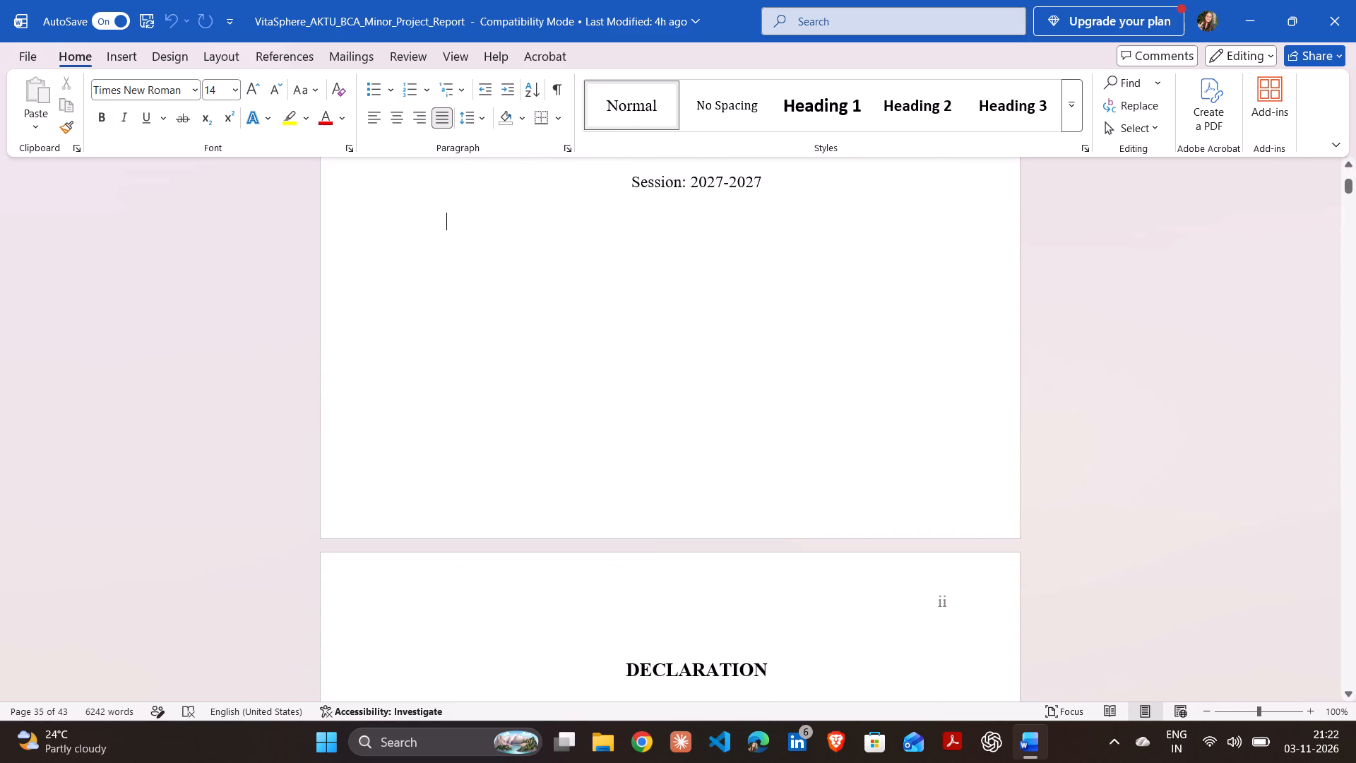
{"action": "key", "text": "Up"}
{"action": "key", "text": "Up"}
{"action": "key", "text": "Up"}
{"action": "key", "text": "Up"}
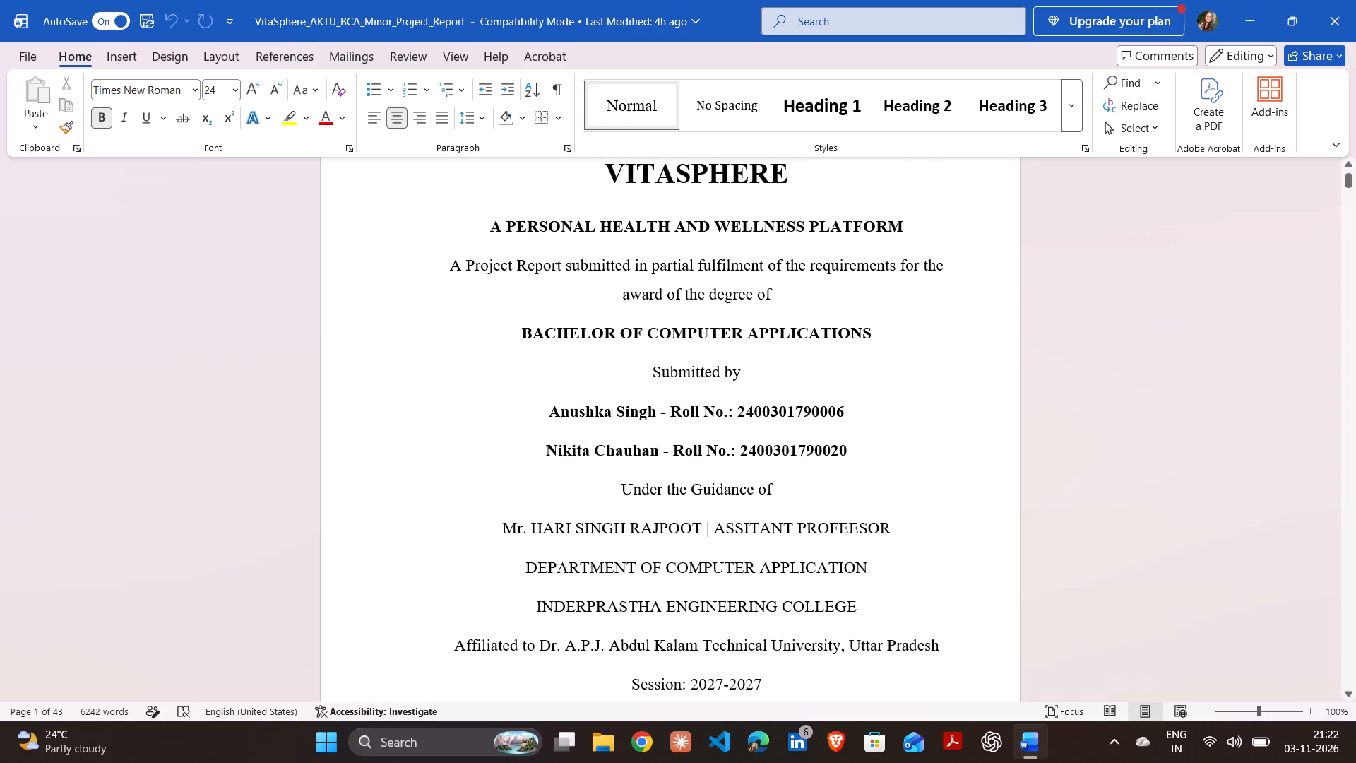
Examine the title page's department, college and university affiliation lines, and the page layout alongside the Declaration, at several magnifications.
{"action": "left_click", "coordinate": [524, 567]}
{"action": "key", "text": "Down"}
{"action": "key", "text": "Down"}
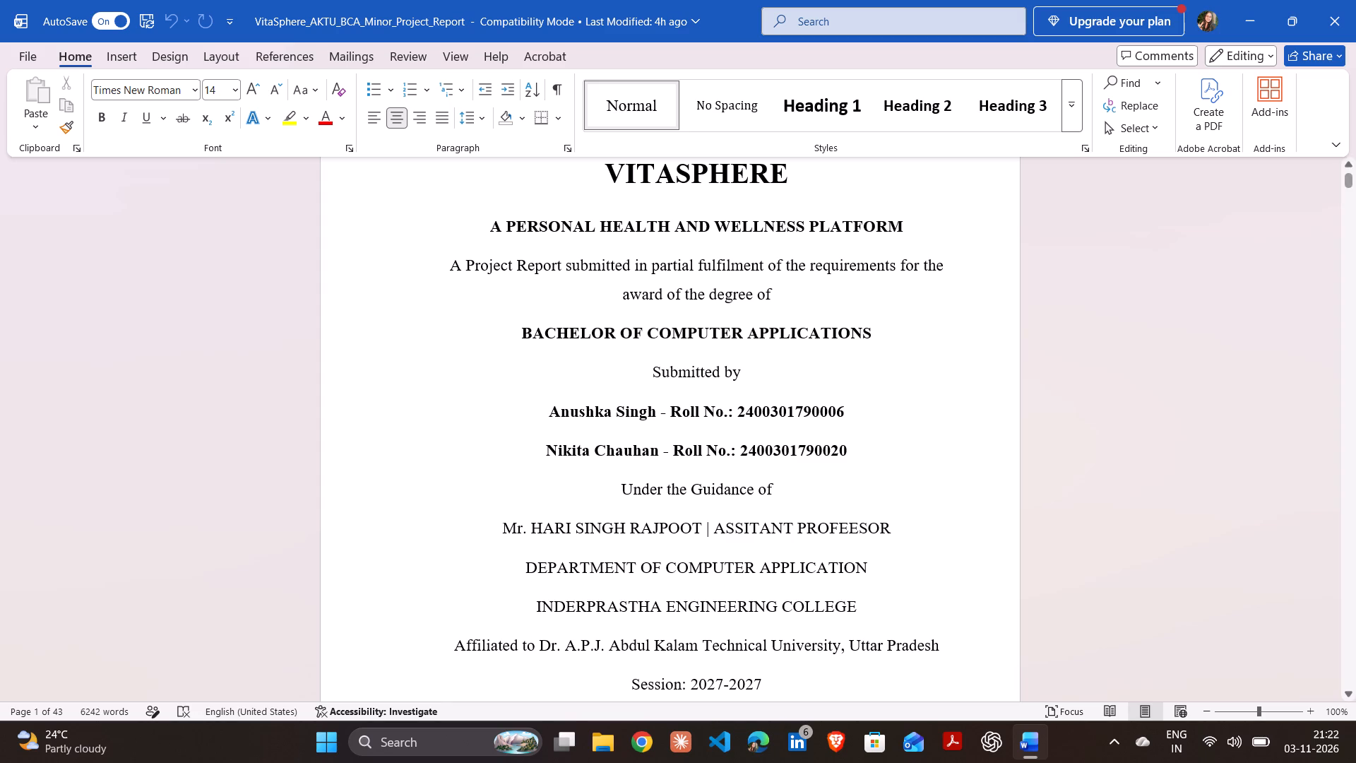
{"action": "scroll", "coordinate": [1061, 355], "scroll_direction": "down", "scroll_amount": 3, "text": "ctrl"}
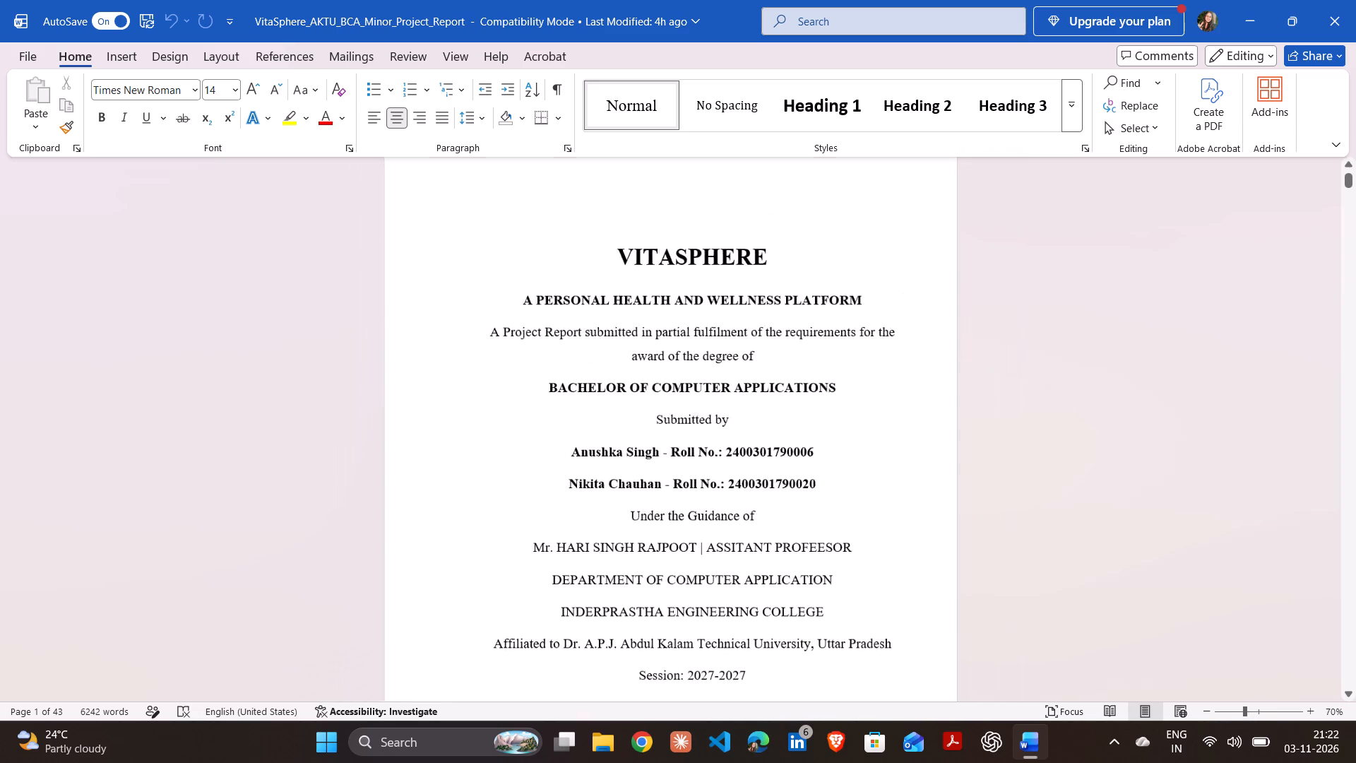
{"action": "scroll", "coordinate": [1061, 355], "scroll_direction": "up", "scroll_amount": 3, "text": "ctrl"}
{"action": "scroll", "coordinate": [1061, 355], "scroll_direction": "down", "scroll_amount": 3, "text": "ctrl"}
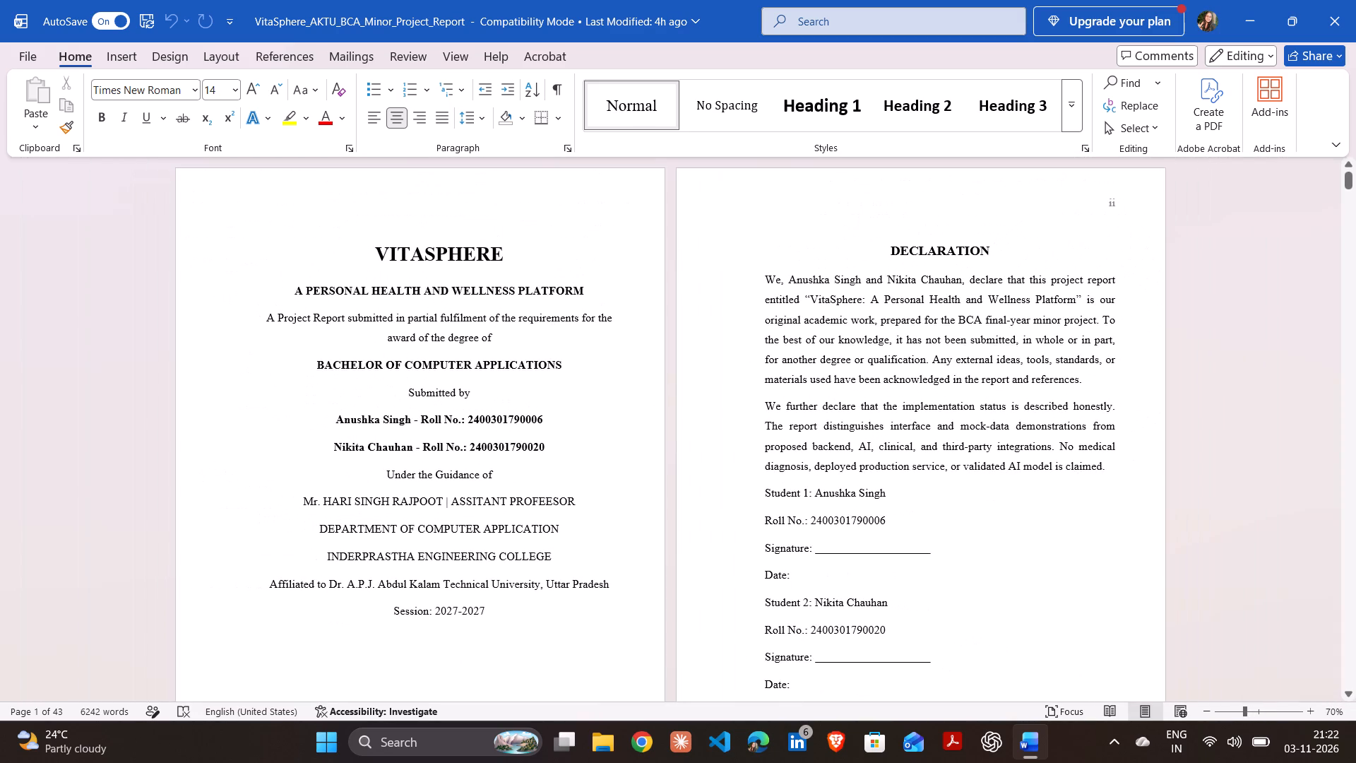
{"action": "scroll", "coordinate": [1061, 355], "scroll_direction": "right", "scroll_amount": 1}
{"action": "scroll", "coordinate": [633, 409], "scroll_direction": "right", "scroll_amount": 1}
{"action": "scroll", "coordinate": [633, 409], "scroll_direction": "up", "scroll_amount": 7, "text": "ctrl"}
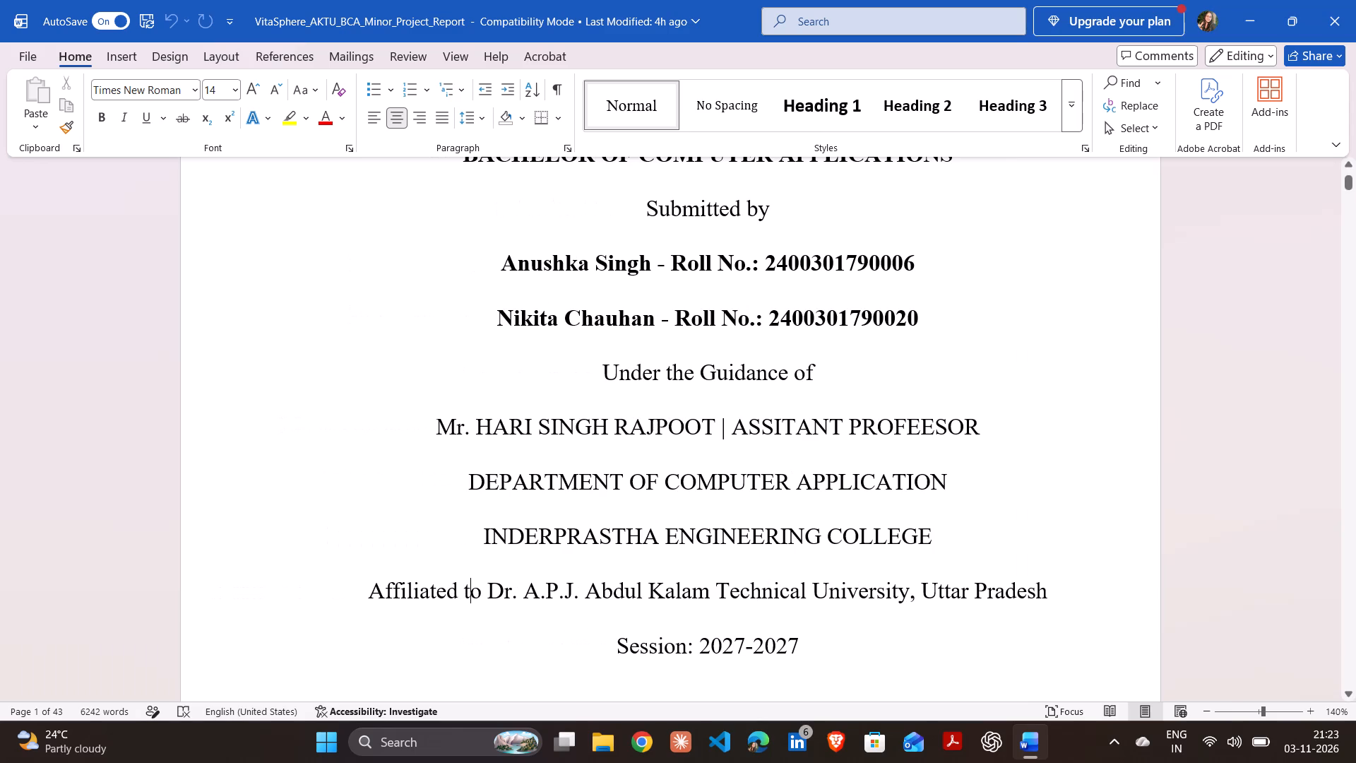
{"action": "scroll", "coordinate": [633, 409], "scroll_direction": "down", "scroll_amount": 3, "text": "ctrl"}
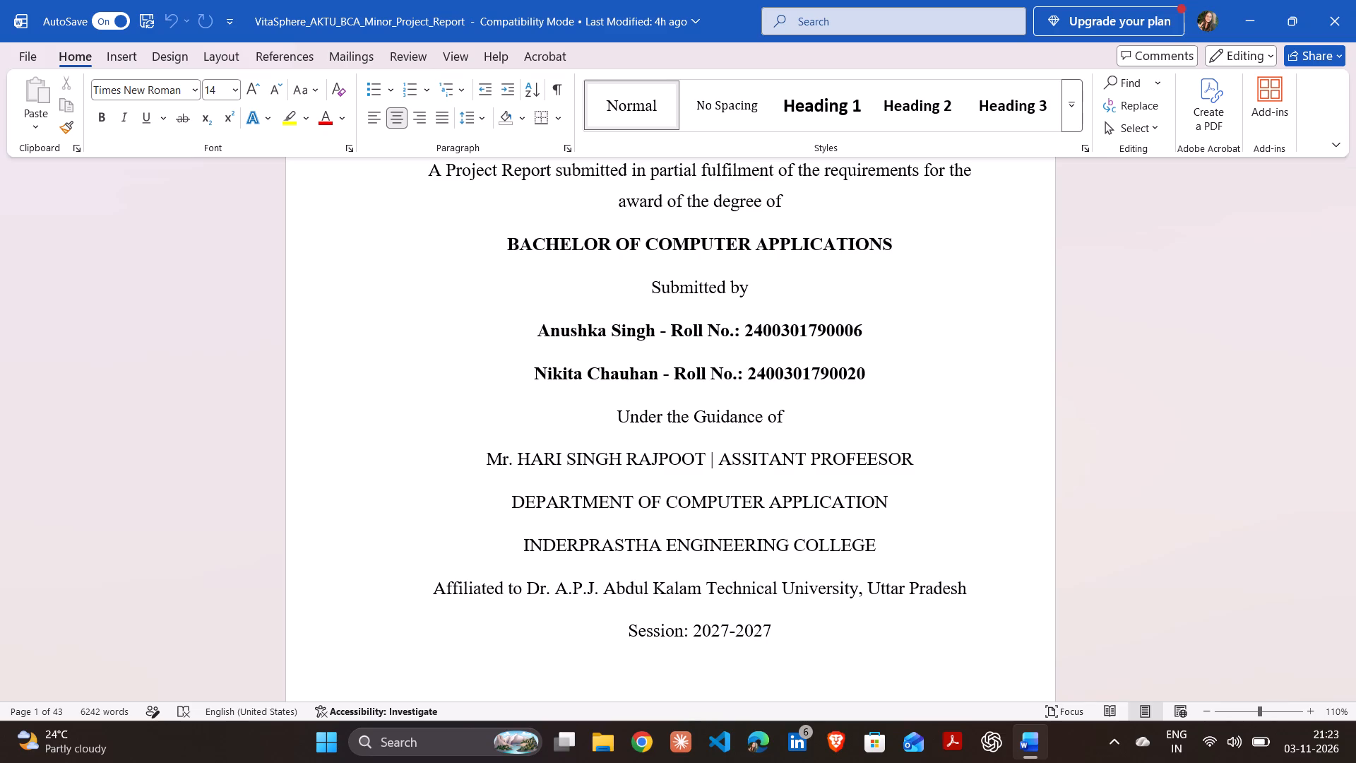
Look over the title page again from the university affiliation line up to the VITASPHERE heading.
{"action": "key", "text": "Up"}
{"action": "key", "text": "Up"}
{"action": "key", "text": "Up"}
{"action": "key", "text": "Up"}
{"action": "key", "text": "Up"}
{"action": "key", "text": "Up"}
{"action": "key", "text": "Up"}
{"action": "key", "text": "Up"}
{"action": "key", "text": "Up"}
{"action": "key", "text": "Up"}
{"action": "key", "text": "Up"}
{"action": "key", "text": "Up"}
{"action": "key", "text": "Up"}
{"action": "key", "text": "Up"}
{"action": "key", "text": "Up"}
{"action": "key", "text": "Up"}
{"action": "key", "text": "Up"}
{"action": "key", "text": "Up"}
{"action": "key", "text": "Up"}
{"action": "key", "text": "Up"}
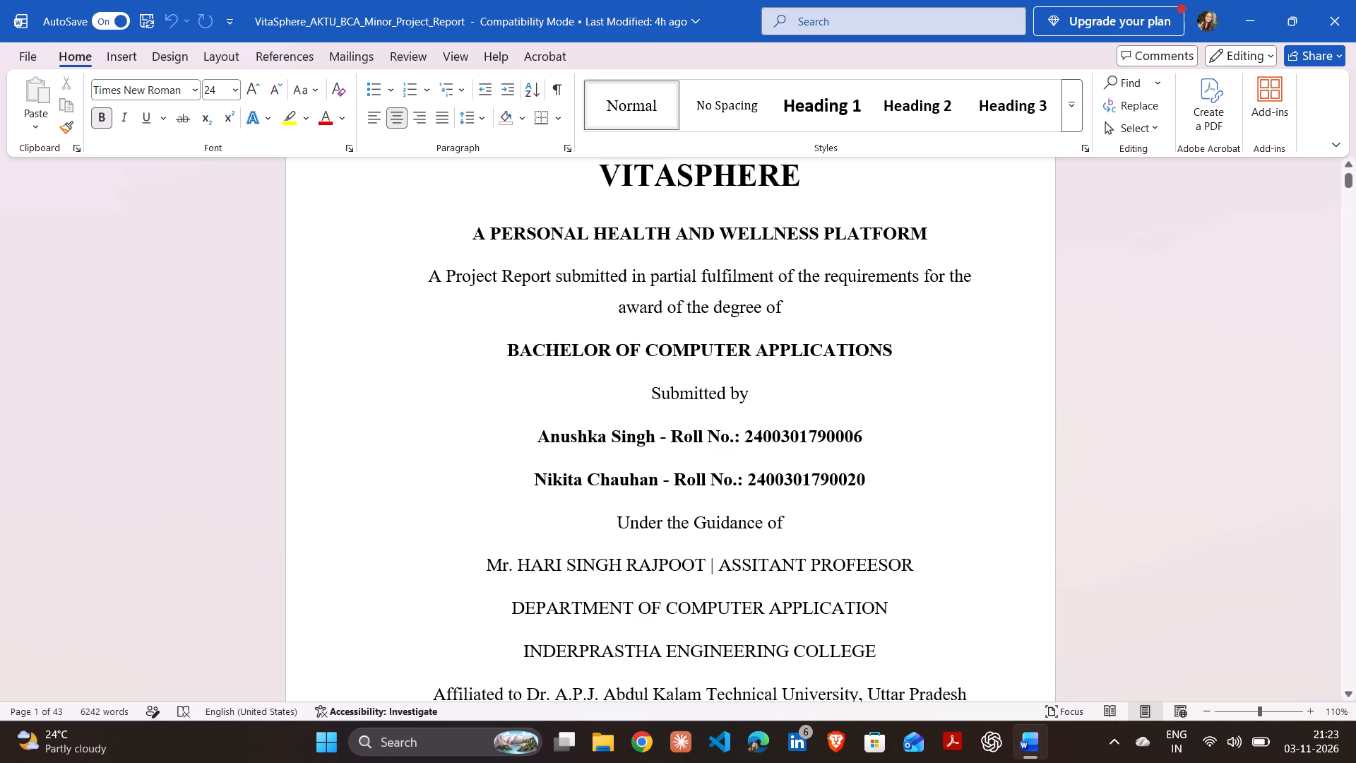
Look down from the title page's student roll-number lines through the front matter to the Declaration's student and signature lines.
{"action": "left_click", "coordinate": [737, 478]}
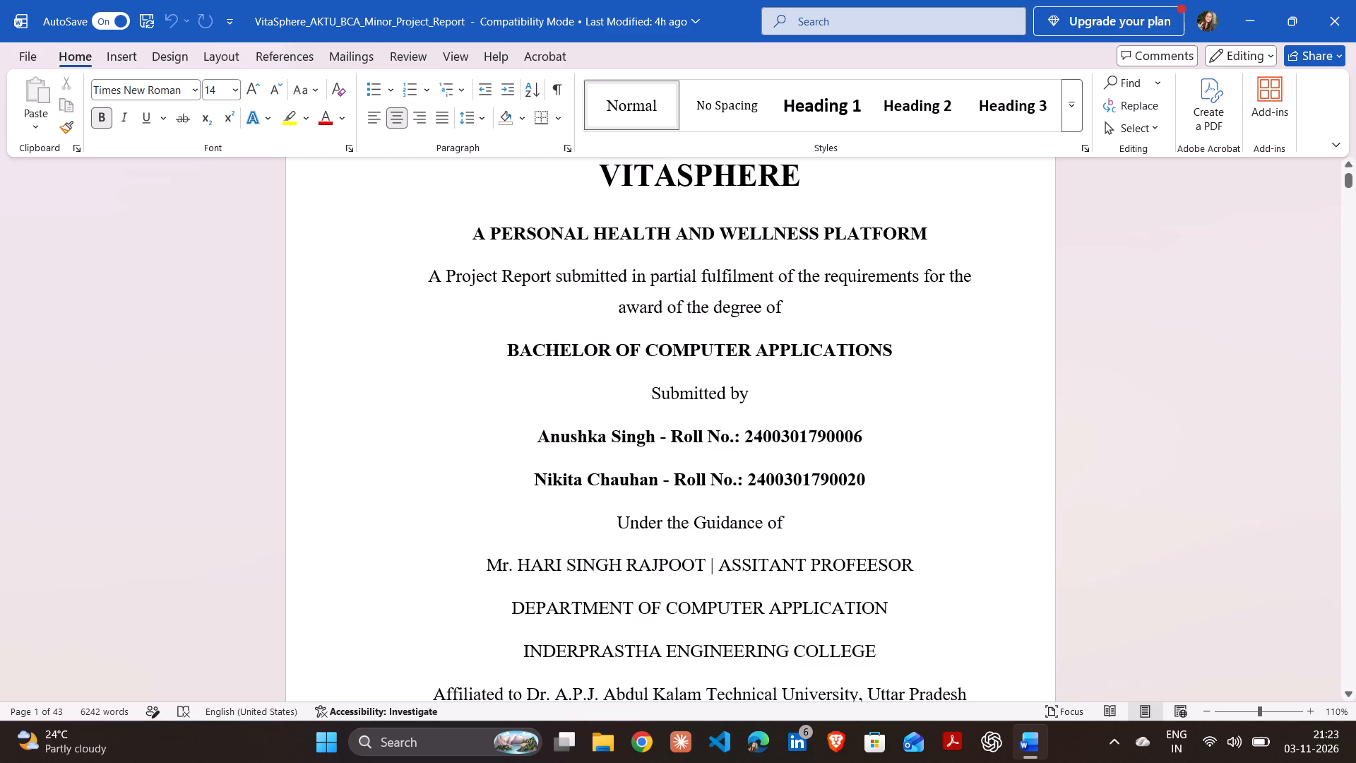
{"action": "left_click", "coordinate": [905, 500]}
{"action": "key", "text": "Down"}
{"action": "key", "text": "Down"}
{"action": "key", "text": "Down"}
{"action": "key", "text": "Down"}
{"action": "key", "text": "Down"}
{"action": "key", "text": "Down"}
{"action": "key", "text": "Down"}
{"action": "key", "text": "Down"}
{"action": "key", "text": "Down"}
{"action": "key", "text": "Down"}
{"action": "key", "text": "Down"}
{"action": "key", "text": "Down"}
{"action": "key", "text": "Down"}
{"action": "key", "text": "Down"}
{"action": "key", "text": "Down"}
{"action": "key", "text": "Down"}
{"action": "key", "text": "Down"}
{"action": "key", "text": "Down"}
{"action": "key", "text": "Down"}
{"action": "key", "text": "Down"}
{"action": "key", "text": "Down"}
{"action": "key", "text": "Down"}
{"action": "key", "text": "Down"}
{"action": "key", "text": "Down"}
{"action": "key", "text": "Down"}
{"action": "key", "text": "Down"}
{"action": "key", "text": "Down"}
{"action": "key", "text": "Down"}
{"action": "key", "text": "Down"}
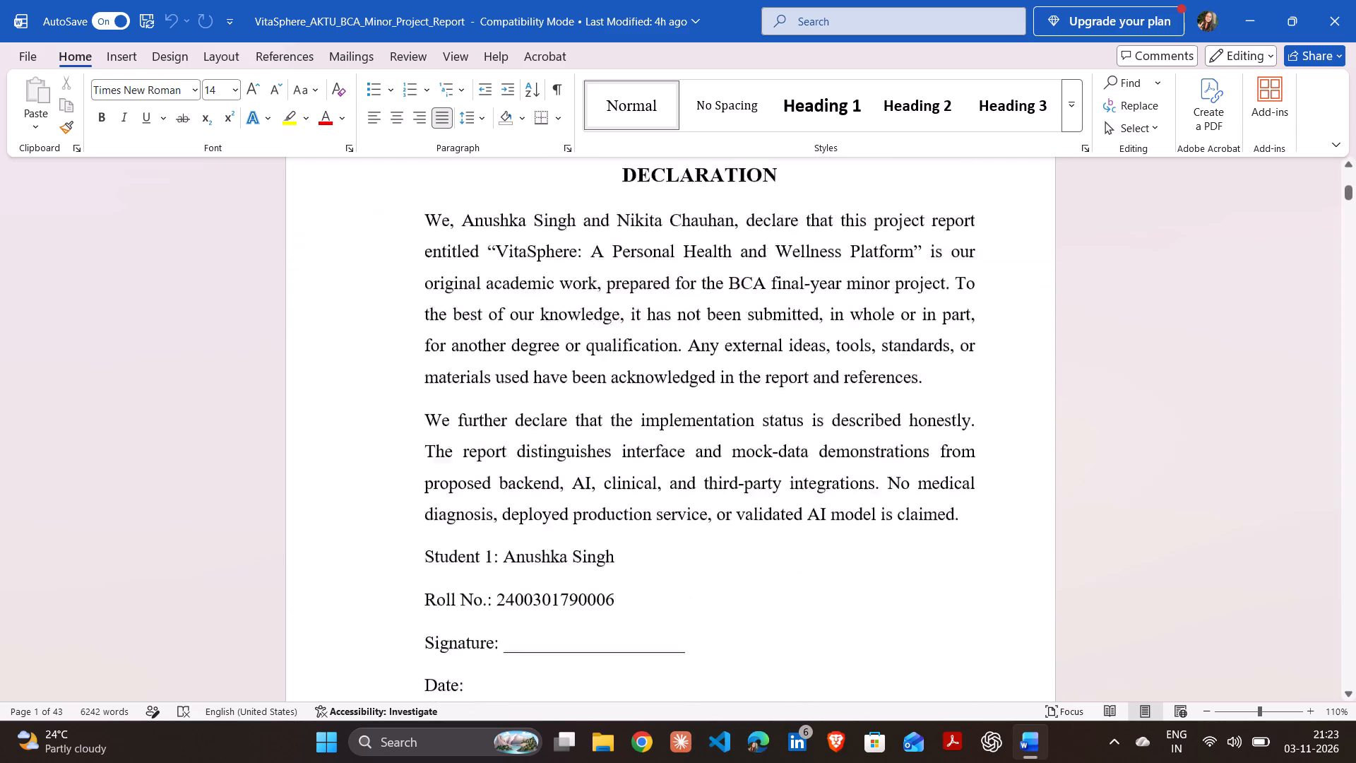
Go back up from the Declaration to the title page and look over its VITASPHERE heading and subtitle lines.
{"action": "key", "text": "Up"}
{"action": "key", "text": "Up"}
{"action": "key", "text": "Up"}
{"action": "key", "text": "Up"}
{"action": "key", "text": "Up"}
{"action": "key", "text": "Up"}
{"action": "key", "text": "Up"}
{"action": "key", "text": "Up"}
{"action": "key", "text": "Up"}
{"action": "key", "text": "Up"}
{"action": "key", "text": "Up"}
{"action": "key", "text": "Up"}
{"action": "key", "text": "Up"}
{"action": "key", "text": "Up"}
{"action": "key", "text": "Up"}
{"action": "key", "text": "Up"}
{"action": "key", "text": "Up"}
{"action": "key", "text": "Up"}
{"action": "key", "text": "Up"}
{"action": "key", "text": "Up"}
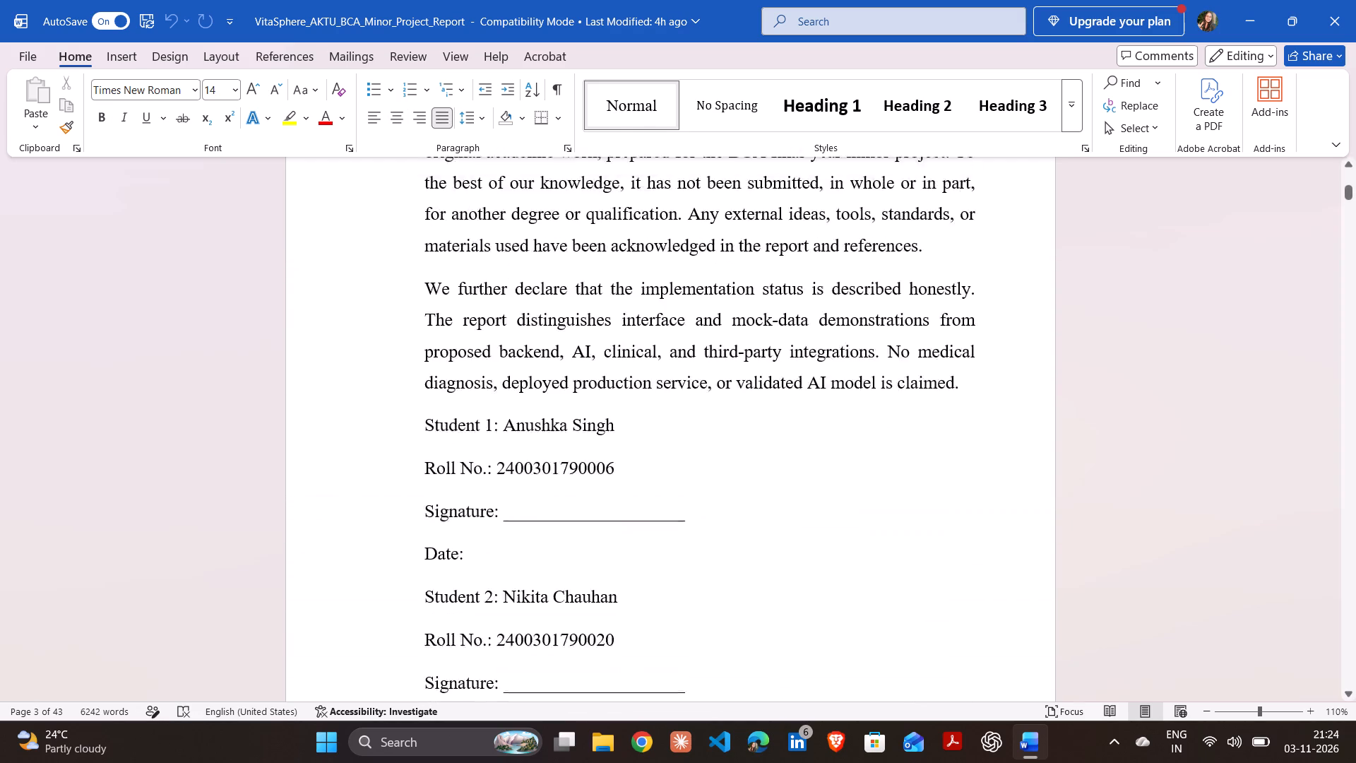
{"action": "key", "text": "Up"}
{"action": "key", "text": "Up"}
{"action": "key", "text": "Up"}
{"action": "key", "text": "Up"}
{"action": "key", "text": "Up"}
{"action": "key", "text": "Up"}
{"action": "key", "text": "Up"}
{"action": "key", "text": "Down"}
{"action": "key", "text": "Down"}
{"action": "key", "text": "Down"}
{"action": "key", "text": "Down"}
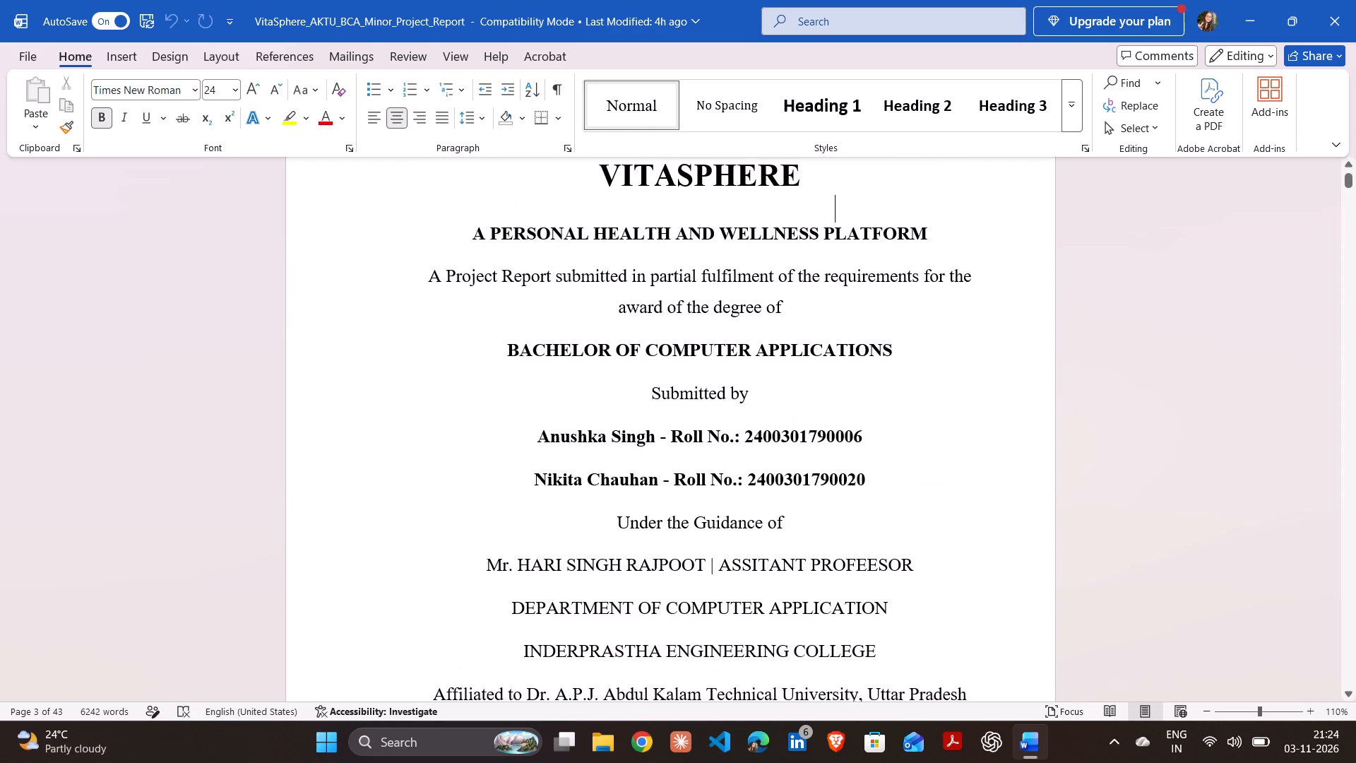
{"action": "key", "text": "Down"}
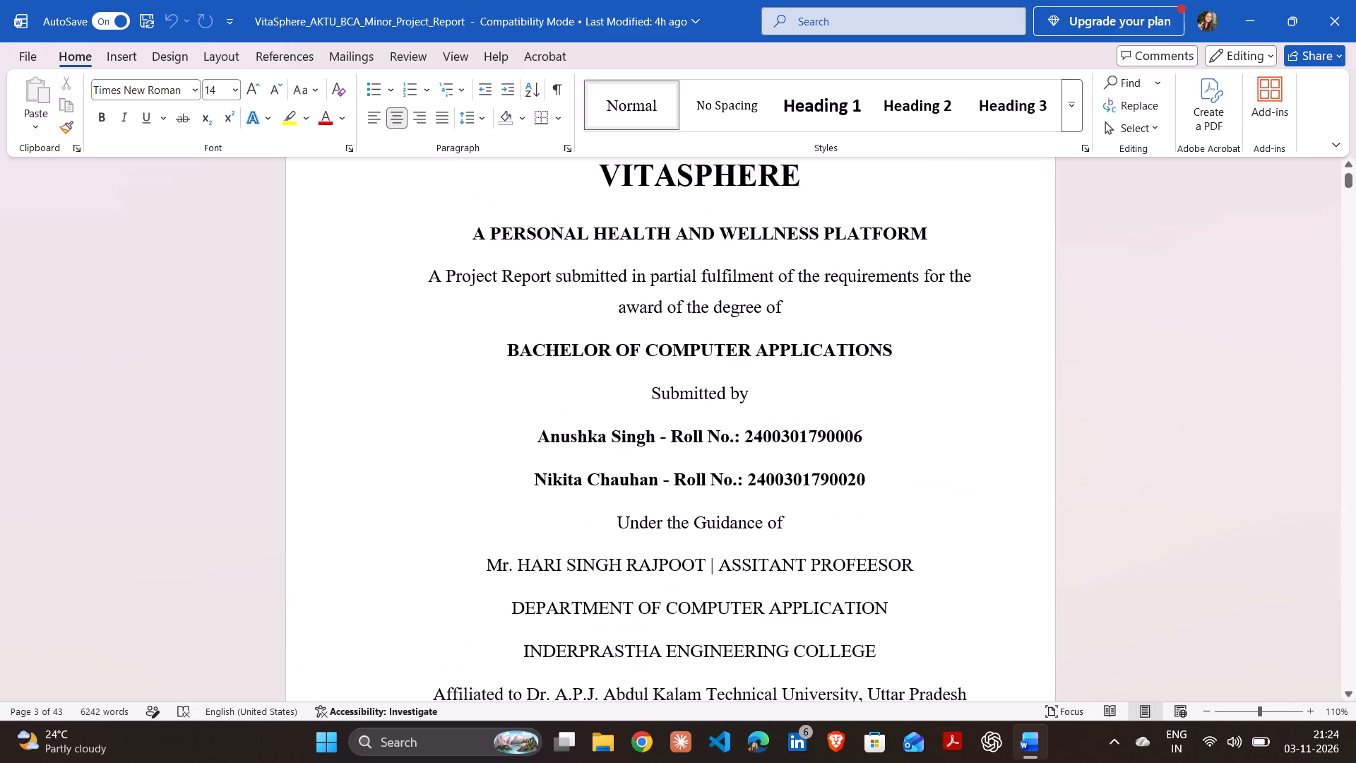
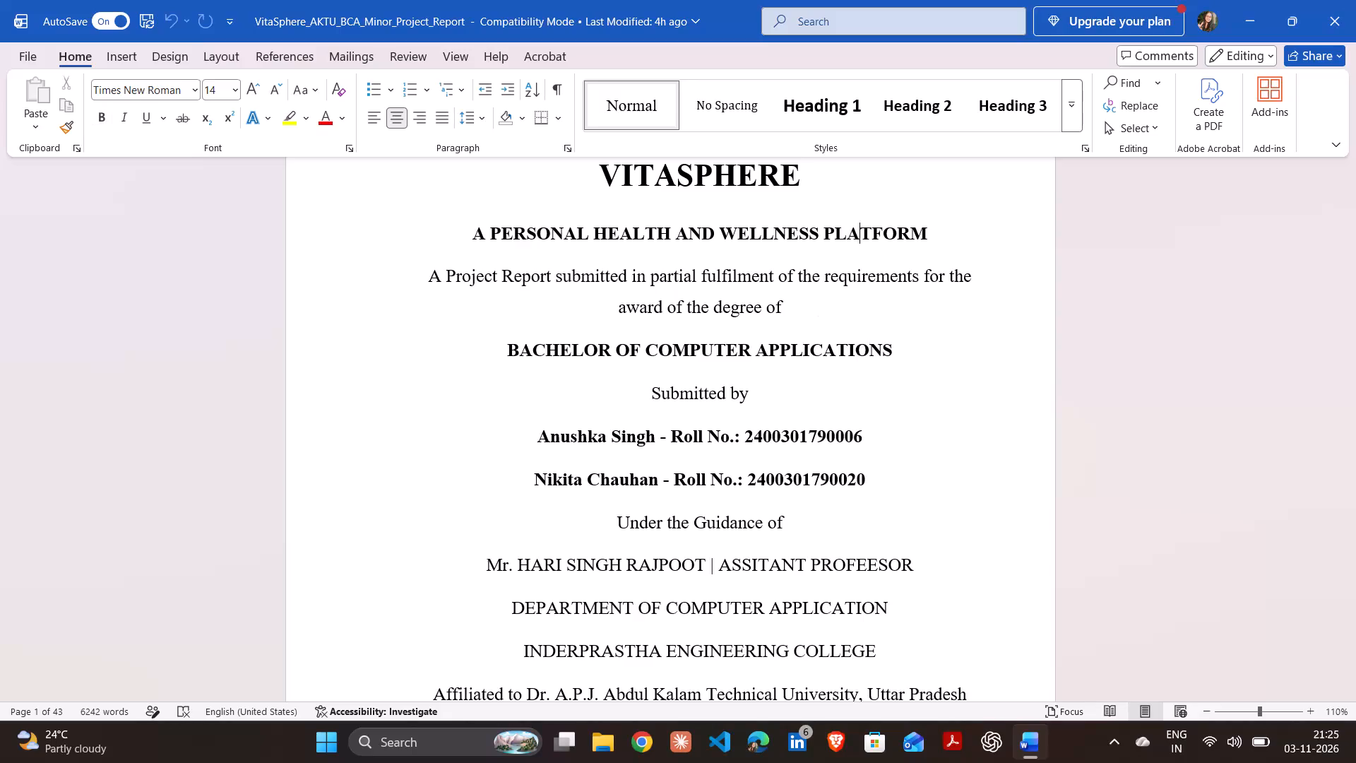
Read down the title page from the platform subtitle to the session line.
{"action": "key", "text": "Down"}
{"action": "key", "text": "Down"}
{"action": "key", "text": "Down"}
{"action": "key", "text": "Down"}
{"action": "key", "text": "Down"}
{"action": "key", "text": "Down"}
{"action": "key", "text": "Down"}
{"action": "key", "text": "Down"}
{"action": "key", "text": "Down"}
{"action": "key", "text": "Down"}
{"action": "key", "text": "Down"}
{"action": "key", "text": "Down"}
{"action": "key", "text": "Down"}
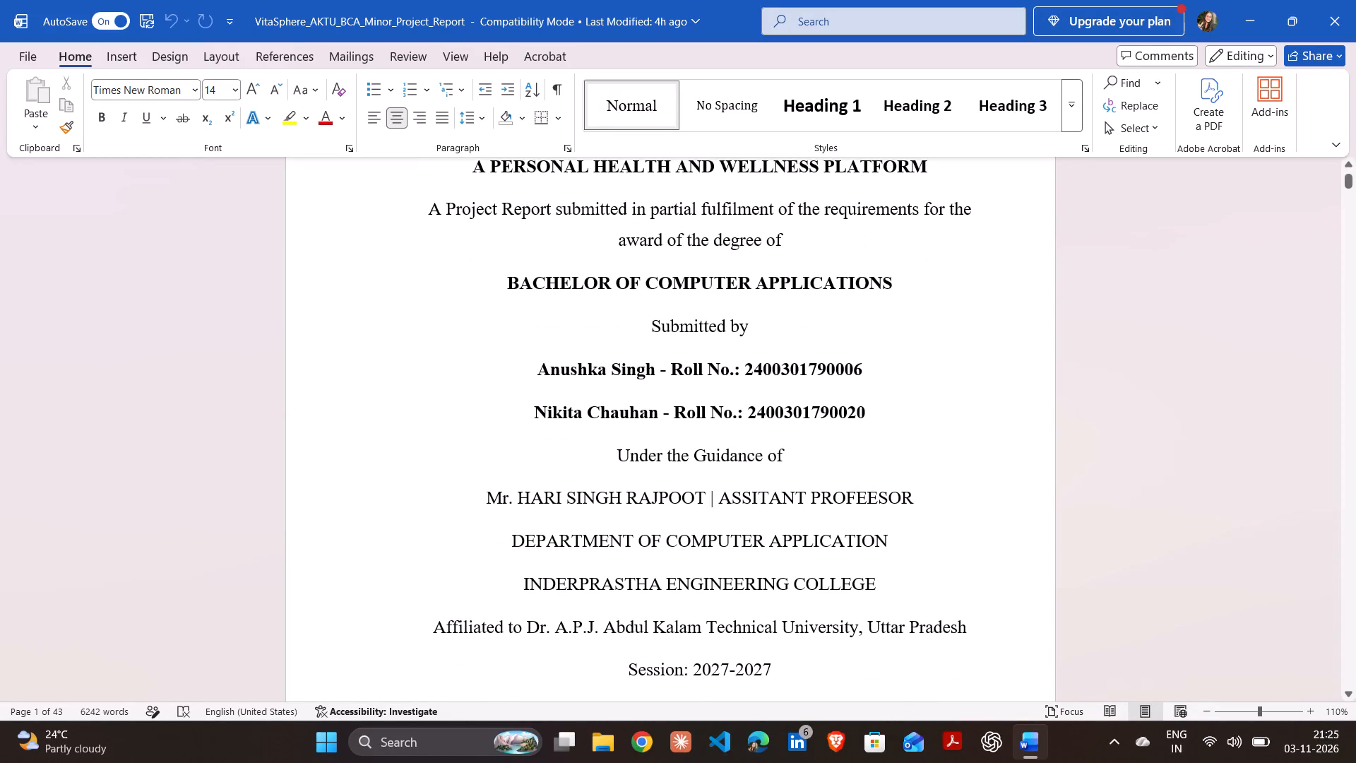
Review the title page from the session line back up to the VITASPHERE heading.
{"action": "key", "text": "Up"}
{"action": "key", "text": "Up"}
{"action": "key", "text": "Up"}
{"action": "key", "text": "Up"}
{"action": "key", "text": "Up"}
{"action": "key", "text": "Up"}
{"action": "key", "text": "Up"}
{"action": "key", "text": "Up"}
{"action": "key", "text": "Up"}
{"action": "key", "text": "Up"}
{"action": "key", "text": "Up"}
{"action": "key", "text": "Up"}
{"action": "key", "text": "Up"}
{"action": "key", "text": "Up"}
{"action": "key", "text": "Up"}
{"action": "key", "text": "Up"}
{"action": "key", "text": "Up"}
{"action": "key", "text": "Up"}
{"action": "key", "text": "Up"}
{"action": "key", "text": "Up"}
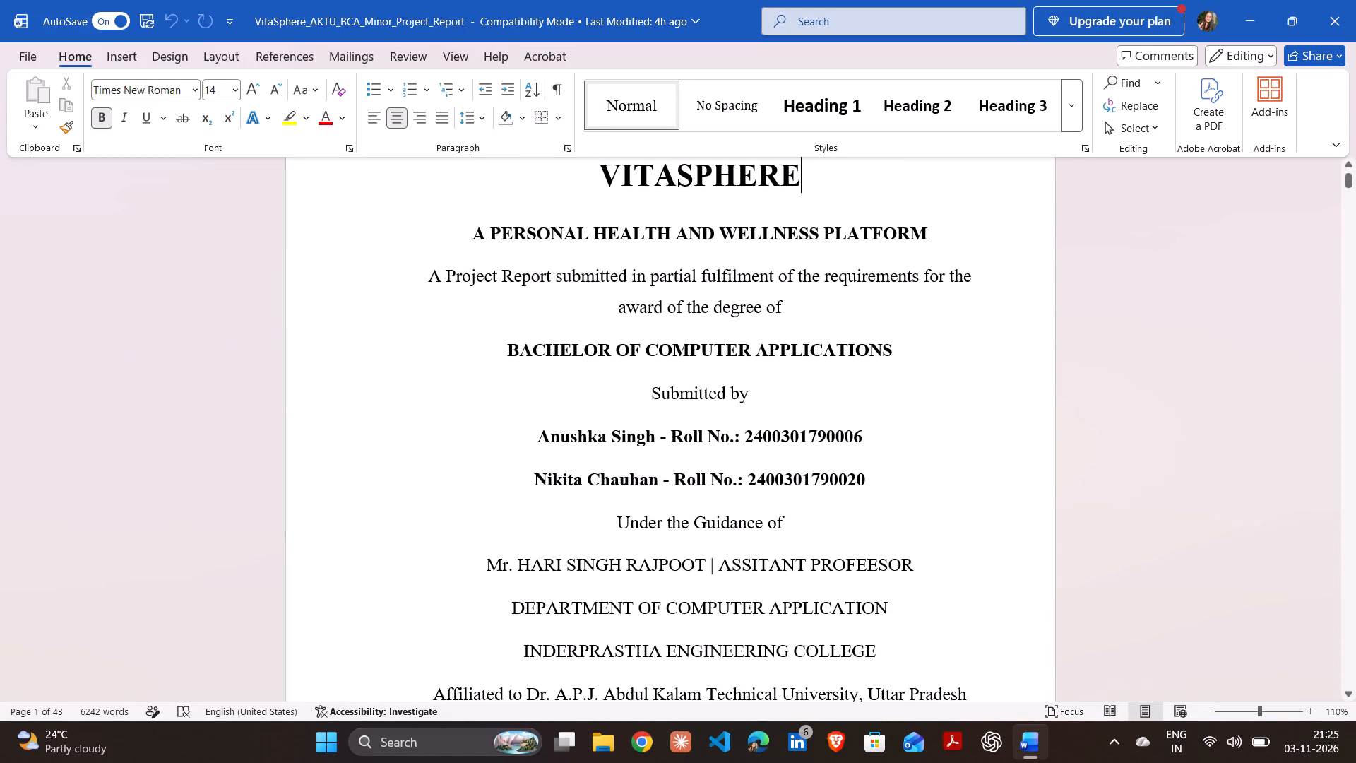
Compare the title page with the Declaration page side by side, then inspect the title page at magnifications up to 140%.
{"action": "scroll", "coordinate": [904, 545], "scroll_direction": "down", "scroll_amount": 2, "text": "ctrl"}
{"action": "scroll", "coordinate": [904, 545], "scroll_direction": "up", "scroll_amount": 1}
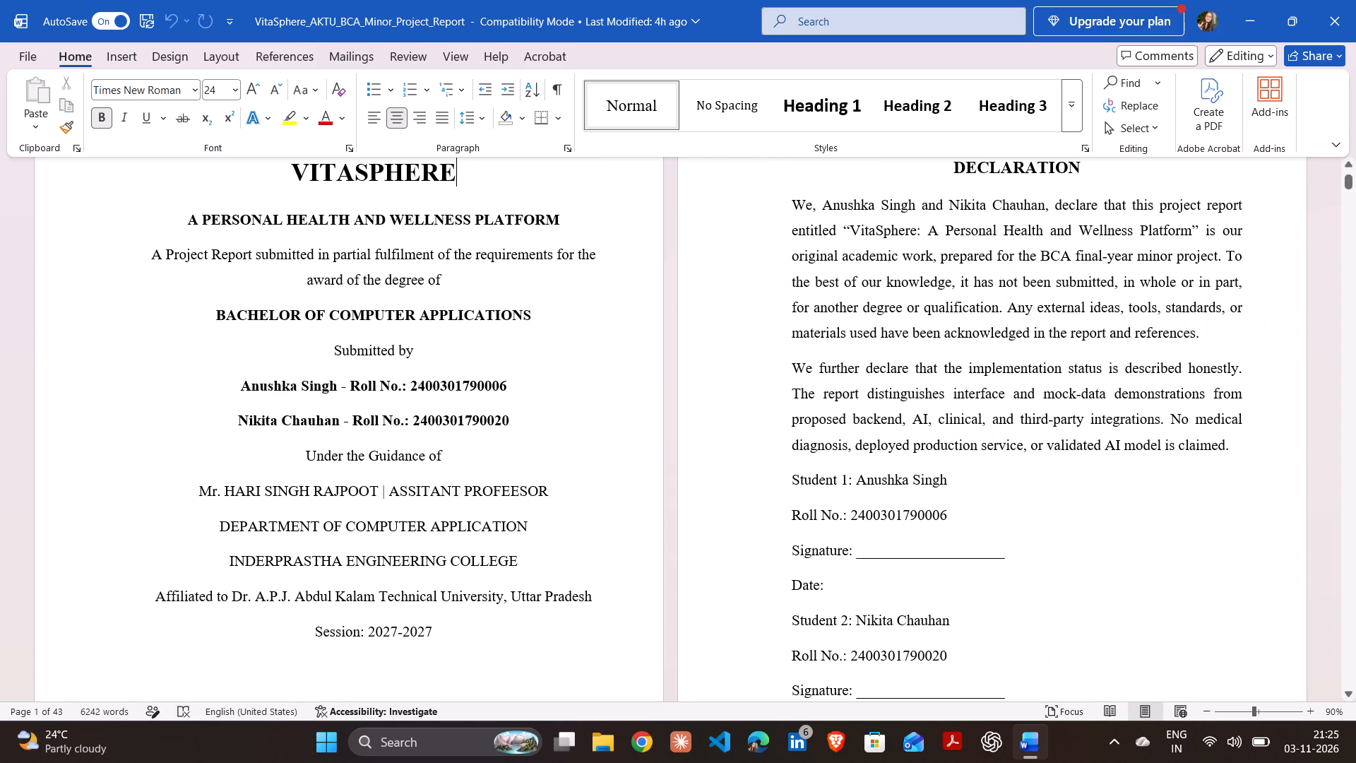
{"action": "scroll", "coordinate": [904, 545], "scroll_direction": "up", "scroll_amount": 1}
{"action": "scroll", "coordinate": [903, 545], "scroll_direction": "right", "scroll_amount": 1}
{"action": "scroll", "coordinate": [499, 545], "scroll_direction": "right", "scroll_amount": 1}
{"action": "scroll", "coordinate": [565, 568], "scroll_direction": "right", "scroll_amount": 1}
{"action": "scroll", "coordinate": [565, 568], "scroll_direction": "up", "scroll_amount": 1, "text": "ctrl"}
{"action": "scroll", "coordinate": [565, 568], "scroll_direction": "right", "scroll_amount": 1, "text": "ctrl"}
{"action": "scroll", "coordinate": [565, 568], "scroll_direction": "up", "scroll_amount": 1, "text": "ctrl"}
{"action": "scroll", "coordinate": [565, 568], "scroll_direction": "right", "scroll_amount": 1, "text": "ctrl"}
{"action": "scroll", "coordinate": [565, 568], "scroll_direction": "up", "scroll_amount": 1, "text": "ctrl"}
{"action": "scroll", "coordinate": [565, 568], "scroll_direction": "right", "scroll_amount": 1, "text": "ctrl"}
{"action": "scroll", "coordinate": [565, 568], "scroll_direction": "up", "scroll_amount": 1, "text": "ctrl"}
{"action": "scroll", "coordinate": [565, 568], "scroll_direction": "right", "scroll_amount": 1, "text": "ctrl"}
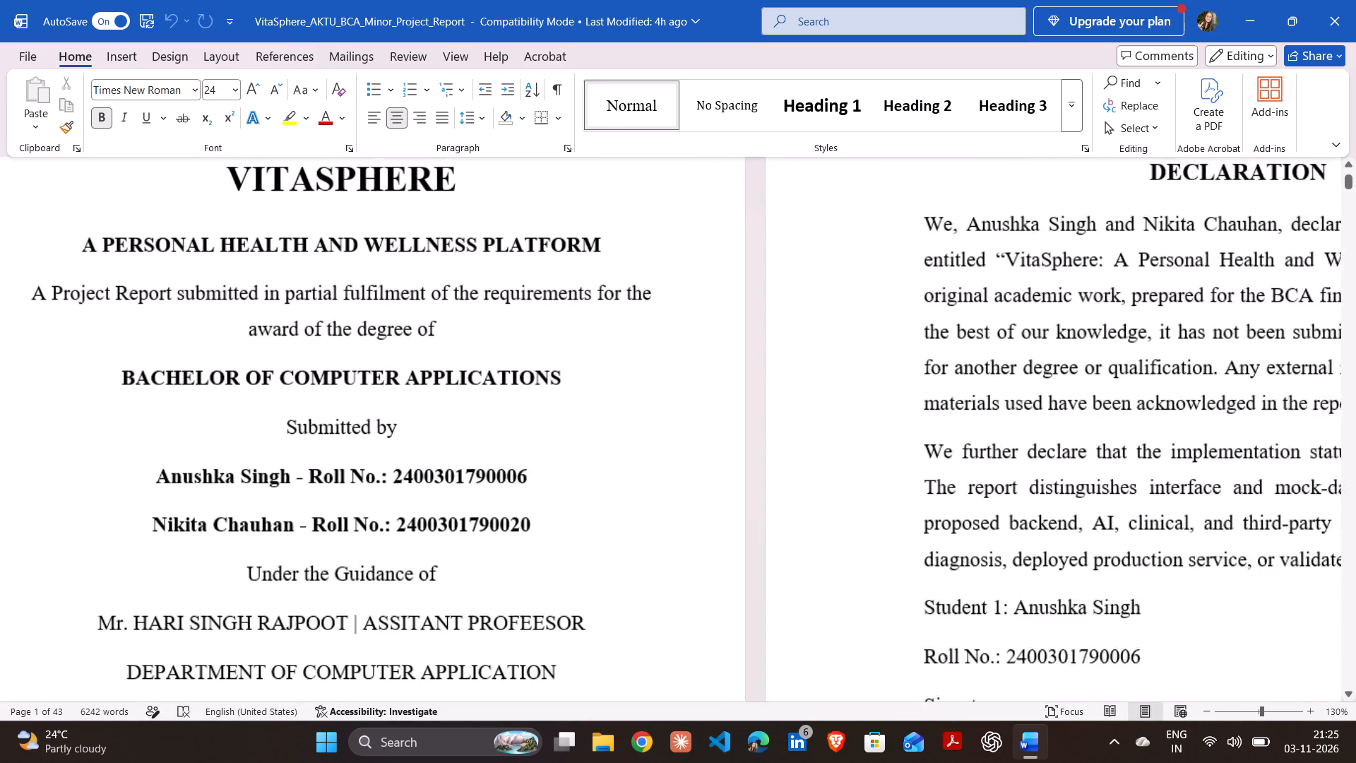
{"action": "scroll", "coordinate": [565, 568], "scroll_direction": "right", "scroll_amount": 1, "text": "ctrl"}
{"action": "scroll", "coordinate": [565, 568], "scroll_direction": "up", "scroll_amount": 1, "text": "ctrl"}
{"action": "scroll", "coordinate": [565, 568], "scroll_direction": "right", "scroll_amount": 1, "text": "ctrl"}
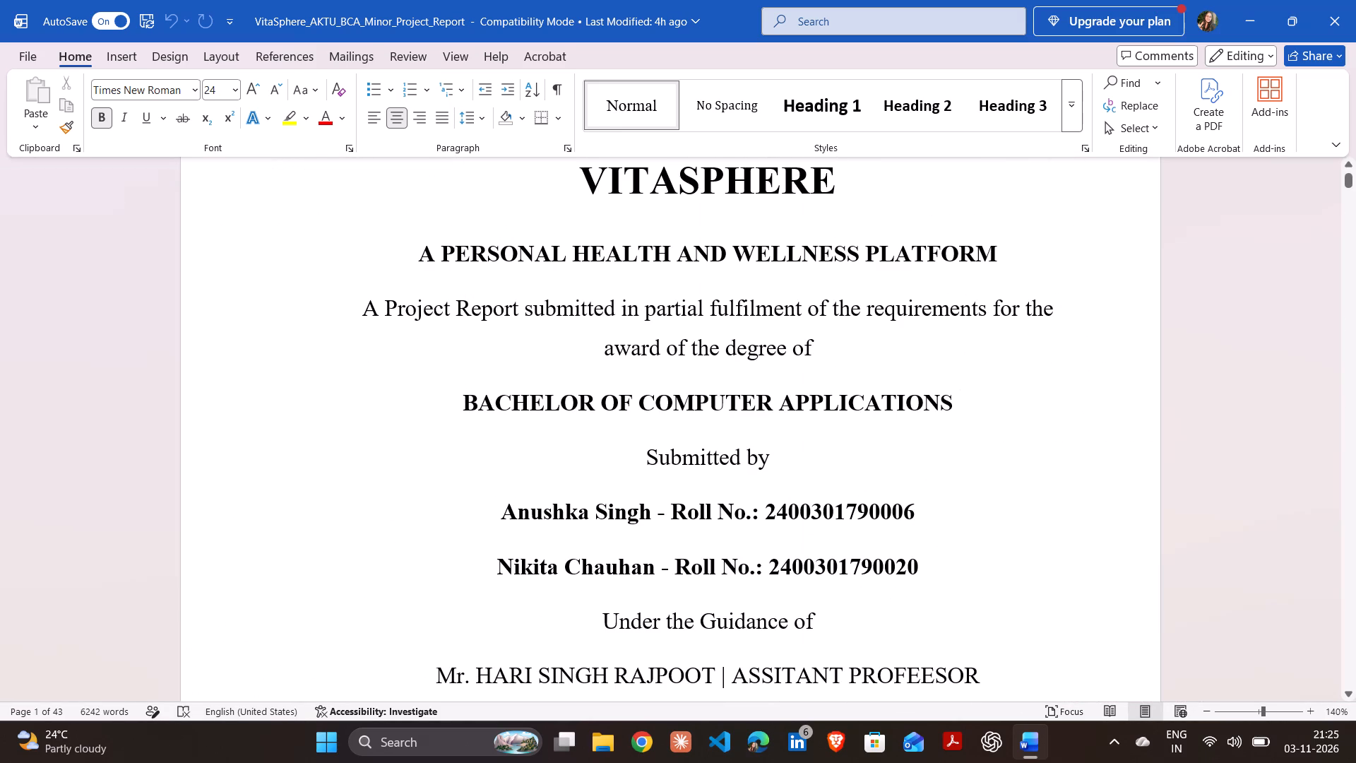
Examine the title page's department, college, university affiliation and session lines, and move back up towards the guide's line.
{"action": "left_click", "coordinate": [1355, 379]}
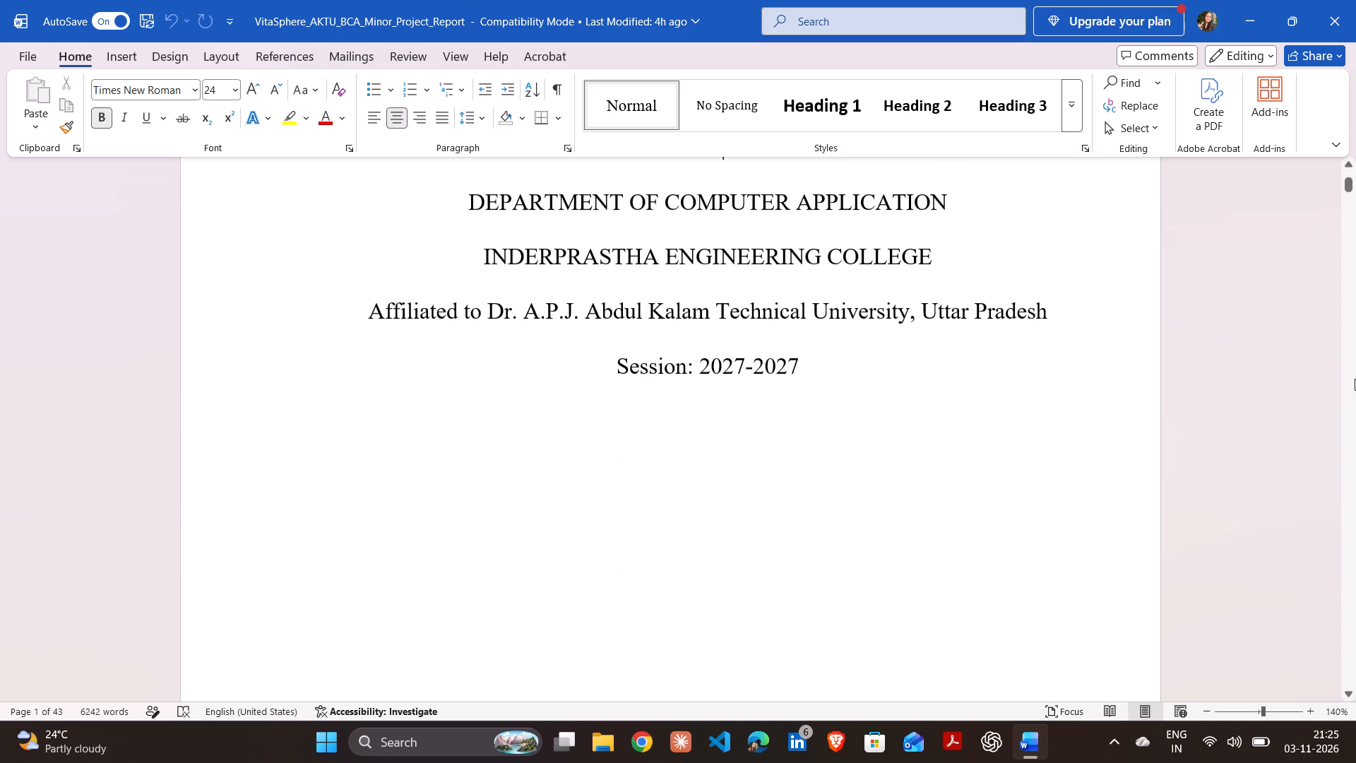
{"action": "key", "text": "Up"}
{"action": "key", "text": "Up"}
{"action": "key", "text": "Up"}
{"action": "key", "text": "Up"}
{"action": "key", "text": "Up"}
{"action": "key", "text": "Up"}
{"action": "key", "text": "Up"}
{"action": "key", "text": "Up"}
{"action": "key", "text": "Up"}
{"action": "key", "text": "Up"}
{"action": "key", "text": "Up"}
{"action": "key", "text": "Up"}
{"action": "key", "text": "Up"}
{"action": "key", "text": "Up"}
{"action": "key", "text": "Up"}
{"action": "key", "text": "Up"}
{"action": "key", "text": "Up"}
{"action": "left_click", "coordinate": [1225, 405]}
{"action": "key", "text": "Up"}
{"action": "key", "text": "Up"}
{"action": "key", "text": "Up"}
{"action": "key", "text": "Up"}
{"action": "key", "text": "Up"}
{"action": "key", "text": "Up"}
{"action": "key", "text": "Up"}
{"action": "key", "text": "Up"}
{"action": "key", "text": "Up"}
{"action": "key", "text": "Up"}
{"action": "key", "text": "Up"}
{"action": "key", "text": "Up"}
{"action": "key", "text": "Up"}
{"action": "key", "text": "Up"}
{"action": "key", "text": "Up"}
{"action": "key", "text": "Up"}
{"action": "key", "text": "Up"}
{"action": "key", "text": "Up"}
{"action": "key", "text": "Up"}
{"action": "key", "text": "Up"}
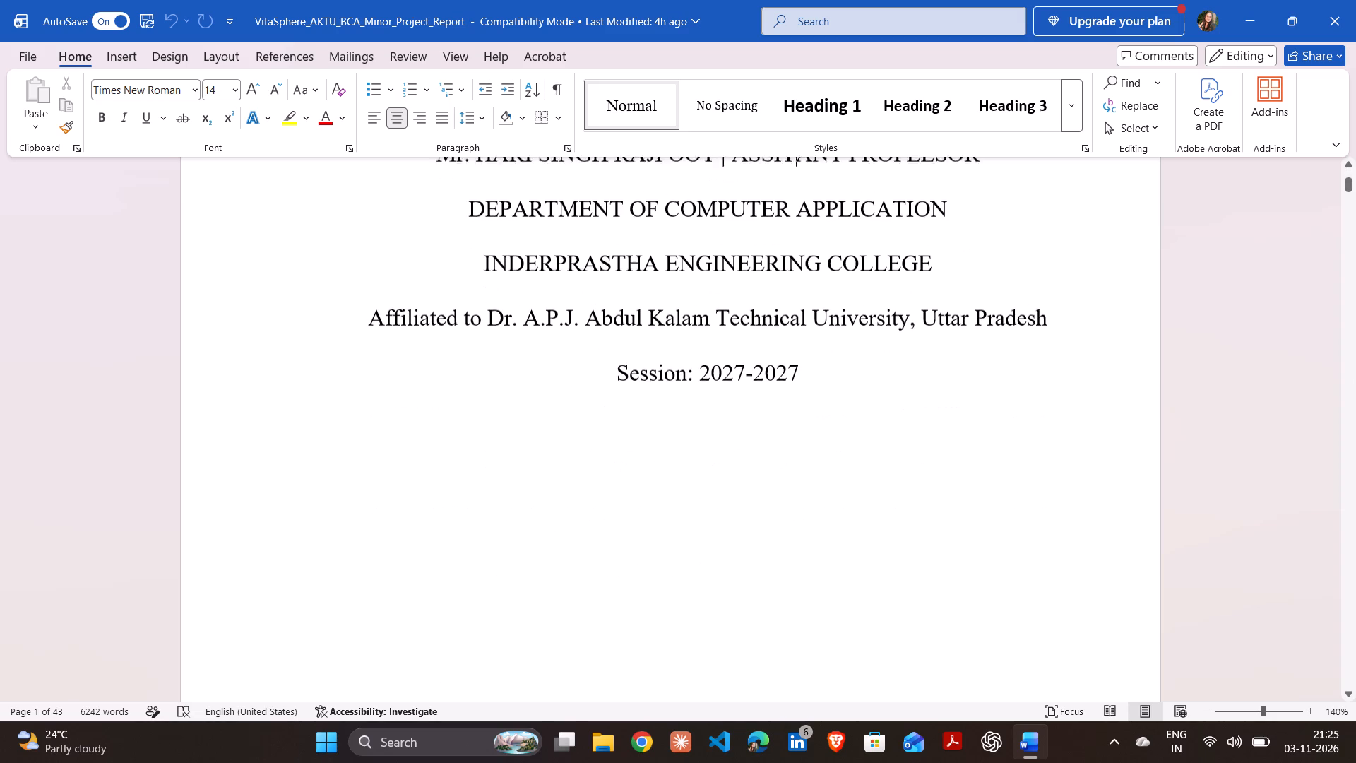
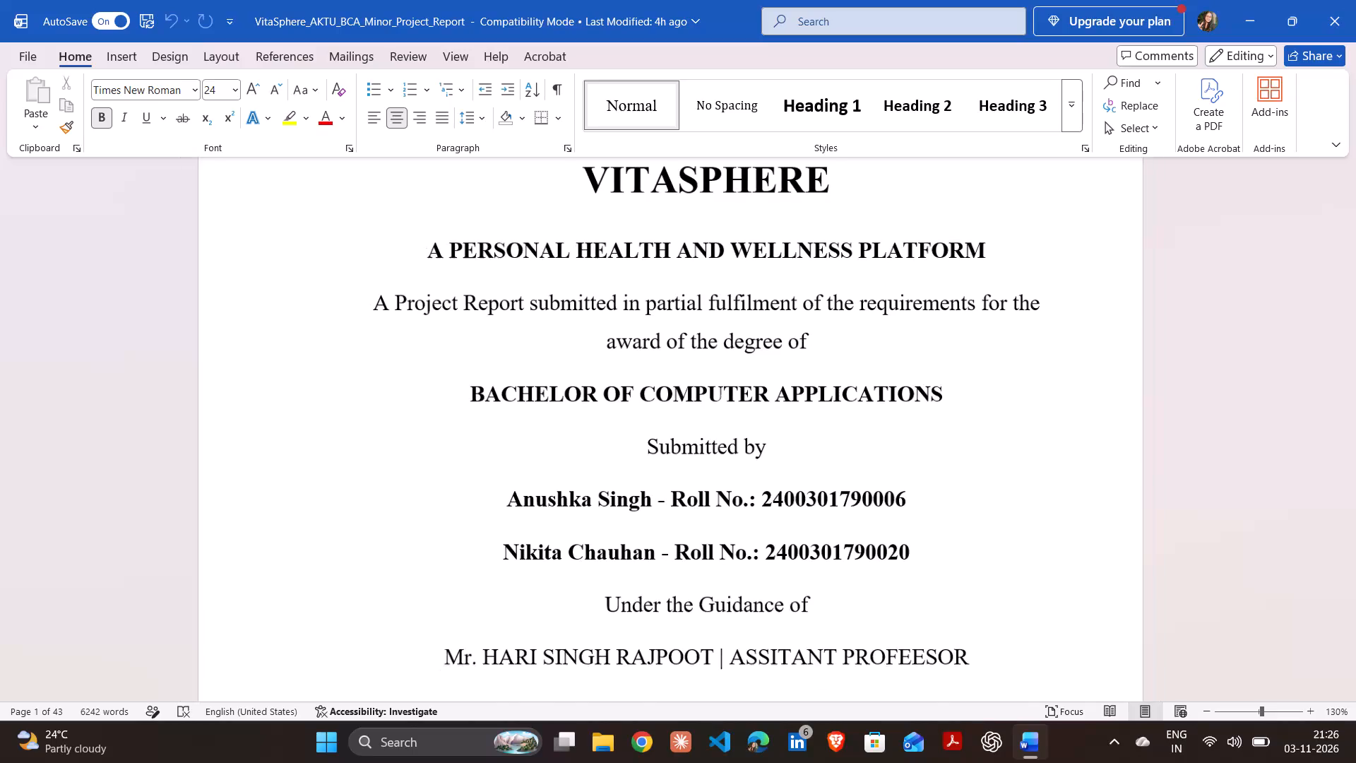
Reduce the magnification to 100% and return to the top of the title page.
{"action": "scroll", "coordinate": [1225, 405], "scroll_direction": "down", "scroll_amount": 1, "text": "ctrl"}
{"action": "scroll", "coordinate": [1225, 405], "scroll_direction": "up", "scroll_amount": 1, "text": "ctrl"}
{"action": "scroll", "coordinate": [1225, 405], "scroll_direction": "down", "scroll_amount": 1, "text": "ctrl"}
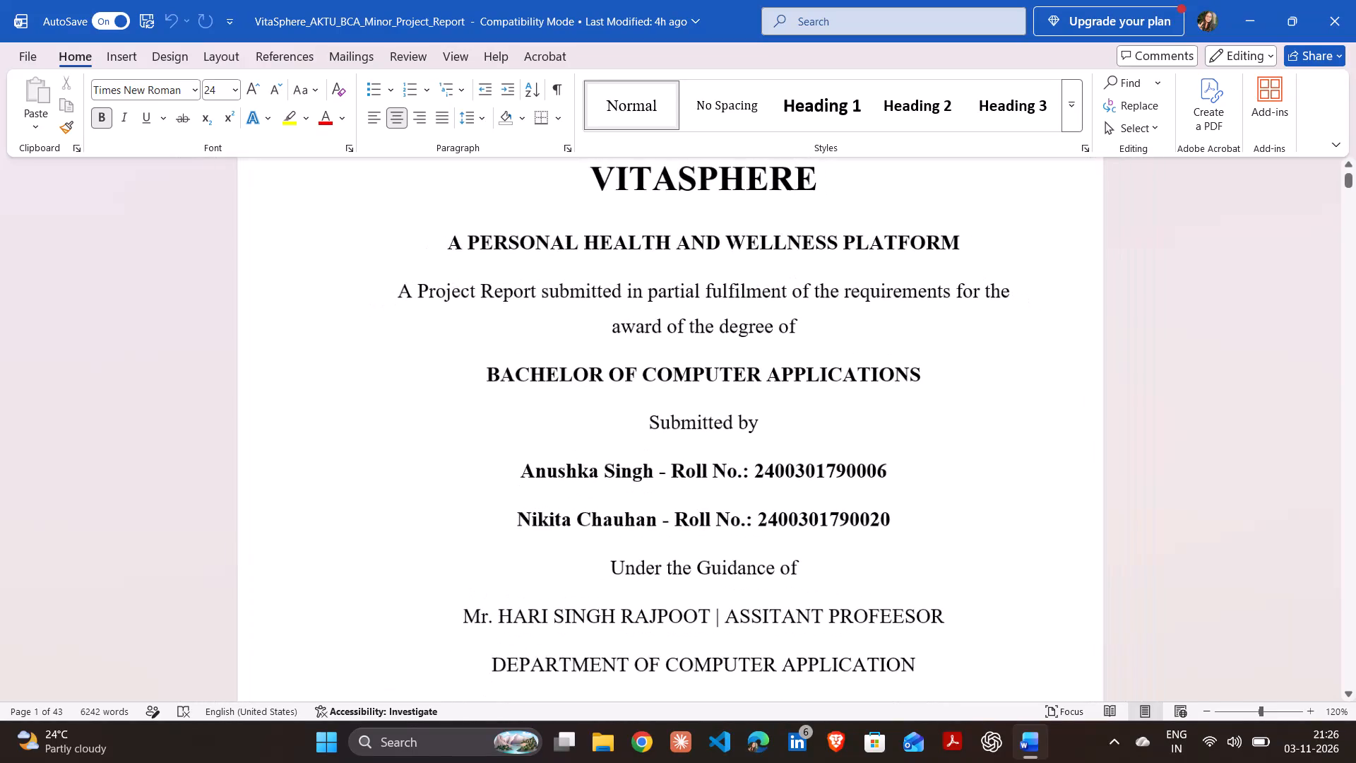
{"action": "scroll", "coordinate": [1225, 405], "scroll_direction": "down", "scroll_amount": 2, "text": "ctrl"}
{"action": "key", "text": "Up"}
{"action": "key", "text": "Up"}
{"action": "key", "text": "Up"}
{"action": "key", "text": "Up"}
{"action": "key", "text": "Up"}
{"action": "key", "text": "Up"}
{"action": "key", "text": "Up"}
{"action": "key", "text": "Up"}
{"action": "key", "text": "Up"}
{"action": "key", "text": "Up"}
{"action": "key", "text": "Up"}
{"action": "key", "text": "Up"}
{"action": "key", "text": "Up"}
{"action": "key", "text": "Up"}
{"action": "key", "text": "Up"}
{"action": "key", "text": "Up"}
{"action": "key", "text": "Up"}
{"action": "key", "text": "Up"}
{"action": "key", "text": "Up"}
{"action": "key", "text": "Up"}
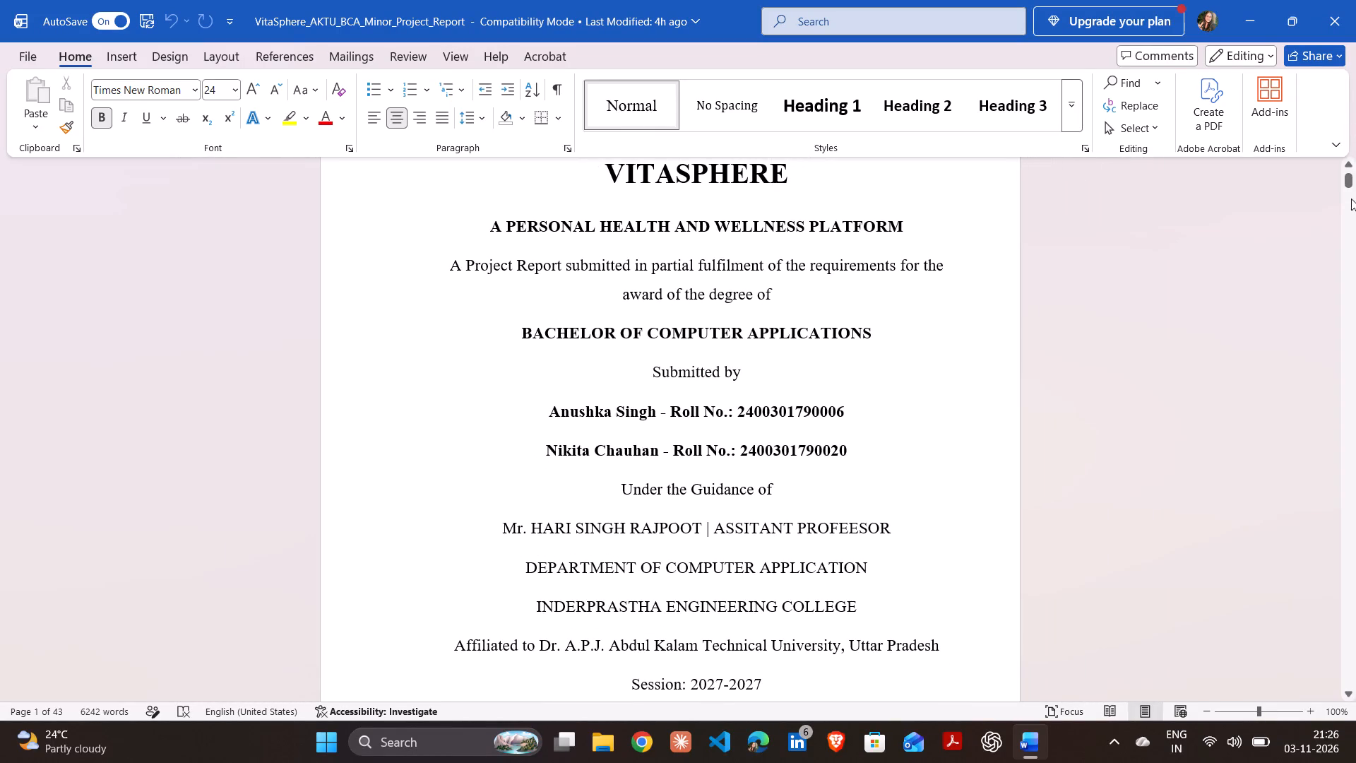
{"action": "left_click_drag", "start_coordinate": [1343, 182], "coordinate": [1341, 144]}
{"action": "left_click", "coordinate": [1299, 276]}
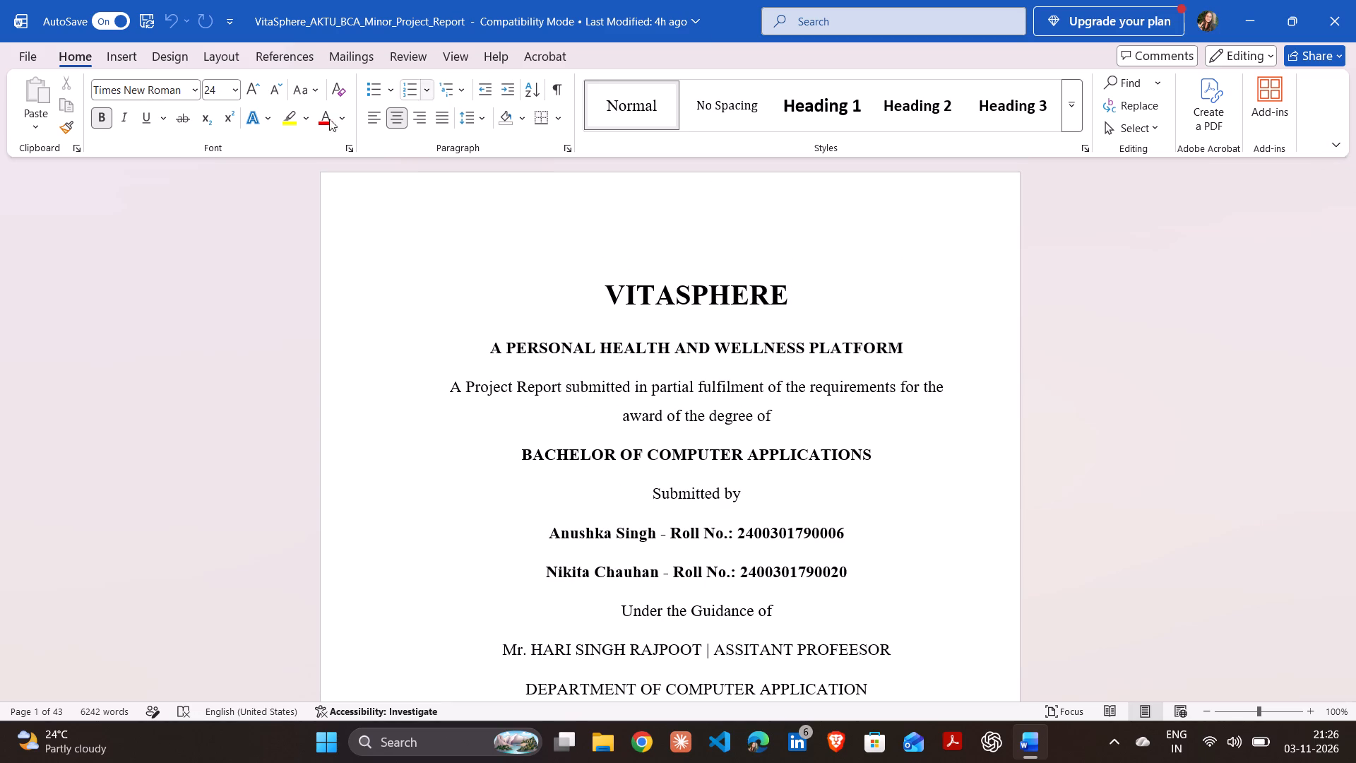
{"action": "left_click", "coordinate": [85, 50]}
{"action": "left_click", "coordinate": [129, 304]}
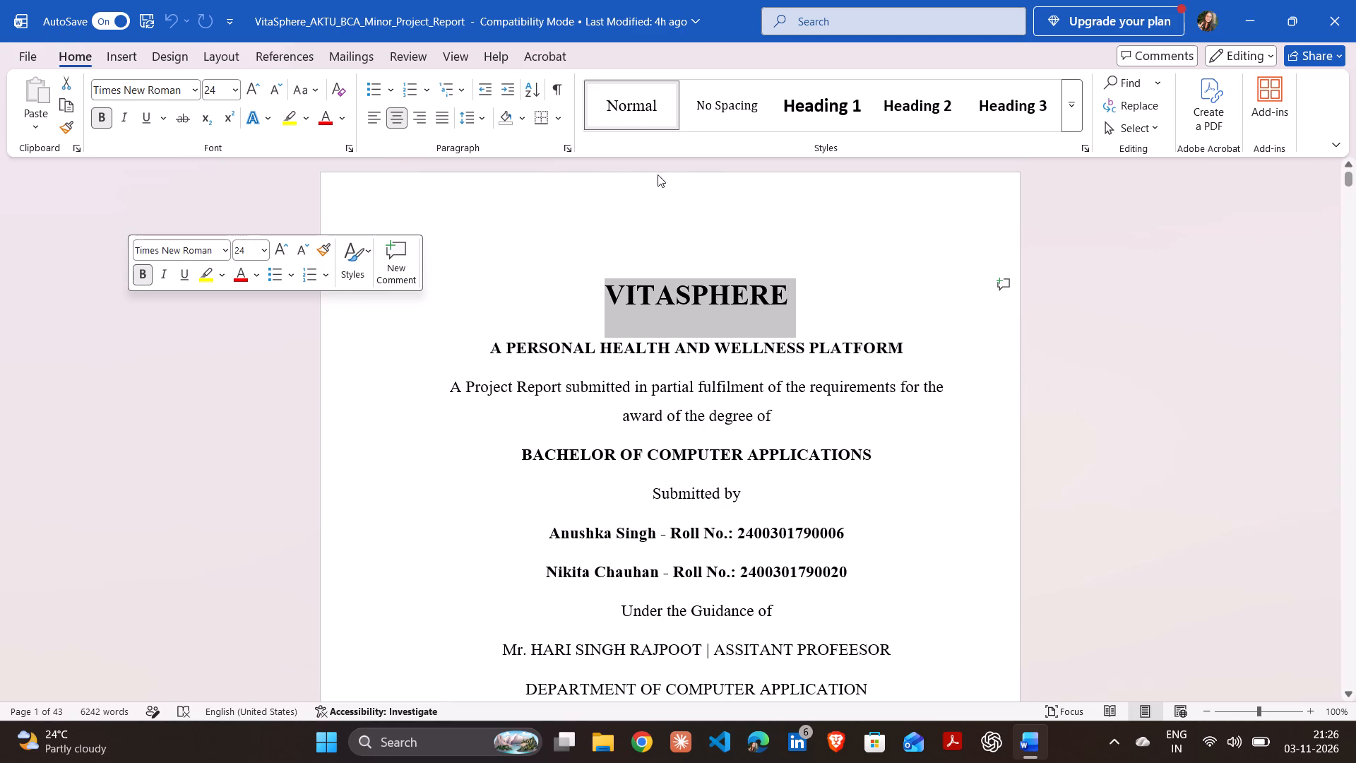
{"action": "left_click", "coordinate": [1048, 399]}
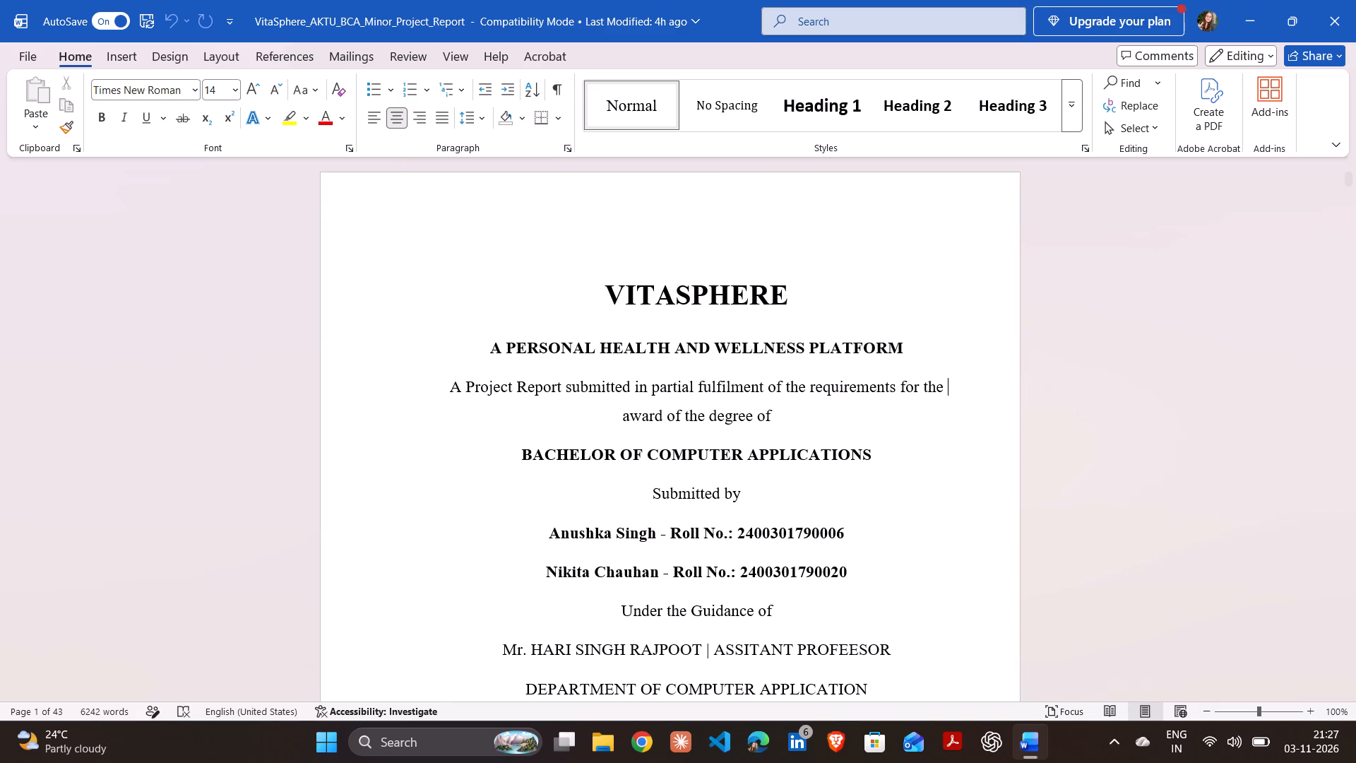
Read down the title page from the project report submission line to the start of the Declaration page.
{"action": "key", "text": "Down"}
{"action": "key", "text": "Down"}
{"action": "key", "text": "Down"}
{"action": "key", "text": "Down"}
{"action": "key", "text": "Down"}
{"action": "key", "text": "Down"}
{"action": "key", "text": "Down"}
{"action": "key", "text": "Down"}
{"action": "key", "text": "Down"}
{"action": "key", "text": "Down"}
{"action": "key", "text": "Down"}
{"action": "key", "text": "Down"}
{"action": "key", "text": "Down"}
{"action": "key", "text": "Down"}
{"action": "key", "text": "Down"}
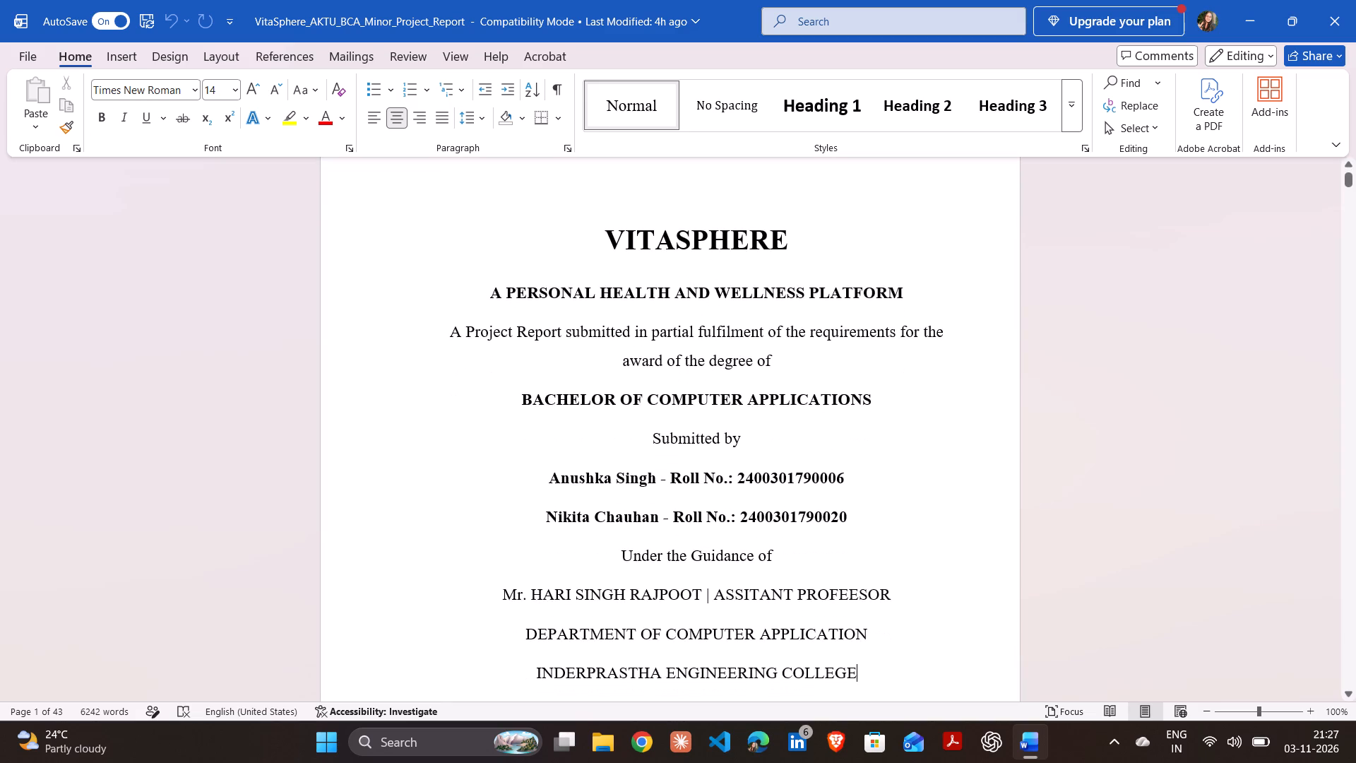
{"action": "key", "text": "Down"}
{"action": "key", "text": "Down"}
{"action": "key", "text": "Down"}
{"action": "key", "text": "Down"}
{"action": "key", "text": "Down"}
{"action": "key", "text": "Down"}
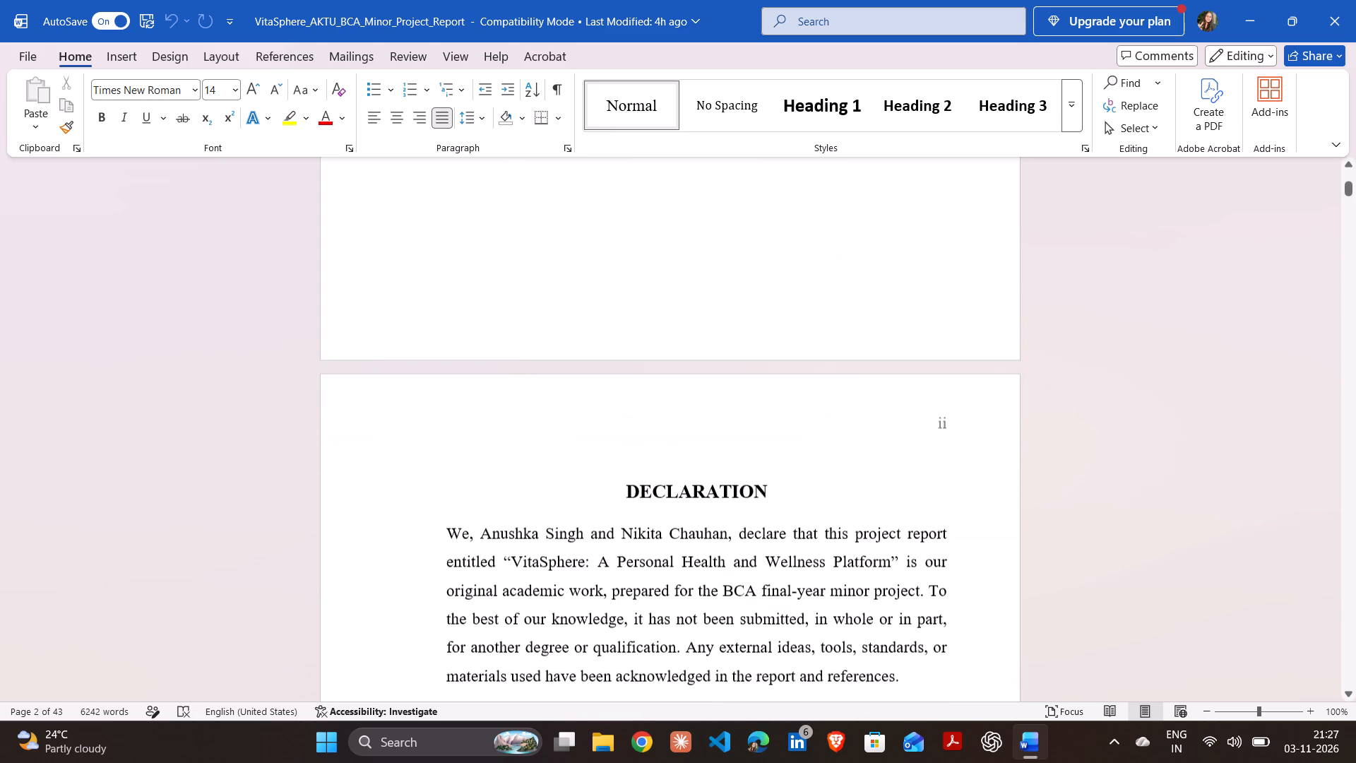
Review the Declaration text and student signature fields, continuing to the opening lines of the Certificate.
{"action": "key", "text": "Down"}
{"action": "key", "text": "Down"}
{"action": "key", "text": "Down"}
{"action": "key", "text": "Down"}
{"action": "key", "text": "Down"}
{"action": "key", "text": "Down"}
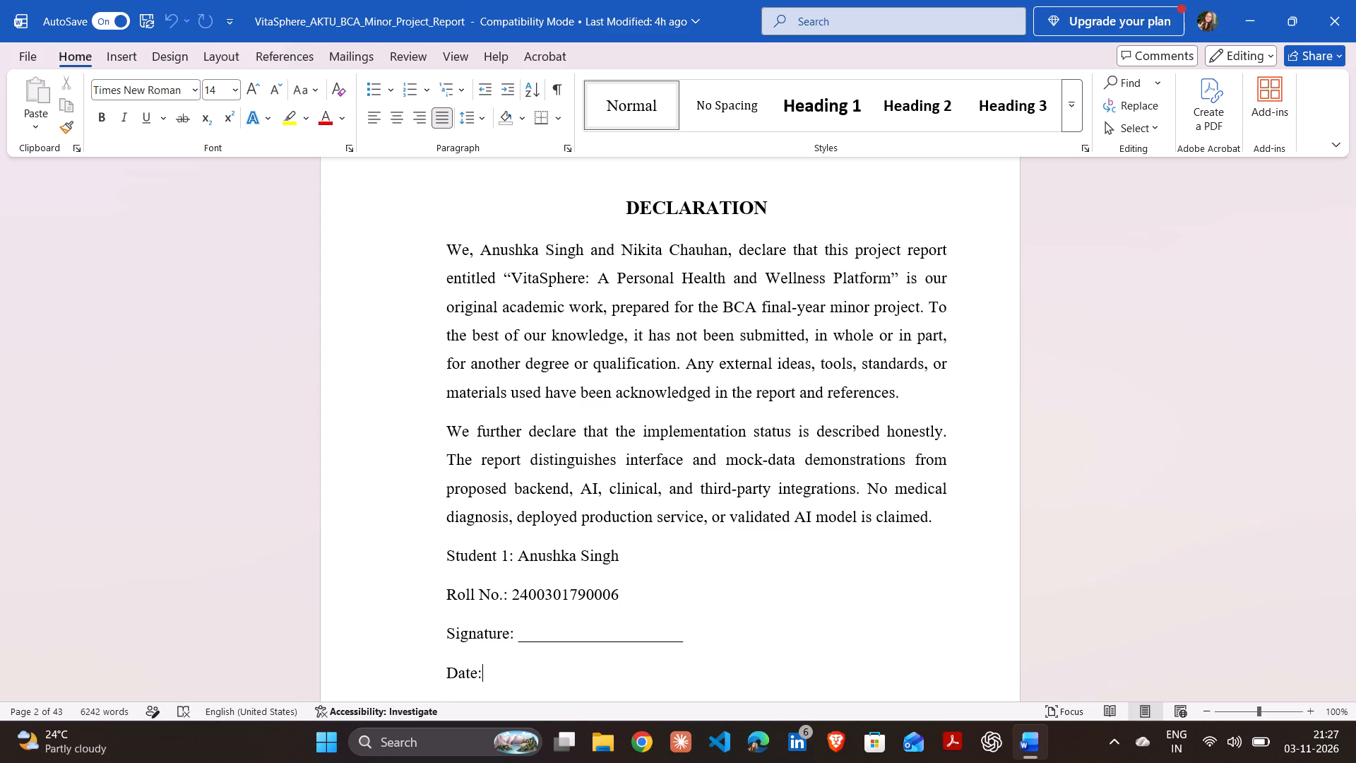
{"action": "key", "text": "Down"}
{"action": "key", "text": "Down"}
{"action": "key", "text": "Down"}
{"action": "key", "text": "Down"}
{"action": "key", "text": "Down"}
{"action": "key", "text": "Down"}
{"action": "key", "text": "Down"}
{"action": "key", "text": "Down"}
{"action": "key", "text": "Down"}
{"action": "key", "text": "Down"}
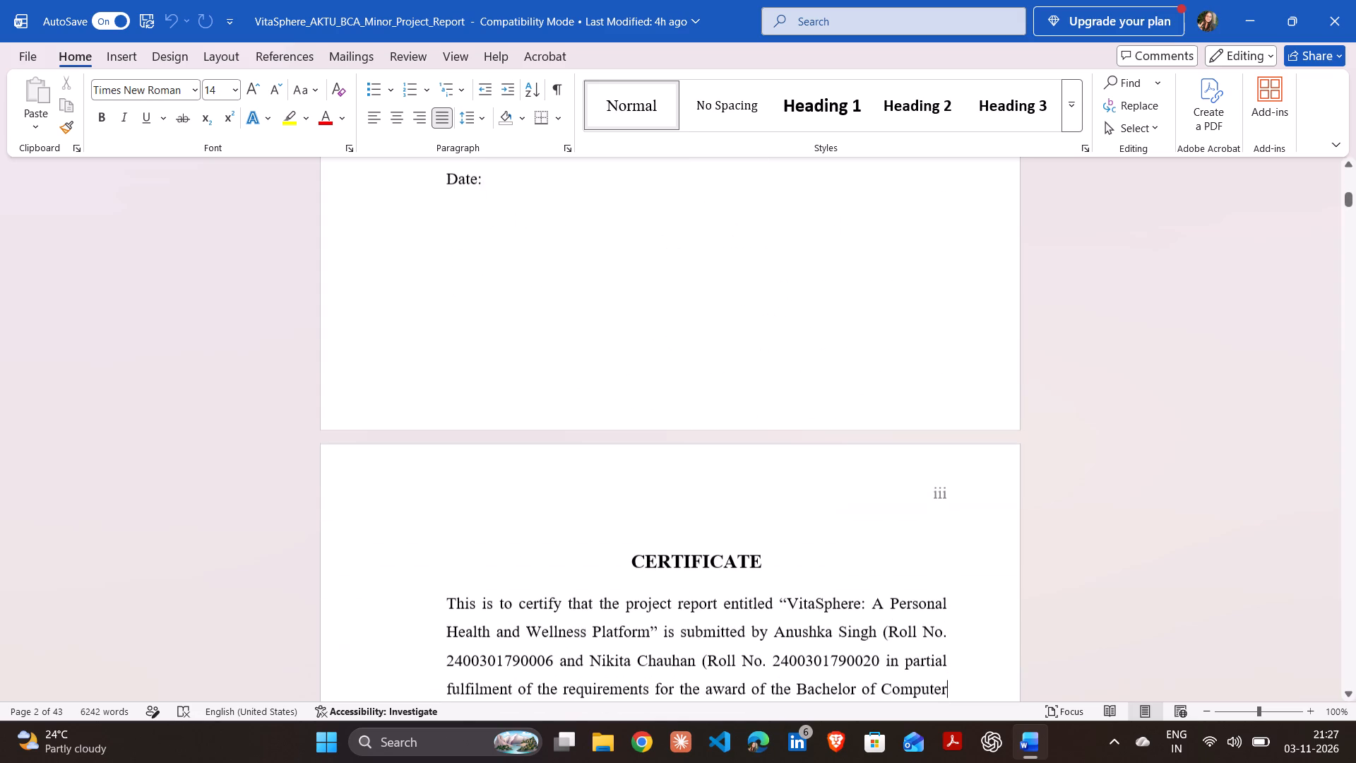
Look back from the Certificate through the Declaration and title page up to the VITASPHERE heading.
{"action": "key", "text": "Up"}
{"action": "key", "text": "Down"}
{"action": "key", "text": "Up"}
{"action": "key", "text": "Up"}
{"action": "key", "text": "Up"}
{"action": "key", "text": "Up"}
{"action": "key", "text": "Up"}
{"action": "key", "text": "Up"}
{"action": "key", "text": "Up"}
{"action": "key", "text": "Up"}
{"action": "key", "text": "Up"}
{"action": "key", "text": "Up"}
{"action": "key", "text": "Up"}
{"action": "key", "text": "Up"}
{"action": "key", "text": "Up"}
{"action": "key", "text": "Up"}
{"action": "key", "text": "Up"}
{"action": "key", "text": "Up"}
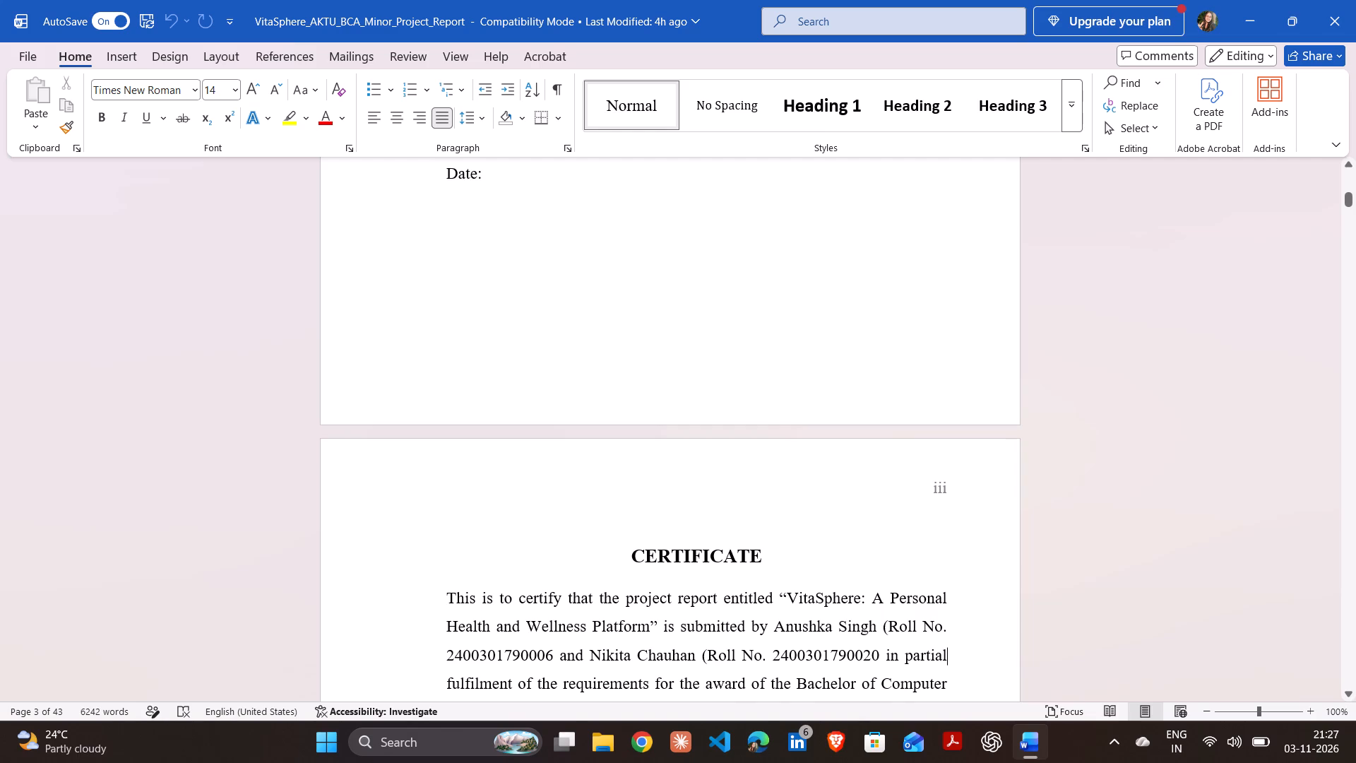
{"action": "key", "text": "Up"}
{"action": "key", "text": "Up"}
{"action": "key", "text": "Up"}
{"action": "key", "text": "Up"}
{"action": "key", "text": "Up"}
{"action": "key", "text": "Up"}
{"action": "key", "text": "Up"}
{"action": "key", "text": "Up"}
{"action": "key", "text": "Up"}
{"action": "key", "text": "Up"}
{"action": "key", "text": "Up"}
{"action": "key", "text": "Up"}
{"action": "key", "text": "Up"}
{"action": "key", "text": "Up"}
{"action": "key", "text": "Up"}
{"action": "key", "text": "Up"}
{"action": "key", "text": "Up"}
{"action": "key", "text": "Up"}
{"action": "key", "text": "Up"}
{"action": "key", "text": "Up"}
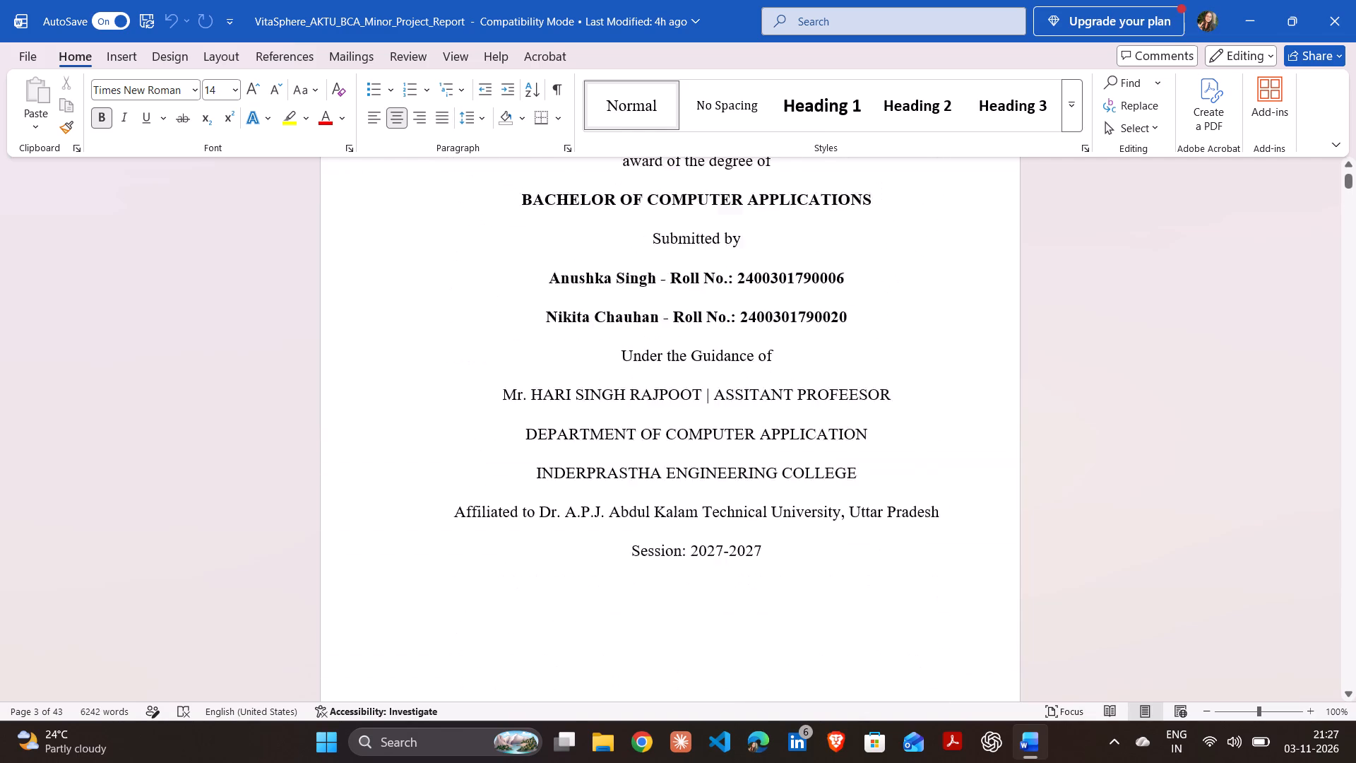
{"action": "key", "text": "Up"}
{"action": "key", "text": "Up"}
{"action": "key", "text": "Up"}
{"action": "key", "text": "Up"}
{"action": "key", "text": "Up"}
{"action": "key", "text": "Up"}
{"action": "key", "text": "Up"}
{"action": "key", "text": "Up"}
{"action": "key", "text": "Up"}
{"action": "key", "text": "Up"}
{"action": "key", "text": "Up"}
{"action": "key", "text": "Up"}
{"action": "key", "text": "Up"}
{"action": "key", "text": "Up"}
{"action": "key", "text": "Up"}
{"action": "key", "text": "Up"}
{"action": "key", "text": "Up"}
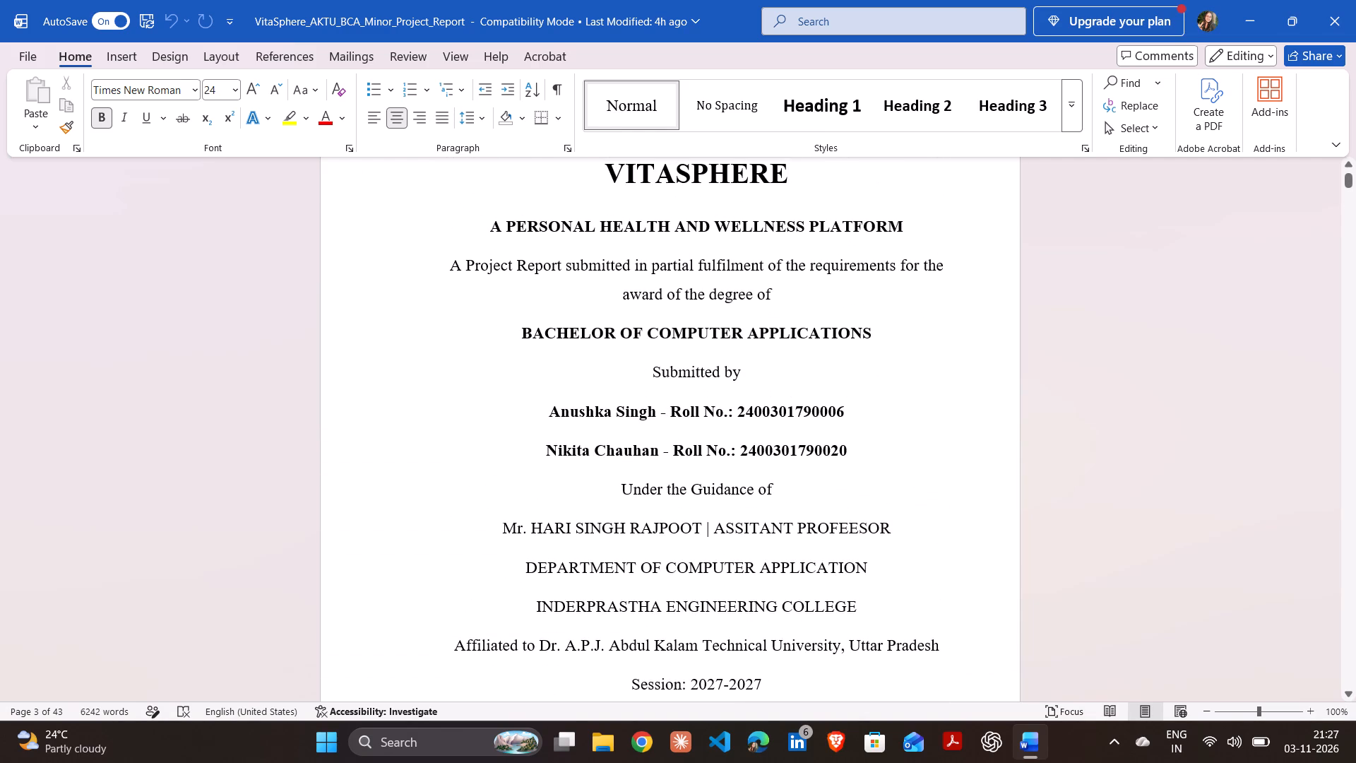
{"action": "key", "text": "Up"}
Examine the title page line by line from the VITASPHERE heading down past the session line.
{"action": "left_click_drag", "start_coordinate": [1350, 178], "coordinate": [1355, 168]}
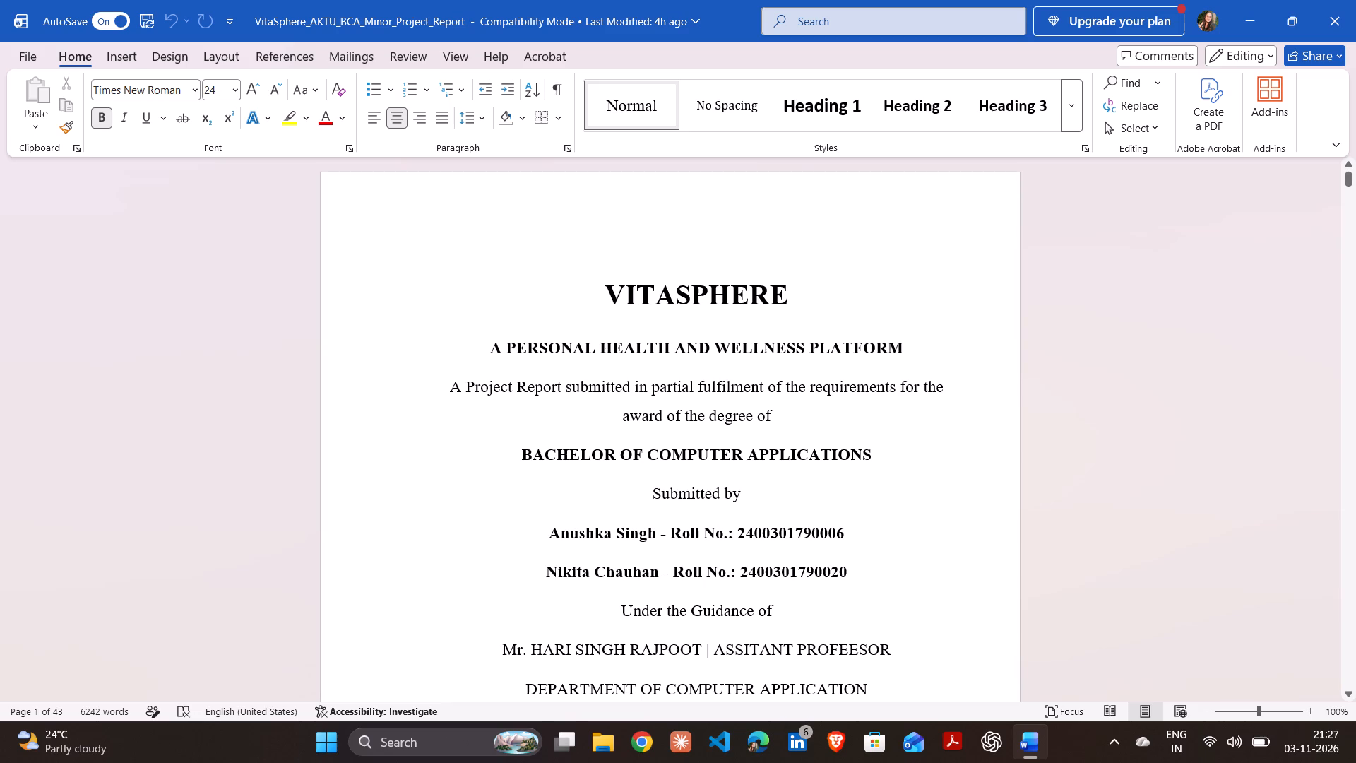
{"action": "left_click", "coordinate": [1201, 333]}
{"action": "key", "text": "Down"}
{"action": "key", "text": "Down"}
{"action": "key", "text": "Down"}
{"action": "key", "text": "Down"}
{"action": "key", "text": "Down"}
{"action": "key", "text": "Down"}
{"action": "key", "text": "Down"}
{"action": "key", "text": "Down"}
{"action": "key", "text": "Down"}
{"action": "key", "text": "Down"}
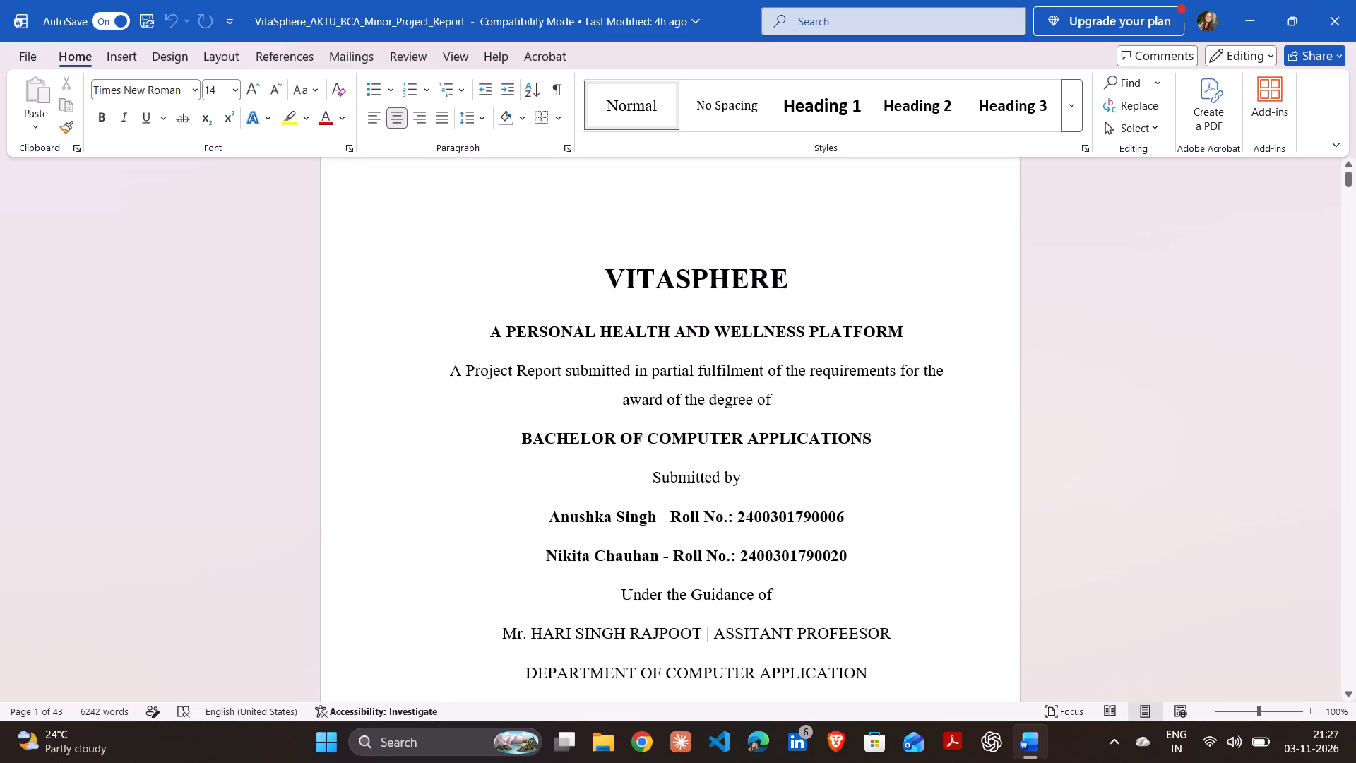
{"action": "key", "text": "Down"}
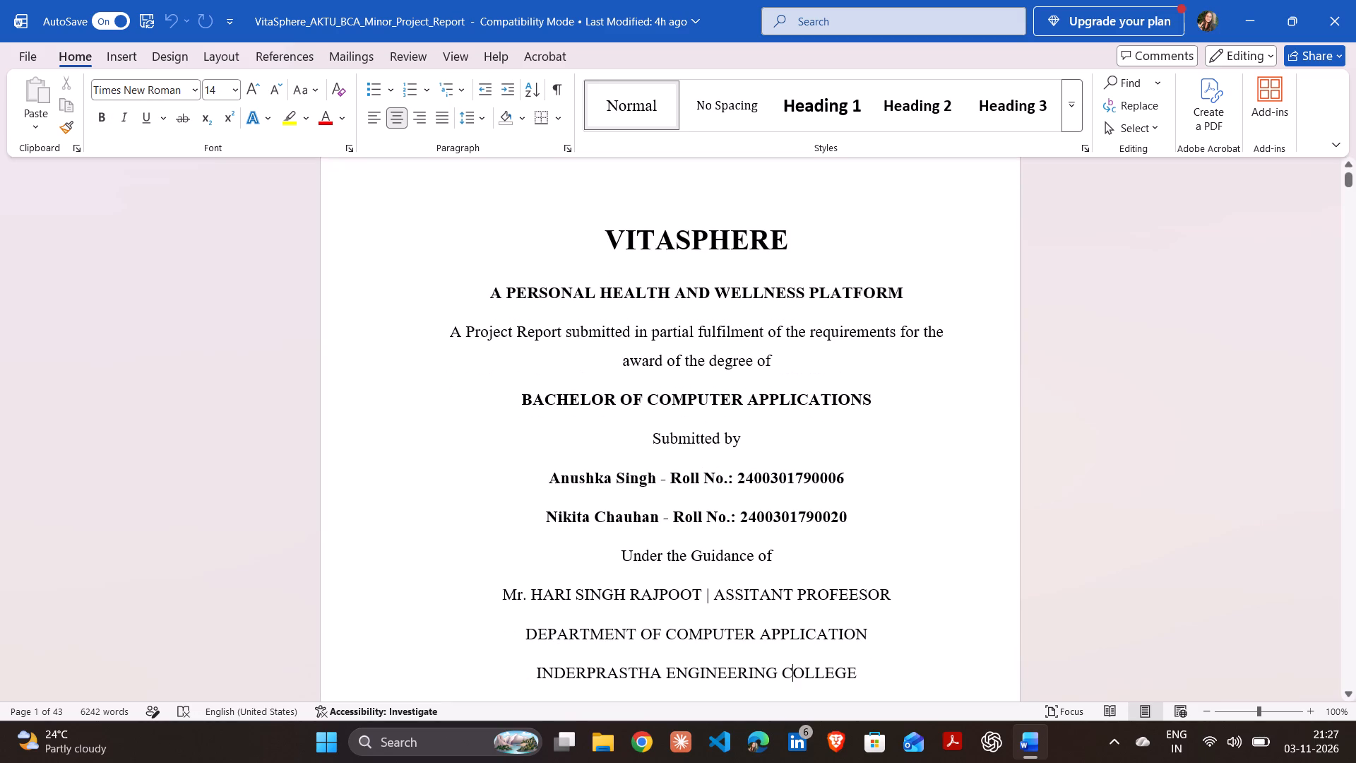
{"action": "key", "text": "Down"}
{"action": "key", "text": "Down"}
{"action": "key", "text": "Down"}
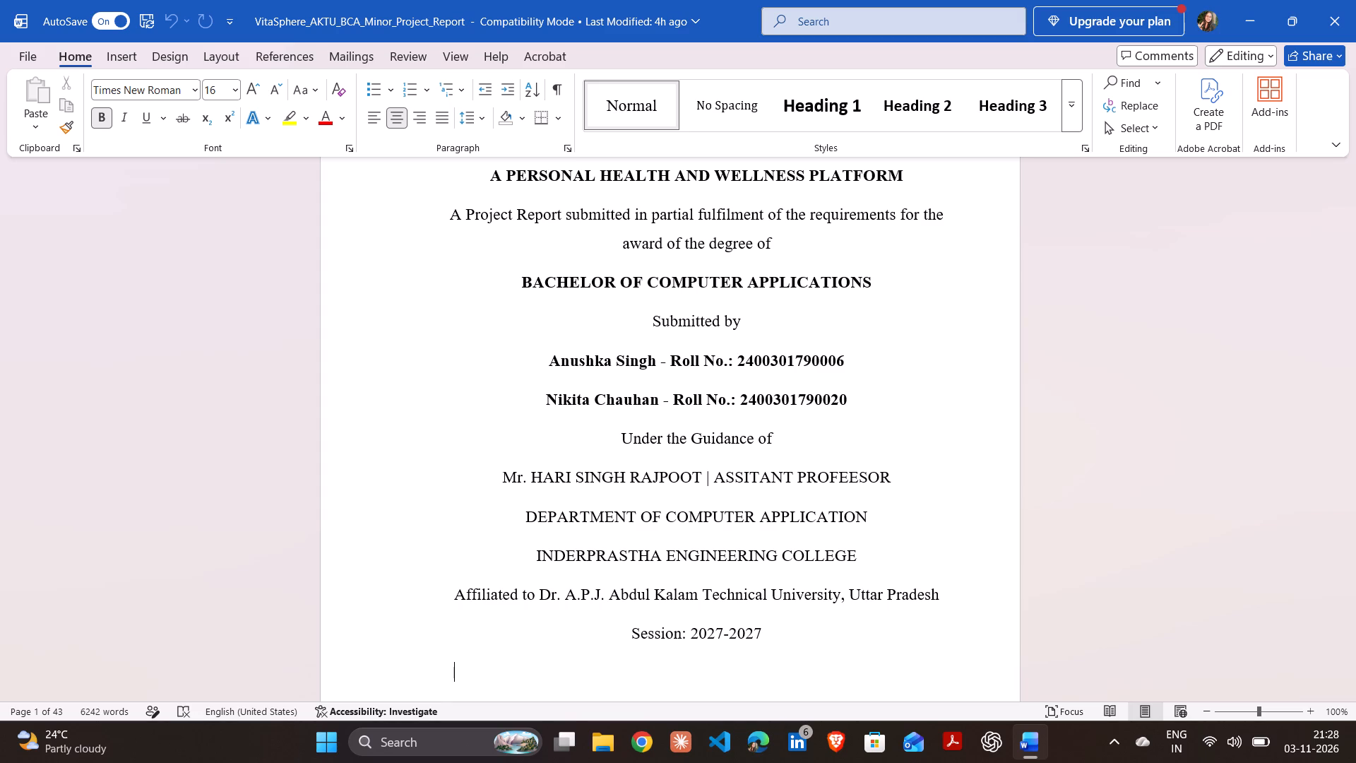
Review the title page from below the session line back up to the VITASPHERE heading.
{"action": "key", "text": "Up"}
{"action": "key", "text": "Up"}
{"action": "key", "text": "Up"}
{"action": "key", "text": "Up"}
{"action": "key", "text": "Up"}
{"action": "key", "text": "Up"}
{"action": "key", "text": "Up"}
{"action": "key", "text": "Up"}
{"action": "key", "text": "Up"}
{"action": "key", "text": "Up"}
{"action": "key", "text": "Up"}
{"action": "key", "text": "Up"}
{"action": "key", "text": "Up"}
{"action": "key", "text": "Up"}
{"action": "key", "text": "Up"}
{"action": "key", "text": "Up"}
{"action": "key", "text": "Up"}
{"action": "key", "text": "Up"}
{"action": "key", "text": "Up"}
{"action": "key", "text": "Up"}
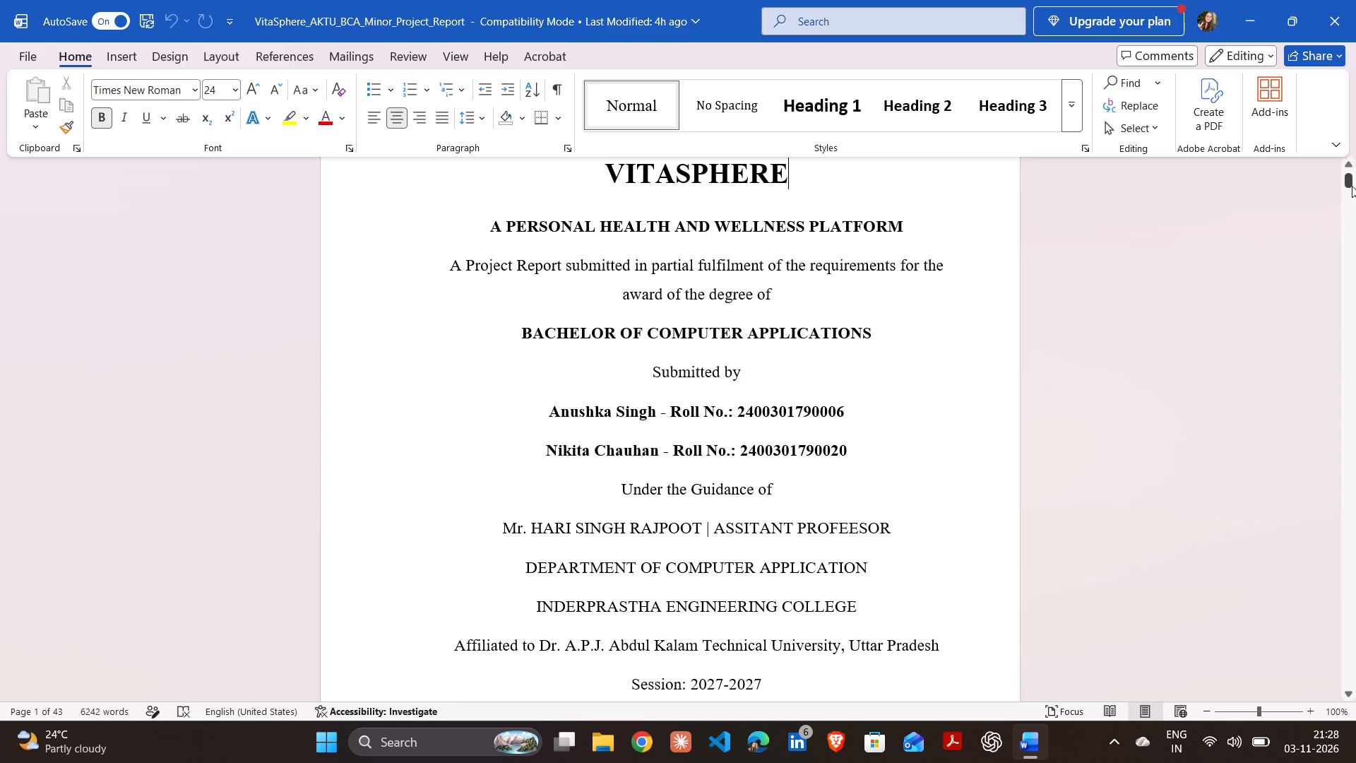
{"action": "left_click_drag", "start_coordinate": [1355, 188], "coordinate": [1328, 23]}
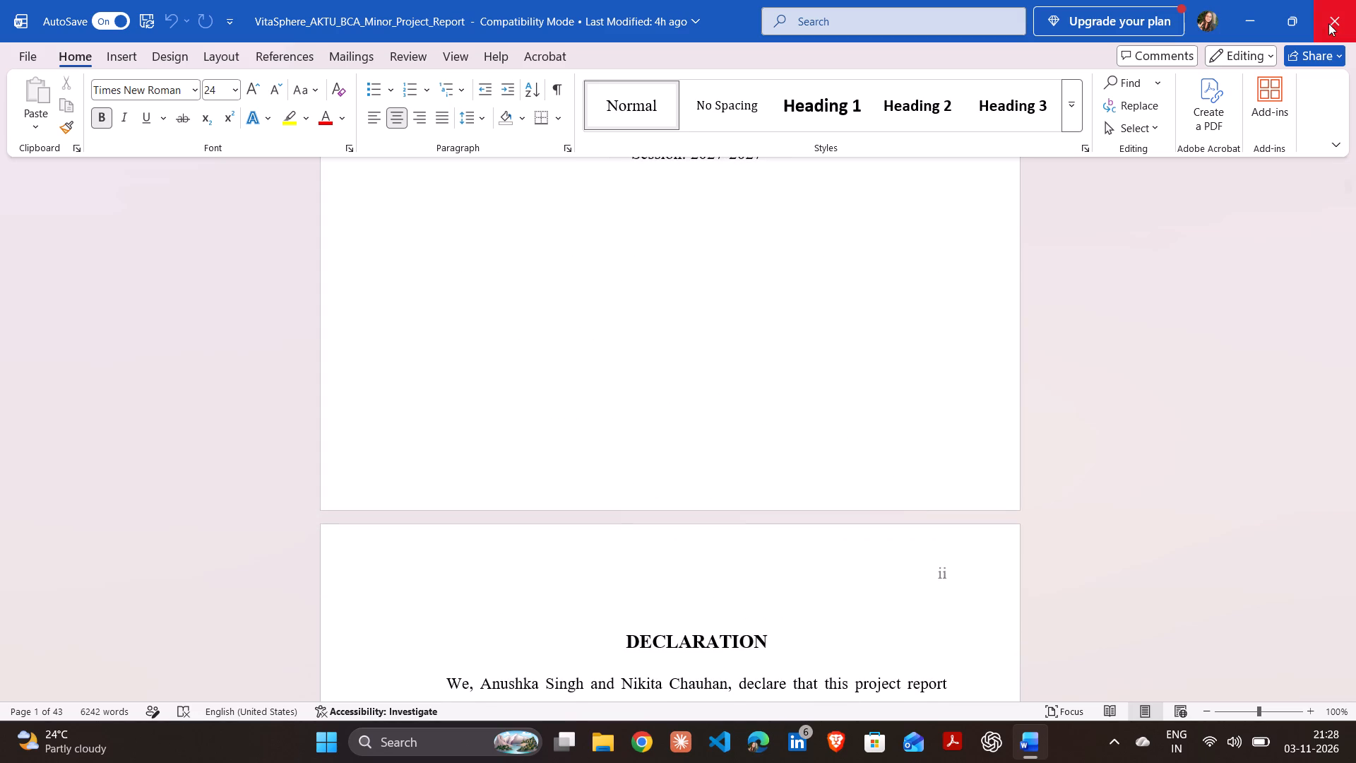
Return to the top of the report and examine the title page from the submission statement down to the department line.
{"action": "left_click_drag", "start_coordinate": [1350, 184], "coordinate": [1355, 137]}
{"action": "left_click", "coordinate": [1194, 403]}
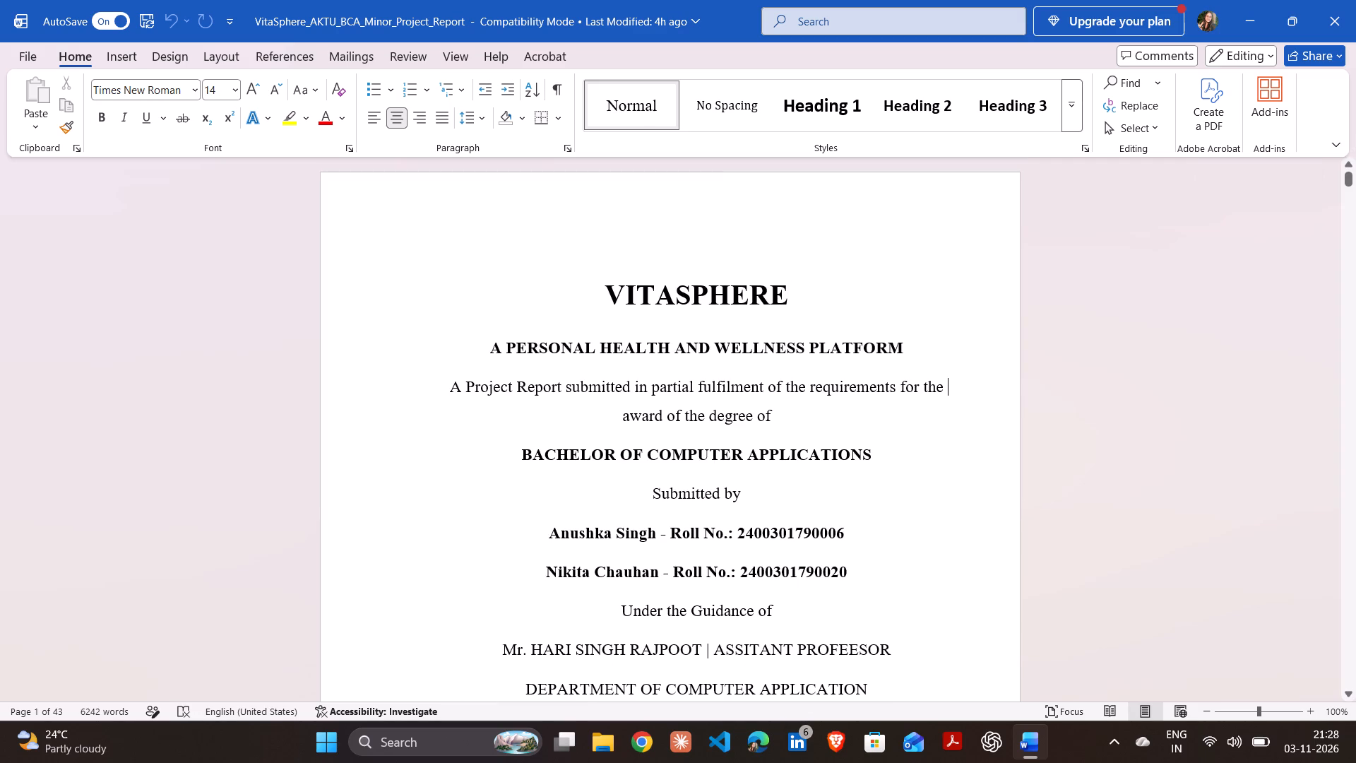
{"action": "key", "text": "Down"}
{"action": "key", "text": "Down"}
{"action": "key", "text": "Down"}
{"action": "key", "text": "Down"}
{"action": "key", "text": "Down"}
{"action": "key", "text": "Down"}
{"action": "key", "text": "Down"}
{"action": "key", "text": "Down"}
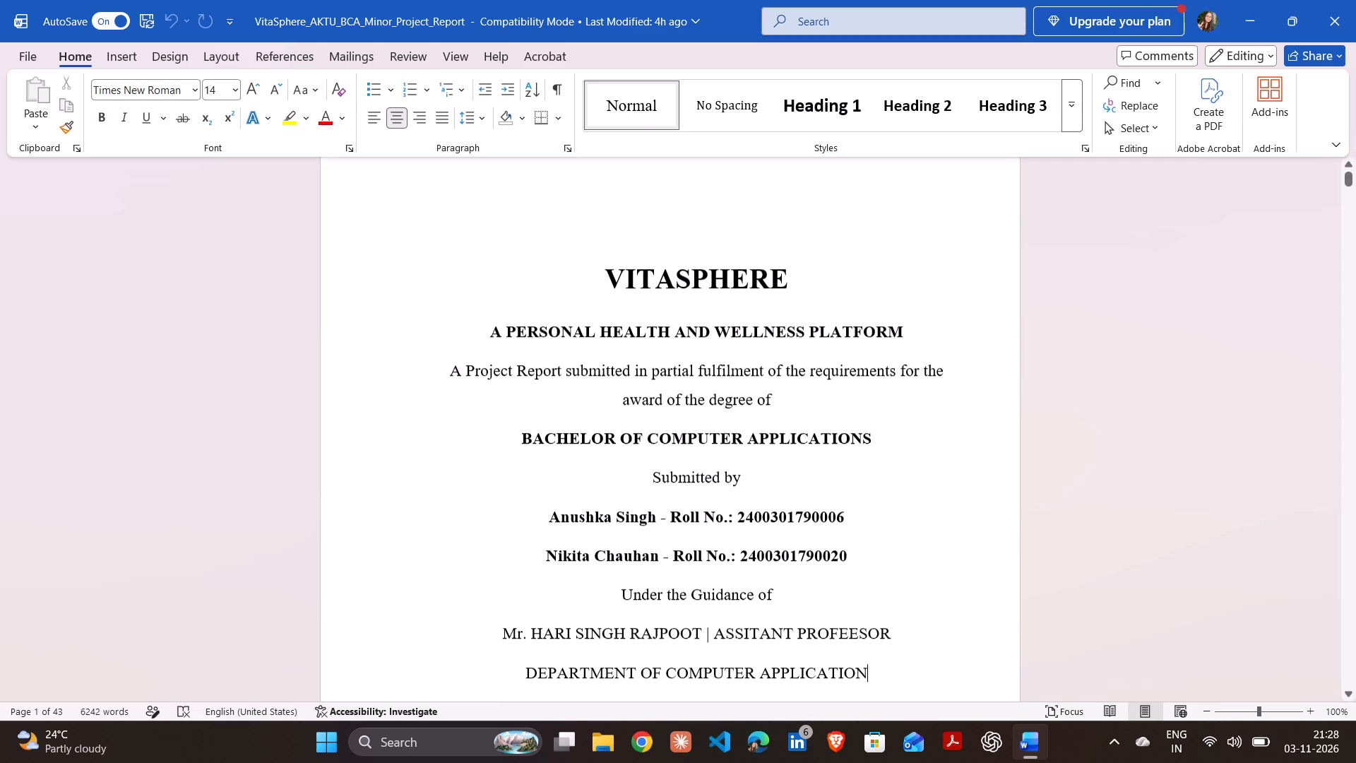
Recheck the title page from the department line back up through the student details to the end of the submission statement.
{"action": "key", "text": "Up"}
{"action": "key", "text": "Up"}
{"action": "key", "text": "Up"}
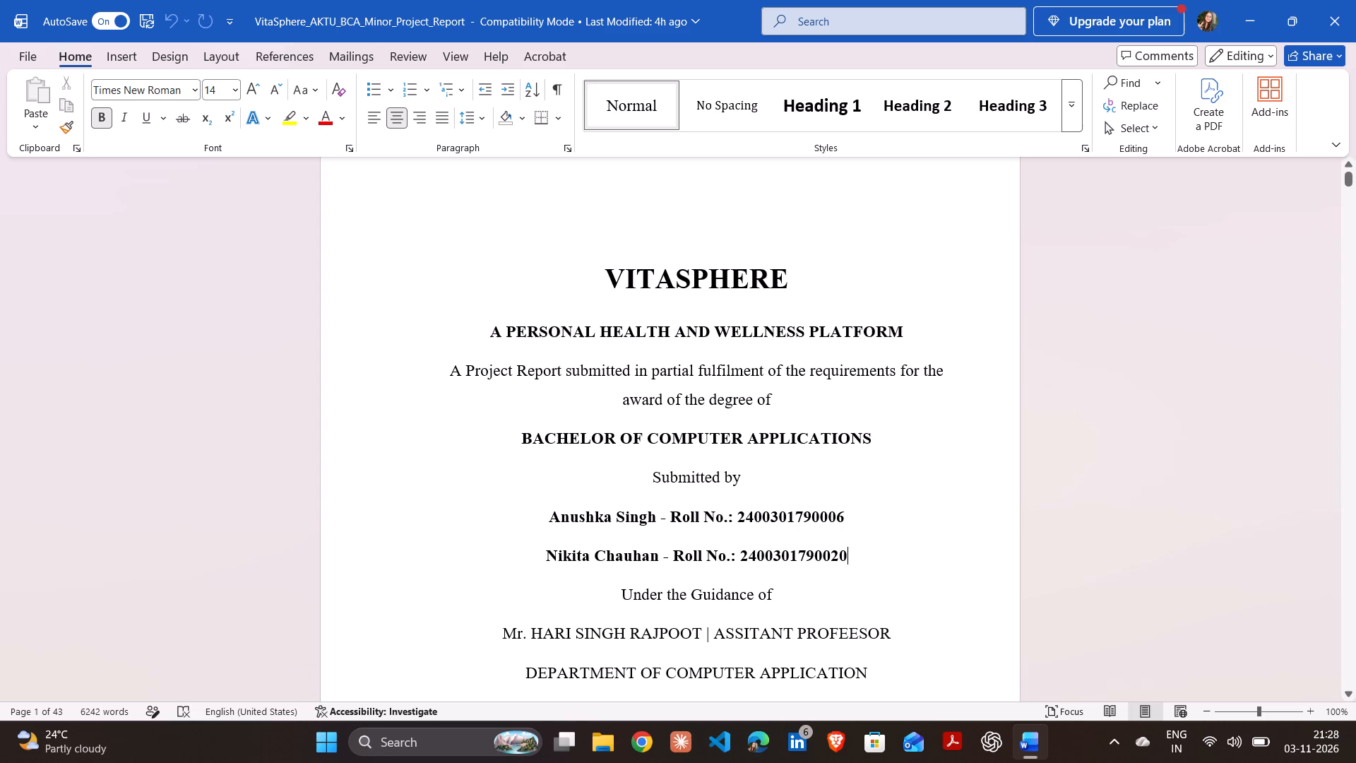
{"action": "key", "text": "Up"}
{"action": "key", "text": "Up"}
{"action": "key", "text": "Up"}
{"action": "key", "text": "Up"}
Examine the title page from the degree name down through the student, guide and college lines to the university affiliation.
{"action": "key", "text": "Down"}
{"action": "key", "text": "Down"}
{"action": "key", "text": "Down"}
{"action": "key", "text": "Down"}
{"action": "key", "text": "Down"}
{"action": "key", "text": "Down"}
{"action": "key", "text": "Down"}
{"action": "key", "text": "Down"}
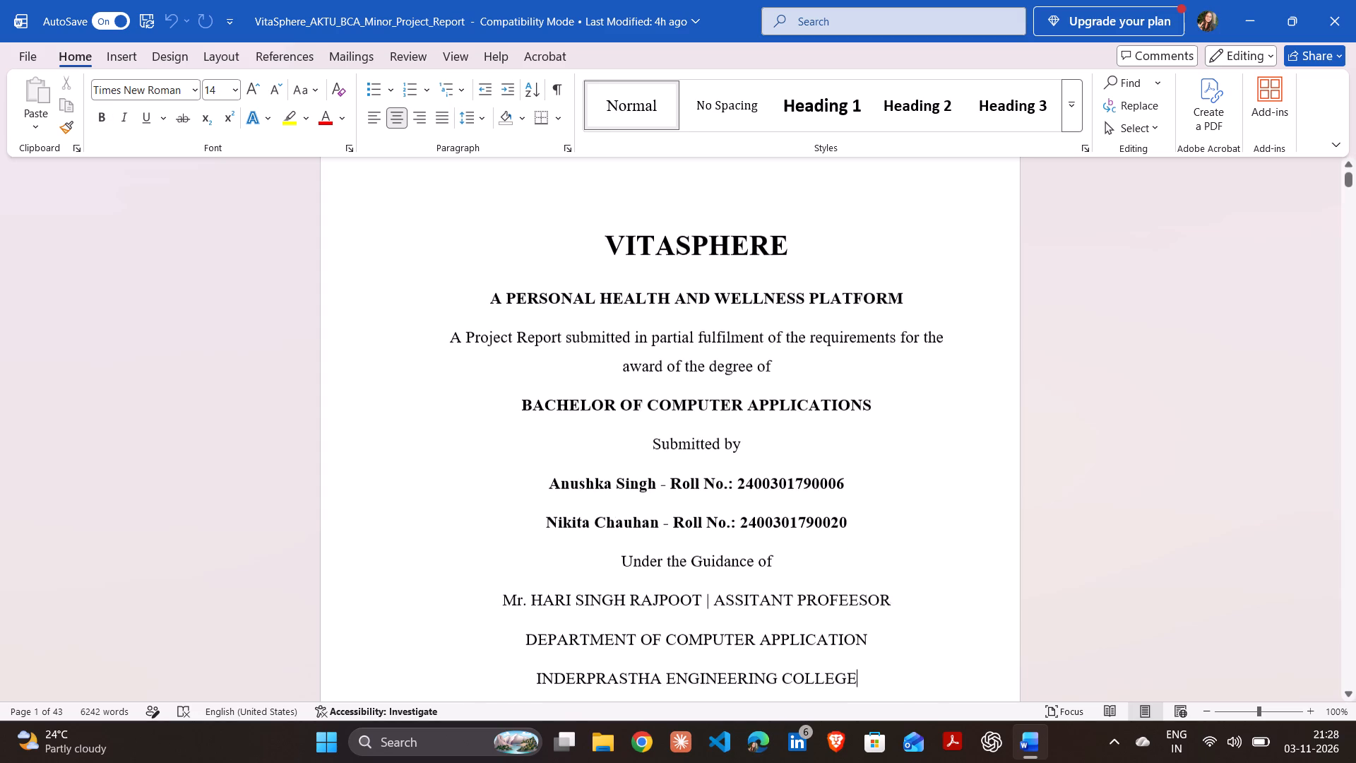
{"action": "key", "text": "Down"}
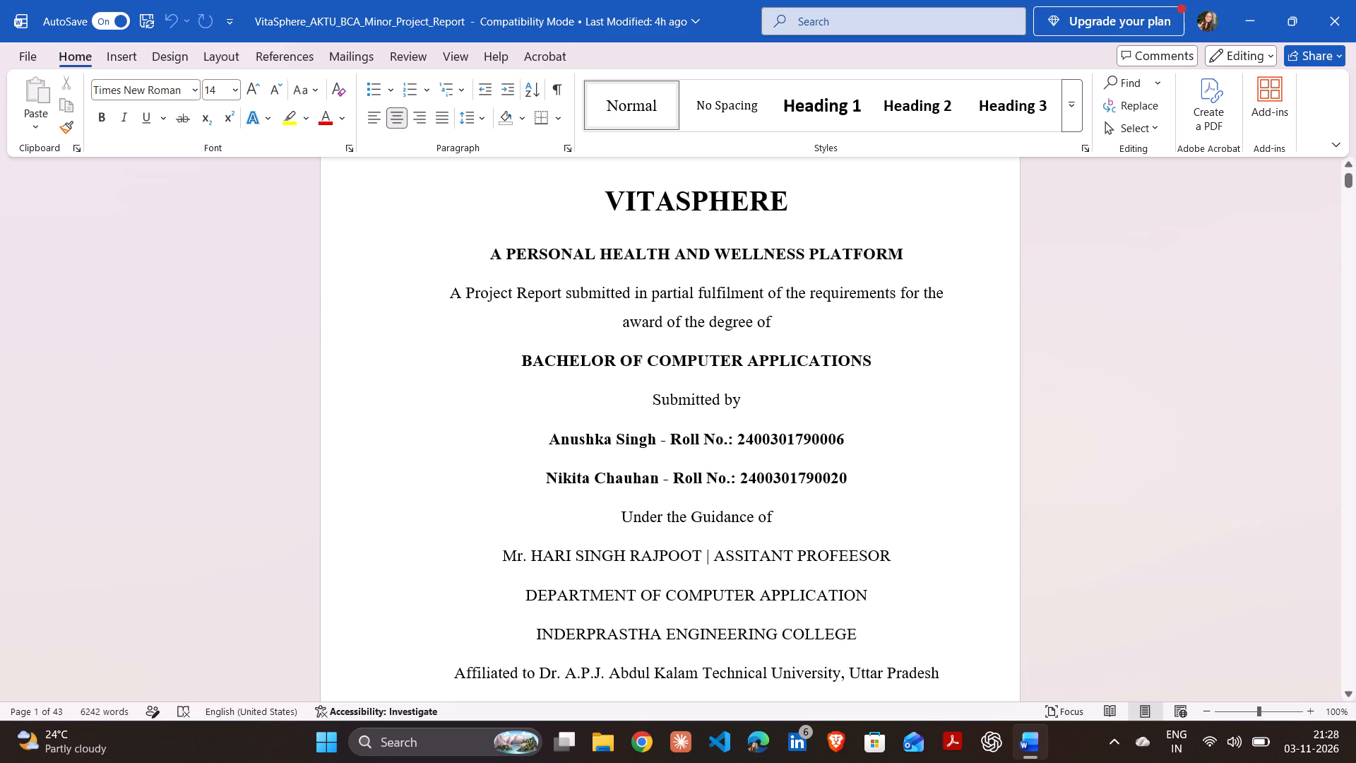
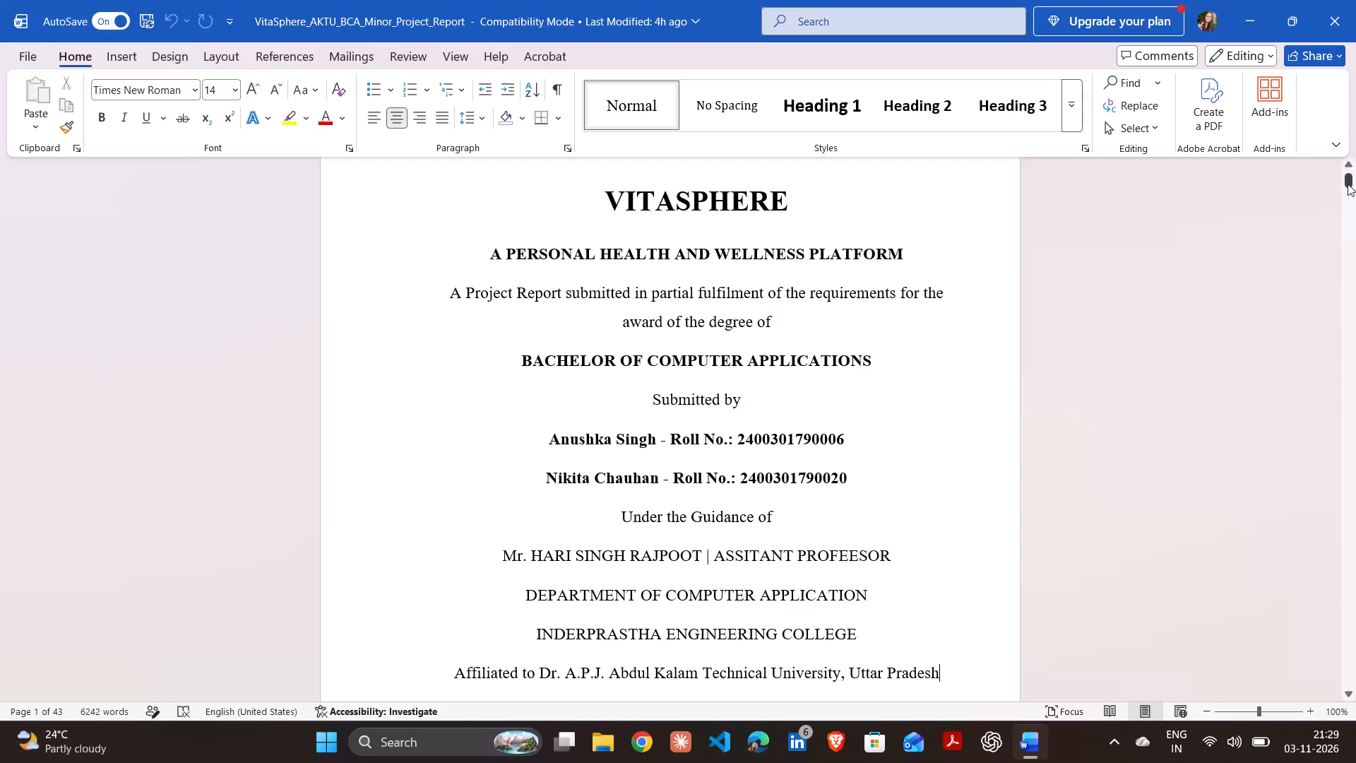
Return to the top of the title page and place the cursor at the end of the submission statement.
{"action": "left_click_drag", "start_coordinate": [1348, 184], "coordinate": [1354, 165]}
{"action": "left_click", "coordinate": [1266, 430]}
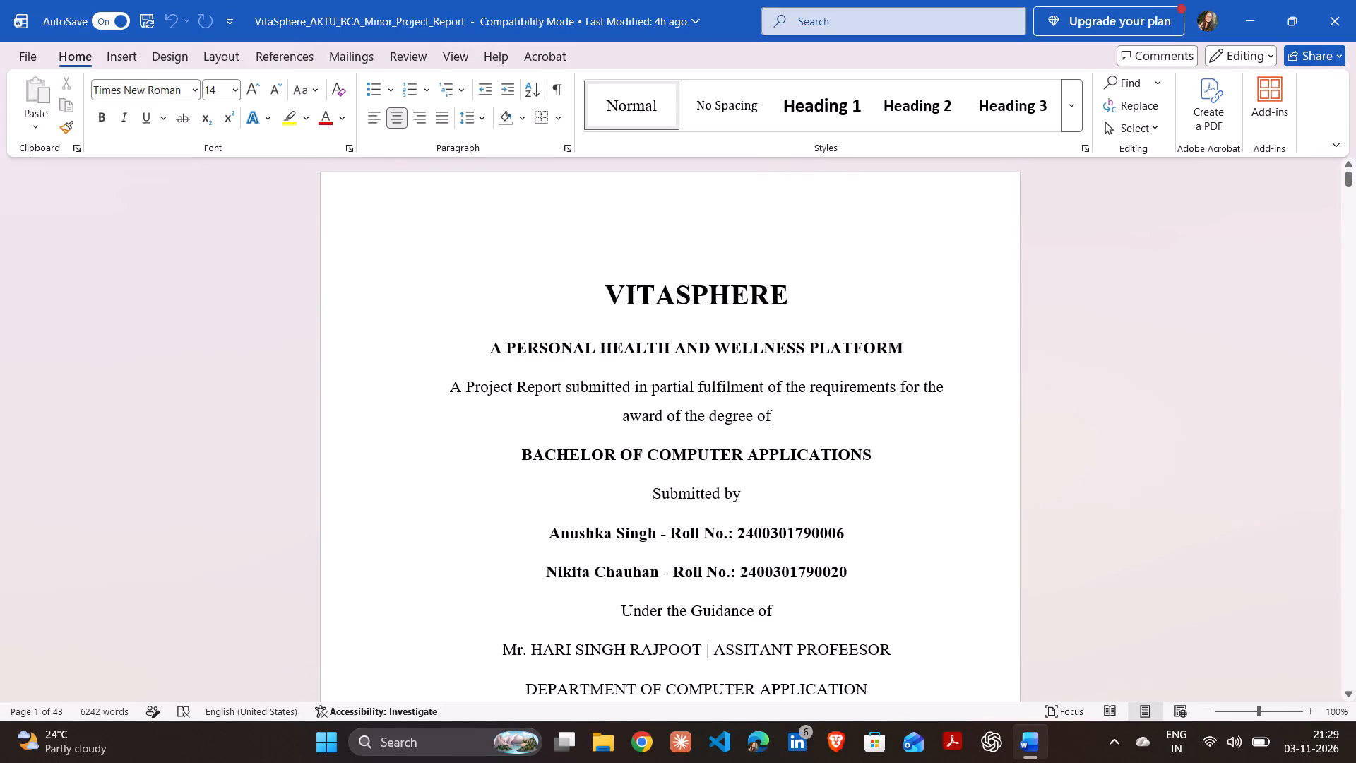
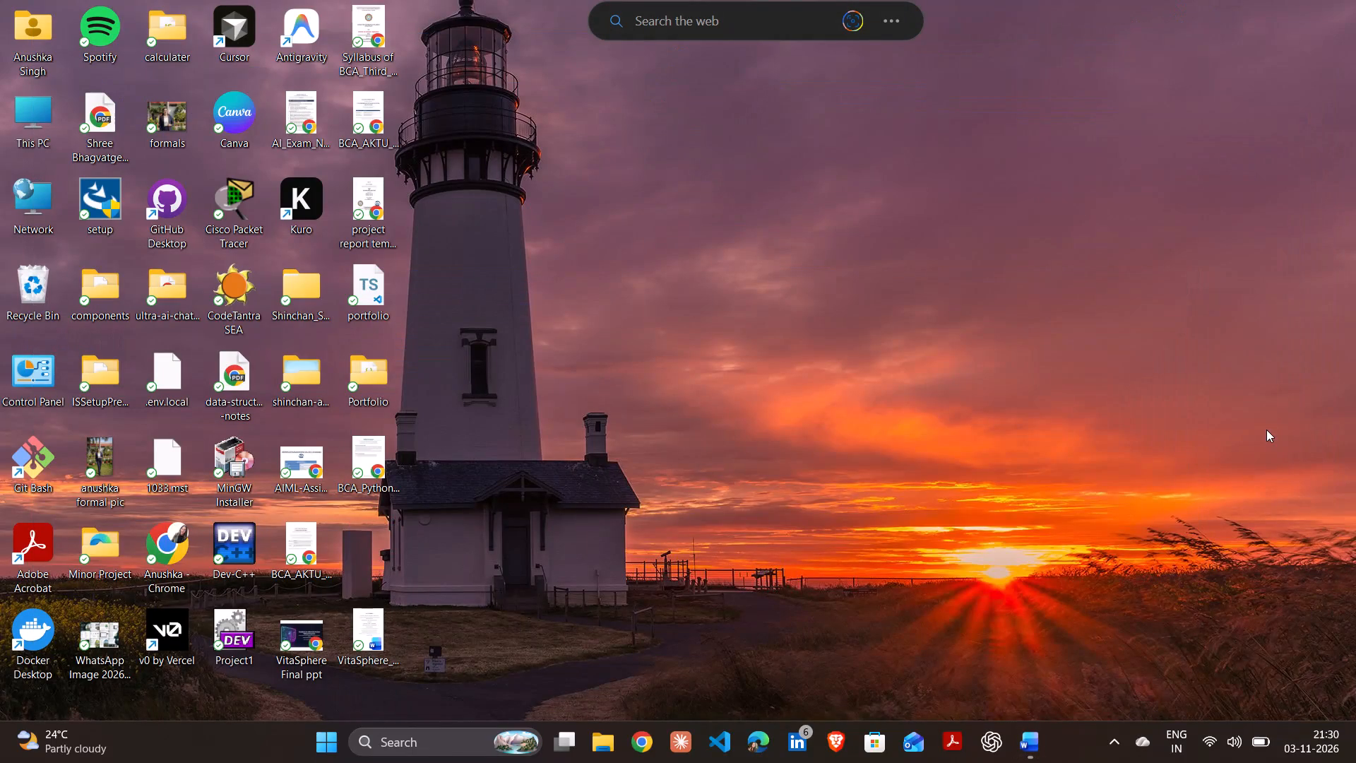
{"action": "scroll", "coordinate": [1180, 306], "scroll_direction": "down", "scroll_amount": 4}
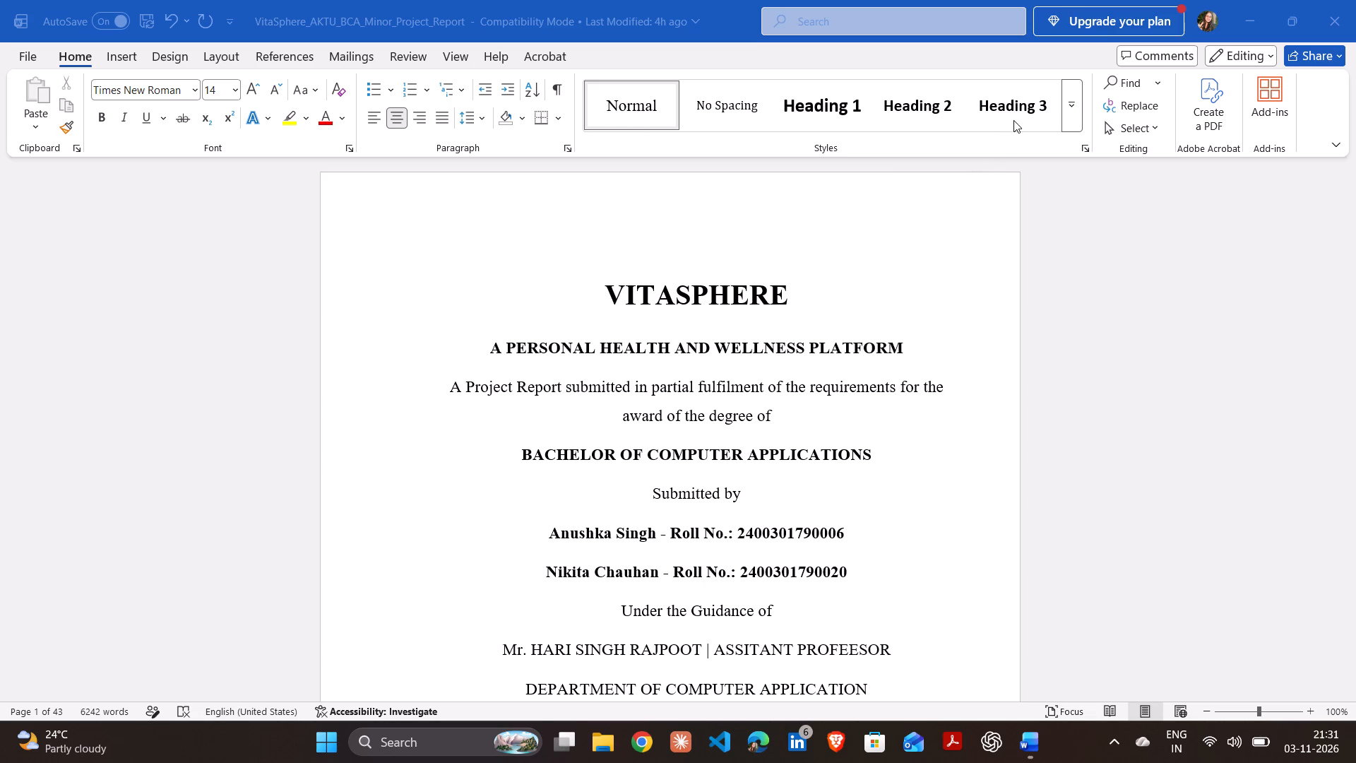
Switch back to the report in Word and examine the title page from the project title down to the session line.
{"action": "left_click", "coordinate": [1066, 185]}
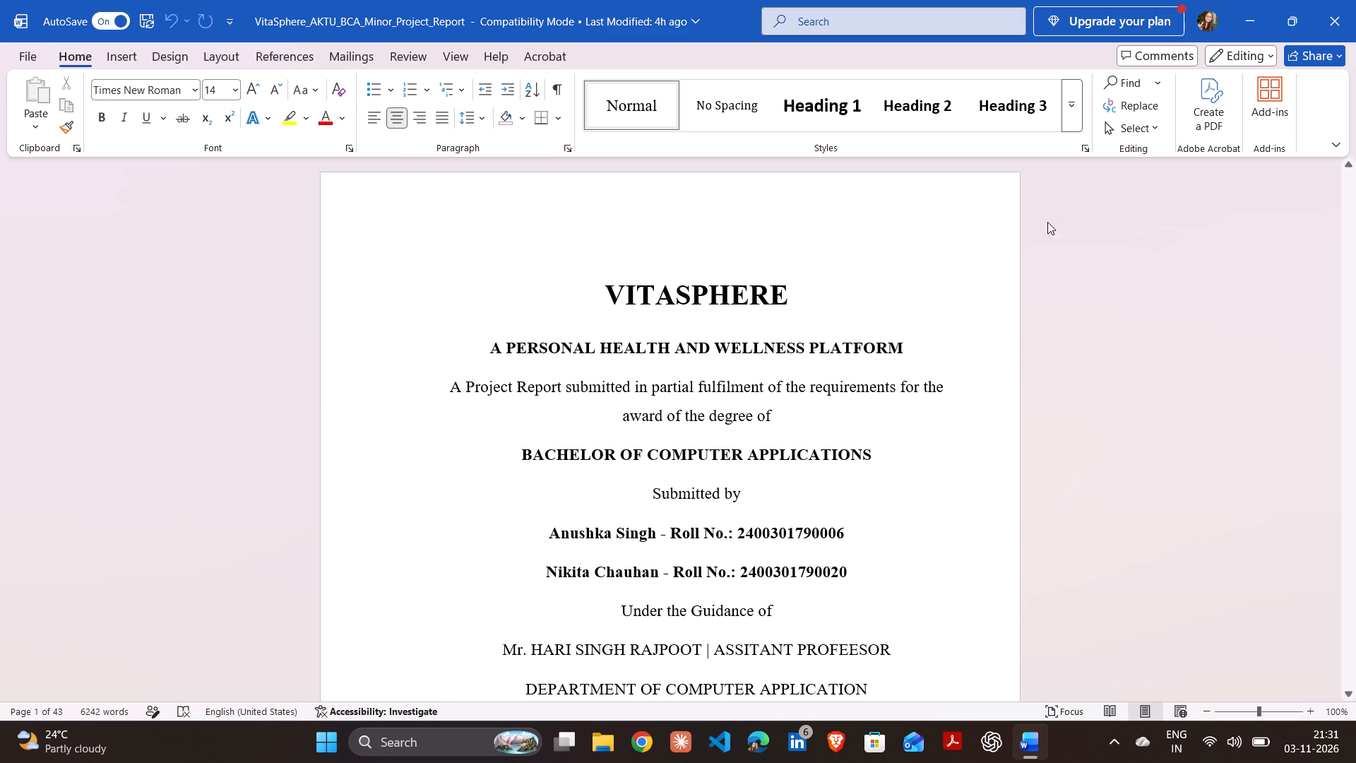
{"action": "left_click", "coordinate": [1164, 507]}
{"action": "key", "text": "Down"}
{"action": "key", "text": "Down"}
{"action": "key", "text": "Down"}
{"action": "key", "text": "Down"}
{"action": "key", "text": "Down"}
{"action": "key", "text": "Down"}
{"action": "key", "text": "Down"}
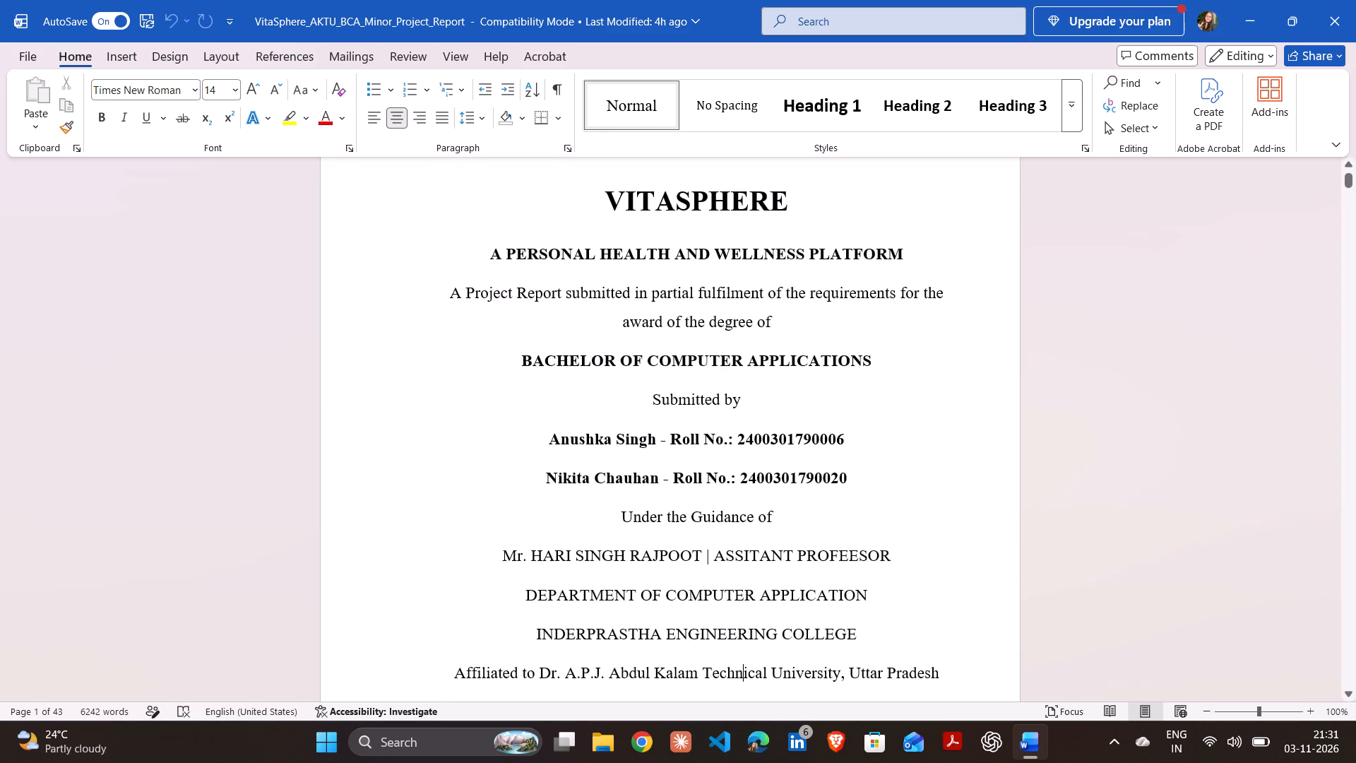
{"action": "key", "text": "Down"}
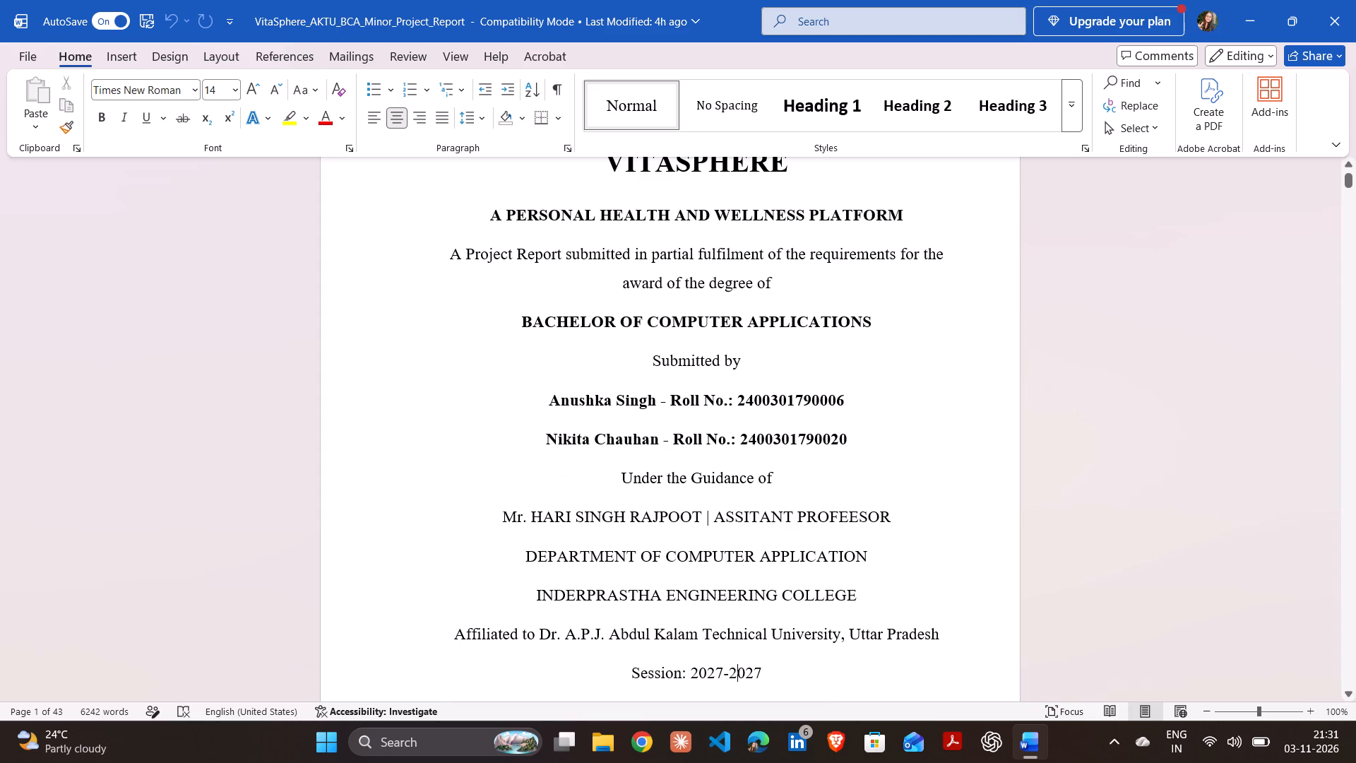
Correct the misspelled "PROFEESOR" in the guide's line on the title page by replacing its second middle E with an "s".
{"action": "left_click", "coordinate": [861, 520]}
{"action": "key", "text": "BackSpace"}
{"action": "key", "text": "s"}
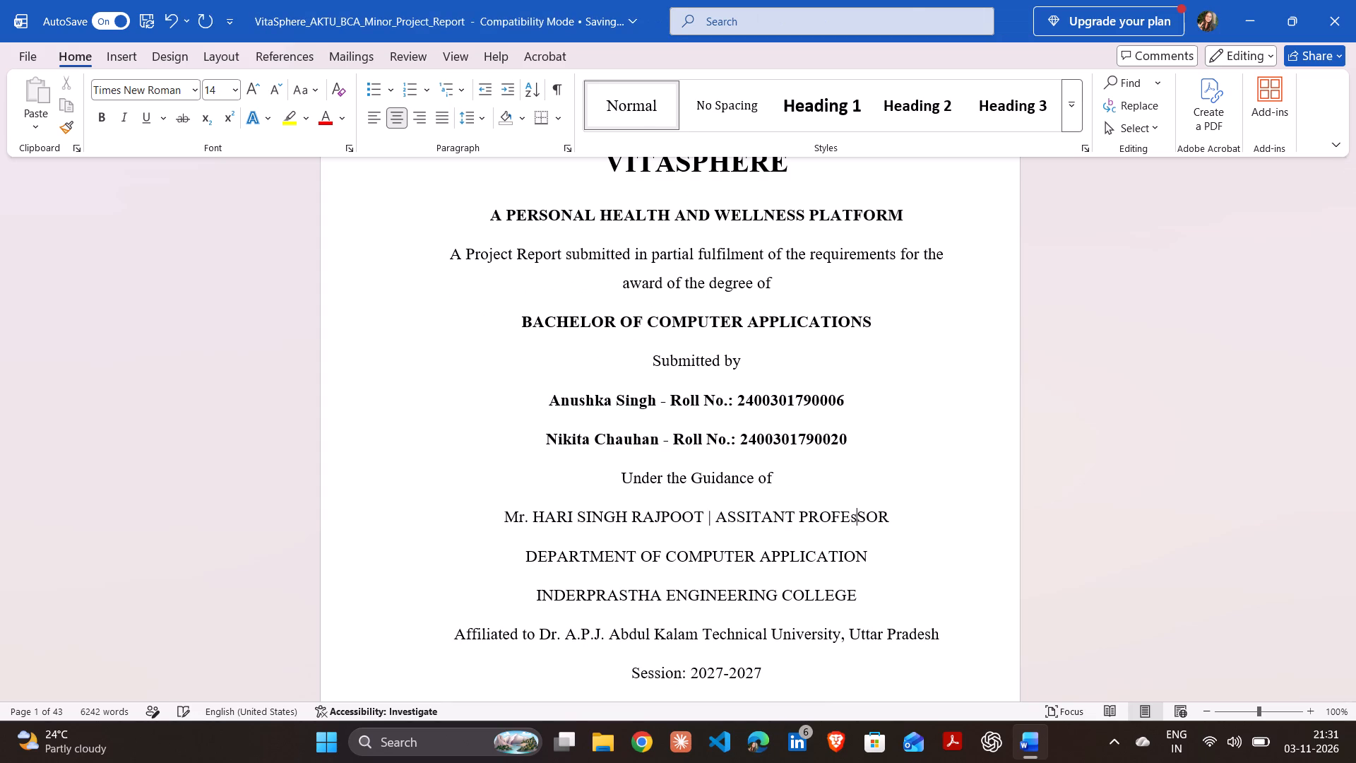
Replace the lowercase s in the guide's designation on the title page with a capital S so it reads PROFESSOR.
{"action": "key", "text": "BackSpace"}
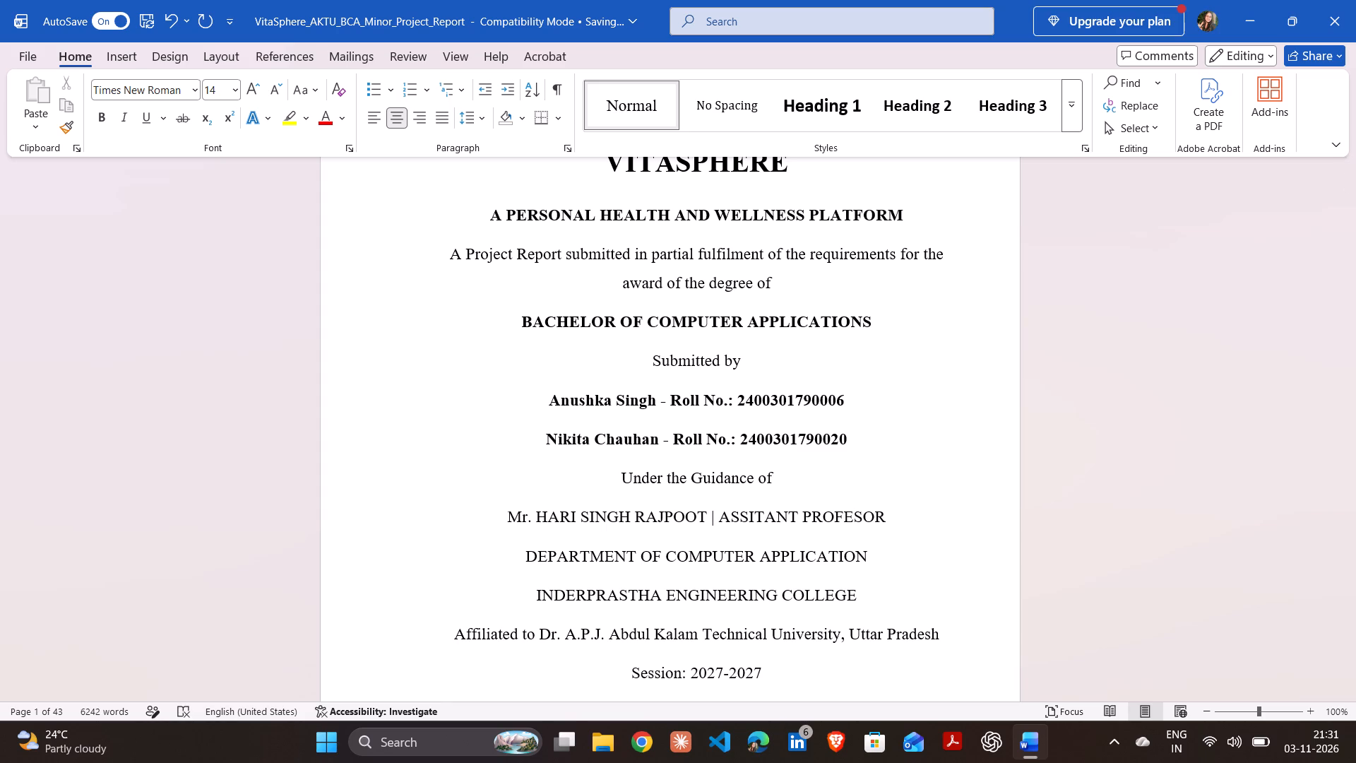
{"action": "key", "text": "s"}
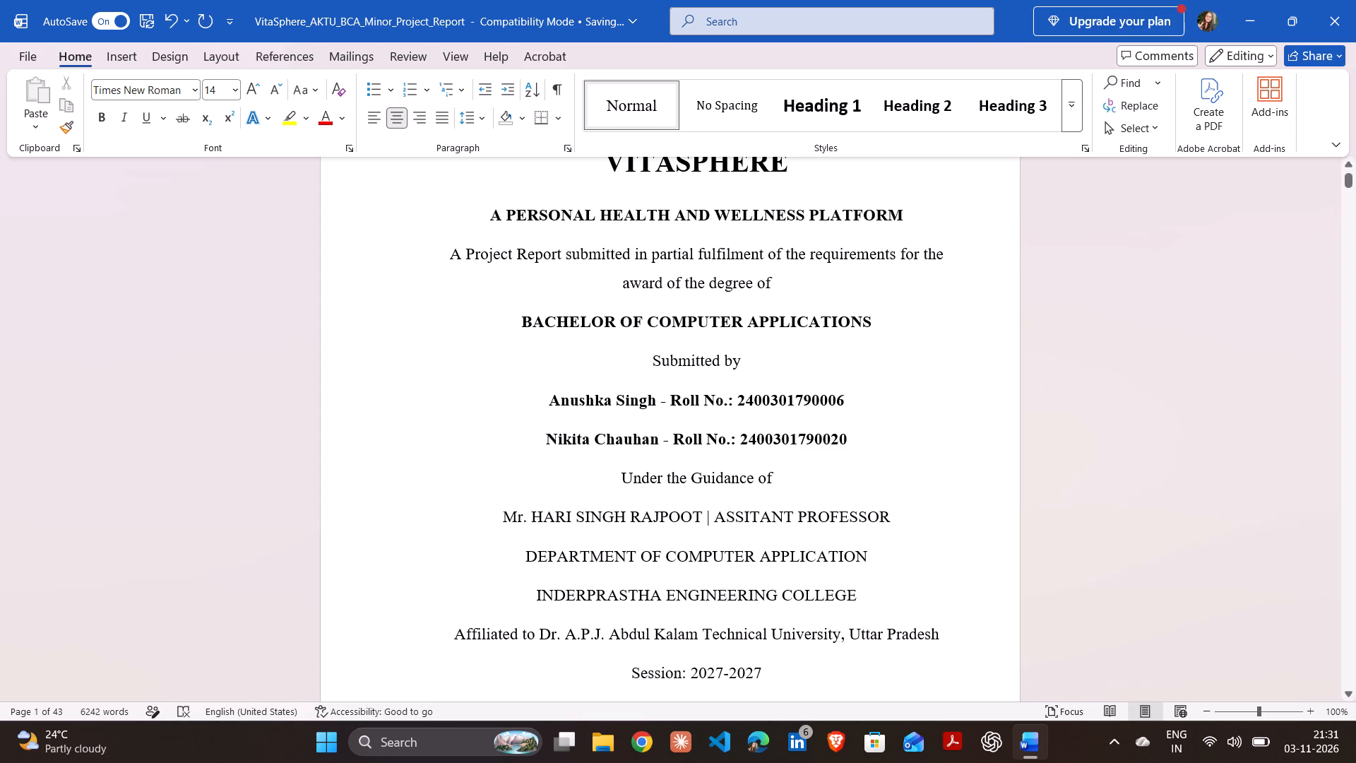
{"action": "left_click", "coordinate": [1064, 524]}
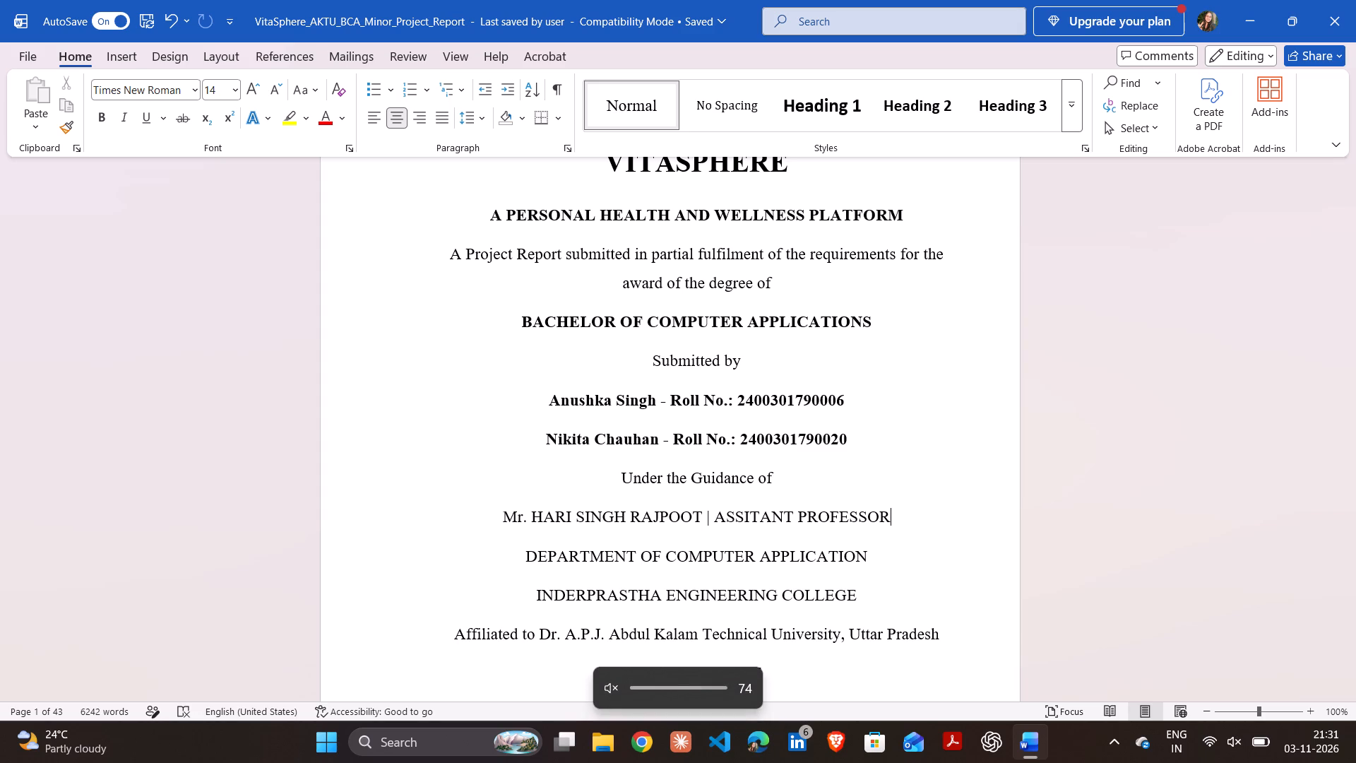
Unmute the system sound.
{"action": "left_click", "coordinate": [605, 694]}
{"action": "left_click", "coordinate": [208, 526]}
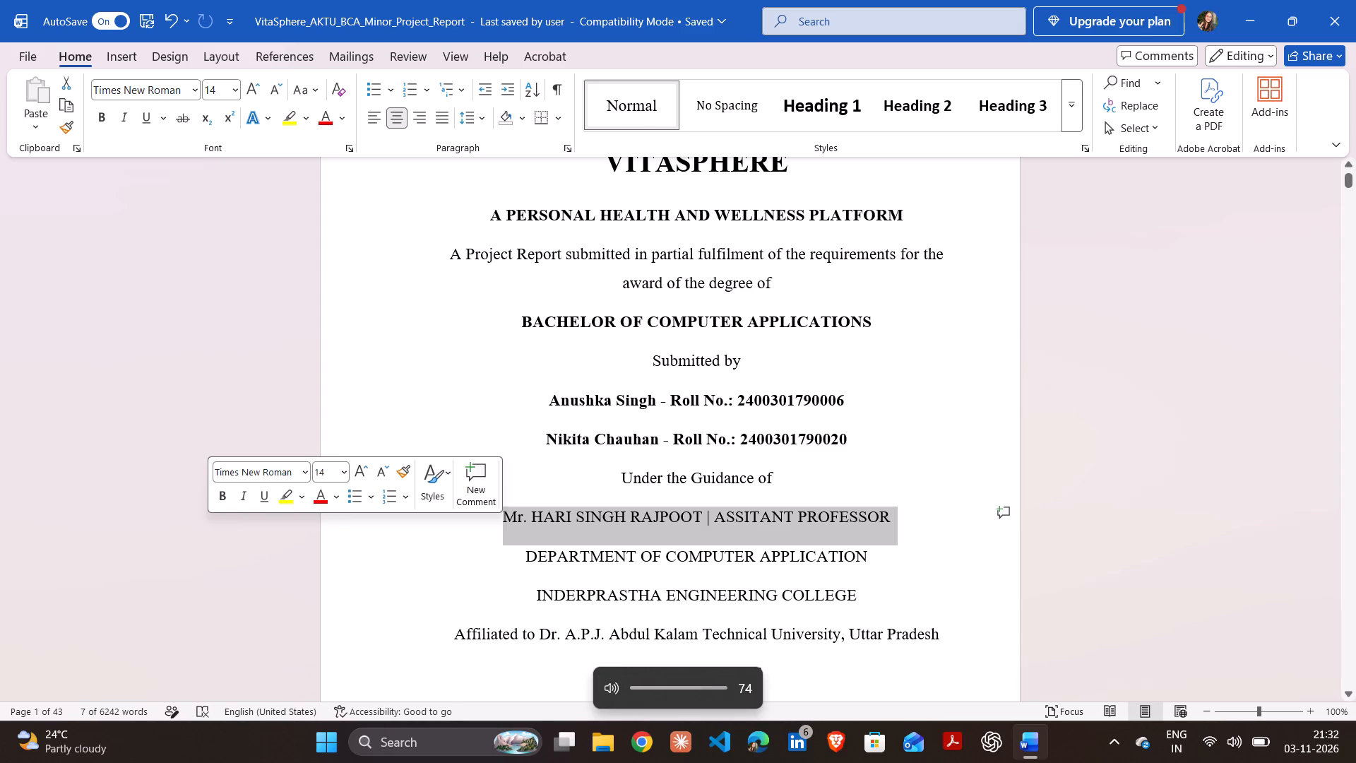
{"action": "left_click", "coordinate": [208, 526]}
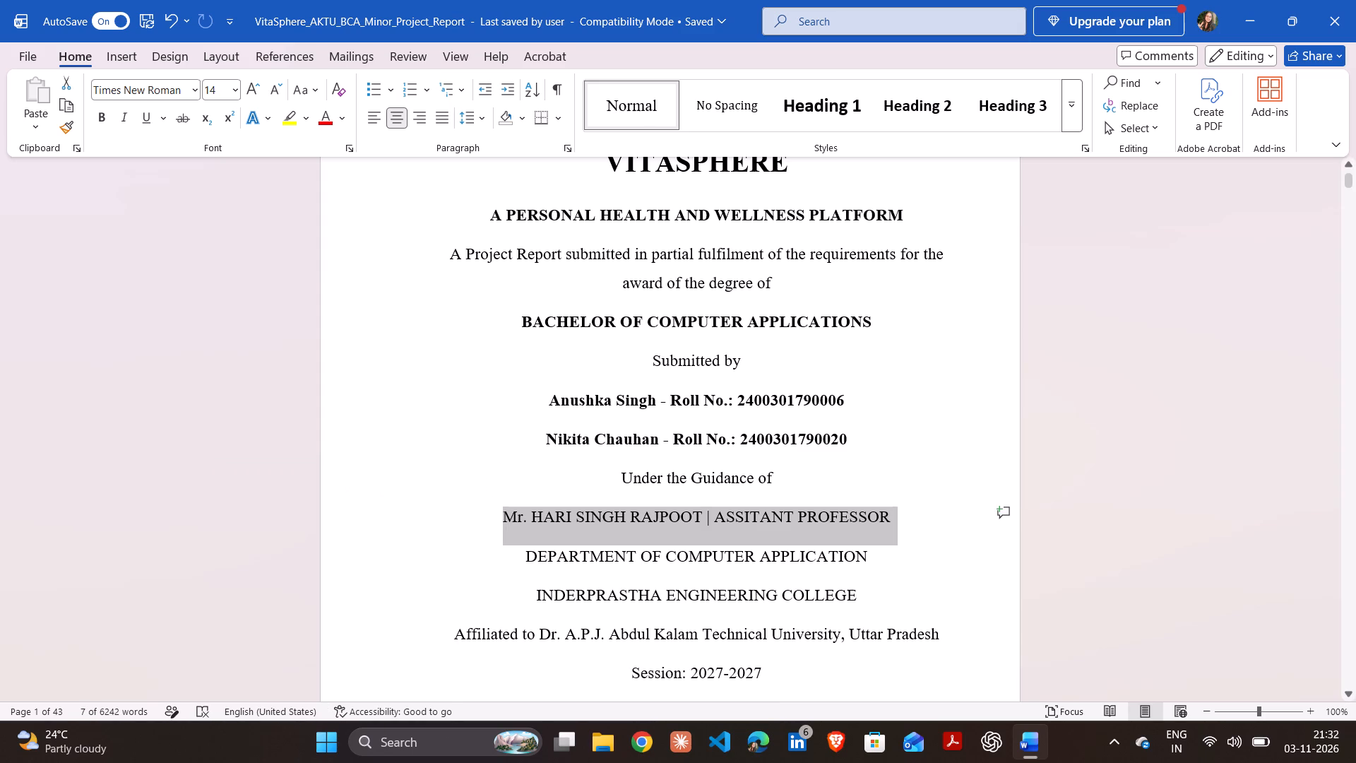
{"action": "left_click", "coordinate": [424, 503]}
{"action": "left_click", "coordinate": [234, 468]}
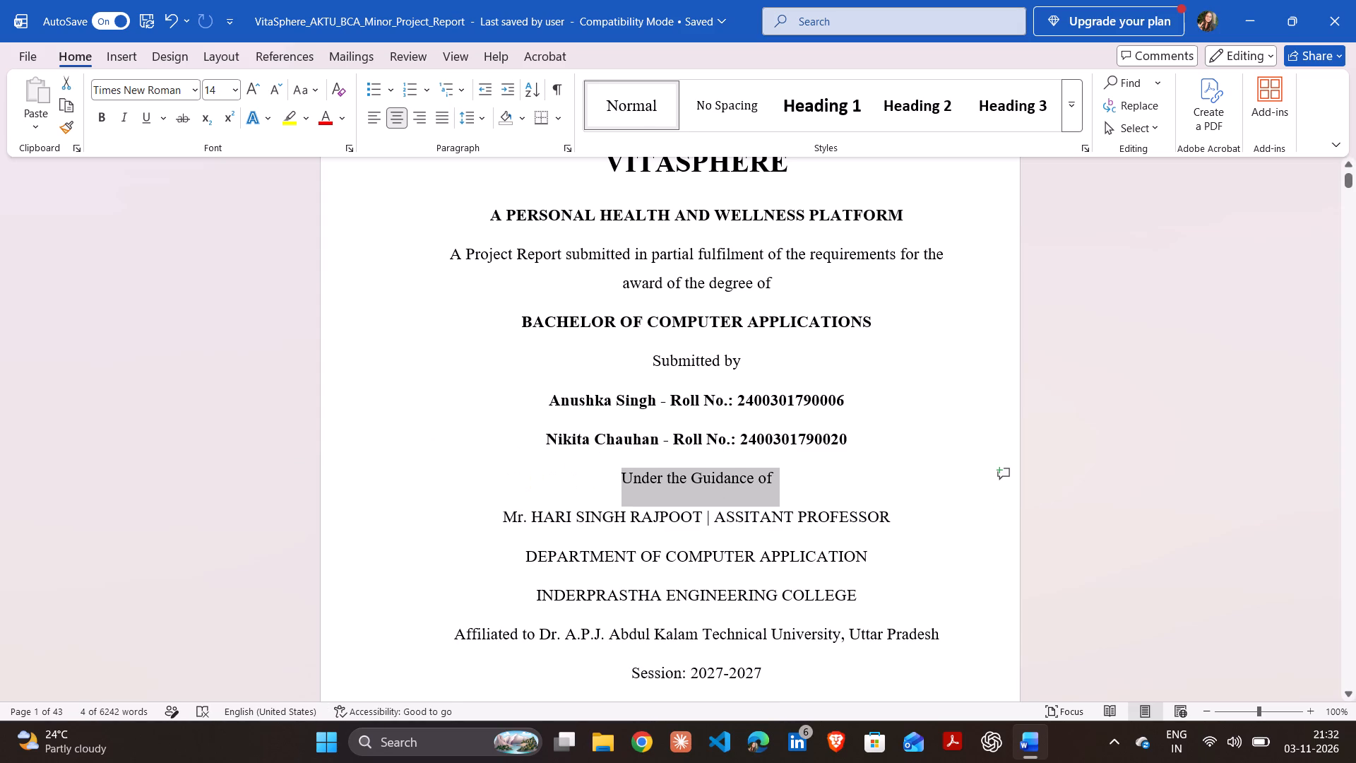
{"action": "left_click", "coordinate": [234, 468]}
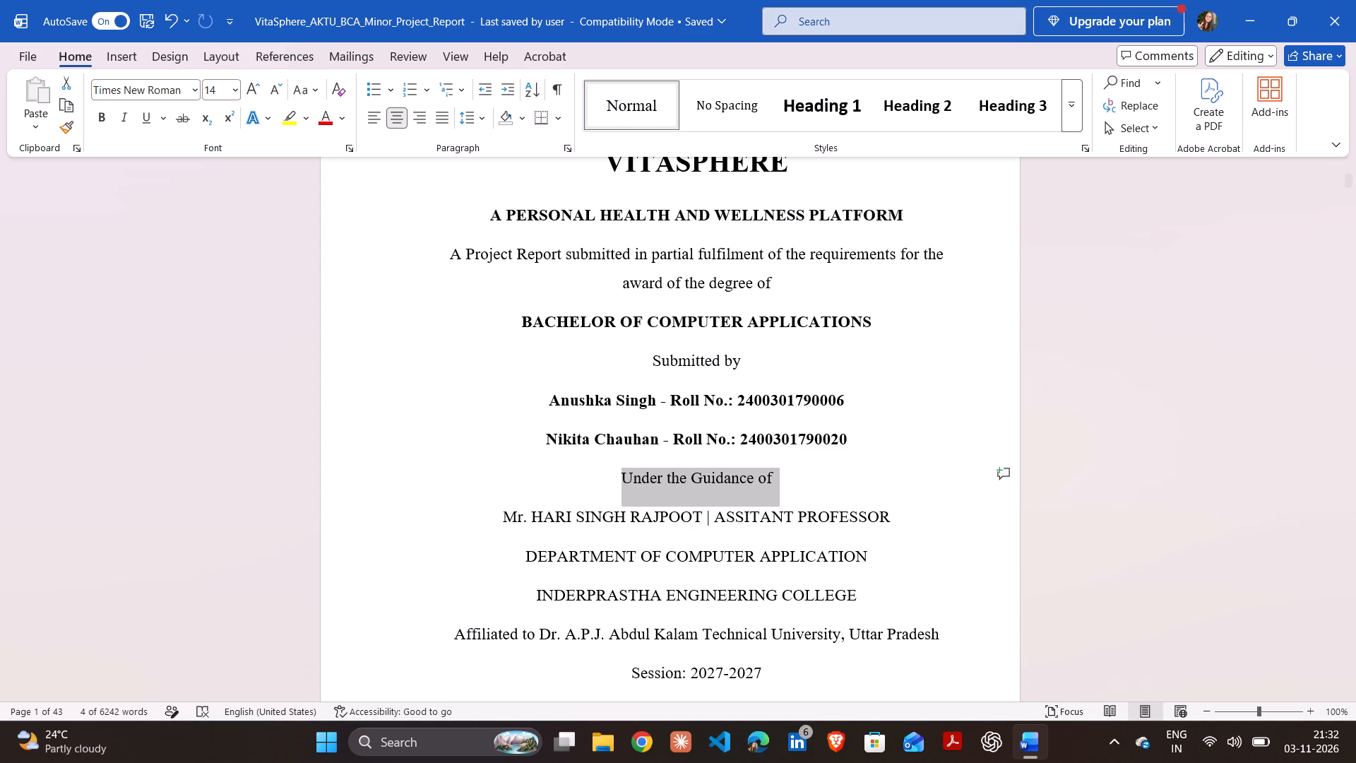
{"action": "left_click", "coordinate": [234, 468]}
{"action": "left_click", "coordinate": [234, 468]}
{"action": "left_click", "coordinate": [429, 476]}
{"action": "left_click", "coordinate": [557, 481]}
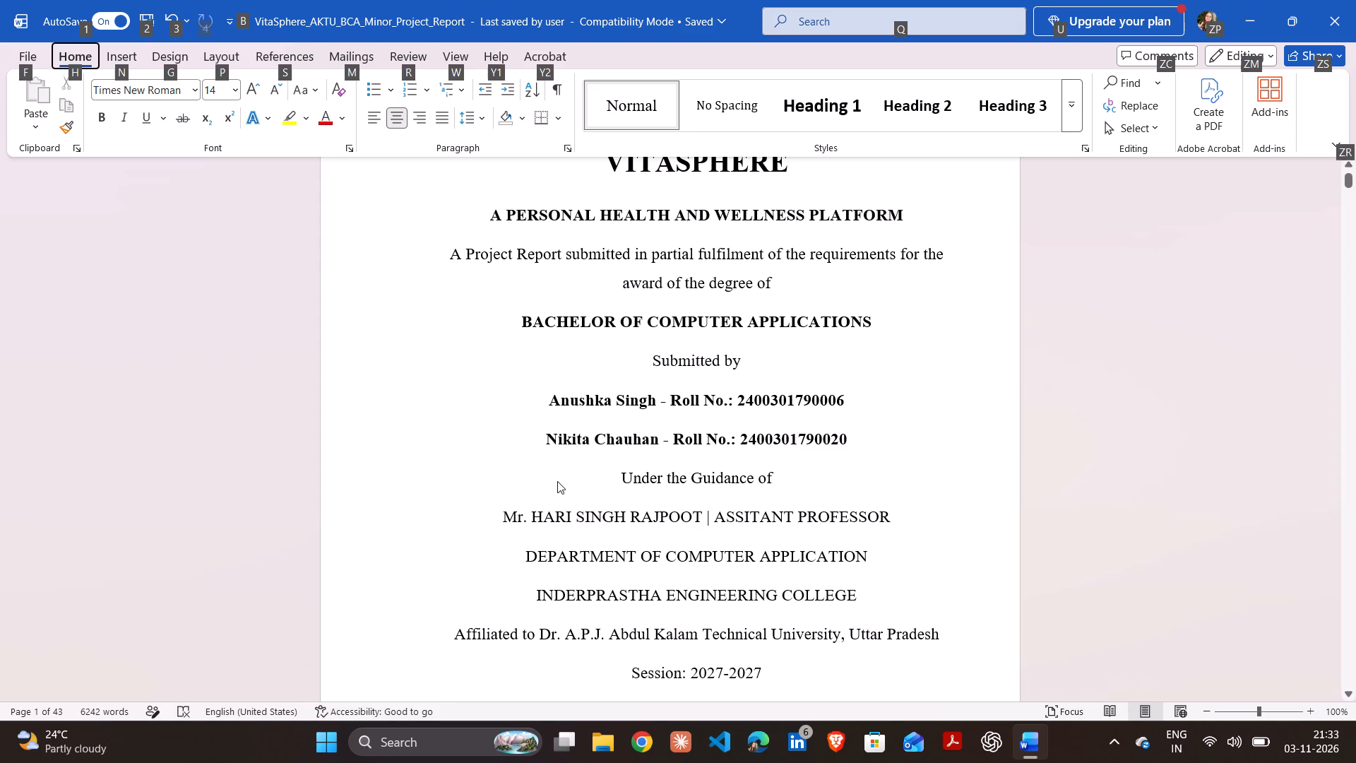
Go back up to the project title at the top of the title page.
{"action": "left_click", "coordinate": [1045, 429]}
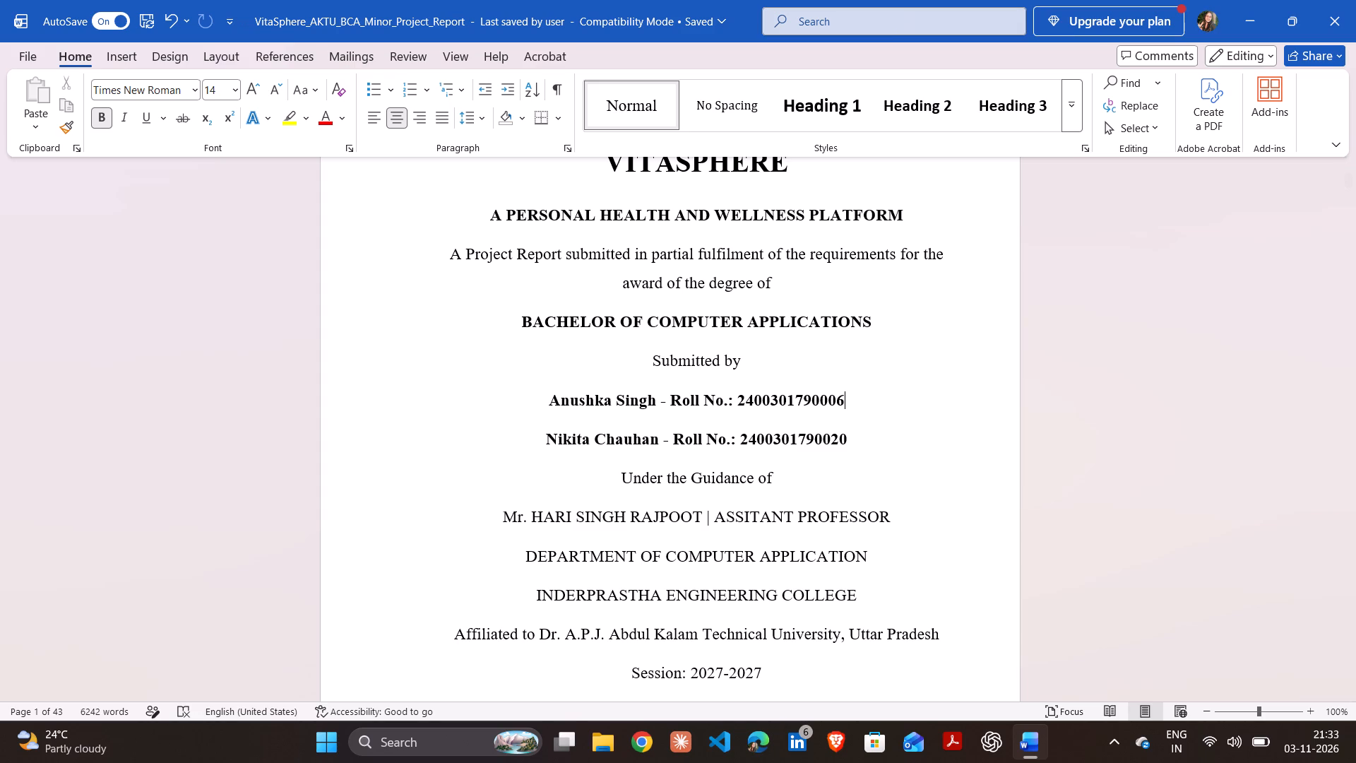
{"action": "key", "text": "Up"}
{"action": "key", "text": "Up"}
{"action": "key", "text": "Up"}
{"action": "key", "text": "Up"}
{"action": "key", "text": "Up"}
{"action": "key", "text": "Up"}
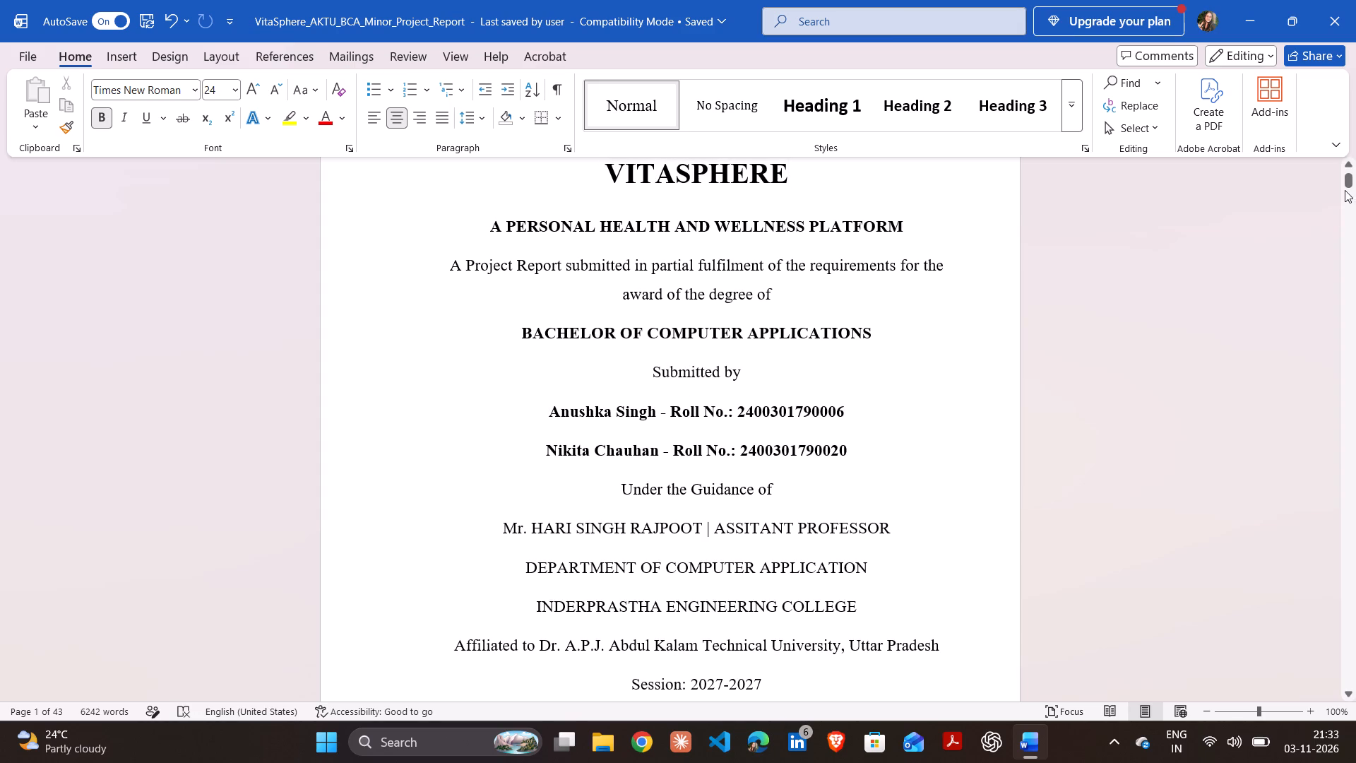
{"action": "left_click_drag", "start_coordinate": [1345, 190], "coordinate": [1331, 0]}
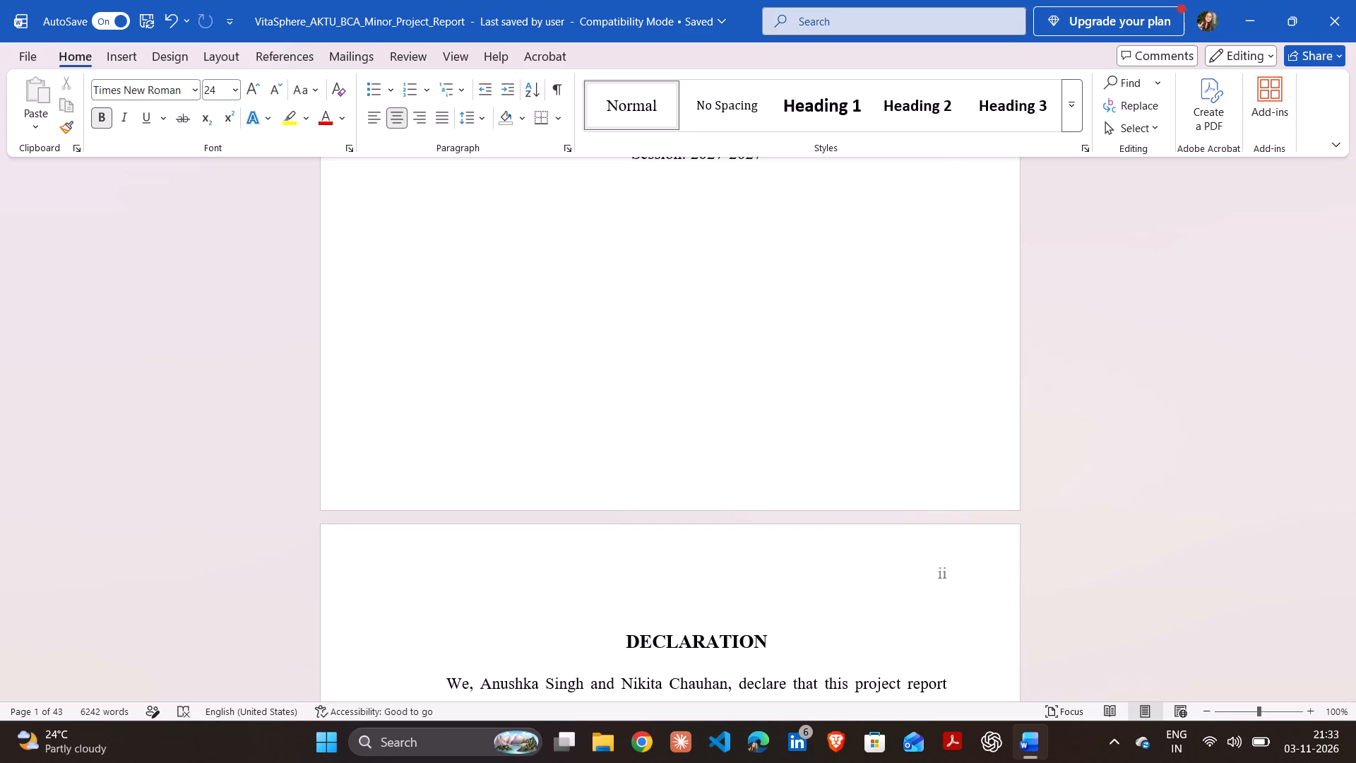
{"action": "left_click_drag", "start_coordinate": [1347, 184], "coordinate": [1347, 122]}
Examine the title page line by line from the submission statement down past the session line.
{"action": "left_click", "coordinate": [1160, 440]}
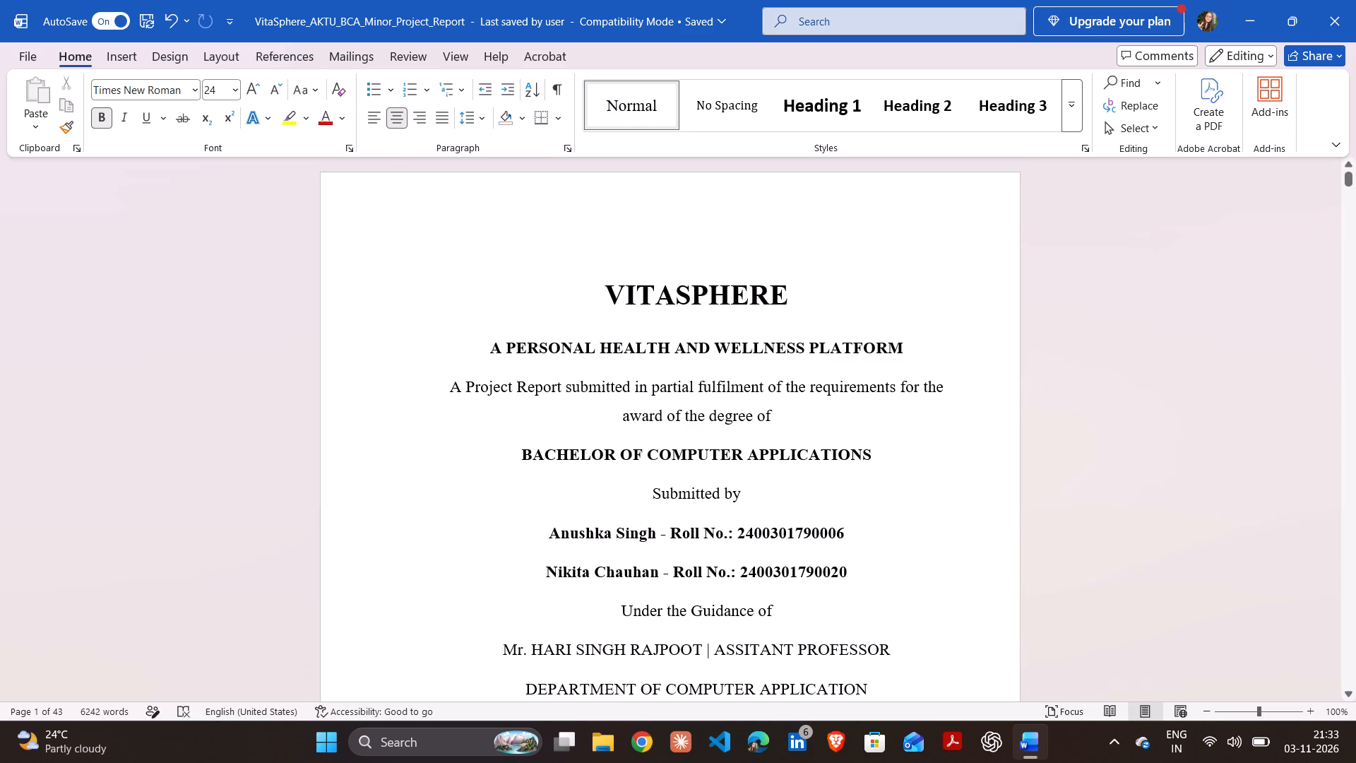
{"action": "key", "text": "Down"}
{"action": "key", "text": "Down"}
{"action": "key", "text": "Down"}
{"action": "key", "text": "Down"}
{"action": "key", "text": "Down"}
{"action": "key", "text": "Down"}
{"action": "key", "text": "Down"}
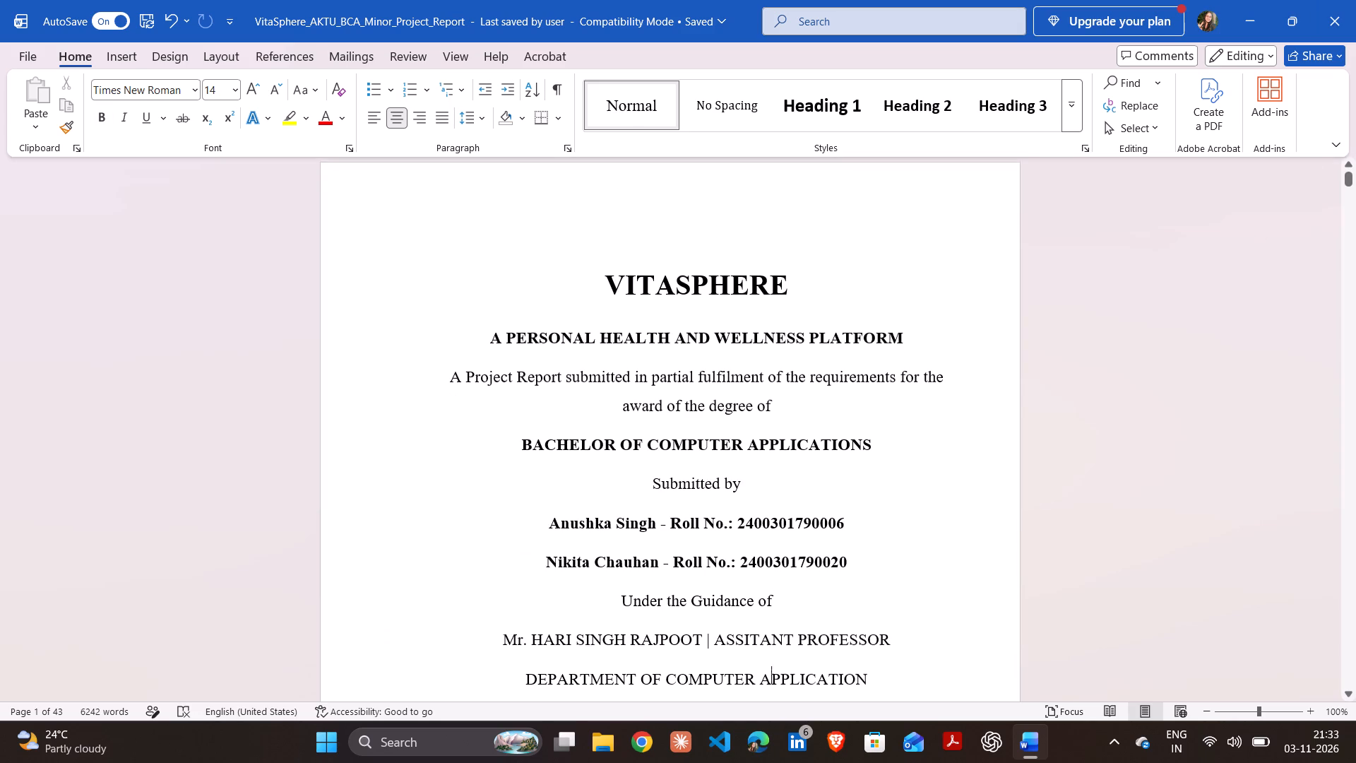
{"action": "key", "text": "Down"}
{"action": "key", "text": "Down"}
{"action": "key", "text": "Down"}
{"action": "key", "text": "Down"}
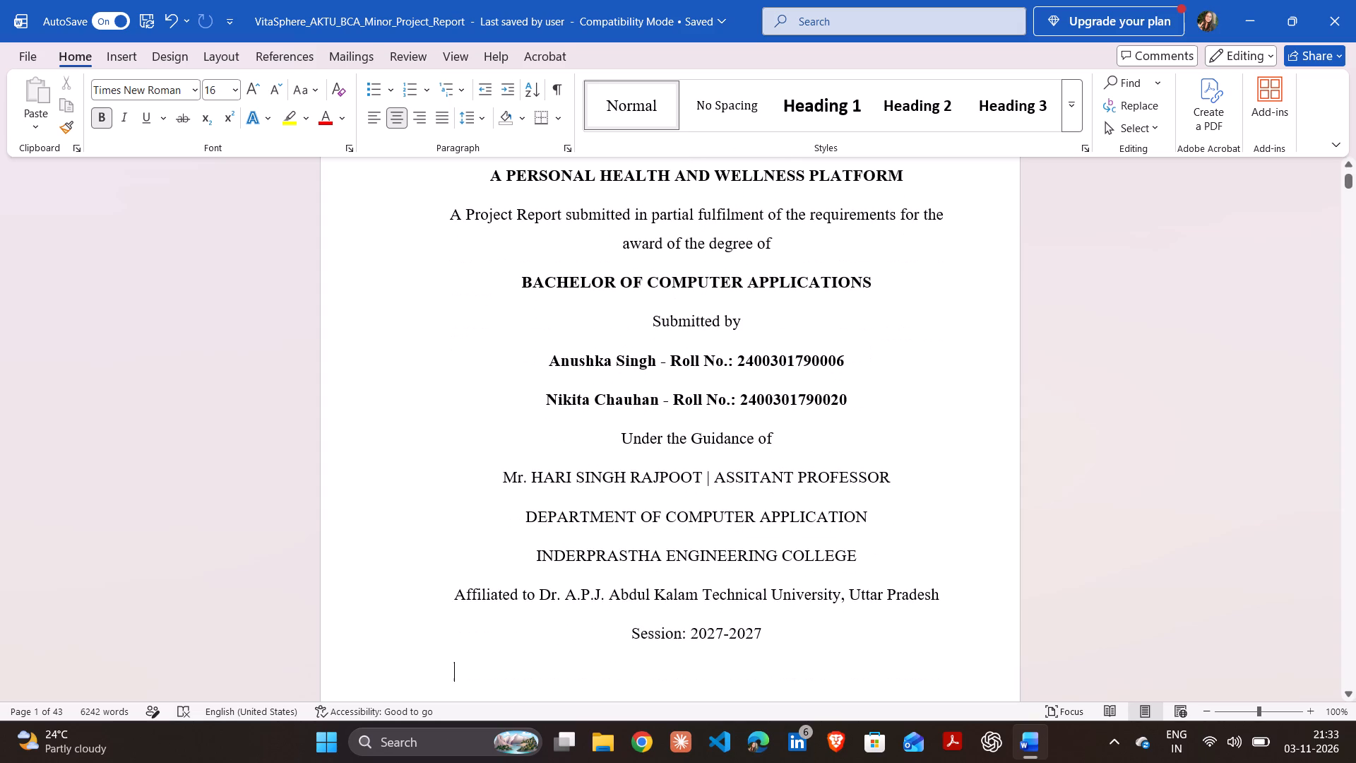
Recheck the title page details, going from the Declaration heading back up to the VITASPHERE title.
{"action": "key", "text": "Down"}
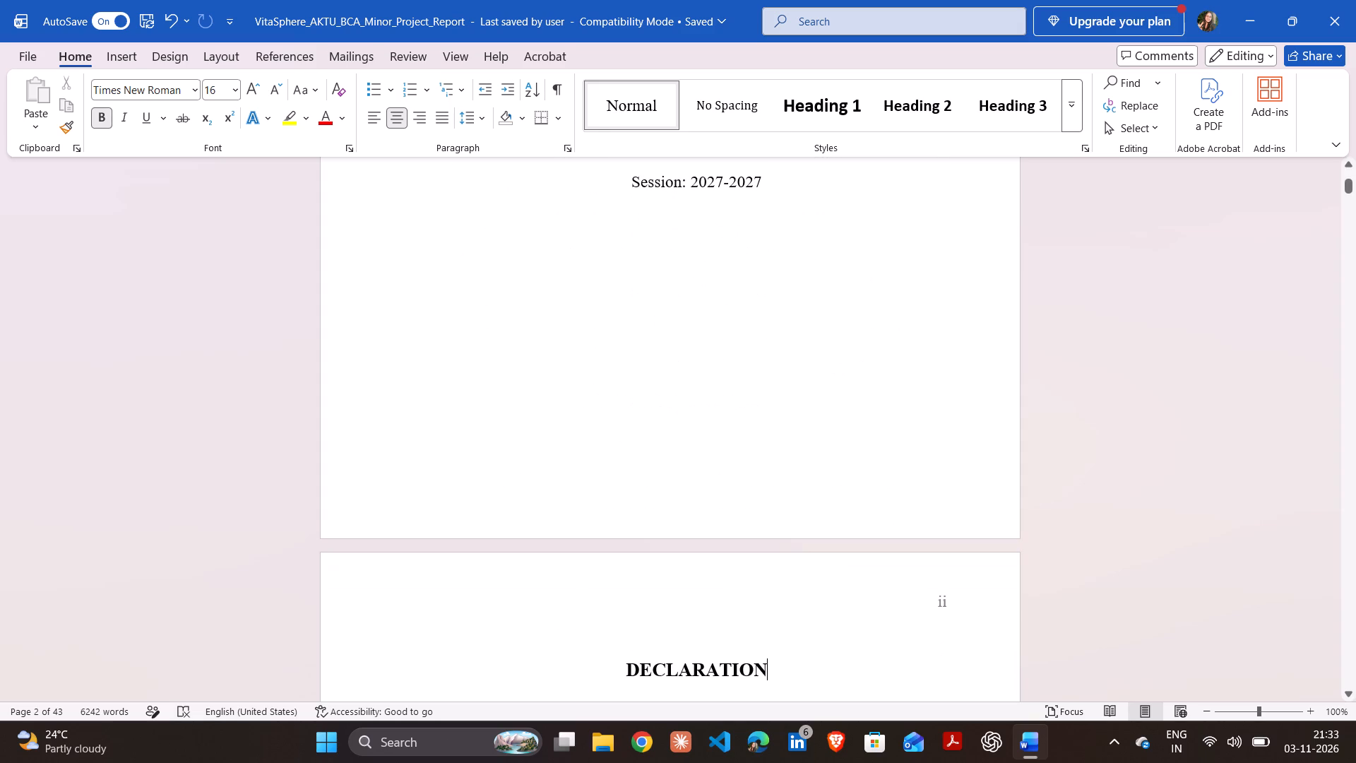
{"action": "key", "text": "Up"}
{"action": "key", "text": "Up"}
{"action": "key", "text": "Up"}
{"action": "key", "text": "Up"}
{"action": "key", "text": "Up"}
{"action": "key", "text": "Up"}
{"action": "key", "text": "Up"}
{"action": "key", "text": "Up"}
{"action": "key", "text": "Up"}
{"action": "key", "text": "Up"}
{"action": "key", "text": "Up"}
{"action": "key", "text": "Up"}
{"action": "key", "text": "Up"}
{"action": "key", "text": "Up"}
{"action": "key", "text": "Up"}
{"action": "key", "text": "Up"}
{"action": "key", "text": "Up"}
{"action": "key", "text": "Up"}
{"action": "key", "text": "Up"}
{"action": "key", "text": "Up"}
{"action": "key", "text": "Up"}
{"action": "key", "text": "Up"}
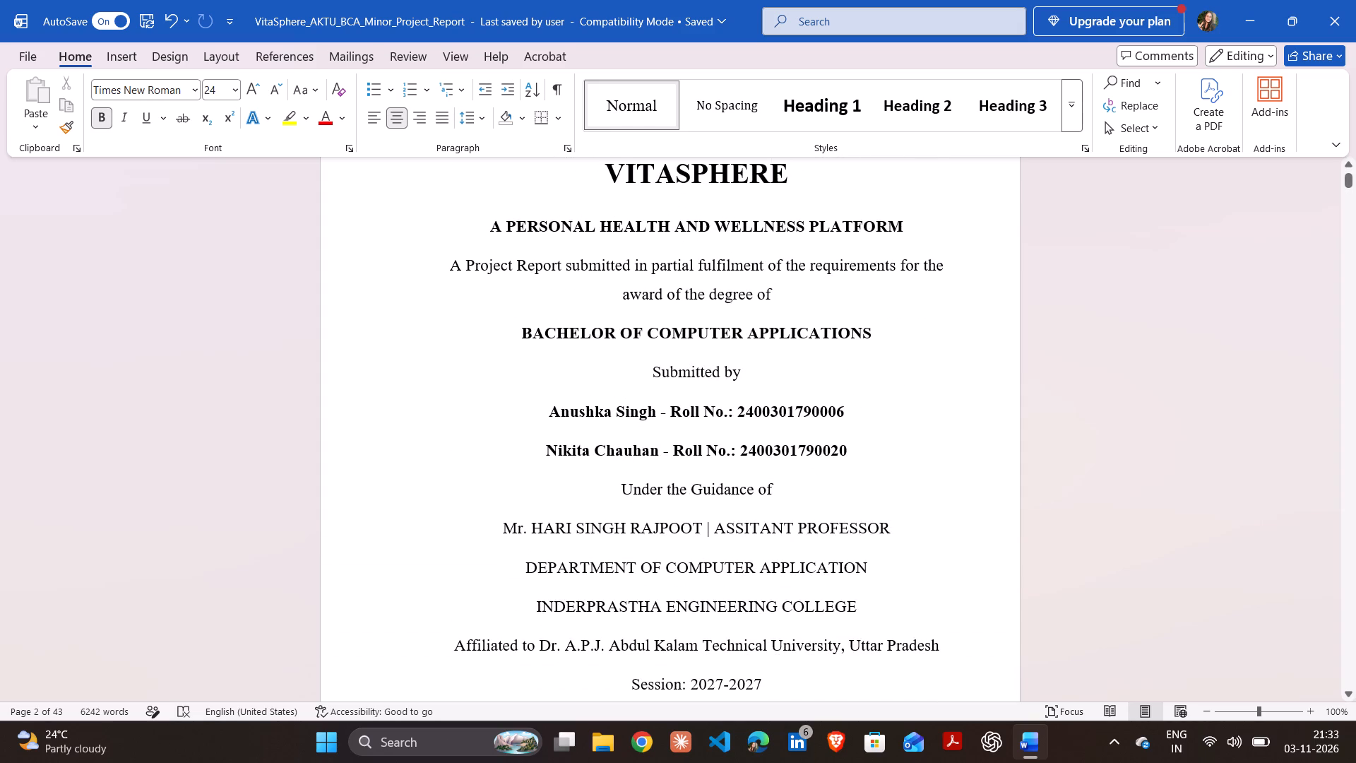
{"action": "key", "text": "Up"}
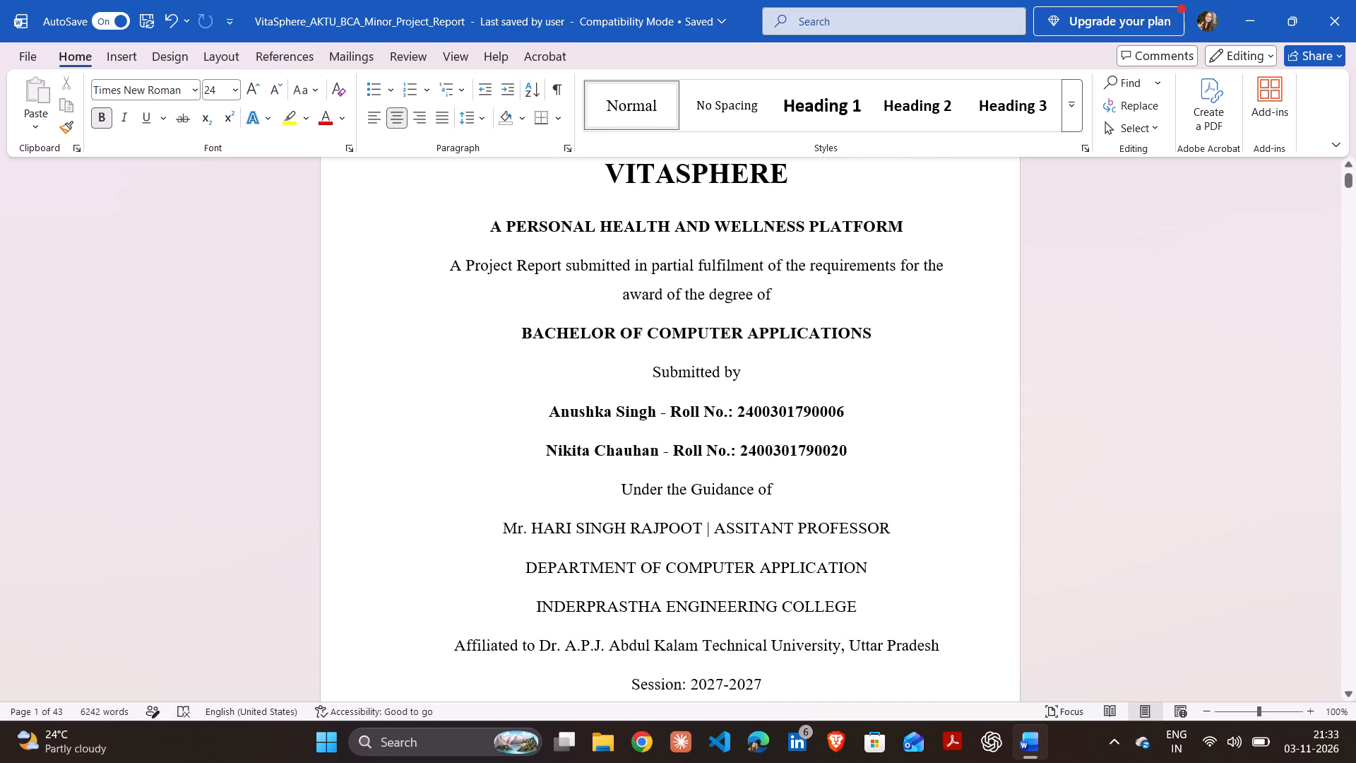
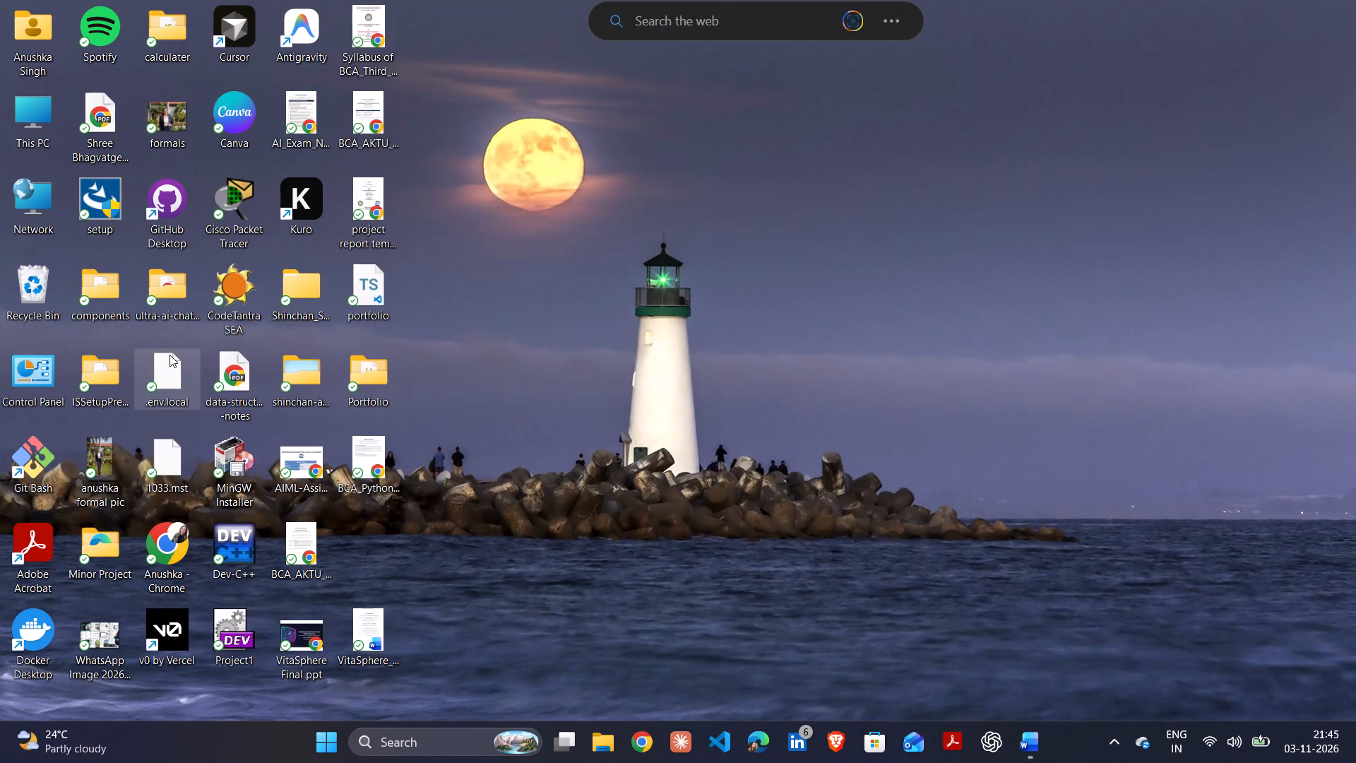
Open the first project report template screenshot, showing the two logos, from the Gallery in File Explorer.
{"action": "left_click", "coordinate": [583, 756]}
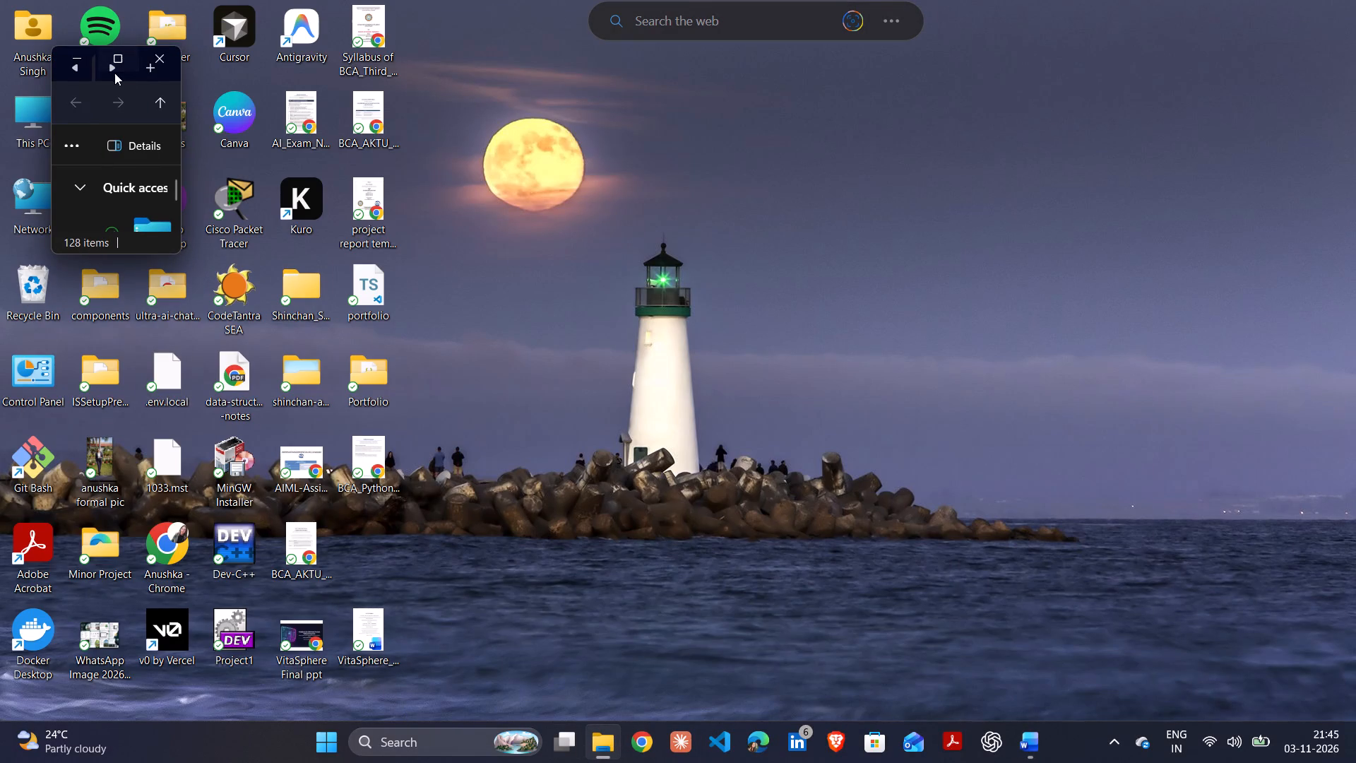
{"action": "left_click", "coordinate": [114, 60]}
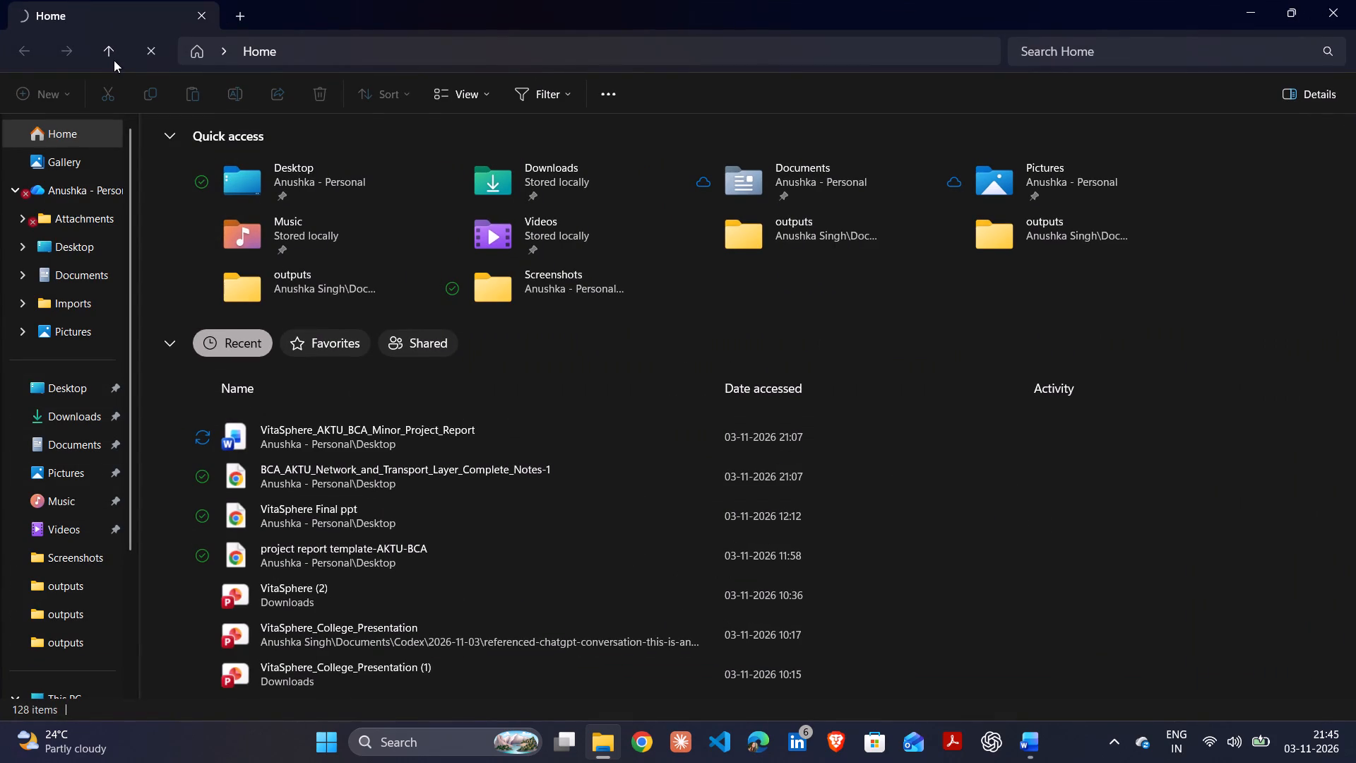
{"action": "left_click", "coordinate": [62, 156]}
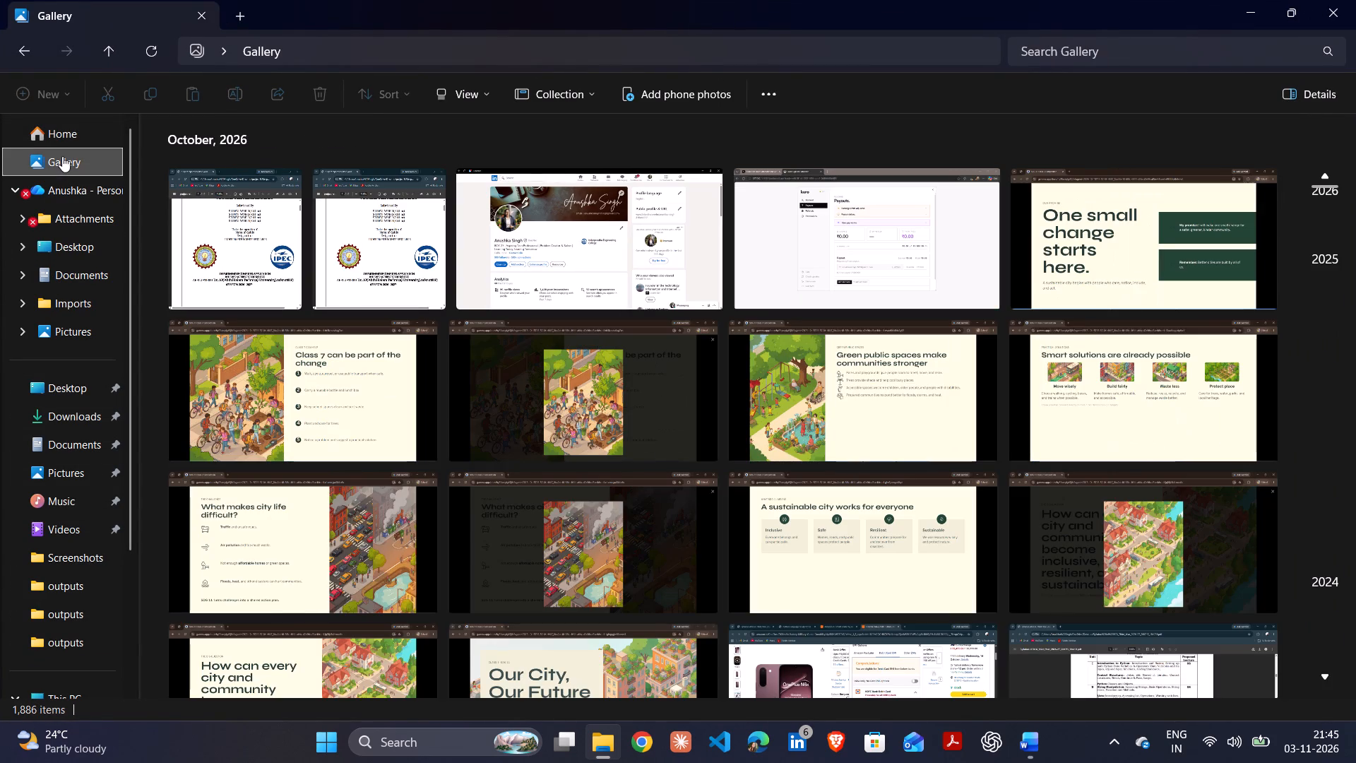
{"action": "left_click", "coordinate": [207, 250]}
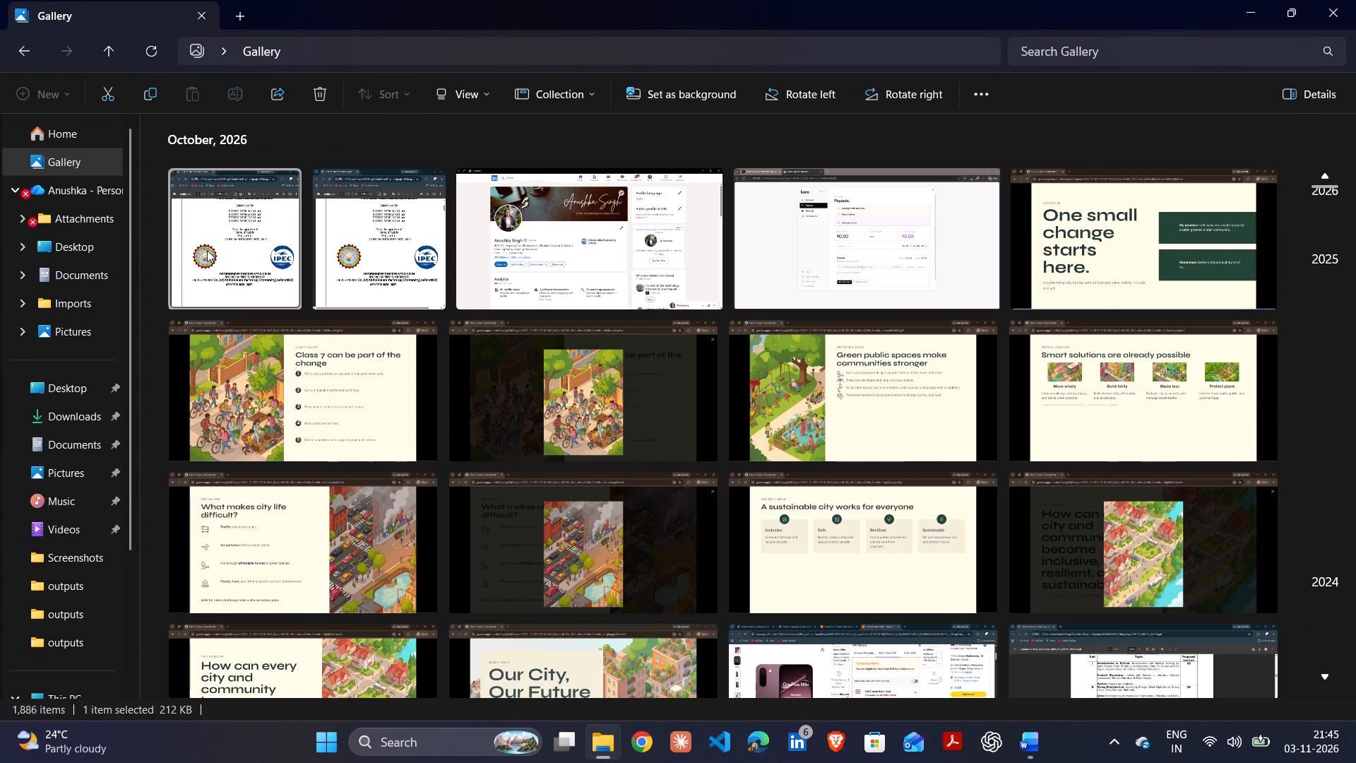
{"action": "double_click", "coordinate": [207, 250]}
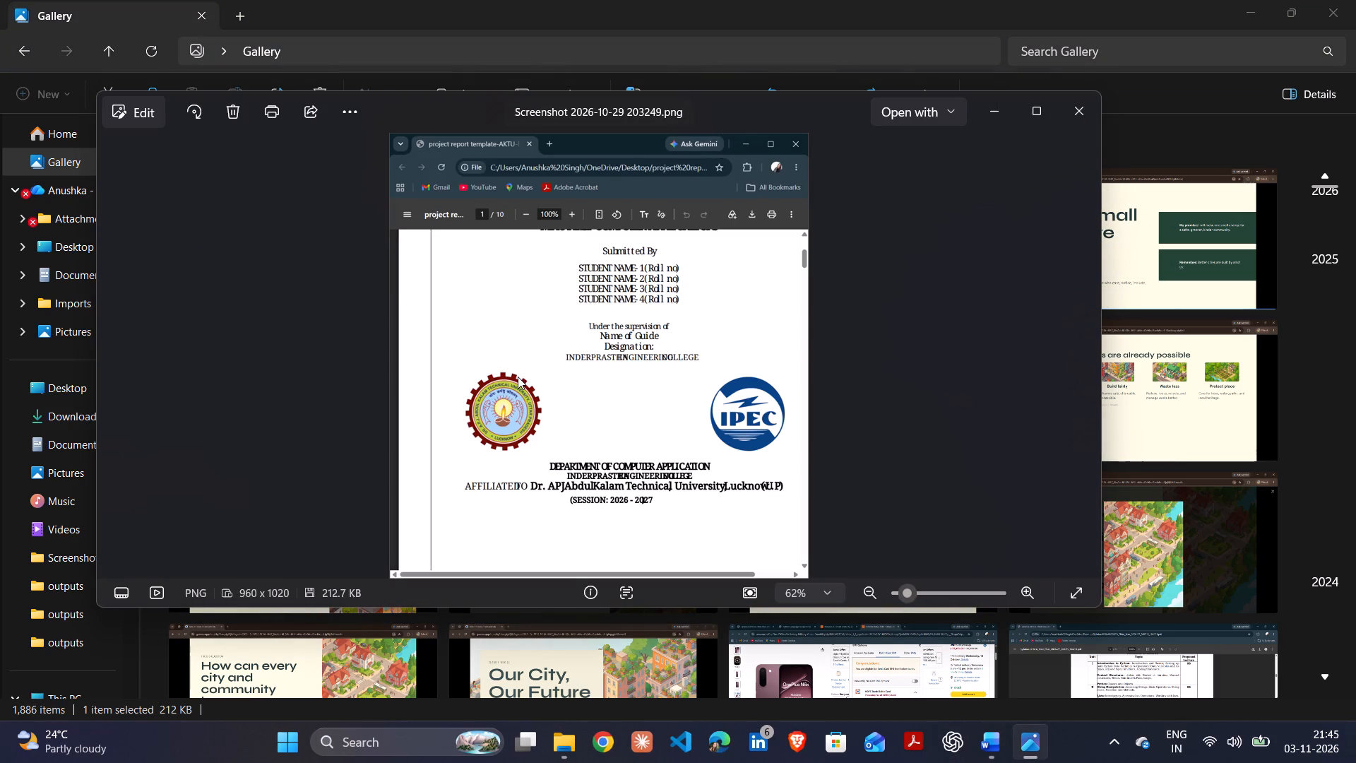
Crop the template screenshot down to the round blue IPEC logo, about 221 x 189 pixels.
{"action": "left_click", "coordinate": [118, 118]}
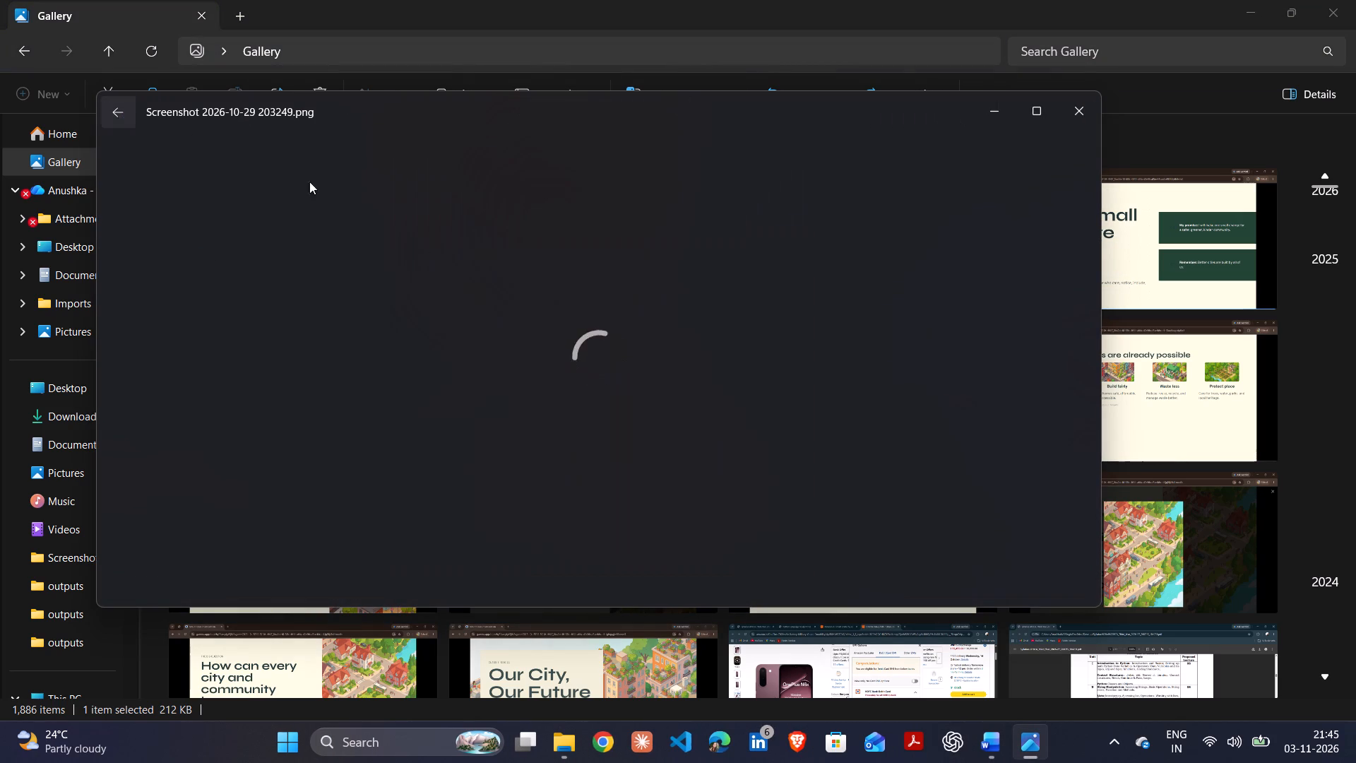
{"action": "left_click", "coordinate": [533, 168]}
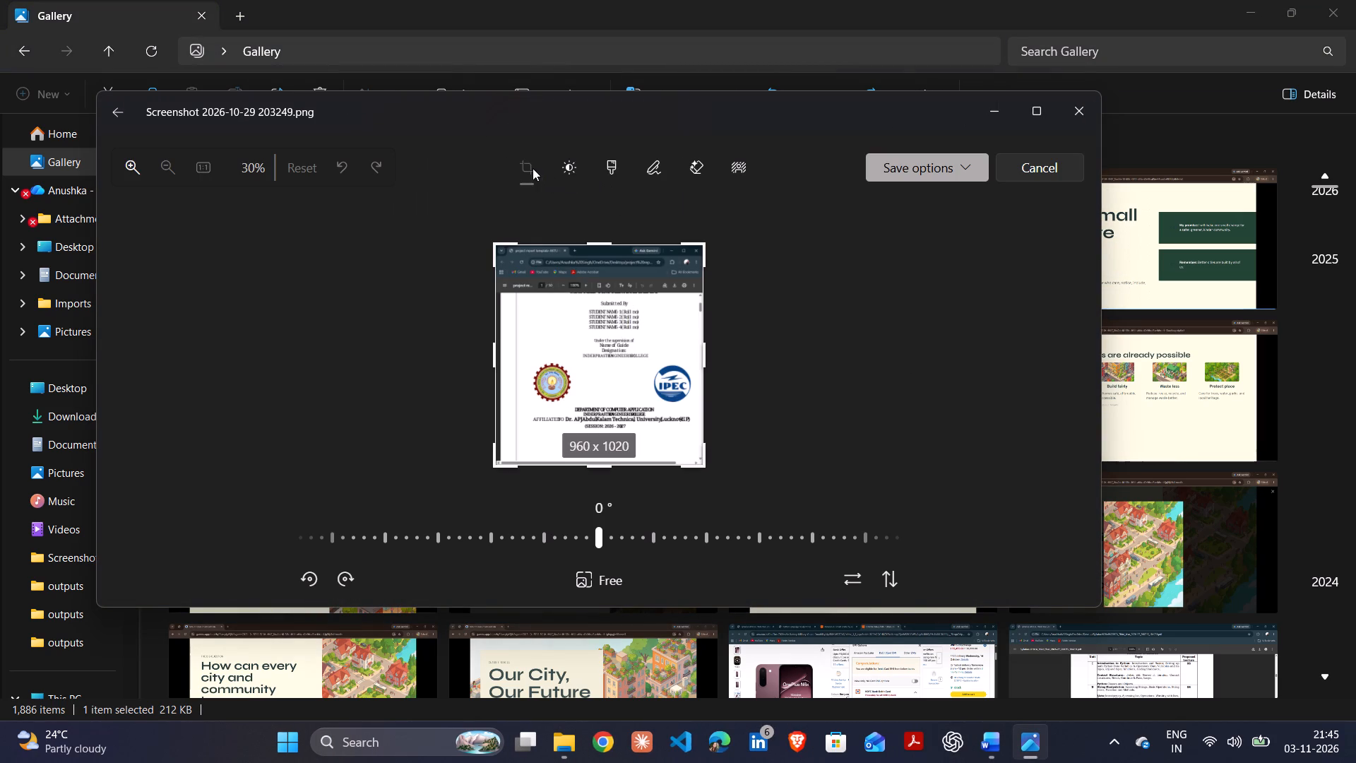
{"action": "left_click_drag", "start_coordinate": [607, 247], "coordinate": [635, 350]}
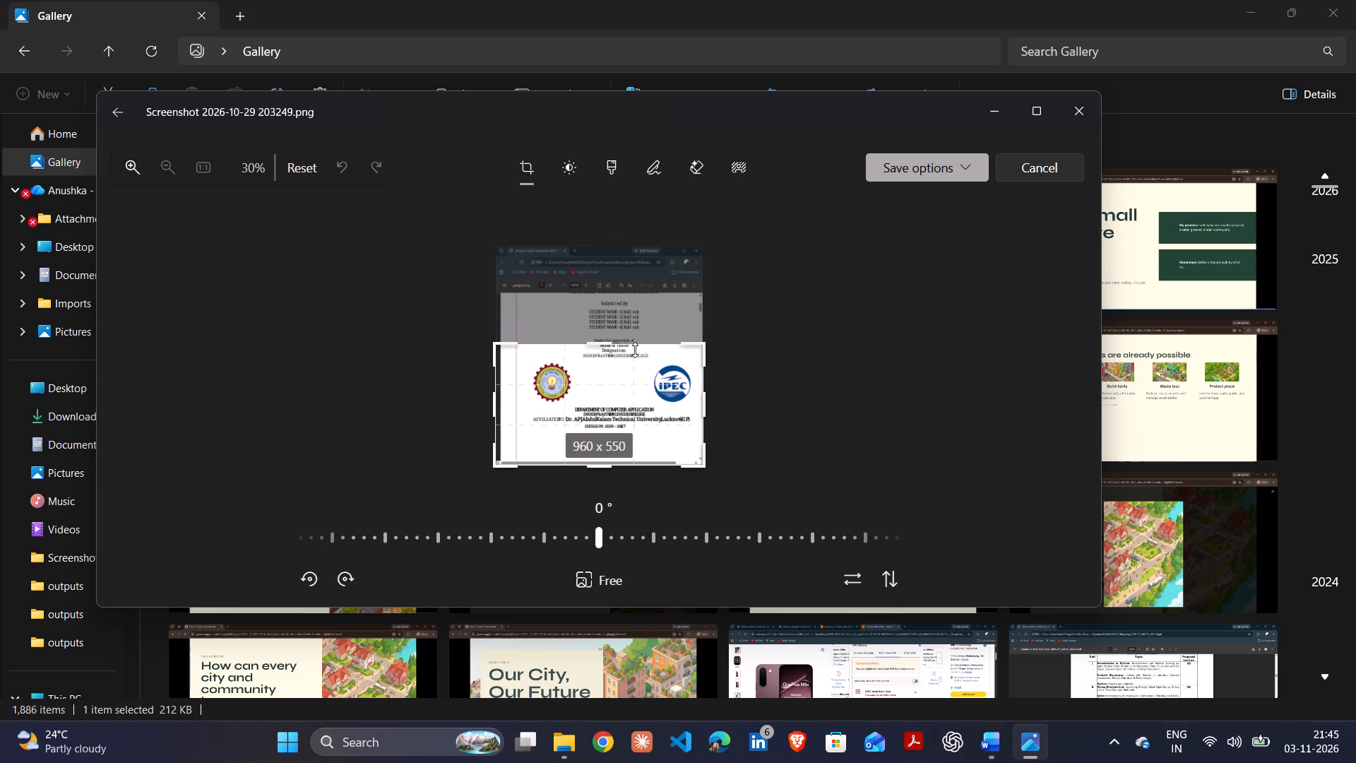
{"action": "left_click_drag", "start_coordinate": [635, 350], "coordinate": [637, 365]}
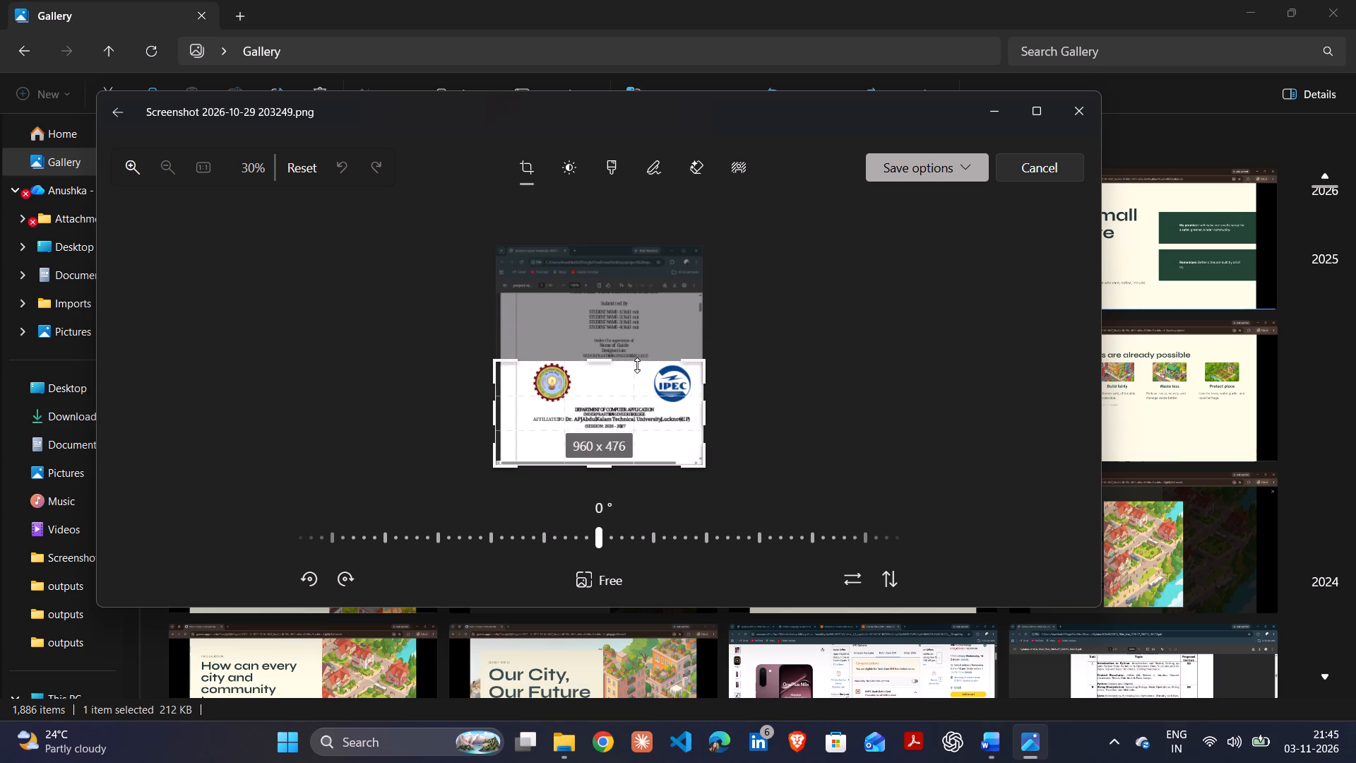
{"action": "left_click_drag", "start_coordinate": [637, 365], "coordinate": [638, 365]}
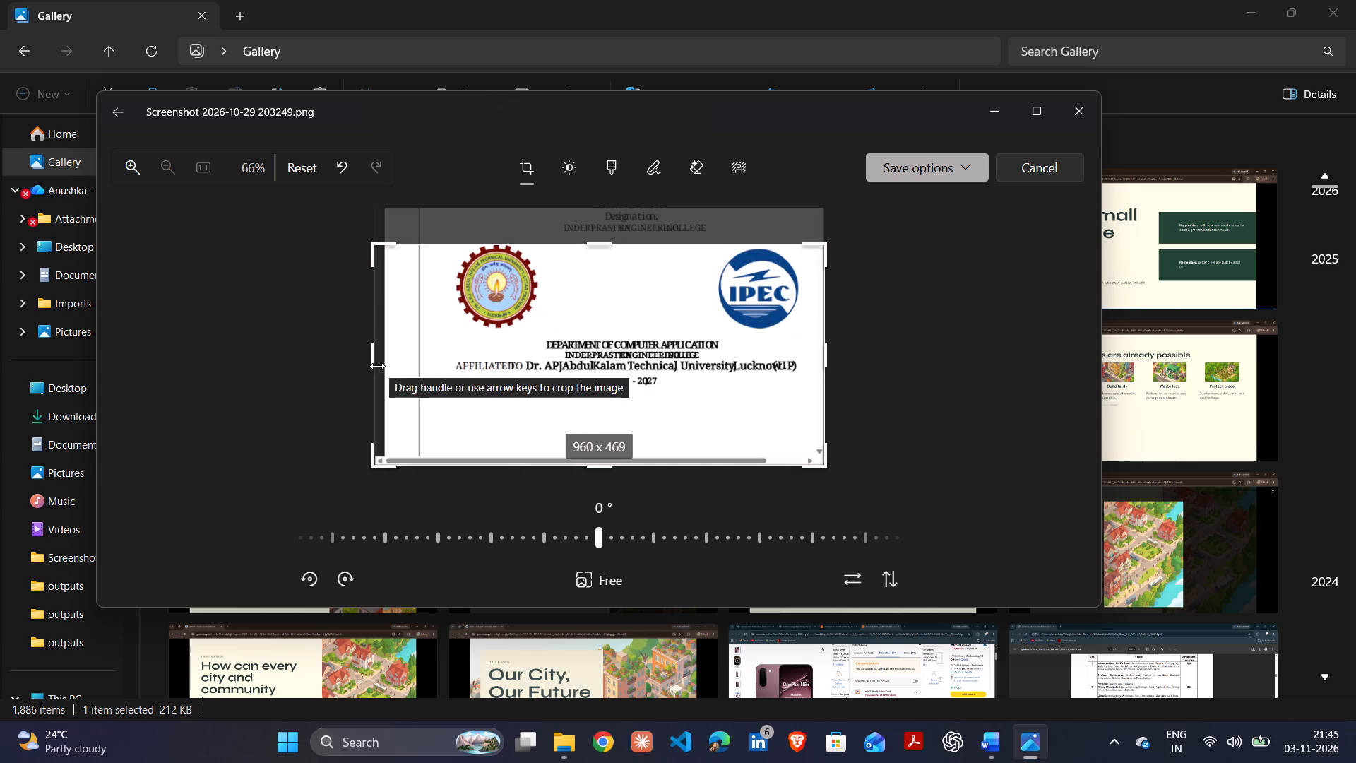
{"action": "left_click_drag", "start_coordinate": [367, 366], "coordinate": [708, 336]}
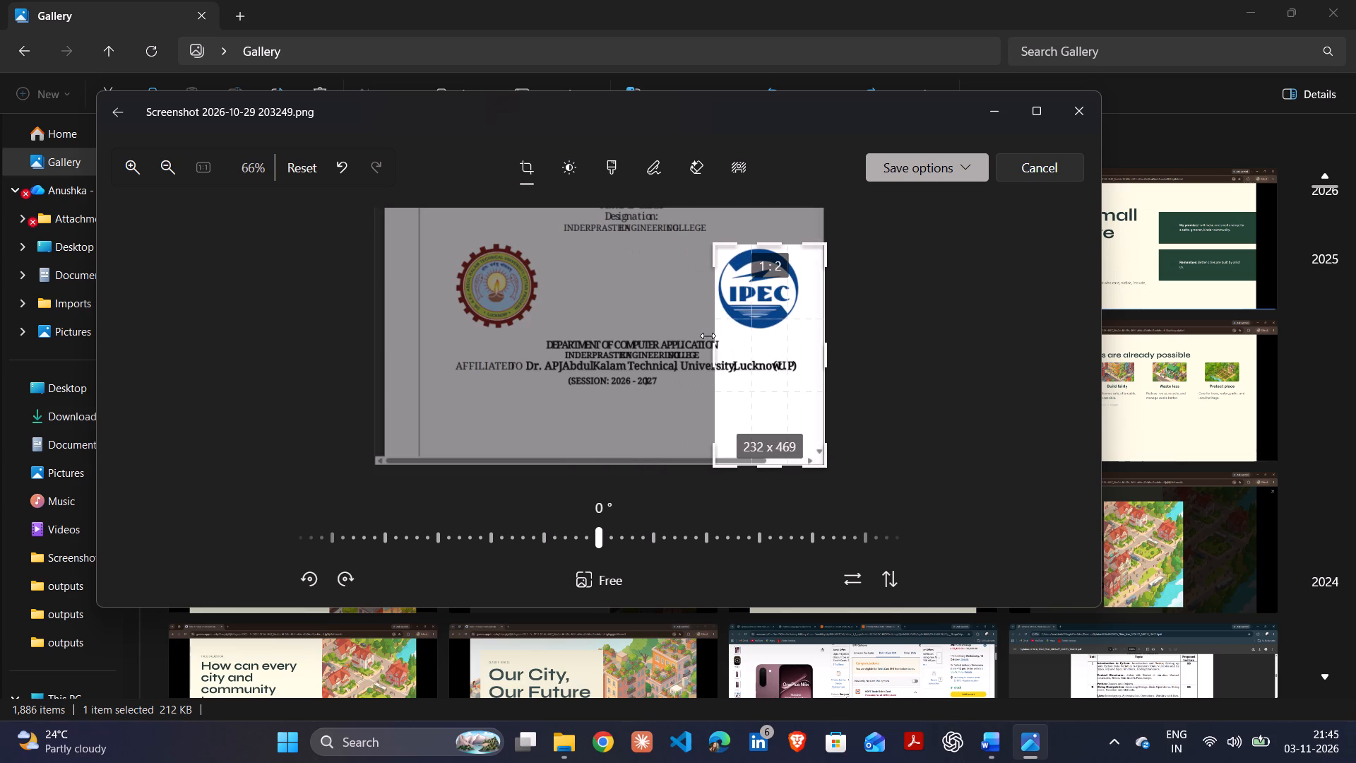
{"action": "left_click_drag", "start_coordinate": [708, 336], "coordinate": [701, 337]}
{"action": "left_click_drag", "start_coordinate": [595, 461], "coordinate": [593, 333]}
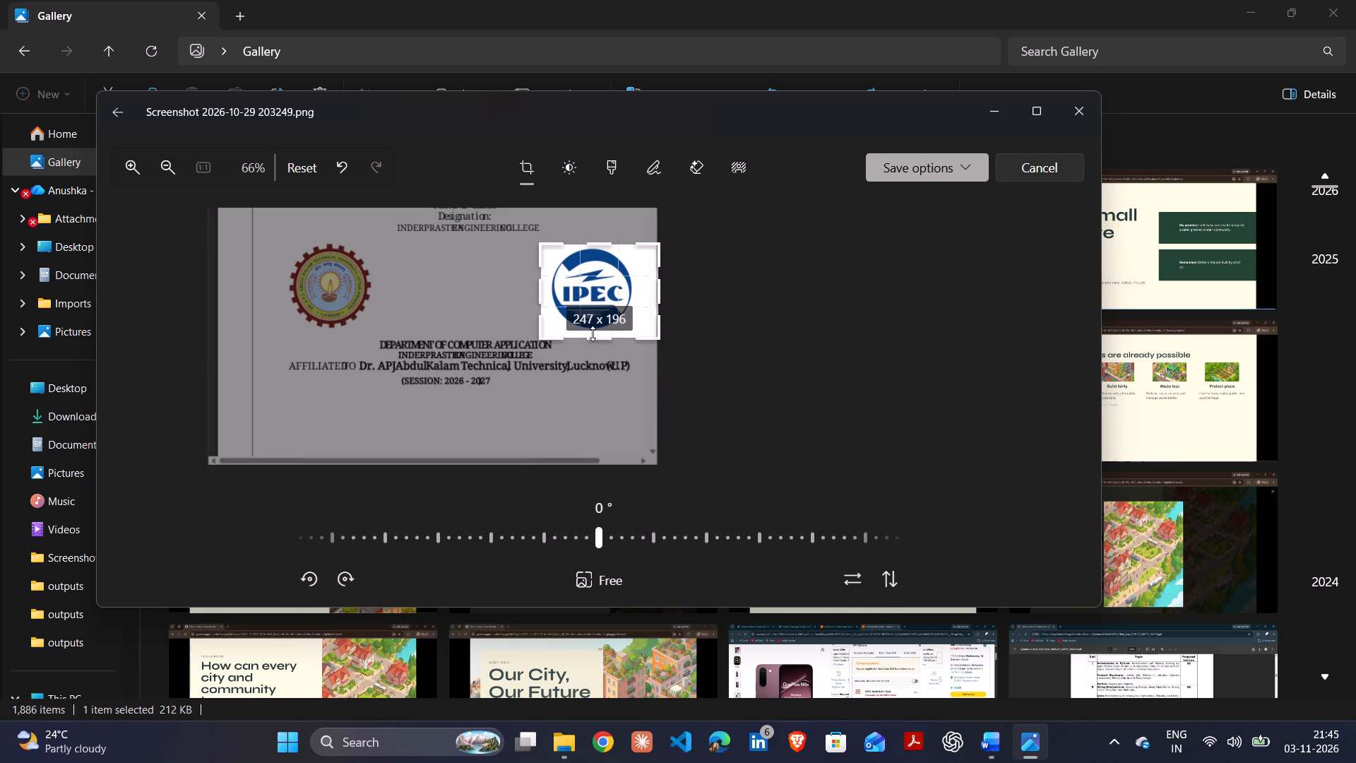
{"action": "left_click_drag", "start_coordinate": [593, 333], "coordinate": [592, 330]}
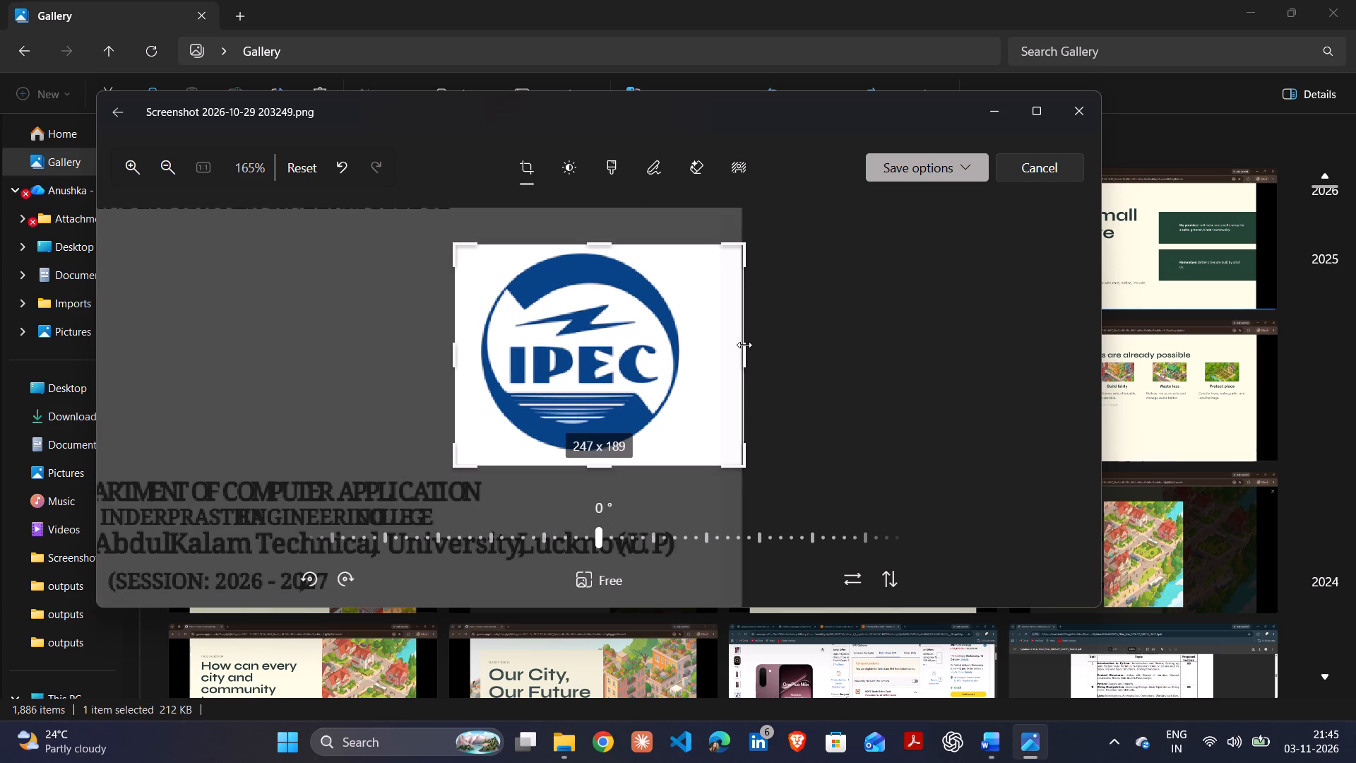
{"action": "left_click_drag", "start_coordinate": [744, 345], "coordinate": [715, 345]}
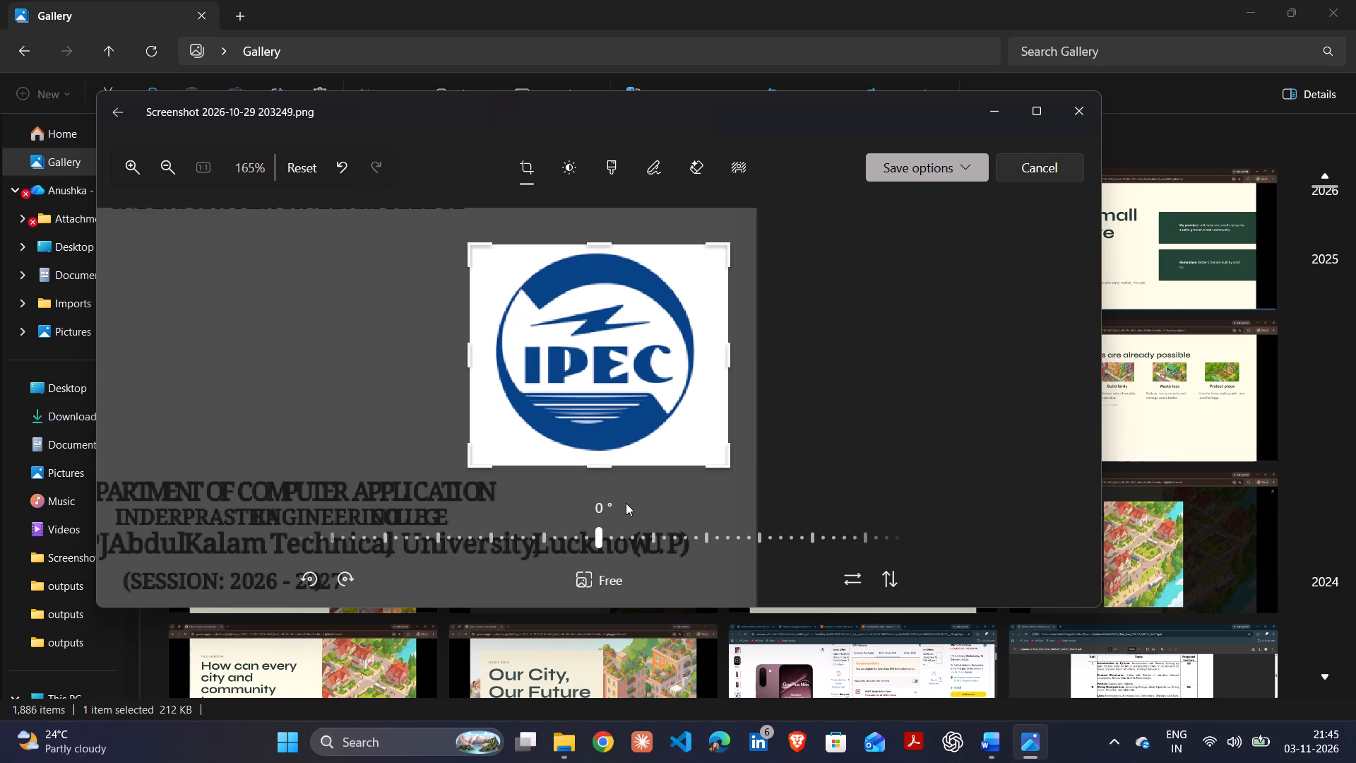
{"action": "right_click", "coordinate": [548, 370]}
{"action": "right_click", "coordinate": [614, 315]}
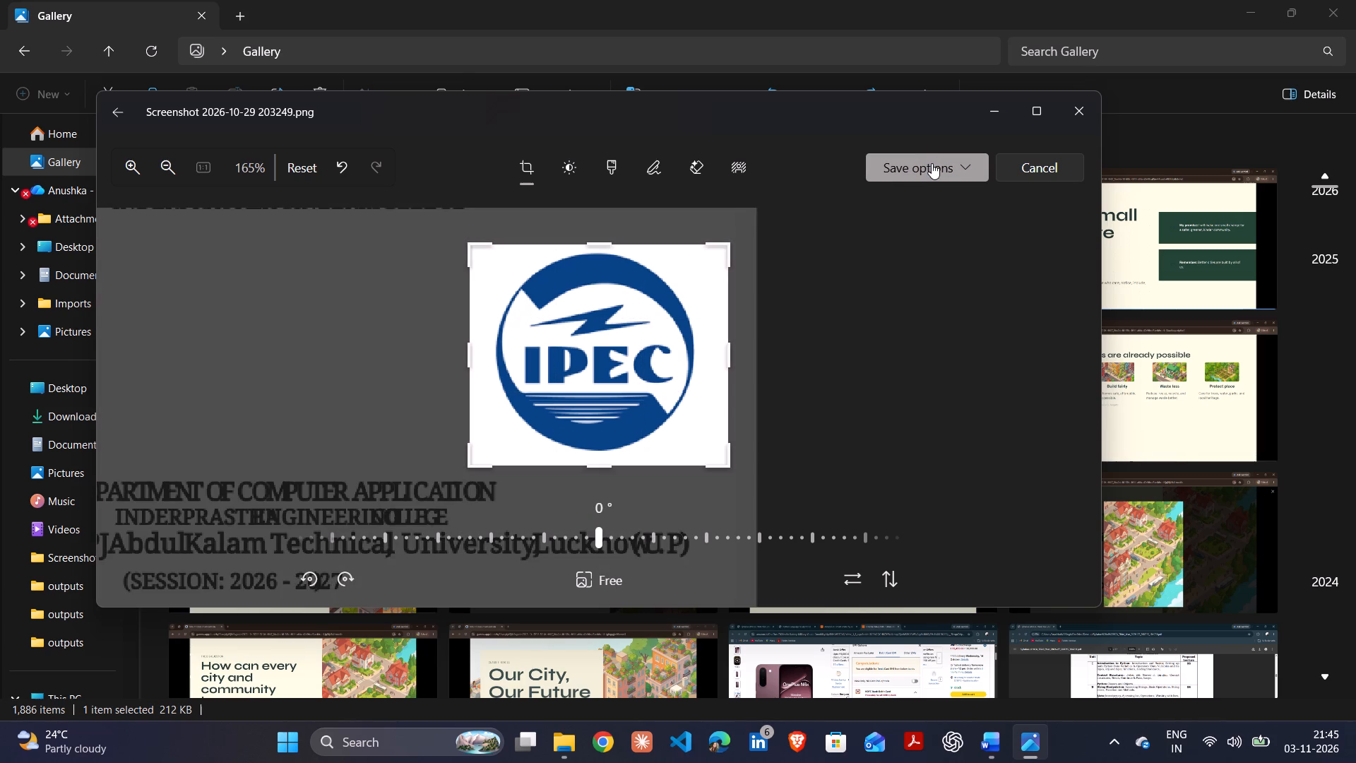
{"action": "left_click", "coordinate": [932, 163]}
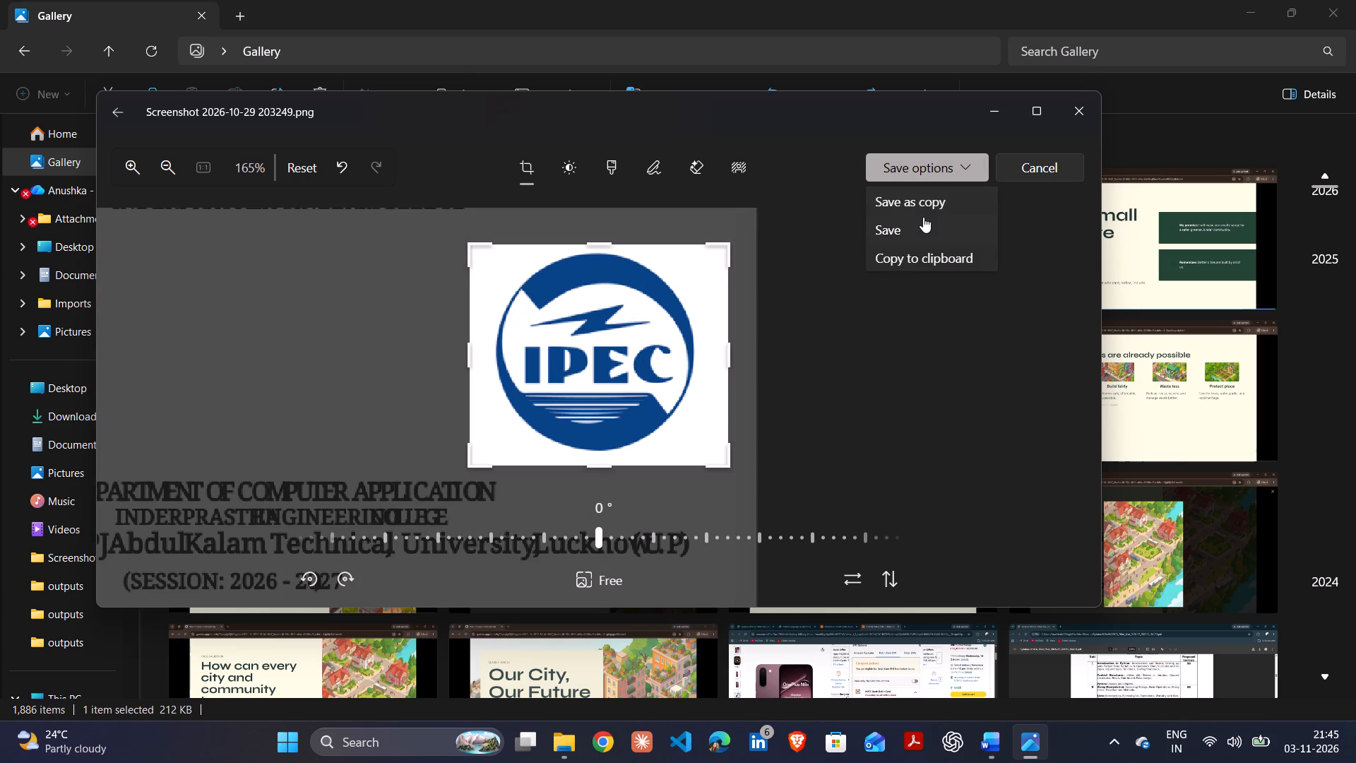
{"action": "left_click", "coordinate": [922, 208]}
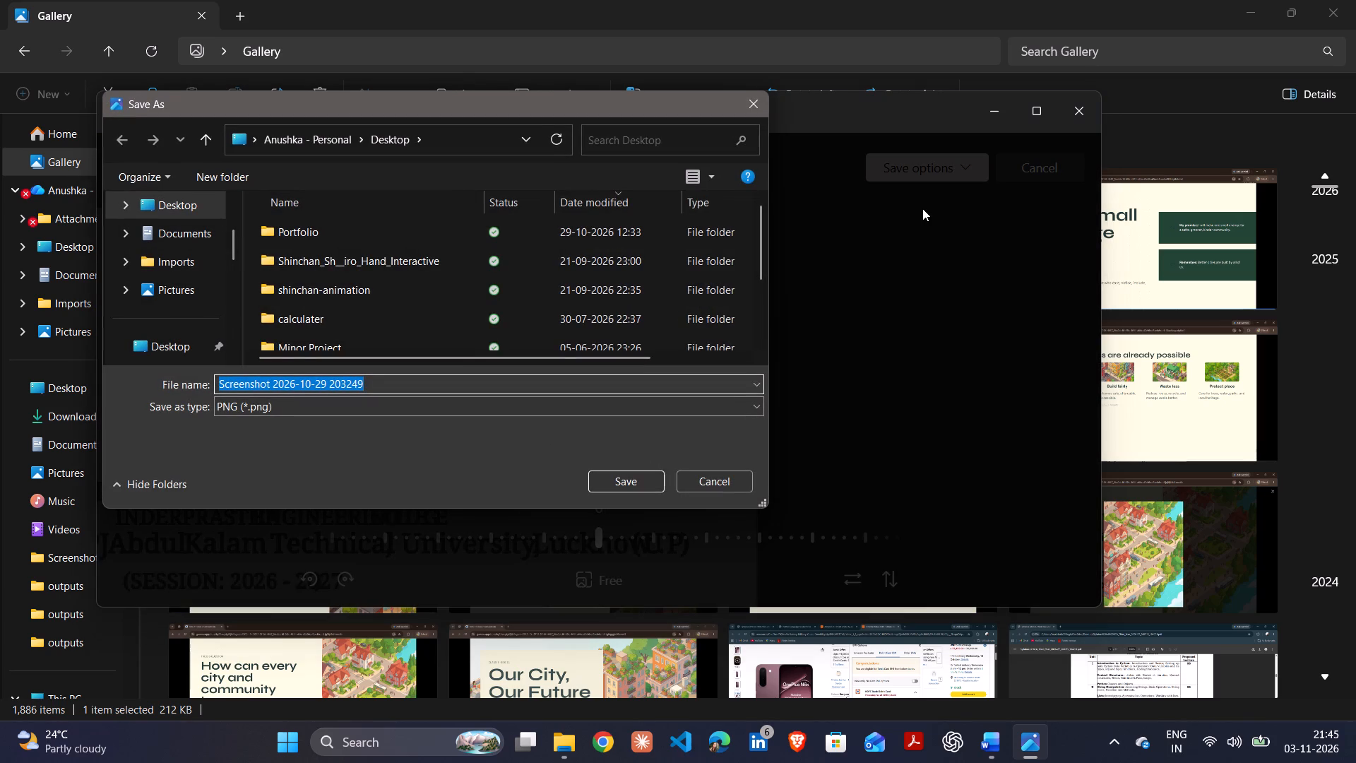
{"action": "left_click", "coordinate": [623, 483]}
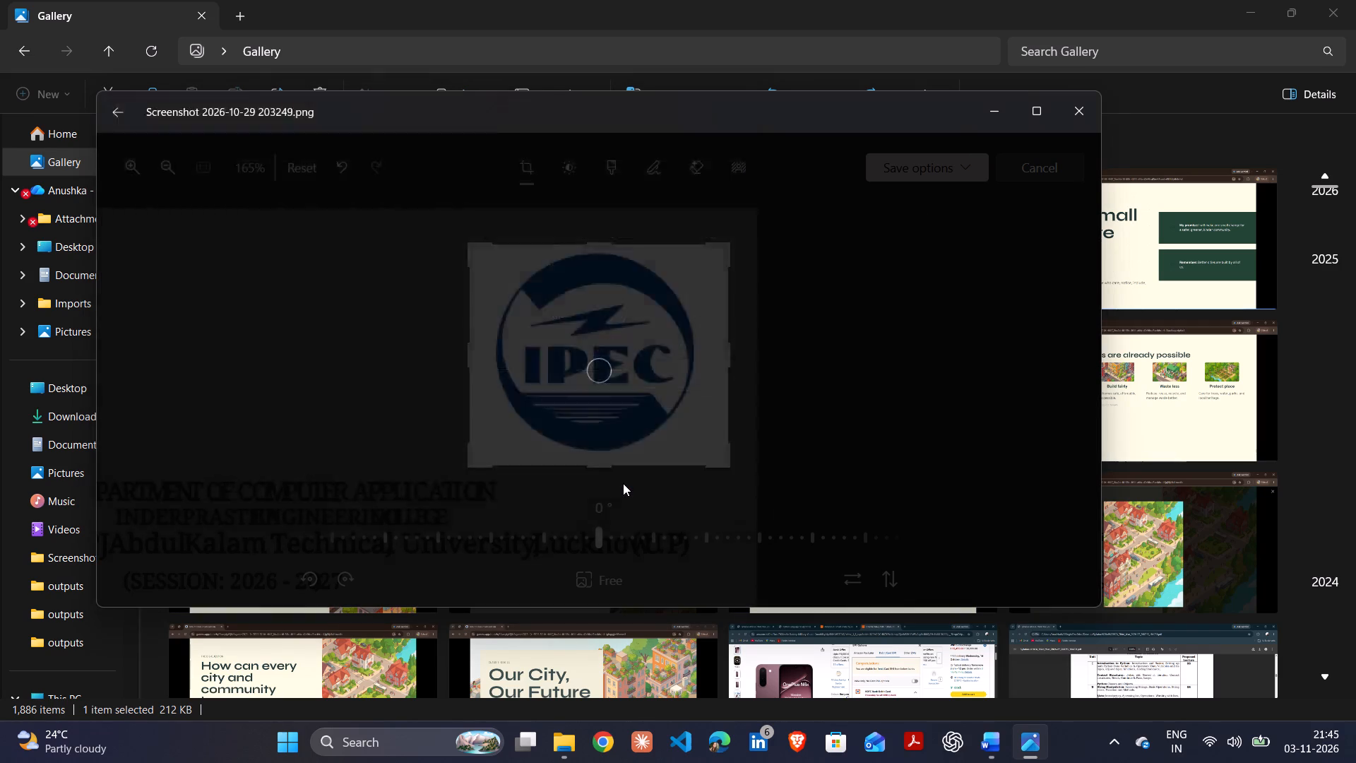
Copy the cropped IPEC logo image and close the image viewer.
{"action": "right_click", "coordinate": [575, 350]}
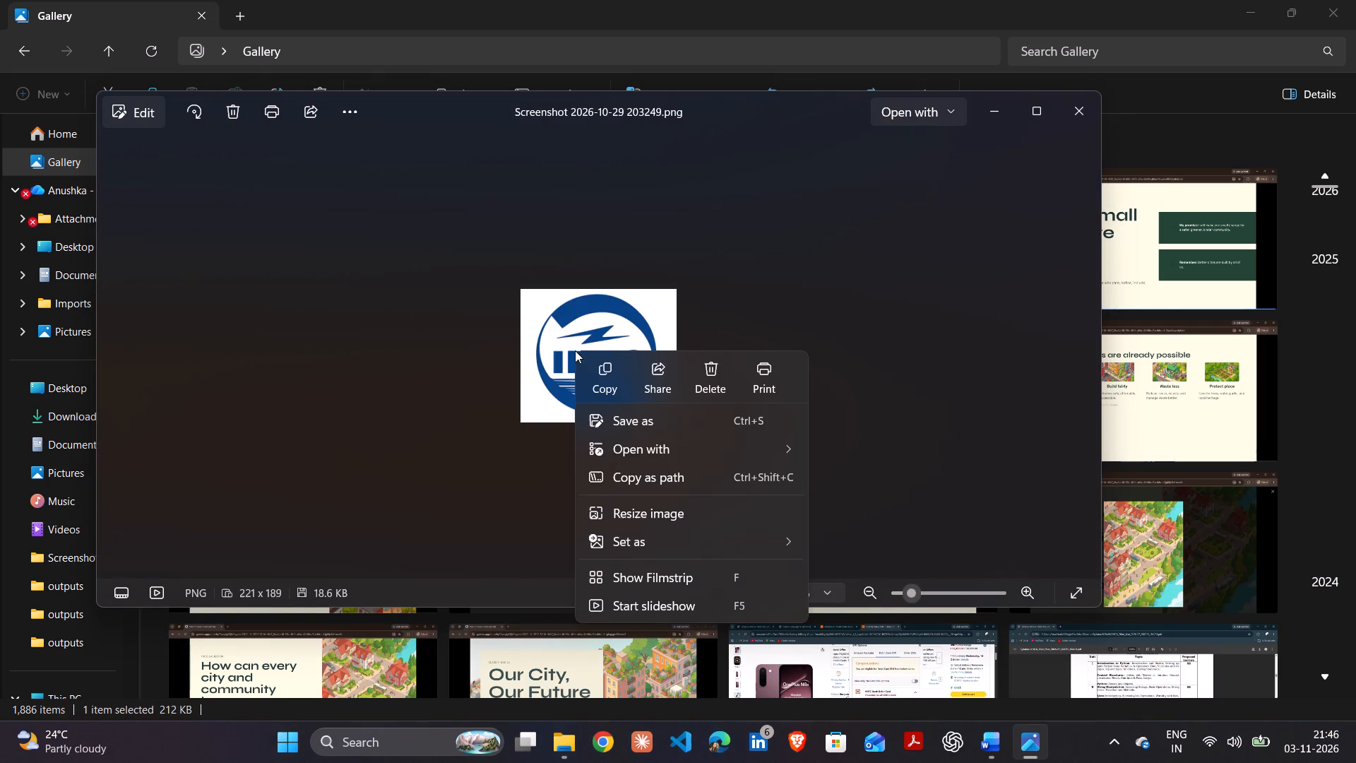
{"action": "left_click", "coordinate": [602, 369]}
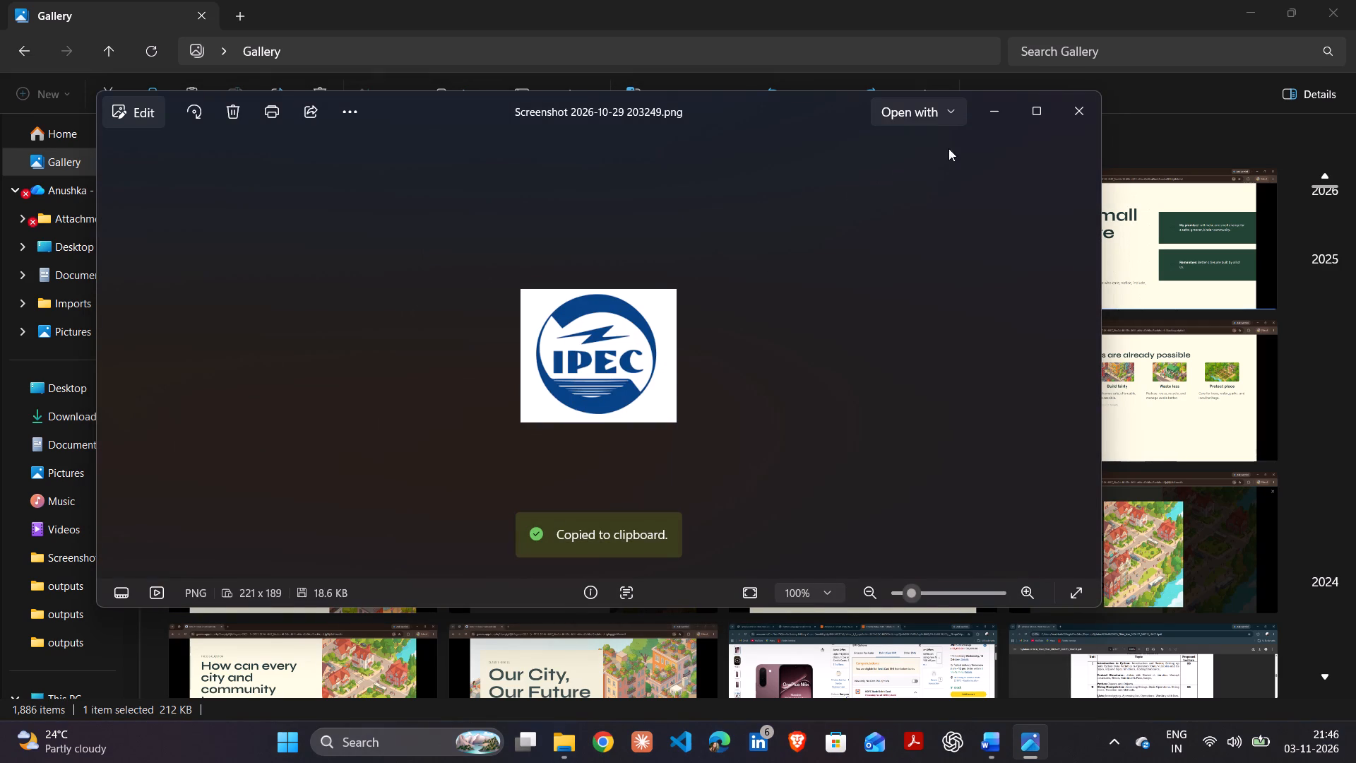
{"action": "left_click", "coordinate": [1070, 114]}
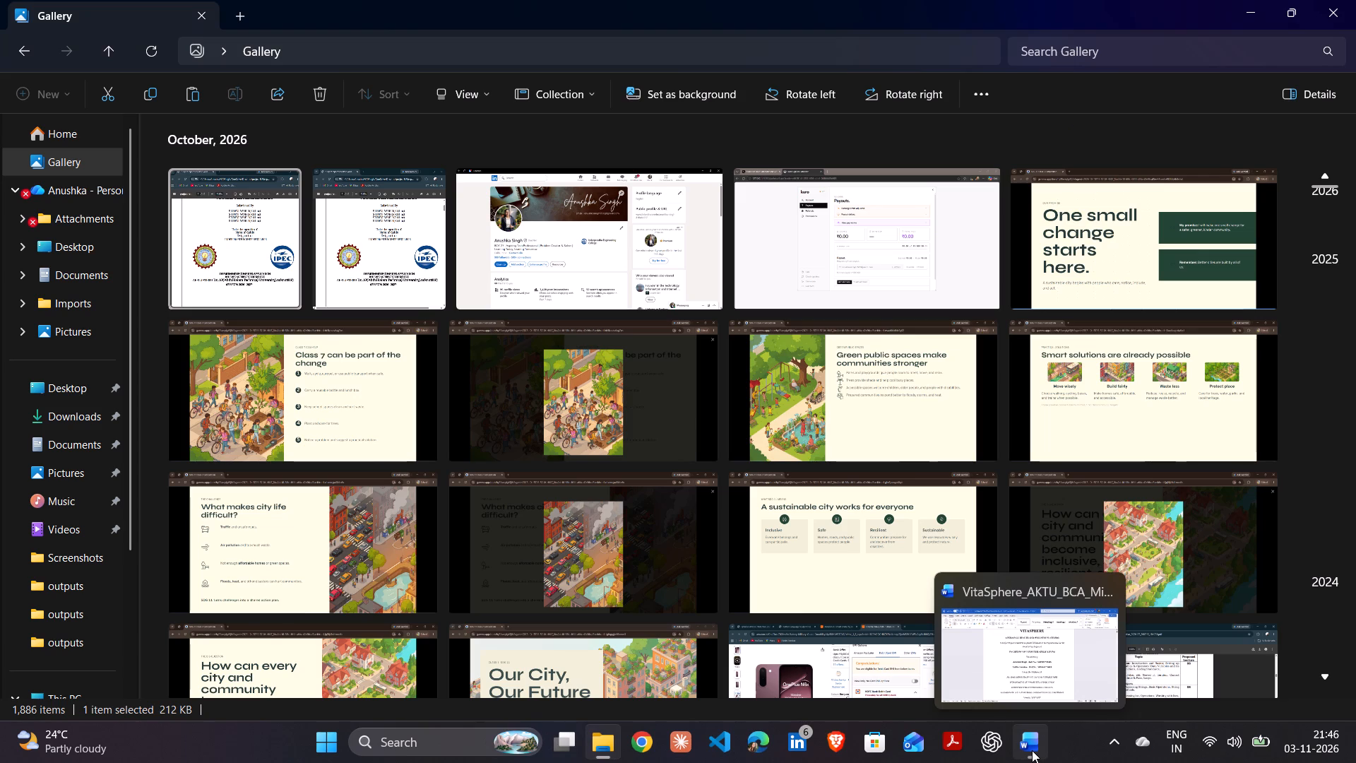
Reopen the original uncropped template screenshot from the Gallery.
{"action": "left_click", "coordinate": [253, 264]}
{"action": "double_click", "coordinate": [253, 264]}
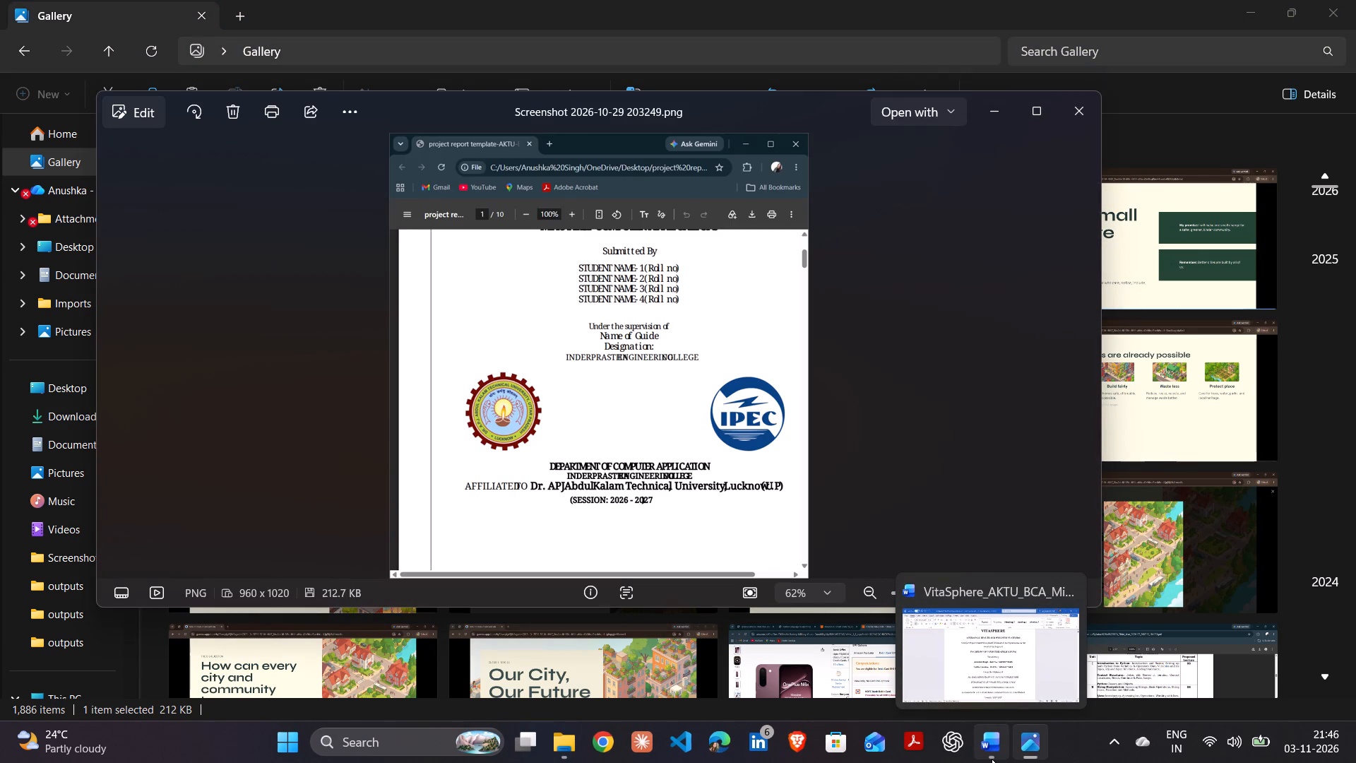
Switch to the Word report and add a blank line below INDERPRASTHA ENGINEERING COLLEGE on the title page.
{"action": "left_click", "coordinate": [1002, 687]}
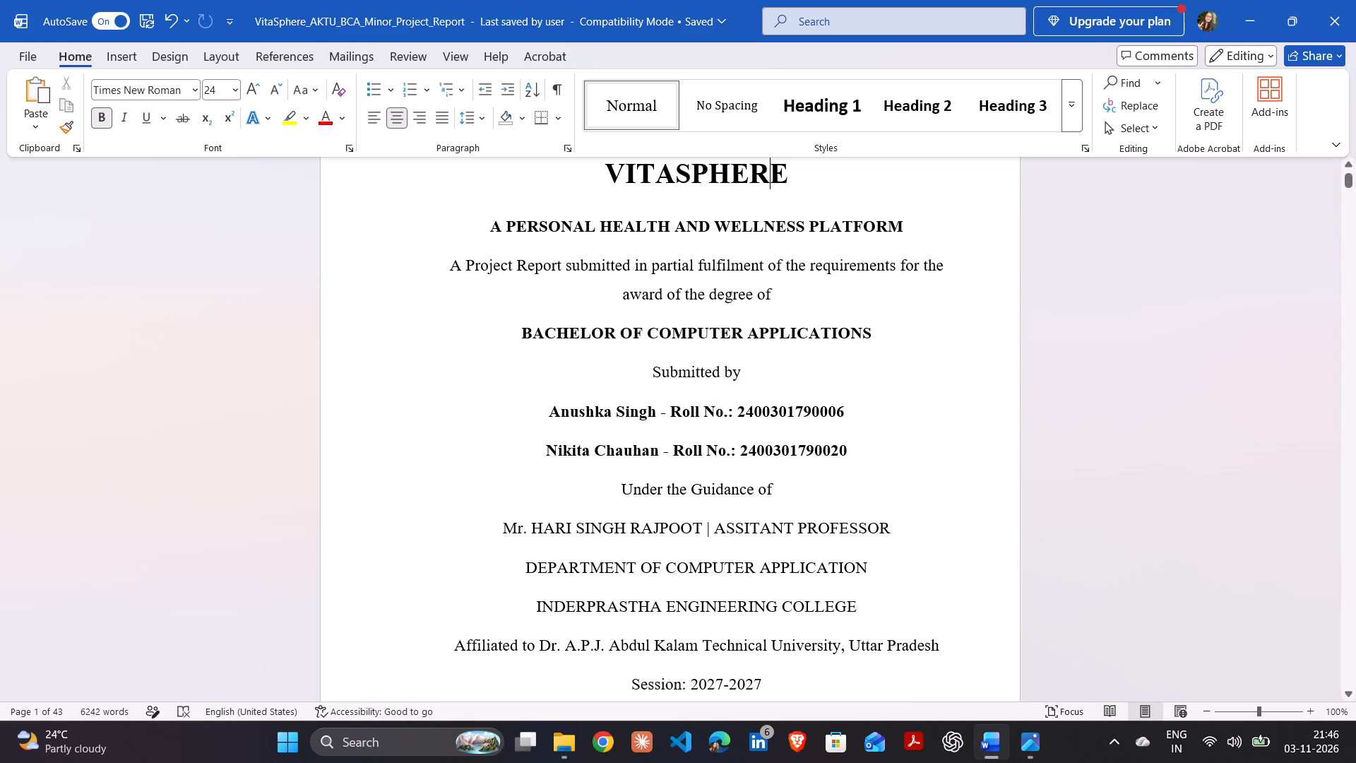
{"action": "left_click", "coordinate": [895, 593]}
{"action": "left_click", "coordinate": [887, 610]}
{"action": "key", "text": "Return"}
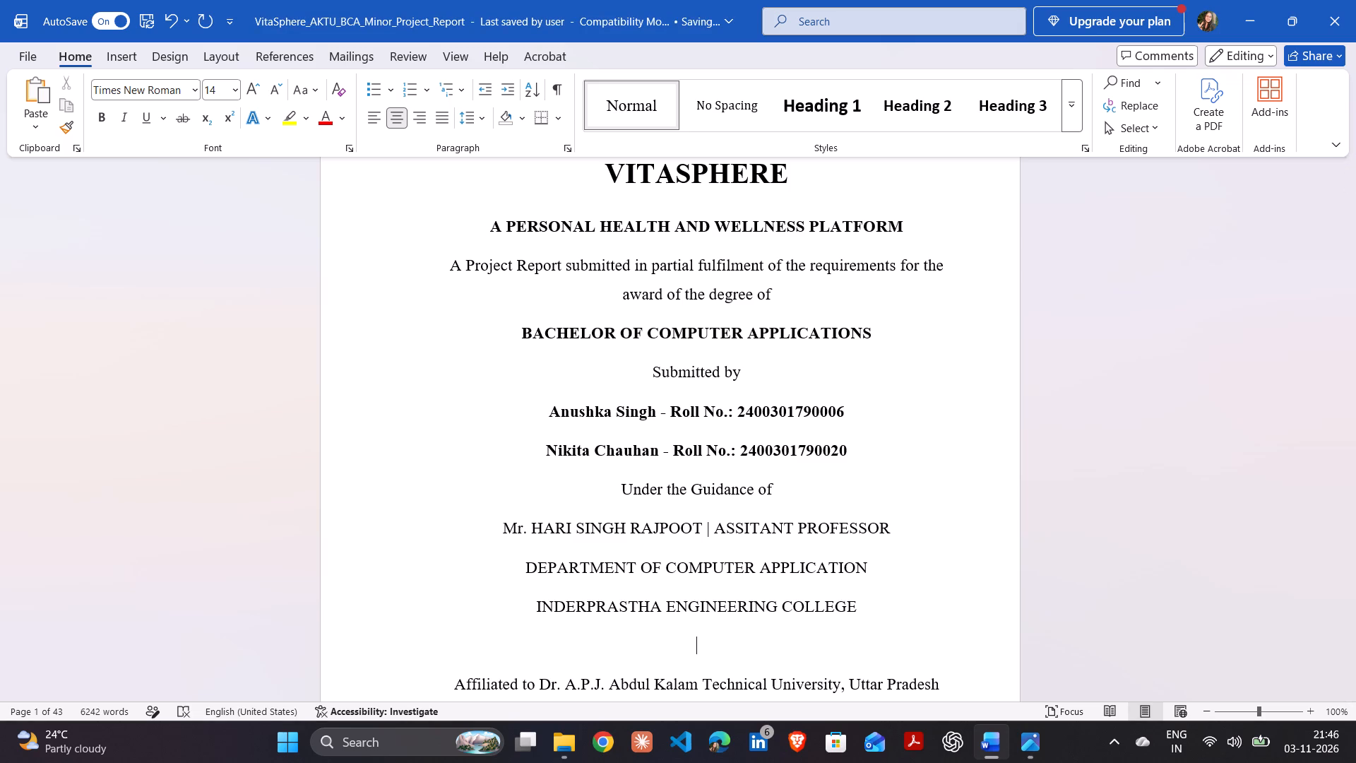
Examine the lower part of the title page, from the department line to the space beneath the session line.
{"action": "scroll", "coordinate": [1100, 435], "scroll_direction": "down", "scroll_amount": 2, "text": "ctrl"}
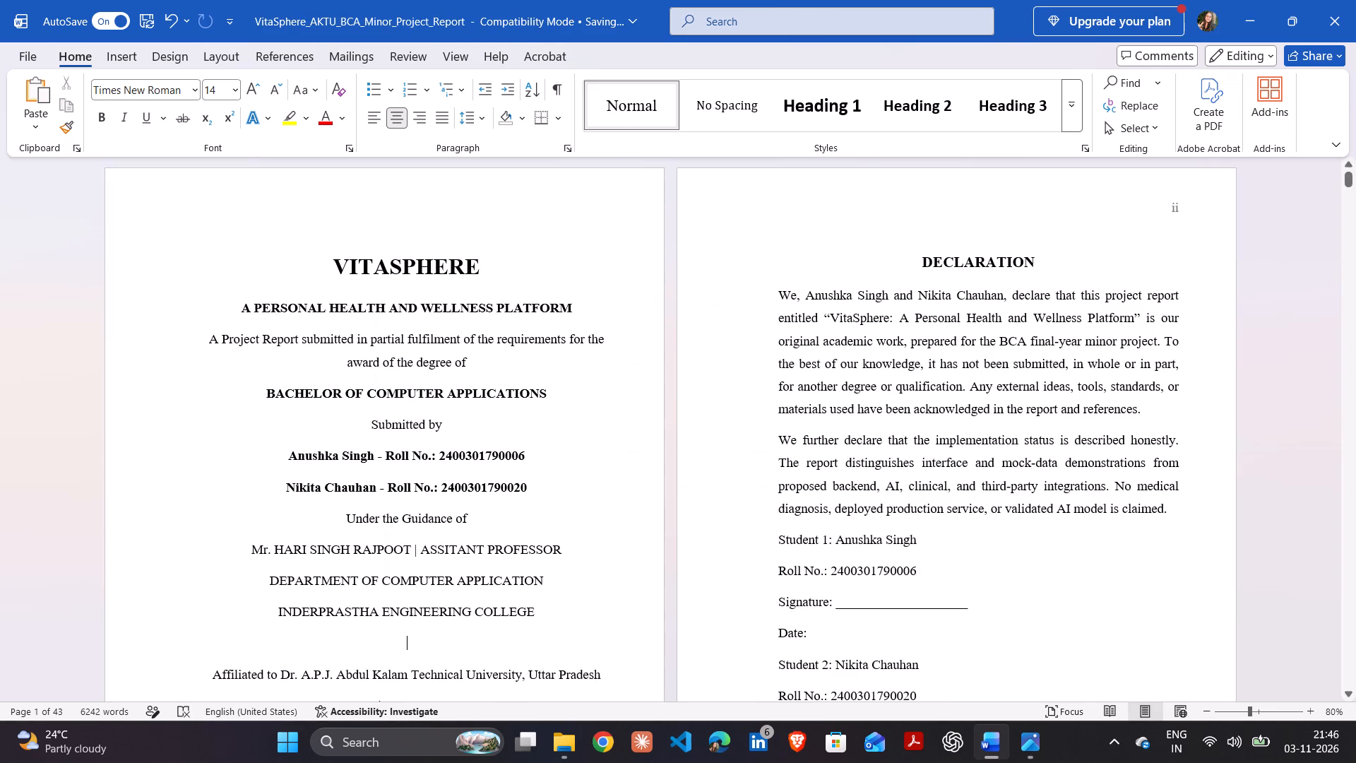
{"action": "key", "text": "Down"}
{"action": "scroll", "coordinate": [1100, 435], "scroll_direction": "up", "scroll_amount": 2, "text": "ctrl"}
{"action": "key", "text": "Down"}
{"action": "key", "text": "Down"}
{"action": "key", "text": "Down"}
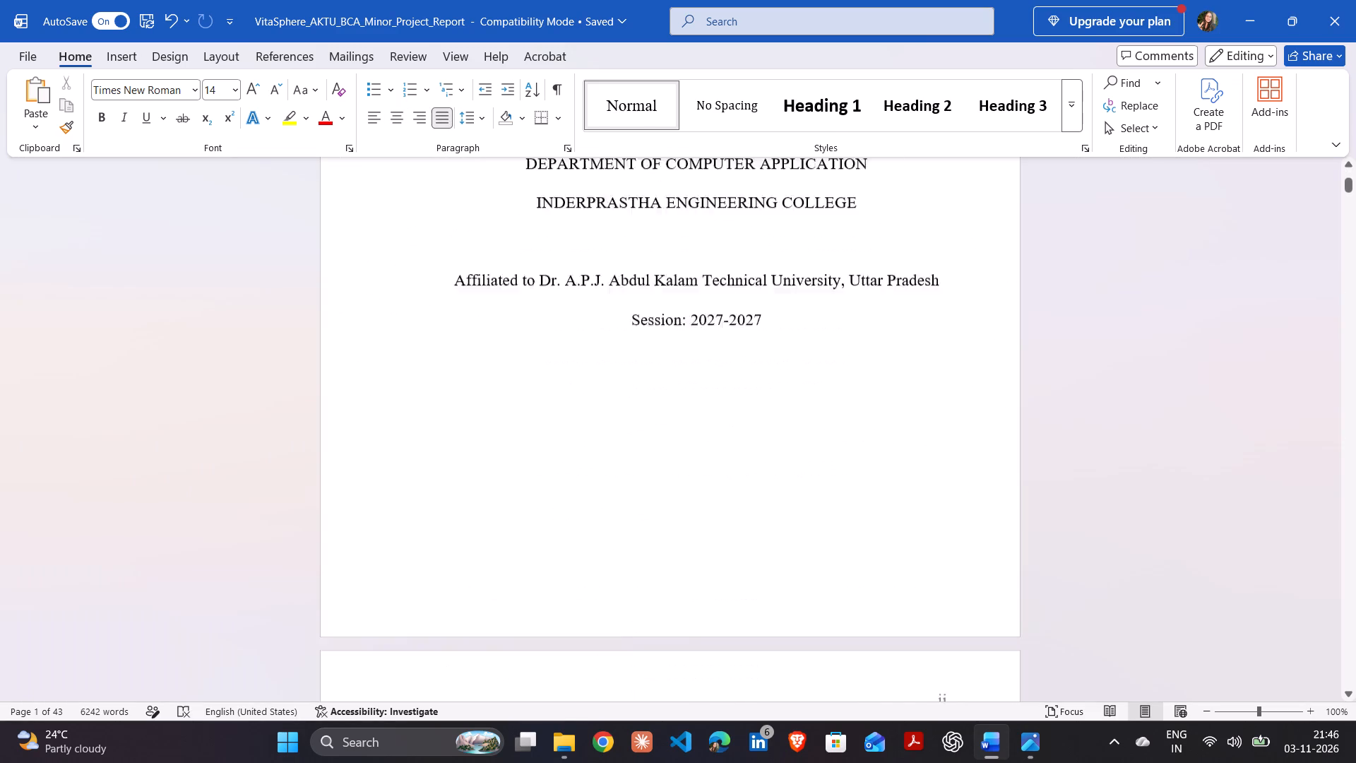
{"action": "key", "text": "Down"}
{"action": "key", "text": "Up"}
{"action": "key", "text": "Up"}
{"action": "key", "text": "Up"}
{"action": "key", "text": "Up"}
{"action": "key", "text": "Up"}
{"action": "key", "text": "Up"}
{"action": "key", "text": "Up"}
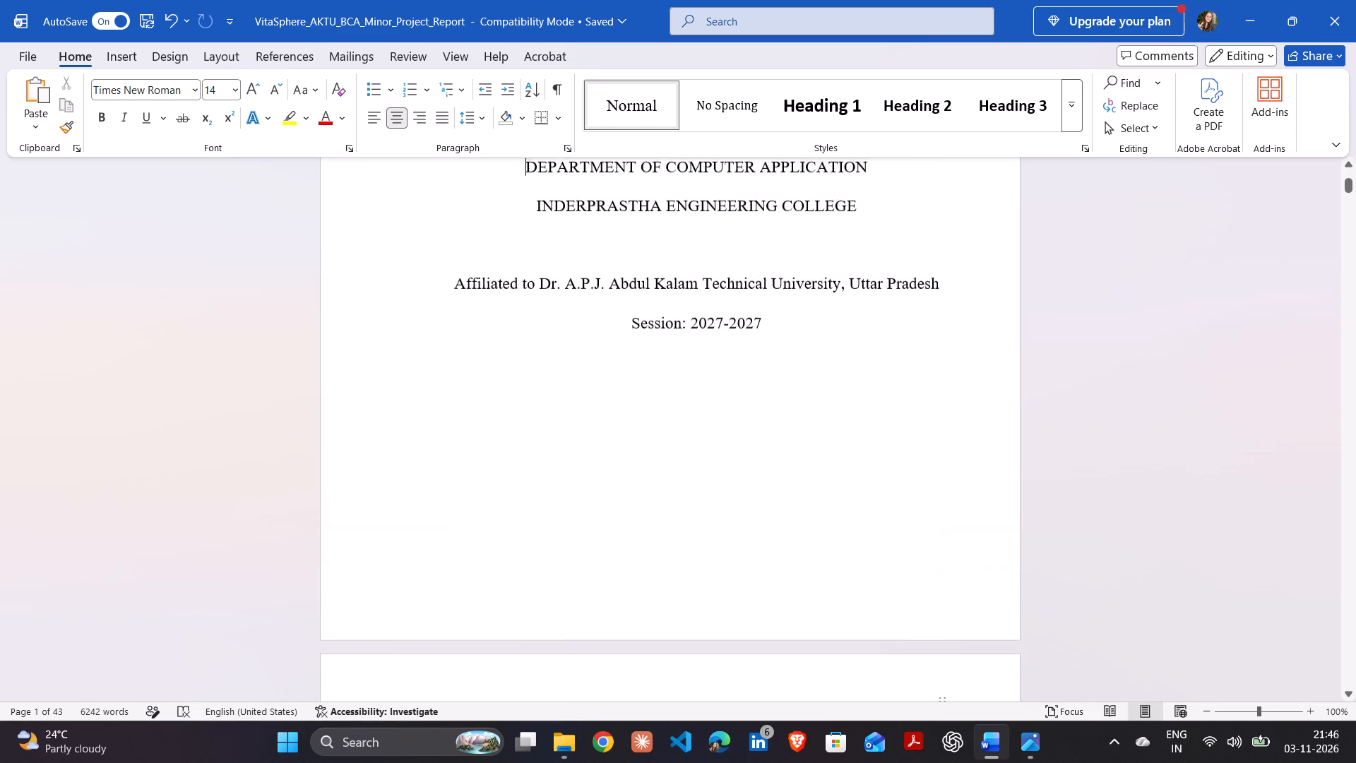
{"action": "key", "text": "Up"}
Add four more blank lines between the college name and the university affiliation line on the title page.
{"action": "left_click", "coordinate": [893, 293]}
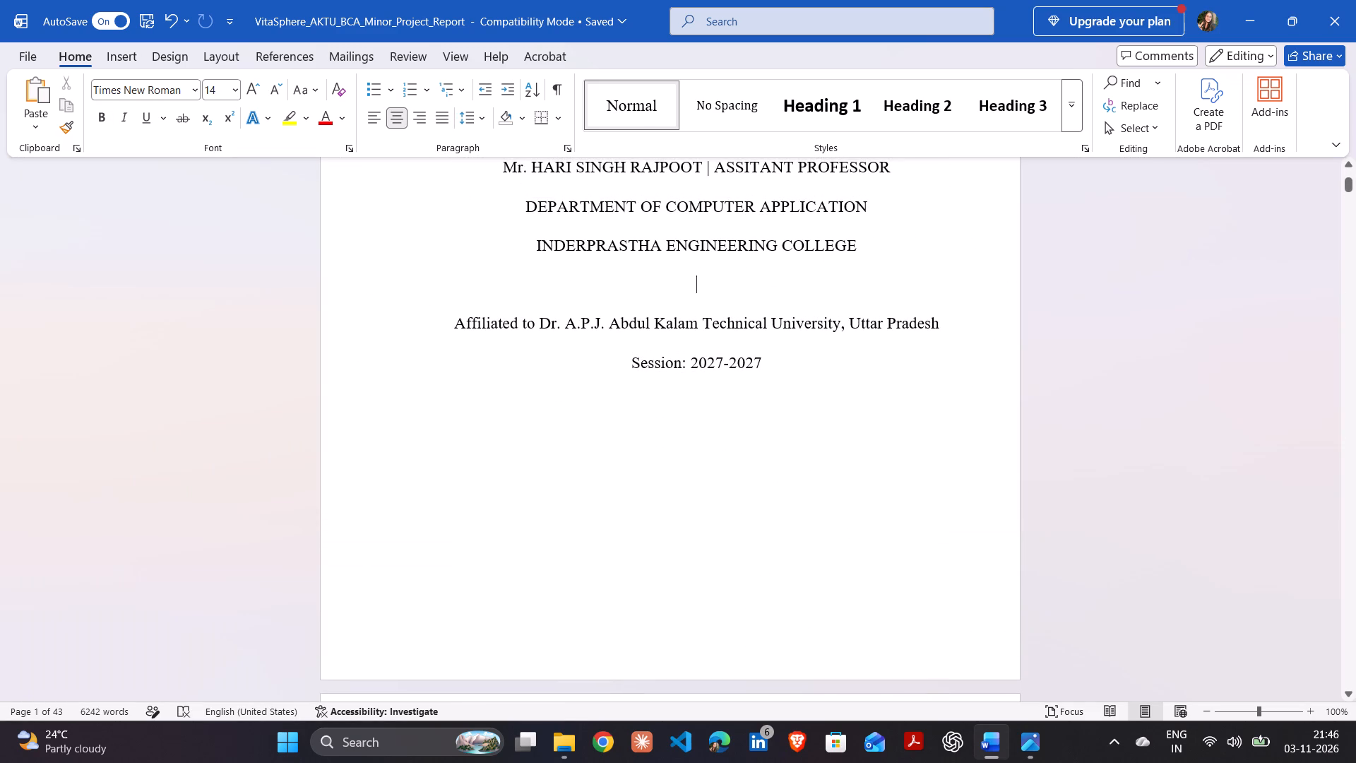
{"action": "key", "text": "Return"}
{"action": "key", "text": "Return"}
{"action": "key", "text": "Return"}
{"action": "key", "text": "Return"}
{"action": "key", "text": "Return"}
{"action": "key", "text": "Return"}
{"action": "key", "text": "Return"}
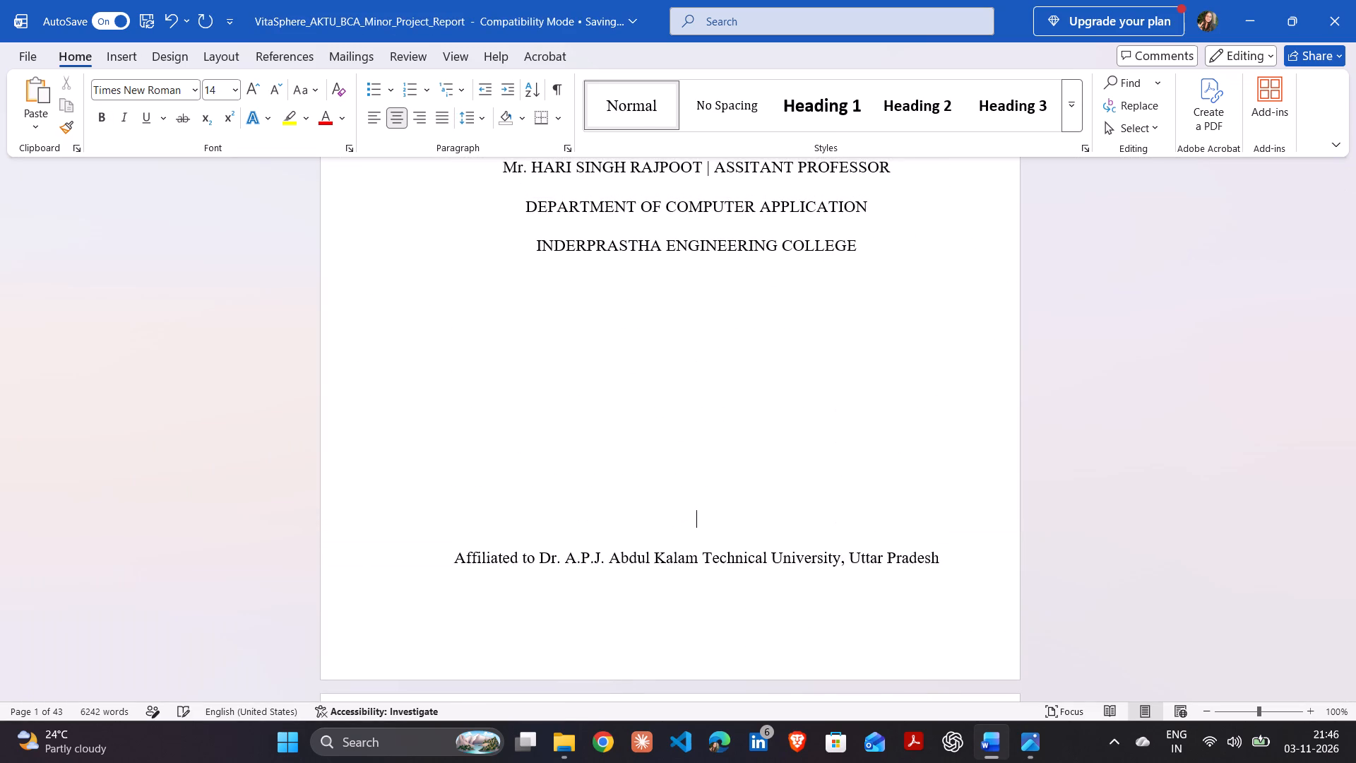
{"action": "key", "text": "BackSpace"}
{"action": "key", "text": "BackSpace"}
{"action": "key", "text": "BackSpace"}
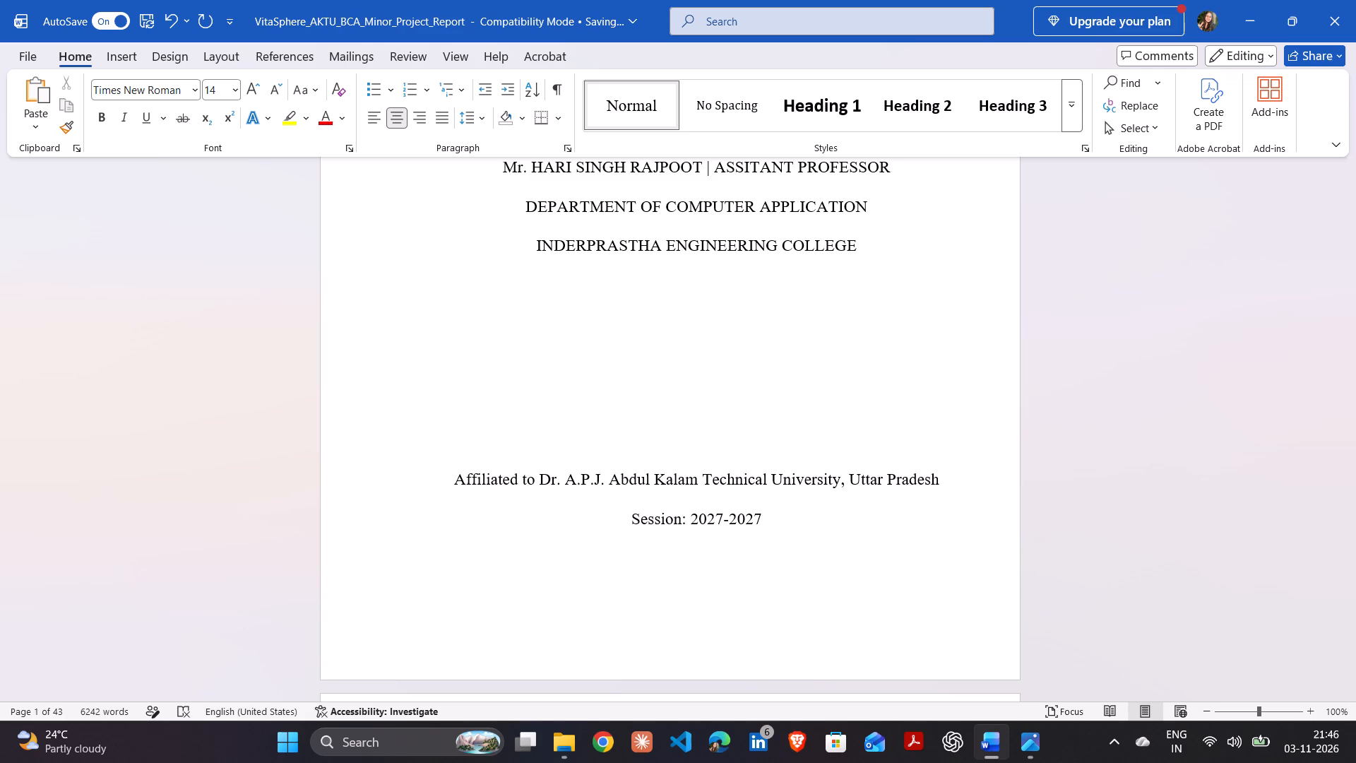
Paste the copied IPEC logo on the first blank line below INDERPRASTHA ENGINEERING COLLEGE.
{"action": "left_click", "coordinate": [665, 283]}
{"action": "key", "text": "ctrl+v"}
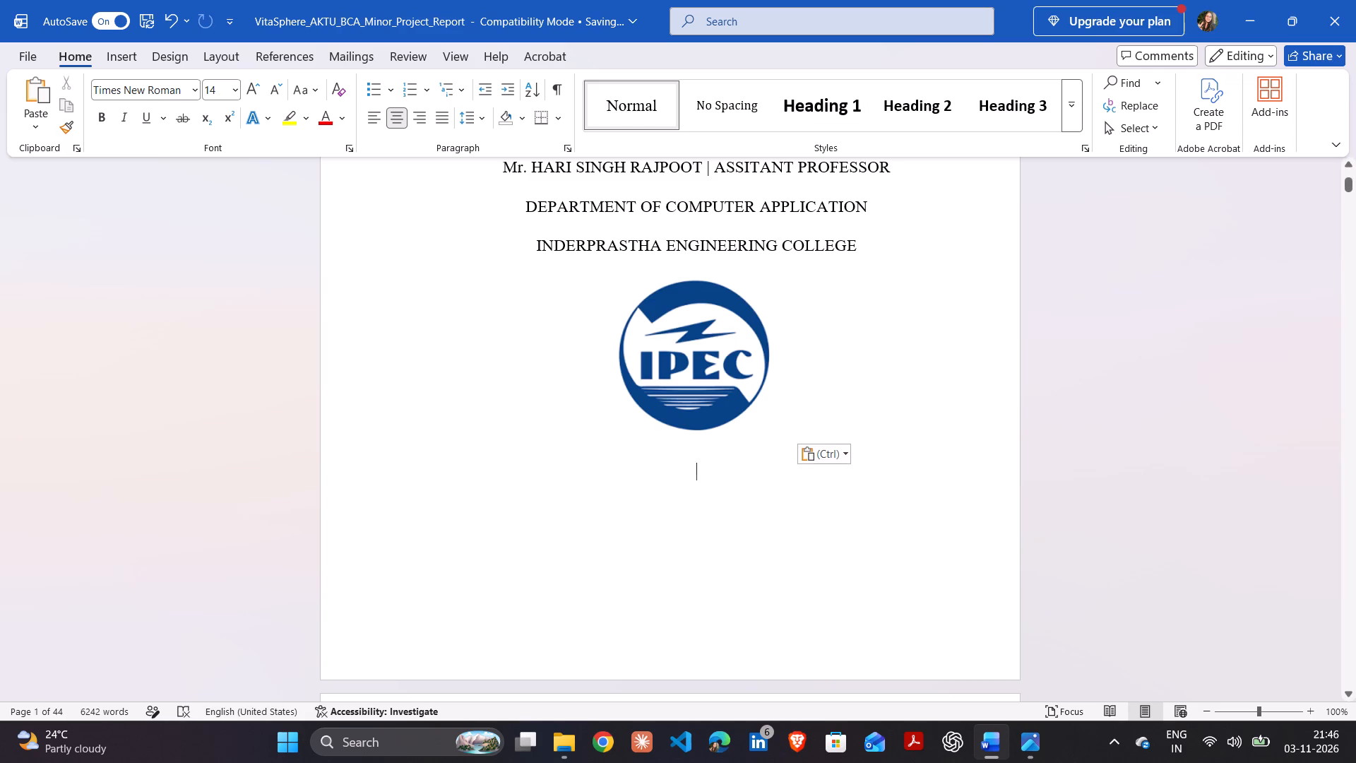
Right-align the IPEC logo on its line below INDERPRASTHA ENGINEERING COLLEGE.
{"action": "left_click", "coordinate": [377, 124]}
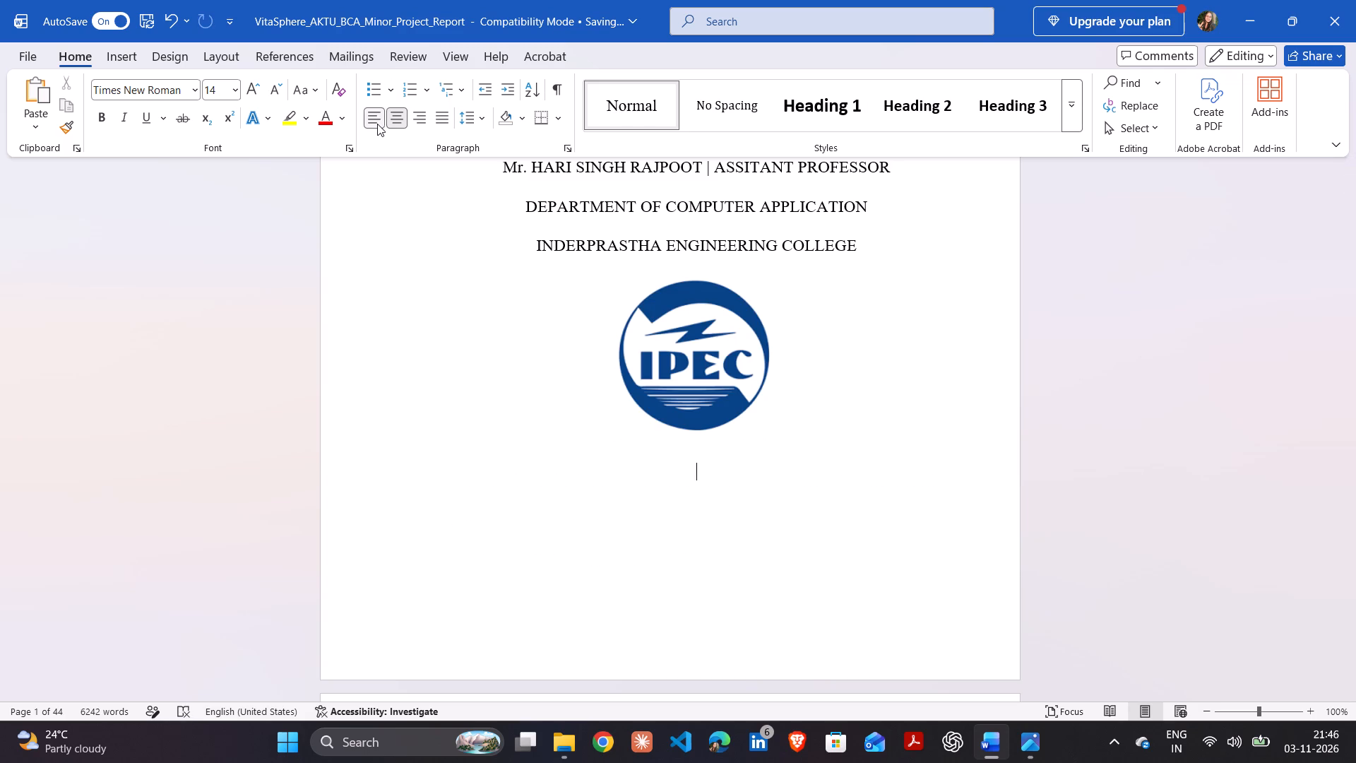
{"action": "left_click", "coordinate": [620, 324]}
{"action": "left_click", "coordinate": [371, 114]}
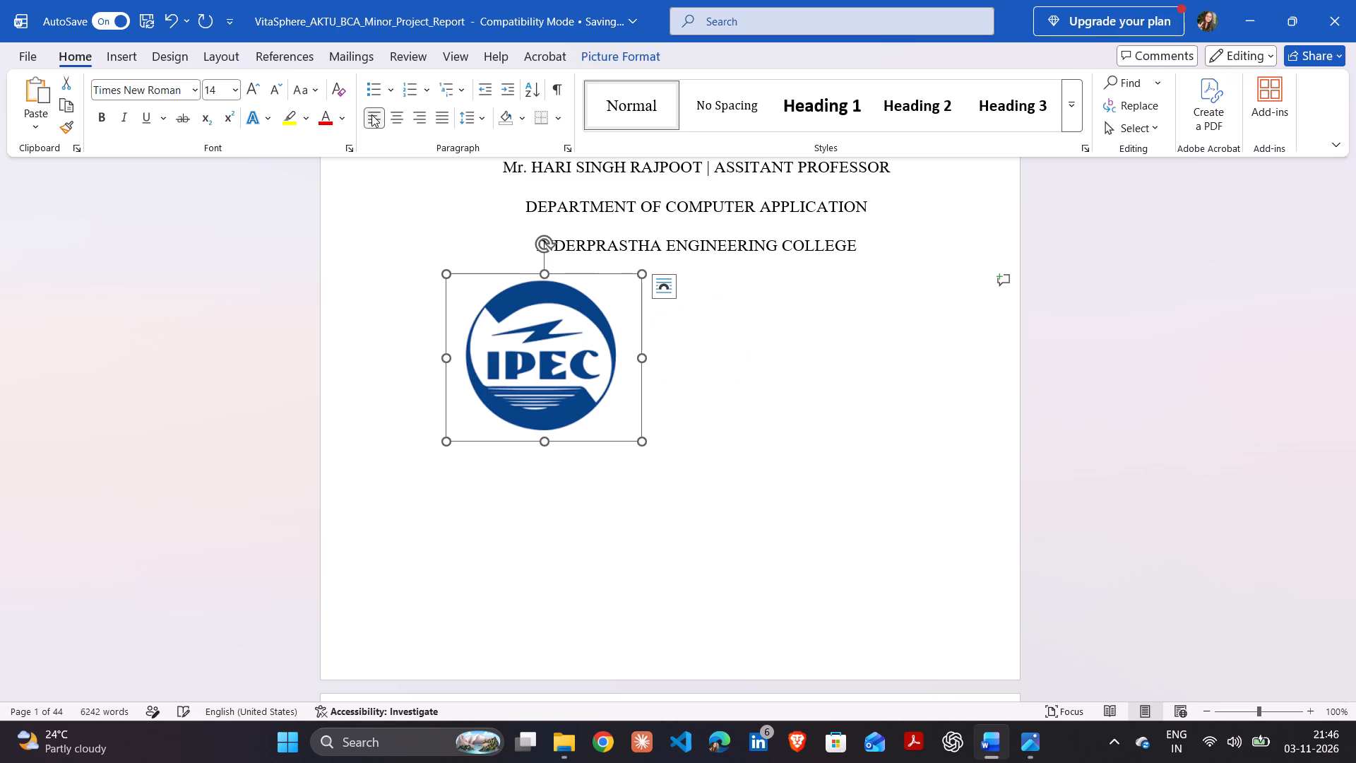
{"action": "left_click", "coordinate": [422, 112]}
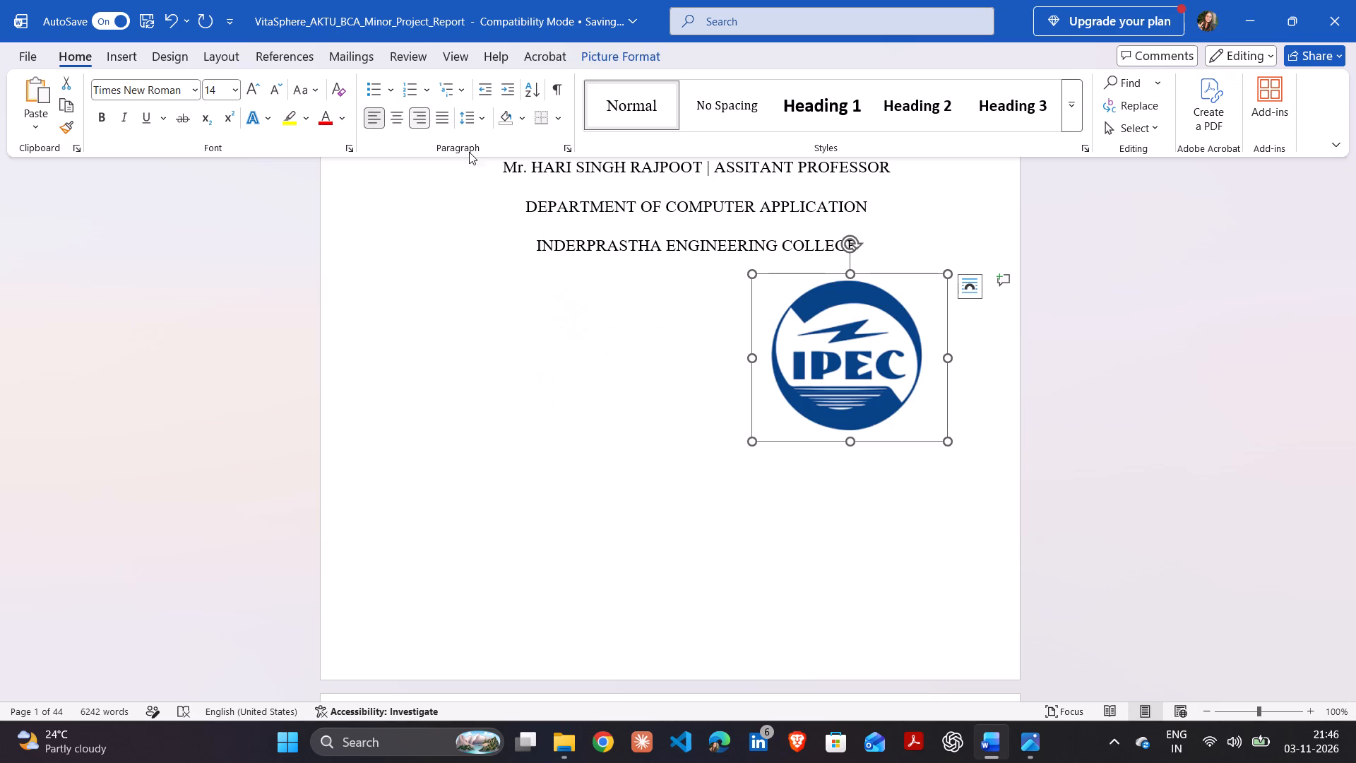
Insert a few spaces in front of the IPEC logo and set its line to centre alignment.
{"action": "left_click", "coordinate": [698, 332]}
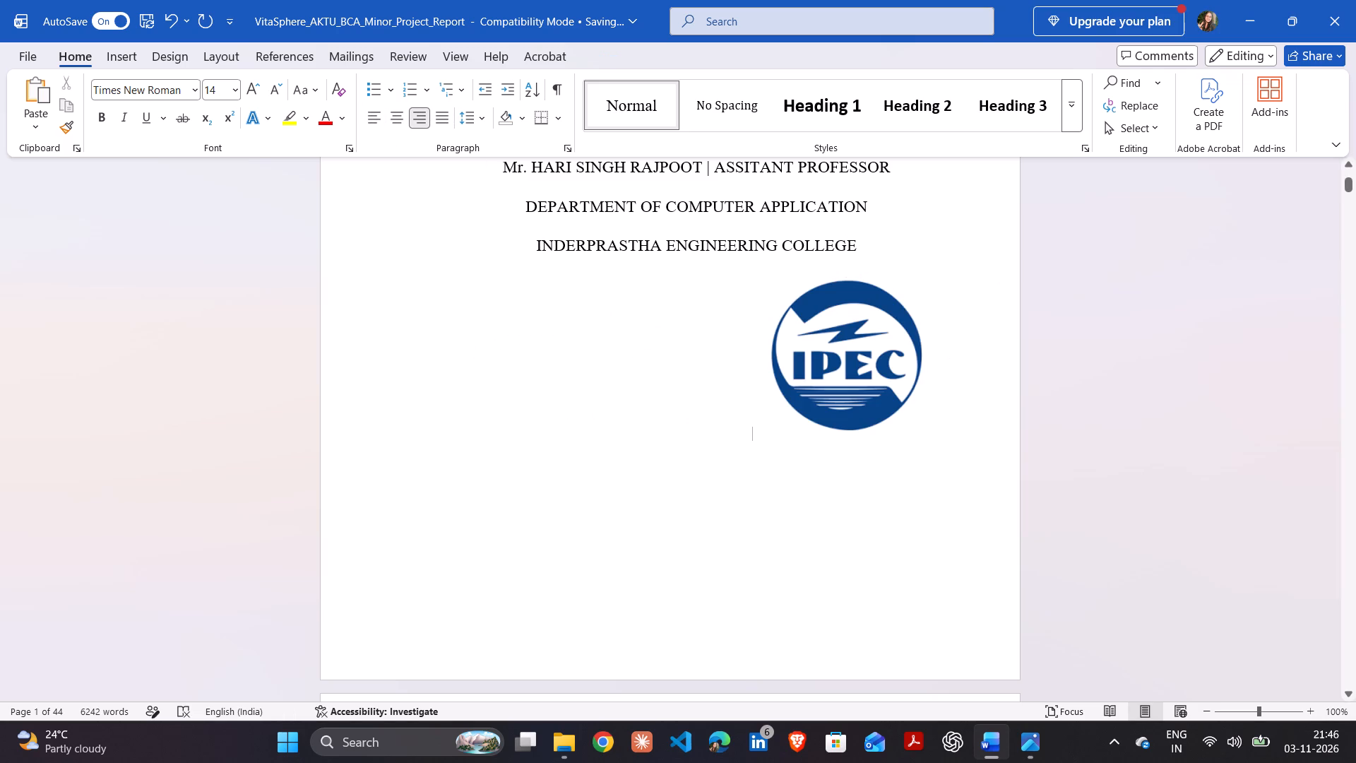
{"action": "key", "text": "space"}
{"action": "key", "text": "space"}
{"action": "key", "text": "space"}
{"action": "key", "text": "space"}
{"action": "left_click", "coordinate": [754, 350]}
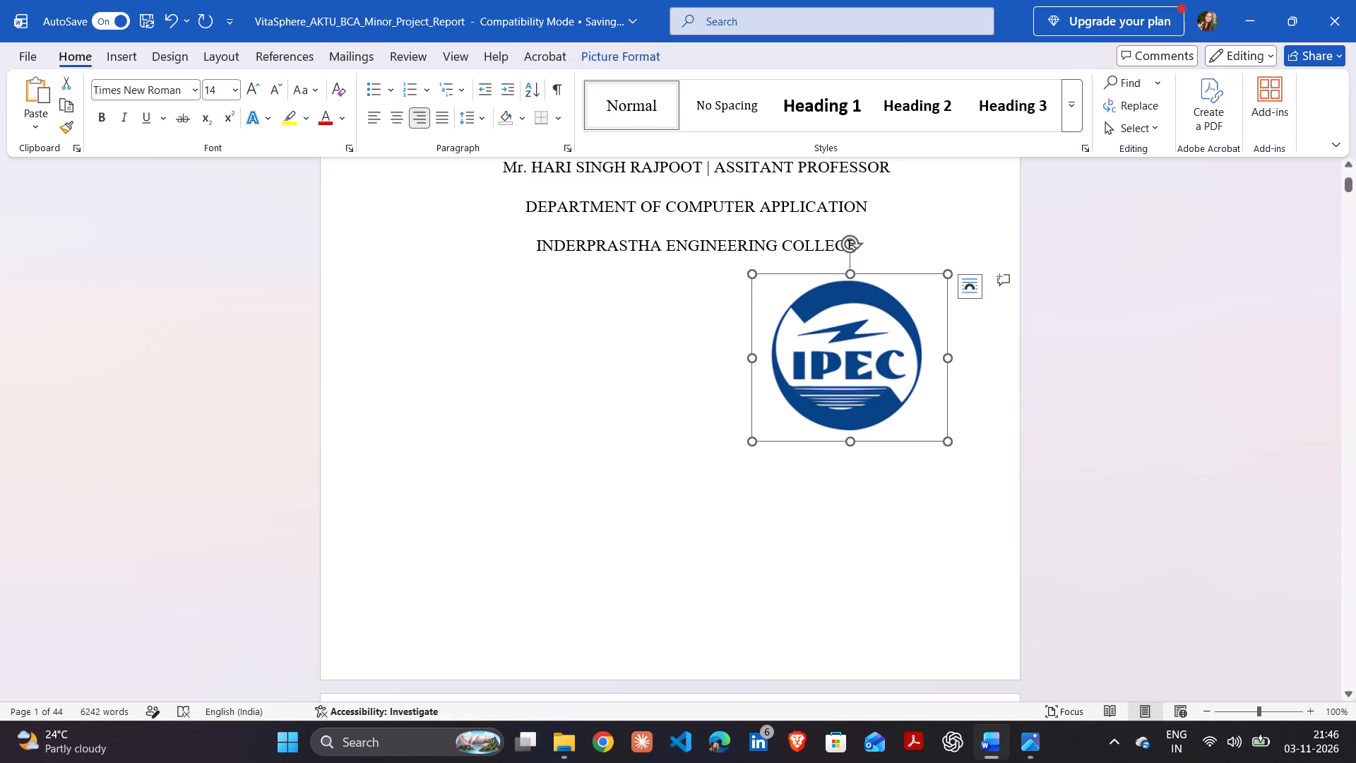
{"action": "key", "text": "space"}
{"action": "left_click", "coordinate": [744, 362]}
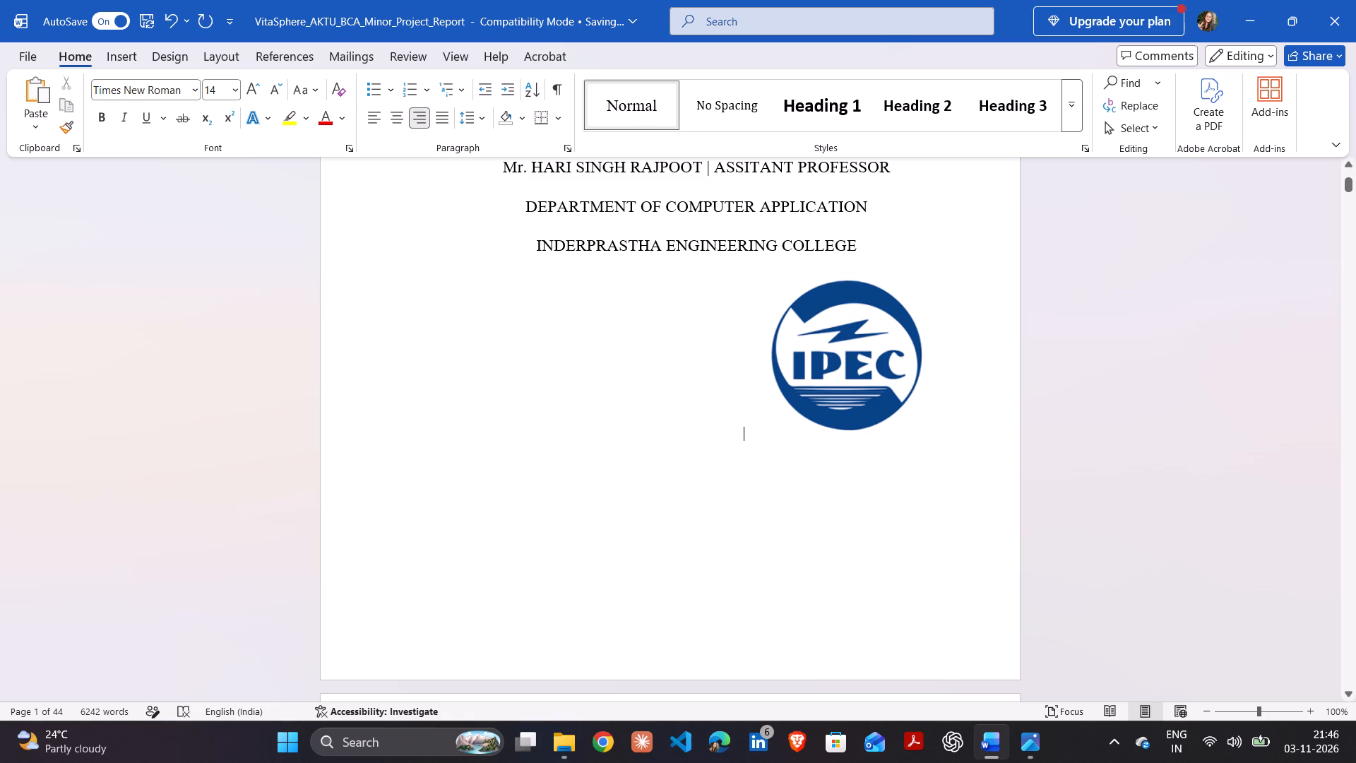
{"action": "left_click_drag", "start_coordinate": [660, 220], "coordinate": [693, 300]}
{"action": "left_click", "coordinate": [693, 300]}
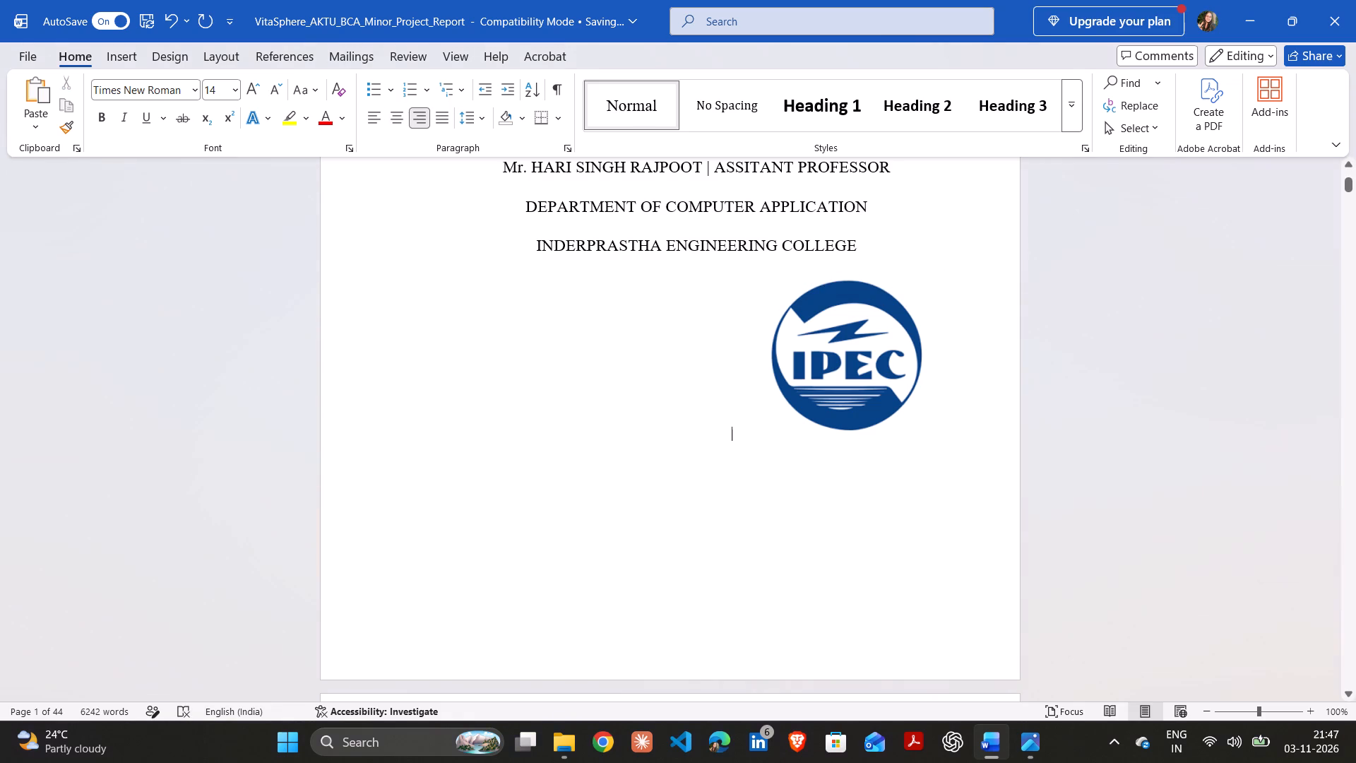
{"action": "left_click", "coordinate": [693, 300]}
{"action": "key", "text": "BackSpace"}
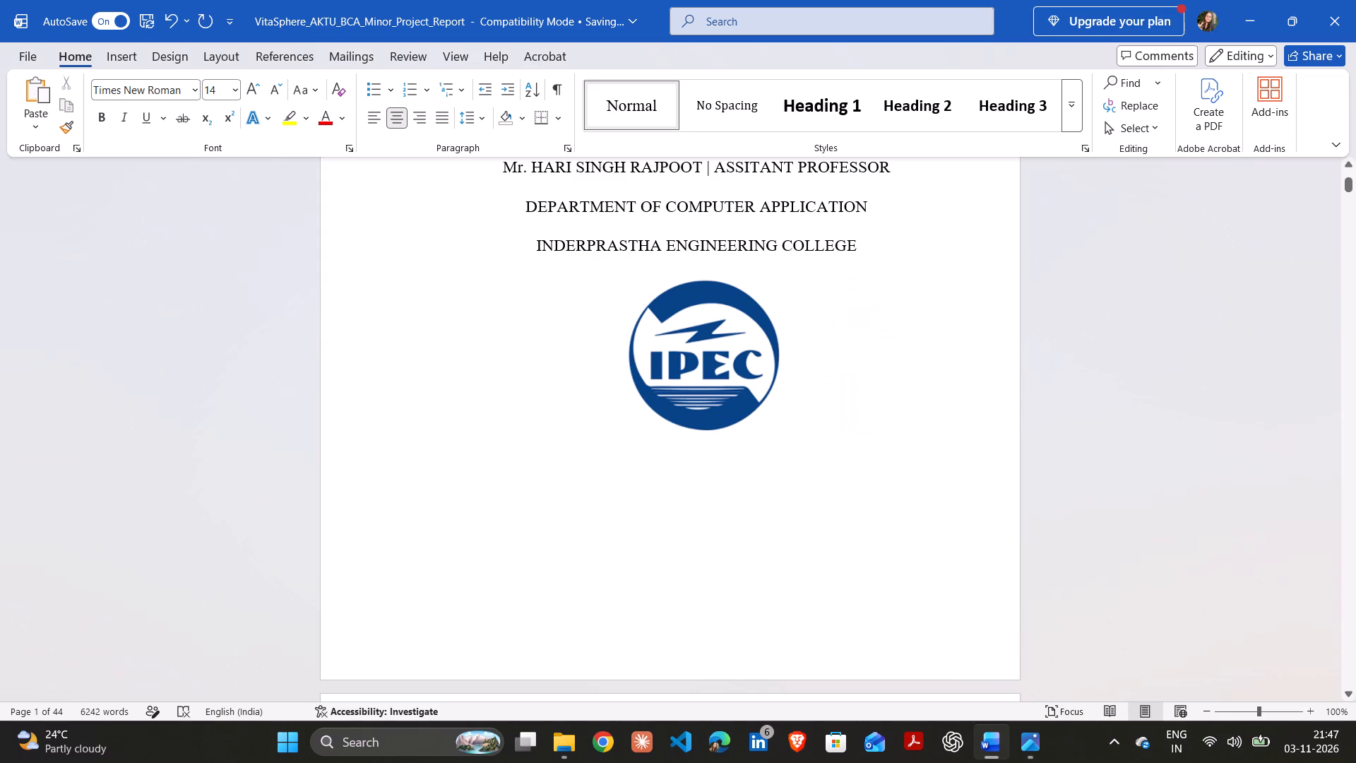
Adjust the spaces in front of the IPEC logo to place it near the right margin, directly below the college name.
{"action": "key", "text": "space"}
{"action": "key", "text": "space"}
{"action": "key", "text": "space"}
{"action": "key", "text": "space"}
{"action": "key", "text": "space"}
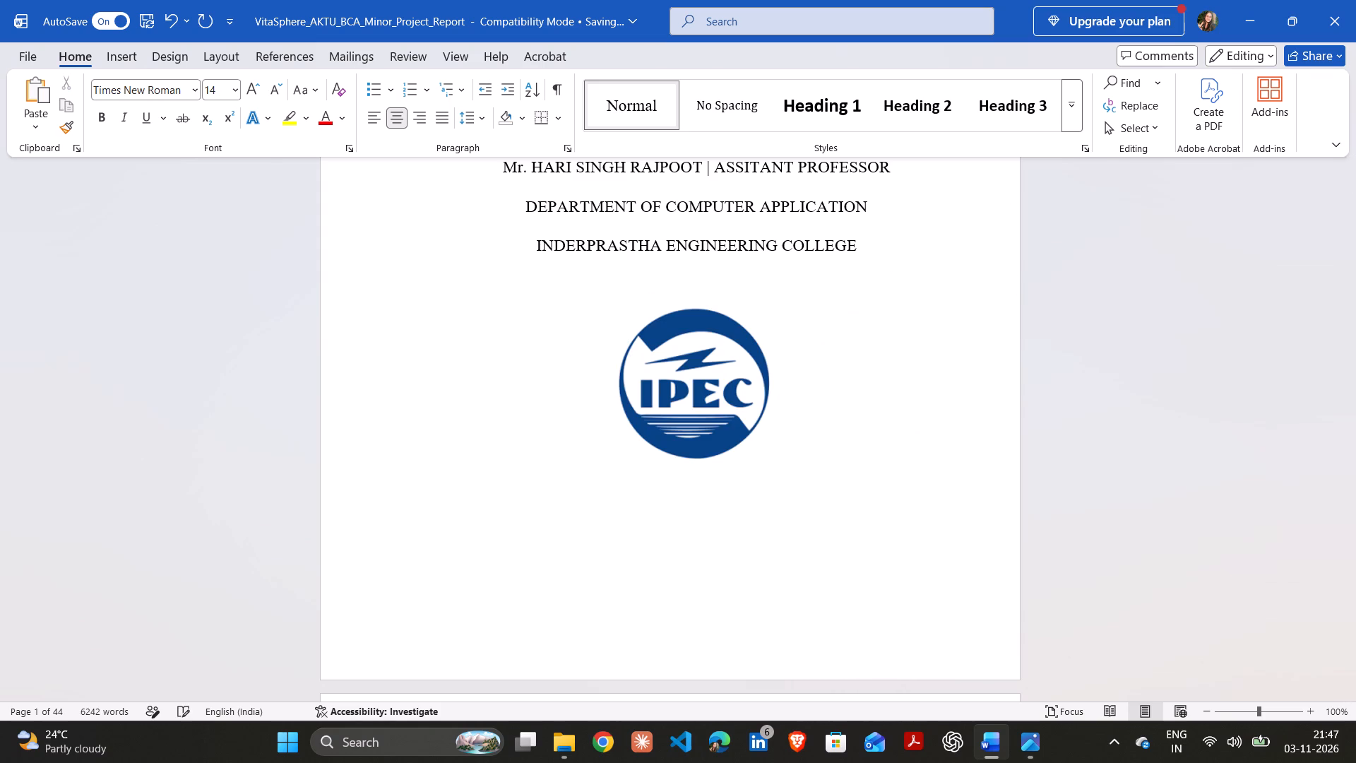
{"action": "key", "text": "BackSpace"}
{"action": "key", "text": "BackSpace"}
{"action": "key", "text": "BackSpace"}
{"action": "key", "text": "BackSpace"}
{"action": "key", "text": "BackSpace"}
{"action": "key", "text": "BackSpace"}
{"action": "key", "text": "BackSpace"}
{"action": "key", "text": "BackSpace"}
{"action": "key", "text": "BackSpace"}
{"action": "key", "text": "BackSpace"}
{"action": "key", "text": "BackSpace"}
{"action": "key", "text": "BackSpace"}
{"action": "key", "text": "BackSpace"}
{"action": "key", "text": "BackSpace"}
{"action": "key", "text": "BackSpace"}
{"action": "key", "text": "BackSpace"}
{"action": "key", "text": "BackSpace"}
{"action": "key", "text": "BackSpace"}
{"action": "key", "text": "BackSpace"}
{"action": "key", "text": "BackSpace"}
{"action": "key", "text": "BackSpace"}
{"action": "key", "text": "BackSpace"}
{"action": "key", "text": "space"}
{"action": "key", "text": "space"}
{"action": "key", "text": "space"}
{"action": "key", "text": "space"}
{"action": "key", "text": "space"}
{"action": "key", "text": "space"}
{"action": "key", "text": "space"}
{"action": "key", "text": "space"}
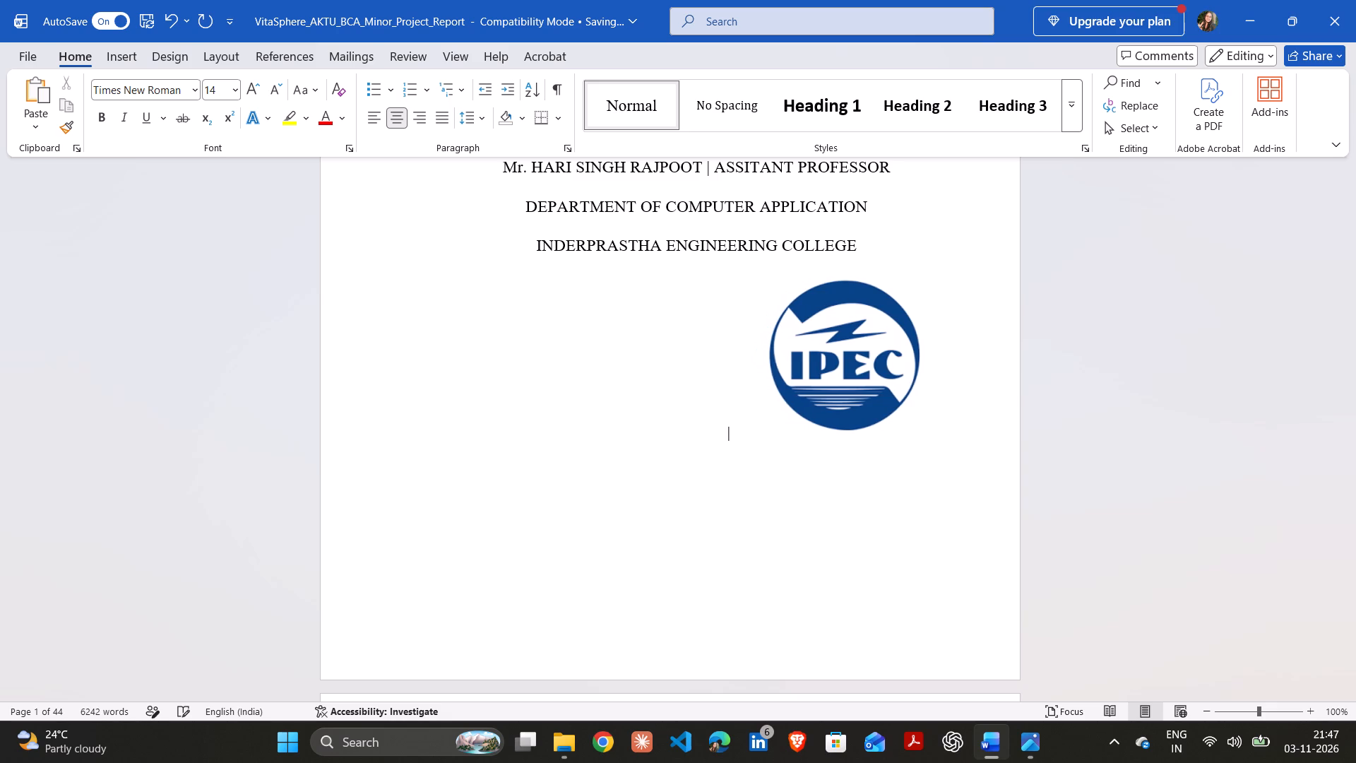
{"action": "key", "text": "space"}
{"action": "key", "text": "space"}
{"action": "key", "text": "BackSpace"}
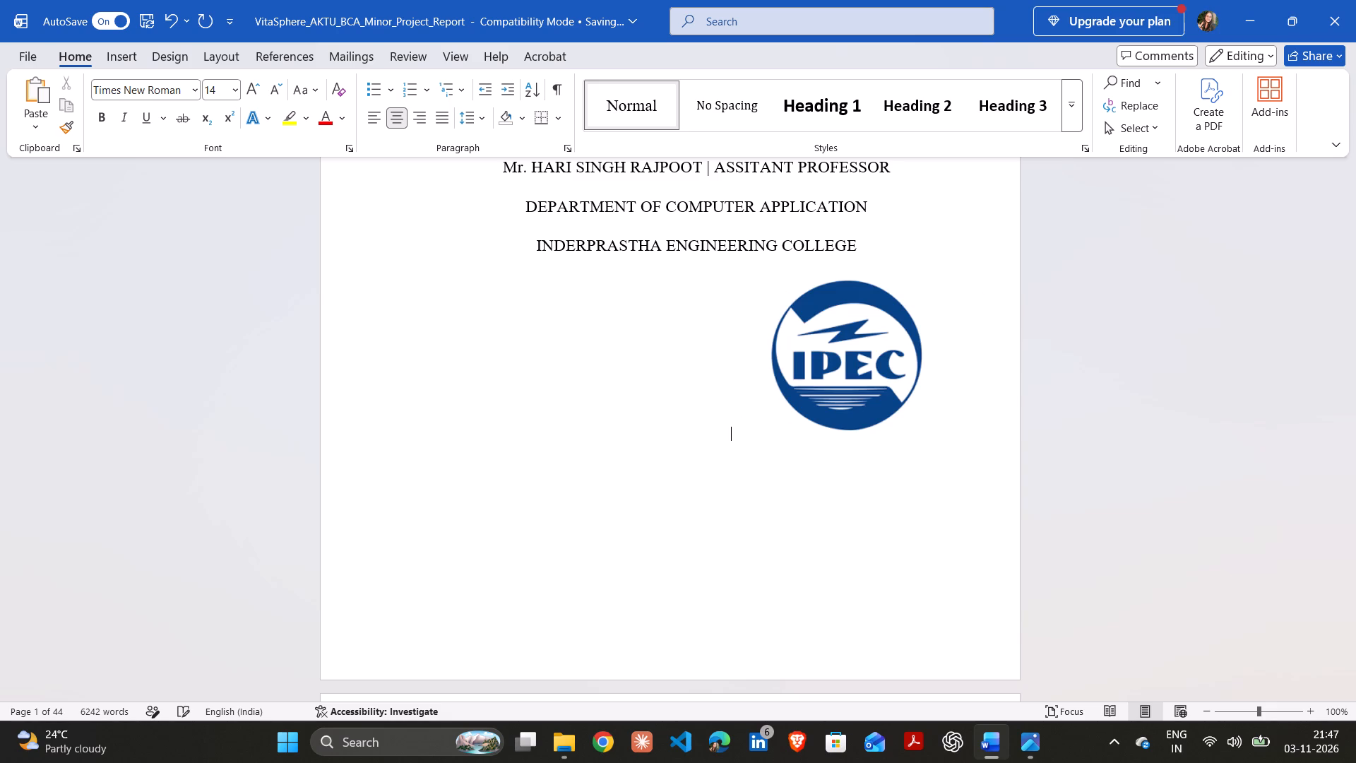
Narrow the IPEC logo slightly while keeping its height.
{"action": "left_click", "coordinate": [860, 382]}
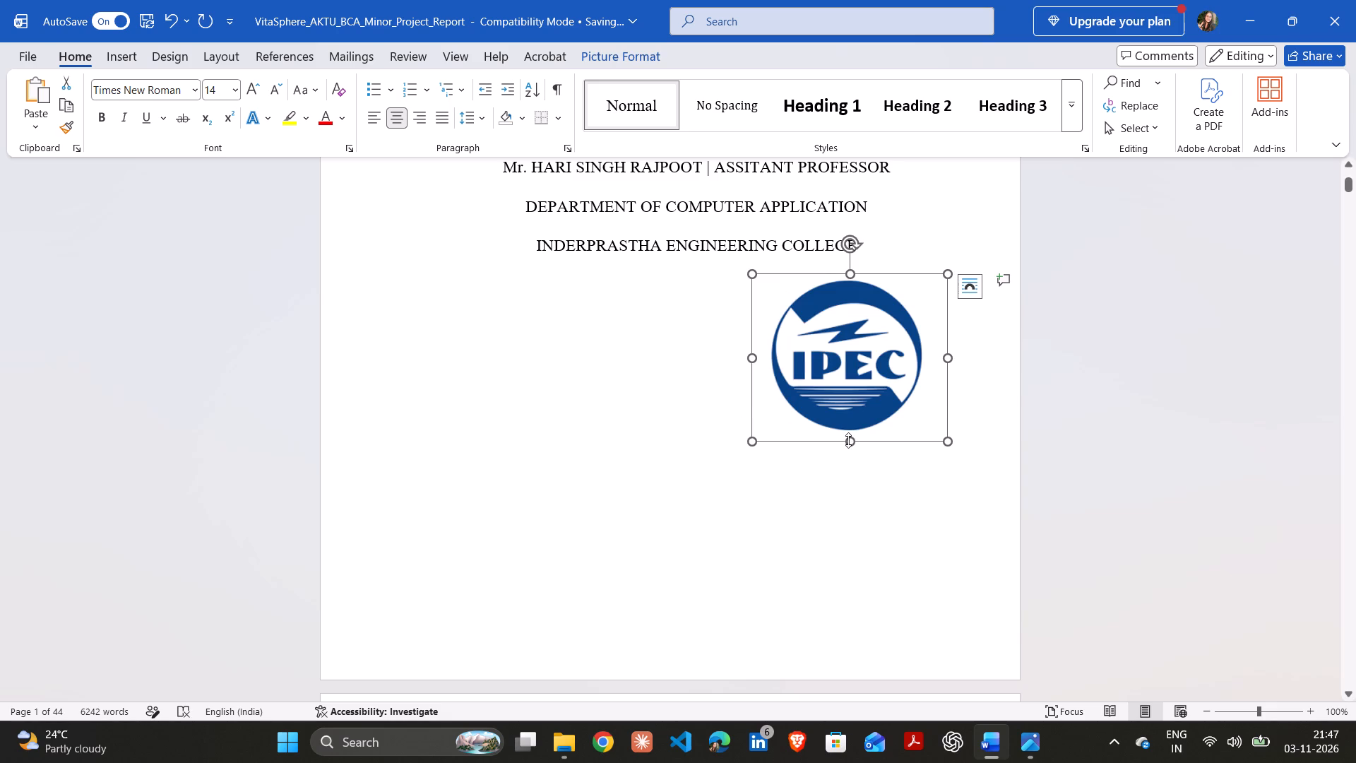
{"action": "left_click", "coordinate": [848, 440]}
{"action": "left_click_drag", "start_coordinate": [749, 356], "coordinate": [775, 369]}
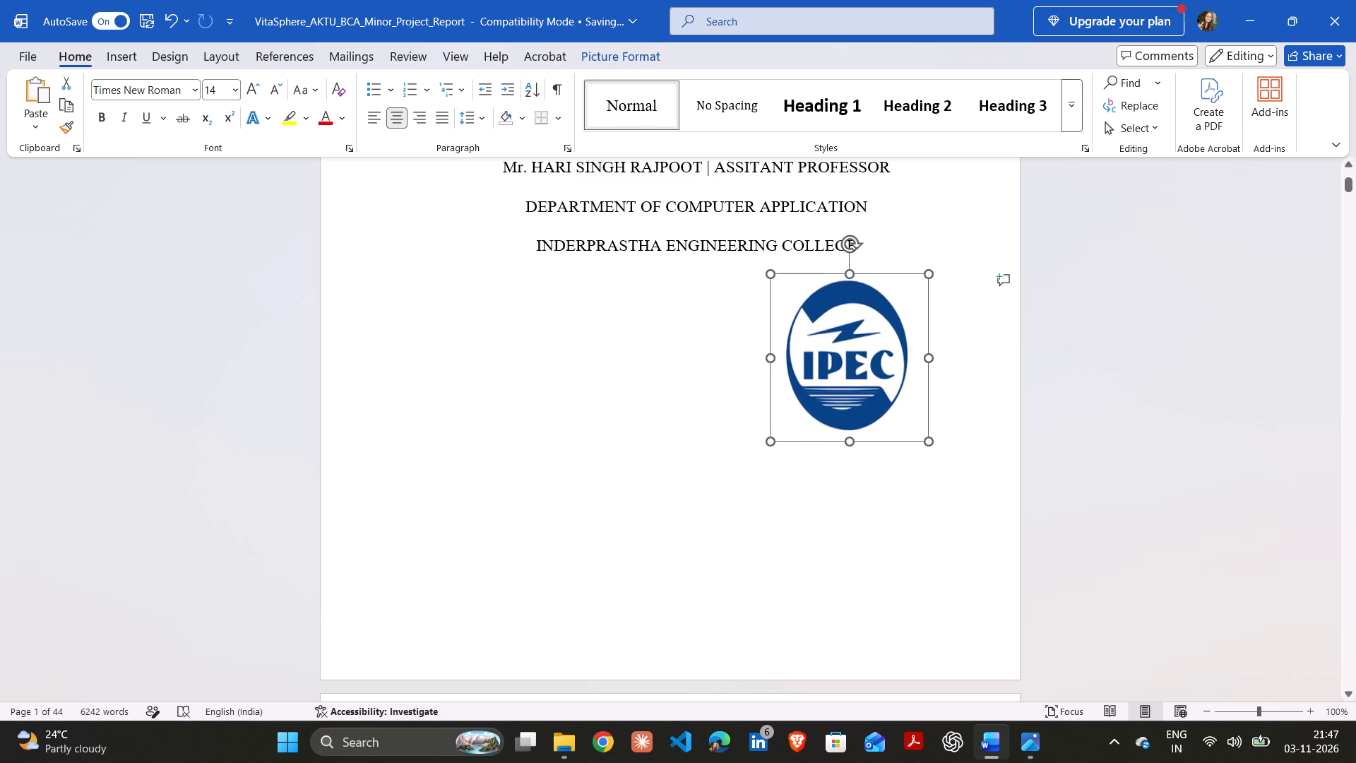
{"action": "left_click_drag", "start_coordinate": [775, 369], "coordinate": [755, 367]}
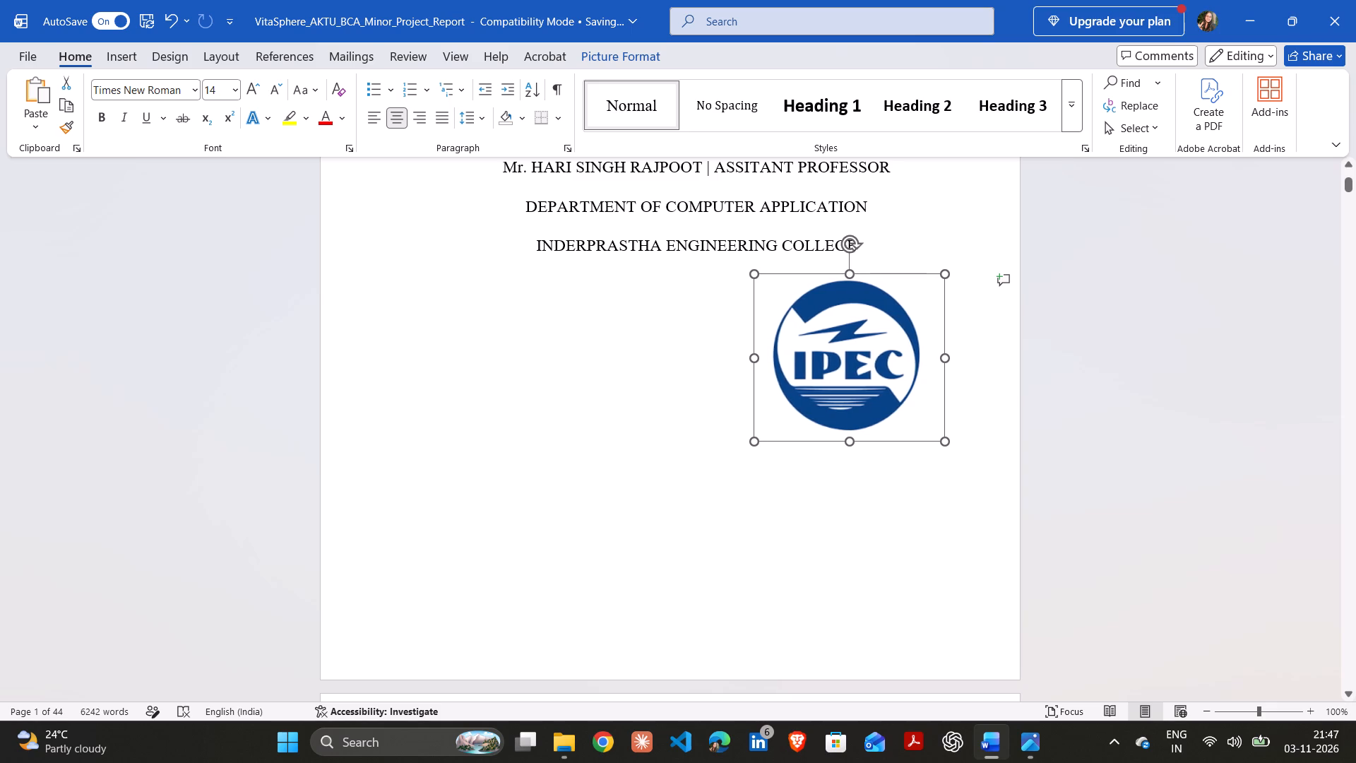
{"action": "left_click_drag", "start_coordinate": [755, 367], "coordinate": [763, 365]}
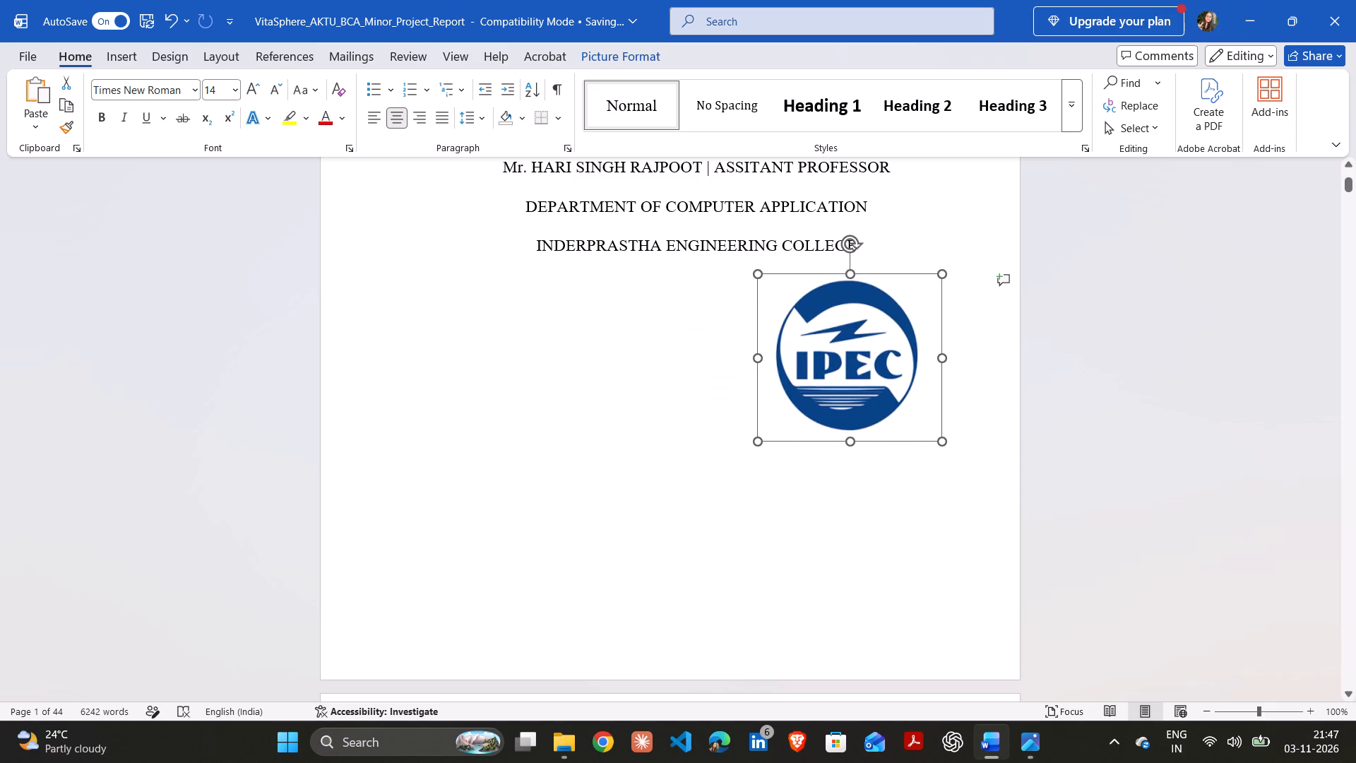
{"action": "left_click", "coordinate": [660, 430]}
Delete the extra blank lines between the IPEC logo and the university affiliation line, leaving one blank line.
{"action": "left_click", "coordinate": [850, 610]}
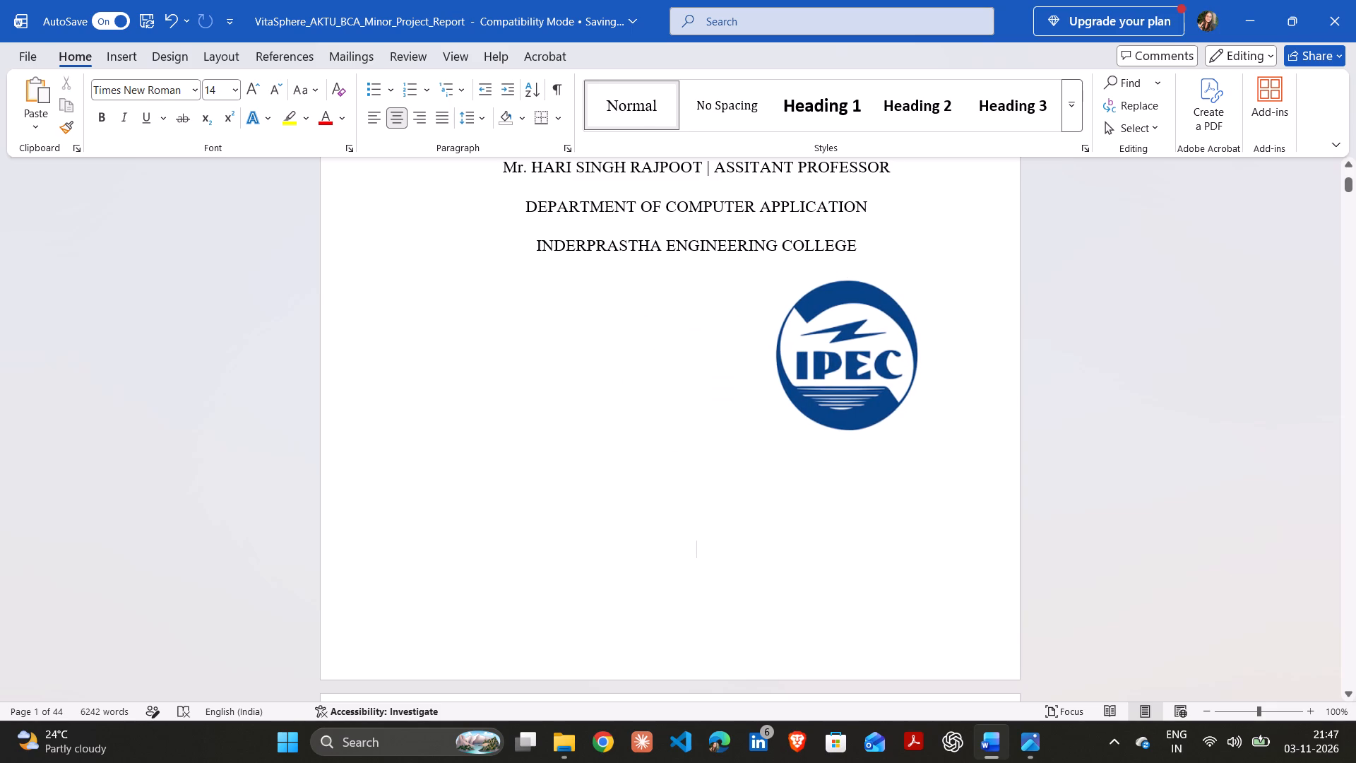
{"action": "key", "text": "BackSpace"}
{"action": "key", "text": "BackSpace"}
{"action": "key", "text": "BackSpace"}
{"action": "key", "text": "BackSpace"}
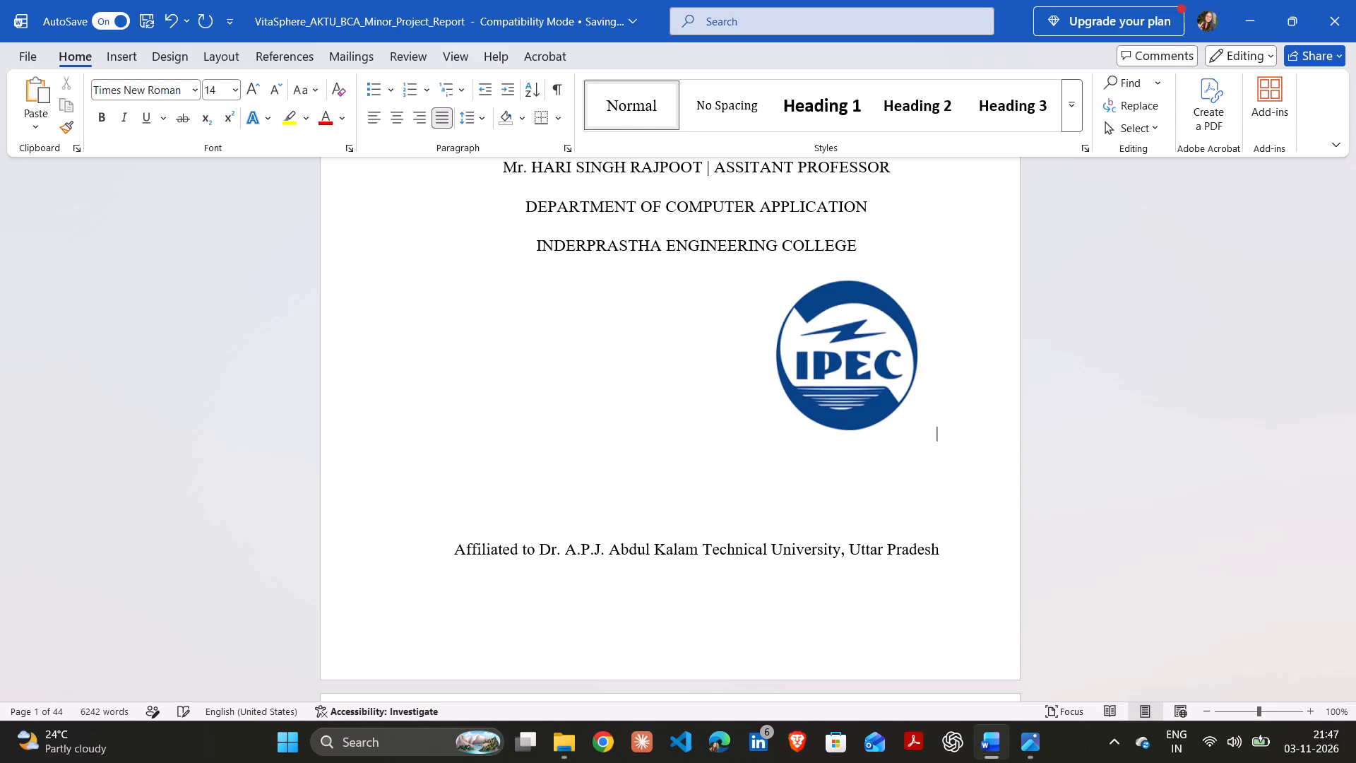
{"action": "key", "text": "BackSpace"}
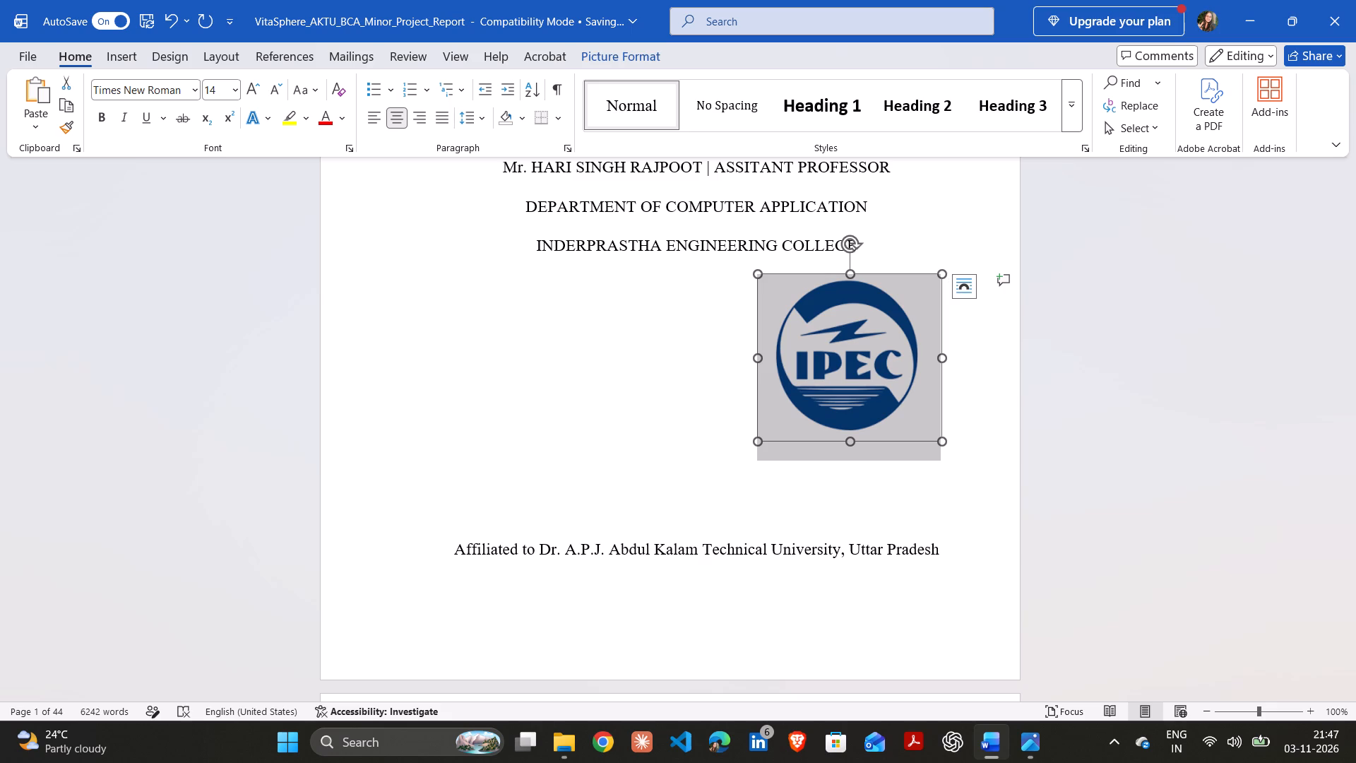
{"action": "left_click", "coordinate": [717, 533]}
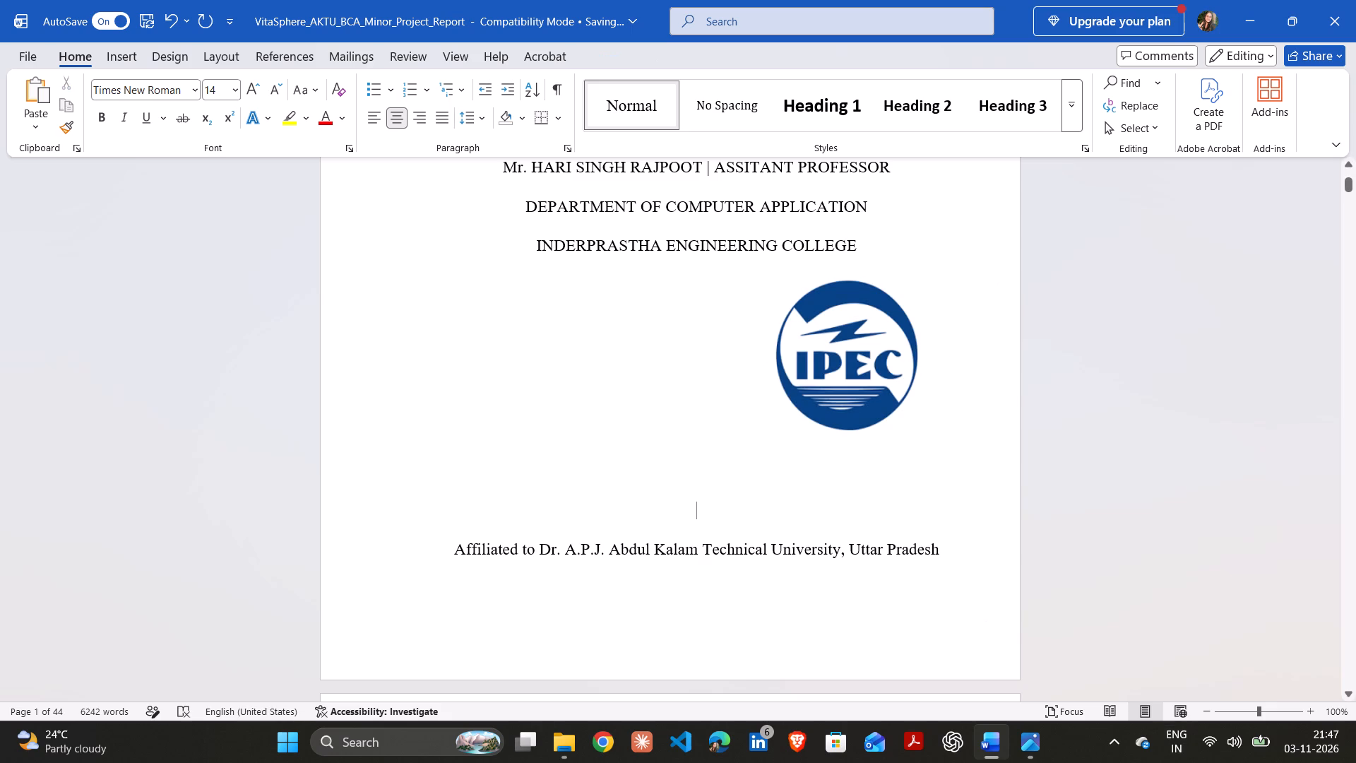
{"action": "key", "text": "BackSpace"}
{"action": "key", "text": "BackSpace"}
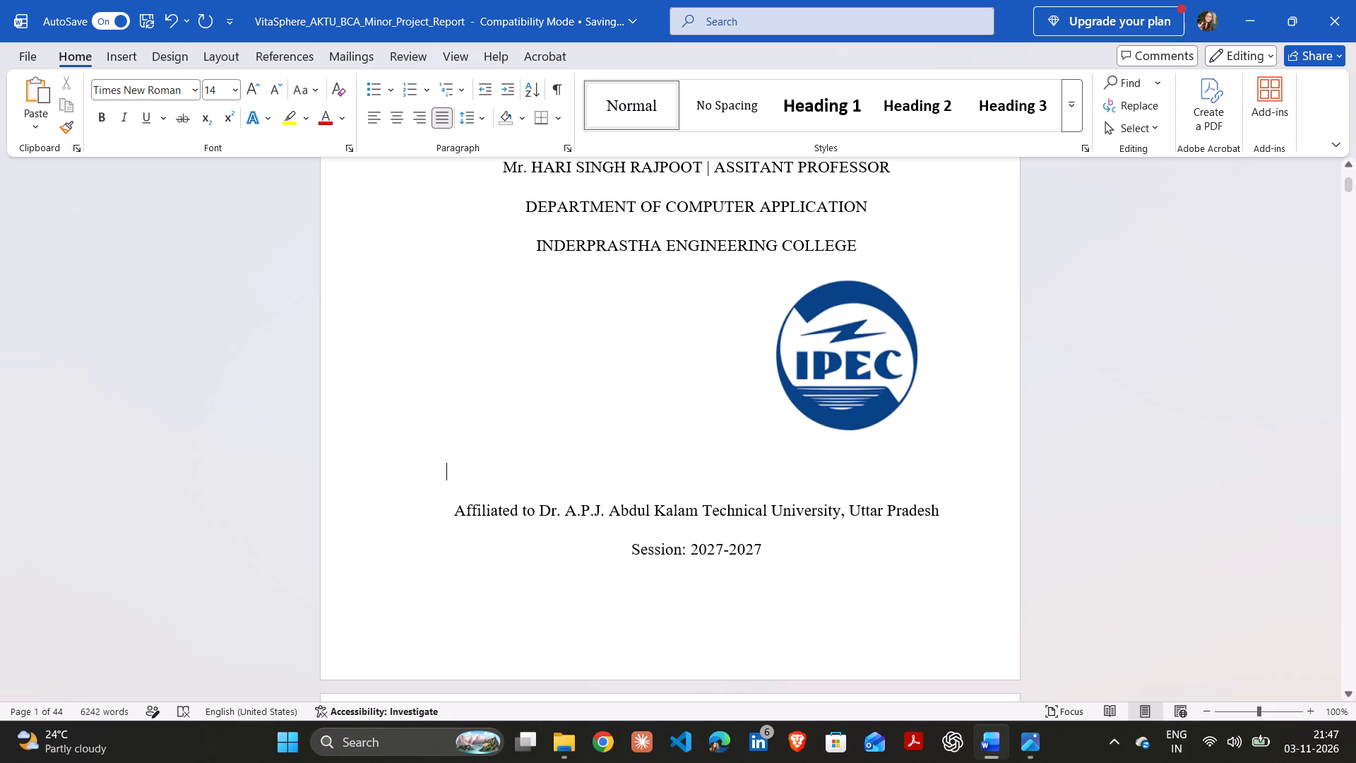
Change the session on the title page to 2026-2027.
{"action": "left_click", "coordinate": [724, 545]}
{"action": "key", "text": "BackSpace"}
{"action": "key", "text": "6"}
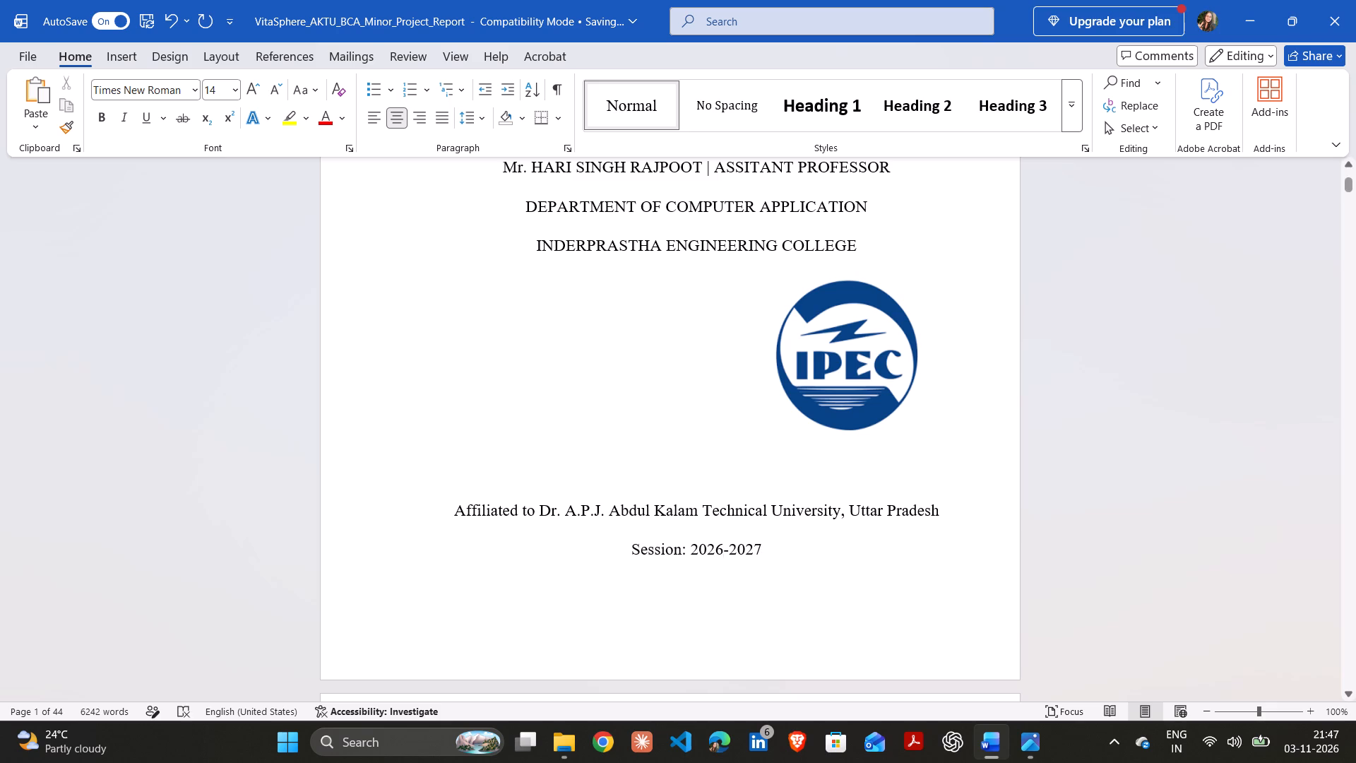
Place the insertion point in the empty space beside the IPEC logo and switch to the picture gallery in File Explorer.
{"action": "left_click", "coordinate": [623, 385]}
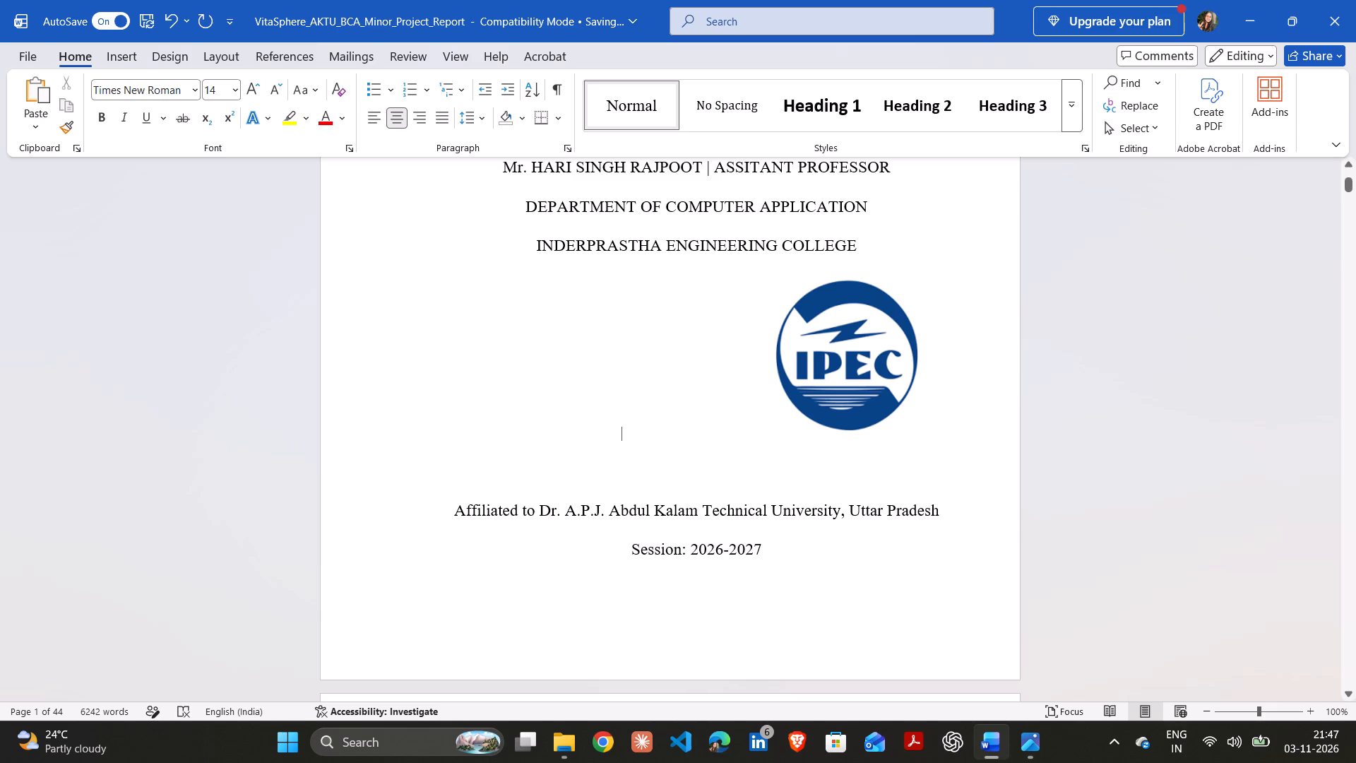
{"action": "left_click", "coordinate": [542, 357]}
{"action": "left_click", "coordinate": [561, 740]}
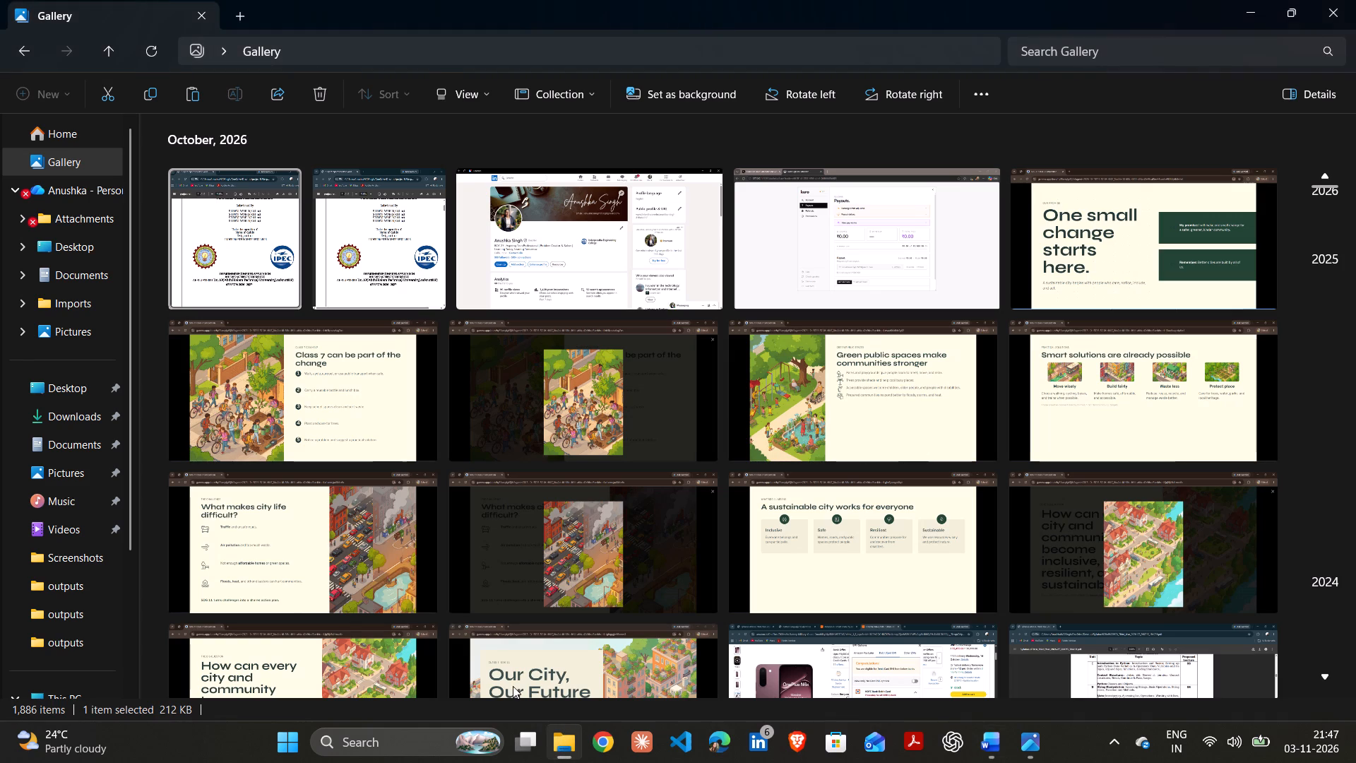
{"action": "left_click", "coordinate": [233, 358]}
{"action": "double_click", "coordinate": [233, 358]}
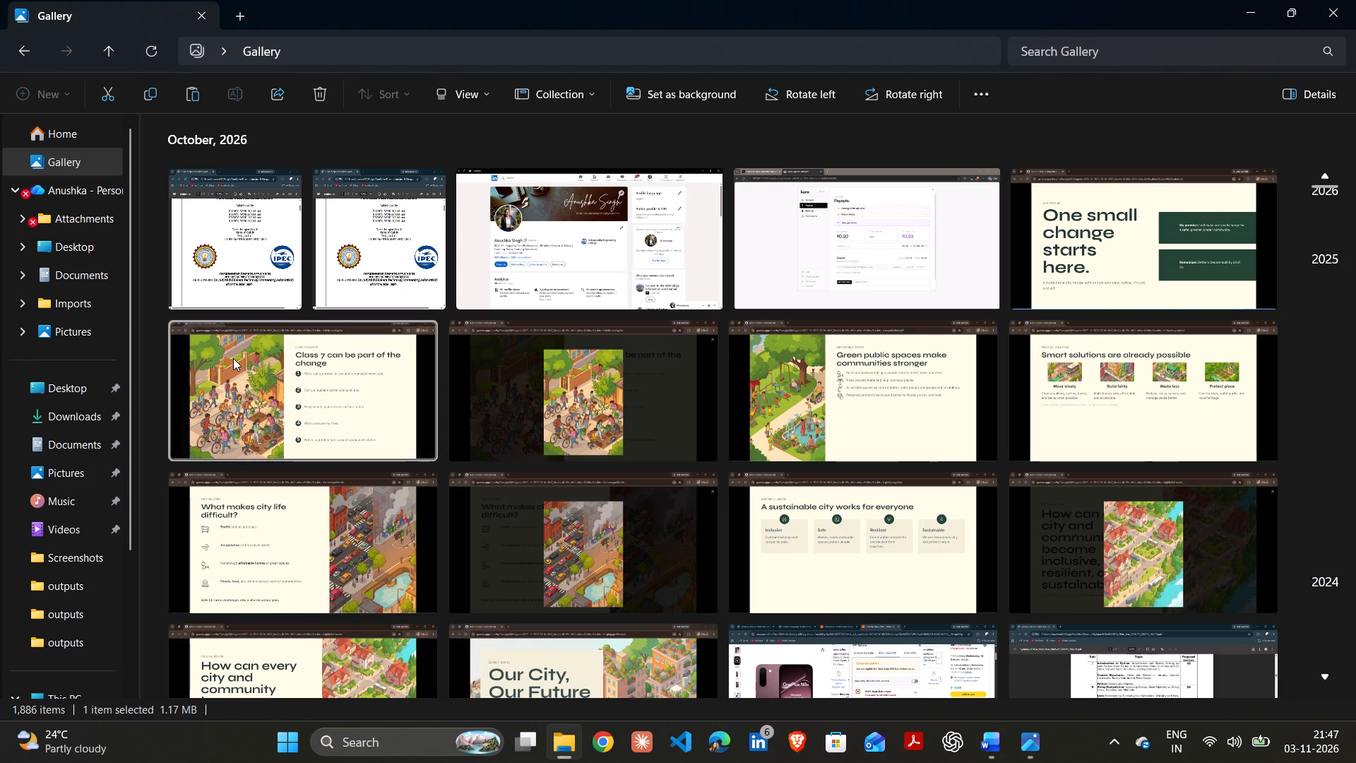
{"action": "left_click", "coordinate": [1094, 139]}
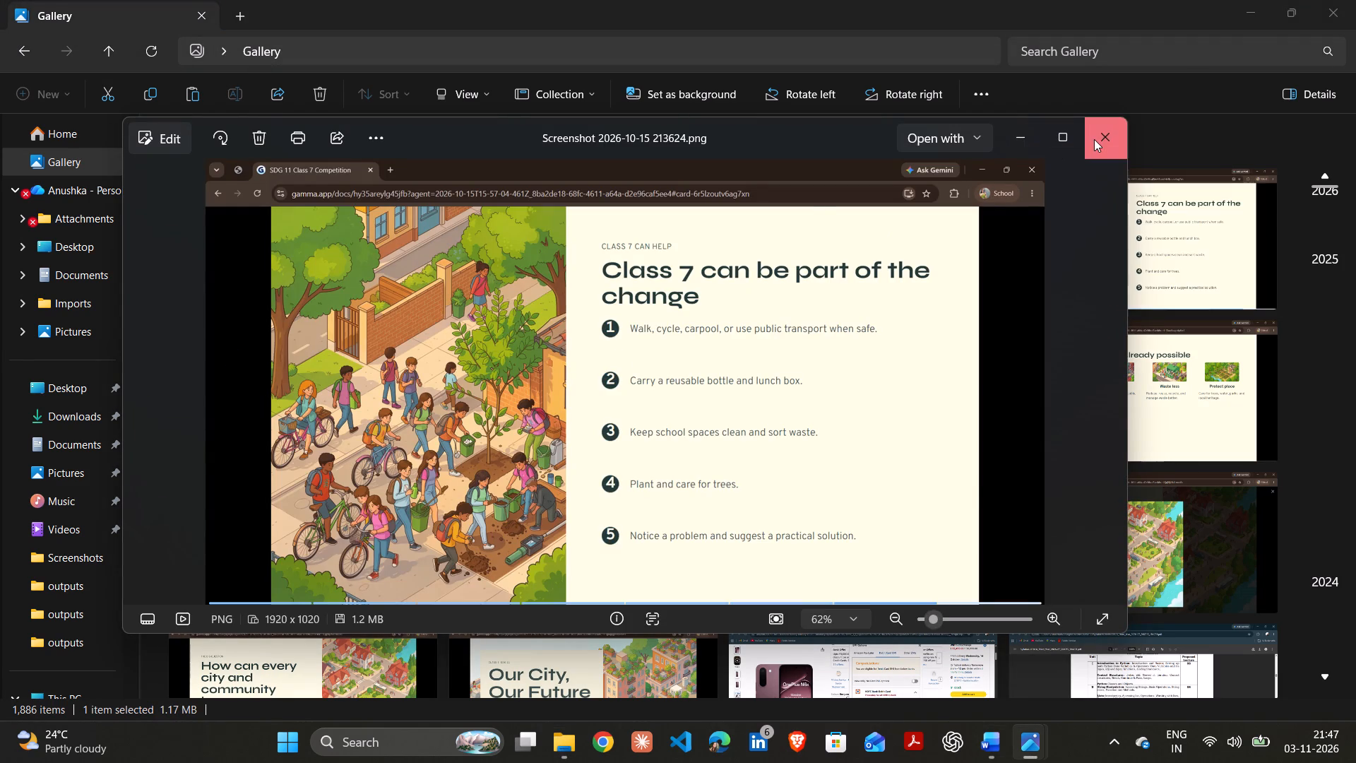
Open Screenshot 2026-10-29 203249.png for editing and crop it tightly around the round university logo, about 241 x 196 pixels.
{"action": "double_click", "coordinate": [279, 241]}
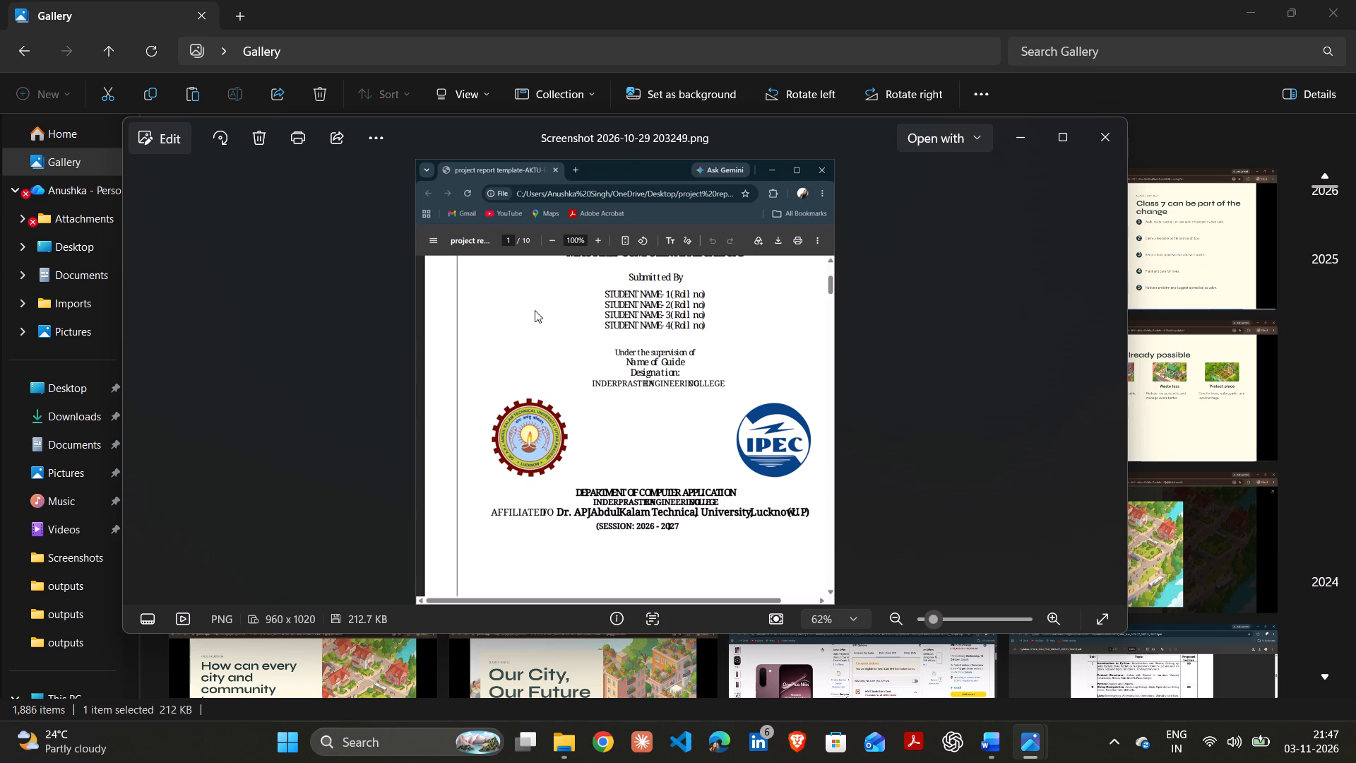
{"action": "left_click", "coordinate": [155, 140]}
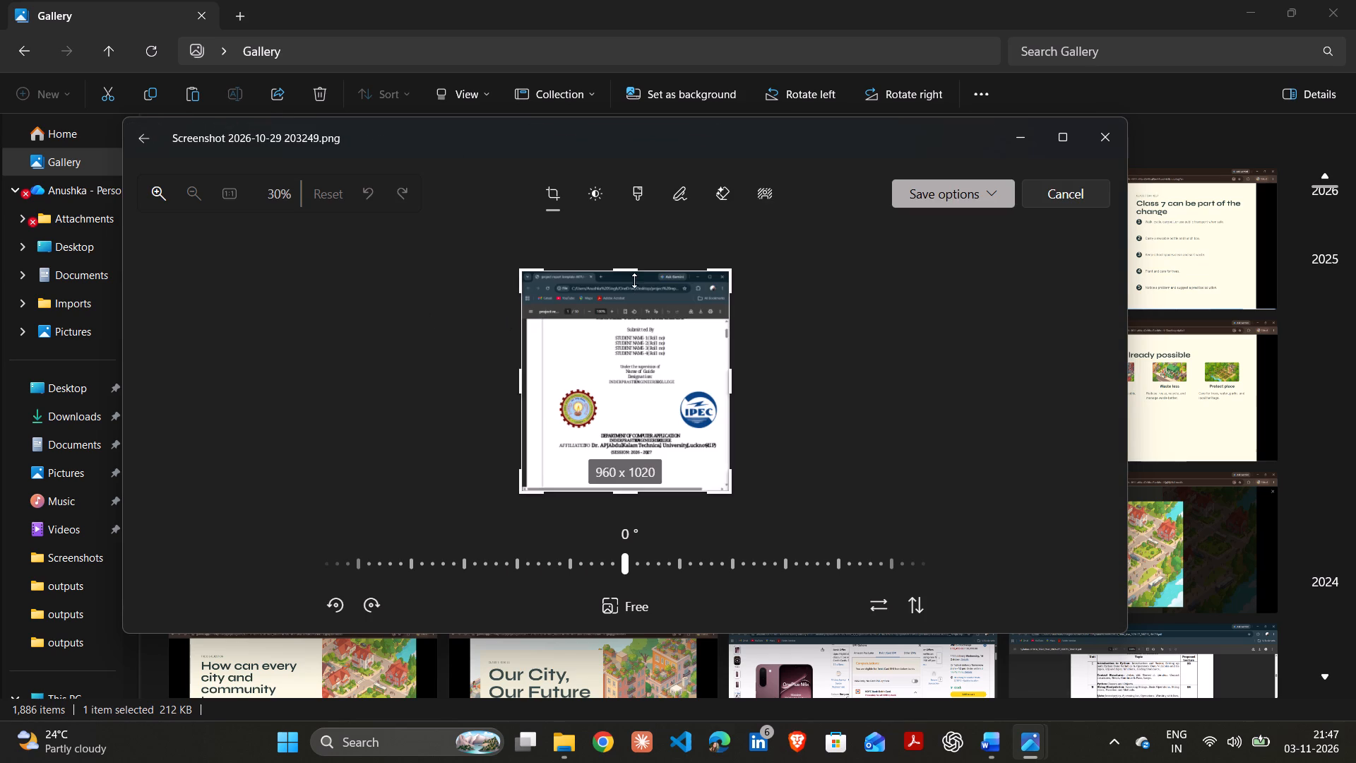
{"action": "left_click_drag", "start_coordinate": [631, 267], "coordinate": [588, 387]}
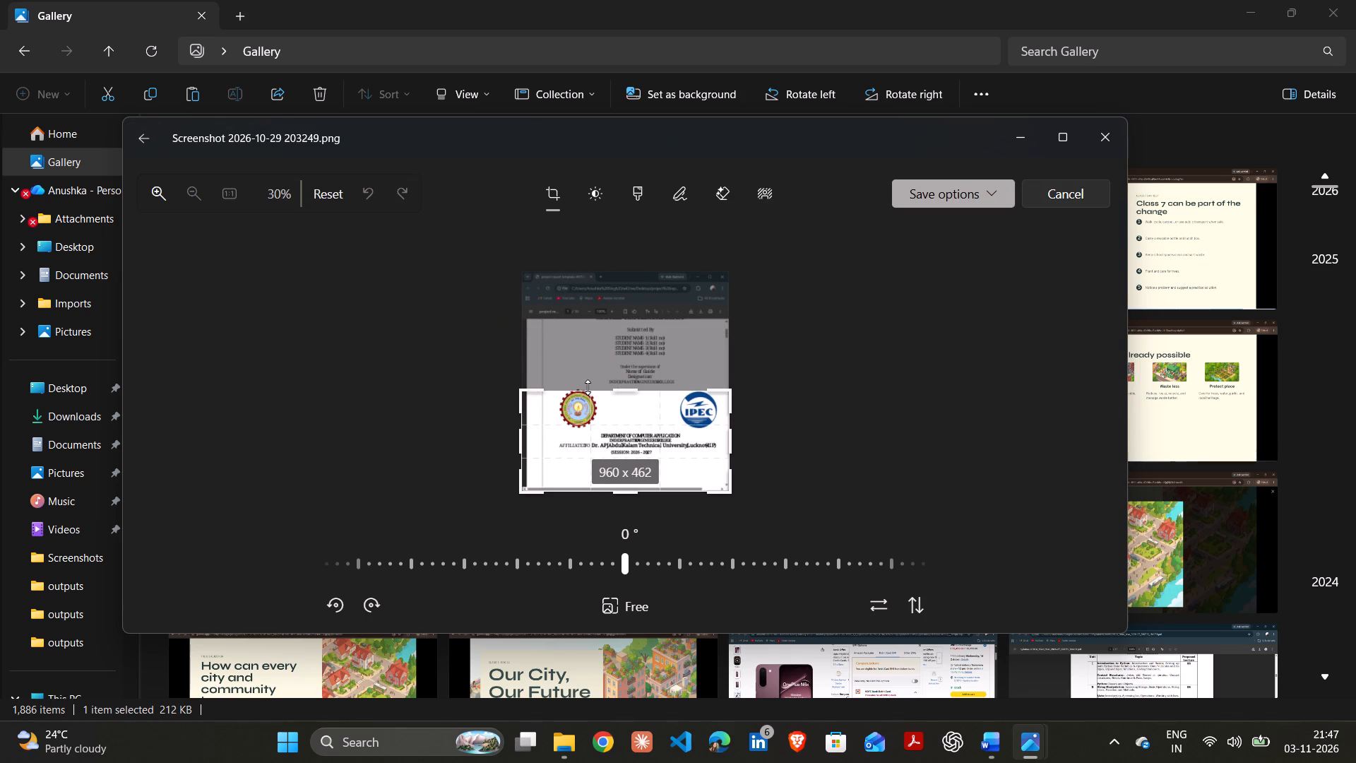
{"action": "left_click_drag", "start_coordinate": [588, 387], "coordinate": [590, 379]}
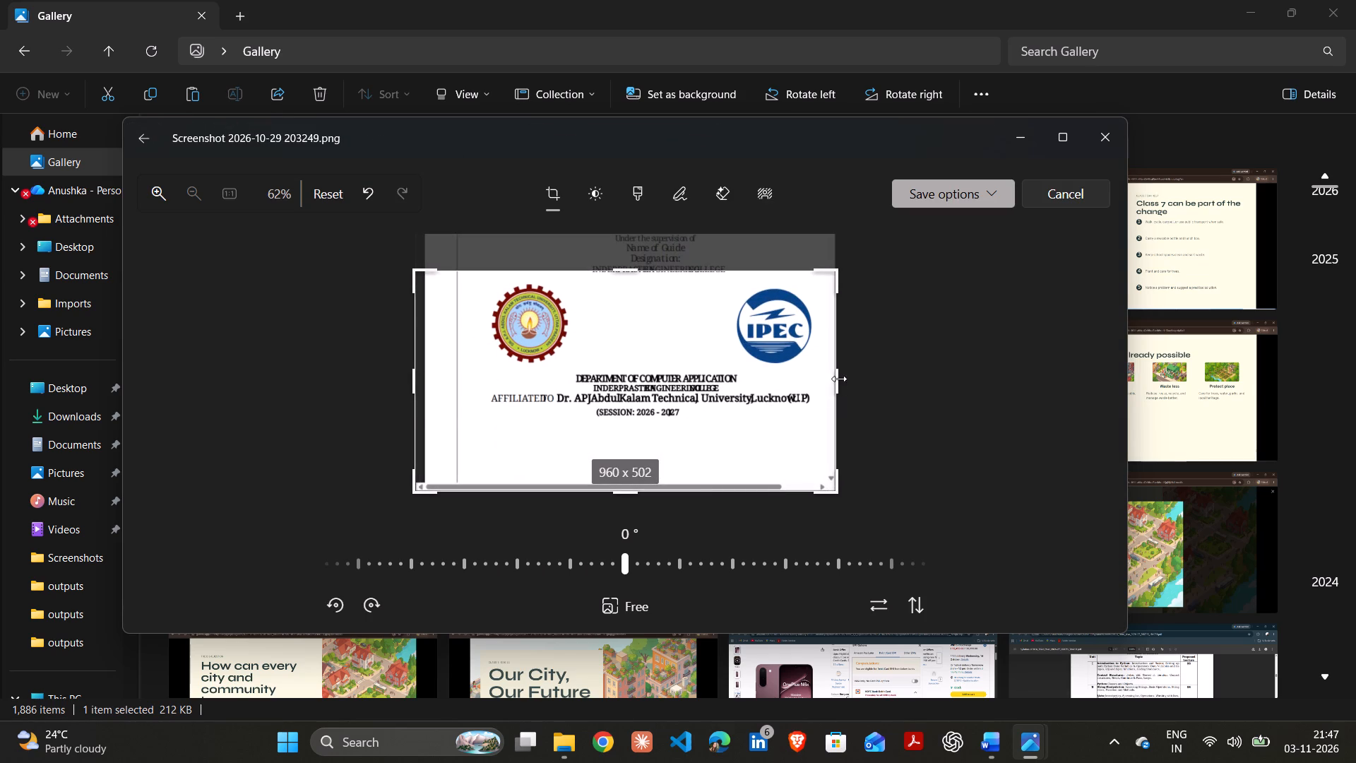
{"action": "left_click_drag", "start_coordinate": [835, 377], "coordinate": [584, 354]}
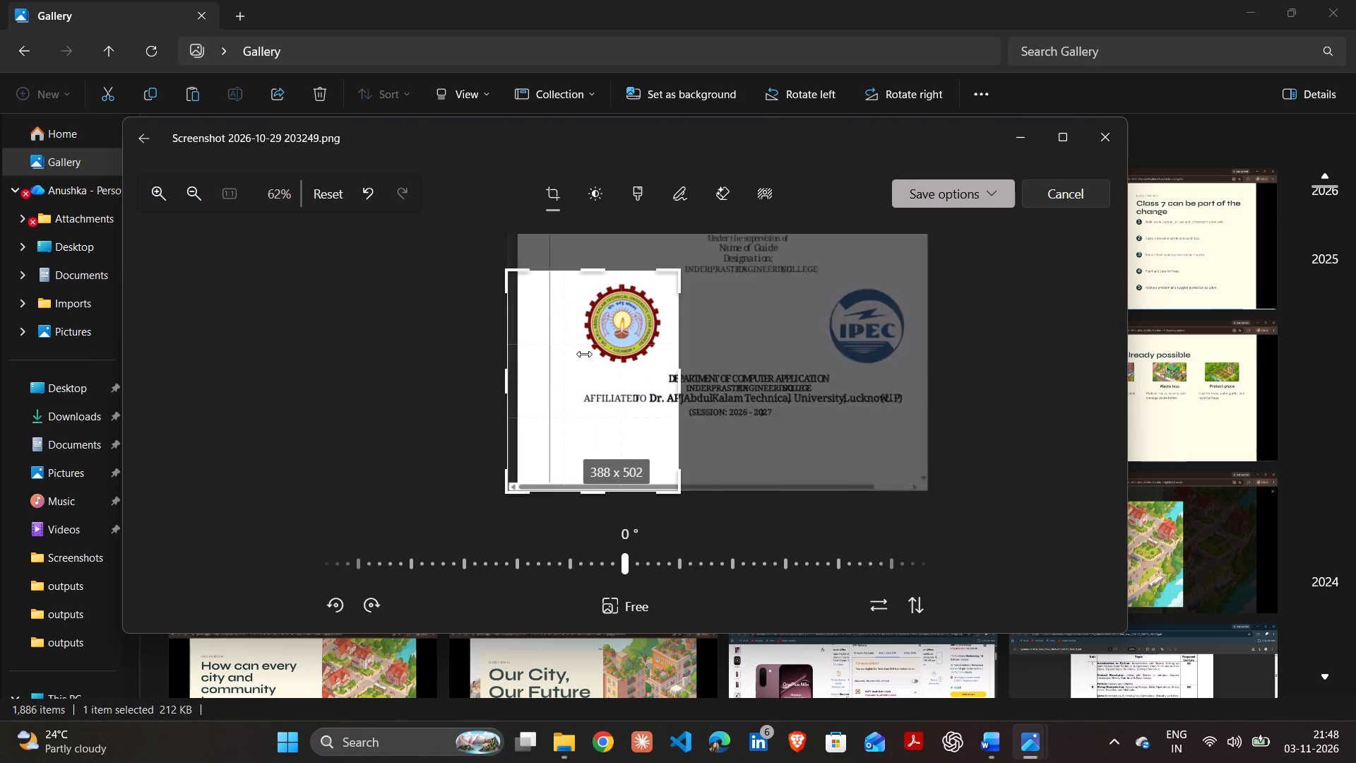
{"action": "left_click_drag", "start_coordinate": [539, 381], "coordinate": [601, 386]}
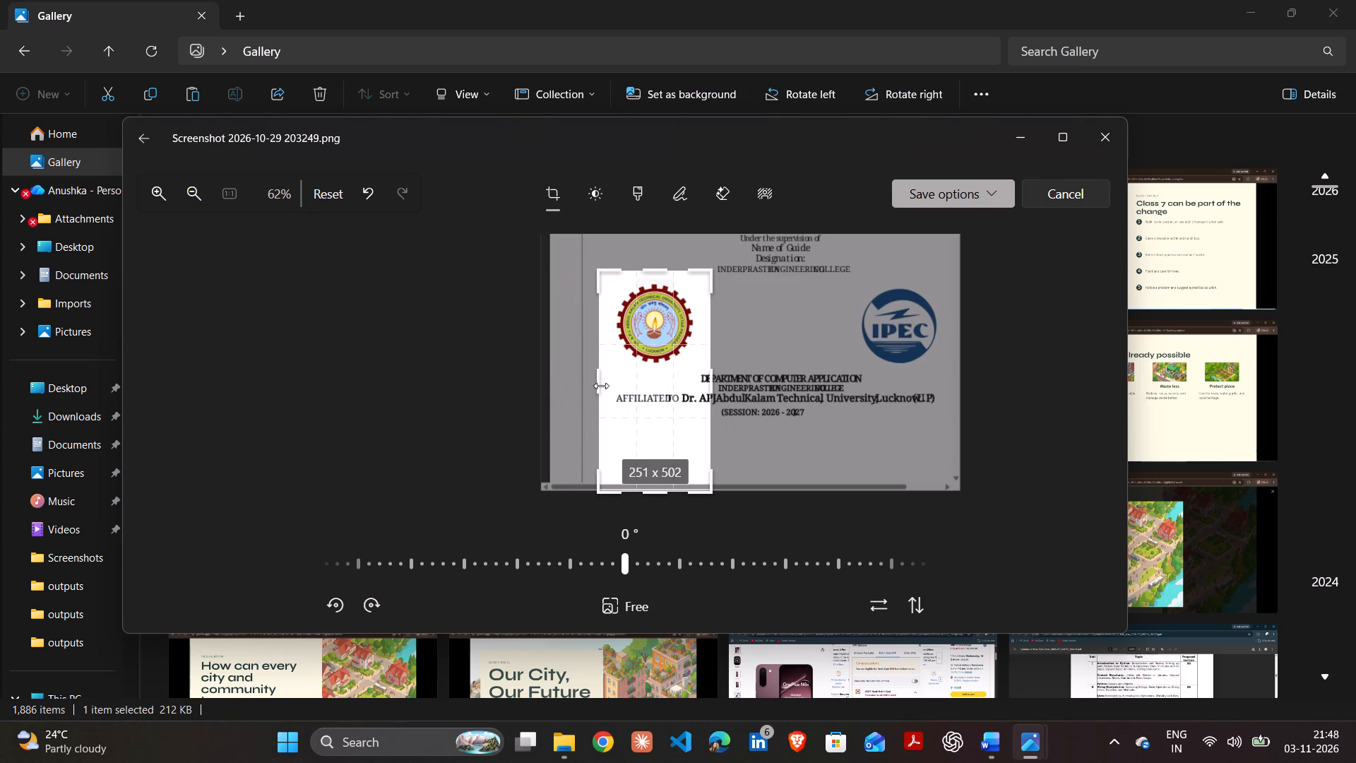
{"action": "left_click_drag", "start_coordinate": [601, 386], "coordinate": [603, 389]}
{"action": "left_click_drag", "start_coordinate": [636, 495], "coordinate": [634, 403]}
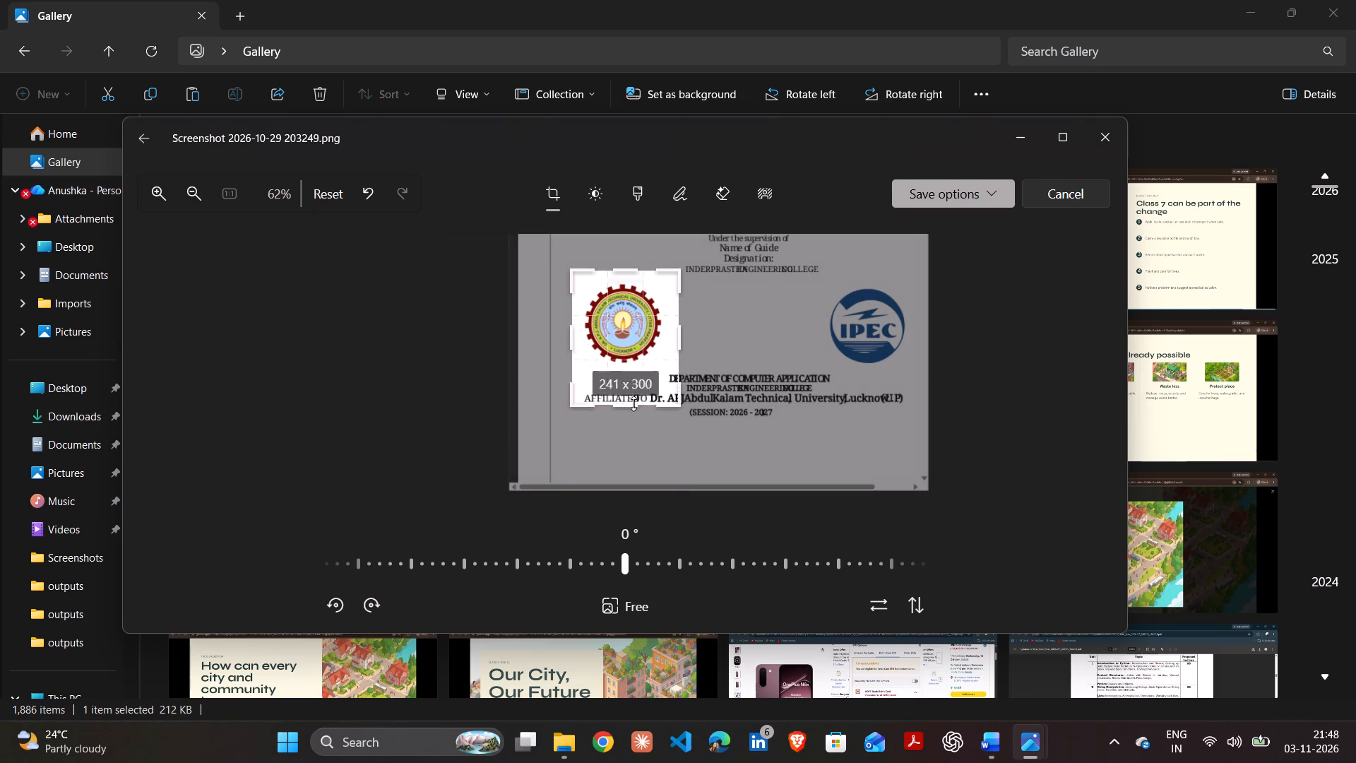
{"action": "left_click_drag", "start_coordinate": [634, 403], "coordinate": [624, 368]}
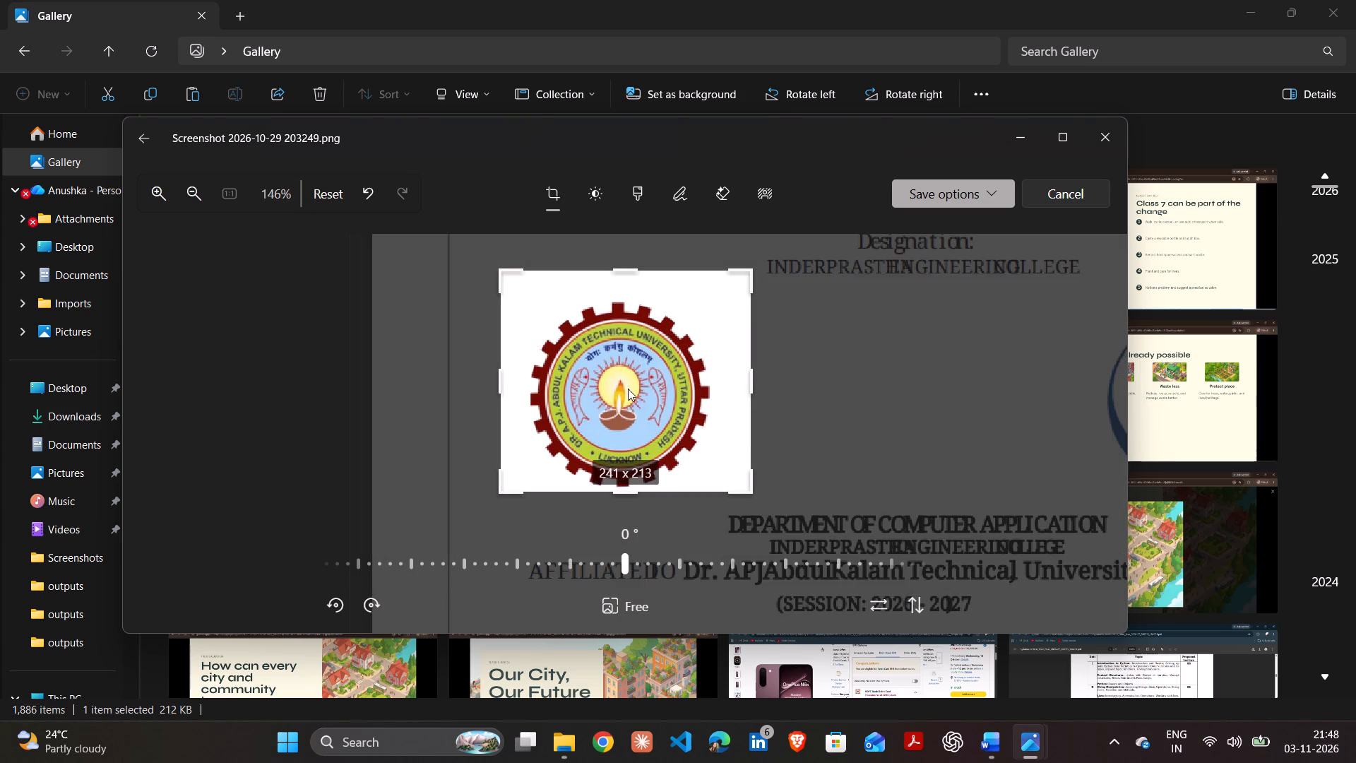
{"action": "left_click_drag", "start_coordinate": [619, 261], "coordinate": [619, 278]}
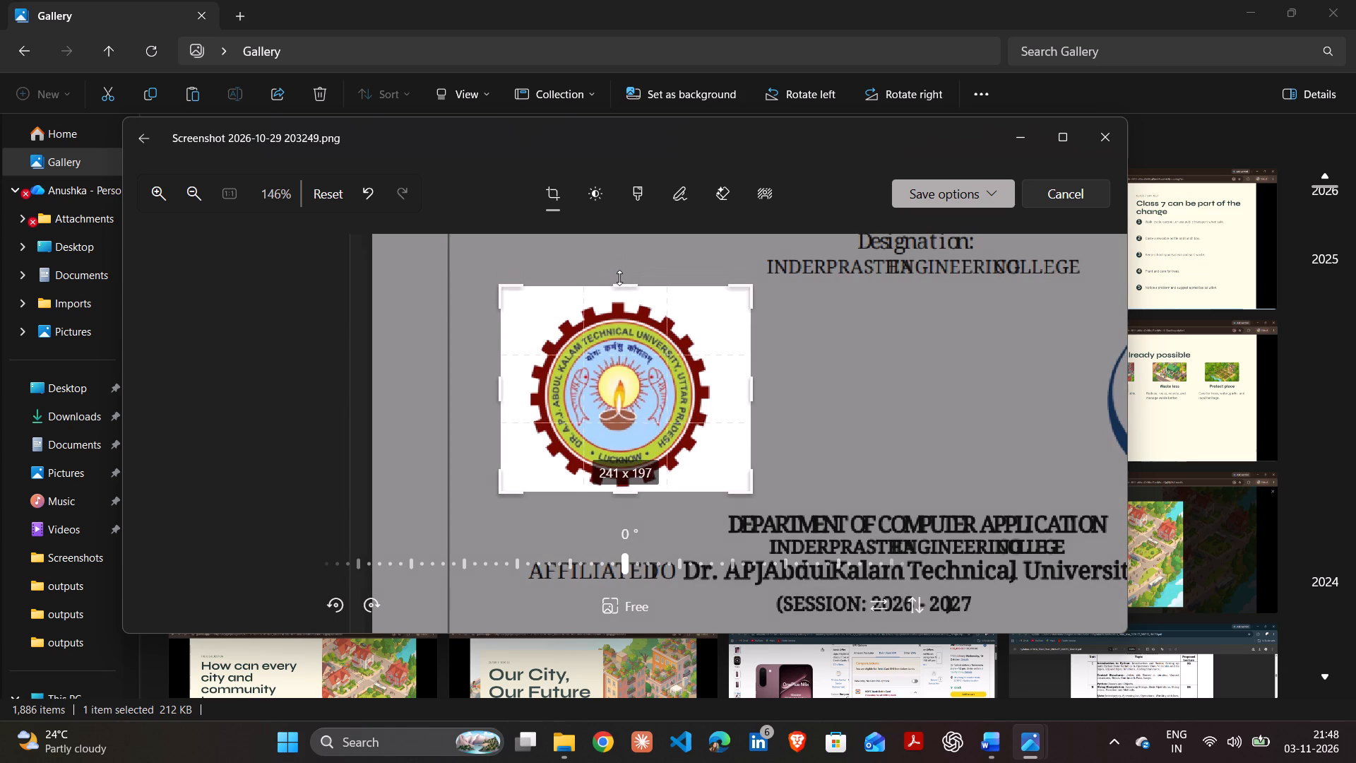
{"action": "left_click_drag", "start_coordinate": [619, 278], "coordinate": [619, 278]}
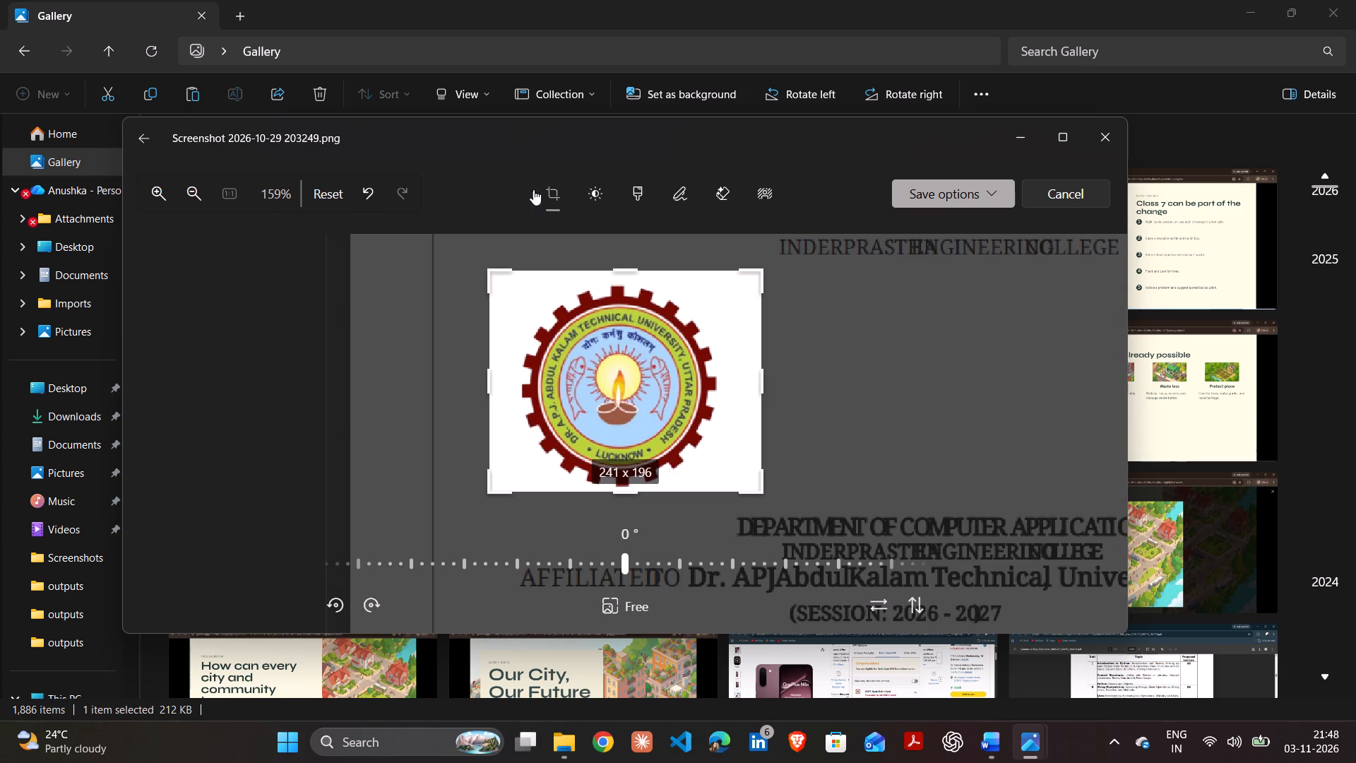
{"action": "left_click", "coordinate": [910, 203]}
{"action": "left_click", "coordinate": [909, 229]}
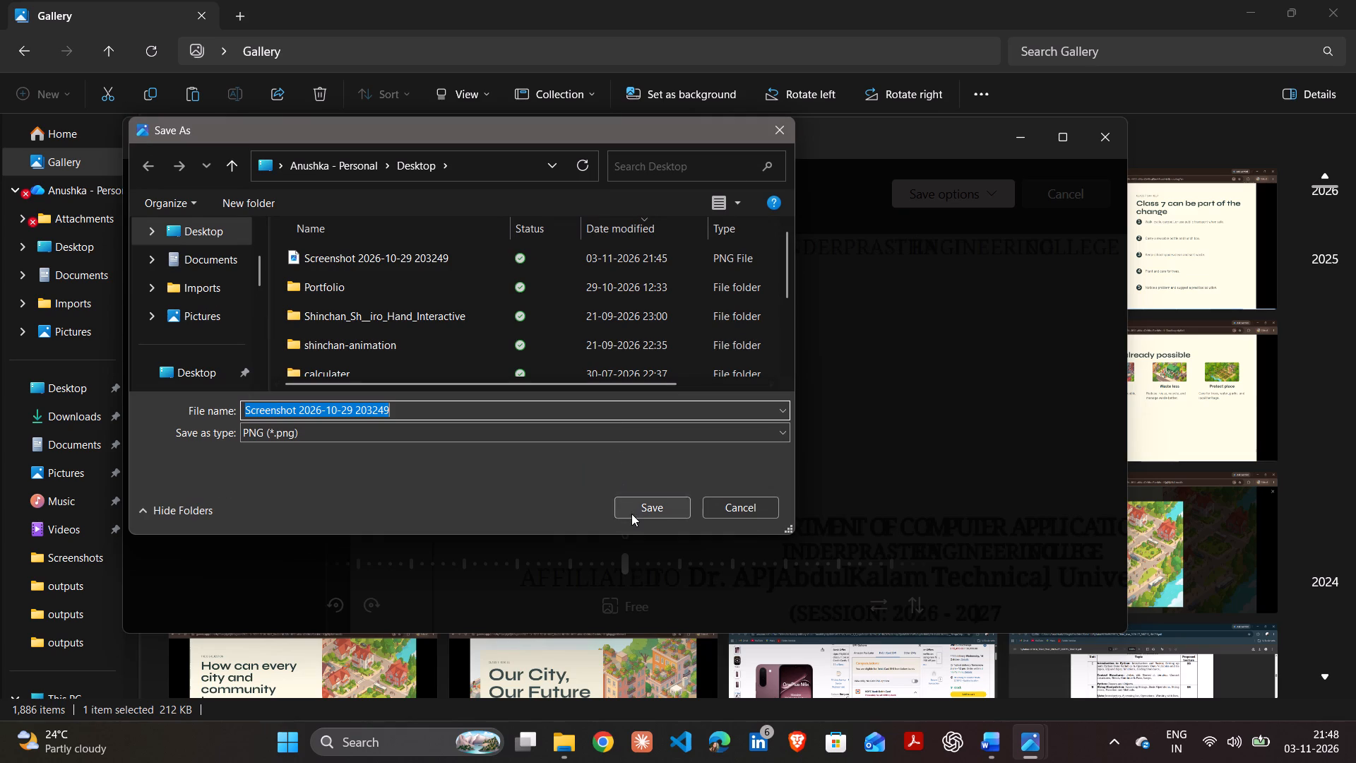
{"action": "left_click", "coordinate": [631, 514]}
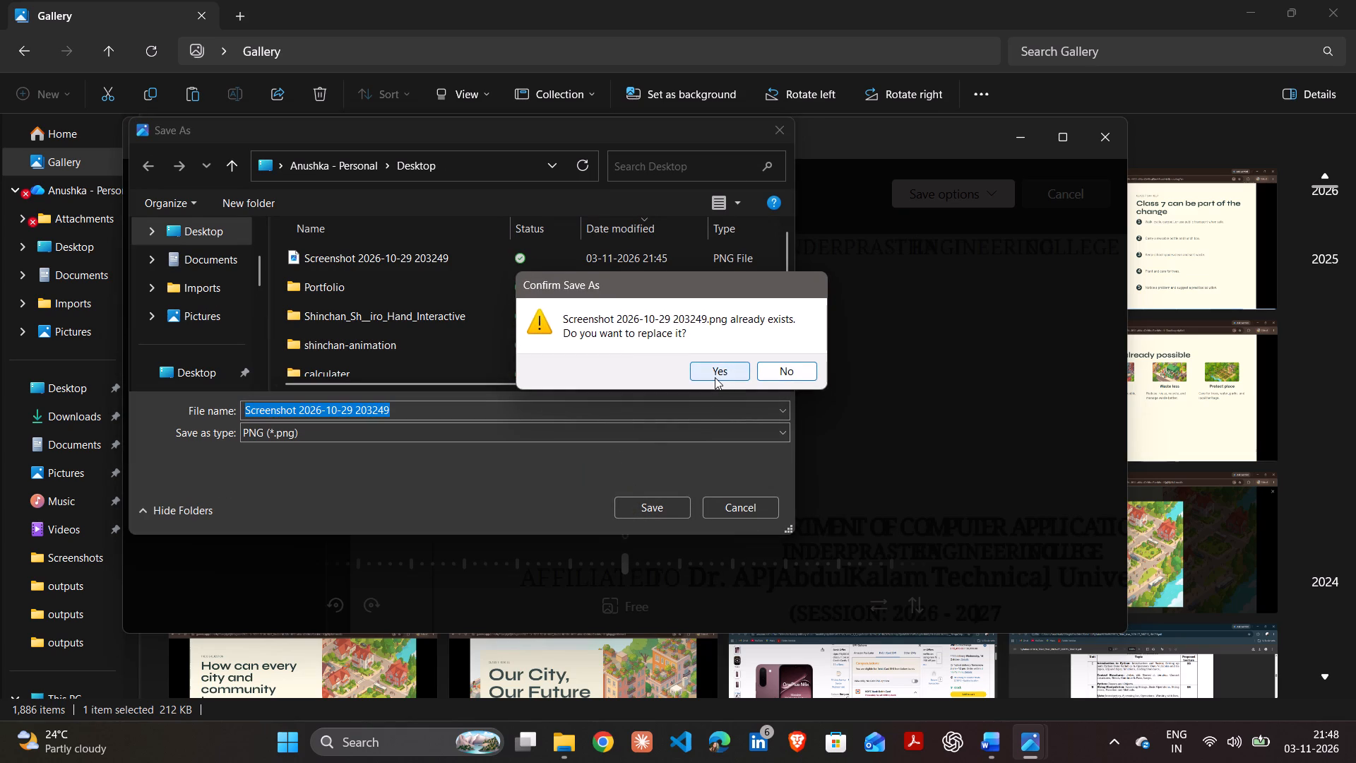
{"action": "left_click", "coordinate": [715, 377]}
Copy the cropped university logo to the clipboard, close the image viewer and File Explorer, and return to the Word report.
{"action": "right_click", "coordinate": [682, 376]}
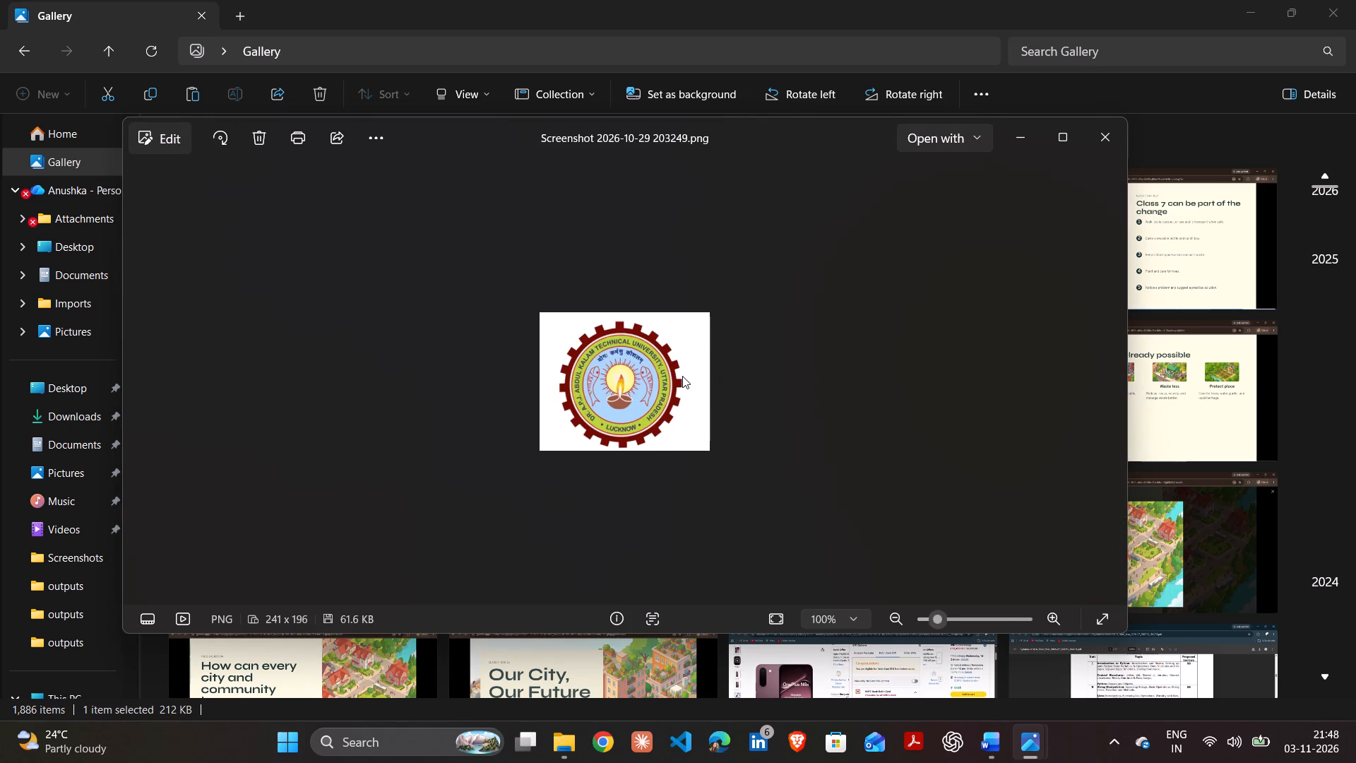
{"action": "left_click", "coordinate": [593, 364]}
{"action": "right_click", "coordinate": [593, 364]}
{"action": "left_click", "coordinate": [619, 384]}
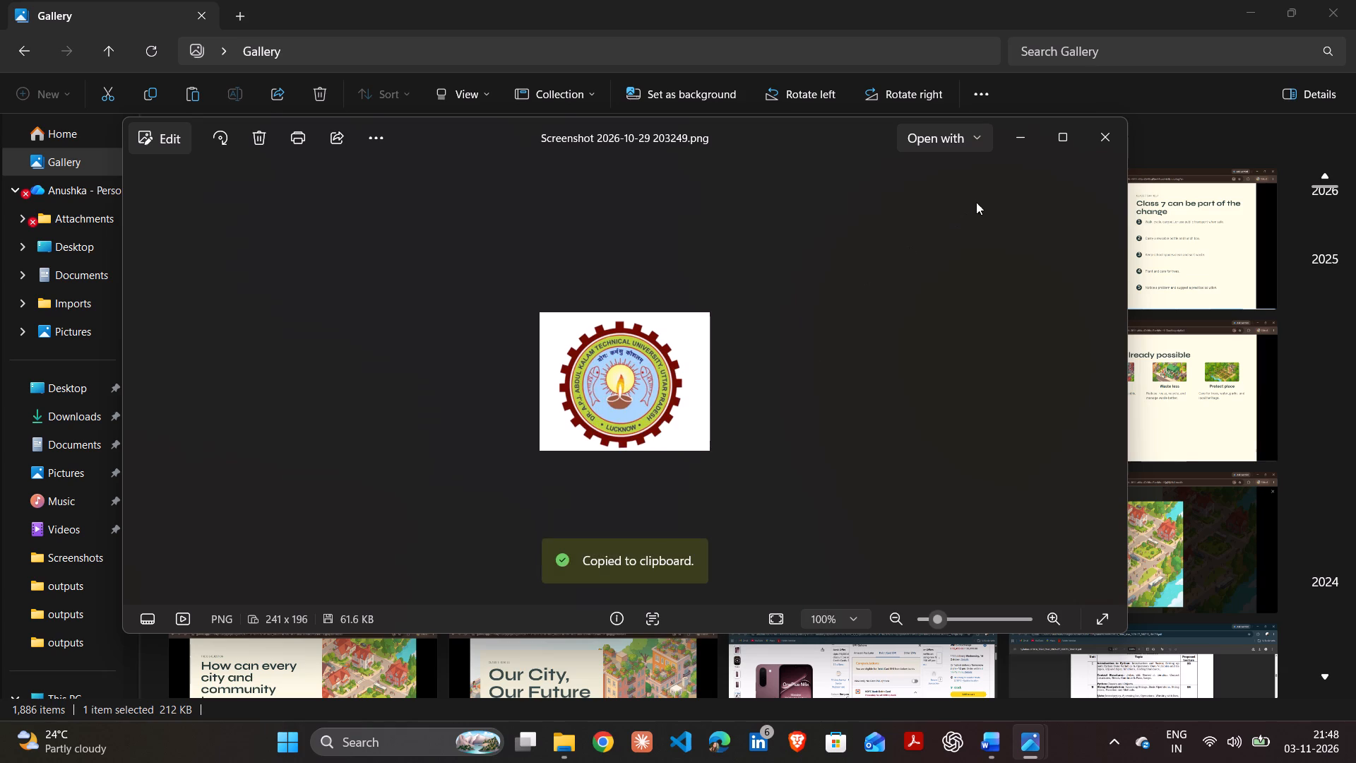
{"action": "left_click", "coordinate": [1101, 147]}
{"action": "left_click", "coordinate": [1355, 0]}
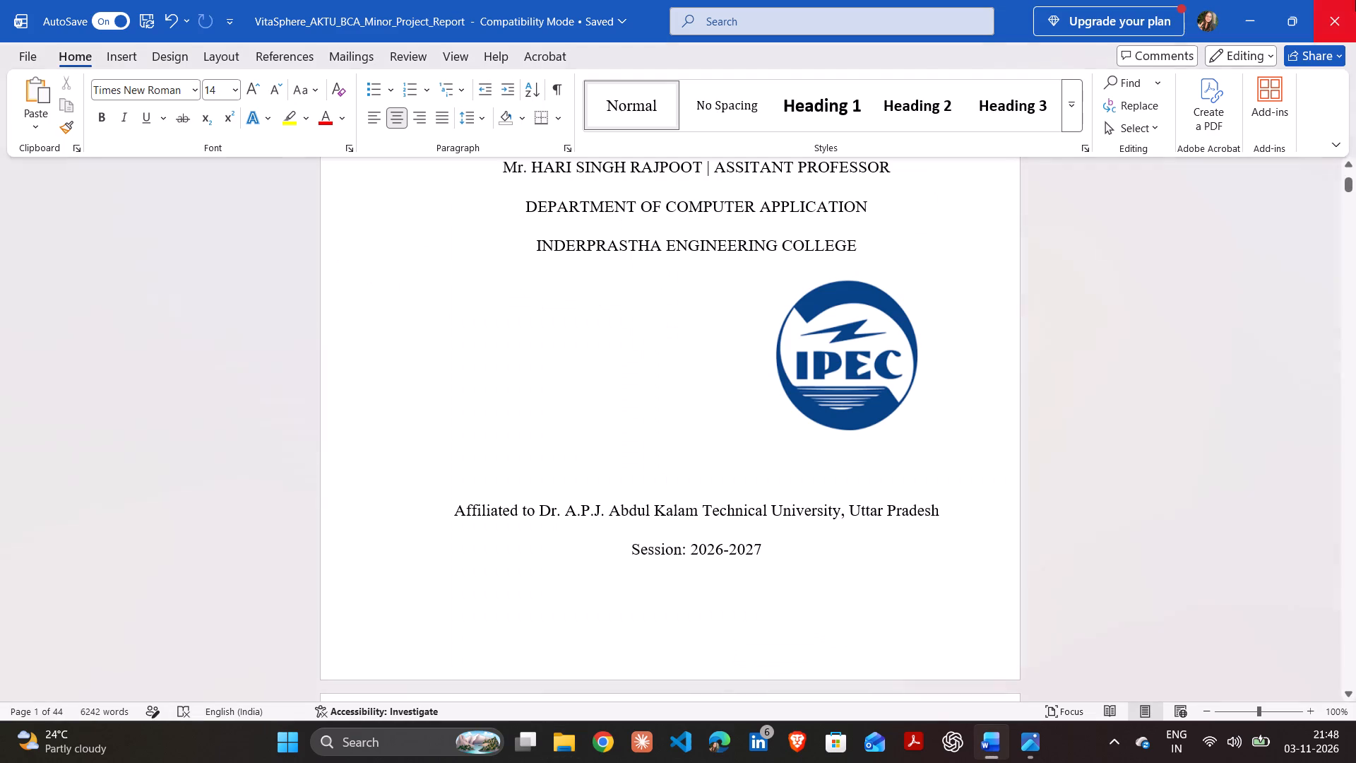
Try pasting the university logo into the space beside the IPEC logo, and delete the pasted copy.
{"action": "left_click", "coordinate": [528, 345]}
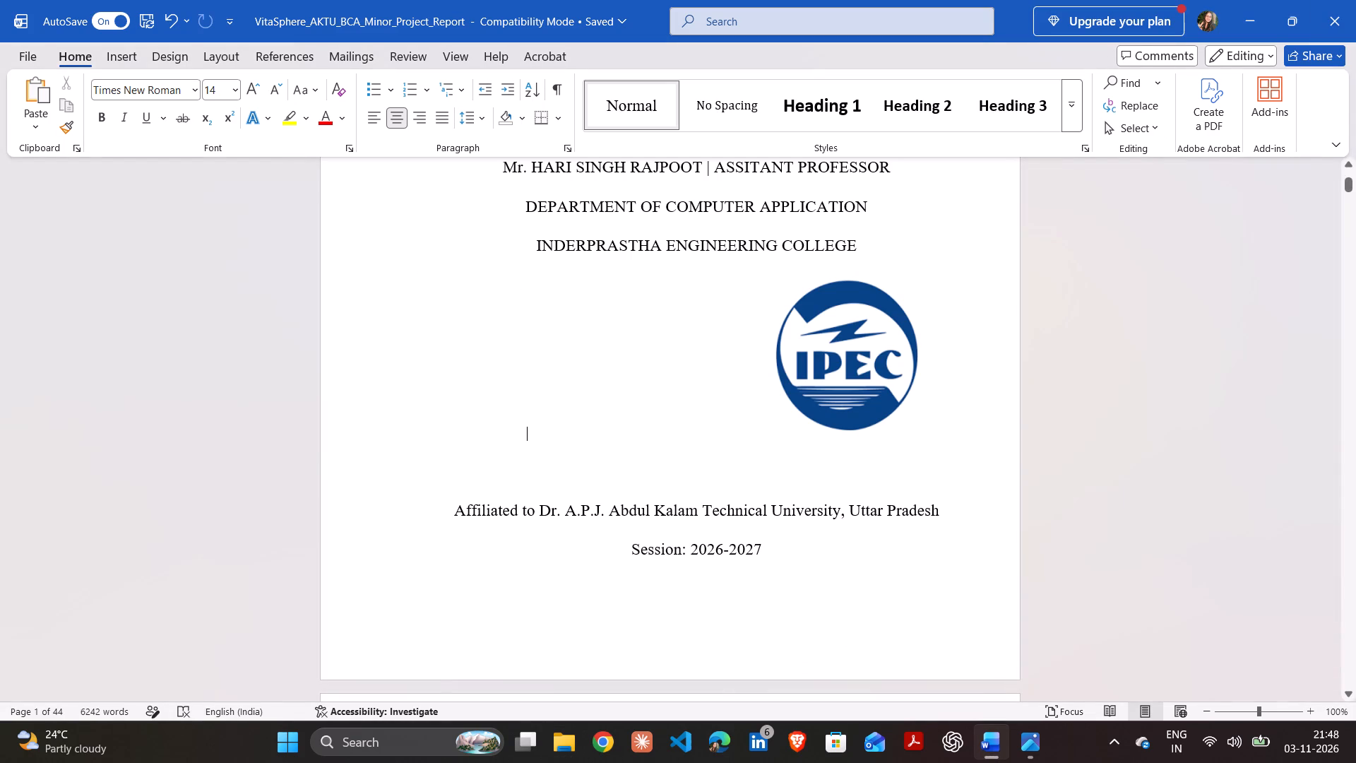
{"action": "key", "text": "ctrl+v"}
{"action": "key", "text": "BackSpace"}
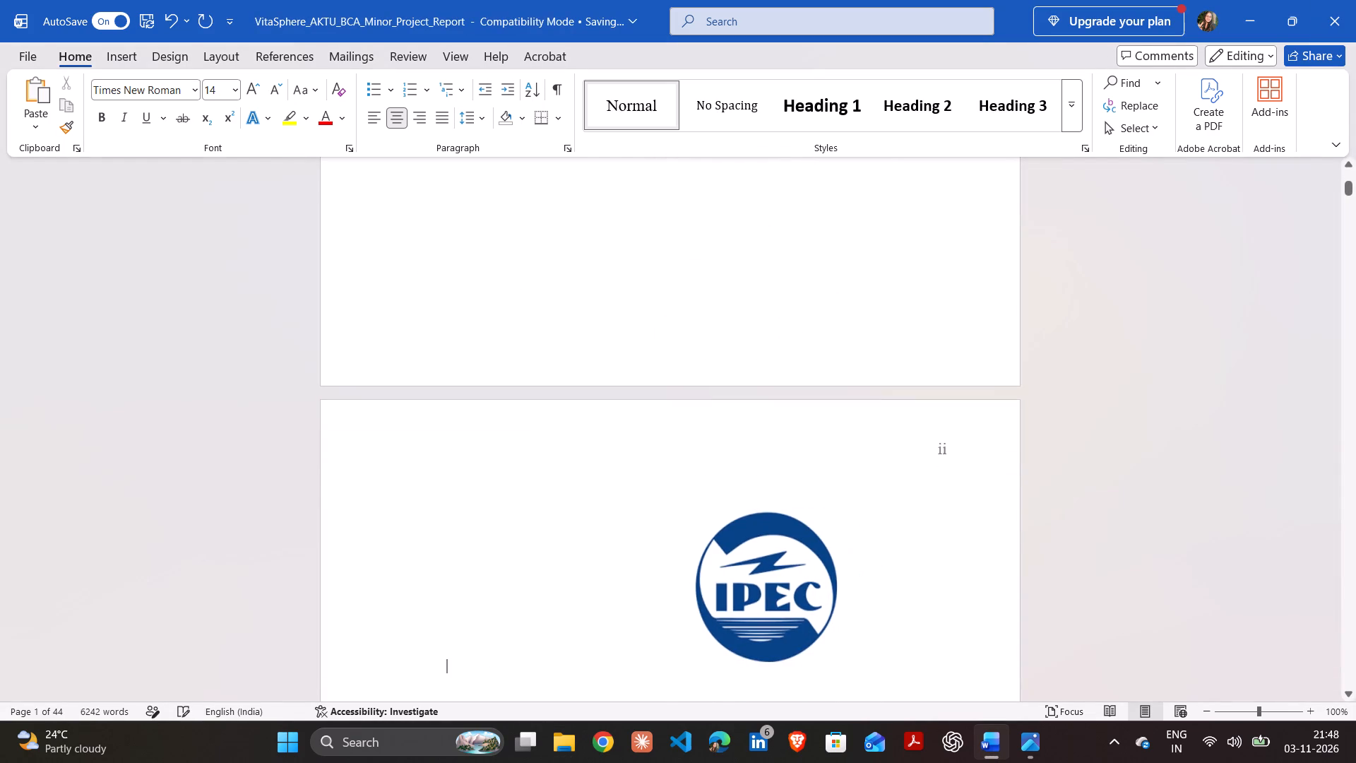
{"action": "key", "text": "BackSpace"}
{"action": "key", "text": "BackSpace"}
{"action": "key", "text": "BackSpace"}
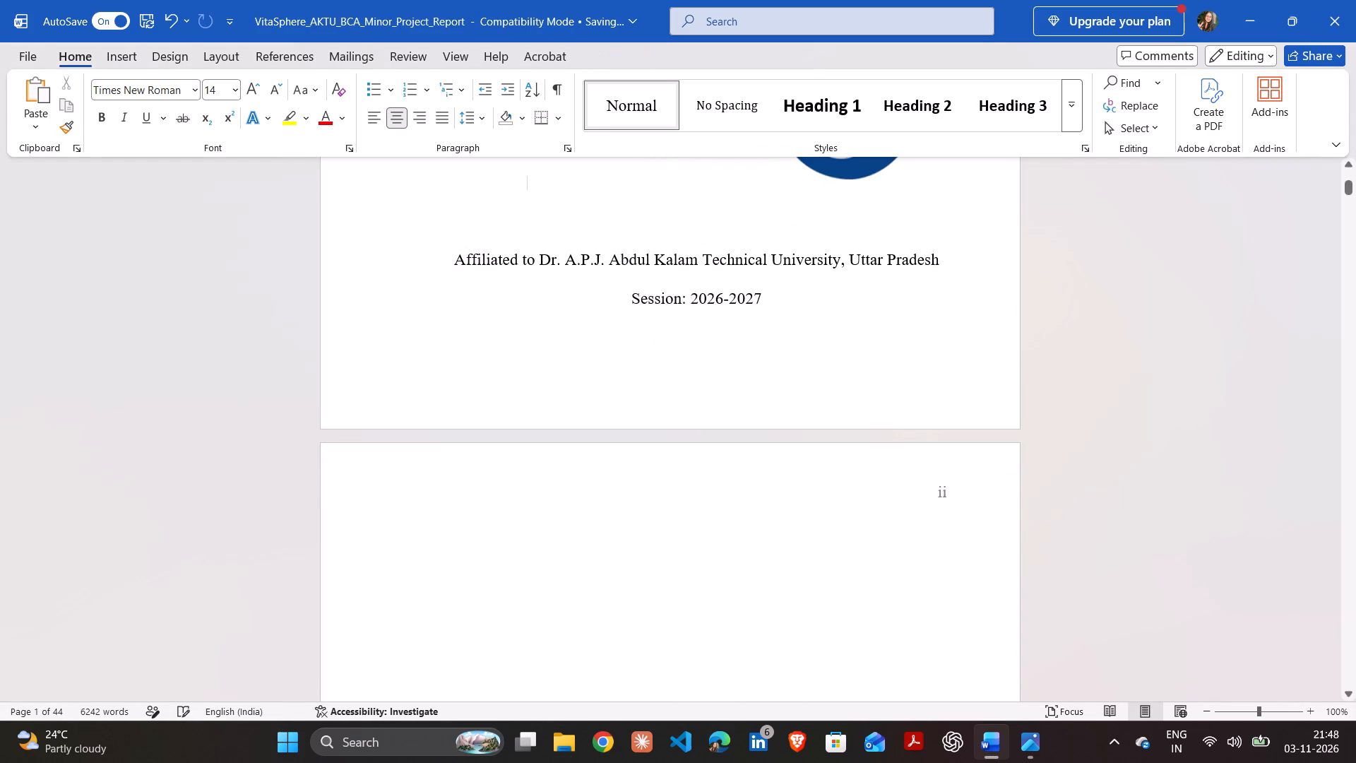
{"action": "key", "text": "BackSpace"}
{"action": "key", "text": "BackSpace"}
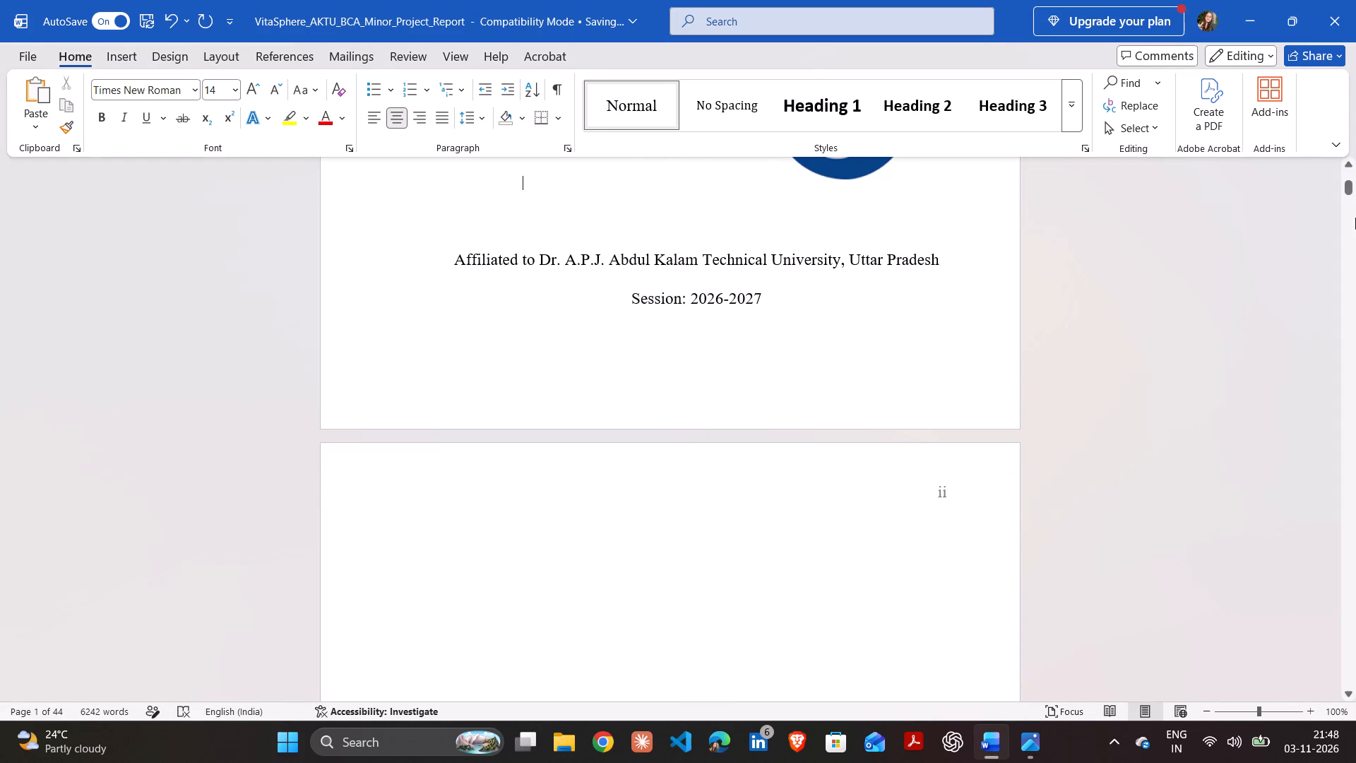
Replace the run of spaces before the IPEC logo on the title page with a single space.
{"action": "left_click_drag", "start_coordinate": [1348, 189], "coordinate": [1345, 168]}
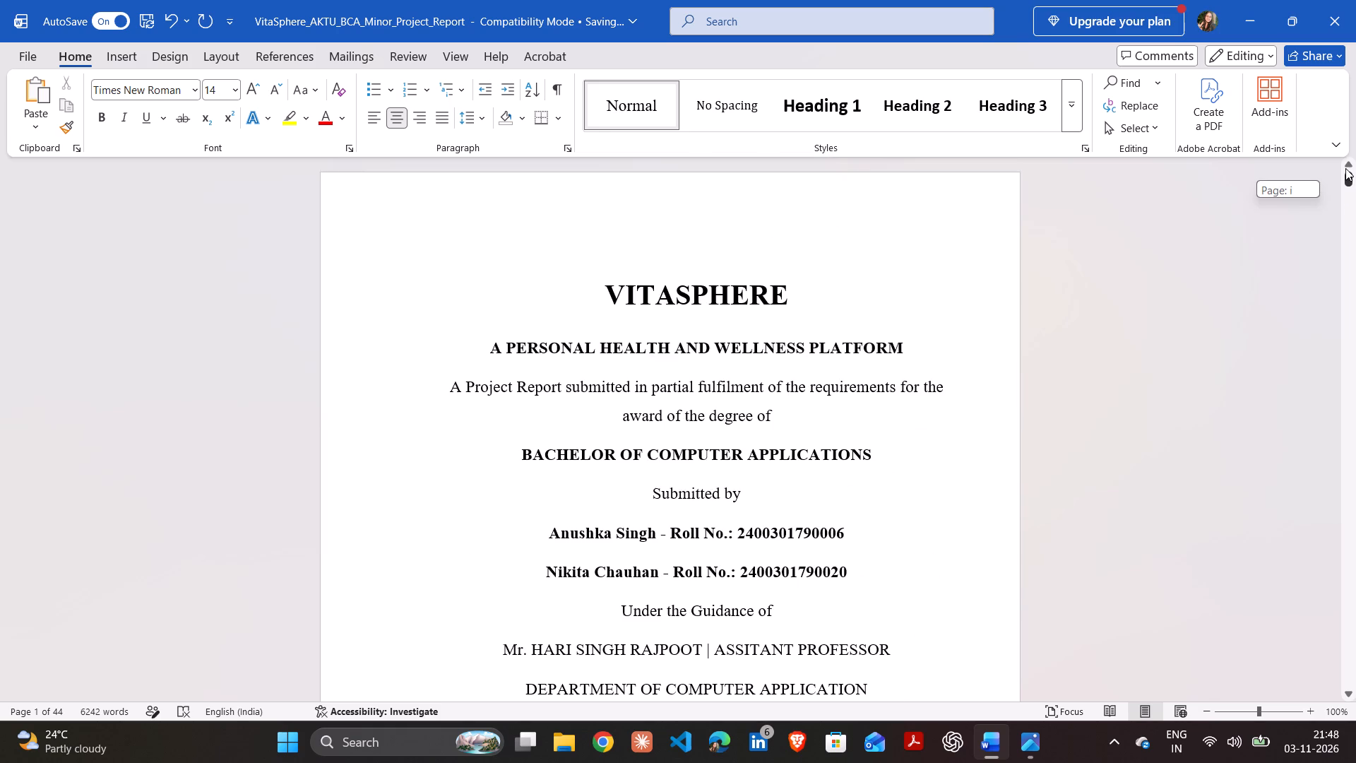
{"action": "left_click_drag", "start_coordinate": [1345, 168], "coordinate": [1343, 186]}
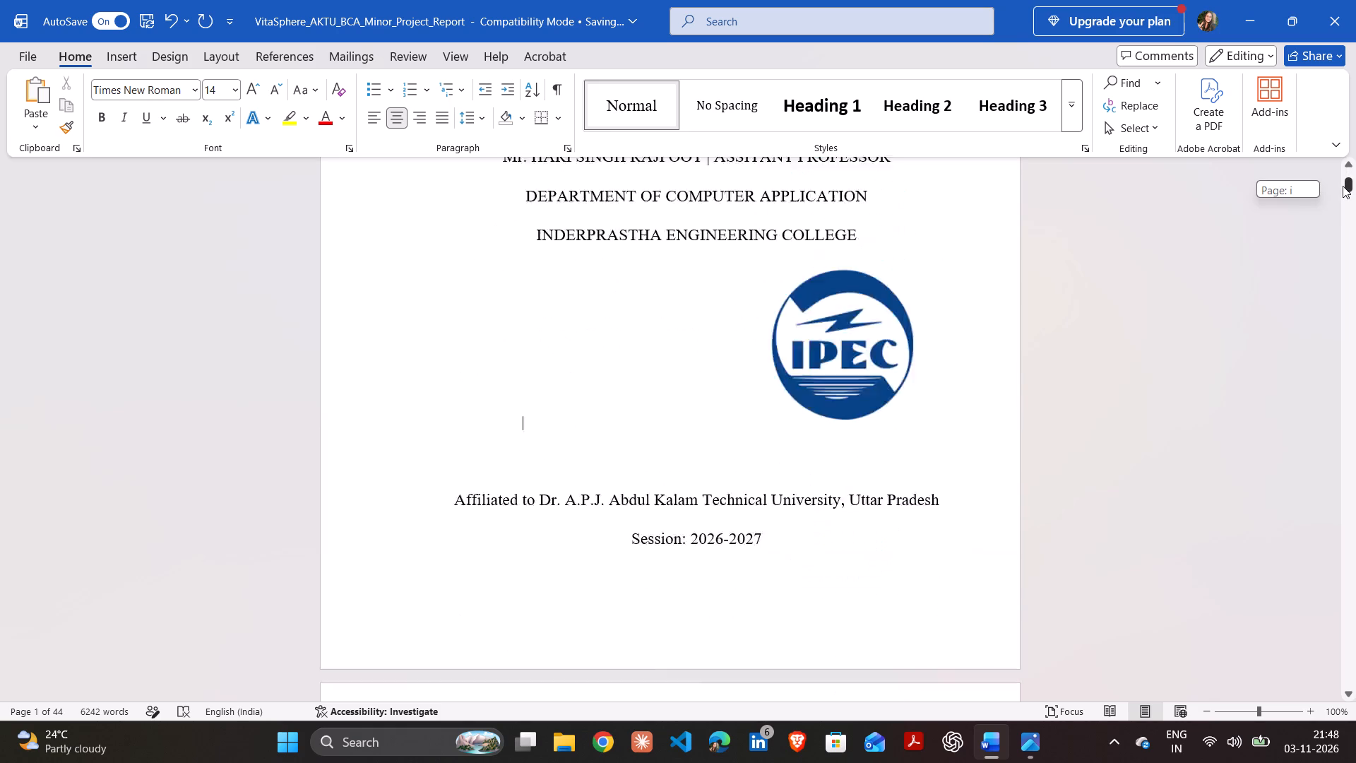
{"action": "left_click_drag", "start_coordinate": [1343, 186], "coordinate": [1340, 183]}
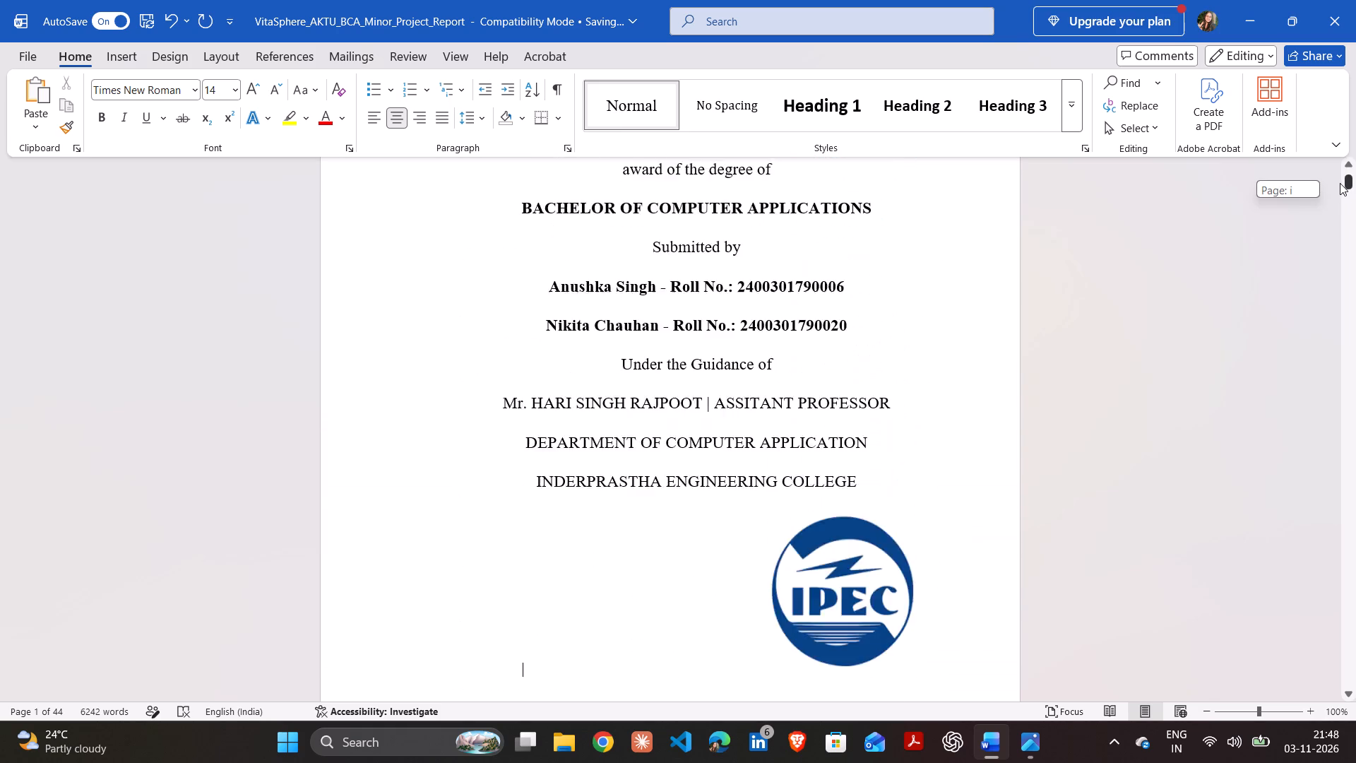
{"action": "left_click_drag", "start_coordinate": [1340, 183], "coordinate": [1338, 181]}
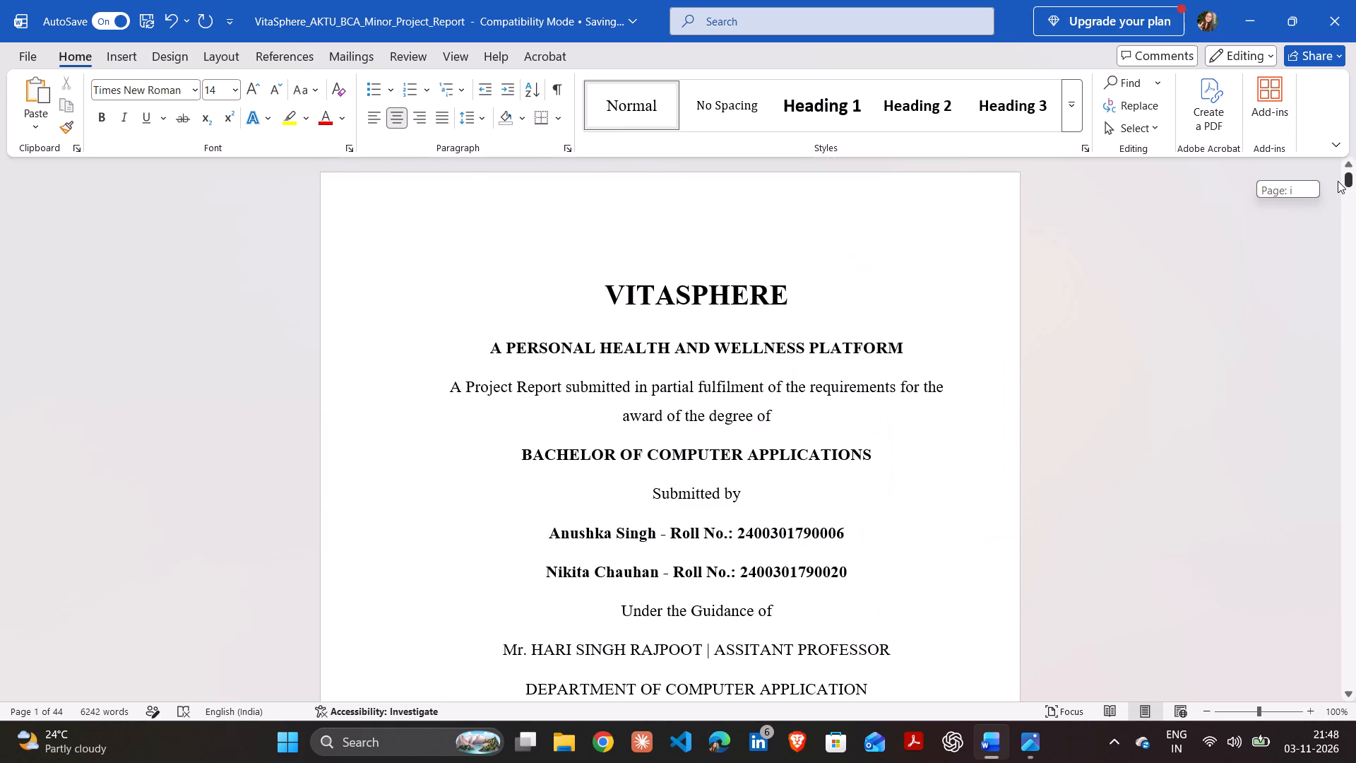
{"action": "left_click_drag", "start_coordinate": [1338, 181], "coordinate": [1336, 185]}
{"action": "left_click", "coordinate": [575, 446]}
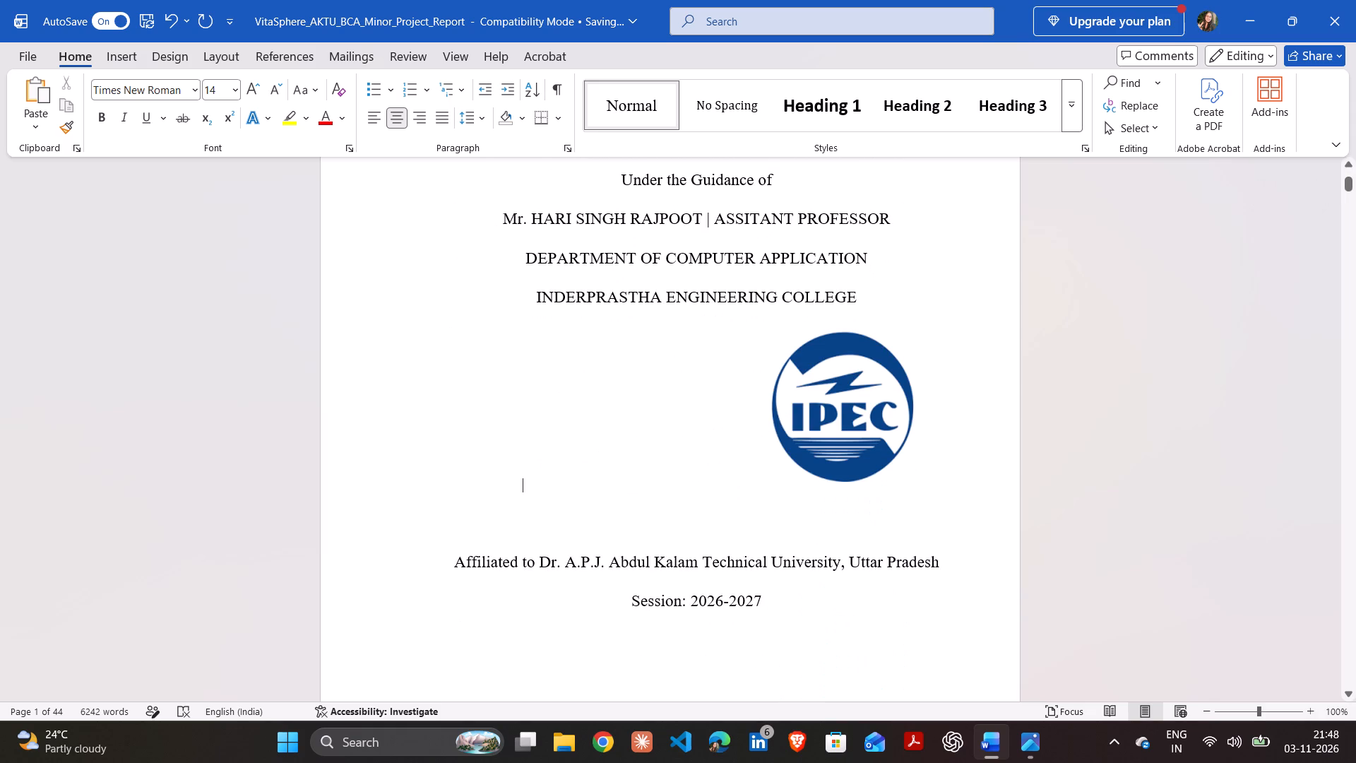
{"action": "left_click", "coordinate": [607, 395]}
{"action": "left_click", "coordinate": [665, 348]}
{"action": "double_click", "coordinate": [665, 348]}
{"action": "key", "text": "space"}
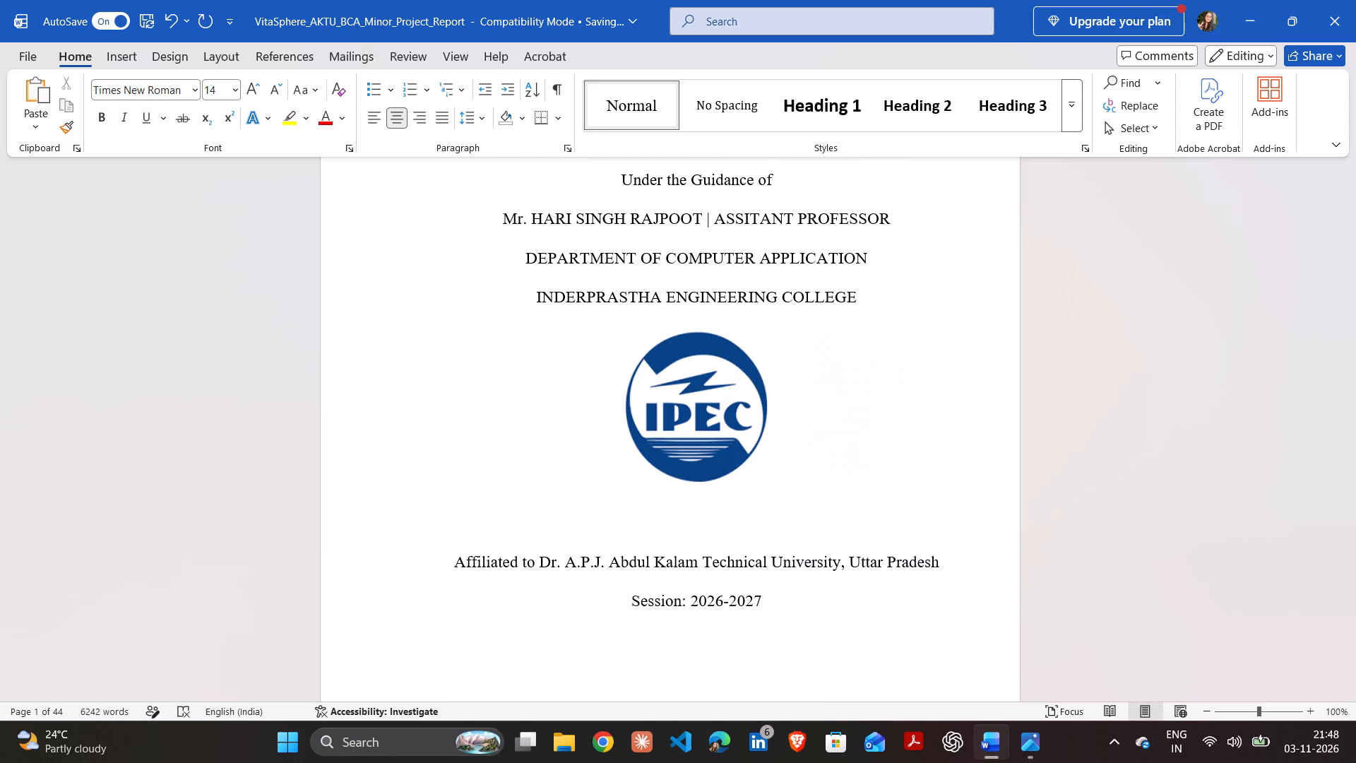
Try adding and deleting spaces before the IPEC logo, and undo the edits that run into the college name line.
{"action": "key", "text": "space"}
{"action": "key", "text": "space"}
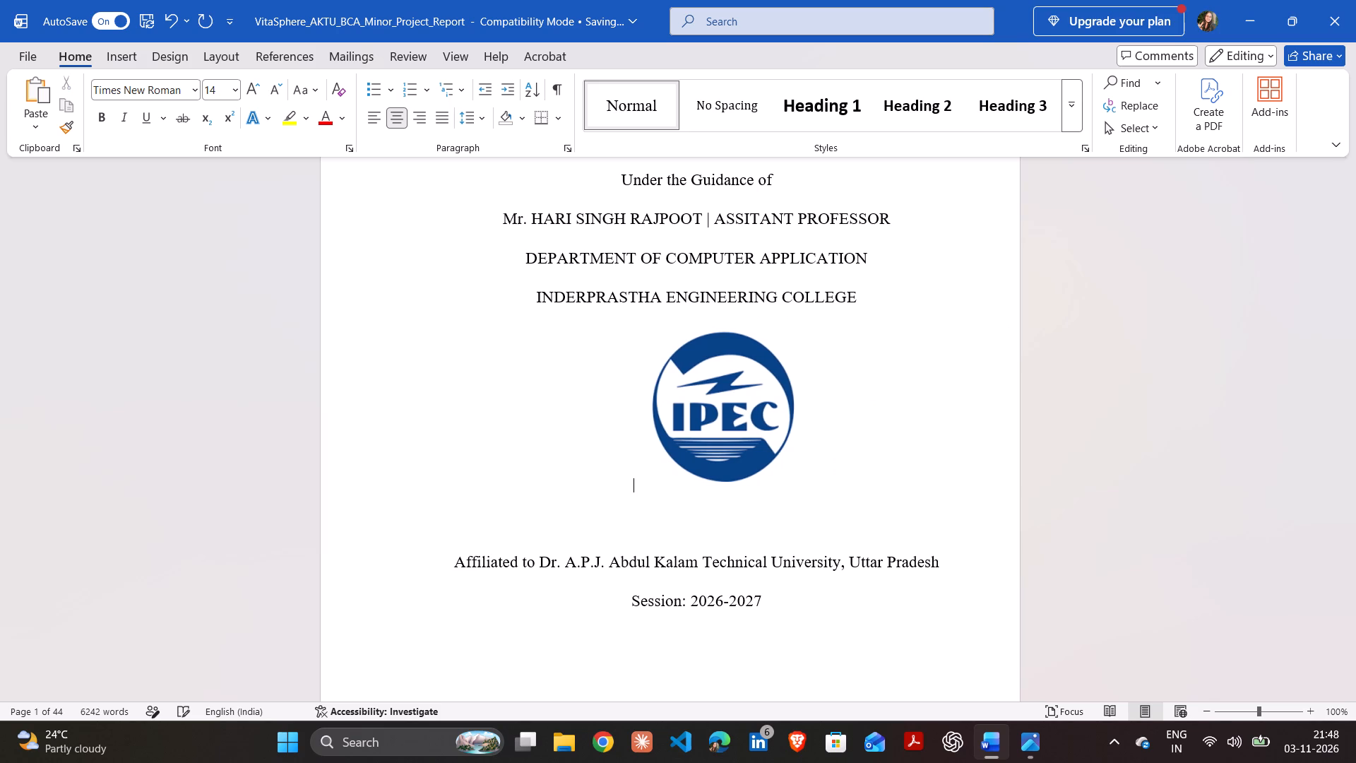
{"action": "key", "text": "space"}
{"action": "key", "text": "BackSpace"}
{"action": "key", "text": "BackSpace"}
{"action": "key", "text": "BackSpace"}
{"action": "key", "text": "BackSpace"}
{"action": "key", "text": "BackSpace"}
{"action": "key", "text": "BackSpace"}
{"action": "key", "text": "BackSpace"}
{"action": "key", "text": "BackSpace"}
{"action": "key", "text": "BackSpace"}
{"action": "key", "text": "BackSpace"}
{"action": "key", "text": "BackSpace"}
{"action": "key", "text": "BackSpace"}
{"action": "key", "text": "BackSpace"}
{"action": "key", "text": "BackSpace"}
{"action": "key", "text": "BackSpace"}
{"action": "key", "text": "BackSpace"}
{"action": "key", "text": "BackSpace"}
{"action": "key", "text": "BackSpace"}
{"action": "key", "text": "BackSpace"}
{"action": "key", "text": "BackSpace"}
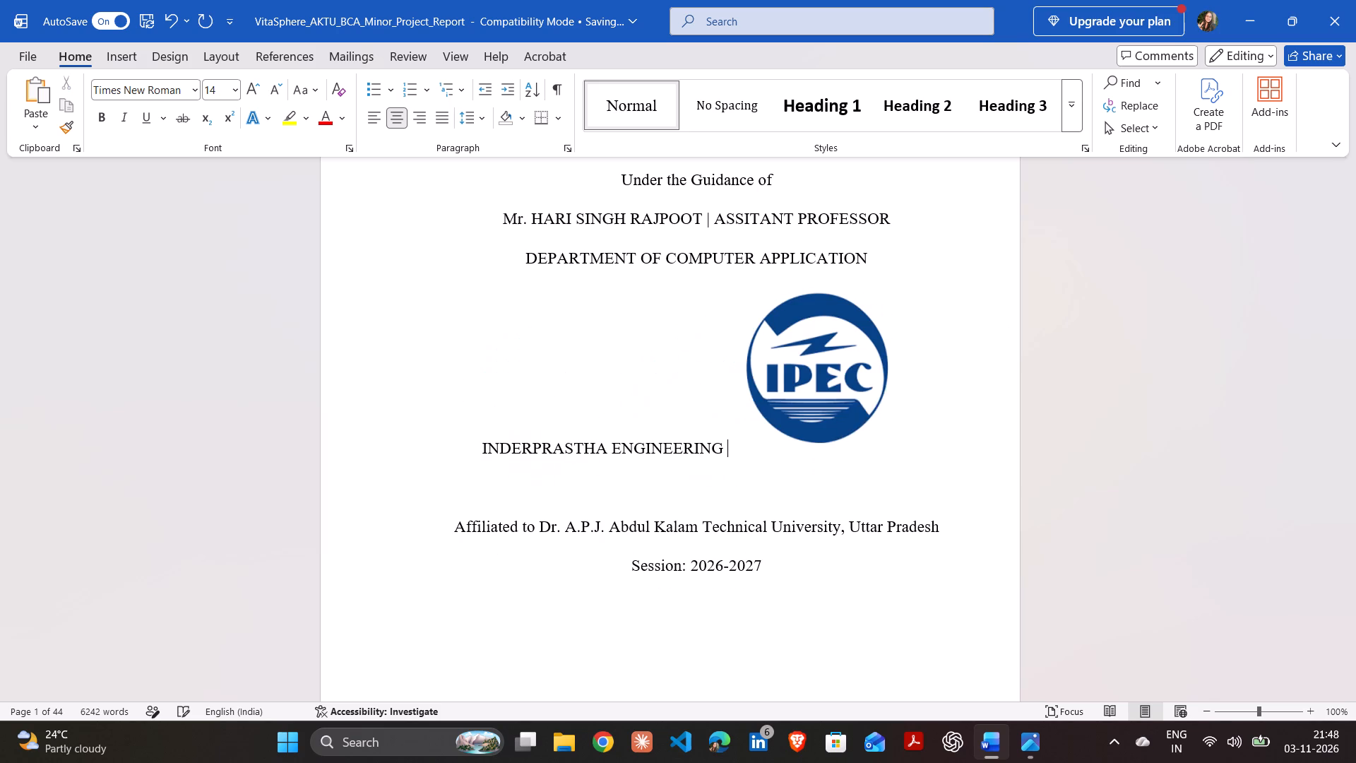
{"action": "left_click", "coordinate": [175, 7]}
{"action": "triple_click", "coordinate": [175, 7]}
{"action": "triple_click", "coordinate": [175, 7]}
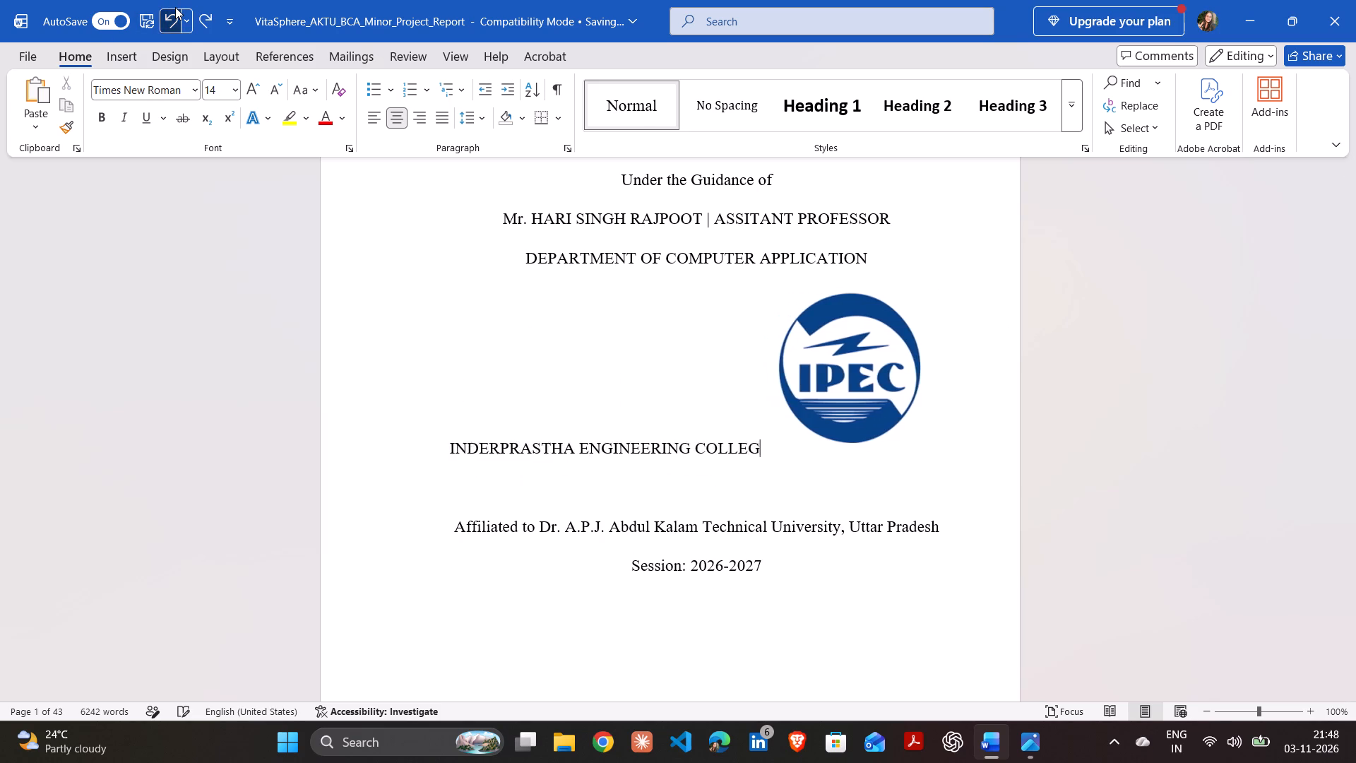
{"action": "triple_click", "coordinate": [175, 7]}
Paste the university logo before the IPEC logo and delete the extra gap between them so both logos share one line.
{"action": "key", "text": "ctrl+v"}
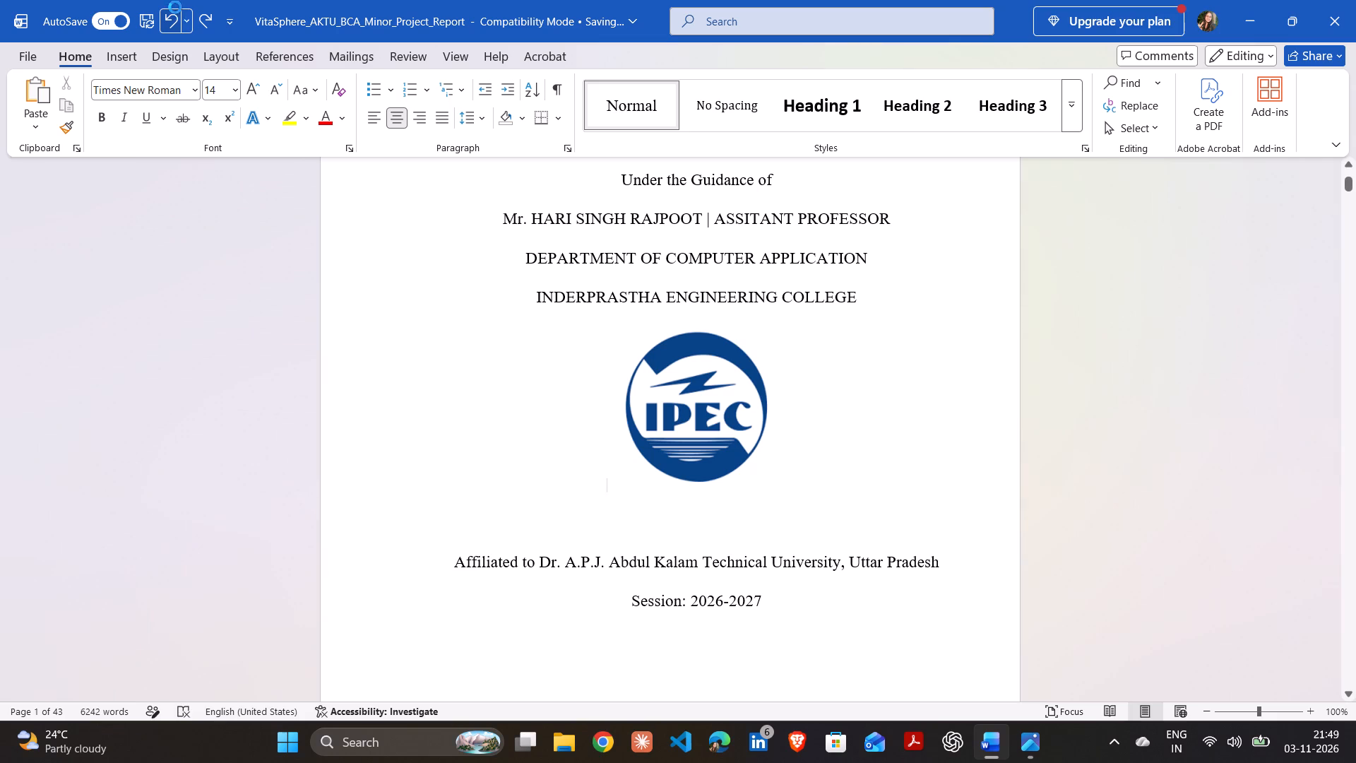
{"action": "key", "text": "BackSpace"}
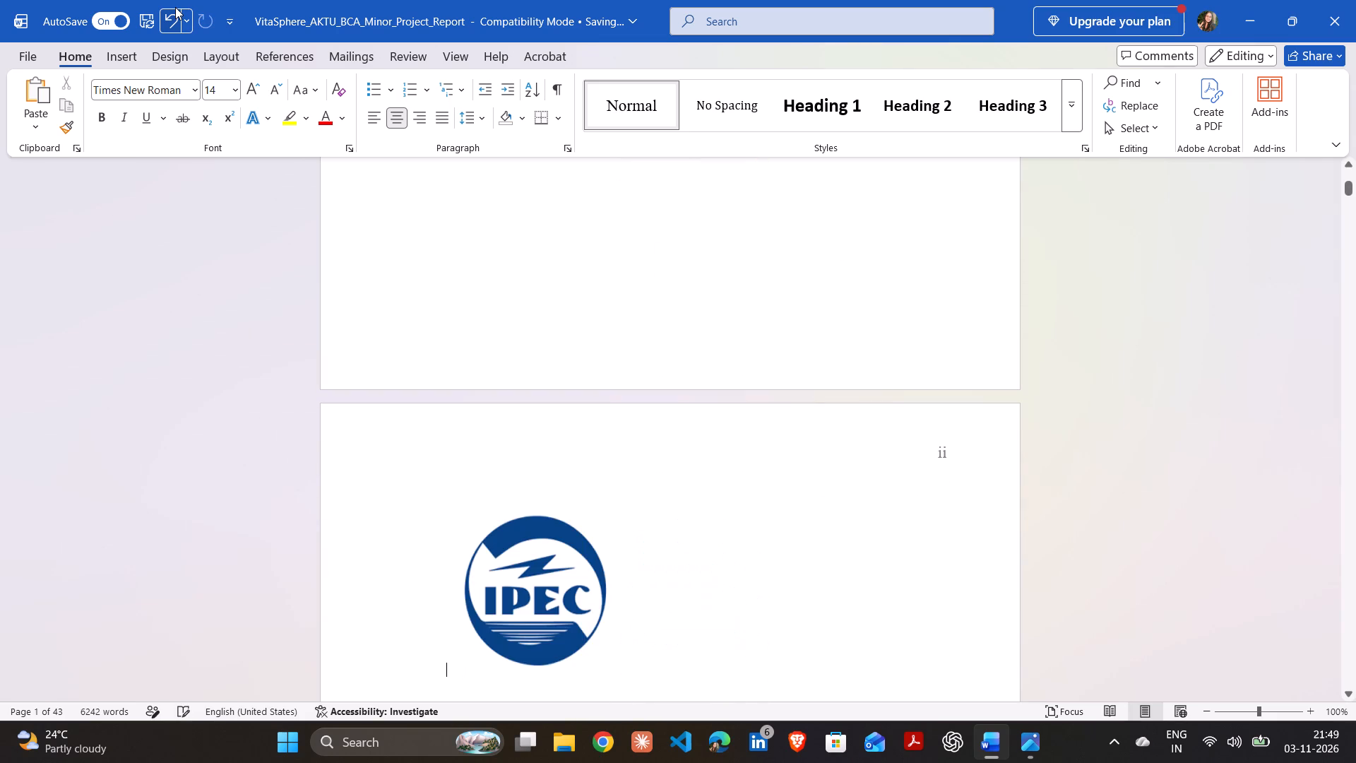
{"action": "key", "text": "BackSpace"}
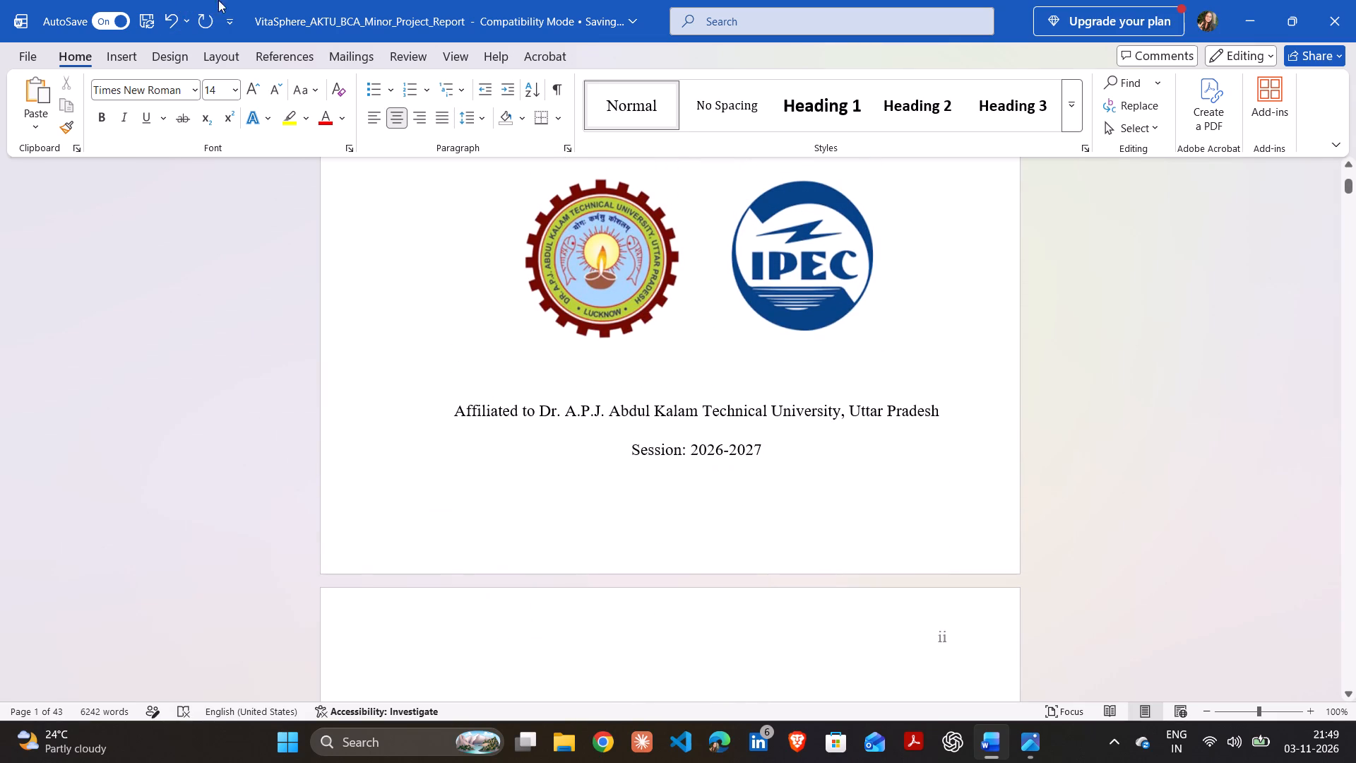
{"action": "left_click_drag", "start_coordinate": [1348, 184], "coordinate": [1343, 184]}
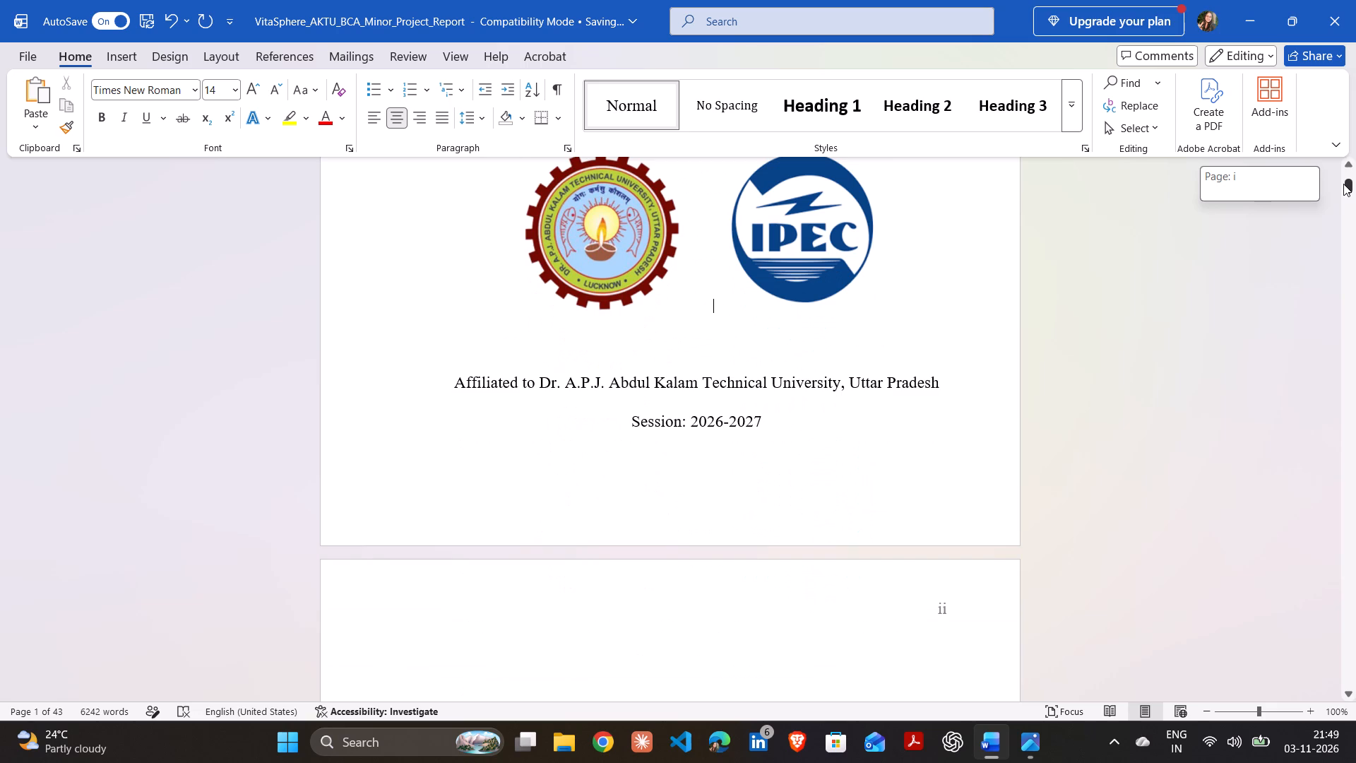
Widen the gap between the university logo and the IPEC logo on the title page by adding about two dozen spaces.
{"action": "left_click_drag", "start_coordinate": [1343, 184], "coordinate": [1340, 181]}
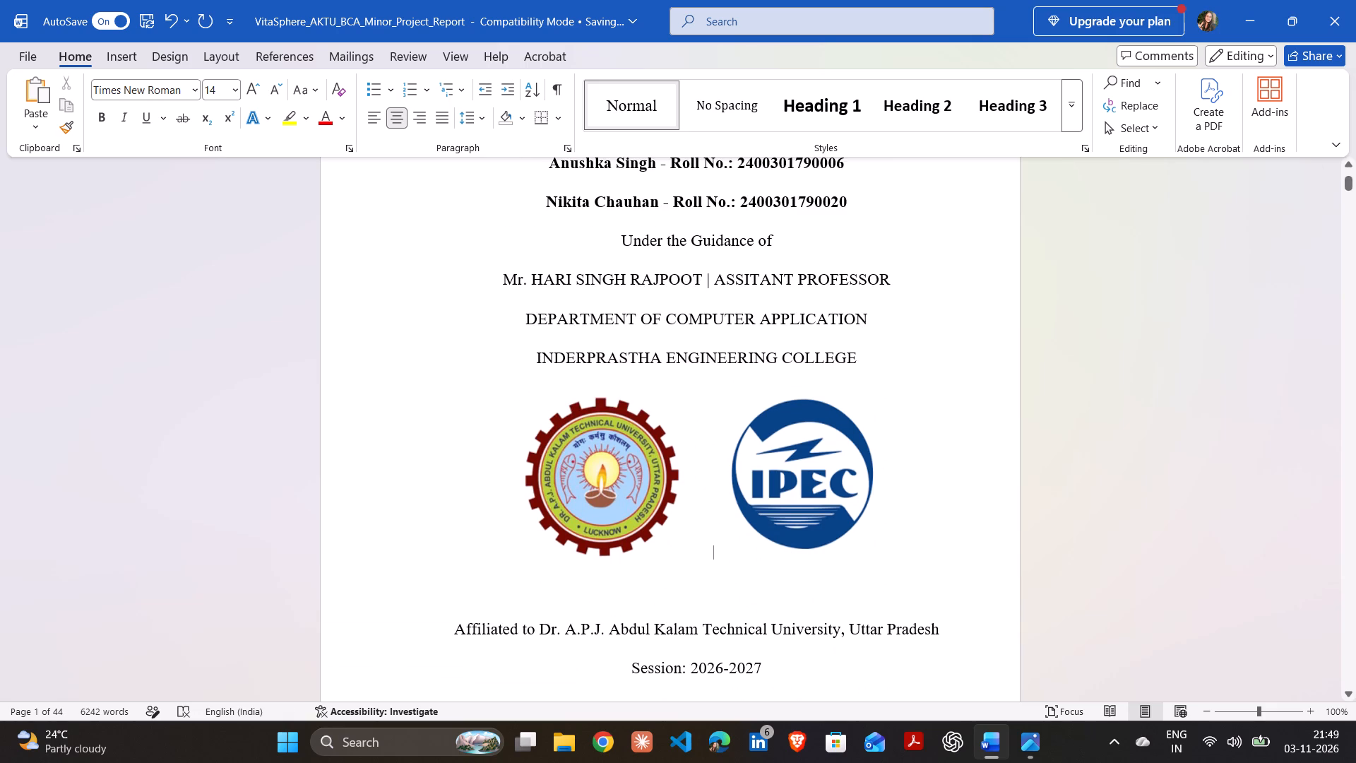
{"action": "key", "text": "space"}
{"action": "key", "text": "space"}
{"action": "key", "text": "space"}
{"action": "key", "text": "space"}
{"action": "key", "text": "space"}
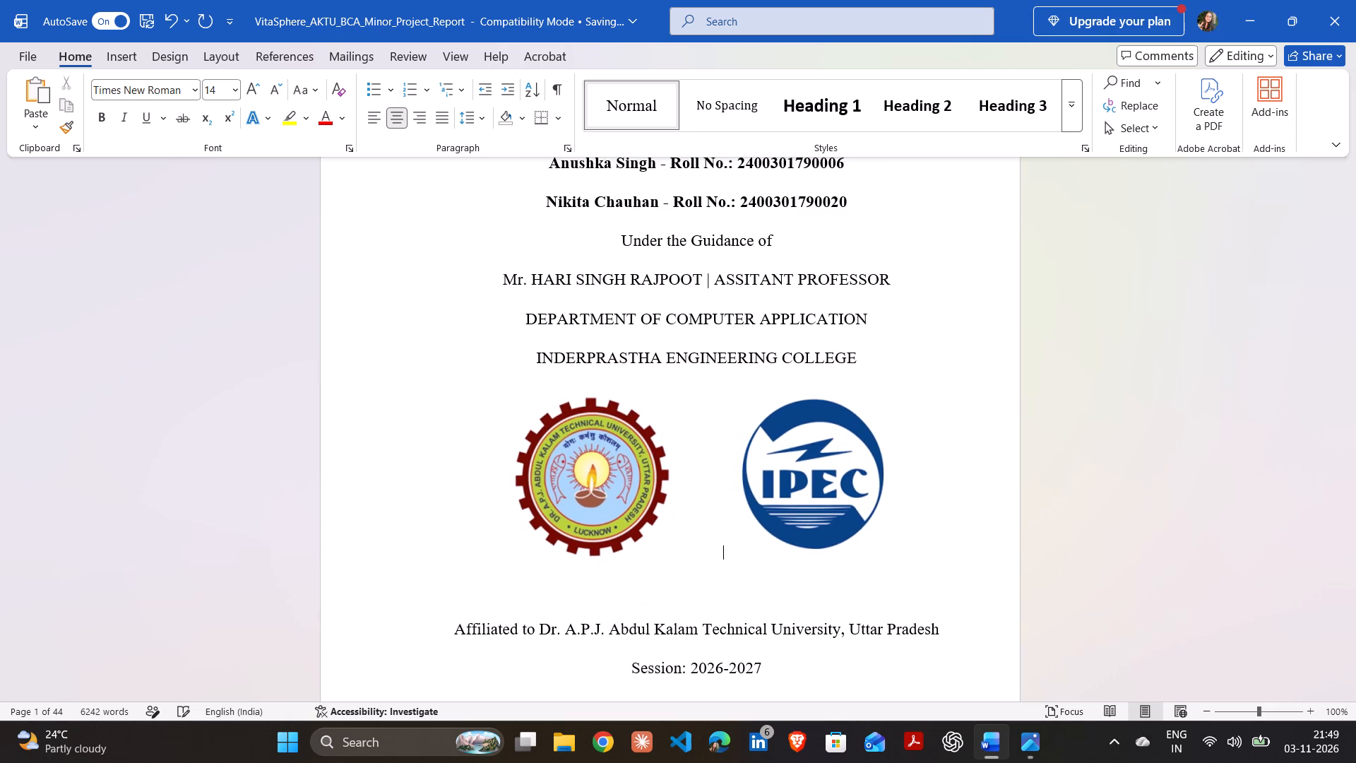
{"action": "key", "text": "space"}
{"action": "key", "text": "space"}
{"action": "key", "text": "space"}
{"action": "key", "text": "space"}
{"action": "key", "text": "space"}
{"action": "key", "text": "space"}
{"action": "key", "text": "space"}
{"action": "key", "text": "space"}
{"action": "key", "text": "space"}
{"action": "key", "text": "space"}
{"action": "key", "text": "space"}
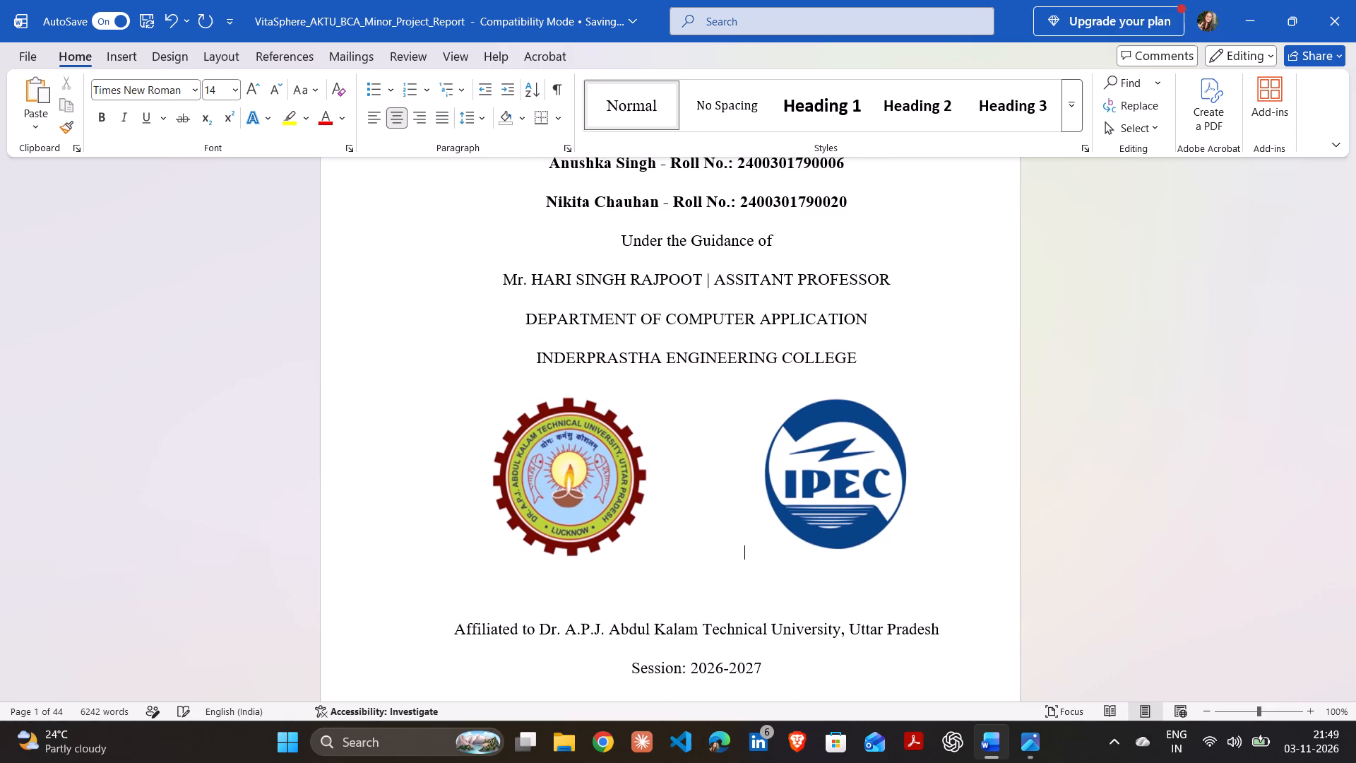
{"action": "key", "text": "space"}
{"action": "key", "text": "space"}
{"action": "key", "text": "space"}
{"action": "key", "text": "space"}
{"action": "key", "text": "space"}
{"action": "key", "text": "space"}
{"action": "key", "text": "space"}
{"action": "key", "text": "space"}
{"action": "key", "text": "space"}
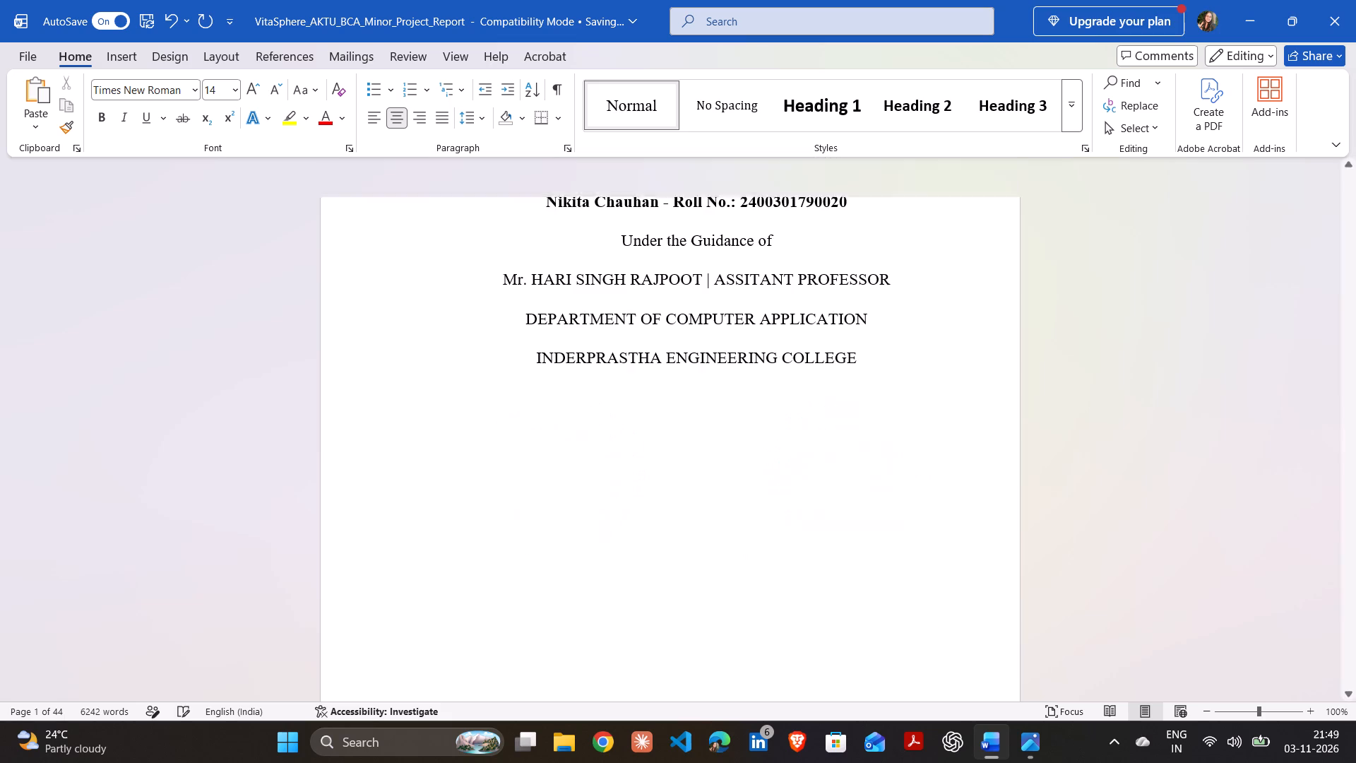
{"action": "key", "text": "space"}
{"action": "key", "text": "BackSpace"}
{"action": "key", "text": "BackSpace"}
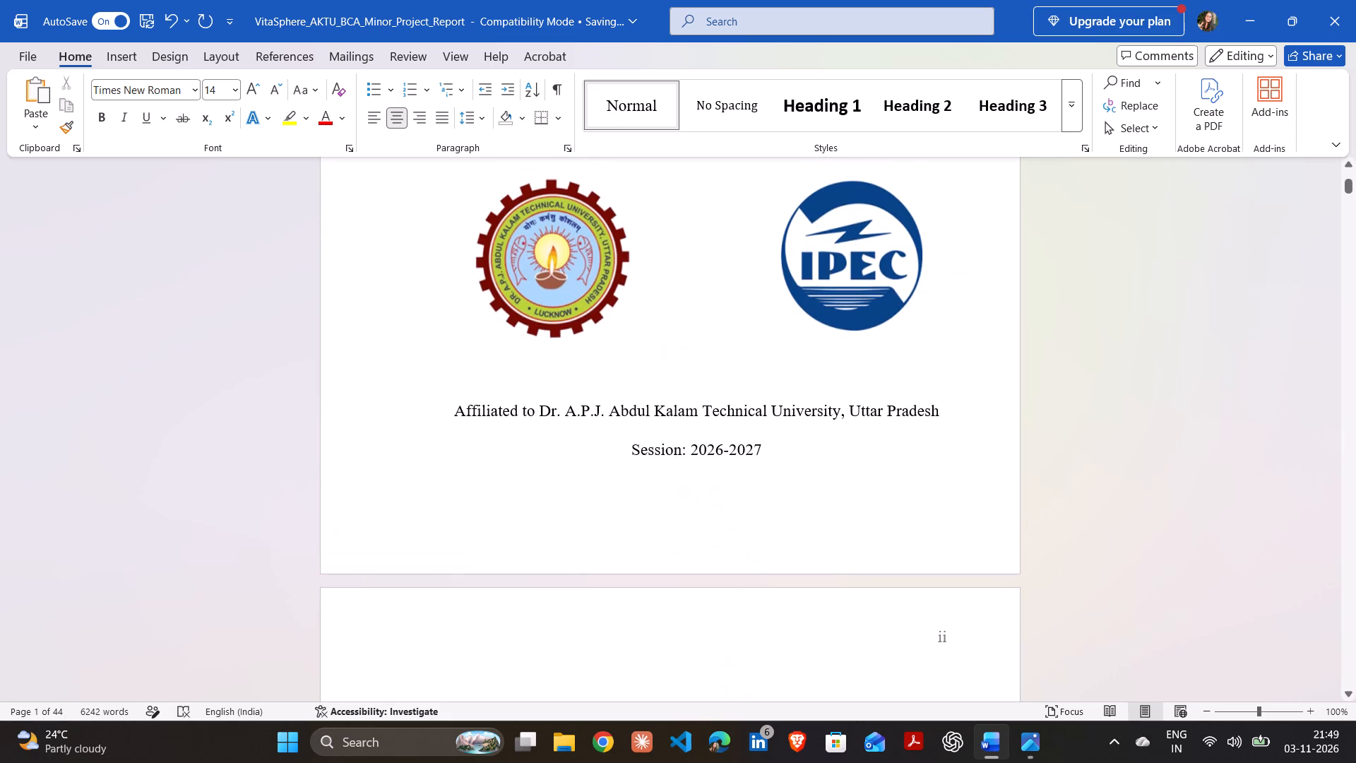
Delete the extra spacing before the university logo so the logo row moves up under the college name line.
{"action": "left_click", "coordinate": [460, 345]}
{"action": "key", "text": "BackSpace"}
{"action": "key", "text": "BackSpace"}
{"action": "key", "text": "BackSpace"}
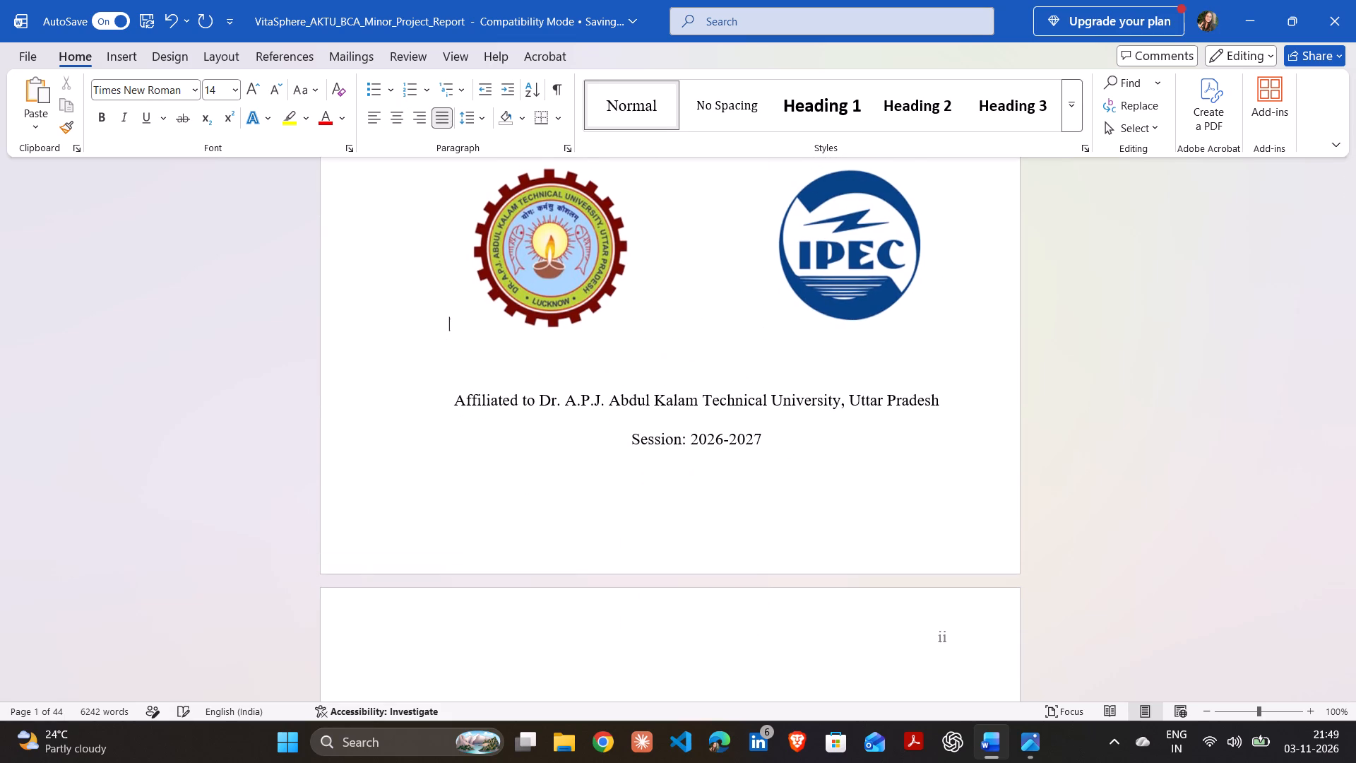
{"action": "key", "text": "BackSpace"}
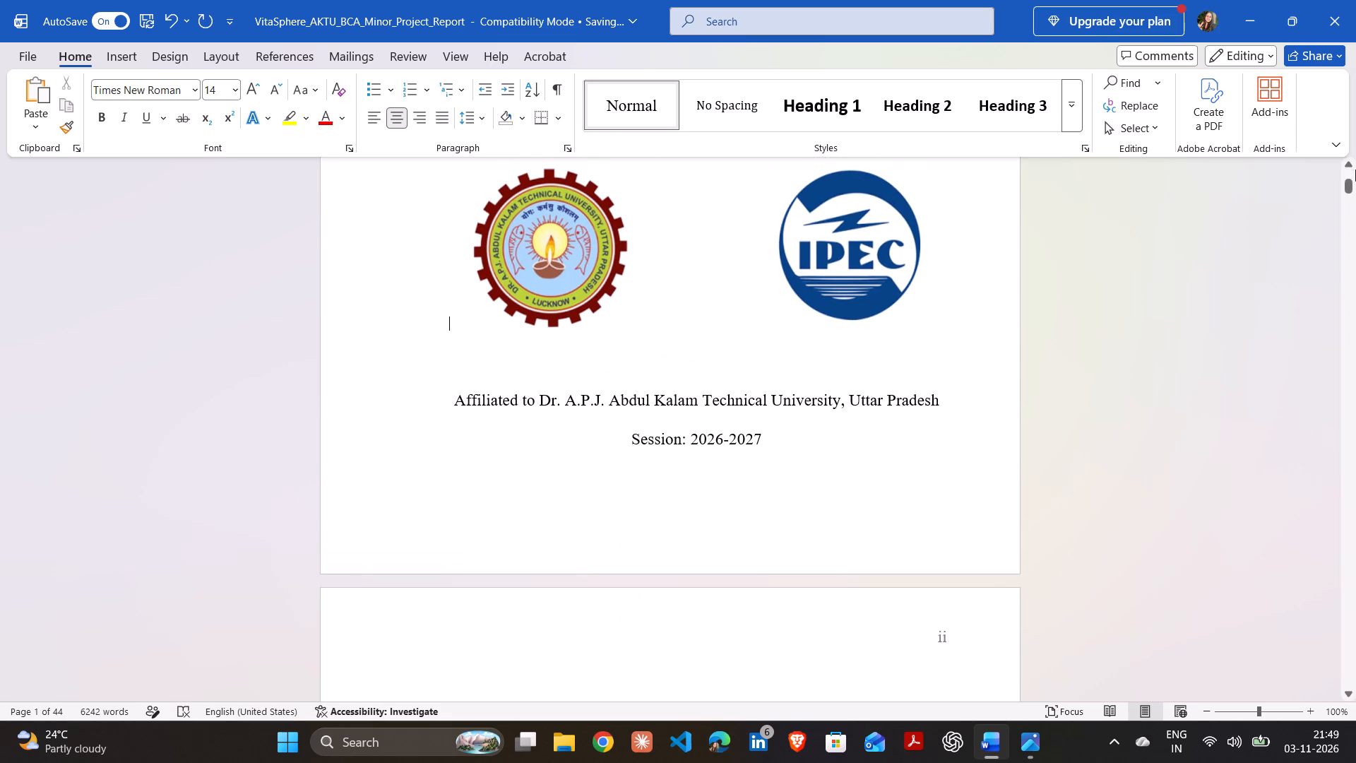
Restore the final E in the INDERPRASTHA ENGINEERING COLLEGE line and undo the latest edits.
{"action": "left_click", "coordinate": [1346, 179]}
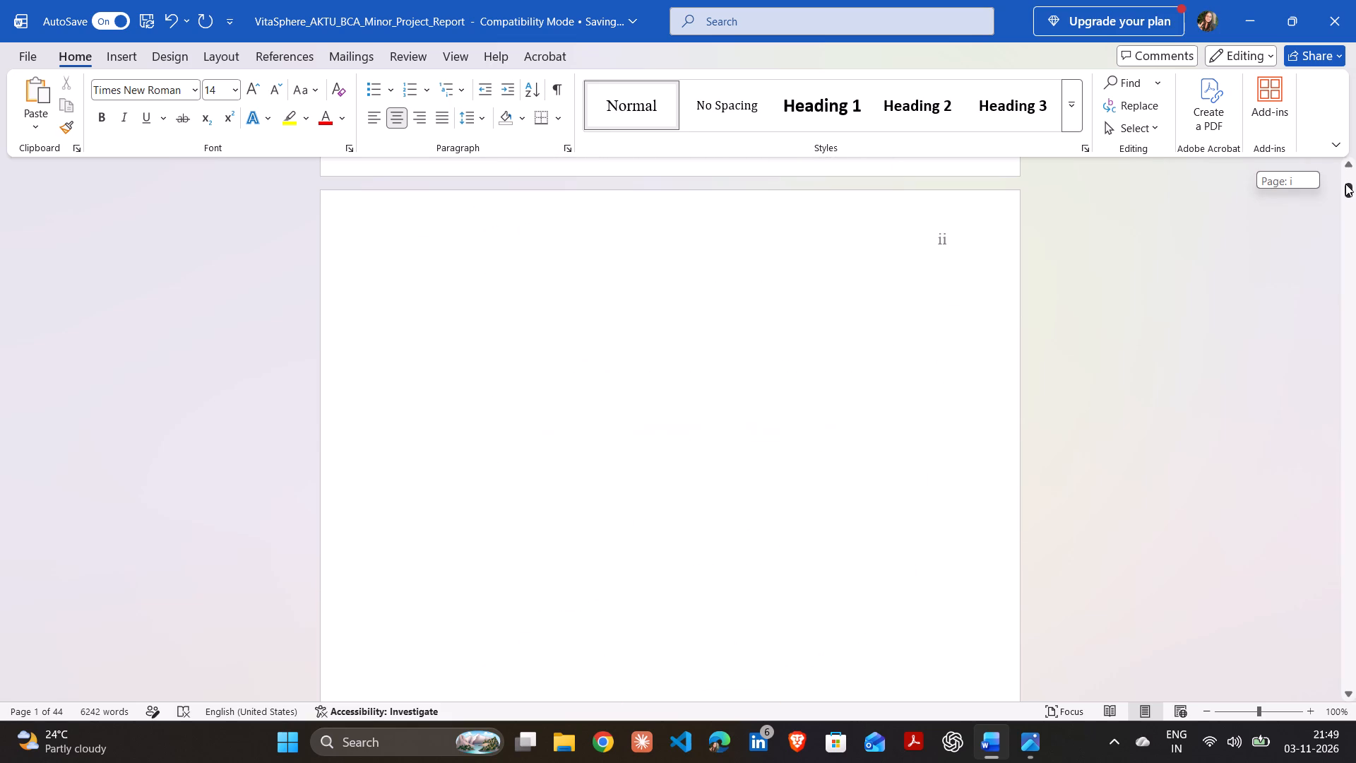
{"action": "key", "text": "Left"}
{"action": "key", "text": "Up"}
{"action": "key", "text": "Up"}
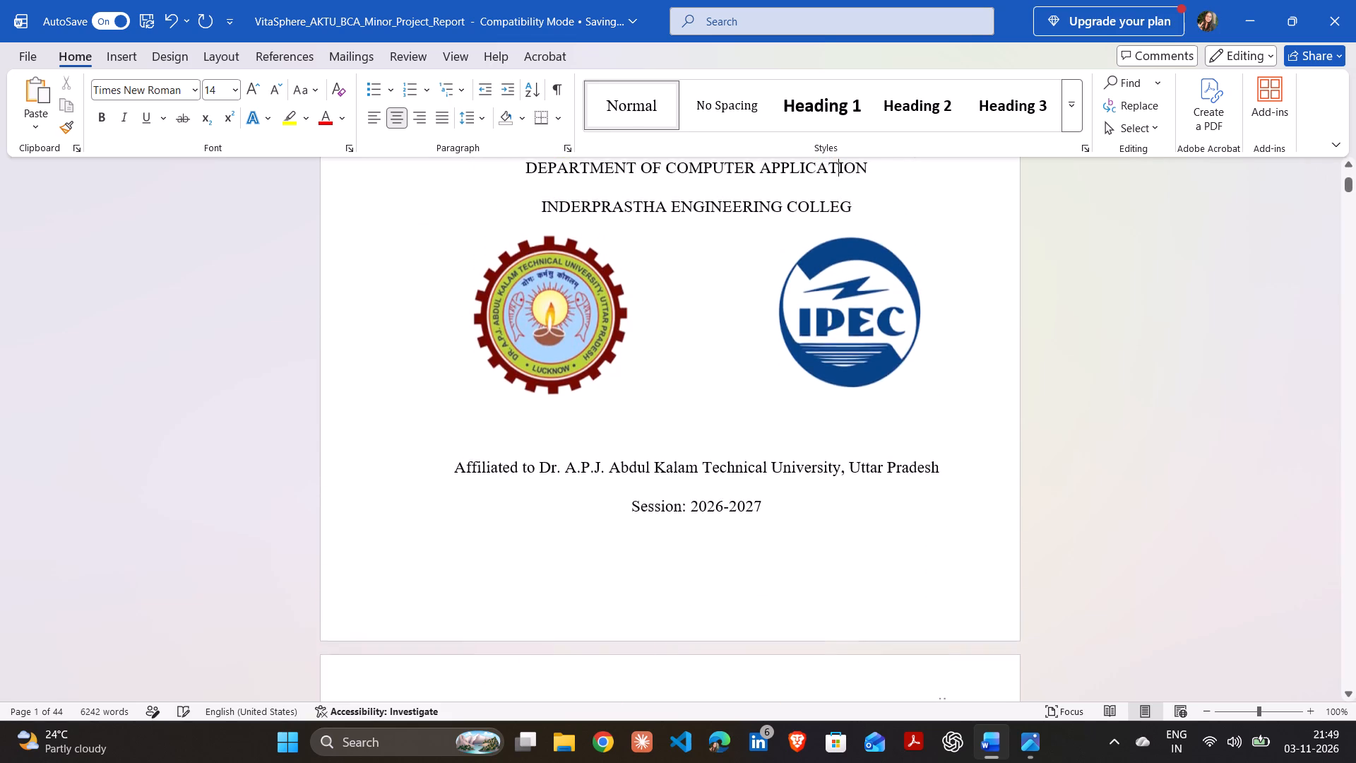
{"action": "key", "text": "Up"}
{"action": "key", "text": "Up"}
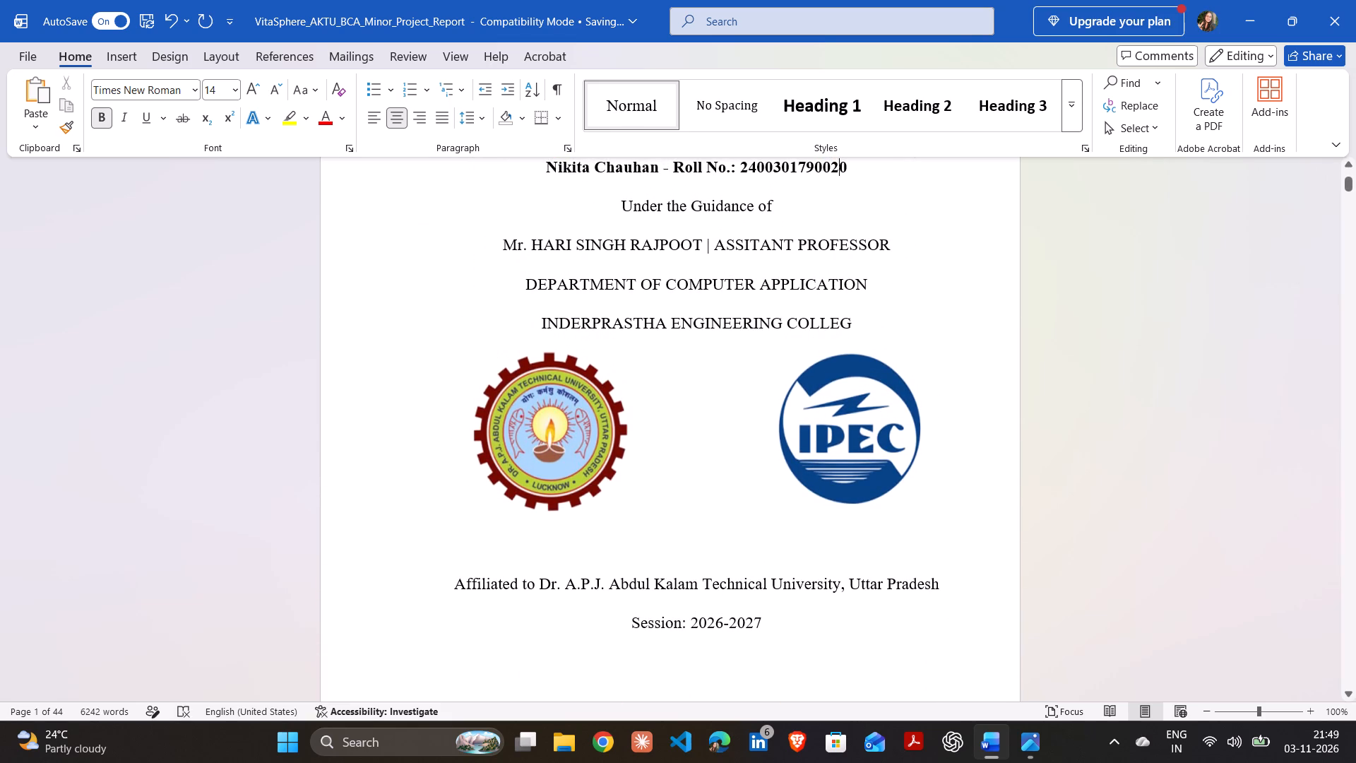
{"action": "left_click", "coordinate": [869, 331]}
{"action": "key", "text": "e"}
{"action": "key", "text": "BackSpace"}
{"action": "key", "text": "e"}
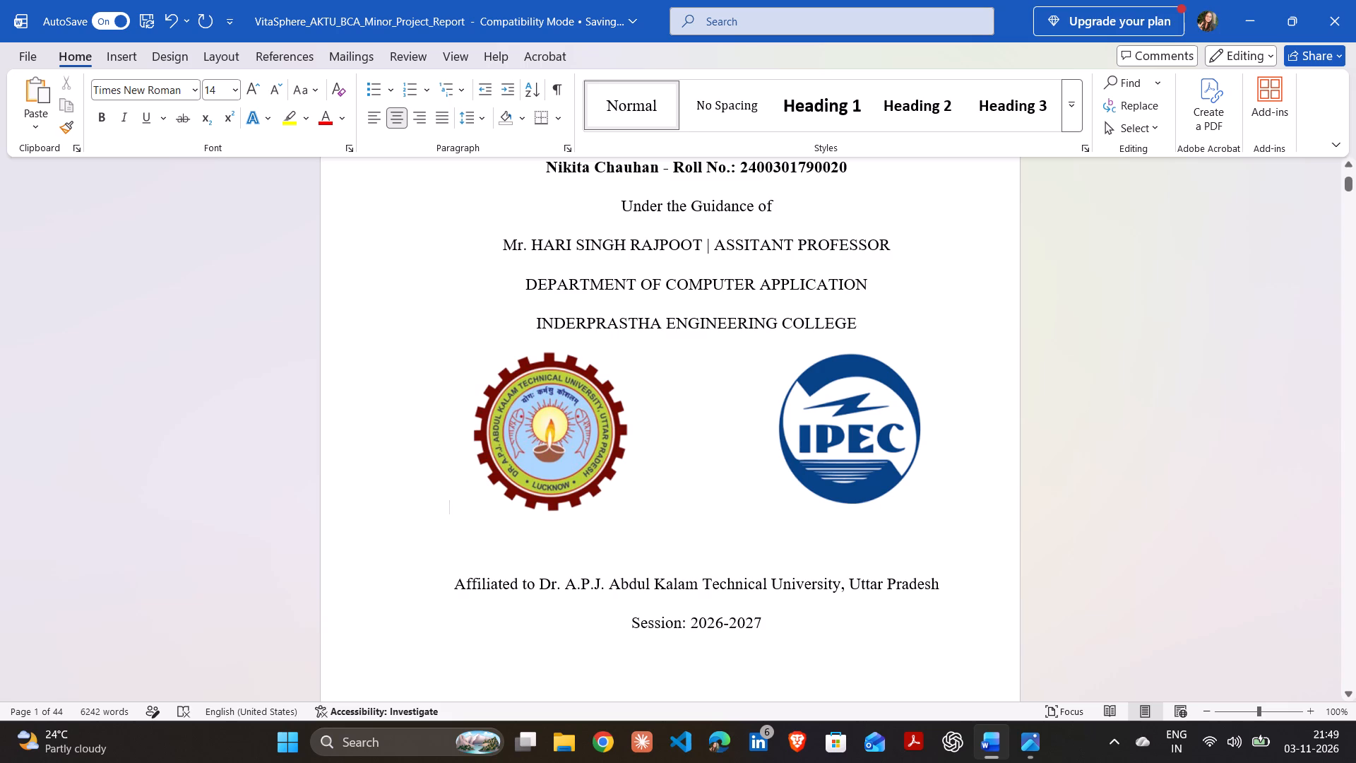
{"action": "left_click", "coordinate": [160, 13]}
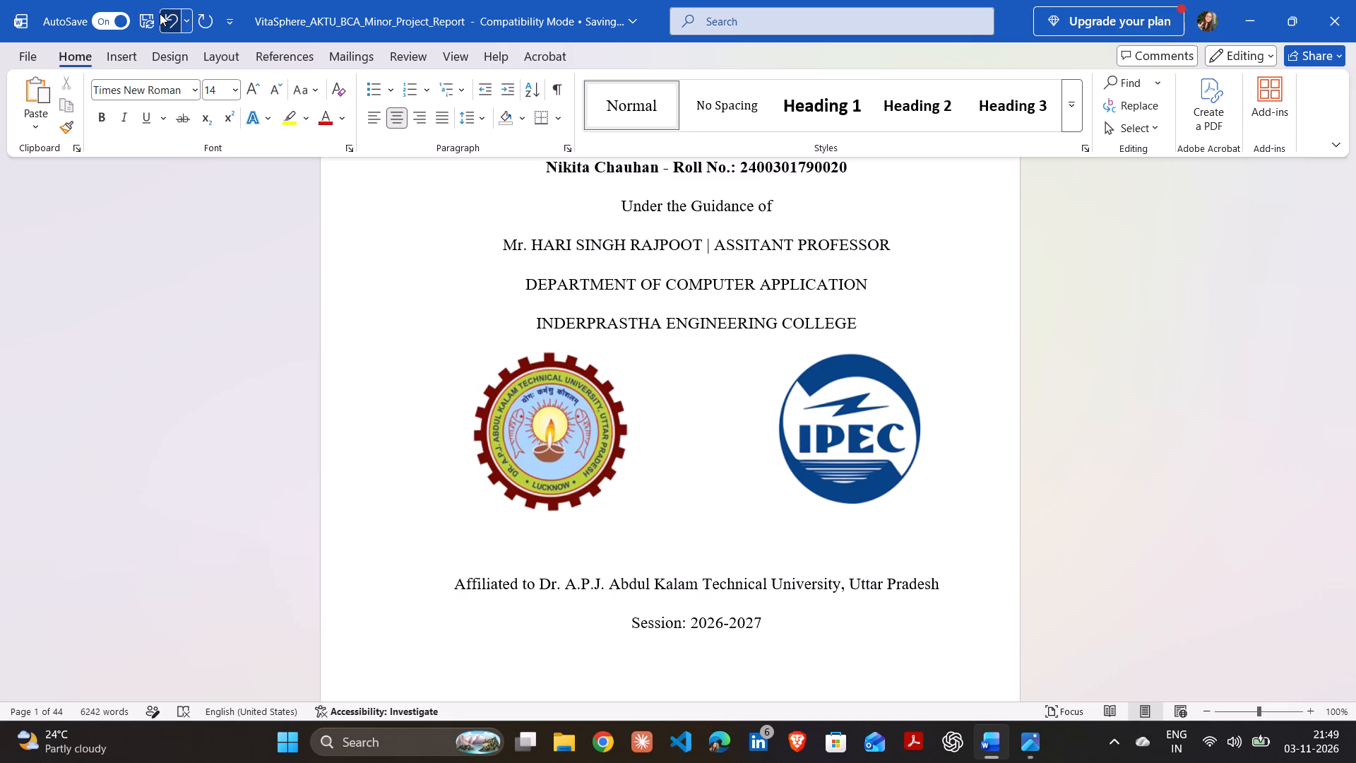
{"action": "left_click", "coordinate": [160, 13]}
{"action": "left_click", "coordinate": [160, 13]}
{"action": "left_click", "coordinate": [160, 13]}
Add one more space between the university logo and the IPEC logo on the title page.
{"action": "left_click", "coordinate": [480, 495]}
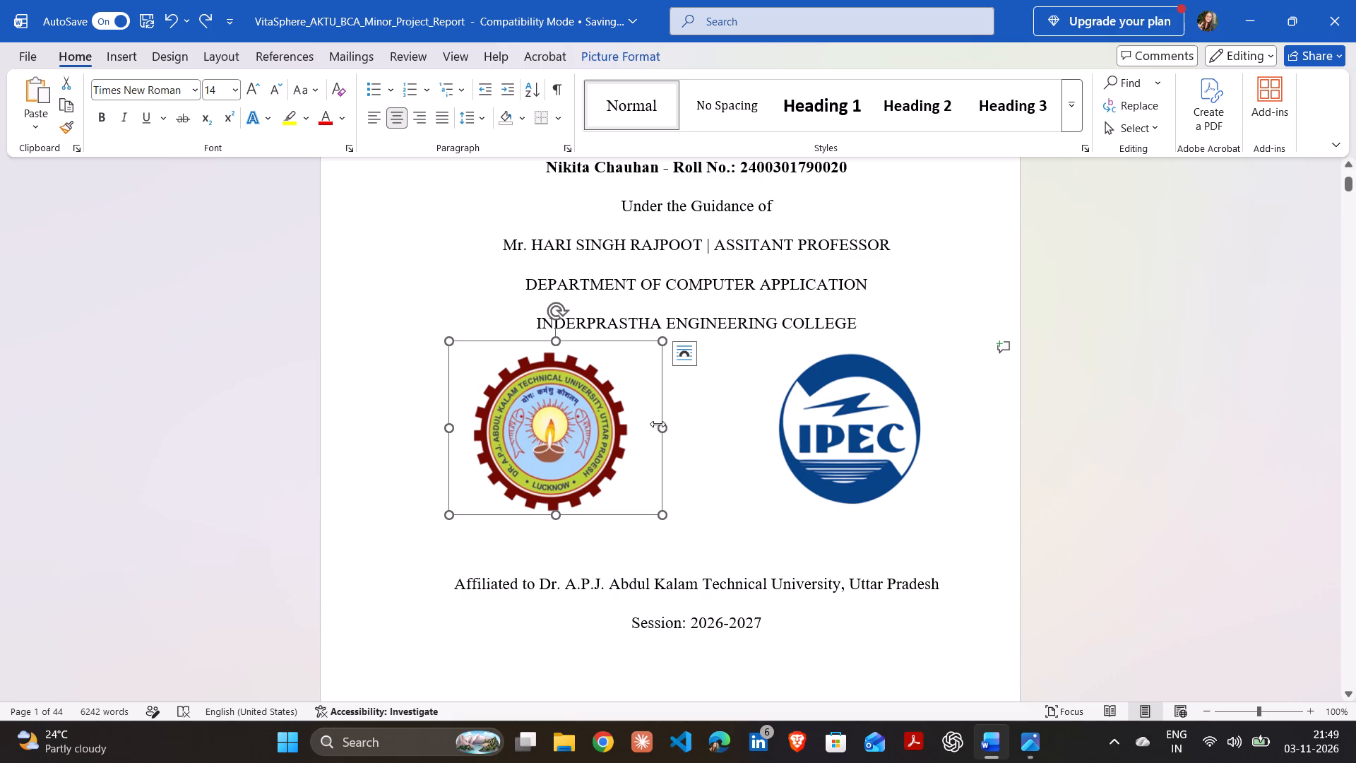
{"action": "left_click", "coordinate": [692, 442]}
{"action": "key", "text": "space"}
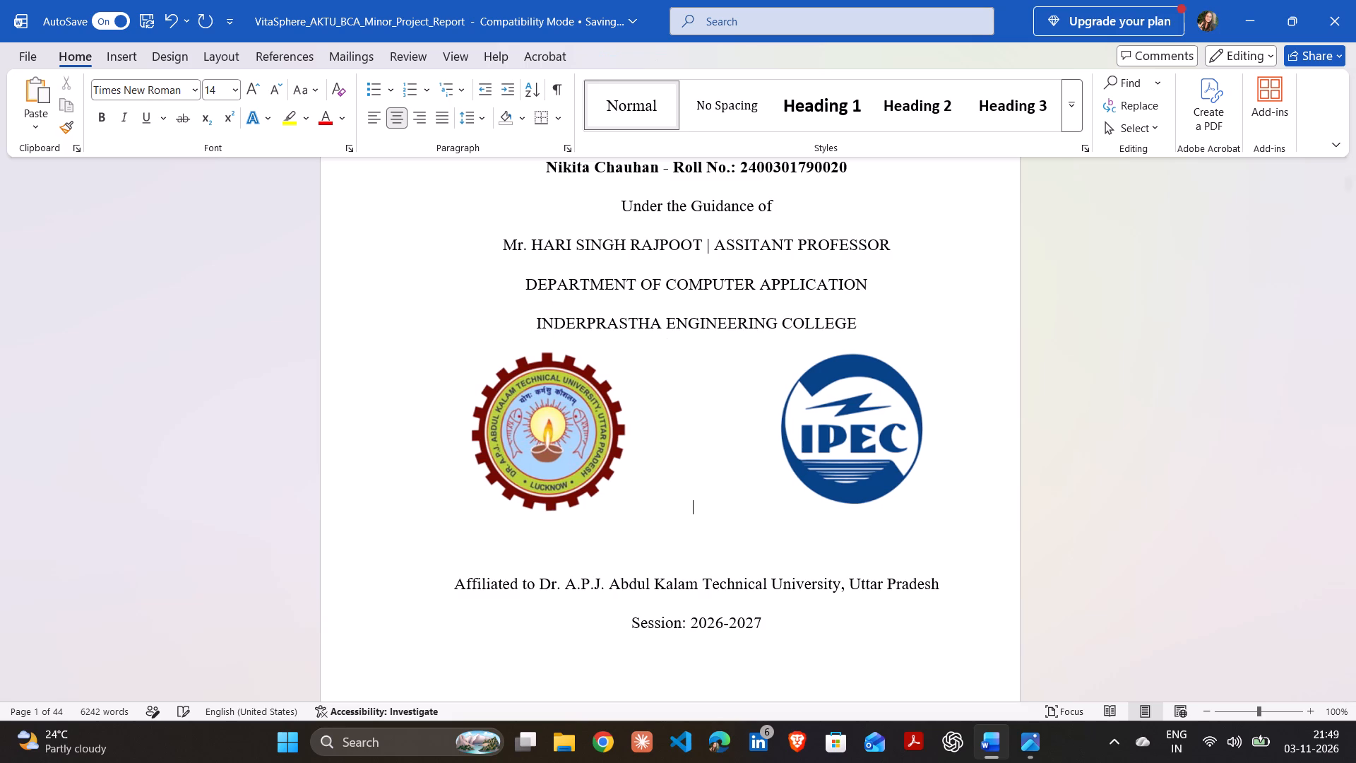
{"action": "key", "text": "space"}
{"action": "key", "text": "BackSpace"}
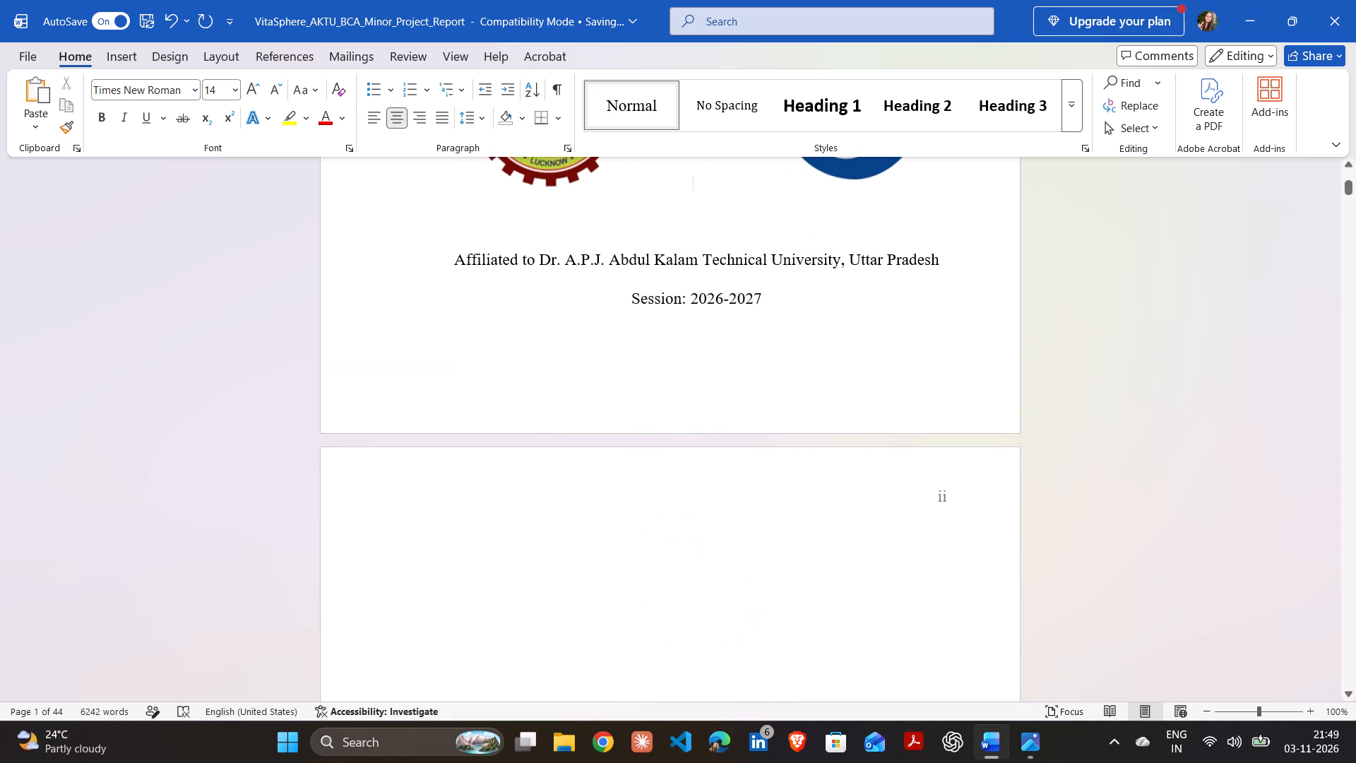
Examine the title page's logo row and the following pages down to the start of the Declaration.
{"action": "left_click", "coordinate": [1345, 193]}
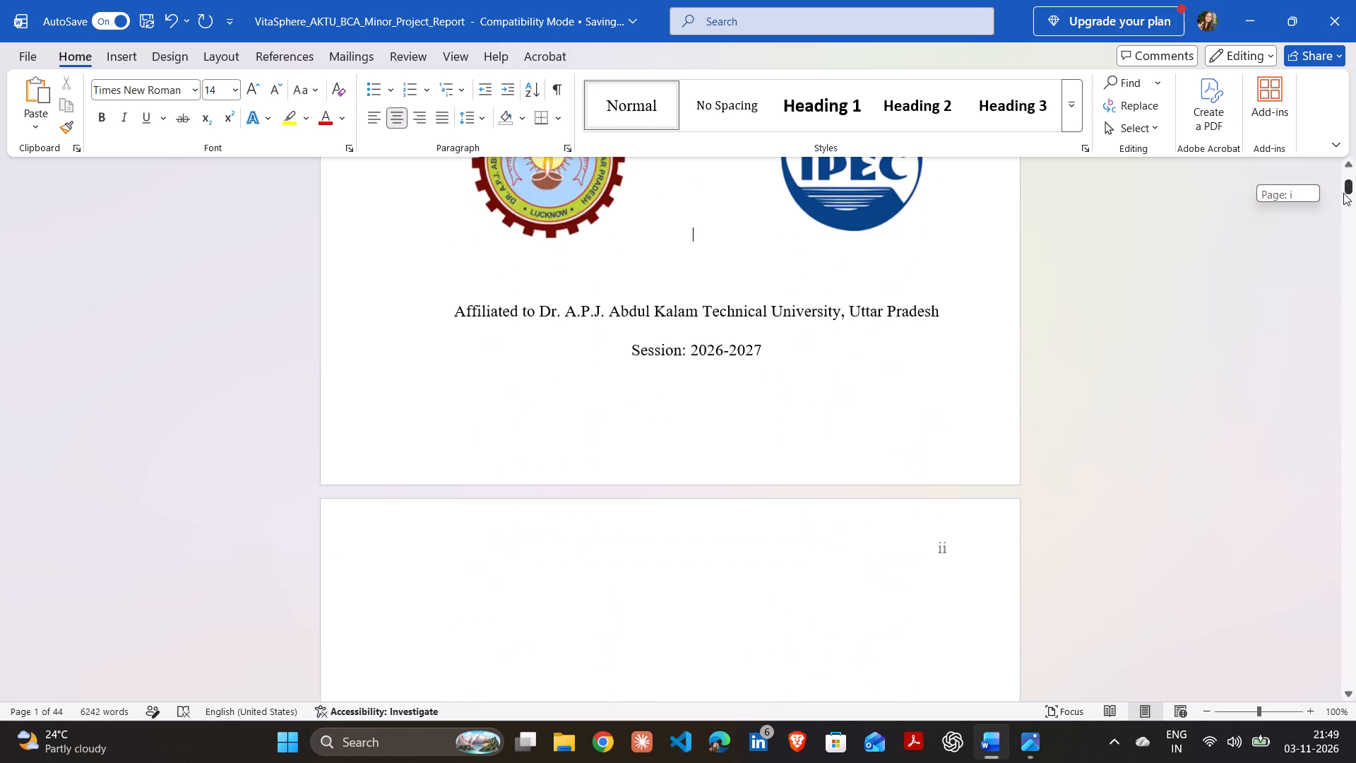
{"action": "left_click", "coordinate": [1084, 447]}
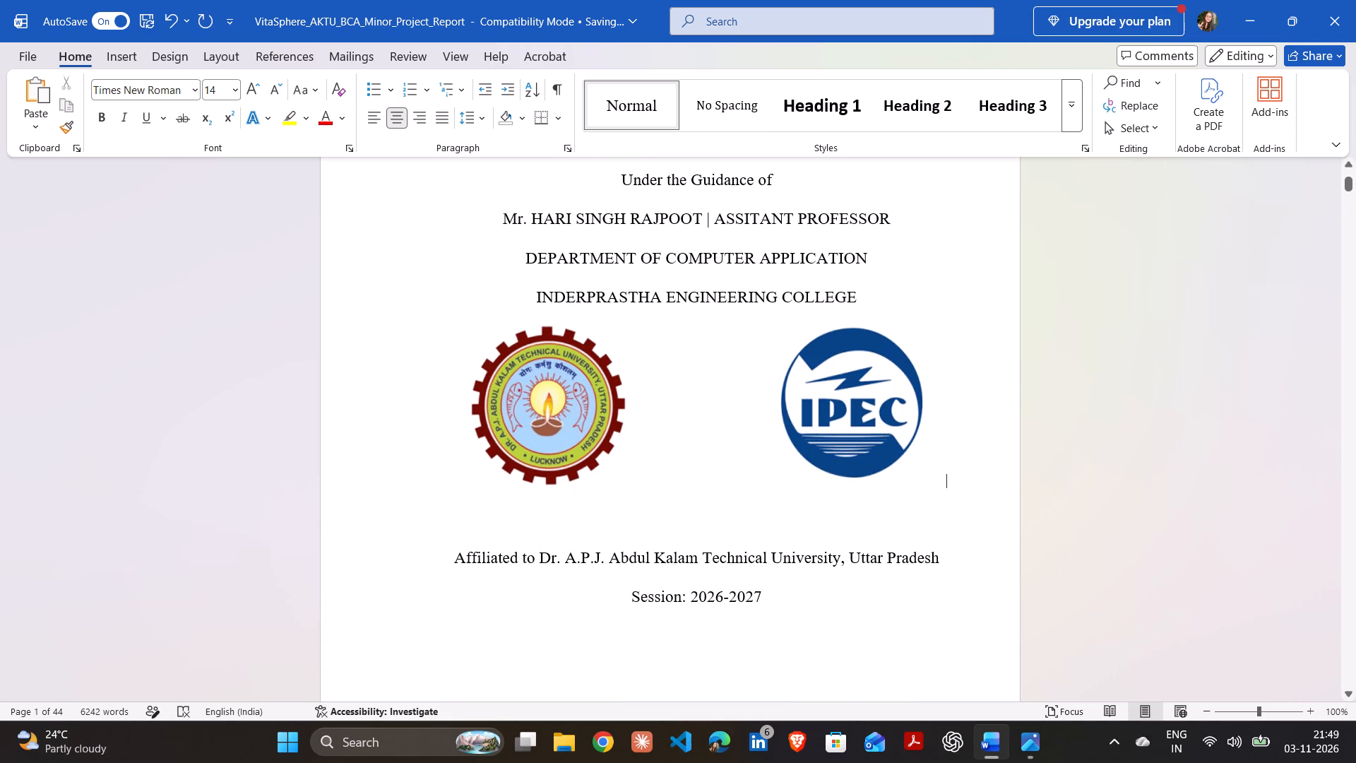
{"action": "key", "text": "Down"}
{"action": "key", "text": "Down"}
{"action": "key", "text": "Down"}
{"action": "key", "text": "Down"}
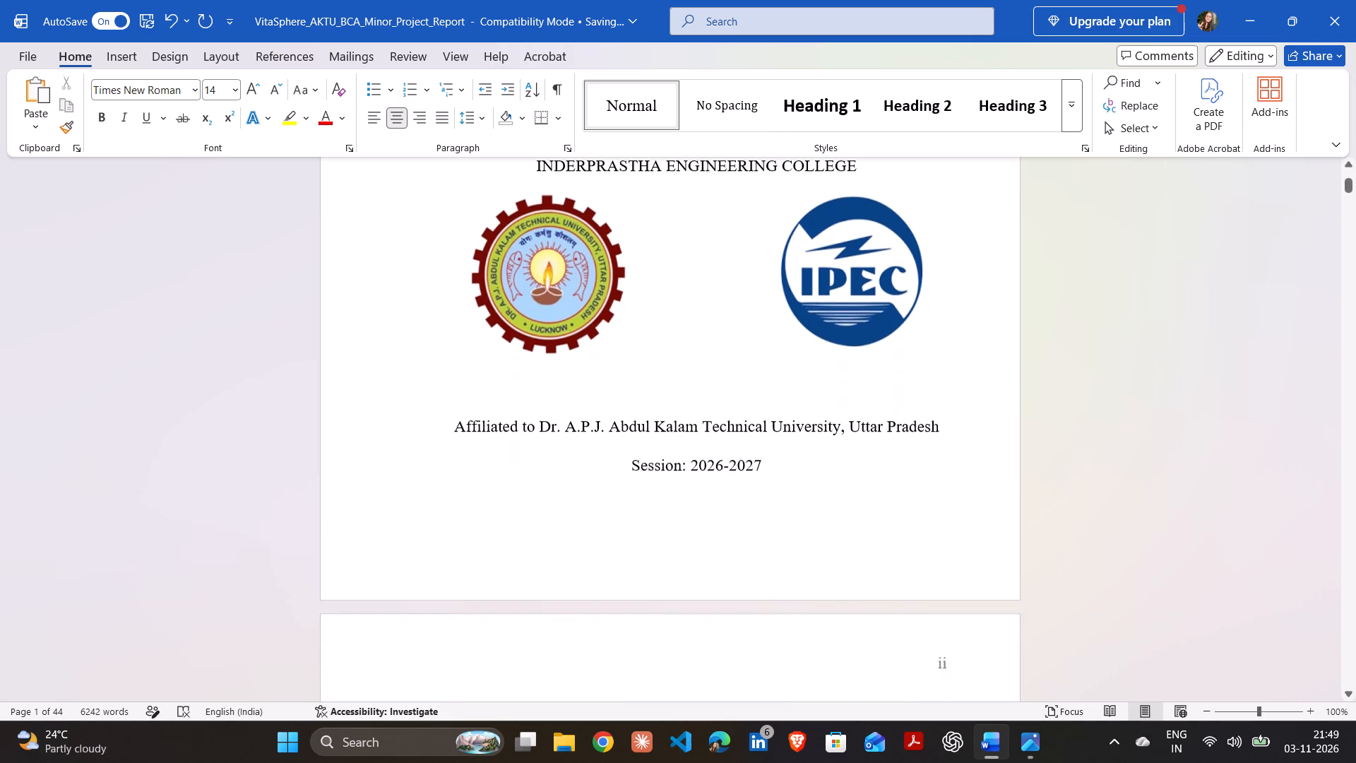
{"action": "key", "text": "Down"}
{"action": "key", "text": "Down"}
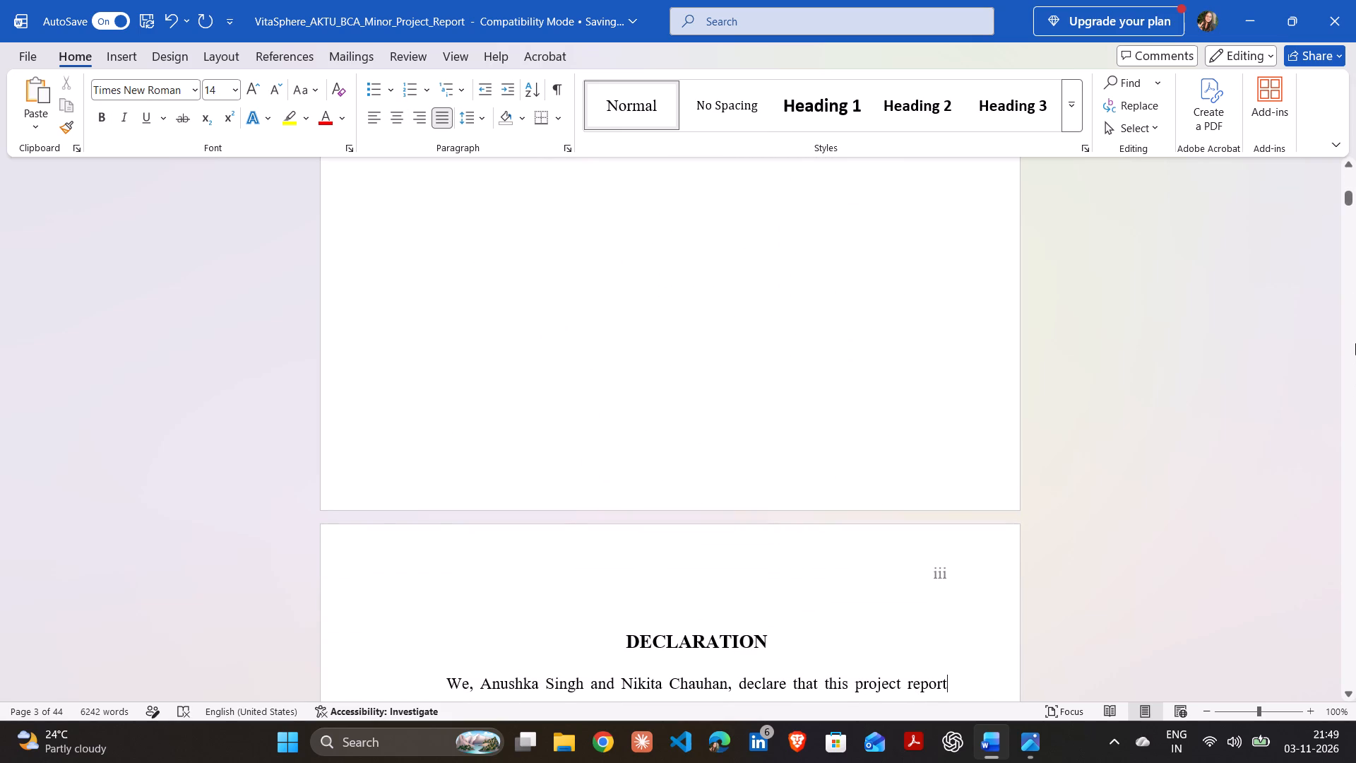
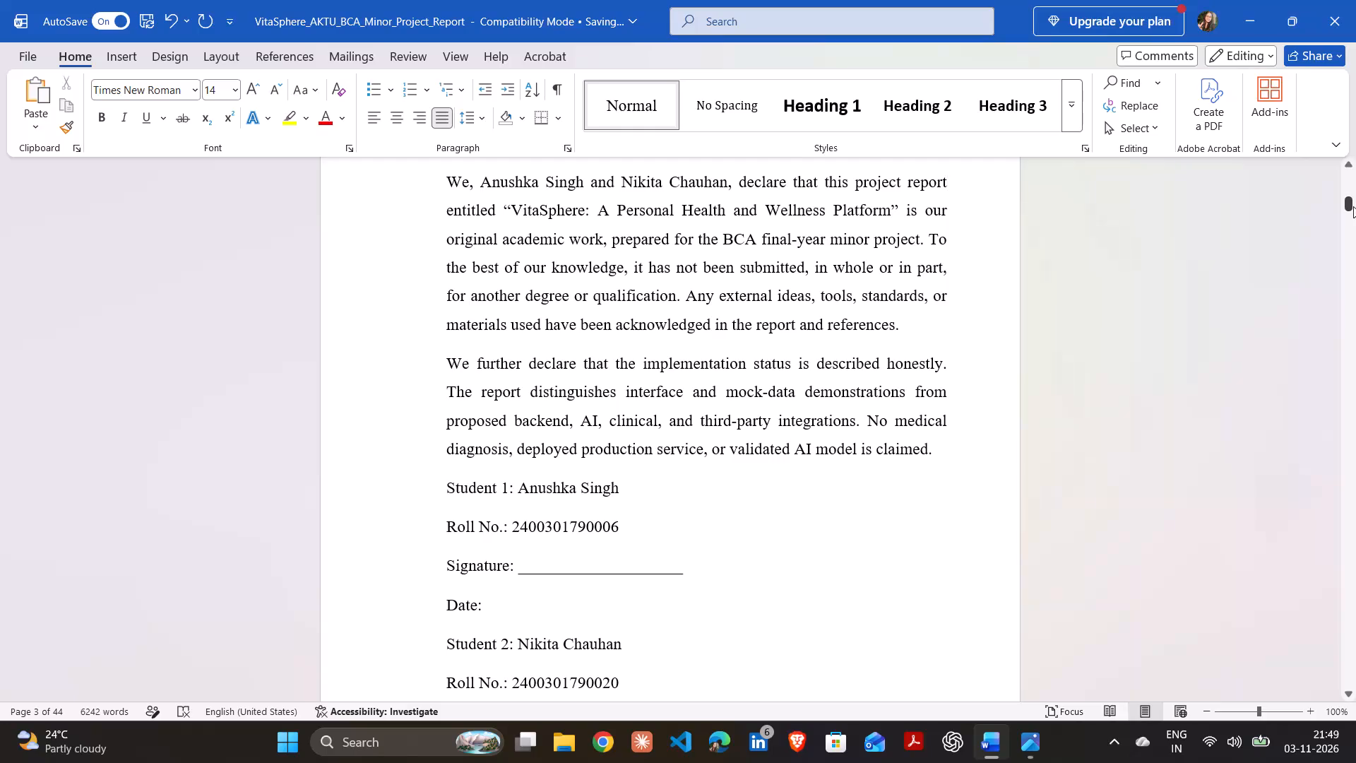
Delete the blank page between the title page and the Declaration page.
{"action": "scroll", "coordinate": [1353, 206], "scroll_direction": "down", "scroll_amount": 1, "text": "ctrl"}
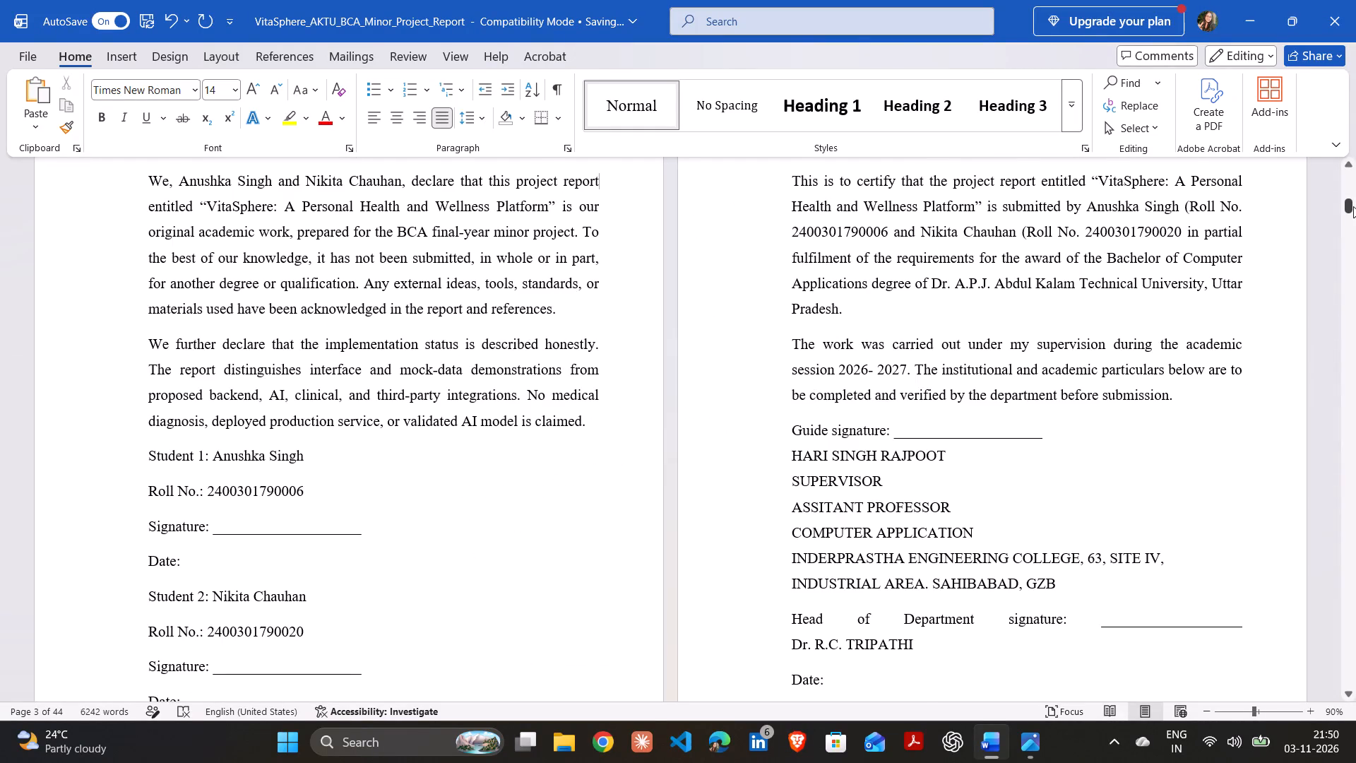
{"action": "scroll", "coordinate": [1353, 206], "scroll_direction": "up", "scroll_amount": 2, "text": "ctrl"}
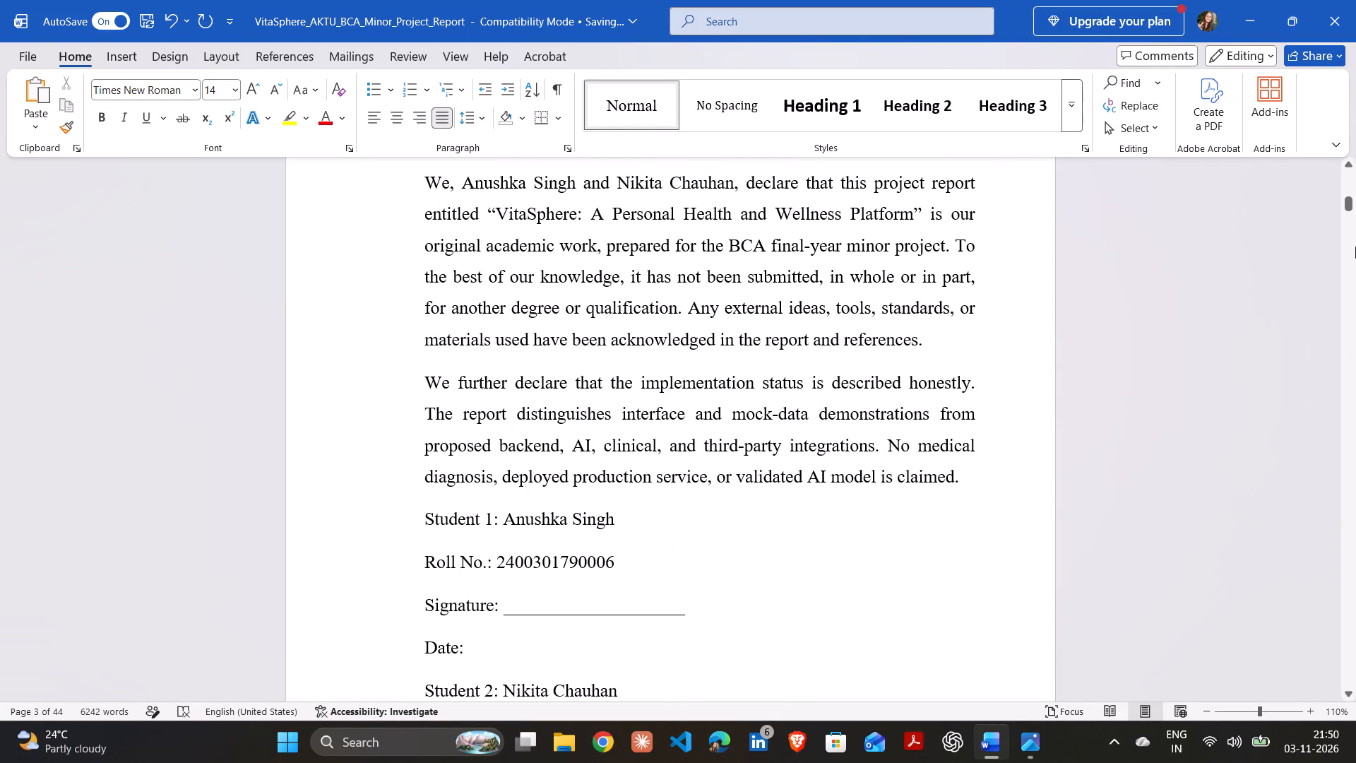
{"action": "key", "text": "Up"}
{"action": "key", "text": "Up"}
{"action": "key", "text": "Up"}
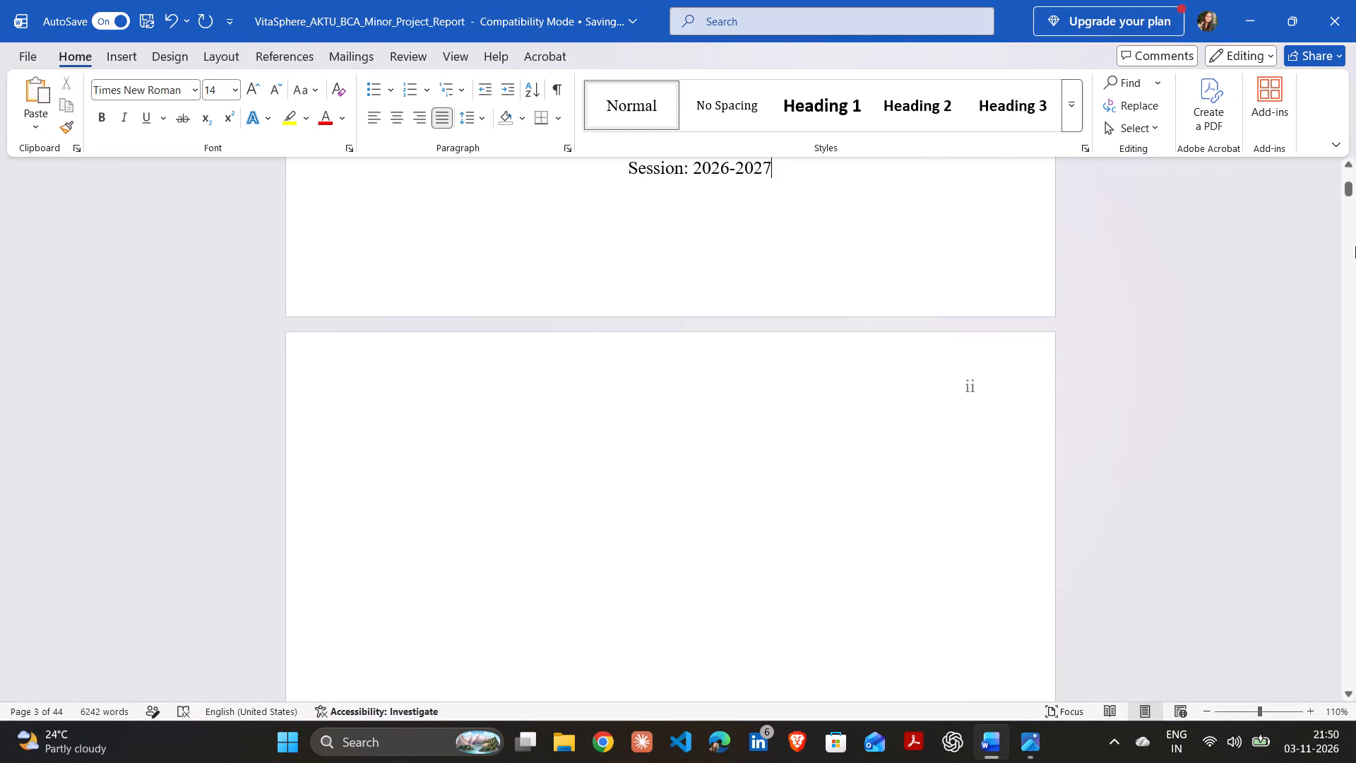
{"action": "left_click", "coordinate": [839, 473]}
{"action": "key", "text": "BackSpace"}
{"action": "key", "text": "backslash"}
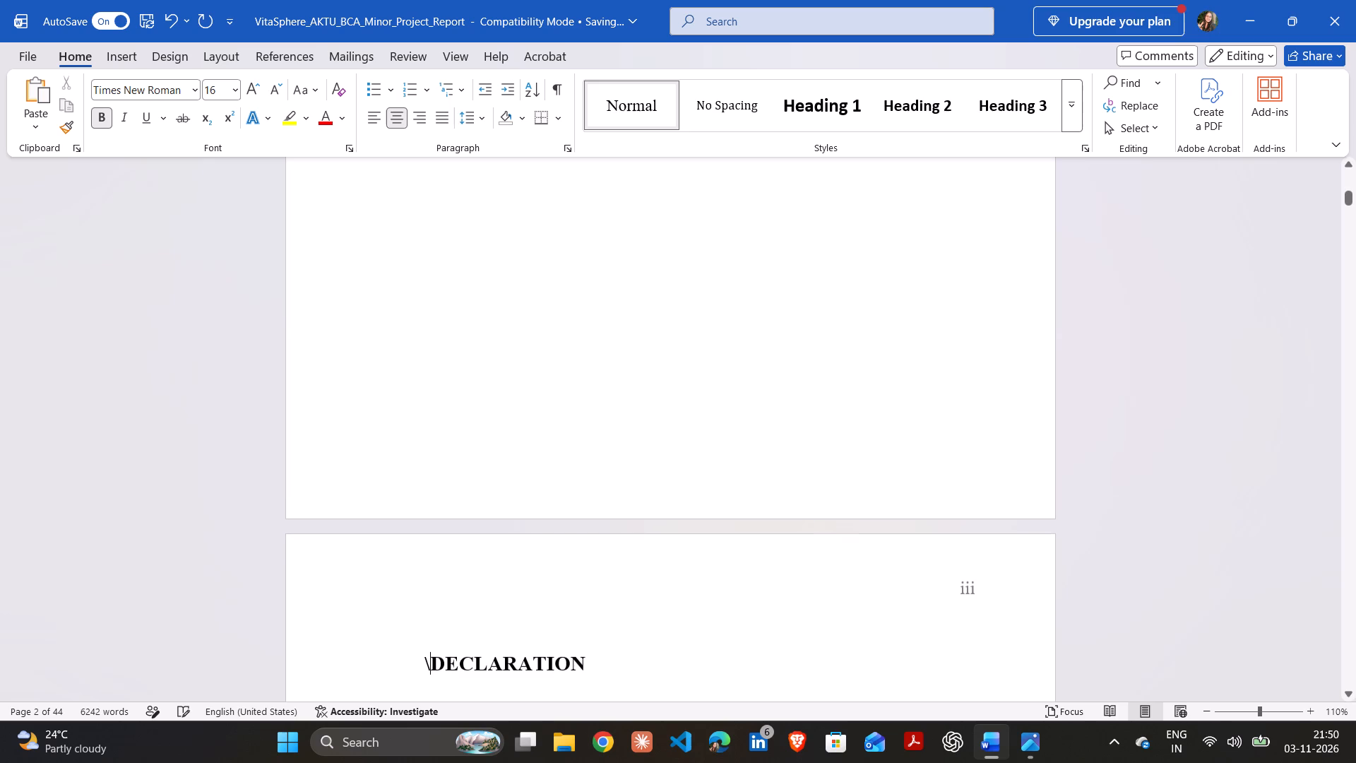
{"action": "key", "text": "BackSpace"}
{"action": "key", "text": "BackSpace"}
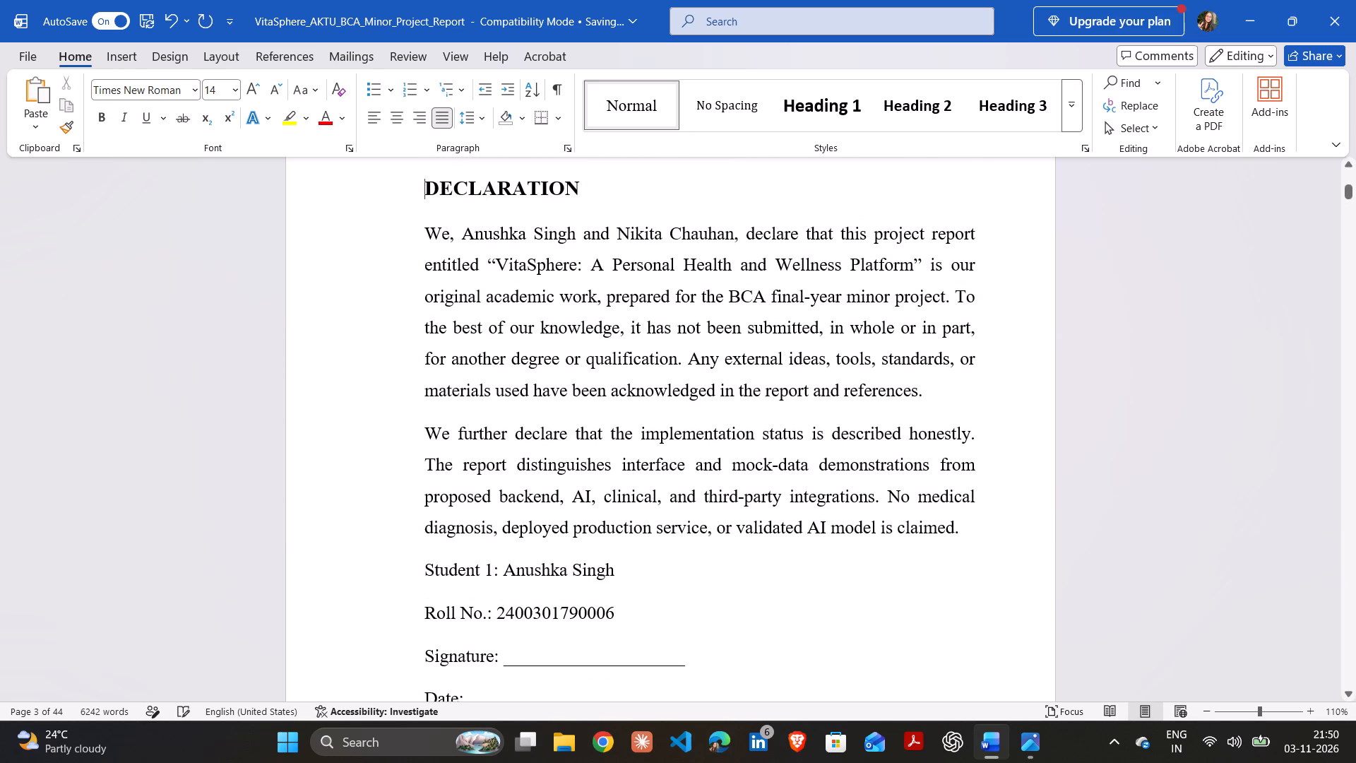
{"action": "key", "text": "BackSpace"}
Add a space before the DECLARATION heading and centre the heading on its page.
{"action": "left_click", "coordinate": [1346, 194]}
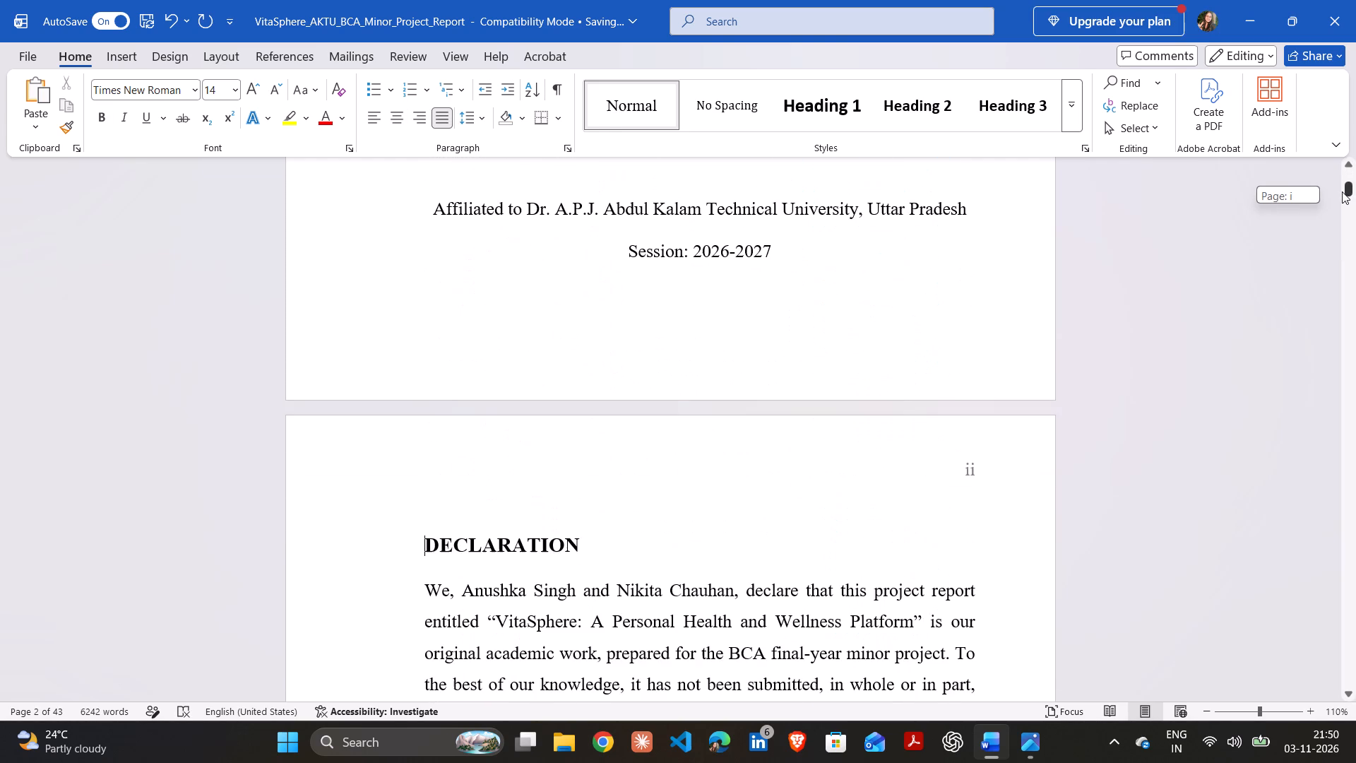
{"action": "key", "text": "space"}
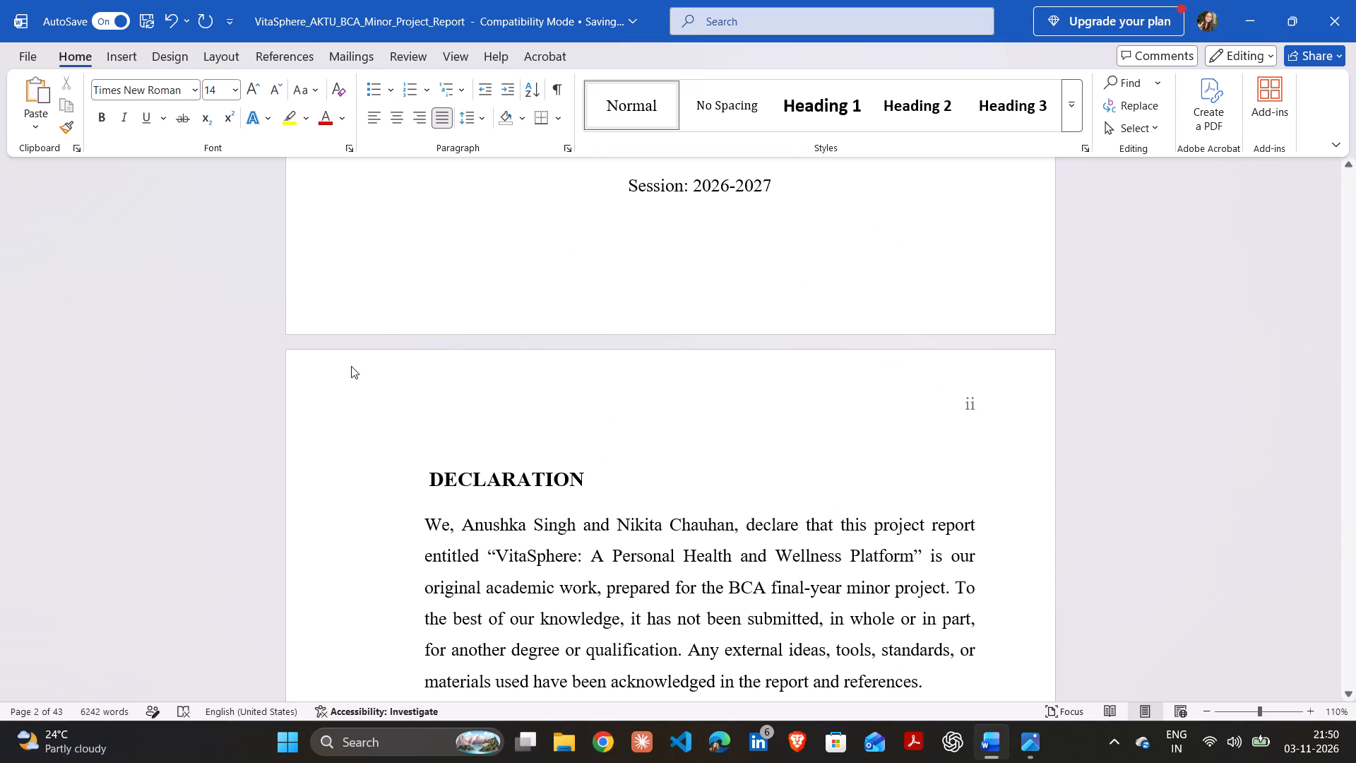
{"action": "left_click", "coordinate": [399, 115]}
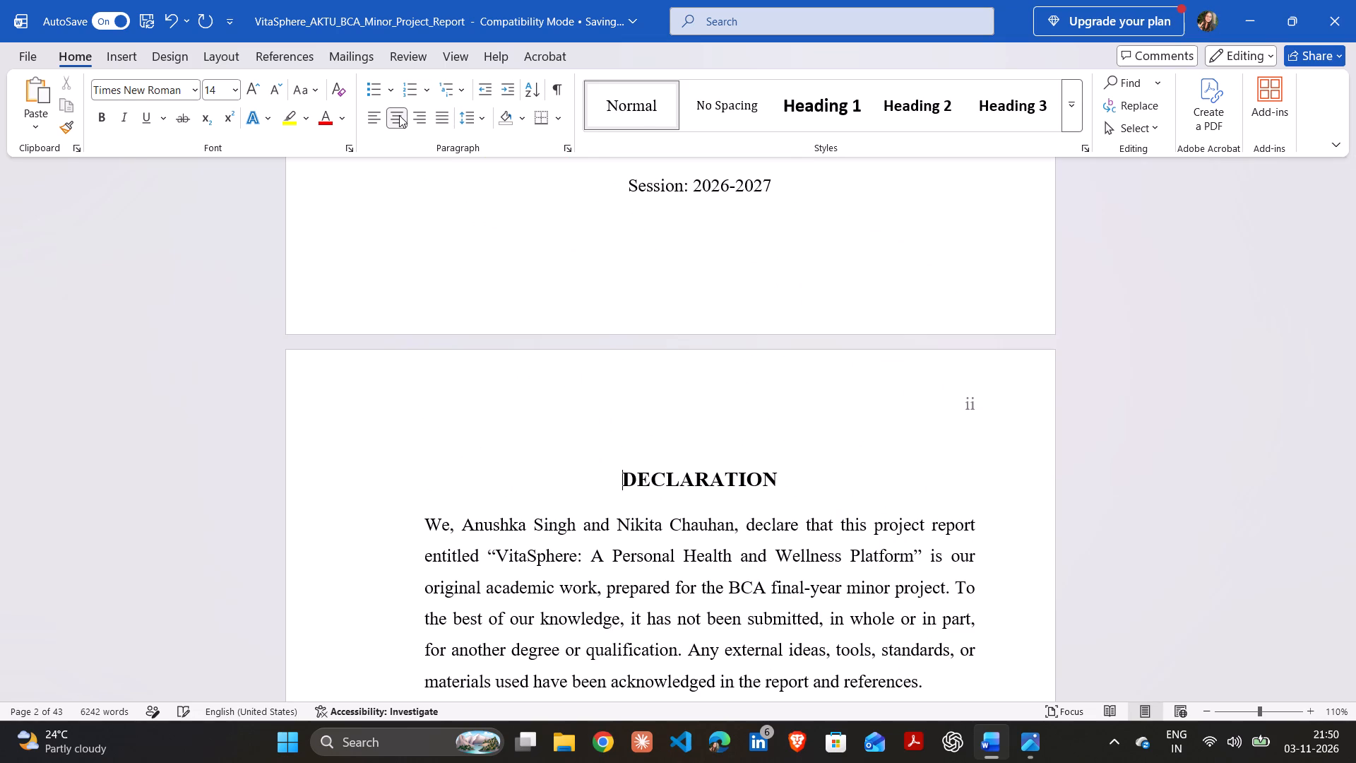
Examine the pages from the Declaration through the Certificate, Acknowledgement and Abstract to the end of the Table of Contents entries.
{"action": "left_click", "coordinate": [1158, 477]}
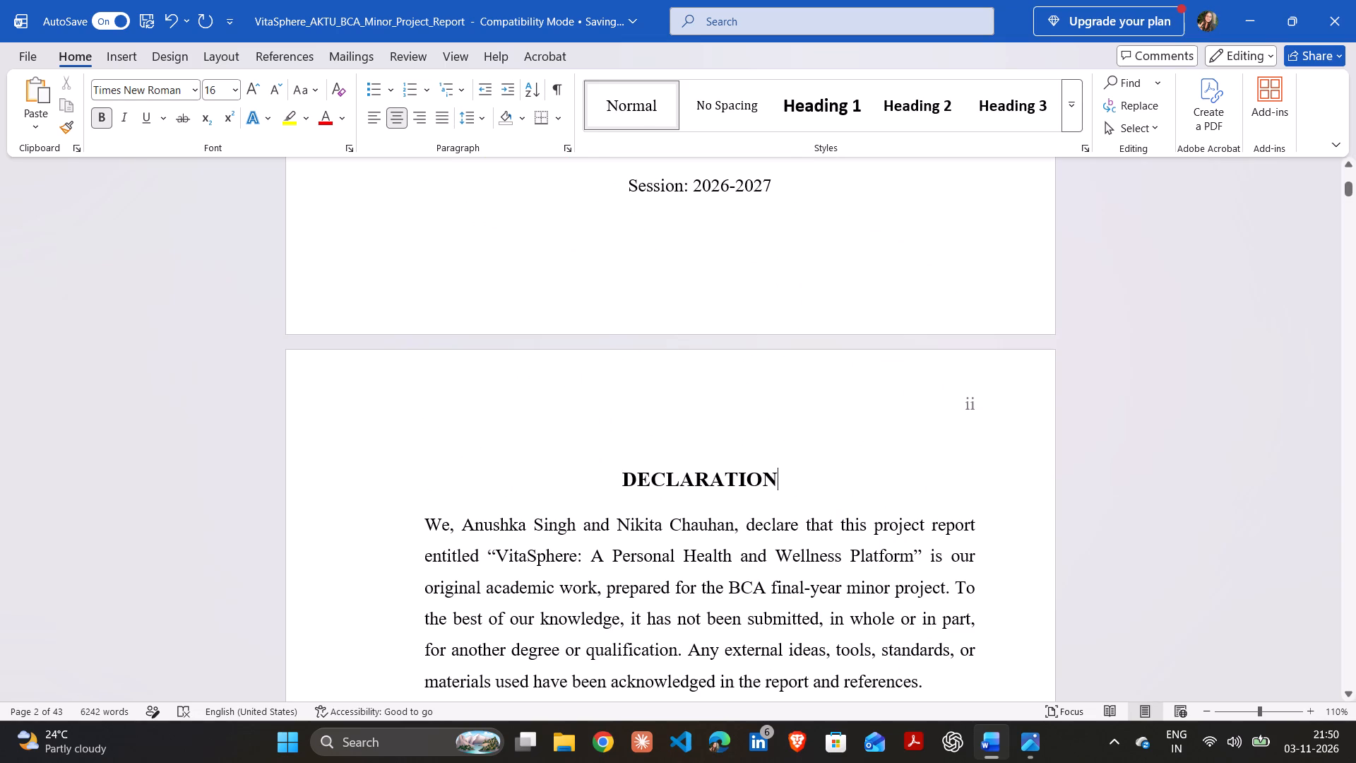
{"action": "key", "text": "Down"}
{"action": "key", "text": "Down"}
{"action": "key", "text": "Down"}
{"action": "key", "text": "Down"}
{"action": "key", "text": "Down"}
{"action": "key", "text": "Down"}
{"action": "key", "text": "Down"}
{"action": "key", "text": "Down"}
{"action": "key", "text": "Down"}
{"action": "key", "text": "Down"}
{"action": "key", "text": "Down"}
{"action": "key", "text": "Down"}
{"action": "key", "text": "Down"}
{"action": "key", "text": "Down"}
{"action": "key", "text": "Down"}
{"action": "key", "text": "Down"}
{"action": "key", "text": "Down"}
{"action": "key", "text": "Down"}
{"action": "key", "text": "Down"}
{"action": "key", "text": "Down"}
{"action": "key", "text": "Down"}
{"action": "key", "text": "Down"}
{"action": "key", "text": "Down"}
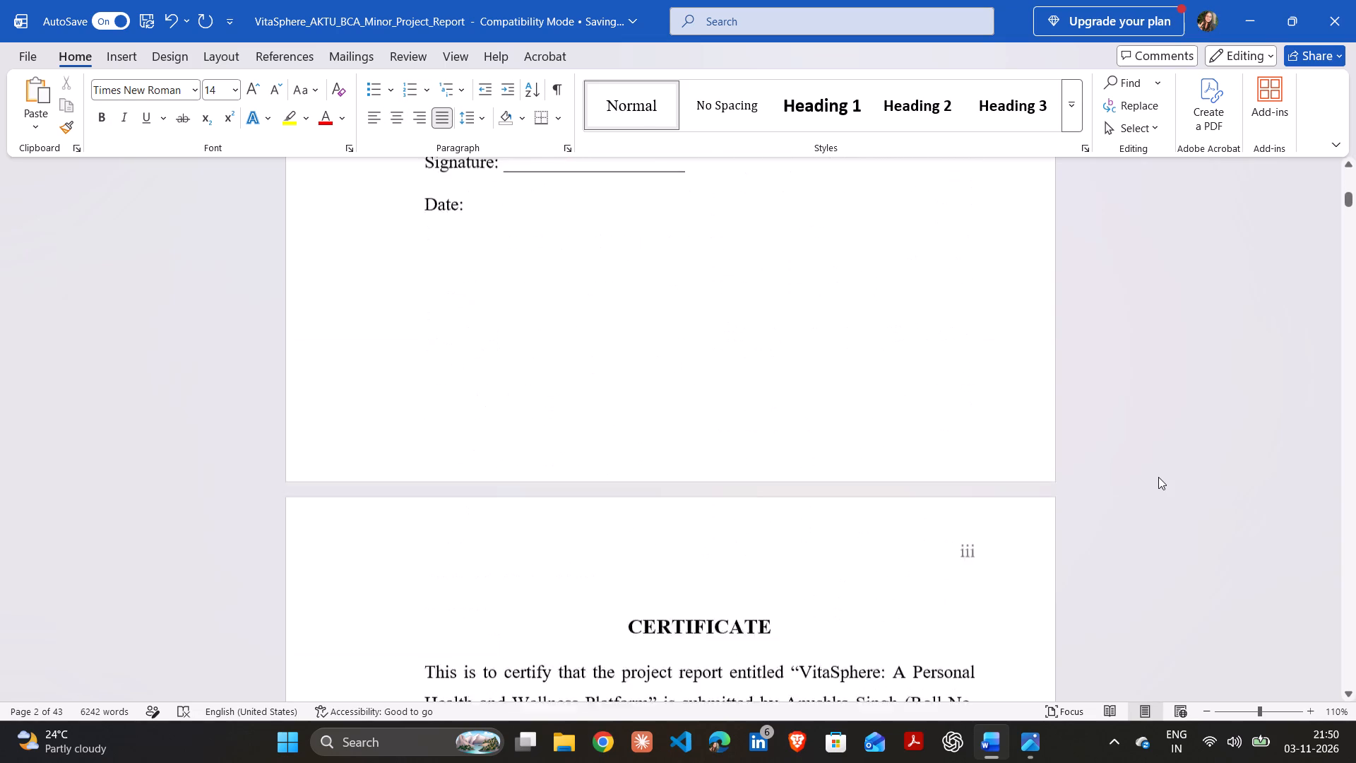
{"action": "key", "text": "Down"}
{"action": "key", "text": "Down"}
{"action": "key", "text": "Down"}
{"action": "key", "text": "Down"}
{"action": "key", "text": "Down"}
{"action": "key", "text": "Down"}
{"action": "key", "text": "Down"}
{"action": "key", "text": "Down"}
{"action": "key", "text": "Down"}
{"action": "key", "text": "Down"}
{"action": "key", "text": "Down"}
{"action": "key", "text": "Down"}
{"action": "key", "text": "Down"}
{"action": "key", "text": "Down"}
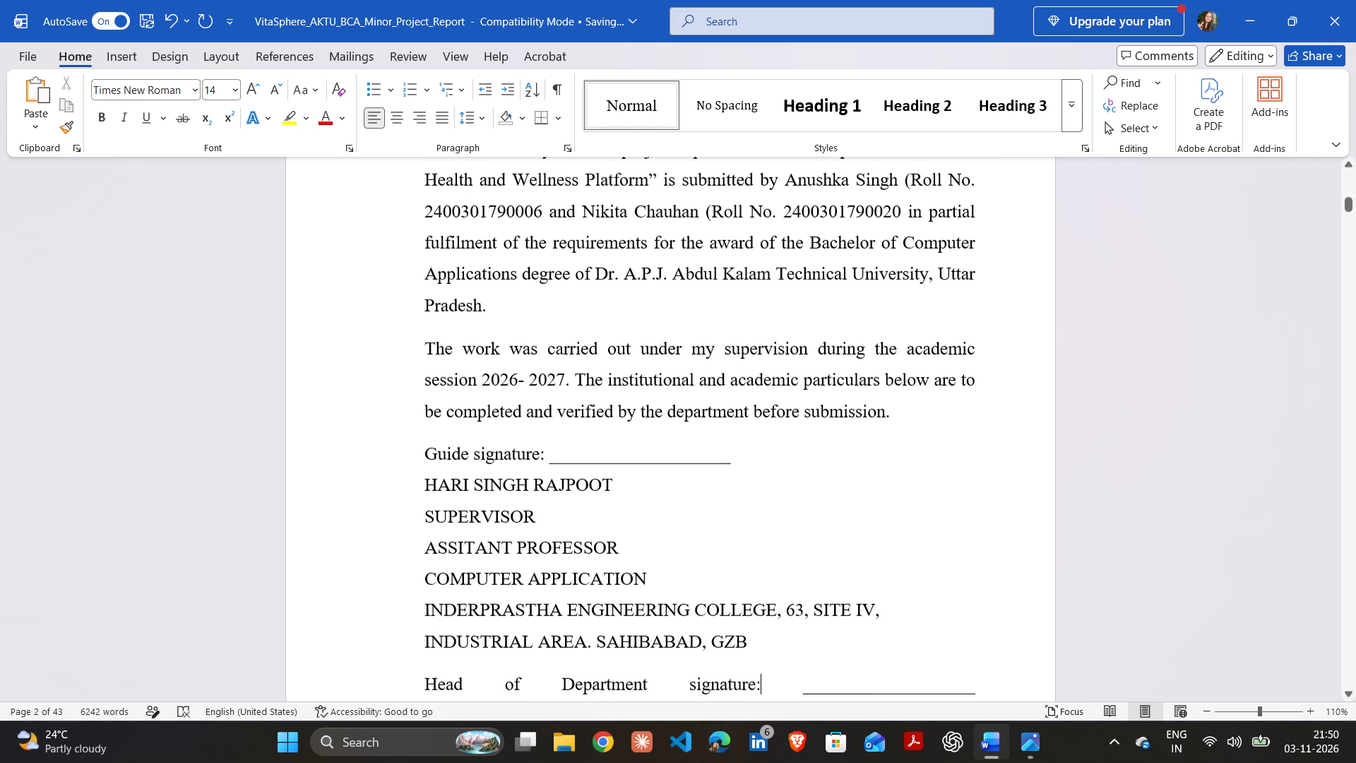
{"action": "key", "text": "Down"}
{"action": "key", "text": "Down"}
{"action": "key", "text": "Down"}
{"action": "key", "text": "Down"}
{"action": "key", "text": "Down"}
{"action": "key", "text": "Down"}
{"action": "key", "text": "Down"}
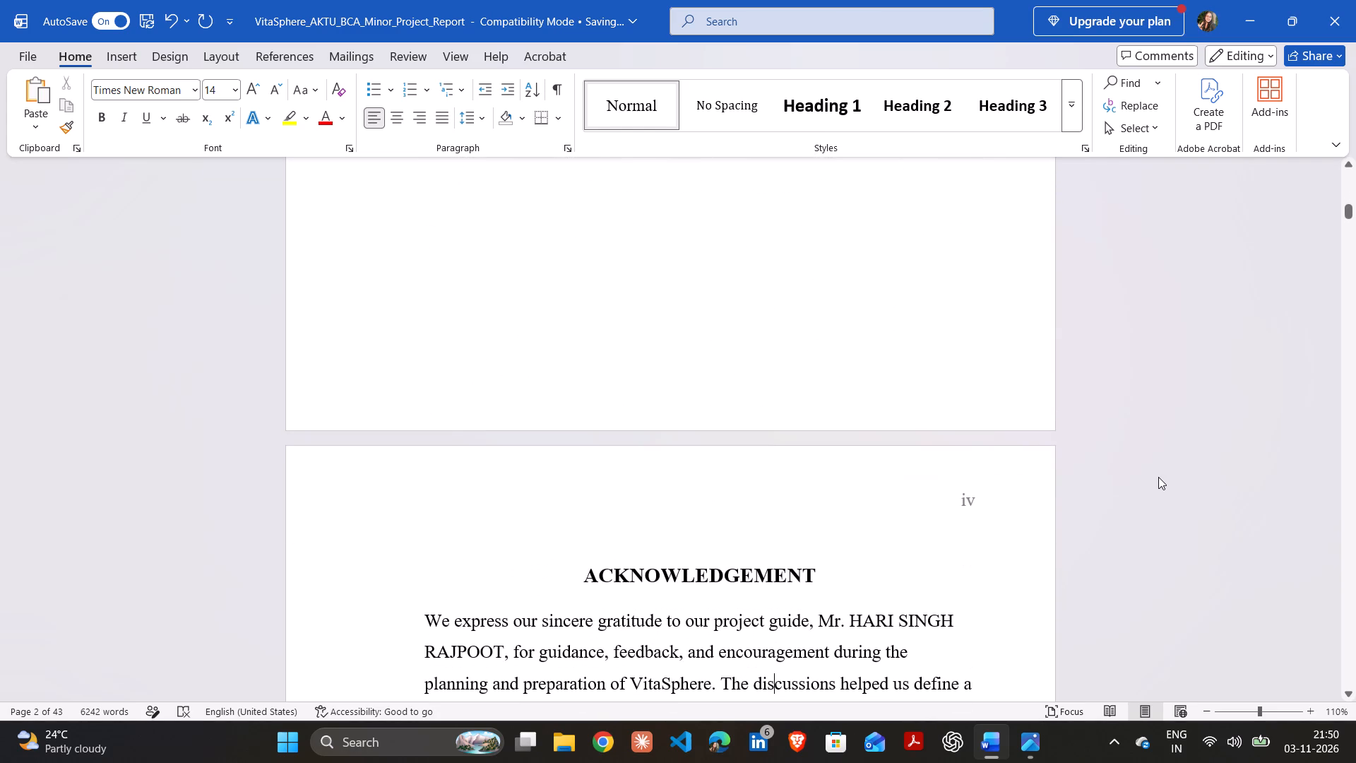
{"action": "key", "text": "Down"}
{"action": "key", "text": "Down"}
{"action": "key", "text": "Down"}
{"action": "key", "text": "Down"}
{"action": "key", "text": "Down"}
{"action": "key", "text": "Down"}
{"action": "key", "text": "Down"}
{"action": "key", "text": "Down"}
{"action": "key", "text": "Down"}
{"action": "key", "text": "Down"}
{"action": "key", "text": "Down"}
{"action": "key", "text": "Down"}
{"action": "key", "text": "Down"}
{"action": "key", "text": "Down"}
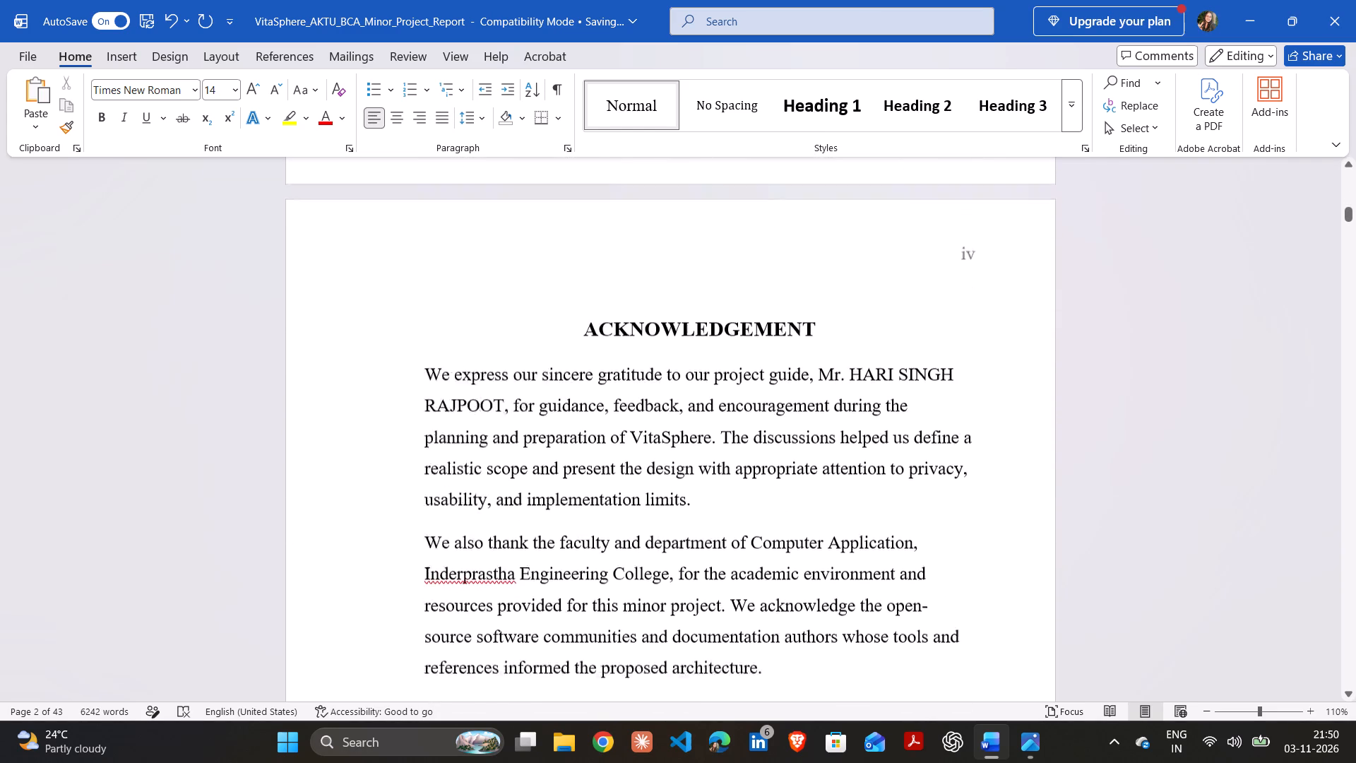
{"action": "key", "text": "Down"}
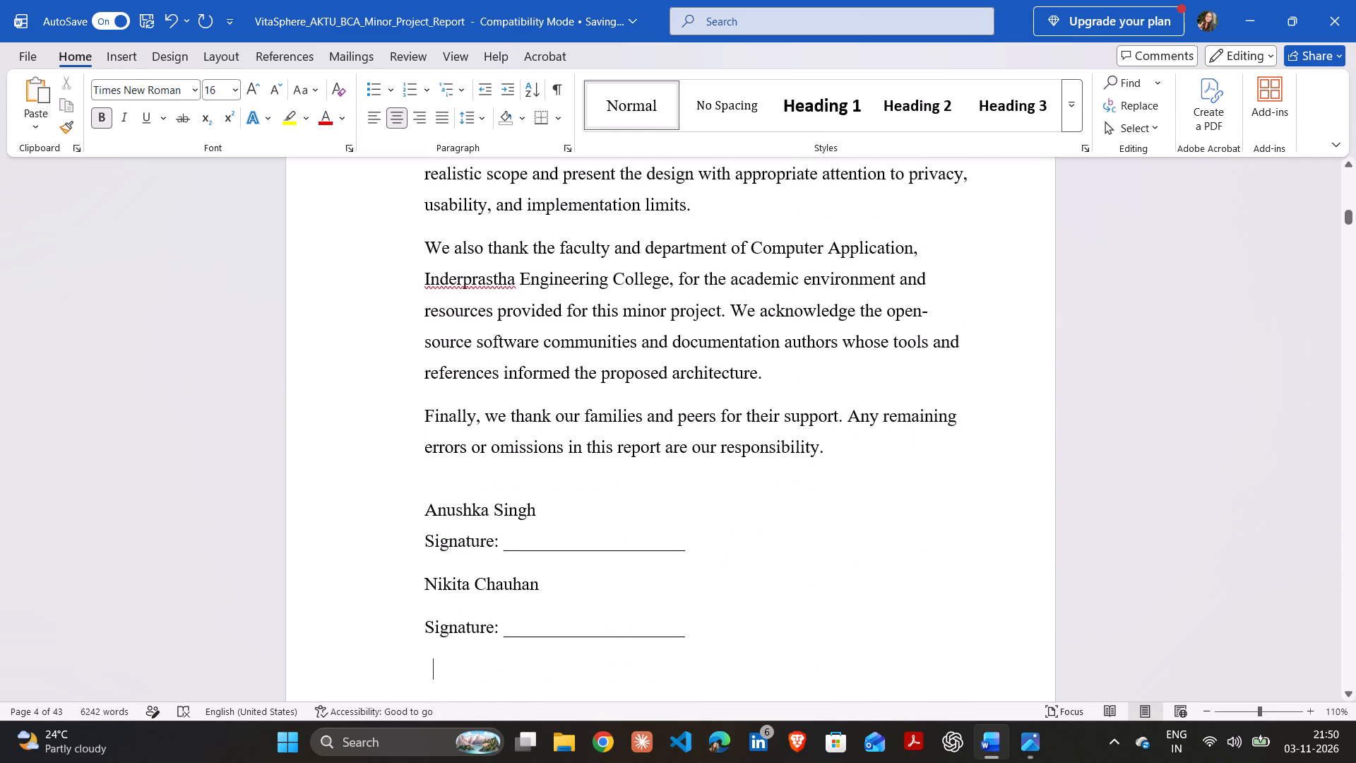
{"action": "key", "text": "Down"}
{"action": "key", "text": "Down"}
{"action": "key", "text": "Down"}
{"action": "key", "text": "Down"}
{"action": "key", "text": "Down"}
{"action": "key", "text": "Down"}
{"action": "key", "text": "Down"}
{"action": "key", "text": "Down"}
{"action": "key", "text": "Down"}
{"action": "key", "text": "Down"}
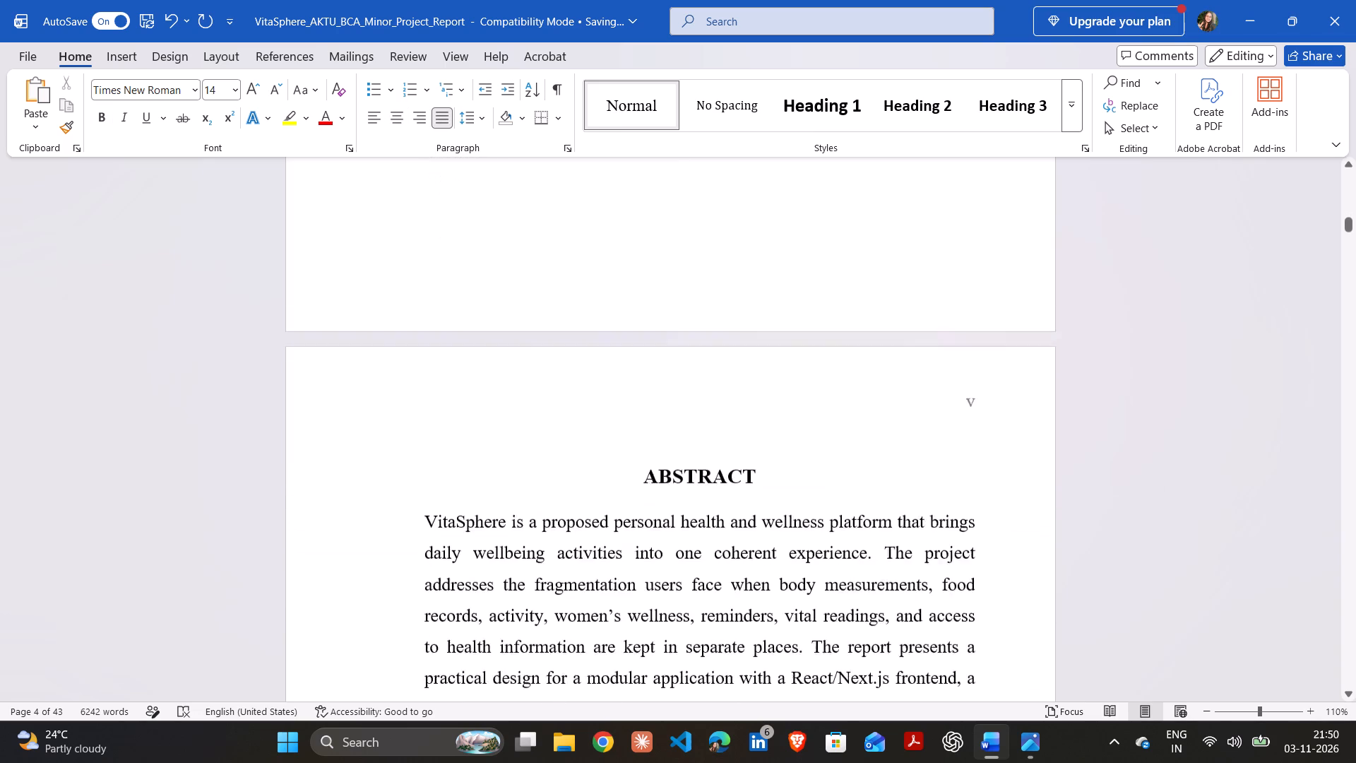
{"action": "key", "text": "Down"}
{"action": "key", "text": "Down"}
{"action": "key", "text": "Down"}
{"action": "key", "text": "Down"}
{"action": "key", "text": "Down"}
{"action": "key", "text": "Down"}
{"action": "key", "text": "Down"}
{"action": "key", "text": "Down"}
{"action": "key", "text": "Down"}
{"action": "key", "text": "Down"}
{"action": "key", "text": "Down"}
{"action": "key", "text": "Down"}
{"action": "key", "text": "Down"}
{"action": "key", "text": "Down"}
{"action": "key", "text": "Down"}
{"action": "key", "text": "Down"}
{"action": "key", "text": "Down"}
{"action": "key", "text": "Down"}
{"action": "key", "text": "Down"}
{"action": "key", "text": "Down"}
{"action": "key", "text": "Down"}
{"action": "key", "text": "Down"}
{"action": "key", "text": "Down"}
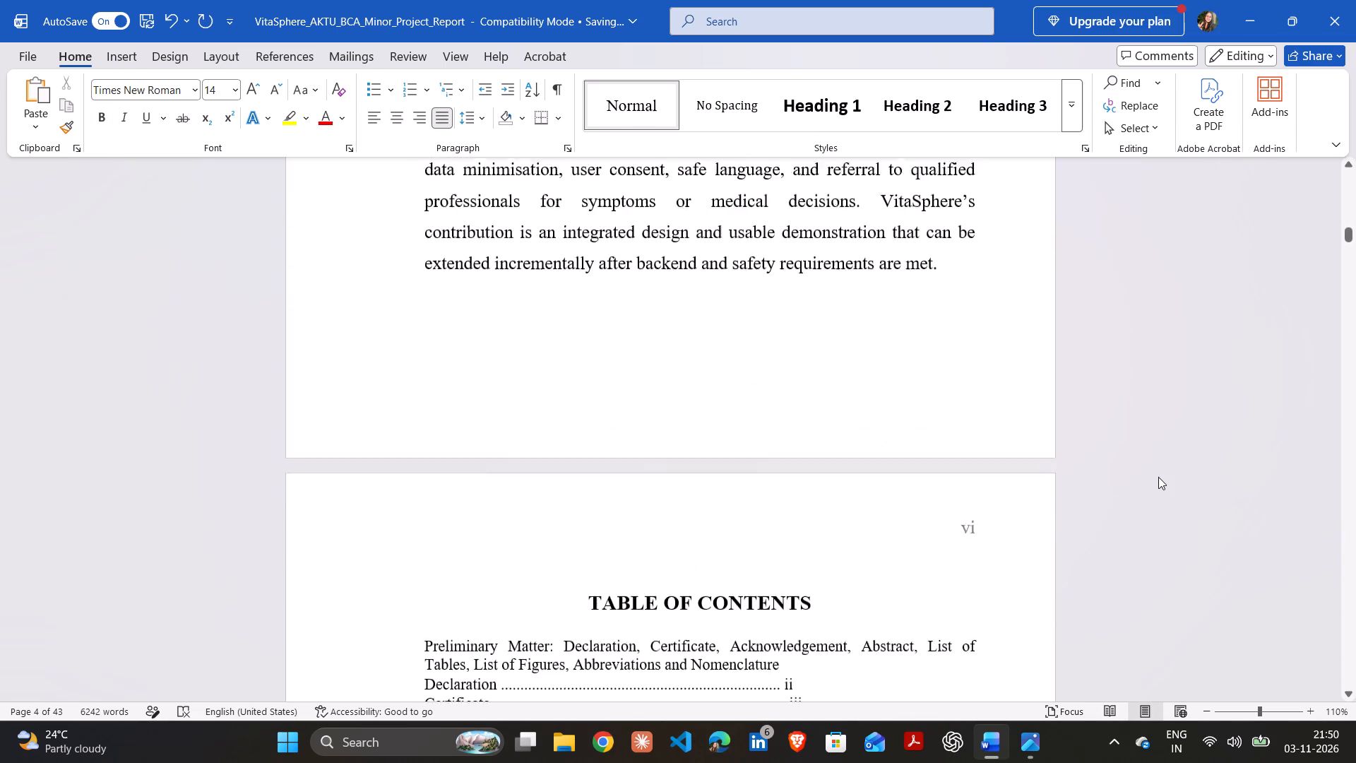
{"action": "key", "text": "Down"}
{"action": "key", "text": "Down"}
{"action": "key", "text": "Down"}
{"action": "key", "text": "Down"}
{"action": "key", "text": "Down"}
{"action": "key", "text": "Down"}
{"action": "key", "text": "Down"}
{"action": "key", "text": "Down"}
{"action": "key", "text": "Down"}
{"action": "key", "text": "Down"}
{"action": "key", "text": "Down"}
{"action": "key", "text": "Down"}
{"action": "key", "text": "Down"}
{"action": "key", "text": "Down"}
{"action": "key", "text": "Down"}
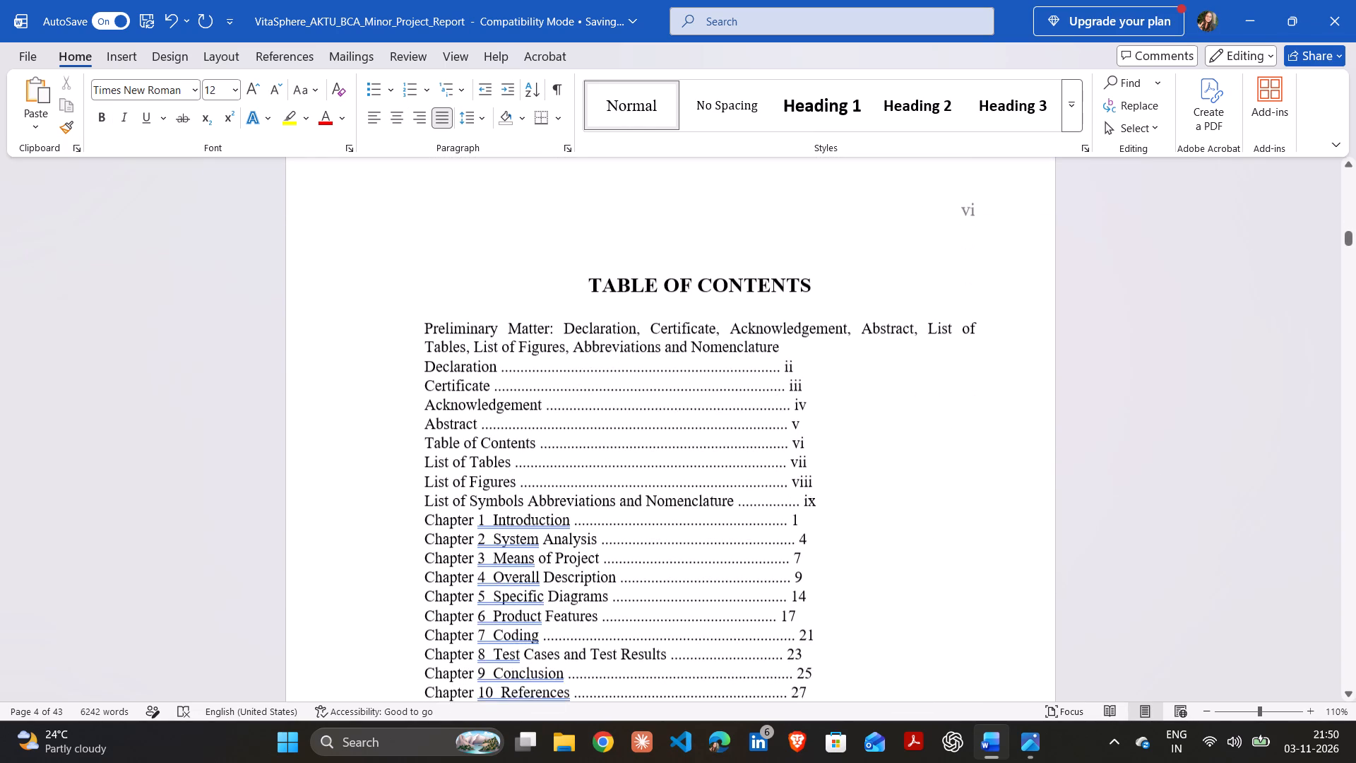
{"action": "key", "text": "Down"}
{"action": "key", "text": "Down"}
{"action": "key", "text": "Down"}
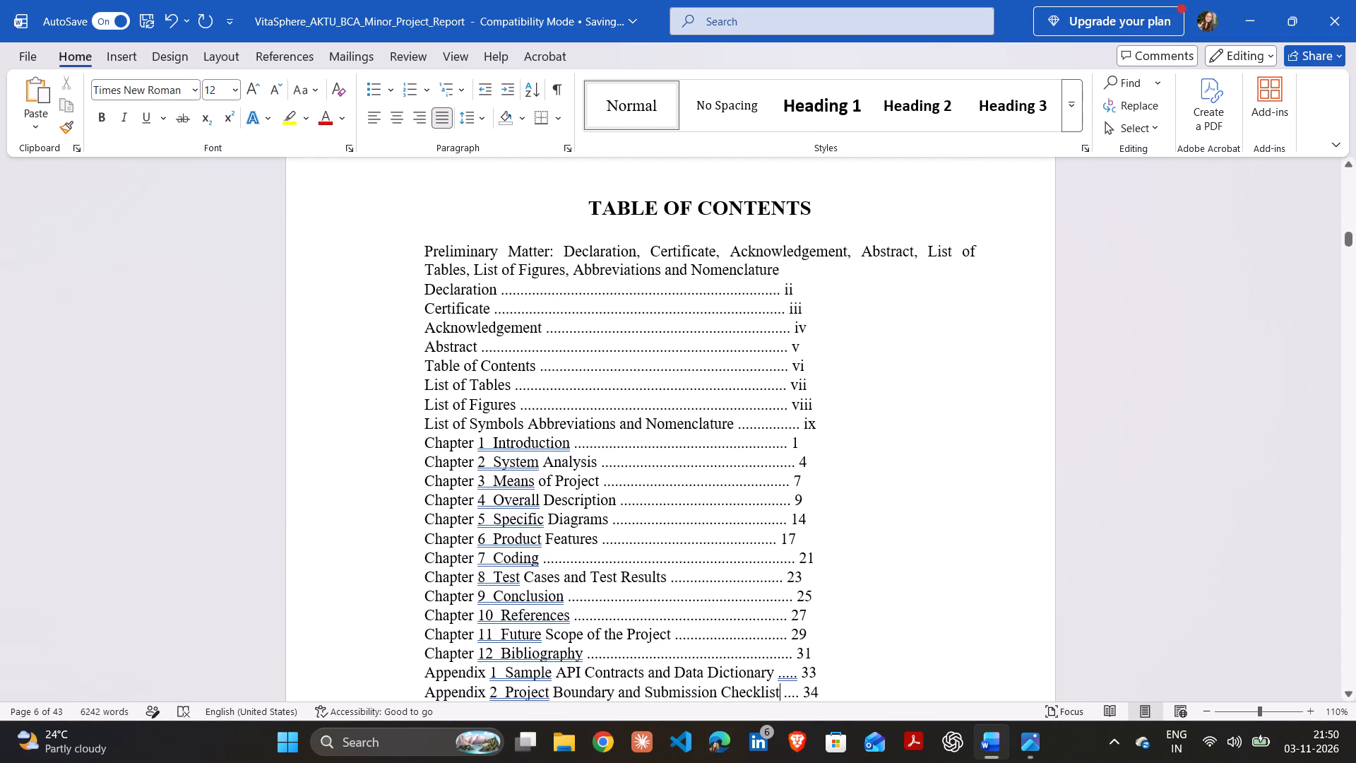
Remove the space and any surplus leader dots before the page numbers of the Declaration, Certificate, Acknowledgement and Abstract contents entries to line them up.
{"action": "left_click", "coordinate": [782, 290]}
{"action": "left_click", "coordinate": [787, 307]}
{"action": "key", "text": "BackSpace"}
{"action": "key", "text": "BackSpace"}
{"action": "left_click", "coordinate": [795, 330]}
{"action": "key", "text": "BackSpace"}
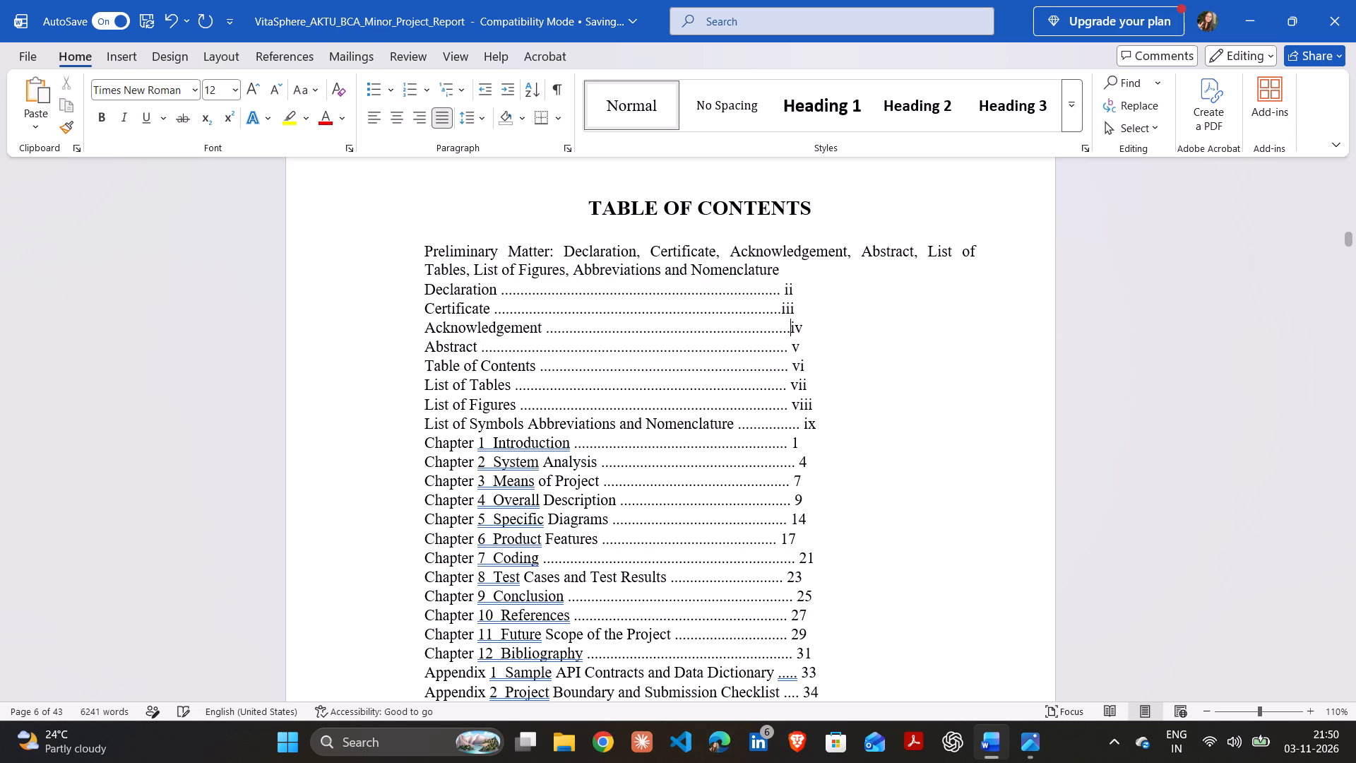
{"action": "key", "text": "BackSpace"}
{"action": "key", "text": "BackSpace"}
{"action": "left_click", "coordinate": [783, 289]}
{"action": "key", "text": "BackSpace"}
{"action": "left_click", "coordinate": [790, 345]}
{"action": "key", "text": "BackSpace"}
{"action": "key", "text": "BackSpace"}
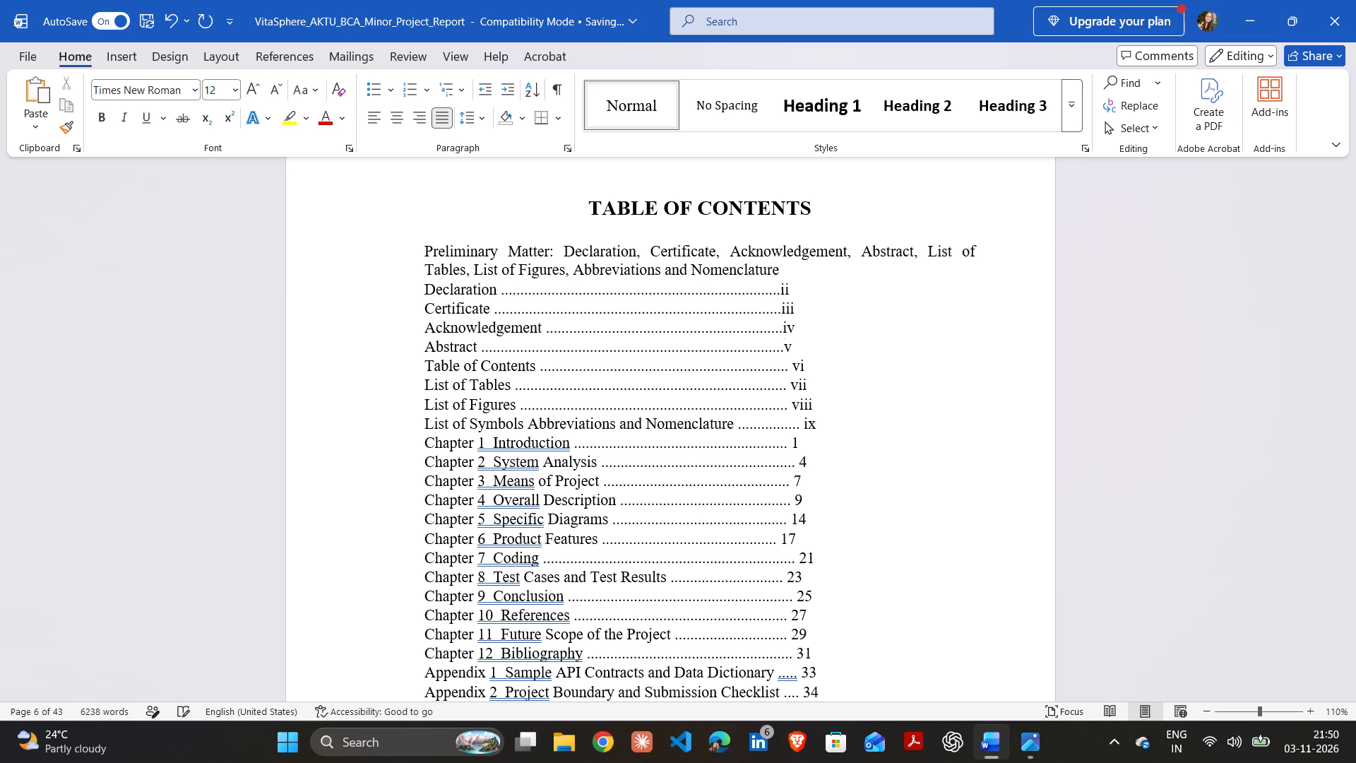
Place the cursor directly before page number vi in the Table of Contents entry to close its gap.
{"action": "left_click", "coordinate": [788, 370]}
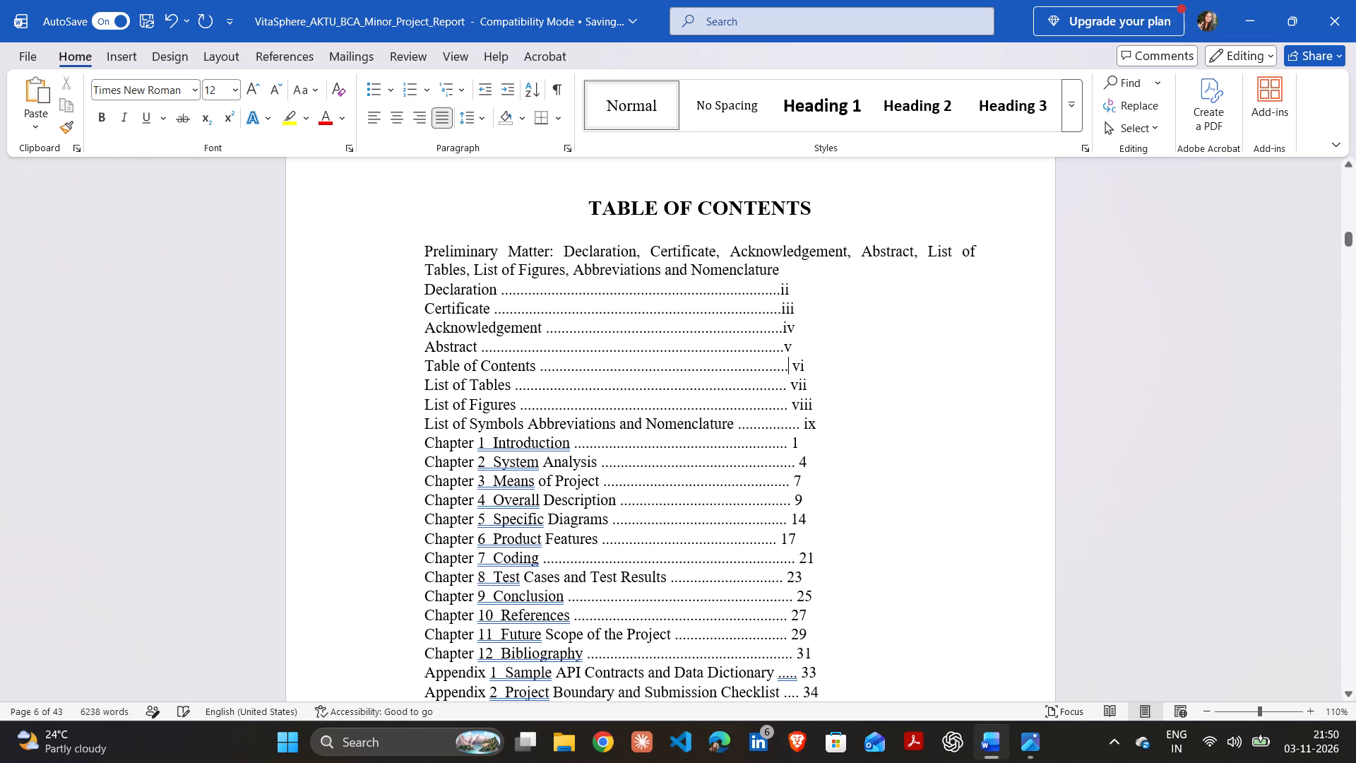
{"action": "left_click", "coordinate": [790, 362]}
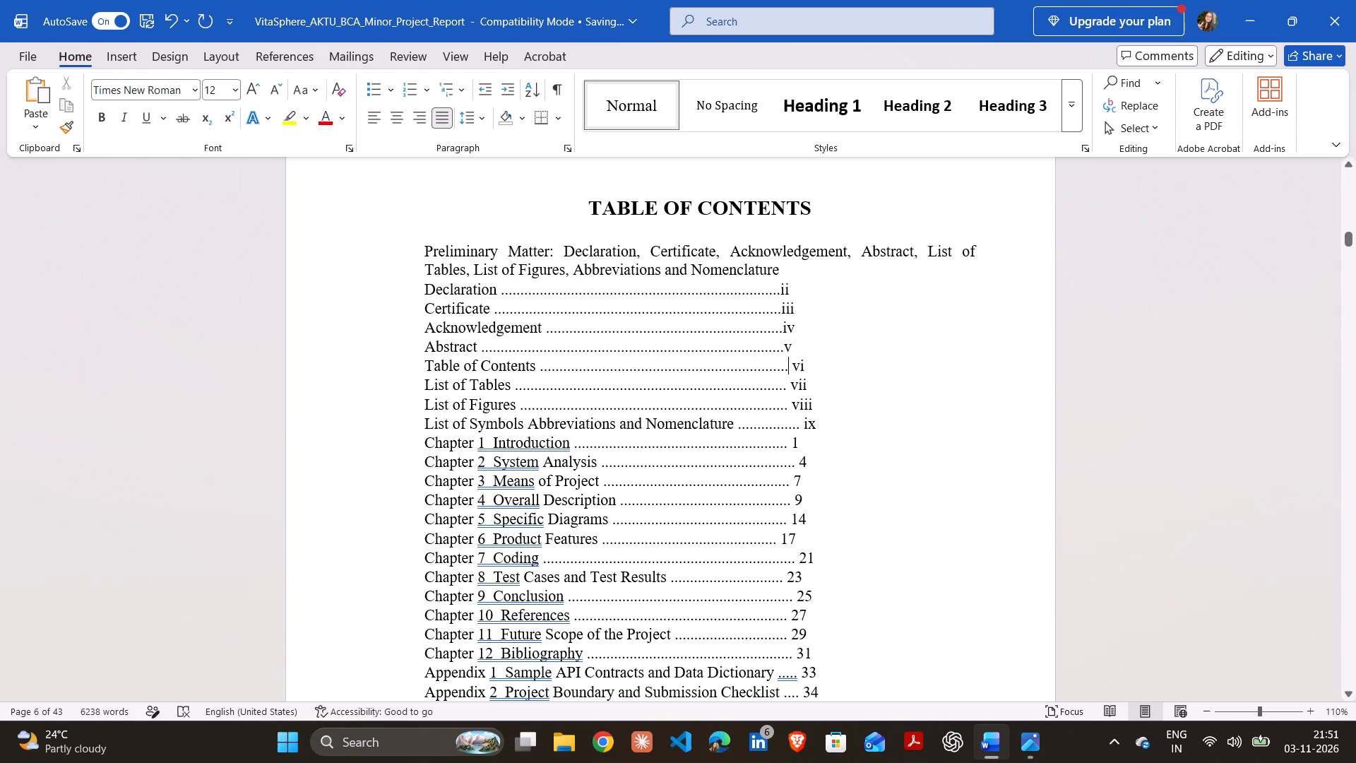
{"action": "left_click", "coordinate": [790, 365]}
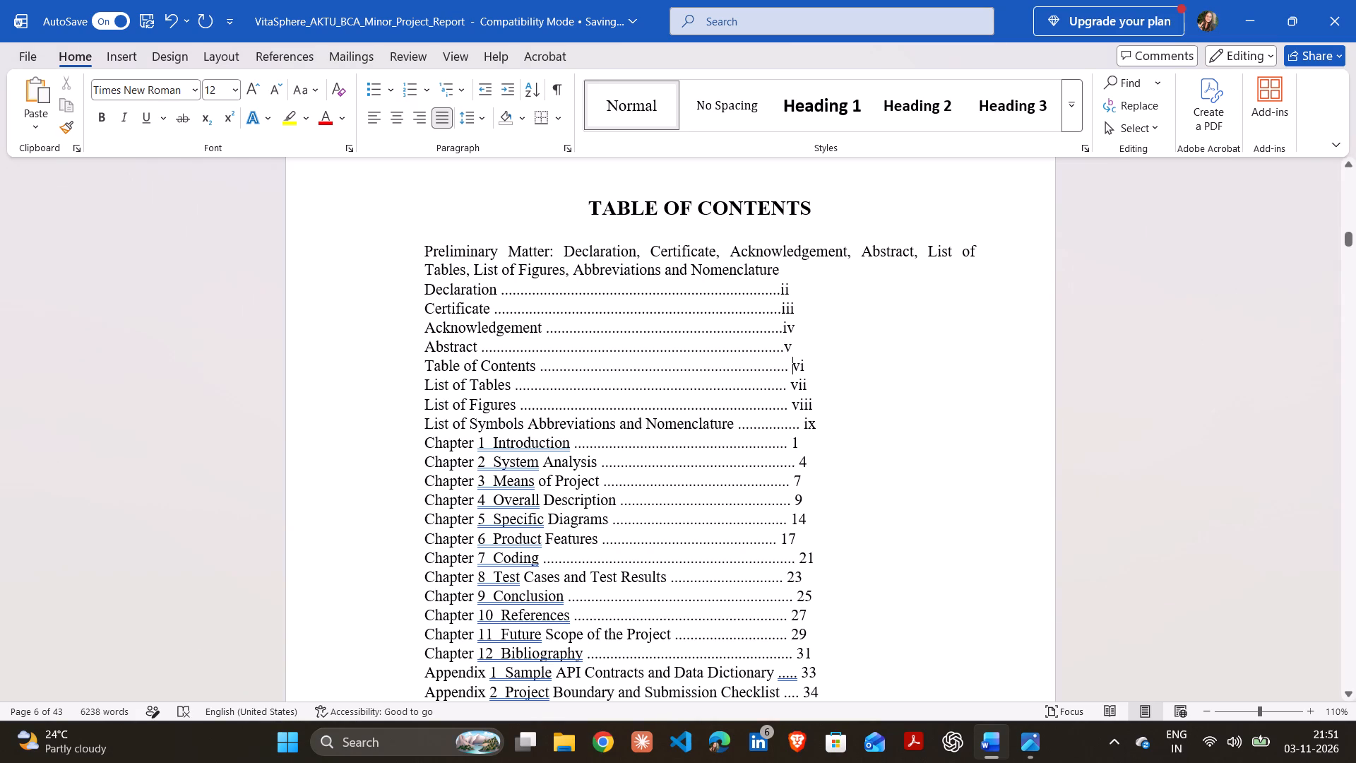
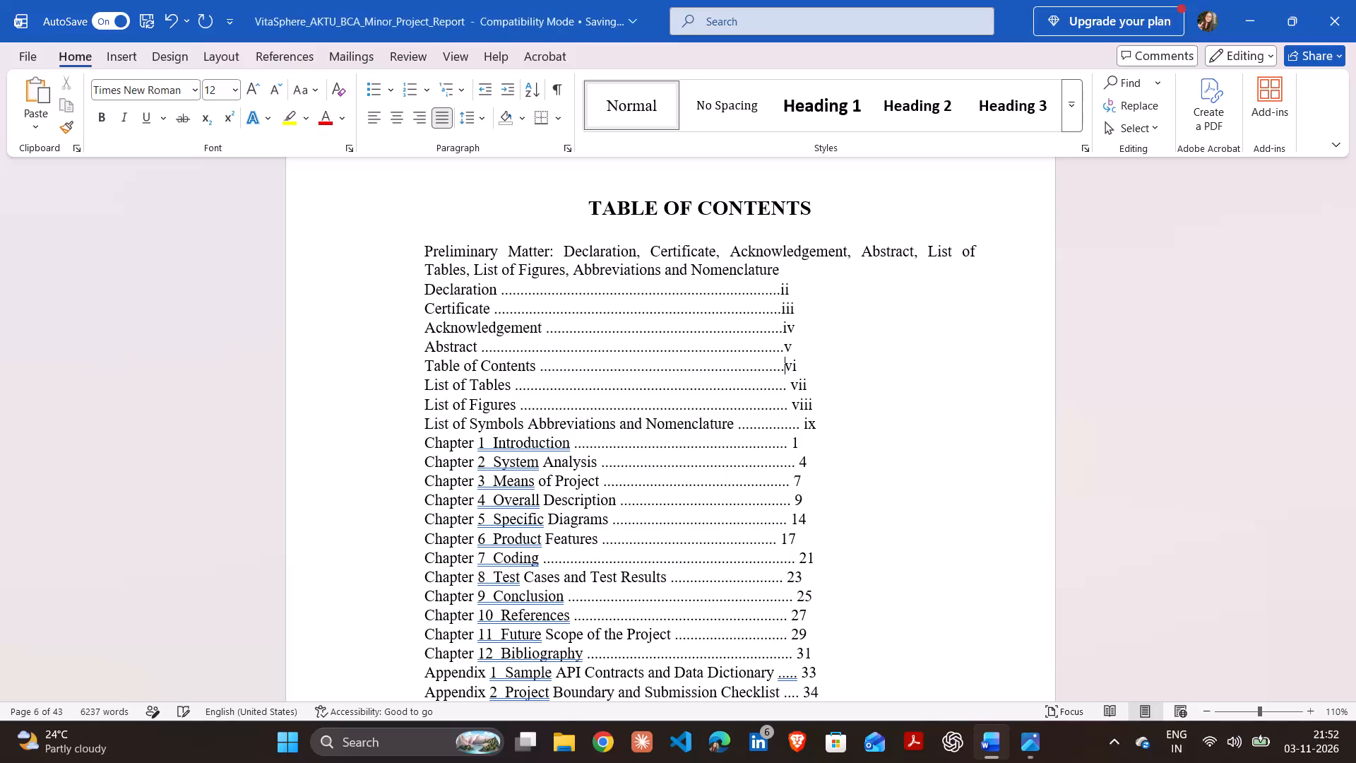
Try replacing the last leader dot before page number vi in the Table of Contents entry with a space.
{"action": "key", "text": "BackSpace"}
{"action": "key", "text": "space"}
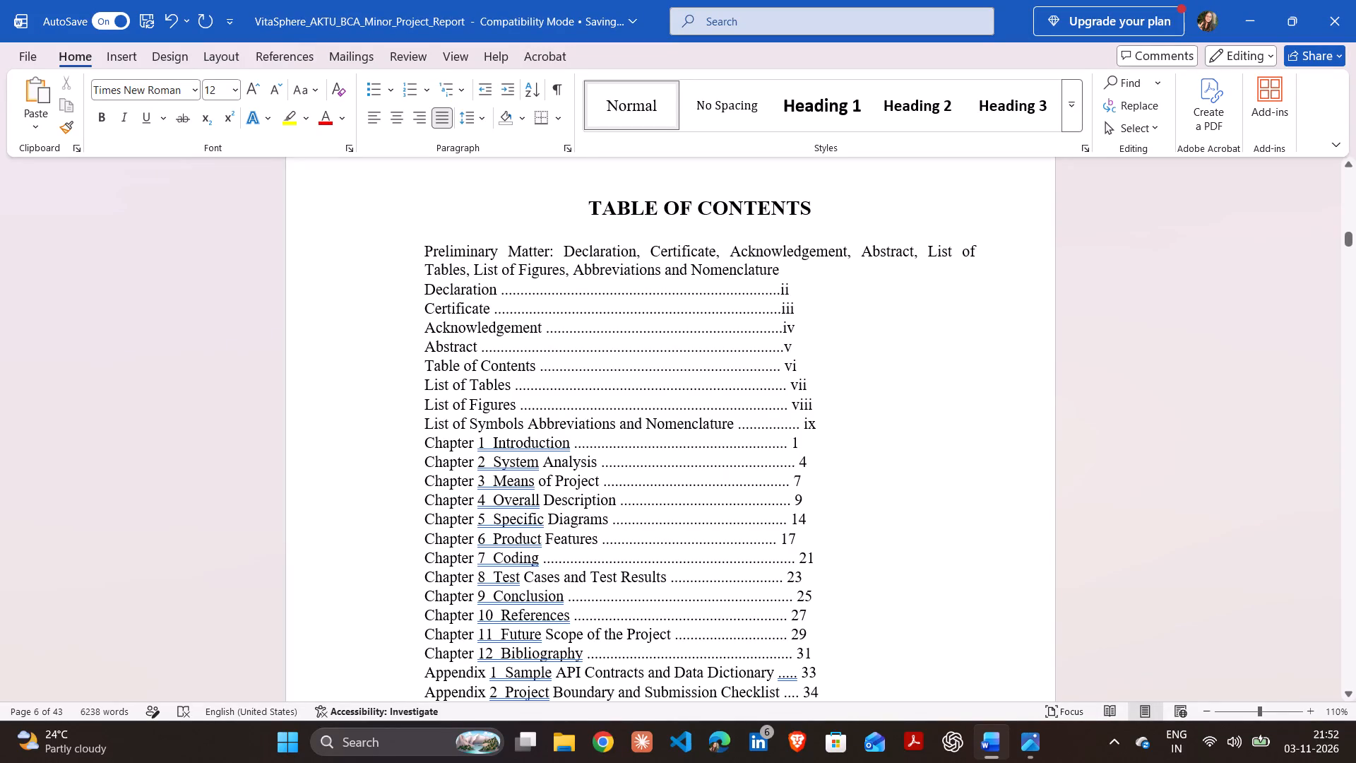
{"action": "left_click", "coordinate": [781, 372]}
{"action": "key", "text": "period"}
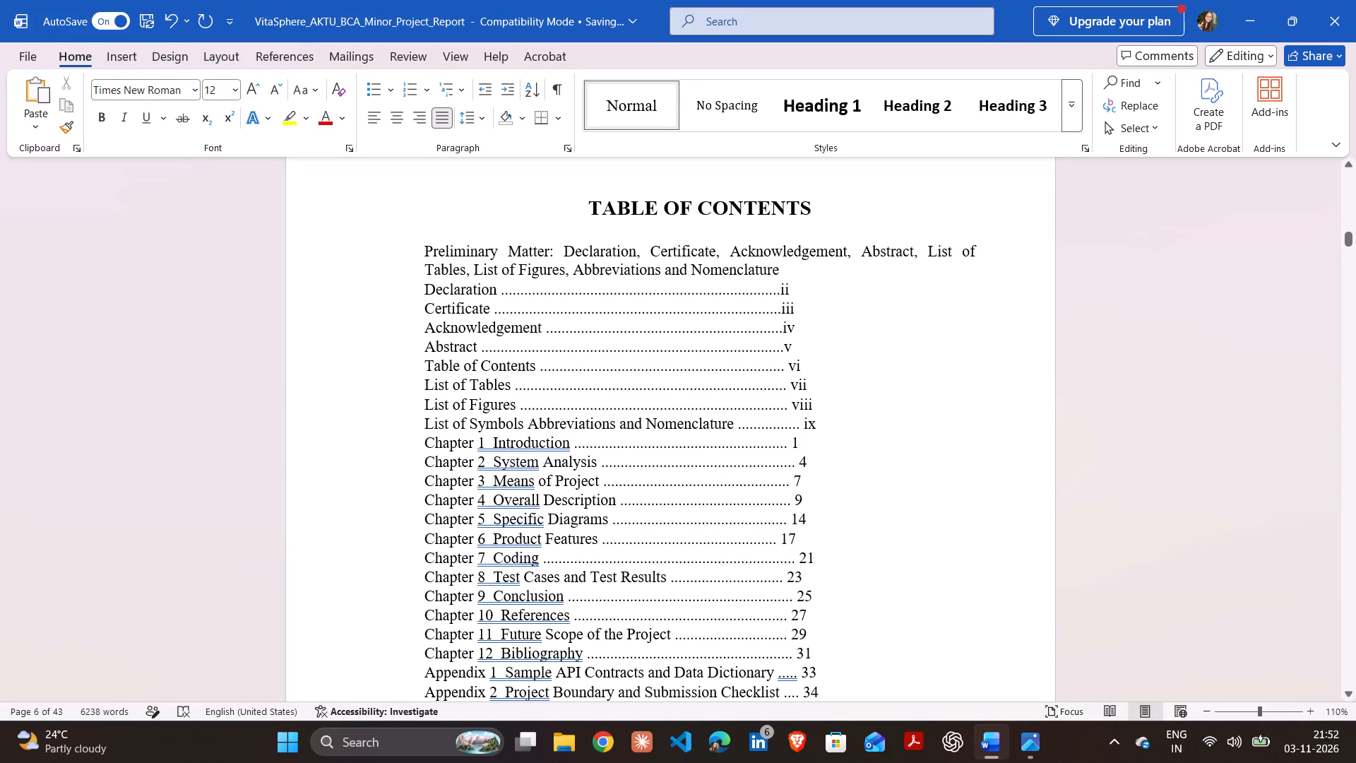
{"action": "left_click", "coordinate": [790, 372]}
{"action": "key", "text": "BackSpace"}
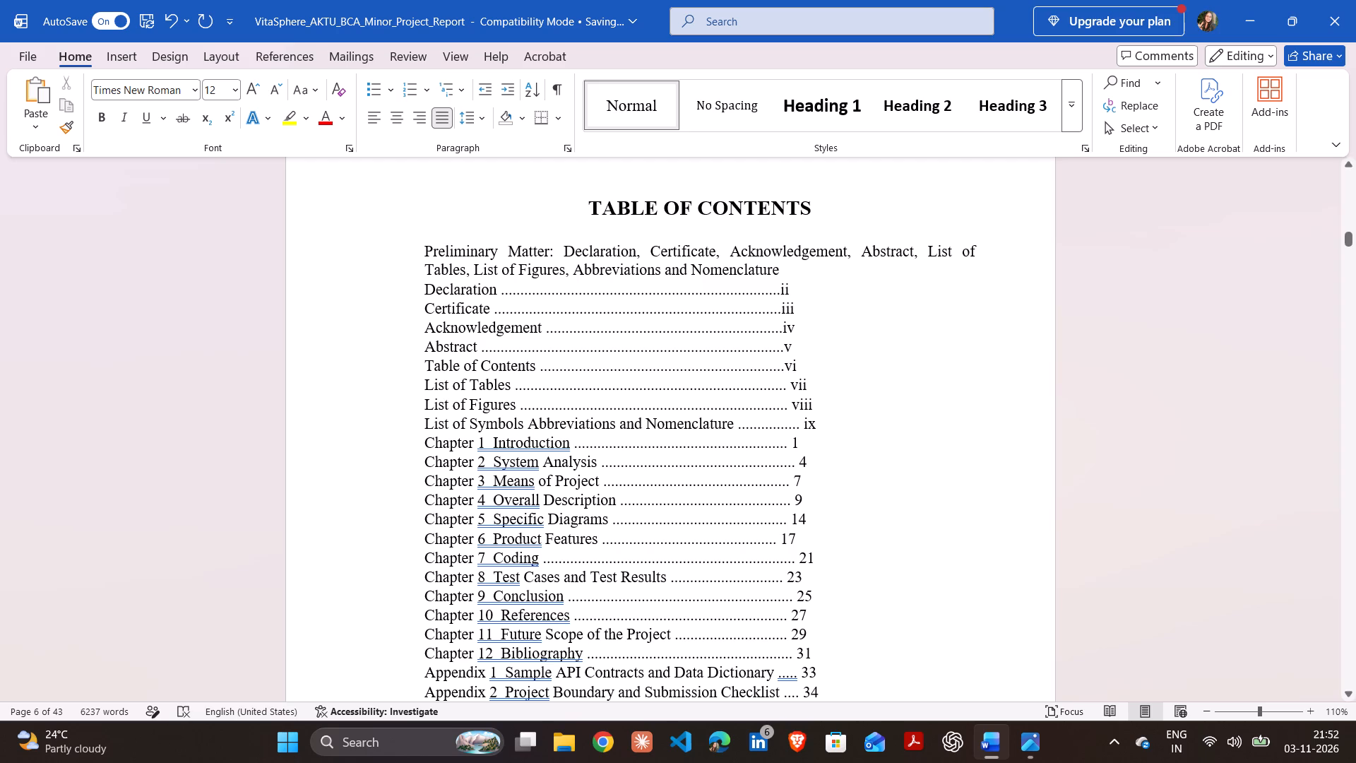
Remove the space and one leader dot before page numbers vii and viii in the List of Tables and List of Figures entries.
{"action": "left_click", "coordinate": [793, 391]}
{"action": "key", "text": "BackSpace"}
{"action": "key", "text": "BackSpace"}
{"action": "key", "text": "space"}
{"action": "key", "text": "BackSpace"}
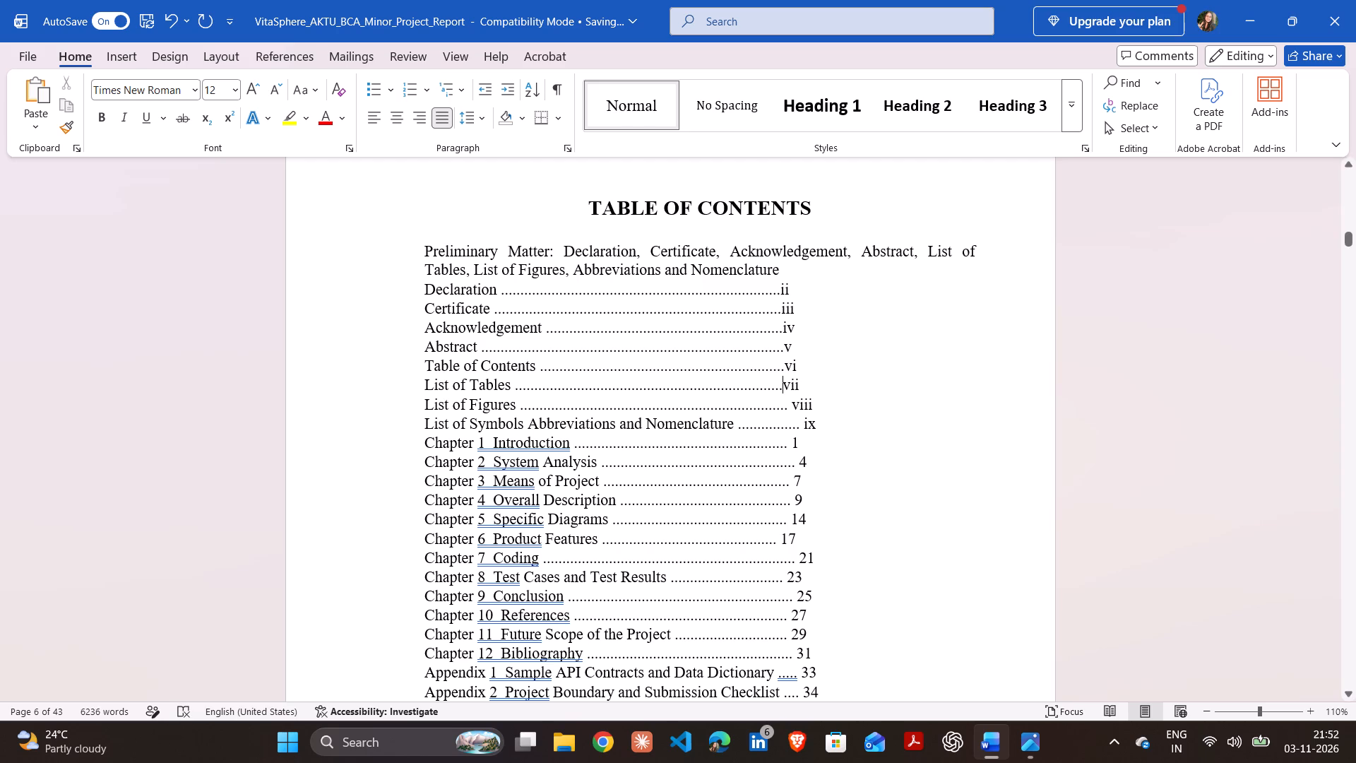
{"action": "left_click", "coordinate": [793, 410]}
{"action": "key", "text": "BackSpace"}
{"action": "key", "text": "BackSpace"}
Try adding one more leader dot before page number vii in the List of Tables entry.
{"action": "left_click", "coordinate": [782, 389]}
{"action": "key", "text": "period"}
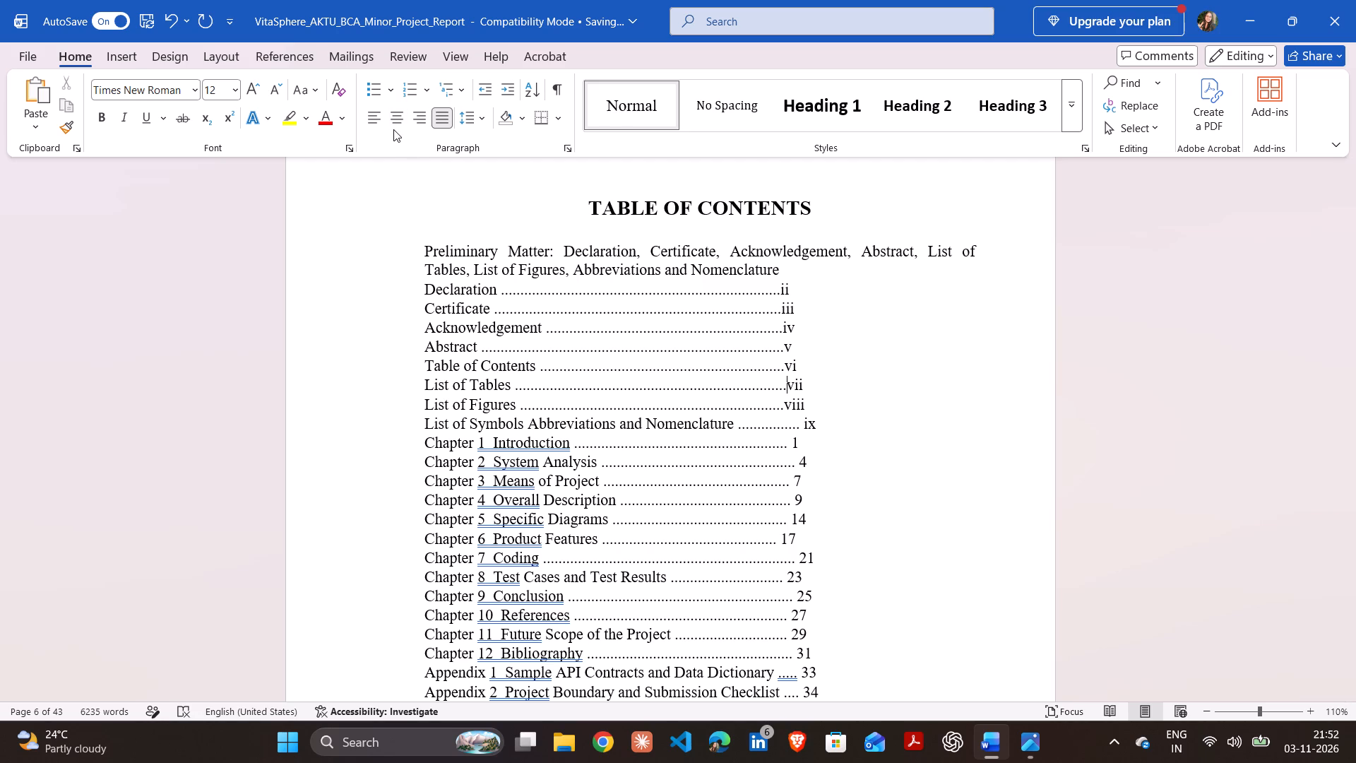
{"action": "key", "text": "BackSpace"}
Remove the space and three leader dots before page number ix in the List of Symbols Abbreviations and Nomenclature entry.
{"action": "left_click", "coordinate": [802, 427]}
{"action": "key", "text": "BackSpace"}
{"action": "key", "text": "BackSpace"}
{"action": "key", "text": "BackSpace"}
{"action": "key", "text": "BackSpace"}
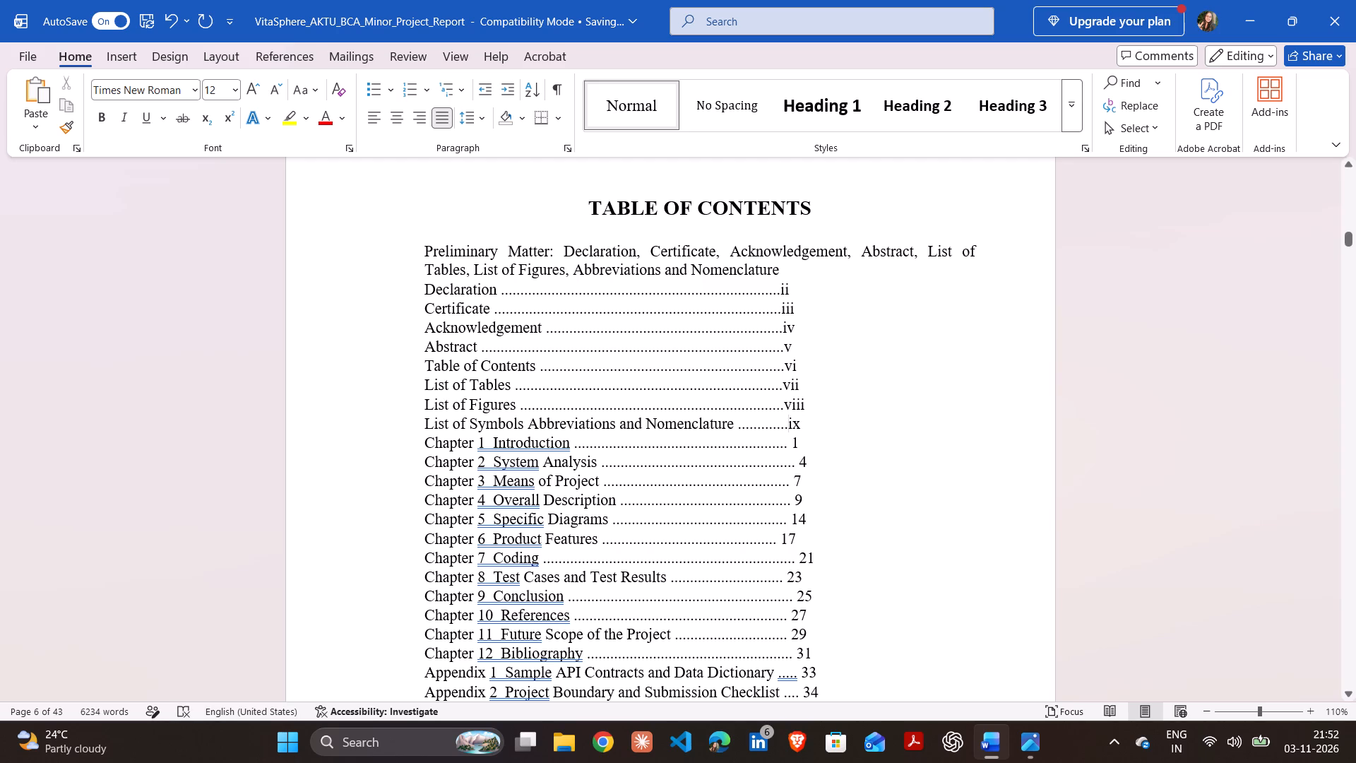
Remove the space before the page numbers of the Chapter 1 and Chapter 2 entries, also dropping two leader dots from Chapter 2.
{"action": "left_click", "coordinate": [789, 442]}
{"action": "key", "text": "BackSpace"}
{"action": "type", "text": ".."}
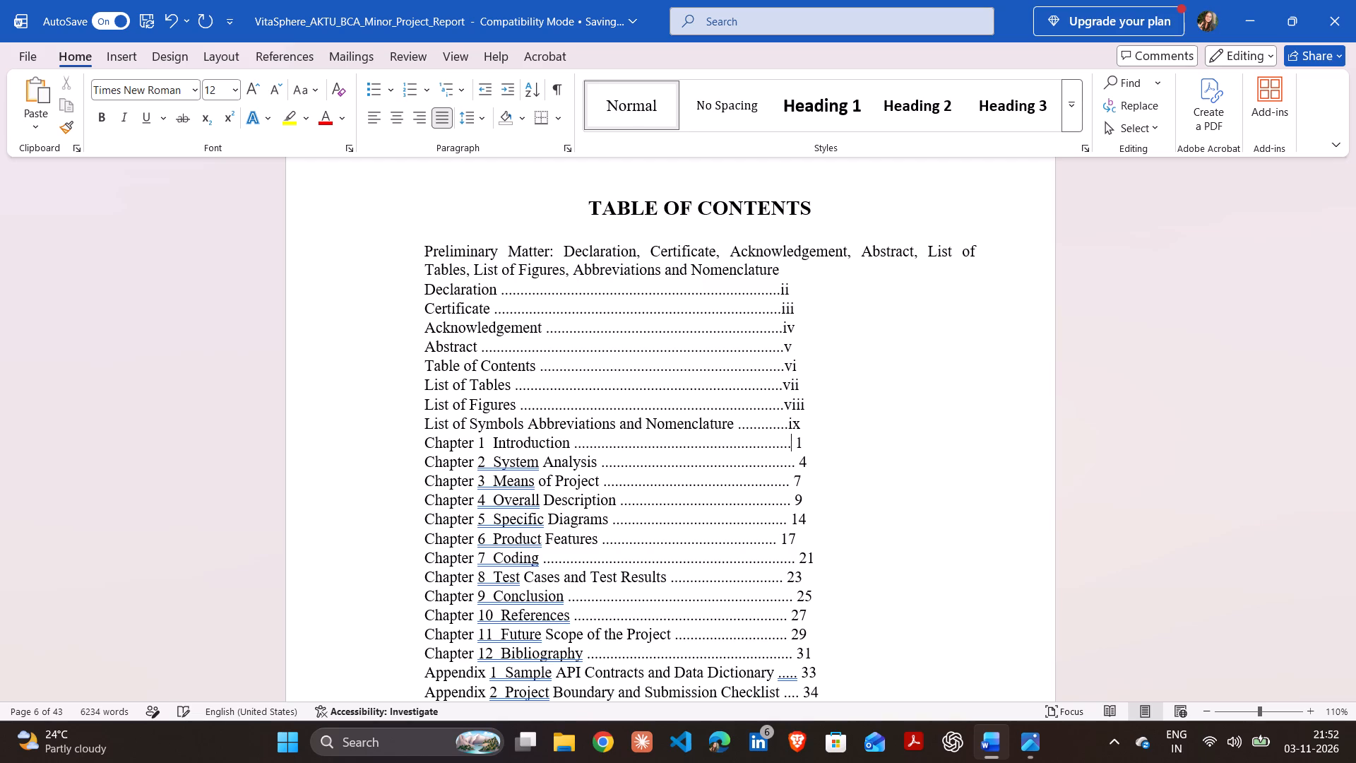
{"action": "left_click", "coordinate": [797, 453]}
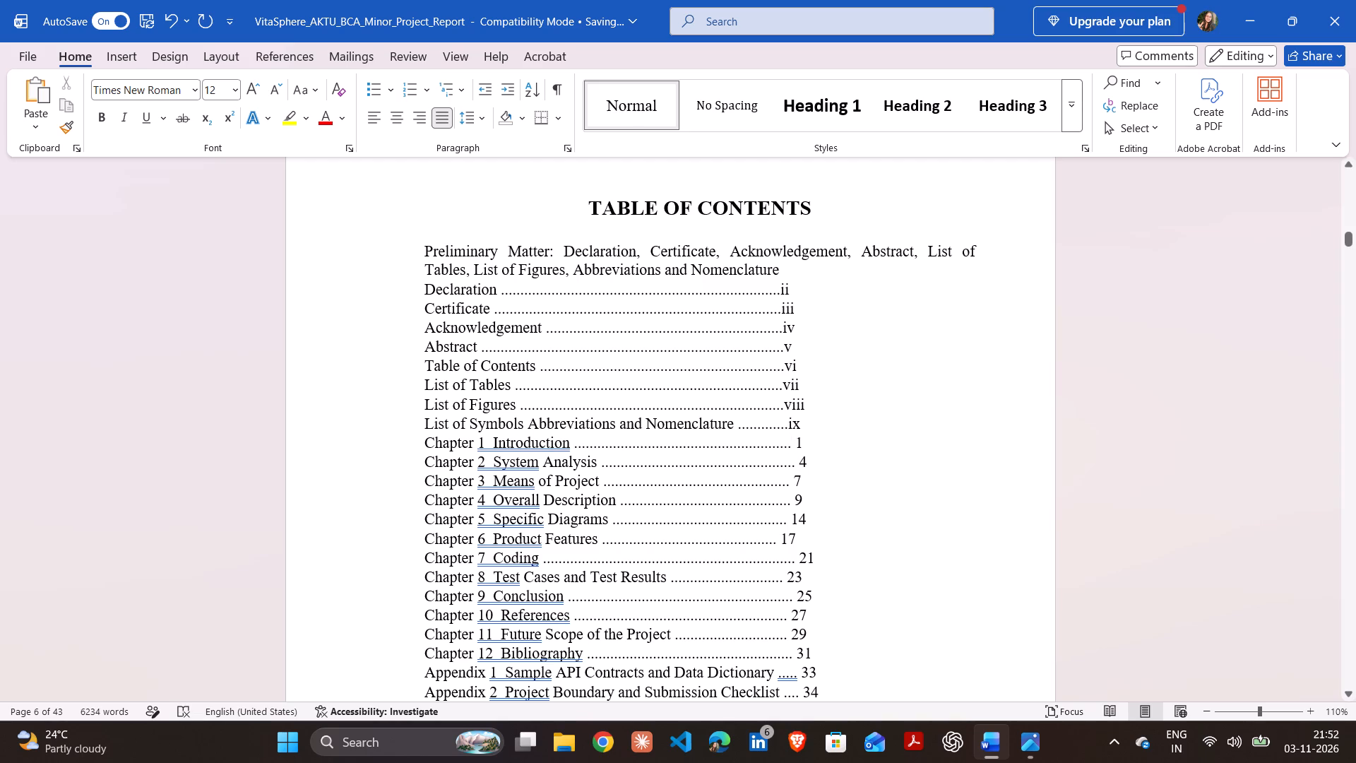
{"action": "left_click", "coordinate": [796, 443]}
{"action": "key", "text": "BackSpace"}
{"action": "key", "text": "BackSpace"}
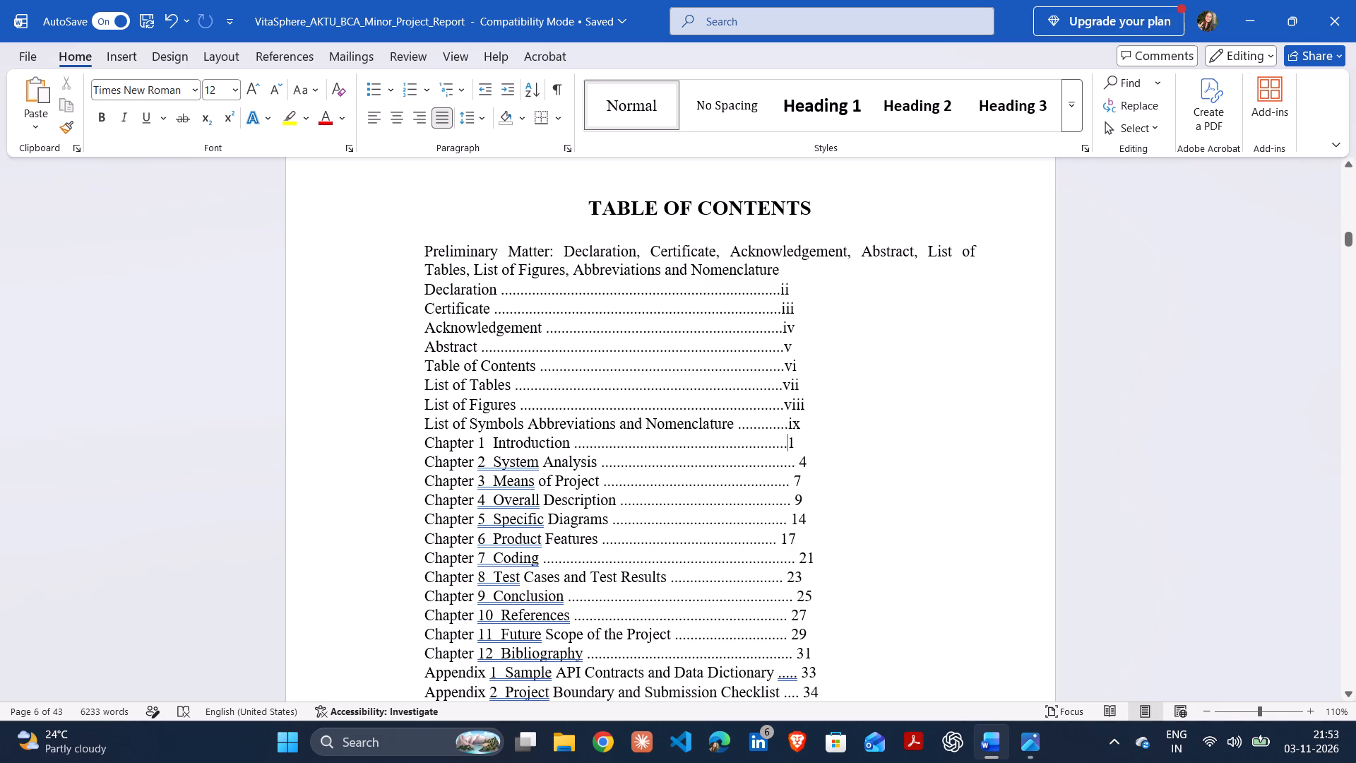
{"action": "left_click", "coordinate": [799, 456]}
{"action": "key", "text": "BackSpace"}
{"action": "key", "text": "BackSpace"}
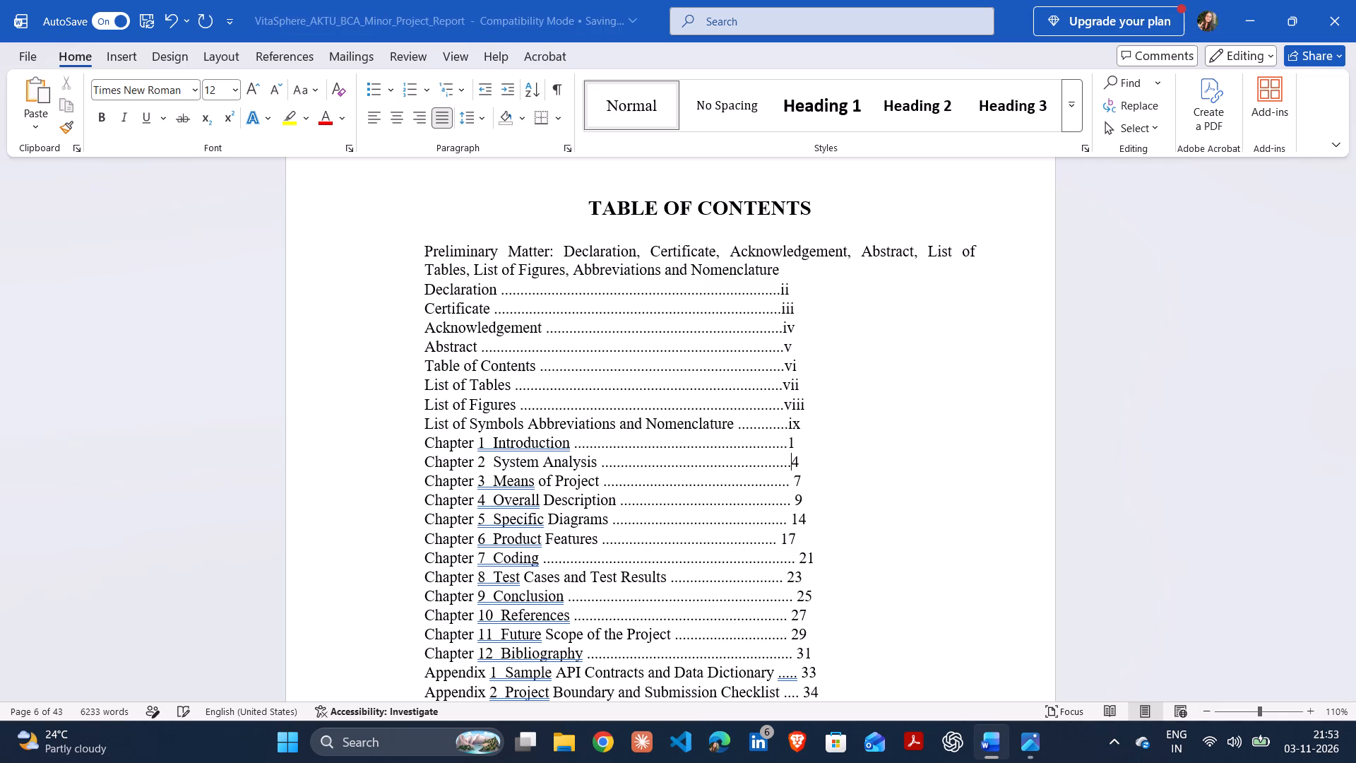
{"action": "key", "text": "BackSpace"}
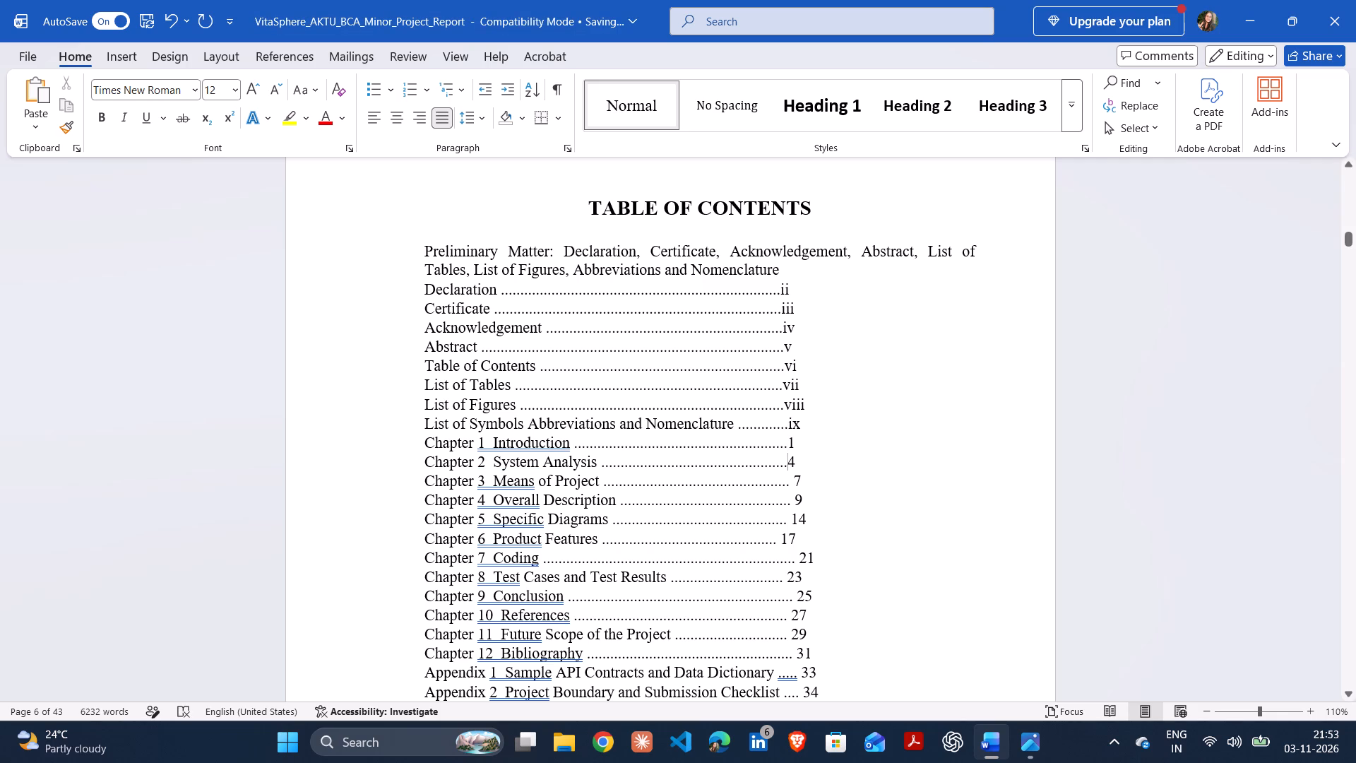
Remove the space before the page numbers of the Chapter 3, 4 and 5 entries, adding one leader dot to Chapter 5.
{"action": "left_click", "coordinate": [794, 483]}
{"action": "key", "text": "BackSpace"}
{"action": "key", "text": "BackSpace"}
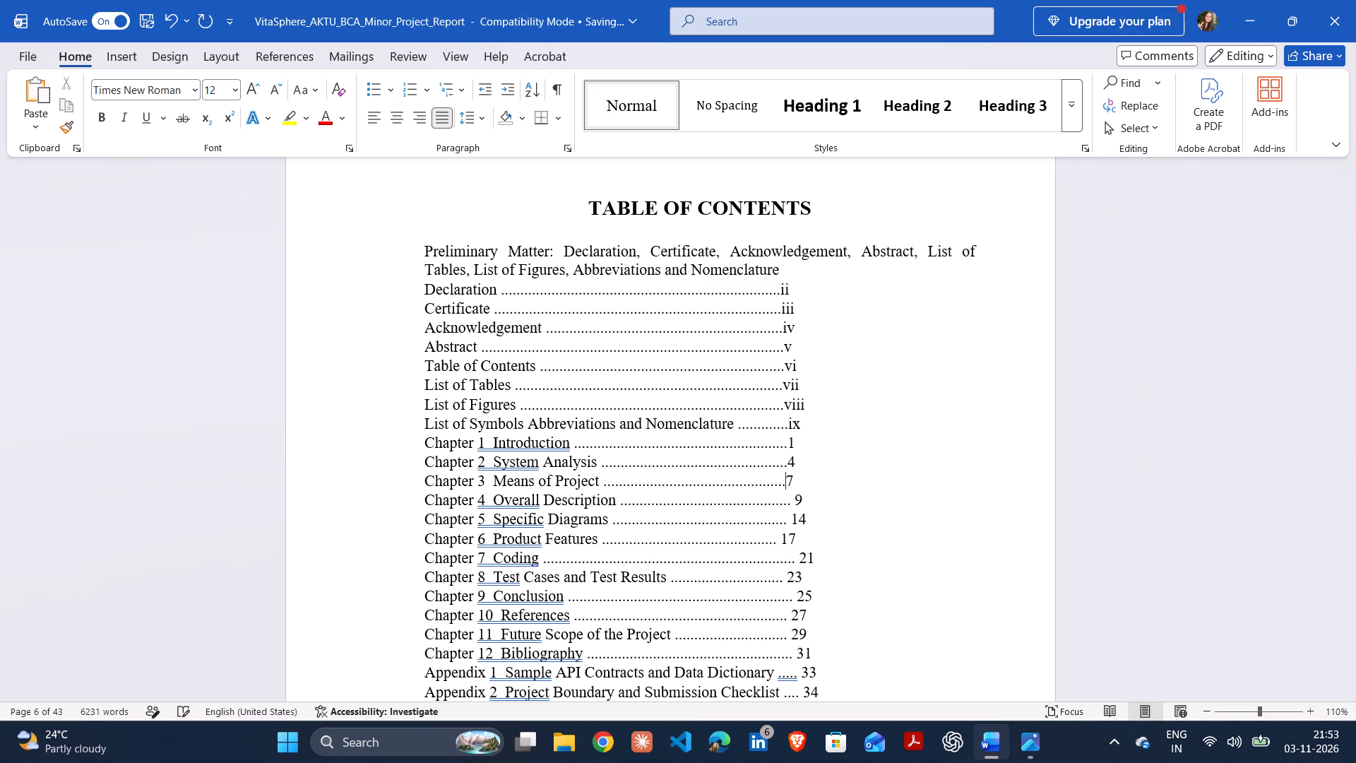
{"action": "key", "text": "period"}
{"action": "left_click", "coordinate": [795, 498]}
{"action": "key", "text": "BackSpace"}
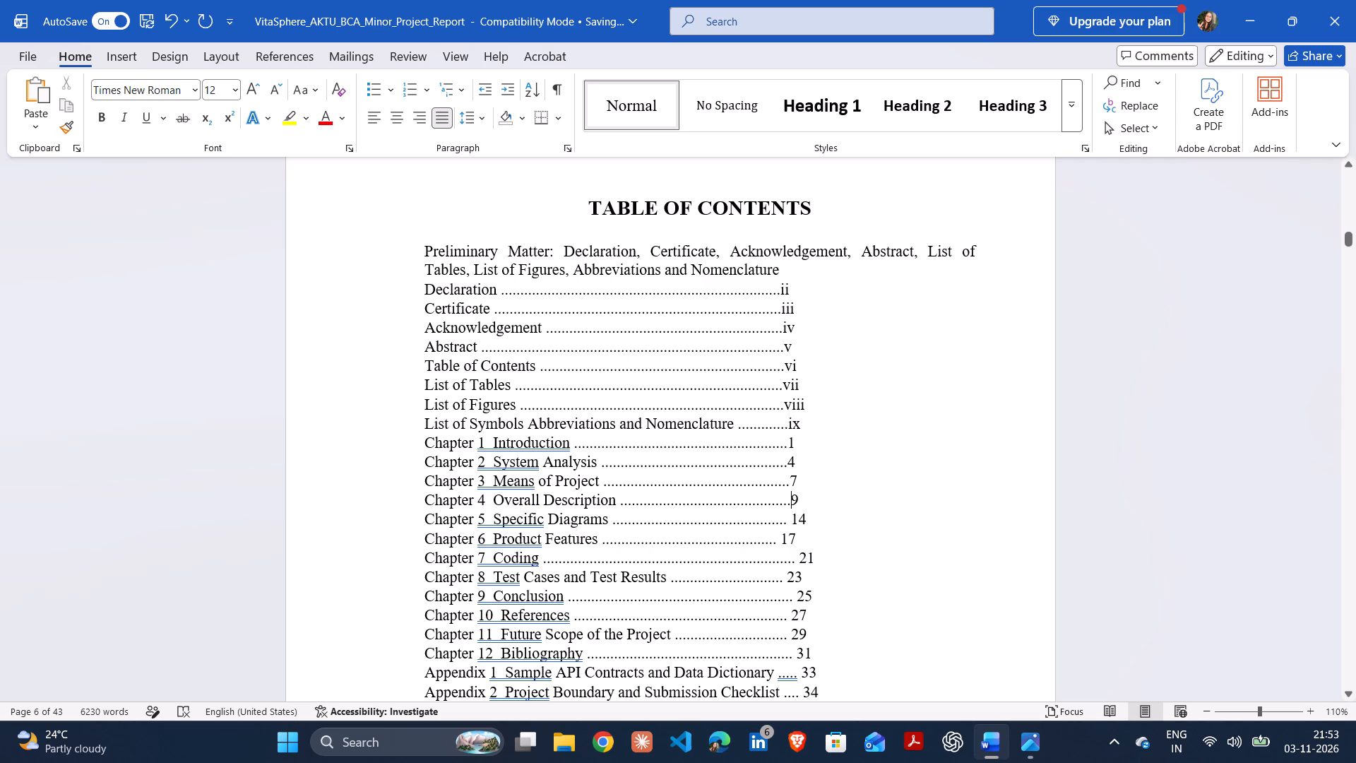
{"action": "left_click", "coordinate": [791, 521]}
{"action": "key", "text": "BackSpace"}
{"action": "key", "text": "period"}
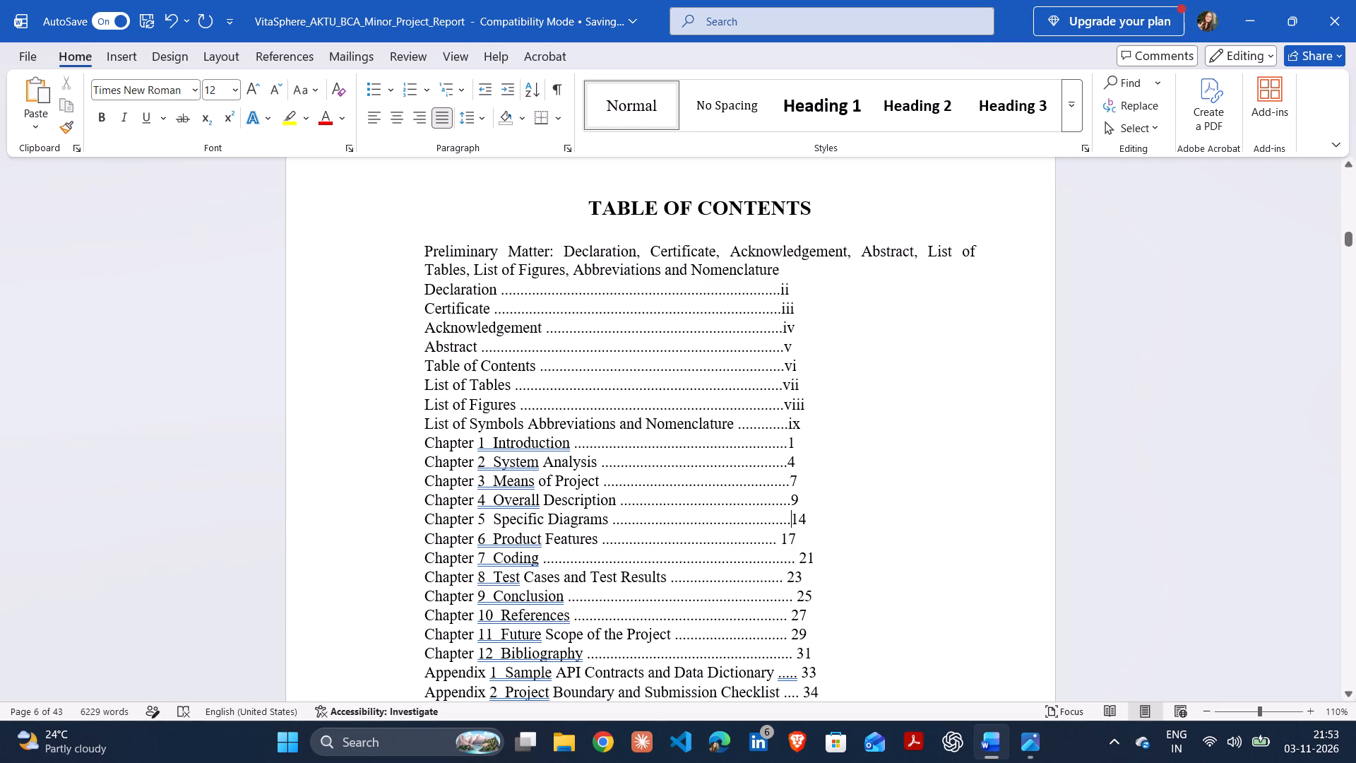
Replace the space before page number 17 in the Chapter 6 Product Features entry with four leader dots.
{"action": "left_click", "coordinate": [776, 541]}
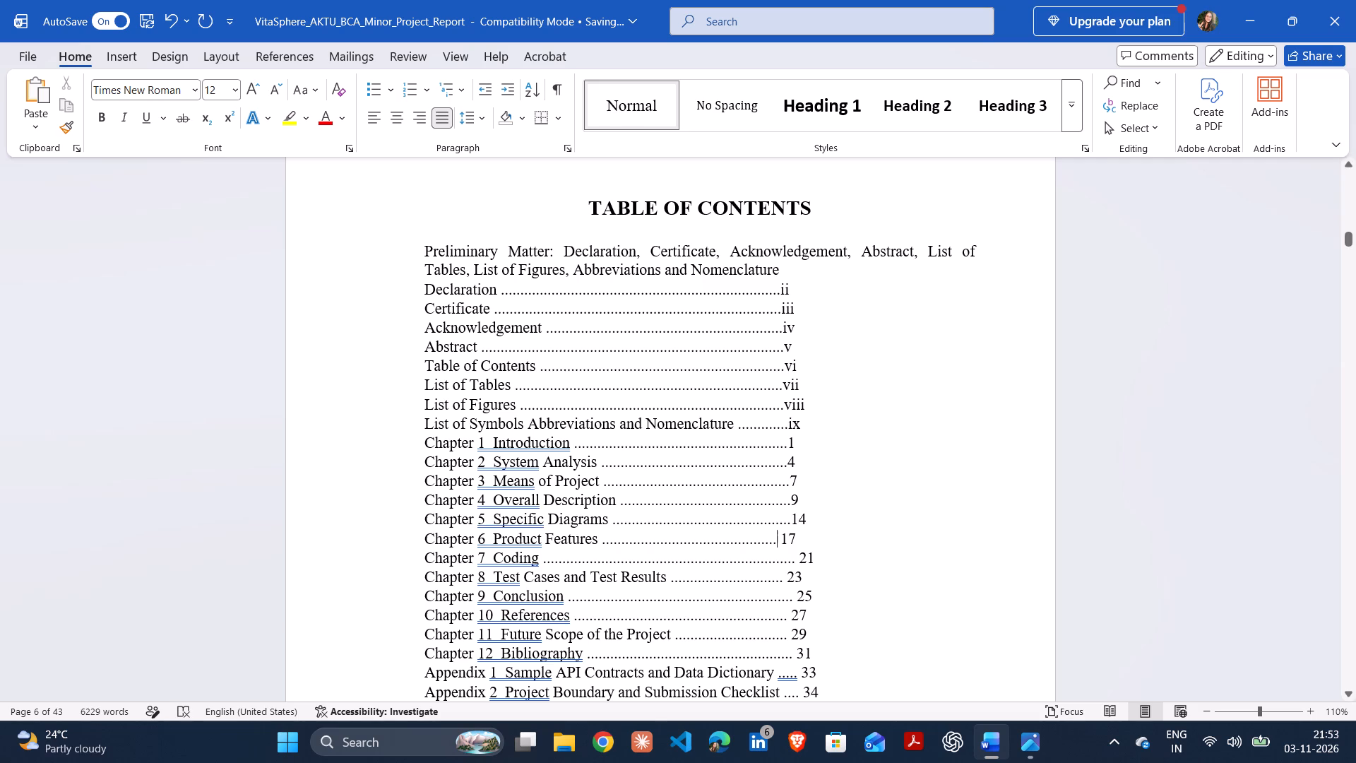
{"action": "left_click", "coordinate": [780, 540]}
{"action": "key", "text": "BackSpace"}
{"action": "type", "text": "..."}
{"action": "key", "text": "period"}
{"action": "key", "text": "BackSpace"}
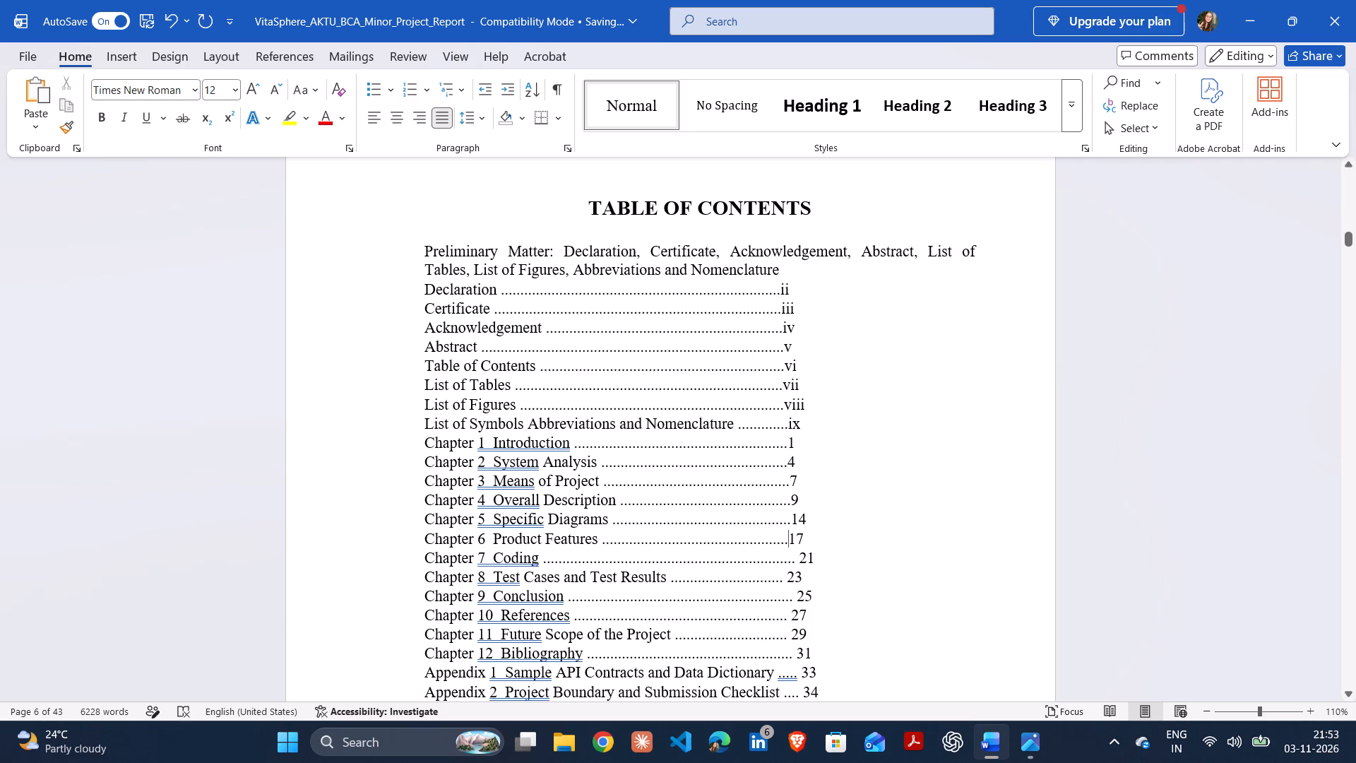
{"action": "key", "text": "period"}
Add one leader dot before the page numbers of the Declaration and Abstract contents entries.
{"action": "left_click", "coordinate": [781, 293]}
{"action": "key", "text": "period"}
{"action": "left_click", "coordinate": [780, 350]}
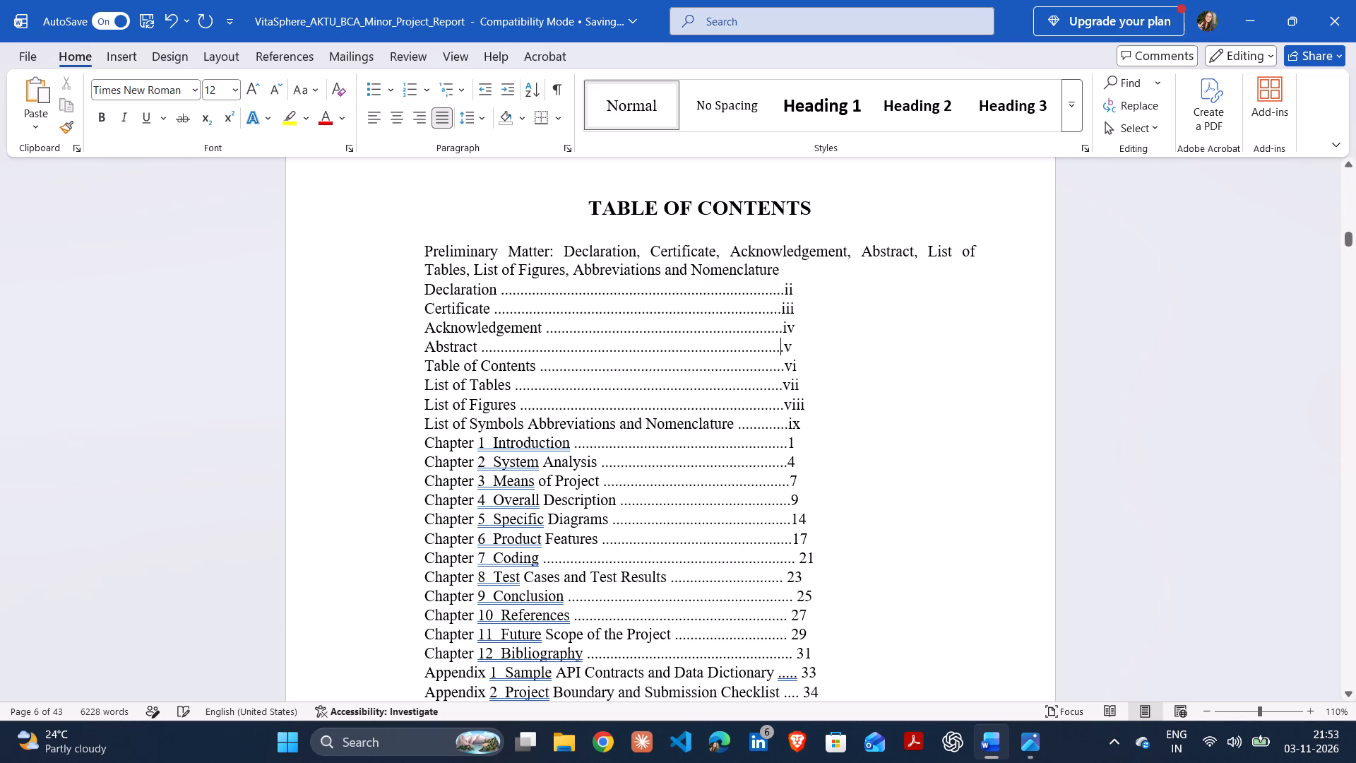
{"action": "key", "text": "period"}
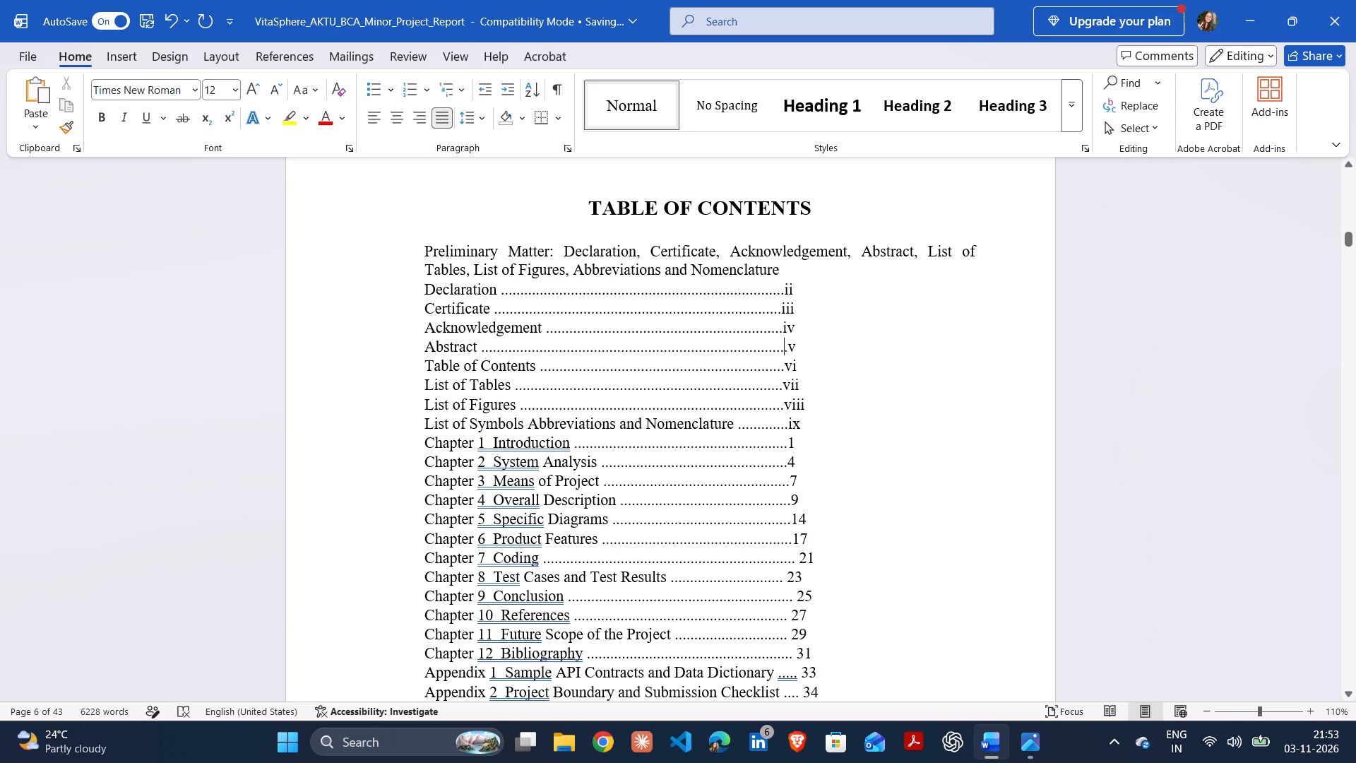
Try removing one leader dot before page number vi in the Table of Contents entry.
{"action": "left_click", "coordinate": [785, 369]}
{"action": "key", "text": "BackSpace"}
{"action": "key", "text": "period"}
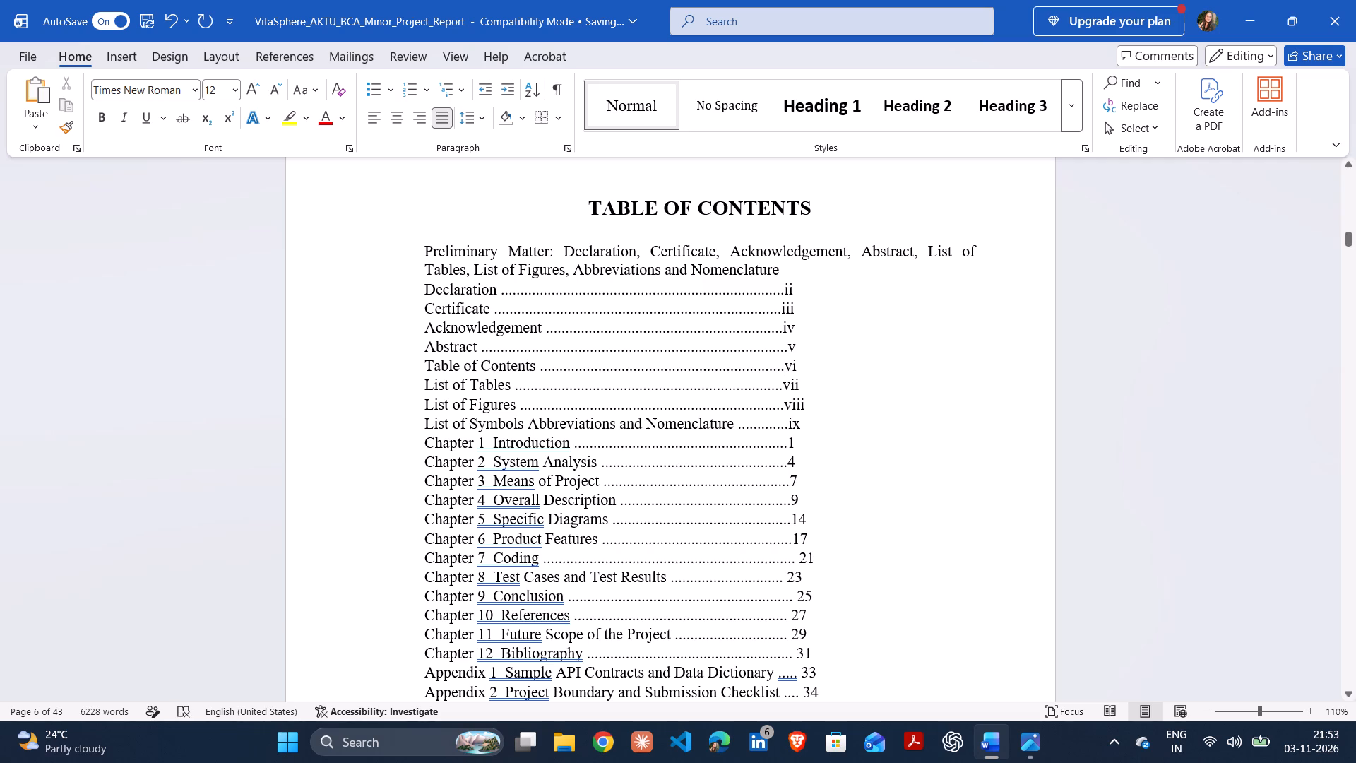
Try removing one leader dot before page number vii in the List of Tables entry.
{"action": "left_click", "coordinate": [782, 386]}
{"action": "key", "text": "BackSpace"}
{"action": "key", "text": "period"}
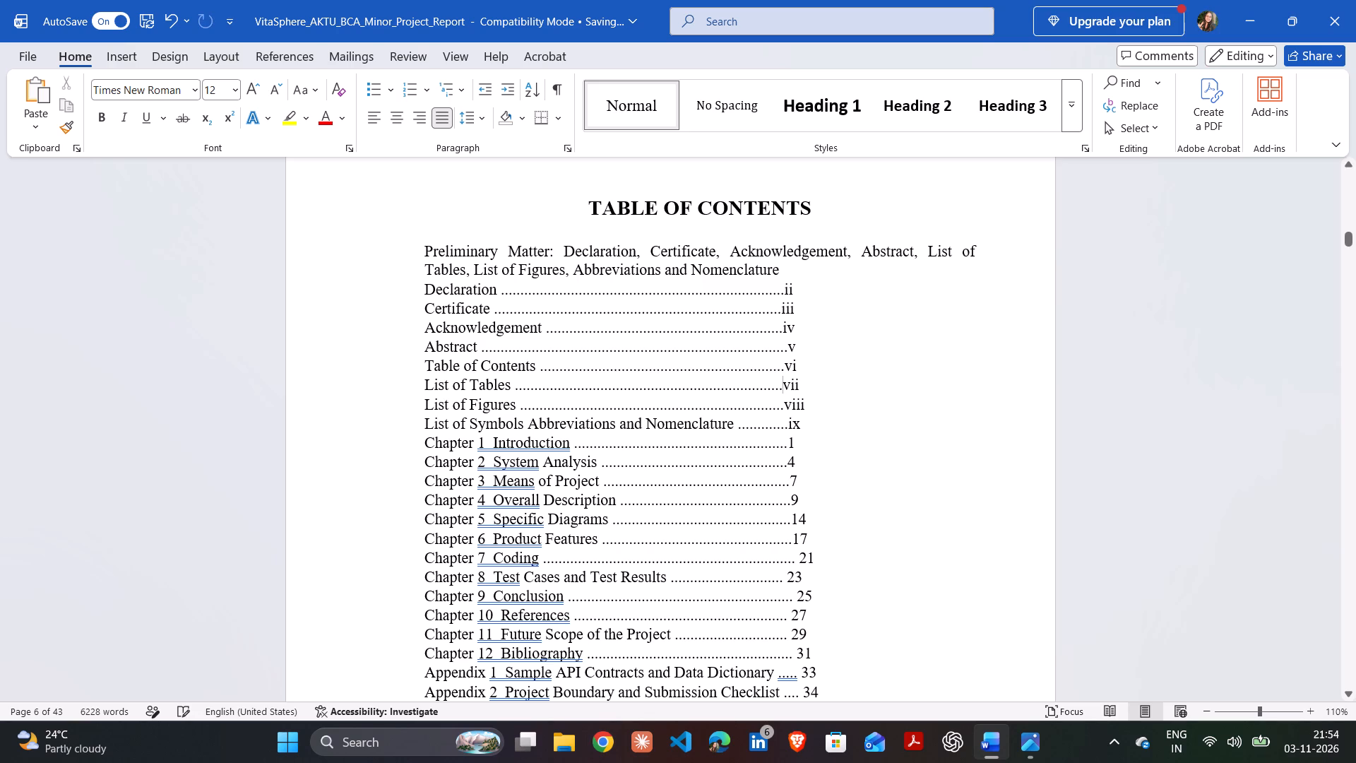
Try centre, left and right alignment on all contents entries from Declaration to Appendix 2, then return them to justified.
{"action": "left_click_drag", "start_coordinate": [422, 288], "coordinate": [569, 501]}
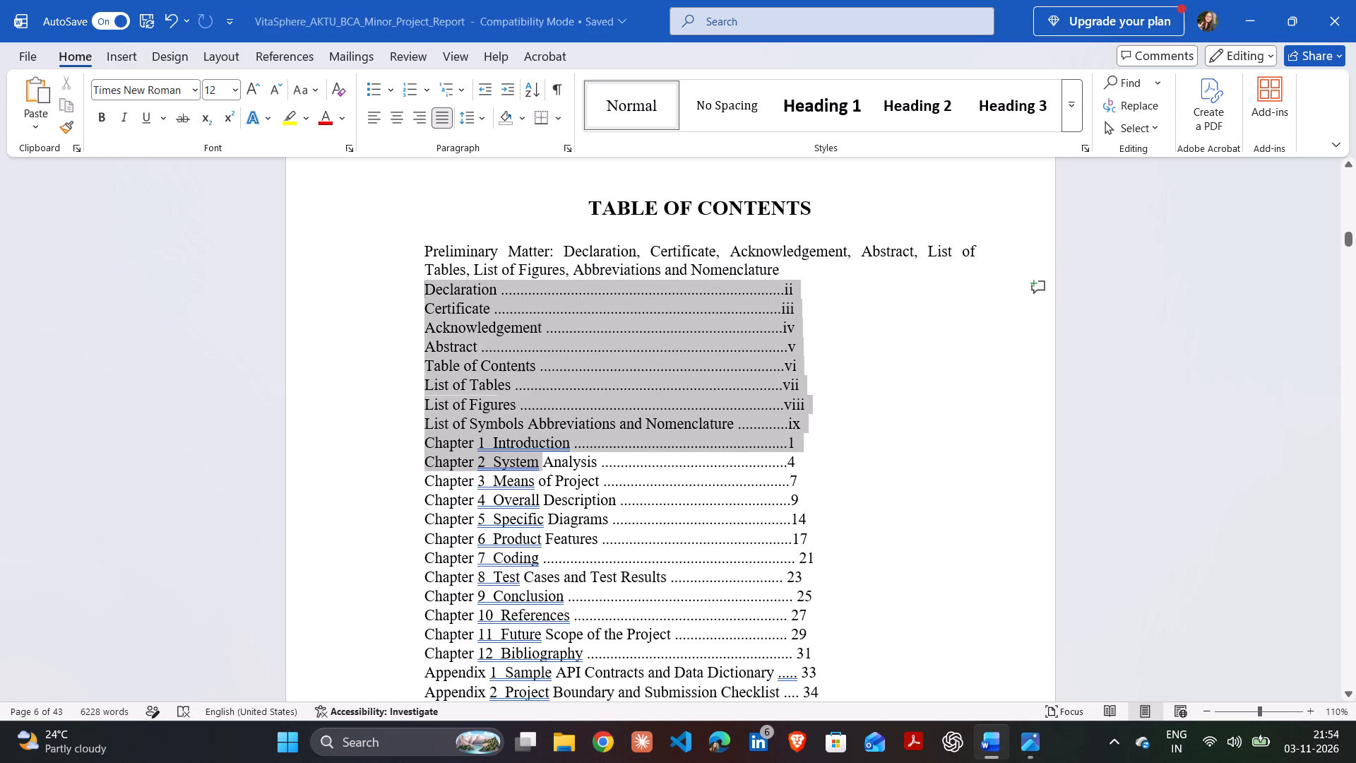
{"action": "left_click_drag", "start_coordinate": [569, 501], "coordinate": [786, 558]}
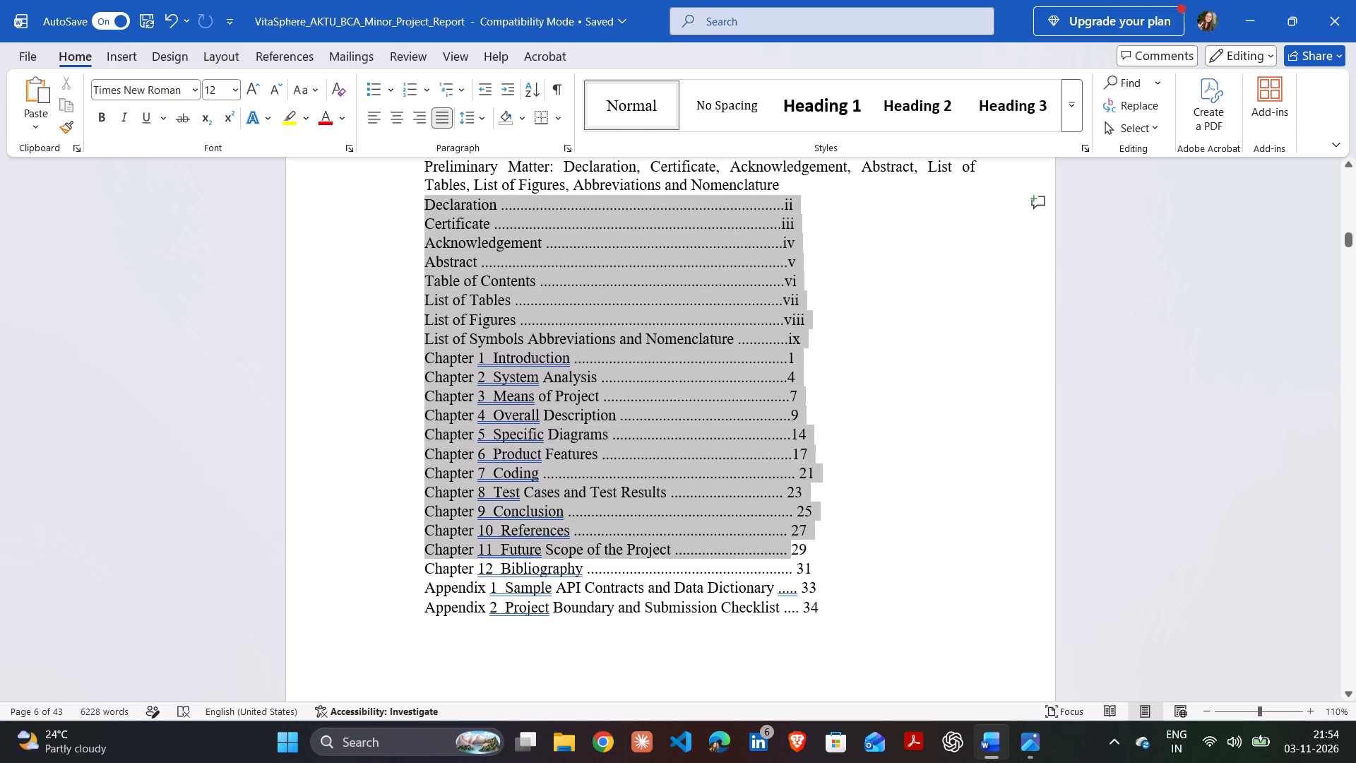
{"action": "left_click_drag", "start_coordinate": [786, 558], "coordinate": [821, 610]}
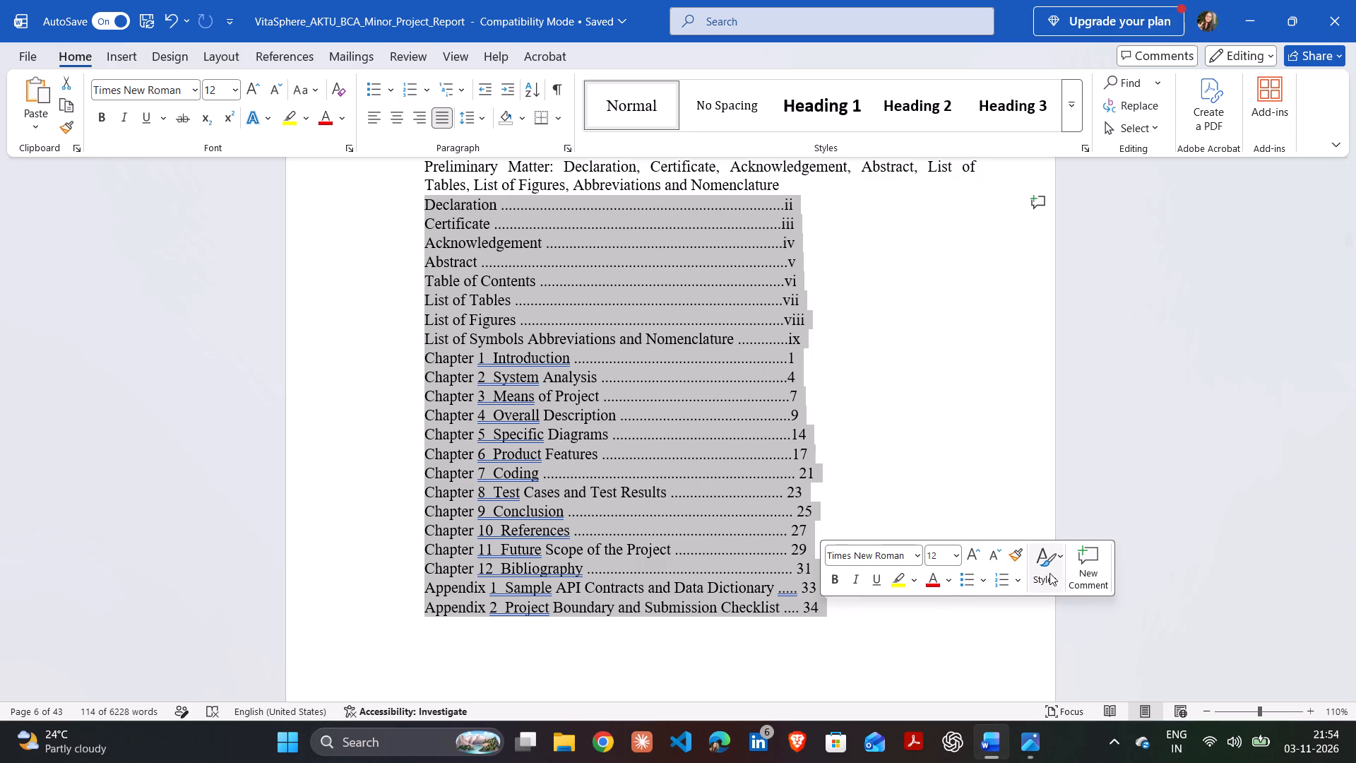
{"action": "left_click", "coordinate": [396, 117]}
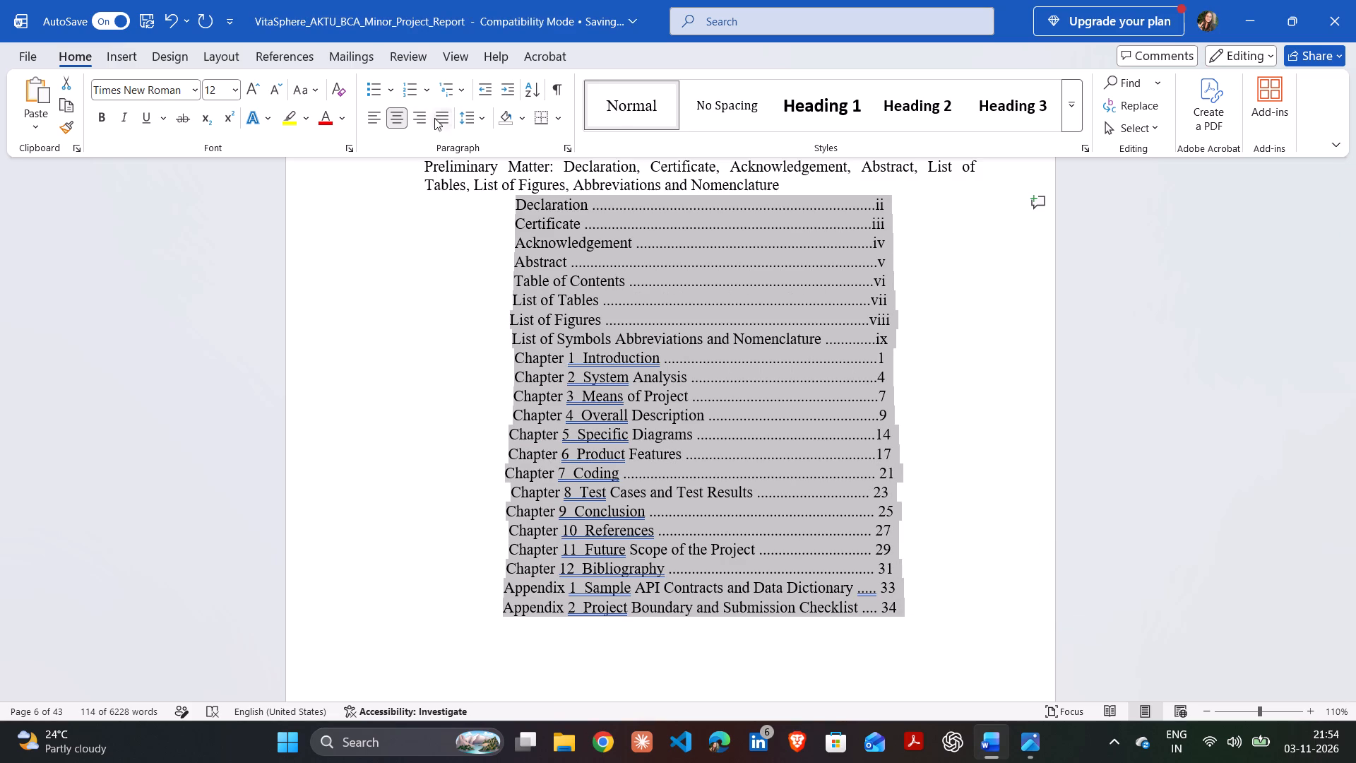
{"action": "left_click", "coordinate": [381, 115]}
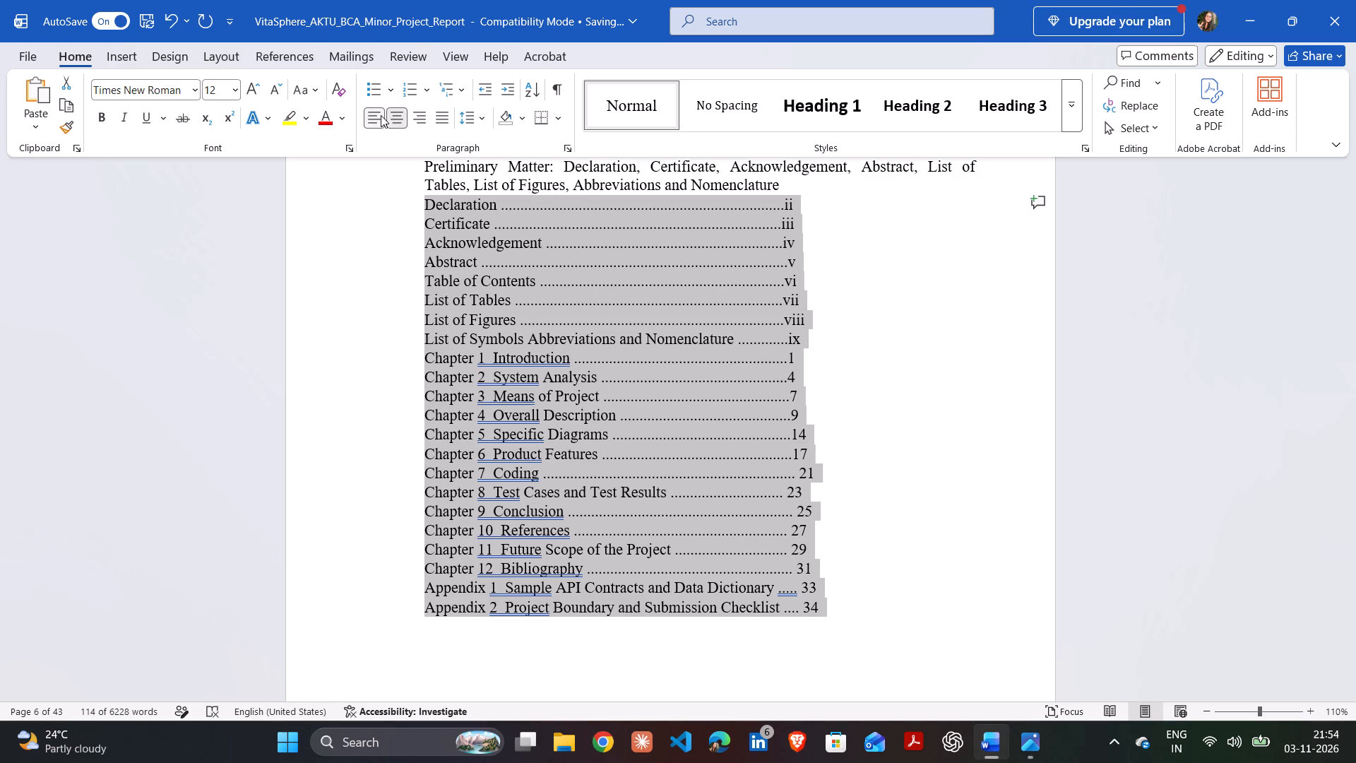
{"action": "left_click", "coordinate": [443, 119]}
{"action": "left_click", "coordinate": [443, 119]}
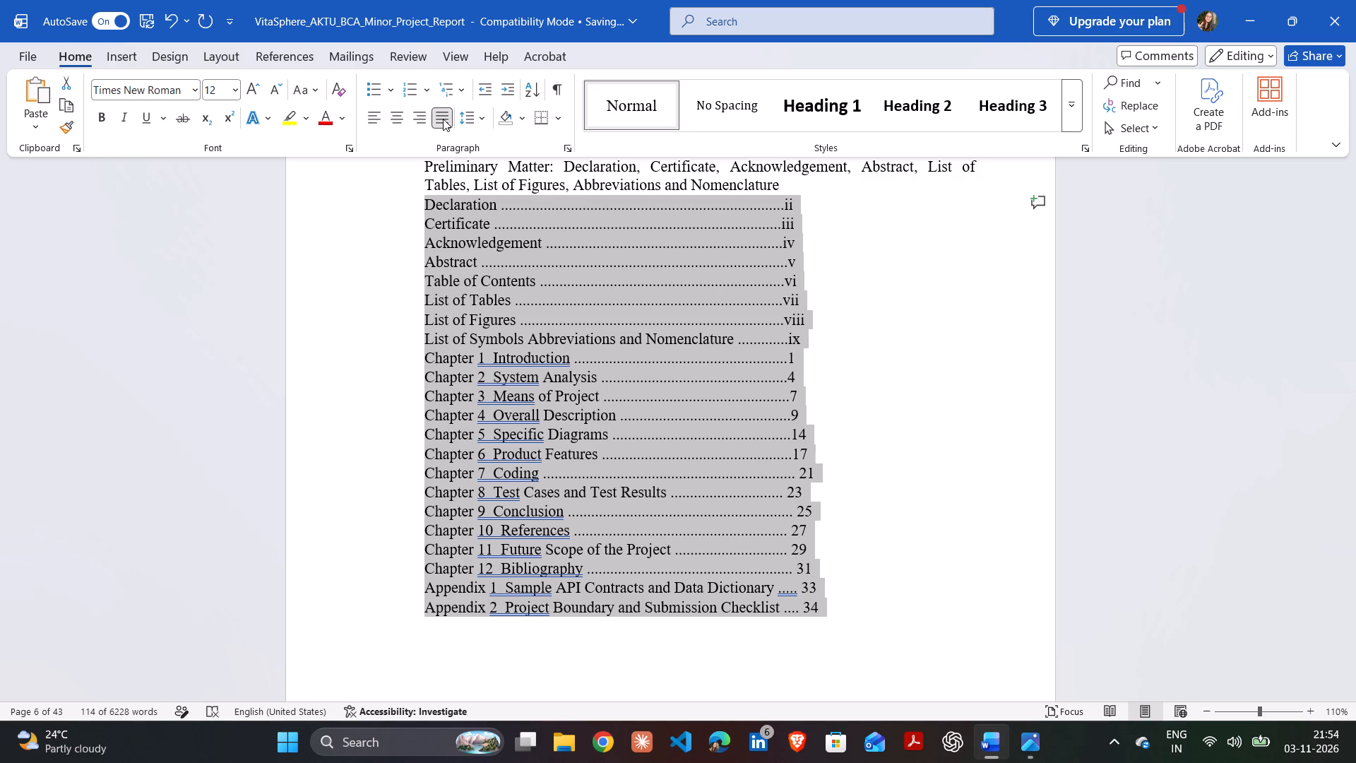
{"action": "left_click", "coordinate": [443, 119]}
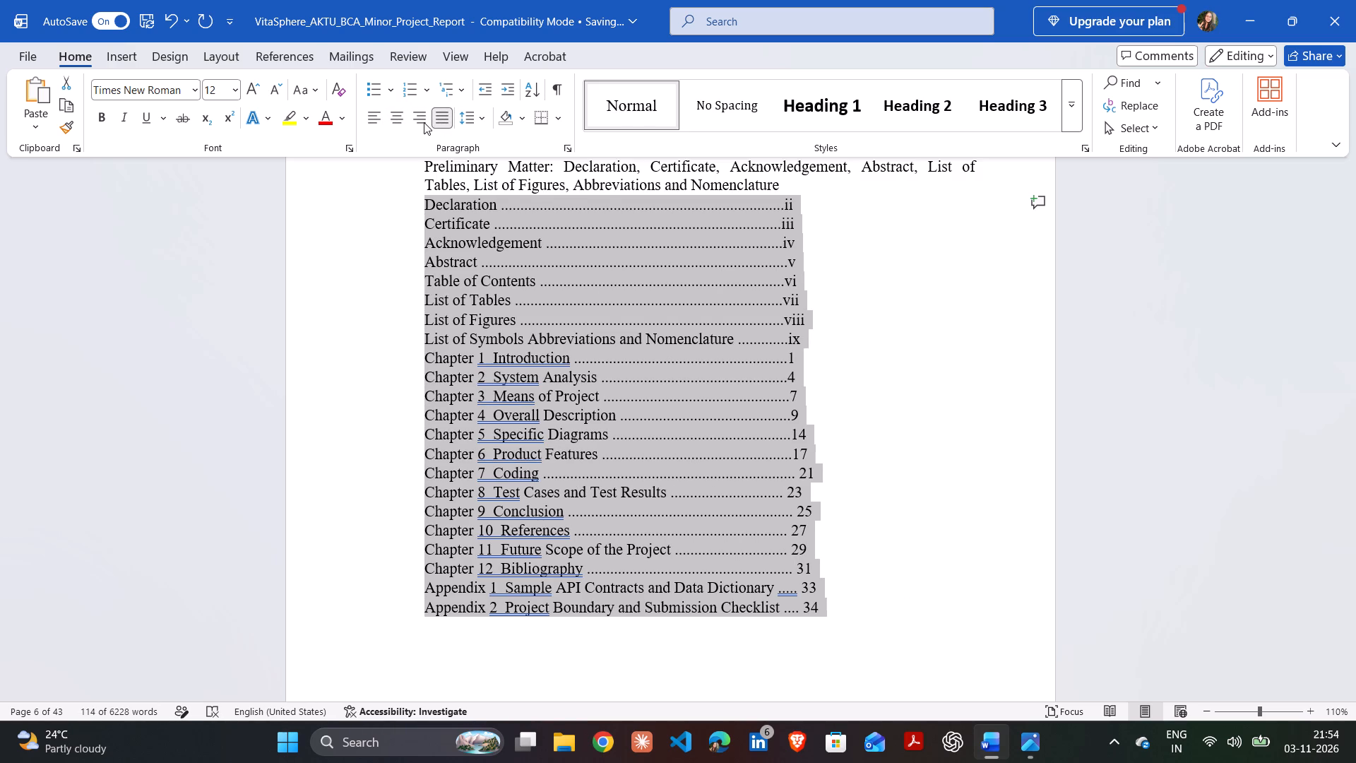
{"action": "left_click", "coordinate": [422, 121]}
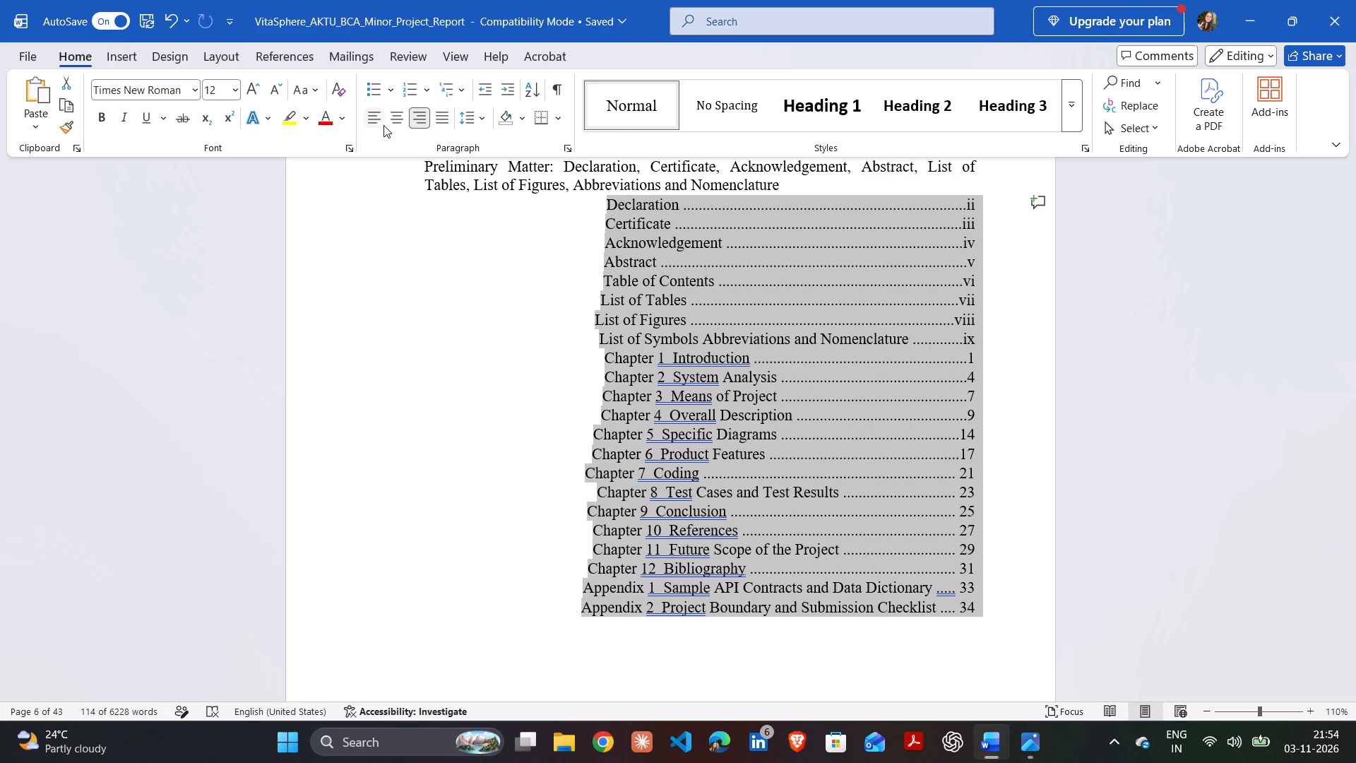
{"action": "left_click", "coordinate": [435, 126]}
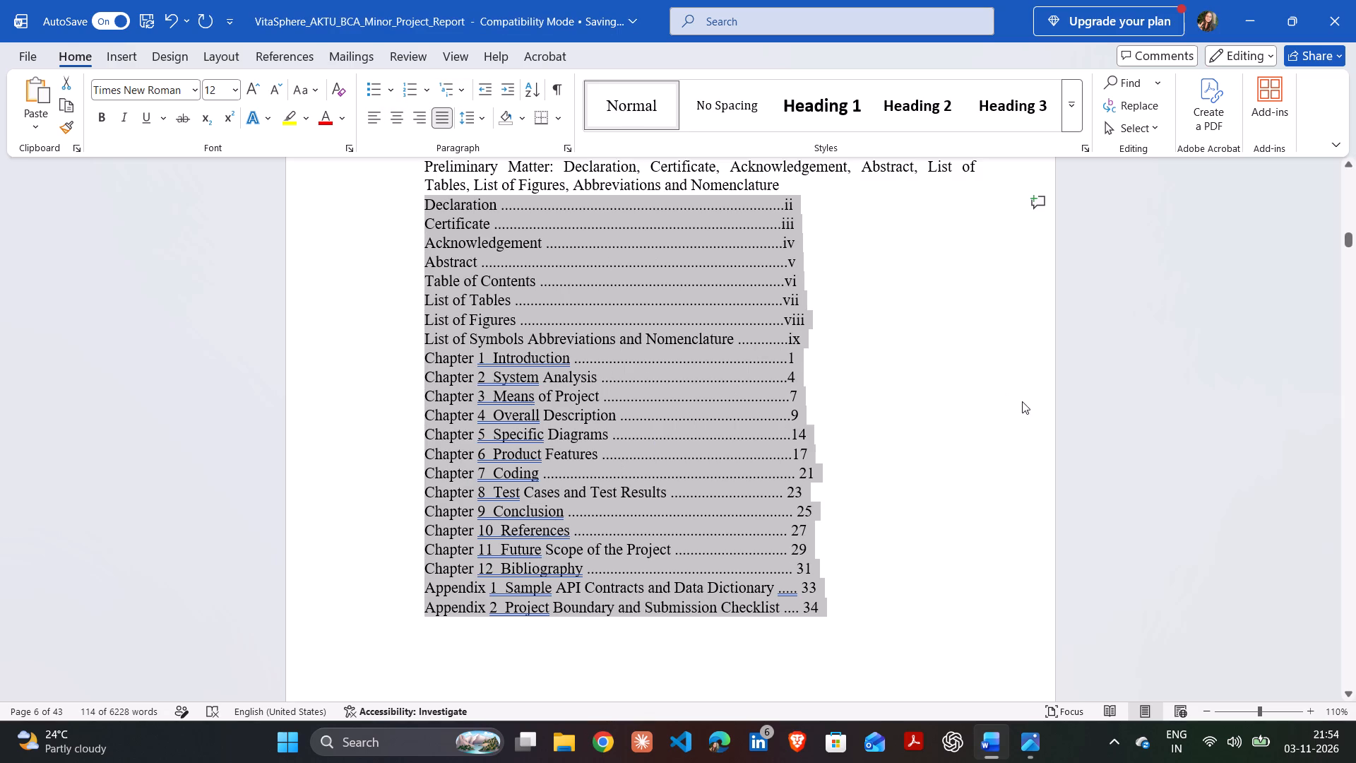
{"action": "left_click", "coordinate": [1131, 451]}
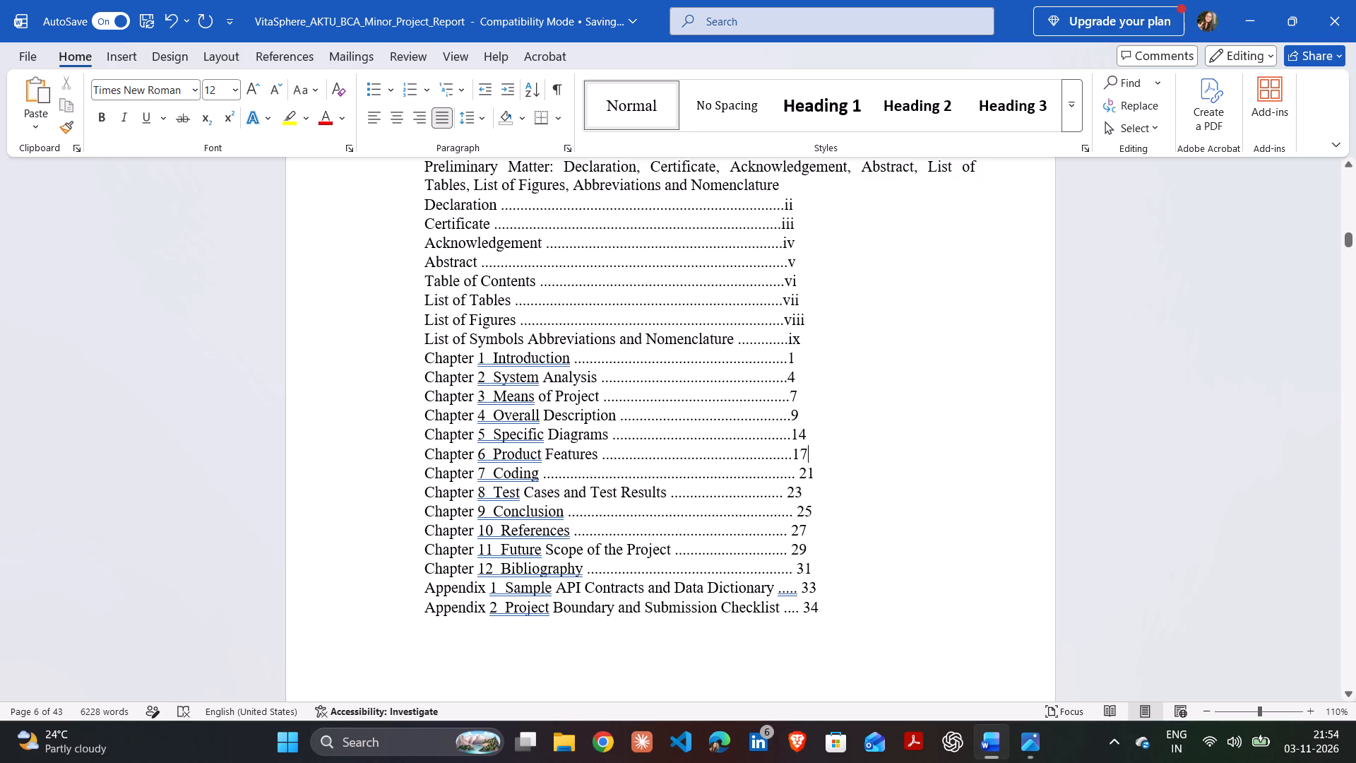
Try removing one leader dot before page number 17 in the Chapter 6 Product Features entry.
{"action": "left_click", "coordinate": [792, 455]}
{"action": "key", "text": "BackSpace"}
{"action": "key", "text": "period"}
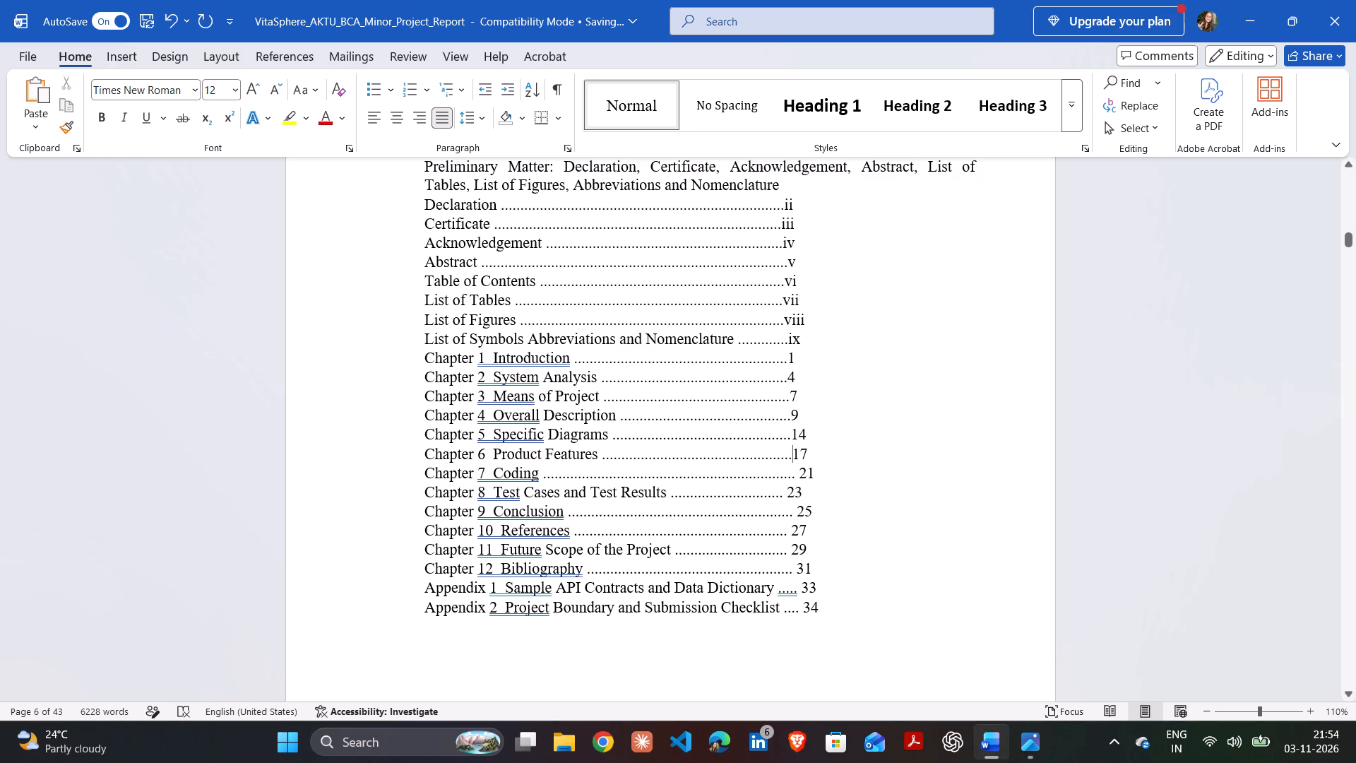
Remove the space and one leader dot before Chapter 7's page number 21, and replace the space before Chapter 8's 23 with two leader dots.
{"action": "left_click", "coordinate": [799, 471]}
{"action": "key", "text": "BackSpace"}
{"action": "key", "text": "BackSpace"}
{"action": "key", "text": "period"}
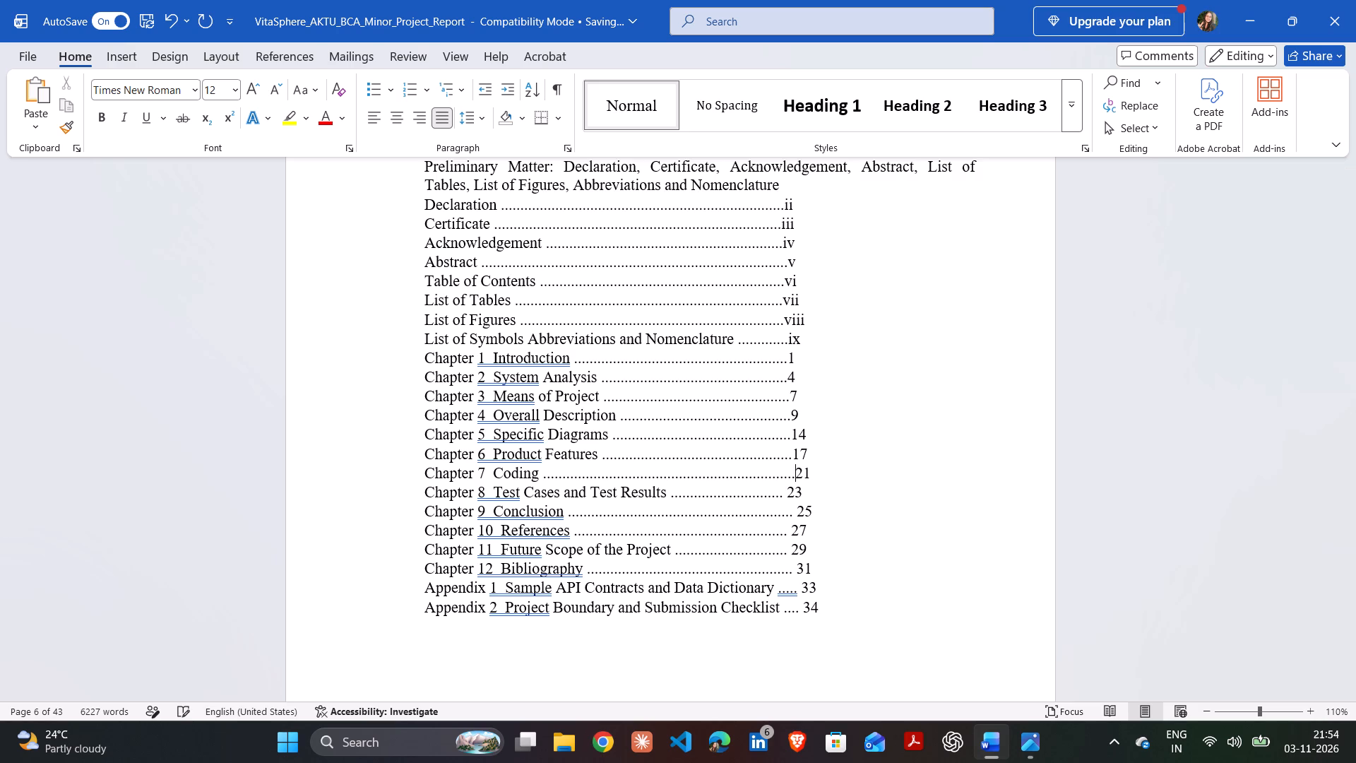
{"action": "key", "text": "BackSpace"}
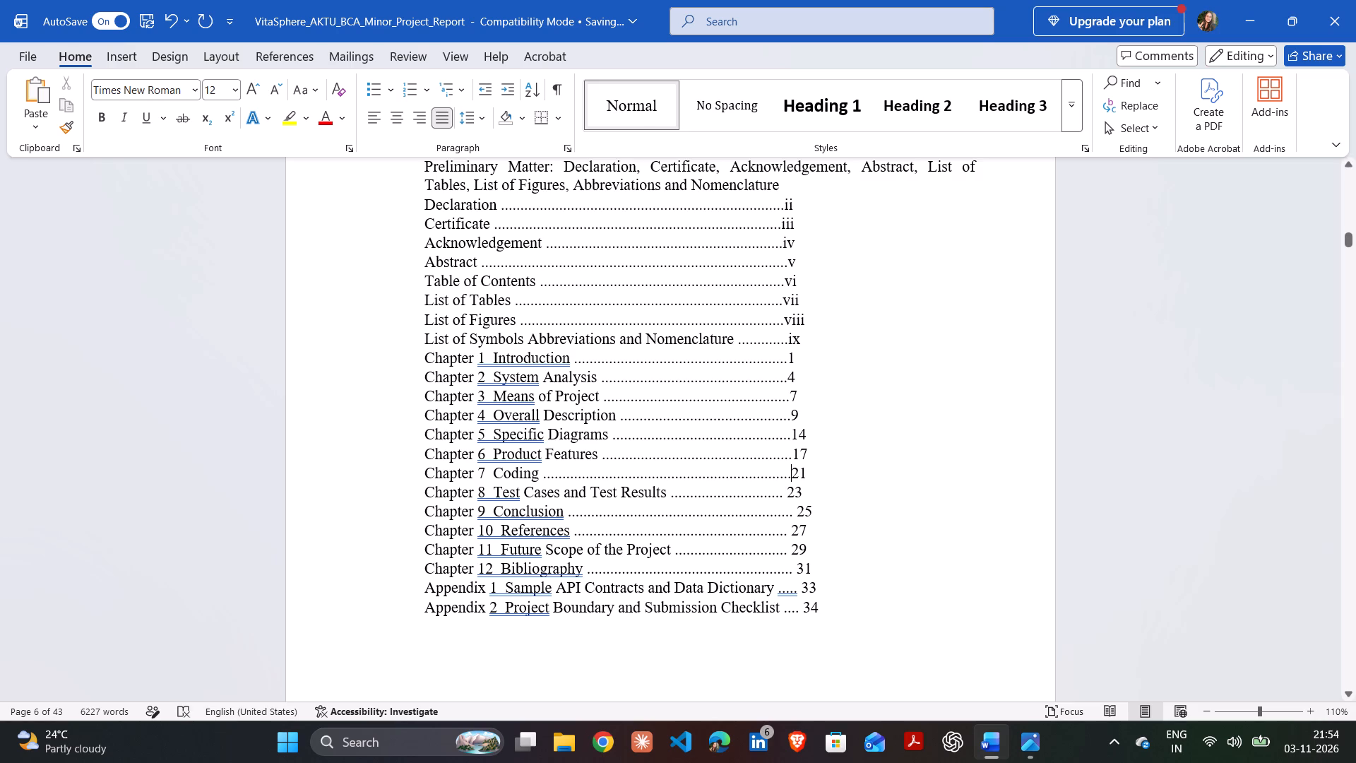
{"action": "left_click", "coordinate": [785, 496]}
{"action": "key", "text": "BackSpace"}
{"action": "type", "text": ".."}
Remove the space before page number 25 in the Chapter 9 Conclusion entry.
{"action": "left_click", "coordinate": [798, 516]}
{"action": "key", "text": "BackSpace"}
{"action": "key", "text": "BackSpace"}
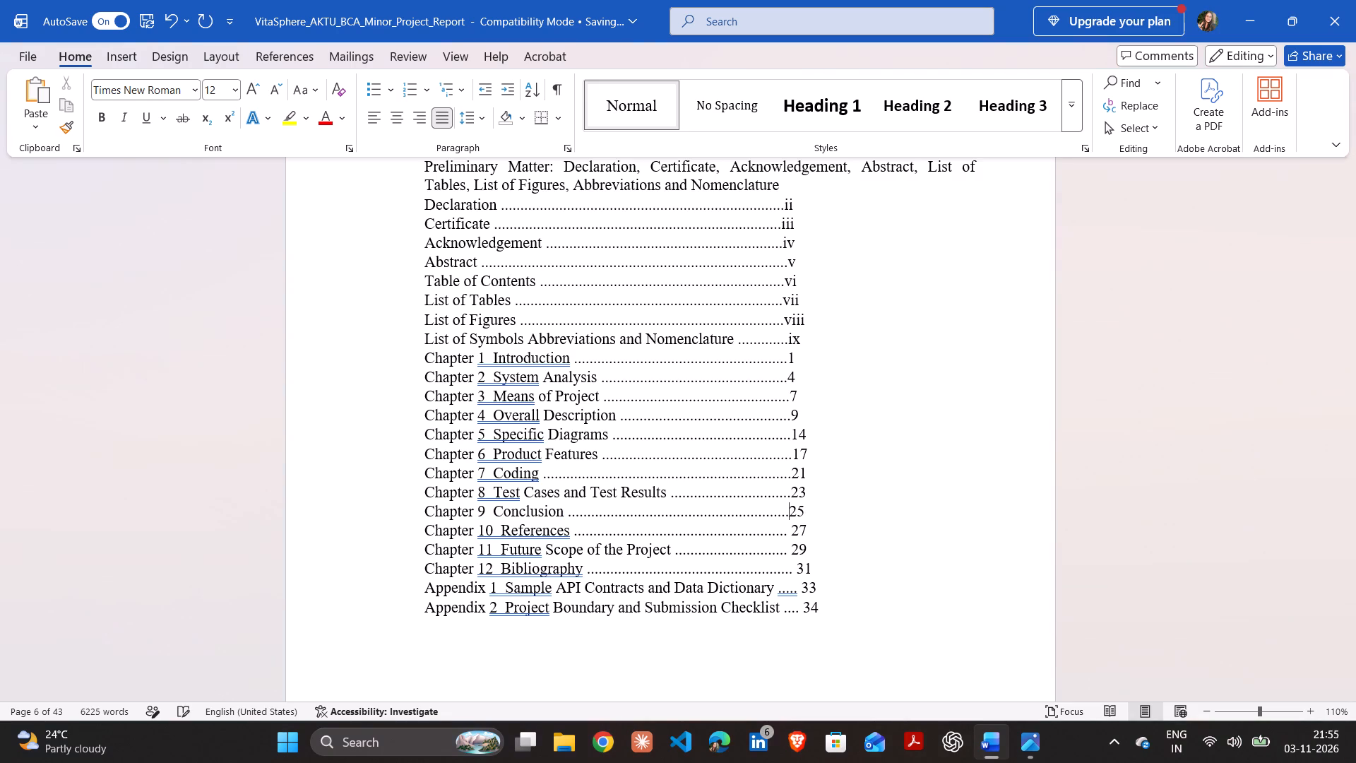
{"action": "key", "text": "period"}
{"action": "key", "text": "BackSpace"}
{"action": "key", "text": "period"}
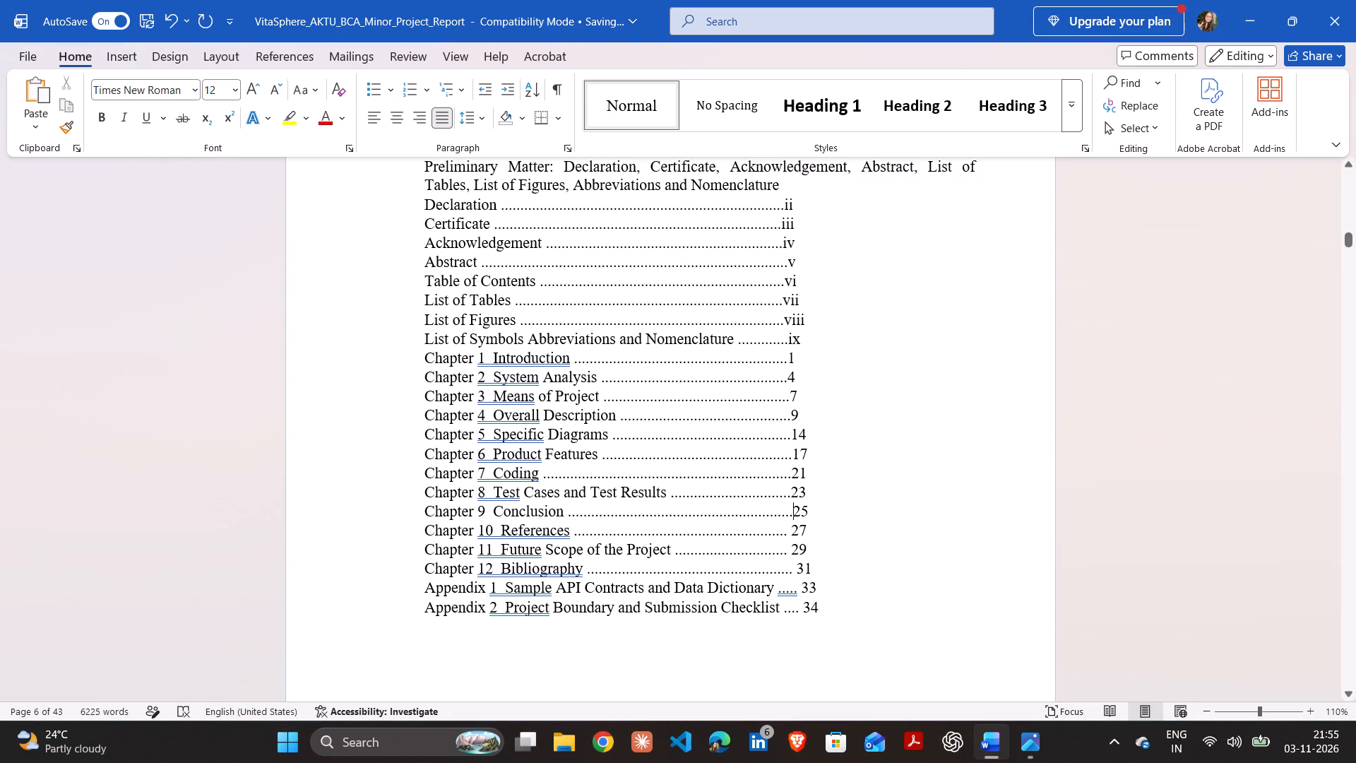
Replace the space before the page numbers of the Chapter 10 References and Chapter 11 Future Scope entries with one leader dot each.
{"action": "left_click", "coordinate": [792, 534]}
{"action": "key", "text": "BackSpace"}
{"action": "key", "text": "period"}
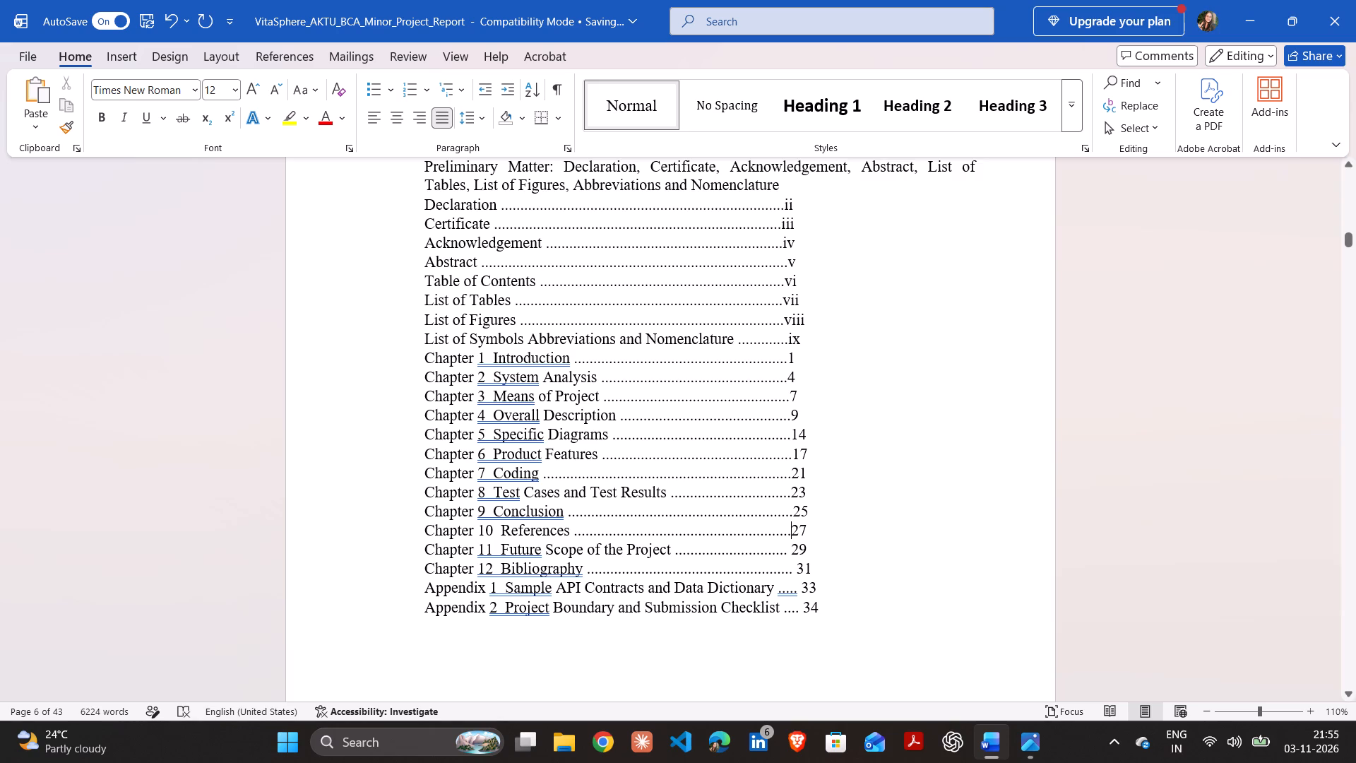
{"action": "left_click", "coordinate": [791, 552]}
{"action": "key", "text": "BackSpace"}
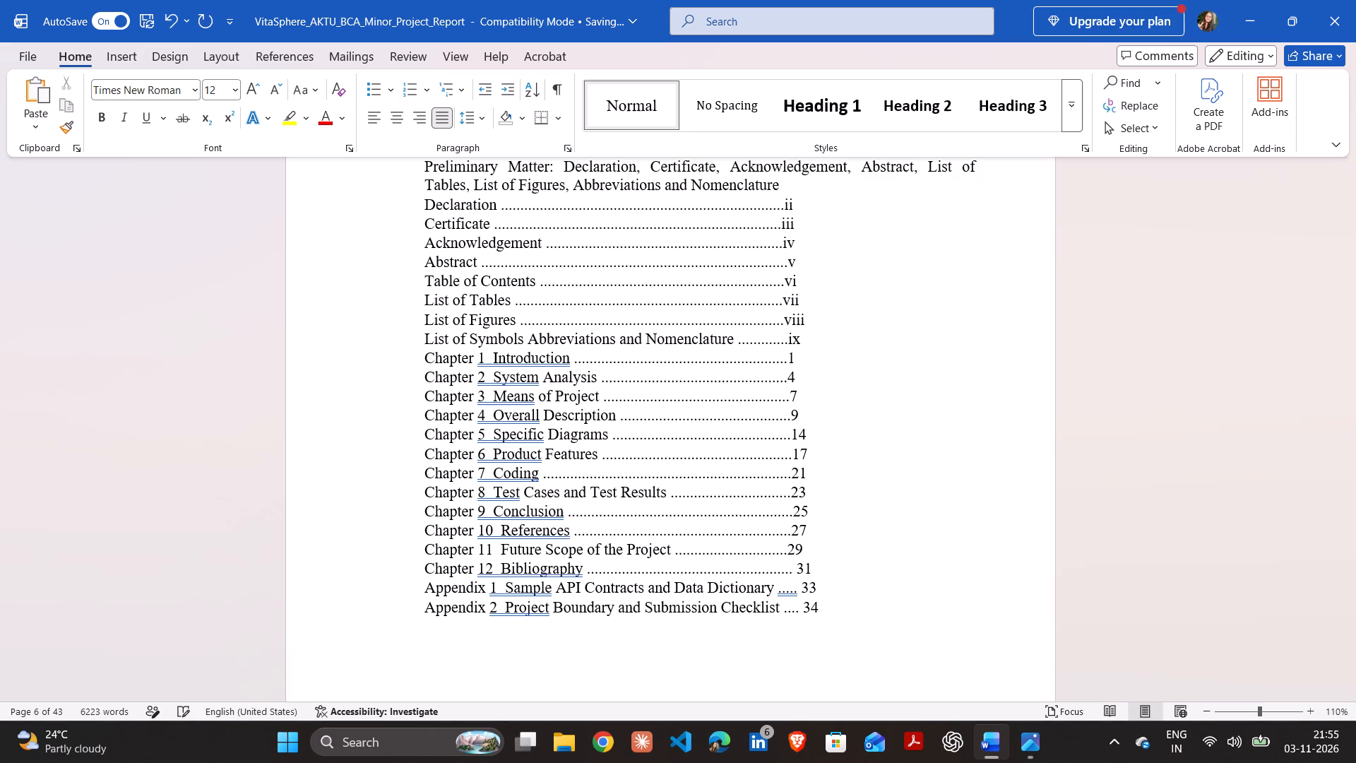
{"action": "key", "text": "period"}
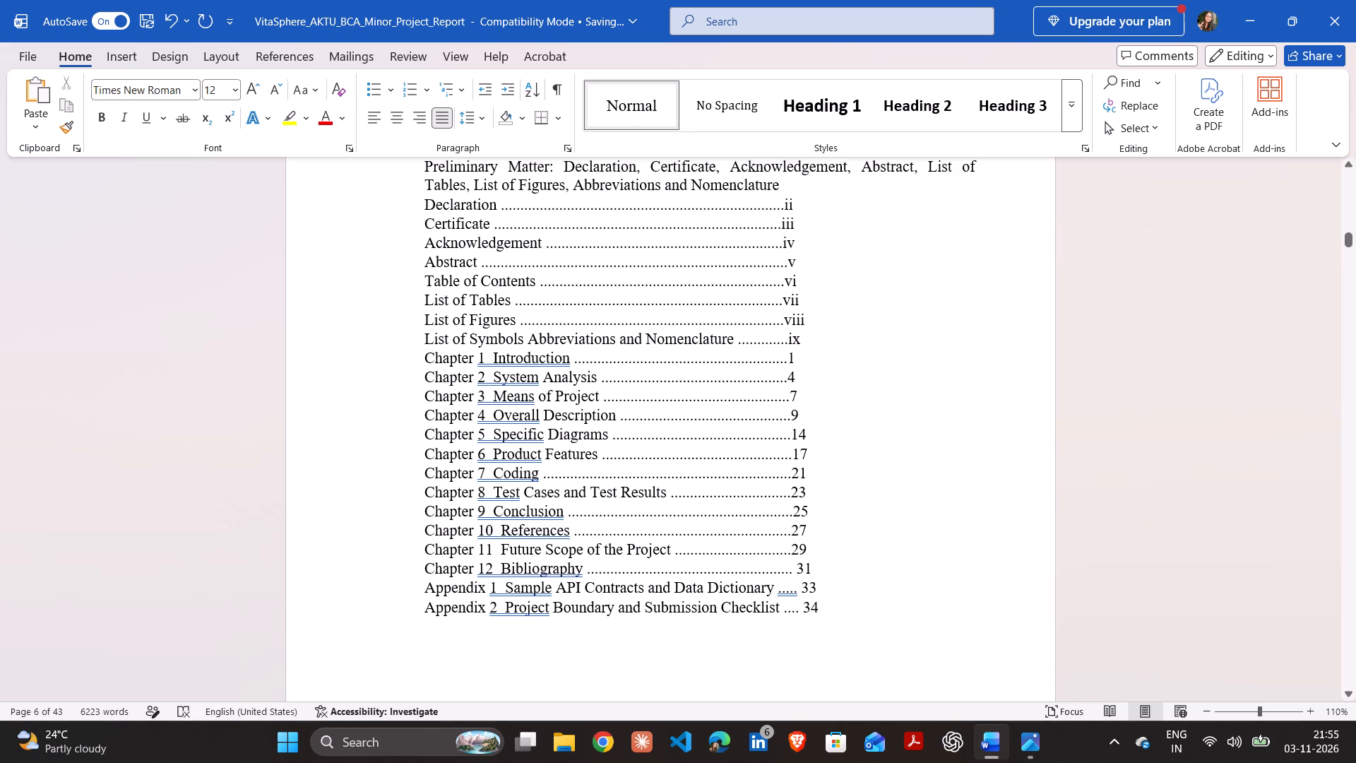
Remove one leader dot before page number 25 in the Chapter 9 Conclusion entry.
{"action": "left_click", "coordinate": [792, 507]}
{"action": "key", "text": "BackSpace"}
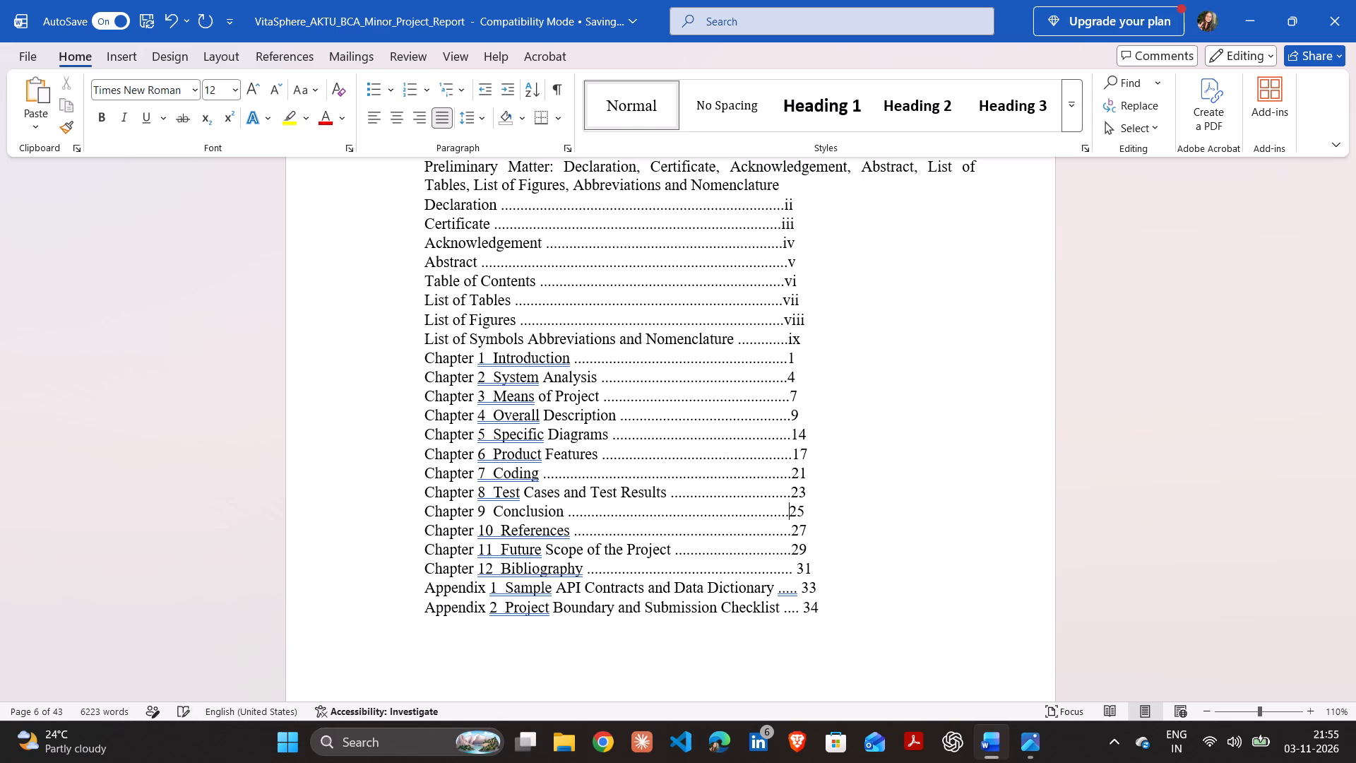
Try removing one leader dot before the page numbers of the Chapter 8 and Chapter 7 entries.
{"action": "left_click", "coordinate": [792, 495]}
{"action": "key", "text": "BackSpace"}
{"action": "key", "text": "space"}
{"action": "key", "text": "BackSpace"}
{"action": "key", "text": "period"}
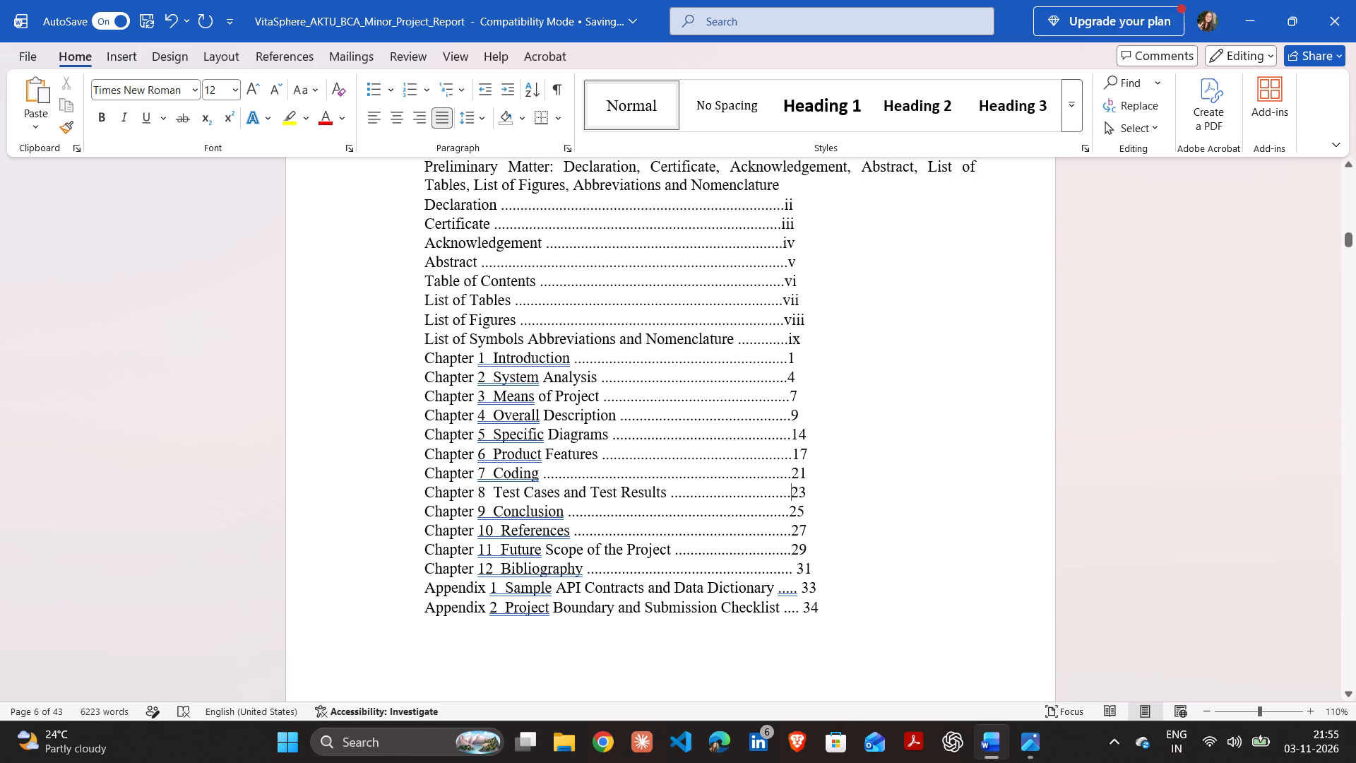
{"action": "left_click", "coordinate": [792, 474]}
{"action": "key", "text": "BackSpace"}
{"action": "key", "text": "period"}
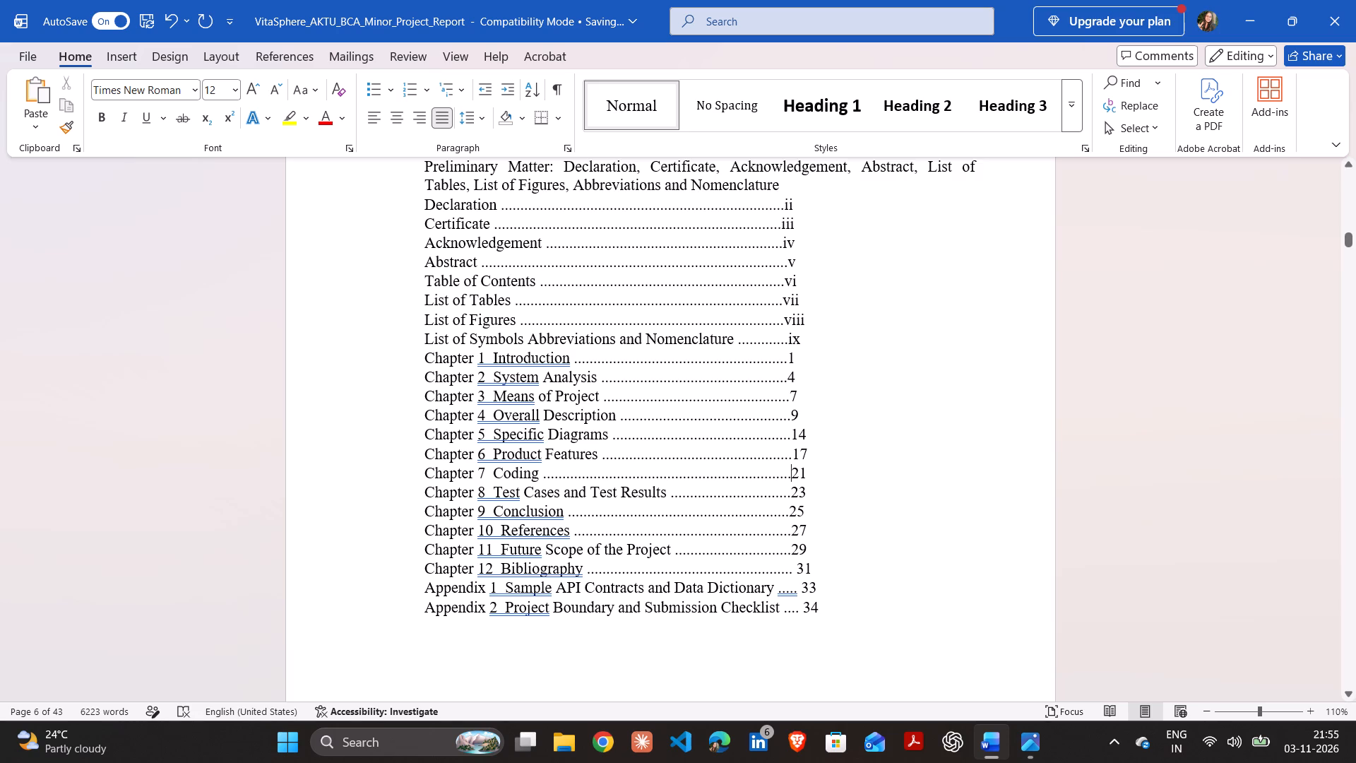
Remove the space before the page numbers of the Chapter 12 Bibliography and Appendix 1 entries, plus one leader dot in Appendix 1.
{"action": "left_click", "coordinate": [799, 571]}
{"action": "key", "text": "BackSpace"}
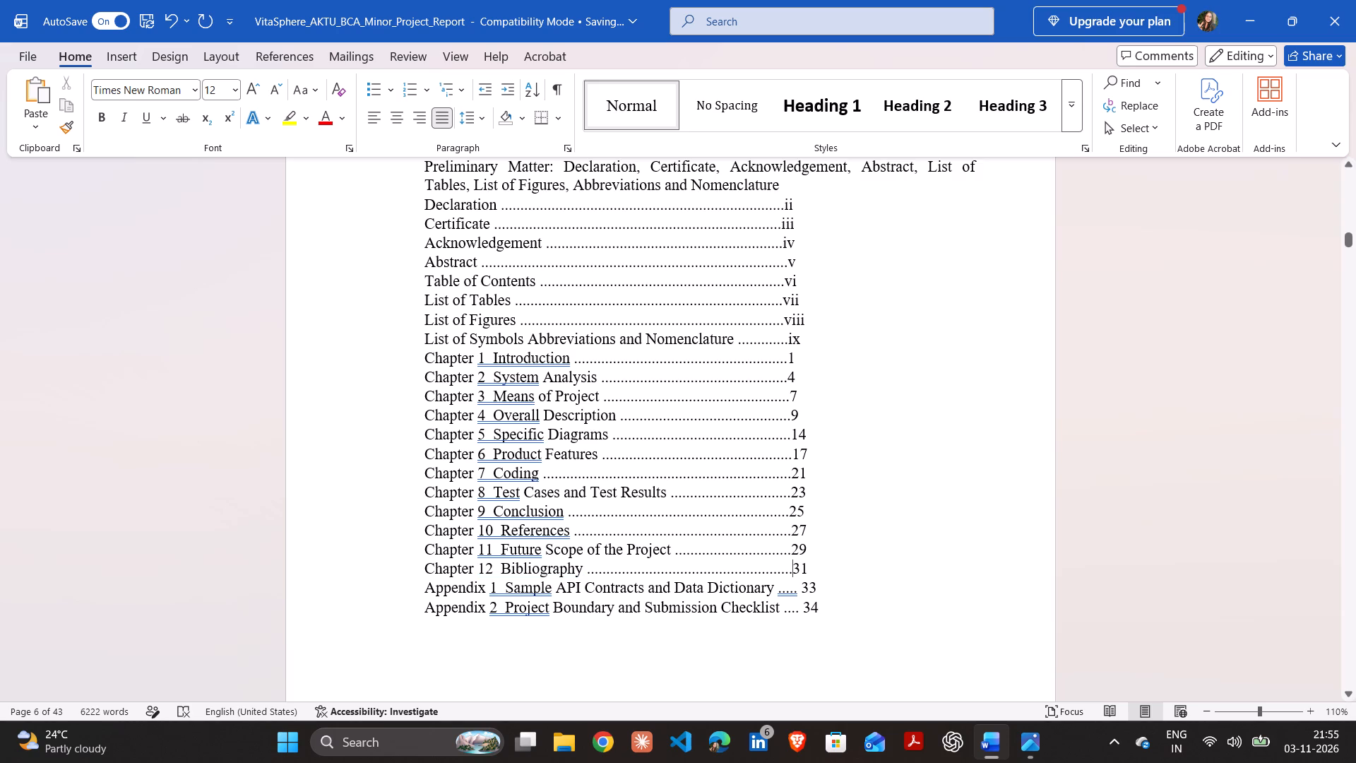
{"action": "left_click", "coordinate": [802, 589]}
{"action": "key", "text": "BackSpace"}
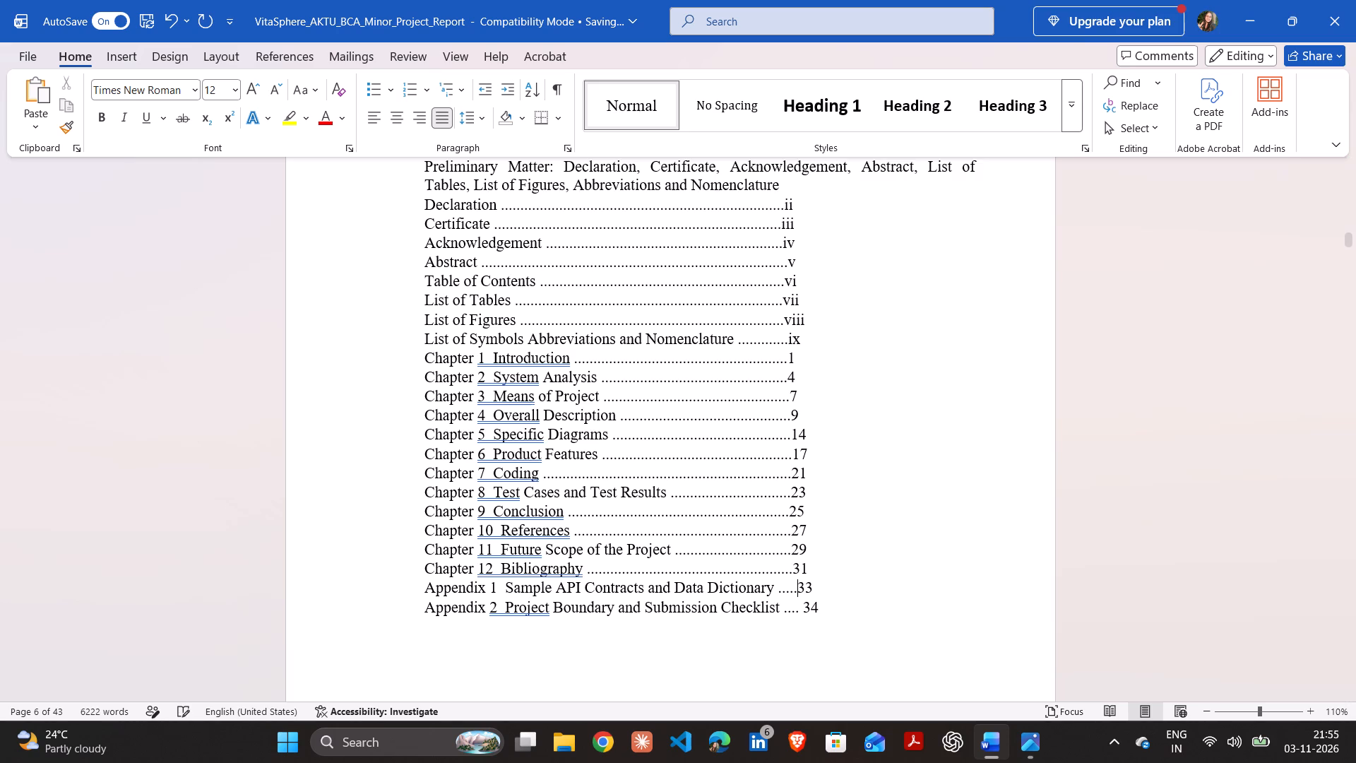
{"action": "key", "text": "BackSpace"}
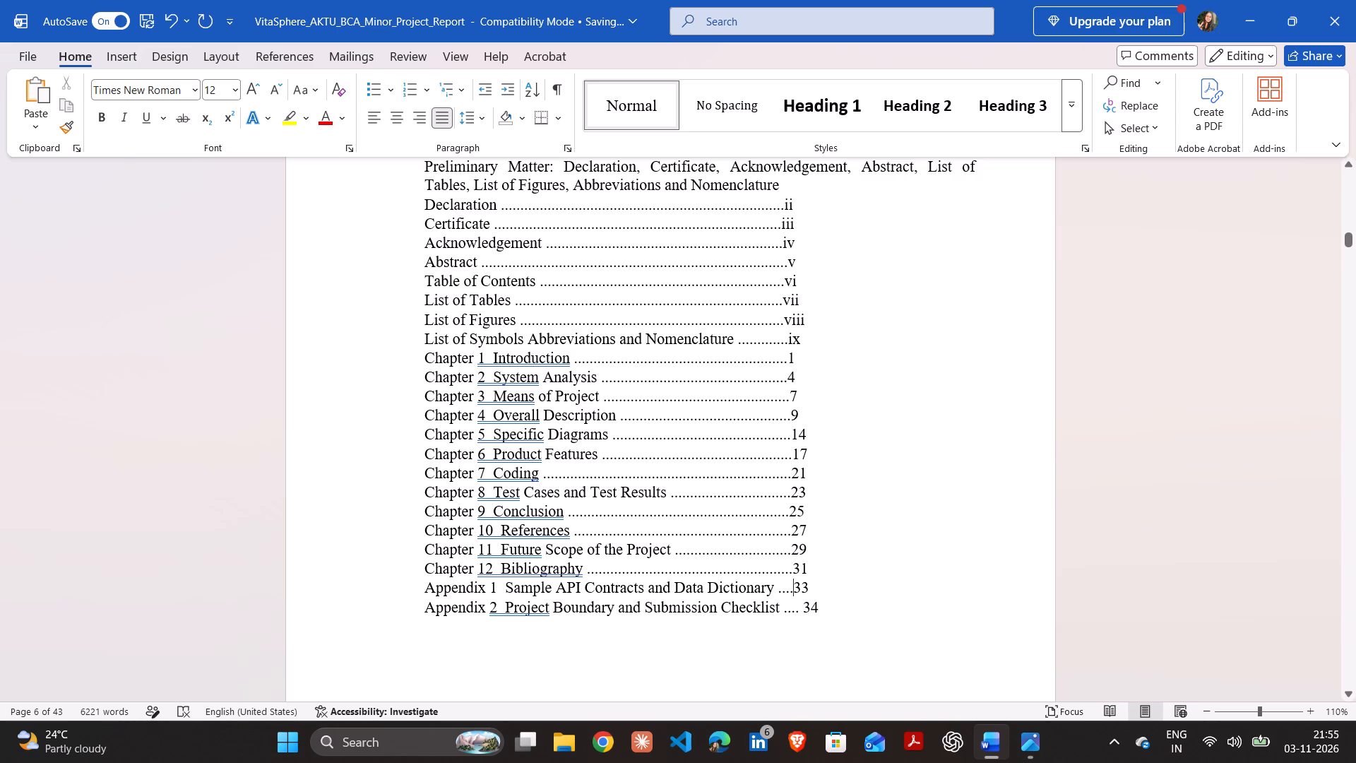
Remove the space and two leader dots before page number 34 in the Appendix 2 entry.
{"action": "left_click", "coordinate": [804, 608]}
{"action": "key", "text": "BackSpace"}
{"action": "key", "text": "BackSpace"}
{"action": "key", "text": "BackSpace"}
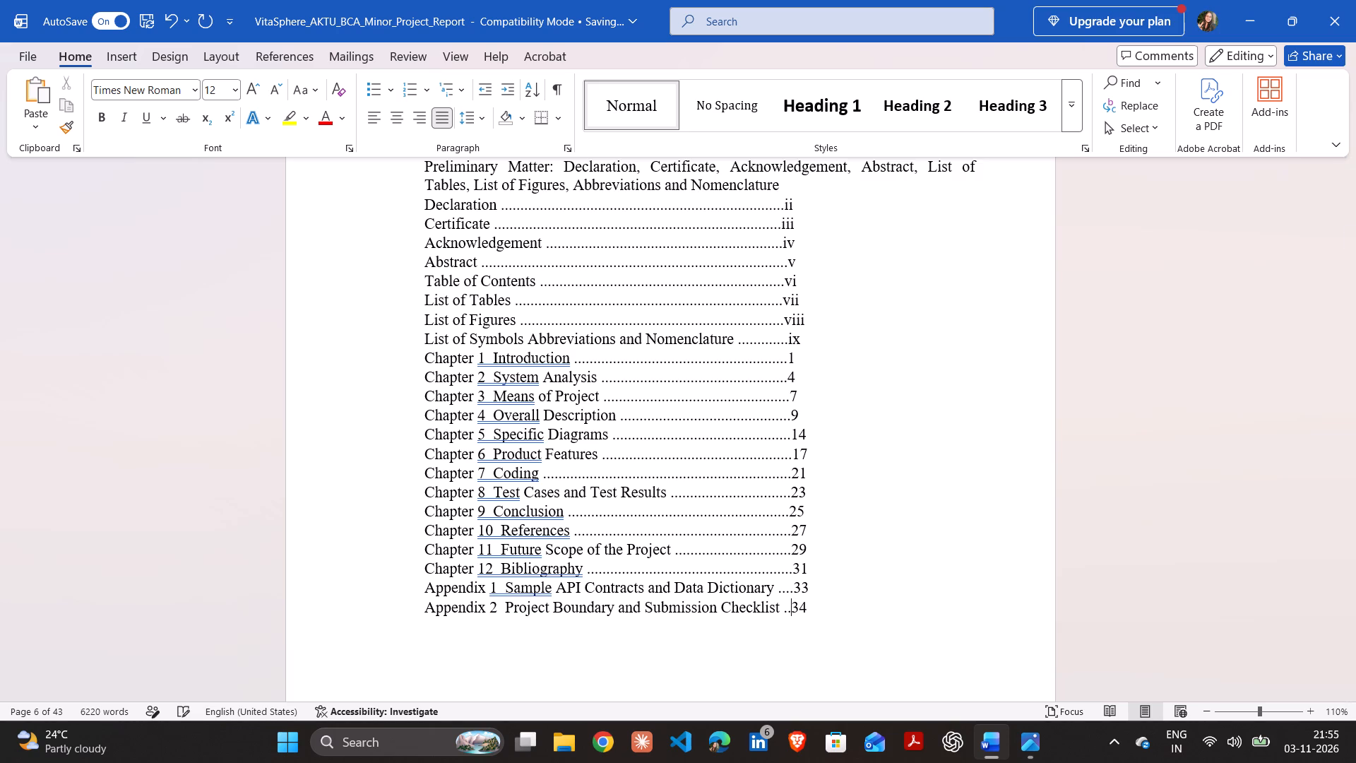
{"action": "key", "text": "period"}
{"action": "key", "text": "BackSpace"}
Remove the extra space between the chapter number and title in the contents entries for Chapters 1 to 4.
{"action": "left_click", "coordinate": [1150, 501]}
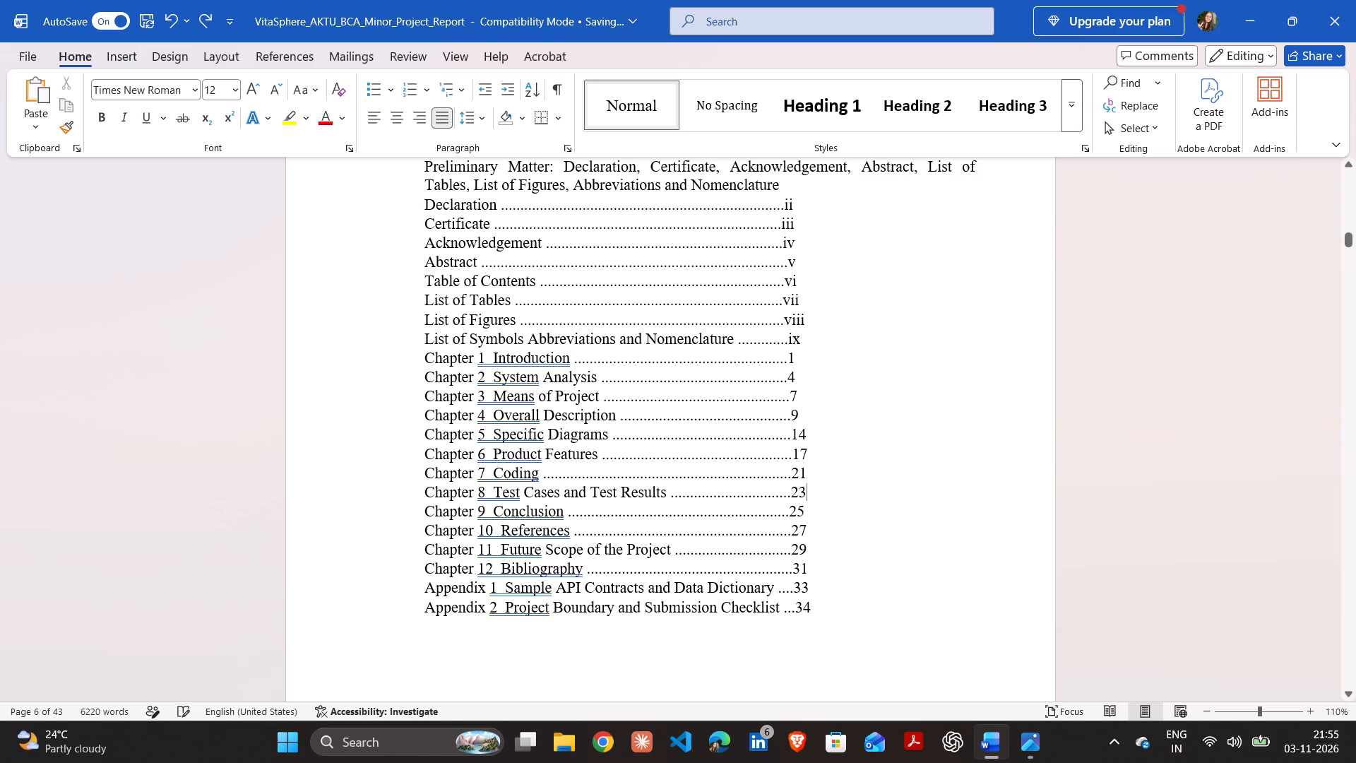
{"action": "left_click", "coordinate": [493, 358]}
{"action": "key", "text": "BackSpace"}
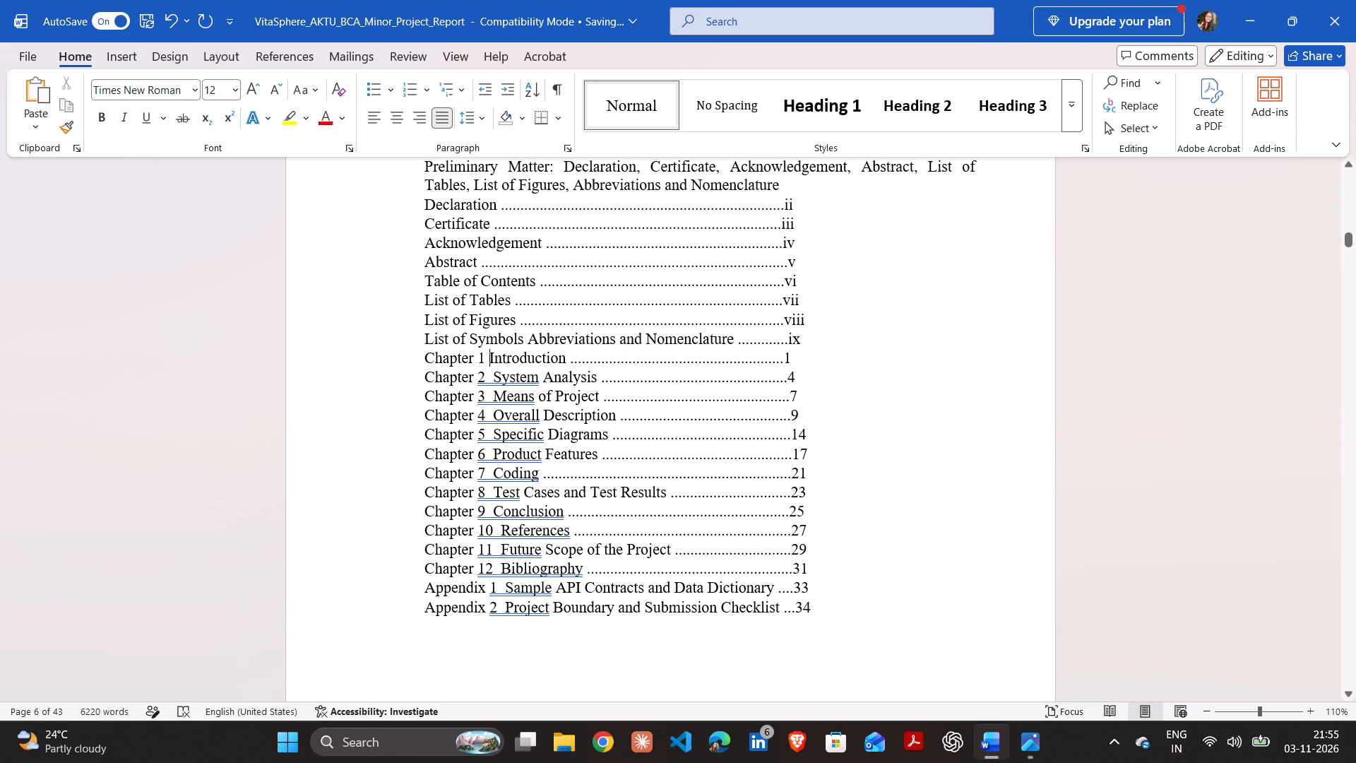
{"action": "left_click", "coordinate": [494, 379]}
{"action": "key", "text": "backslash"}
{"action": "key", "text": "BackSpace"}
{"action": "key", "text": "BackSpace"}
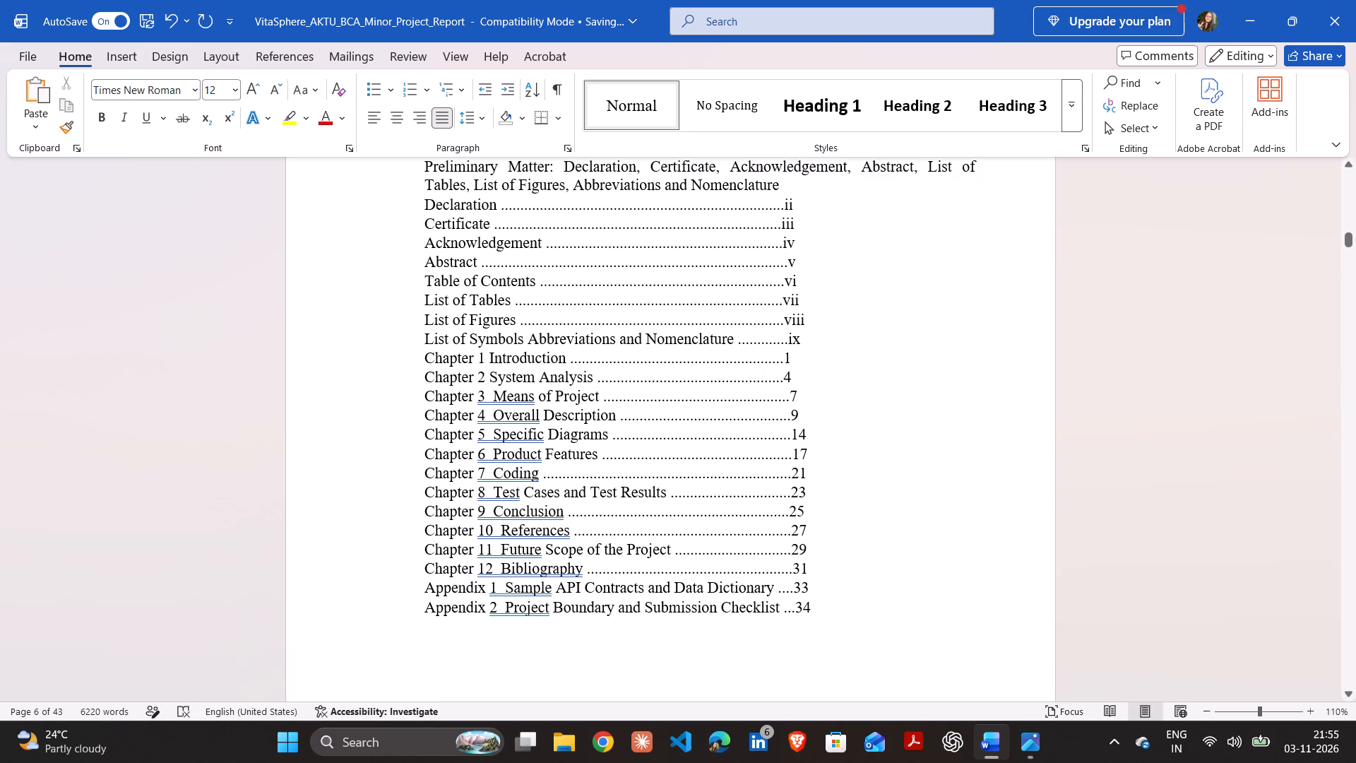
{"action": "left_click", "coordinate": [495, 404]}
{"action": "key", "text": "BackSpace"}
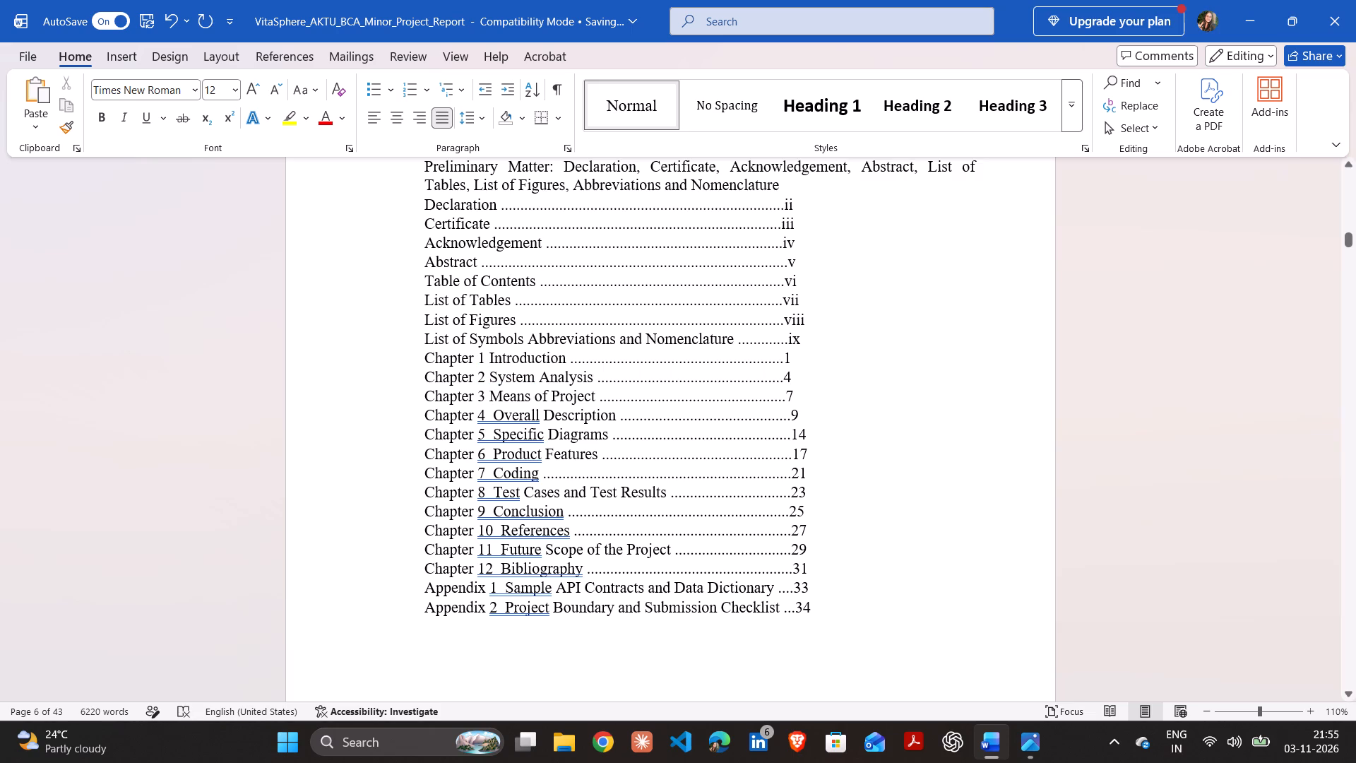
{"action": "left_click", "coordinate": [494, 427]}
{"action": "left_click", "coordinate": [494, 408]}
{"action": "key", "text": "BackSpace"}
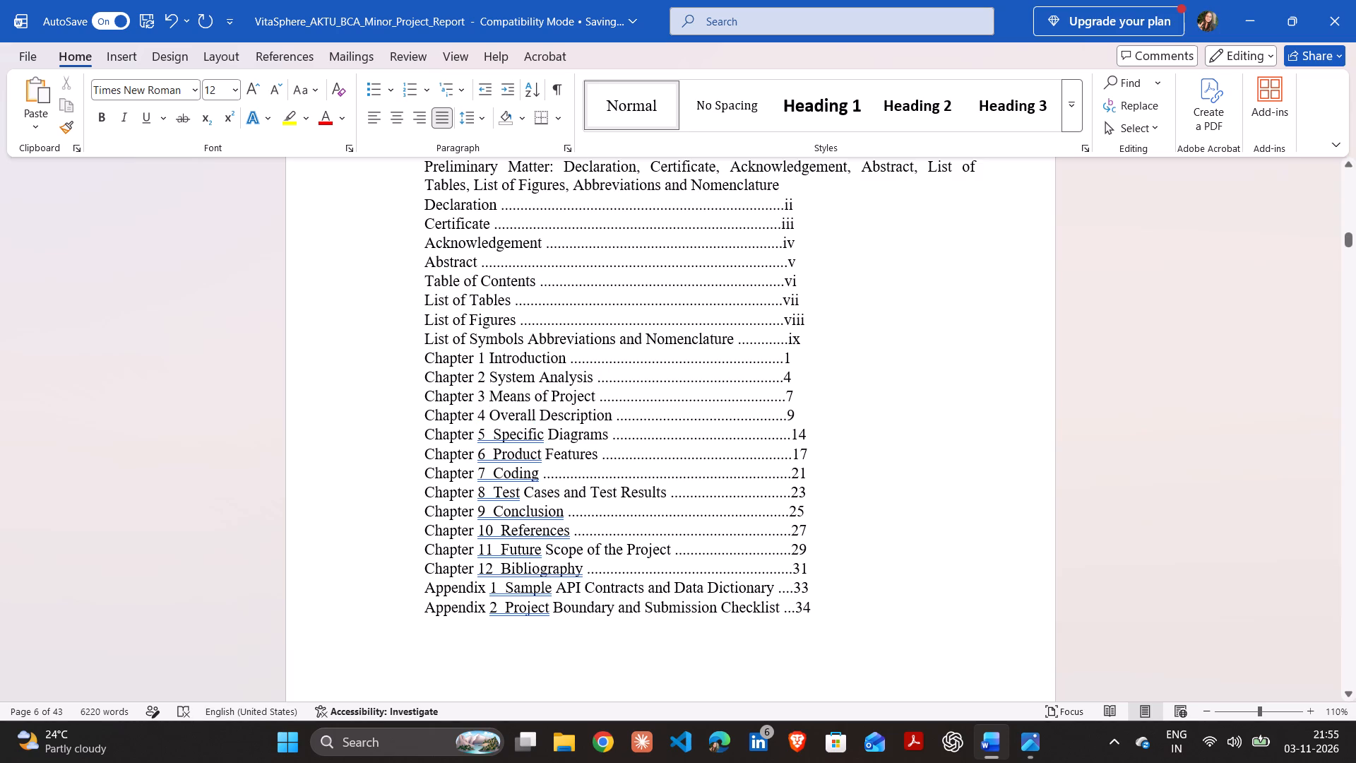
Remove the extra space between the chapter number and title in the contents entries for Chapters 5 to 8.
{"action": "left_click", "coordinate": [493, 434]}
{"action": "key", "text": "BackSpace"}
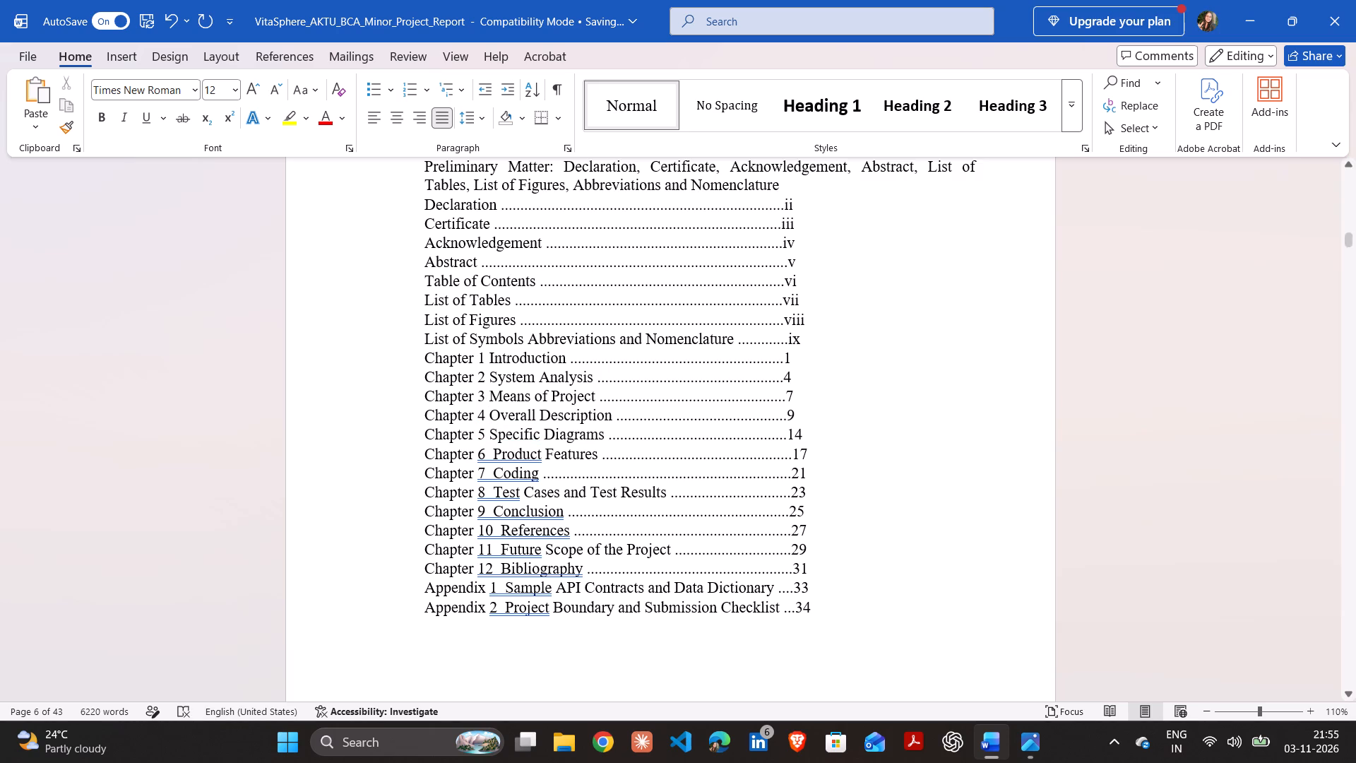
{"action": "left_click", "coordinate": [494, 455]}
{"action": "key", "text": "BackSpace"}
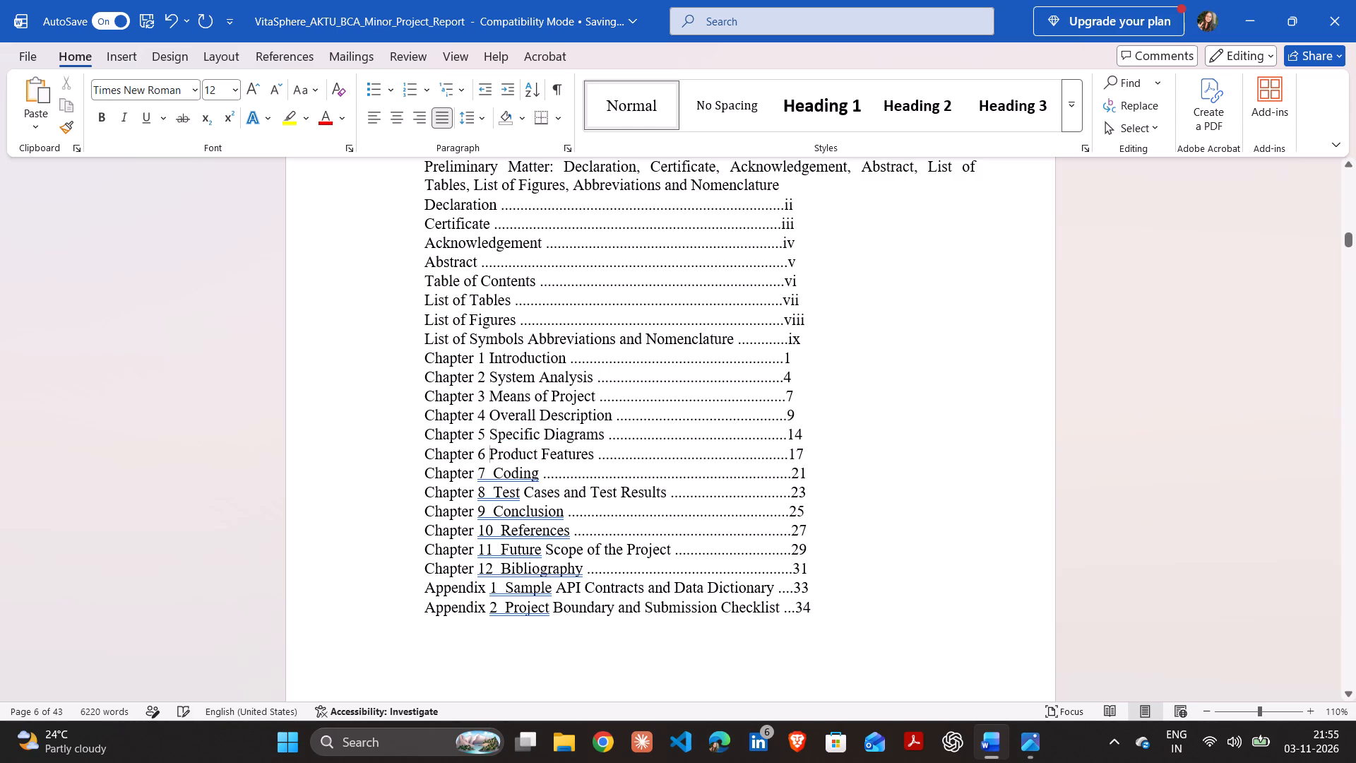
{"action": "left_click", "coordinate": [495, 475]}
{"action": "key", "text": "BackSpace"}
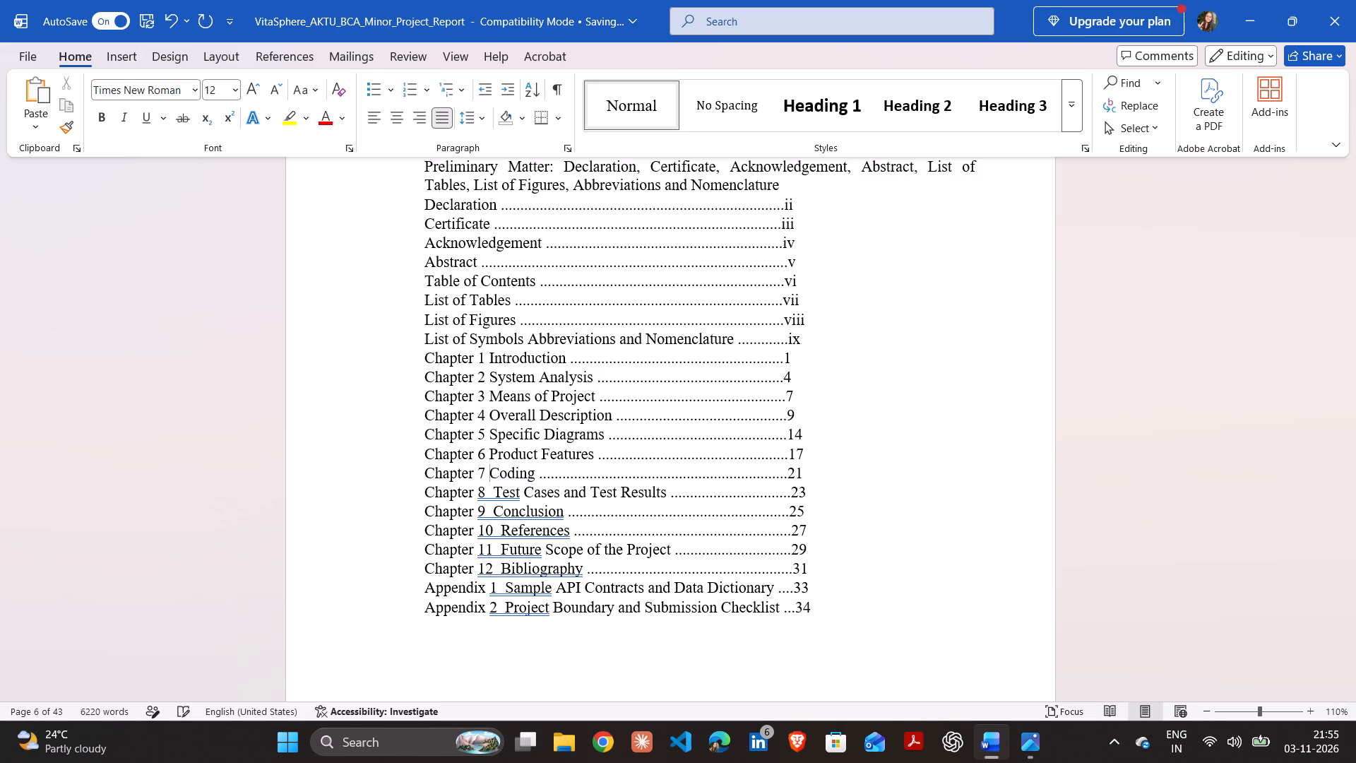
{"action": "left_click", "coordinate": [492, 497]}
{"action": "key", "text": "BackSpace"}
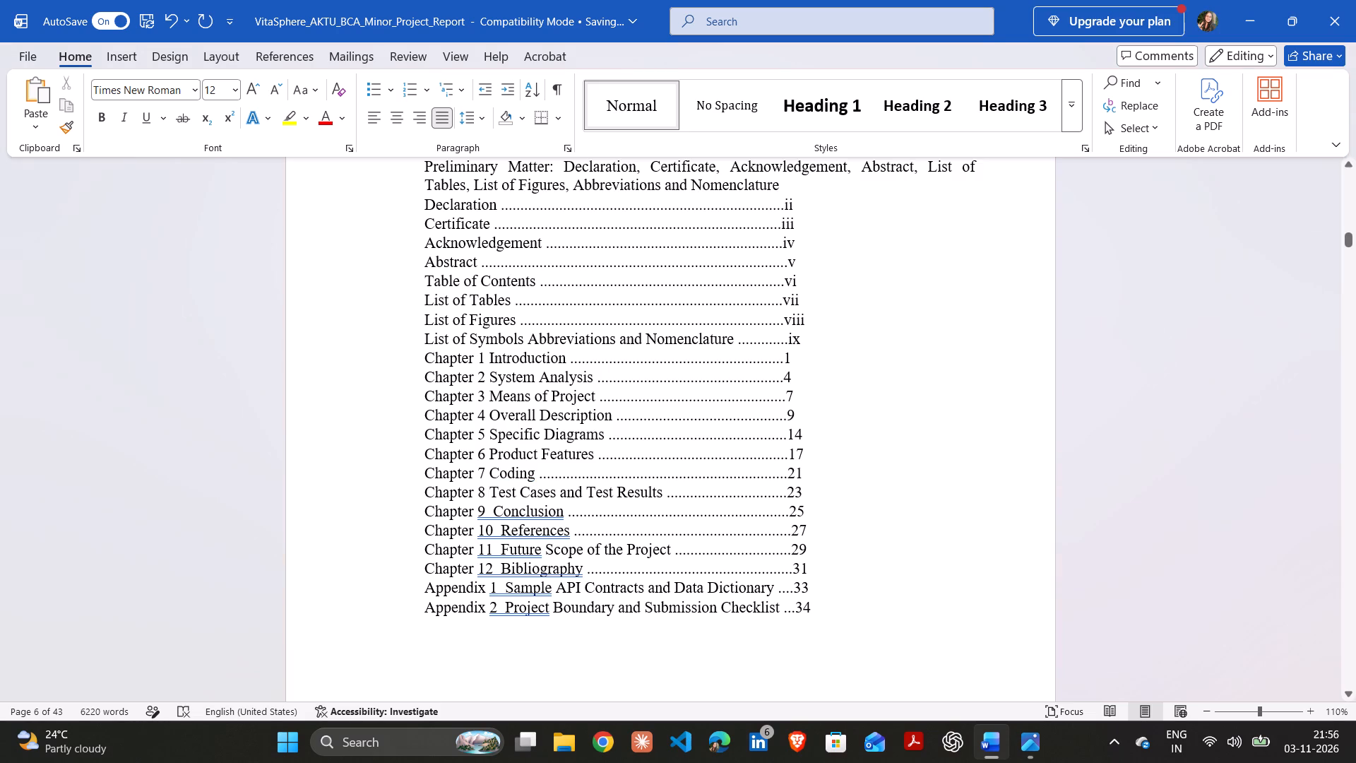
Remove the extra space between the chapter number and title in the contents entries for Chapters 9 to 12.
{"action": "left_click", "coordinate": [492, 519]}
{"action": "key", "text": "BackSpace"}
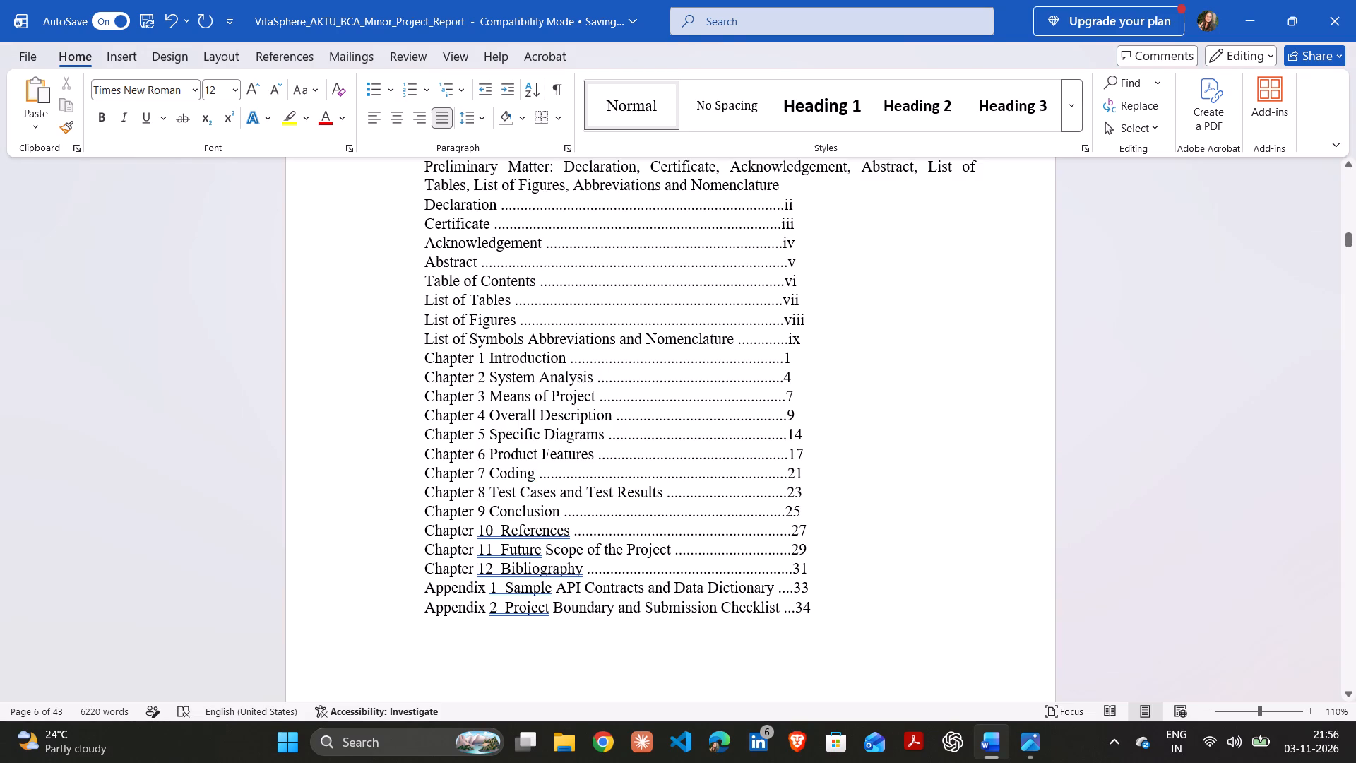
{"action": "left_click", "coordinate": [500, 536]}
{"action": "key", "text": "BackSpace"}
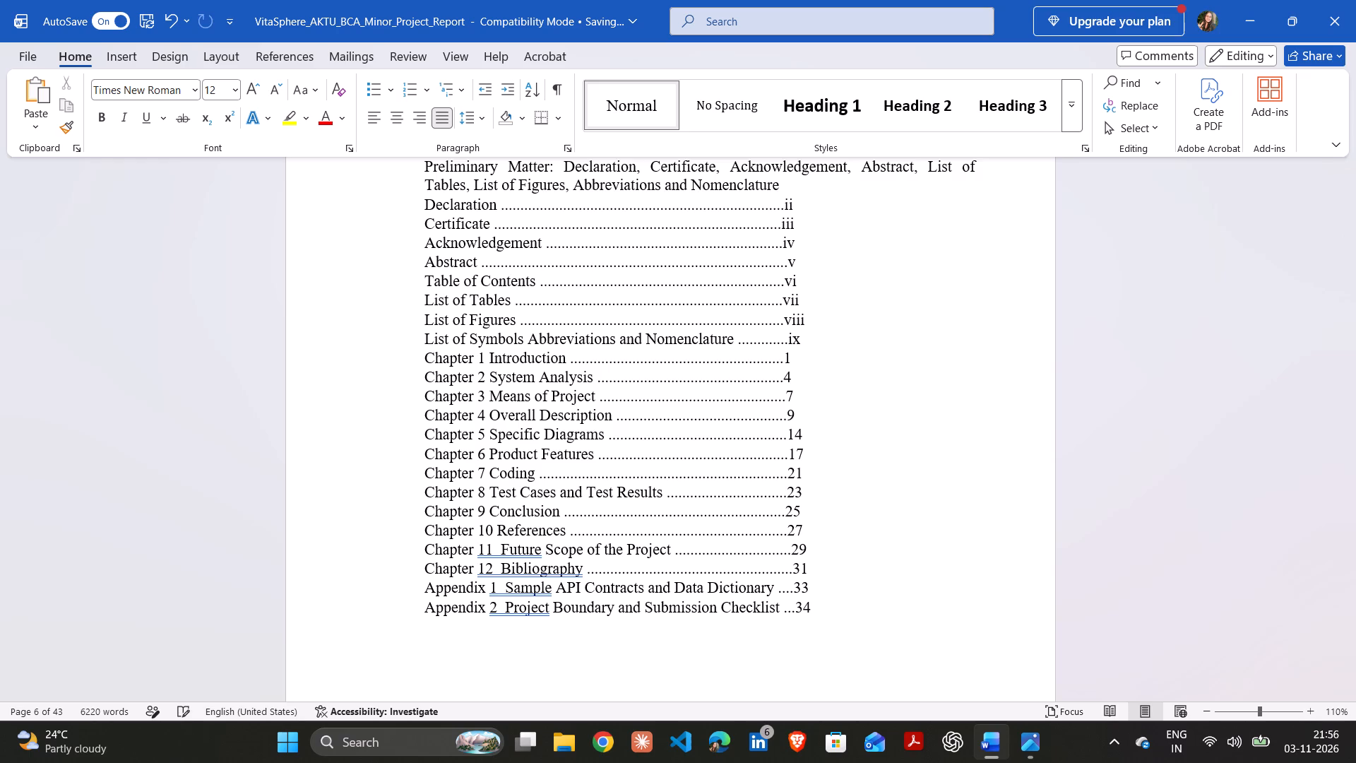
{"action": "left_click", "coordinate": [499, 549]}
{"action": "key", "text": "BackSpace"}
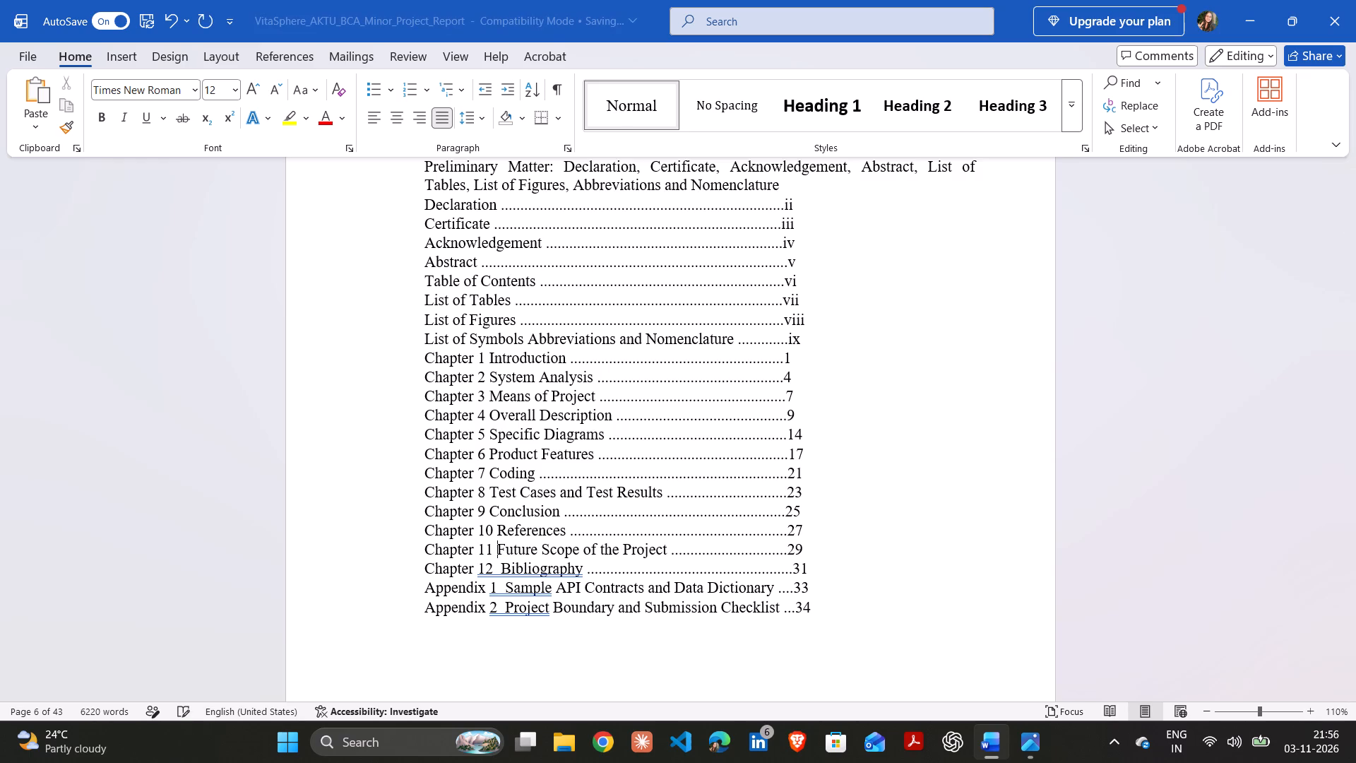
{"action": "left_click", "coordinate": [502, 570]}
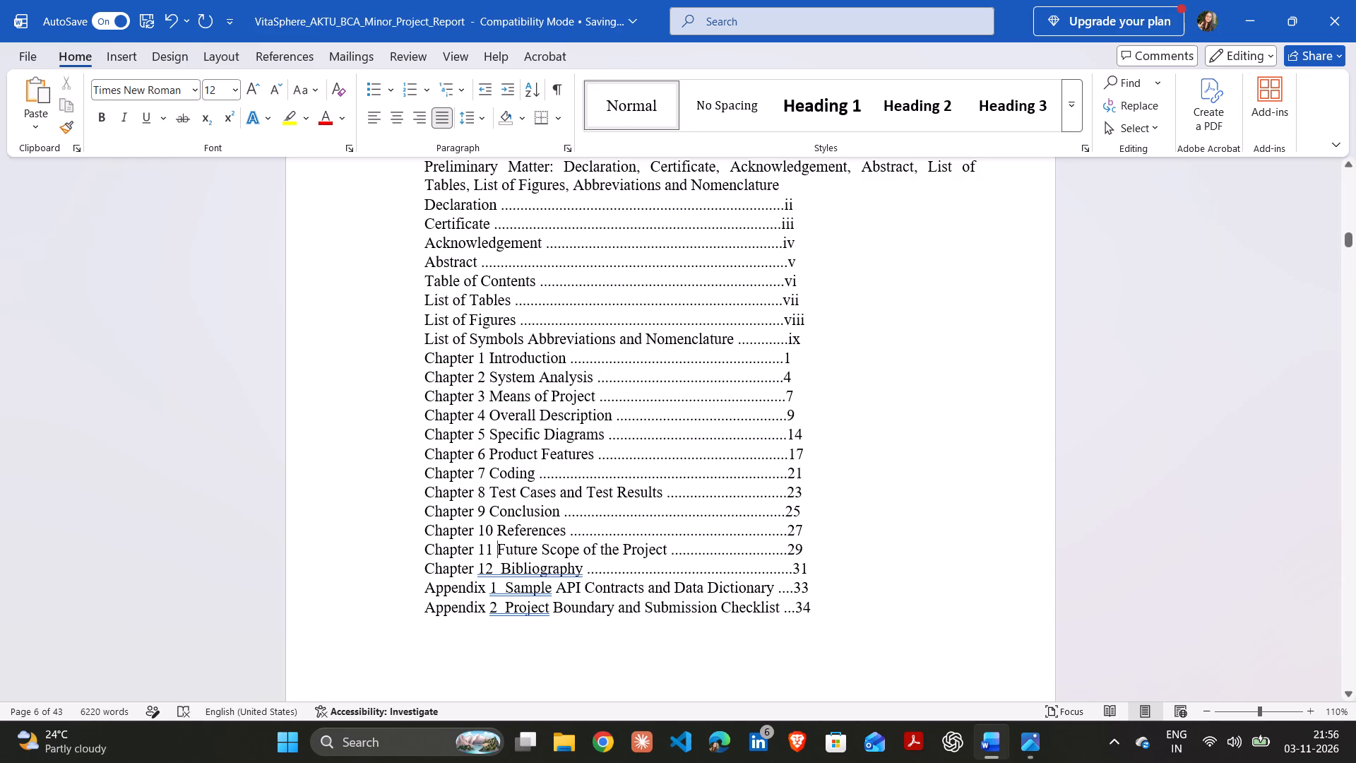
{"action": "key", "text": "BackSpace"}
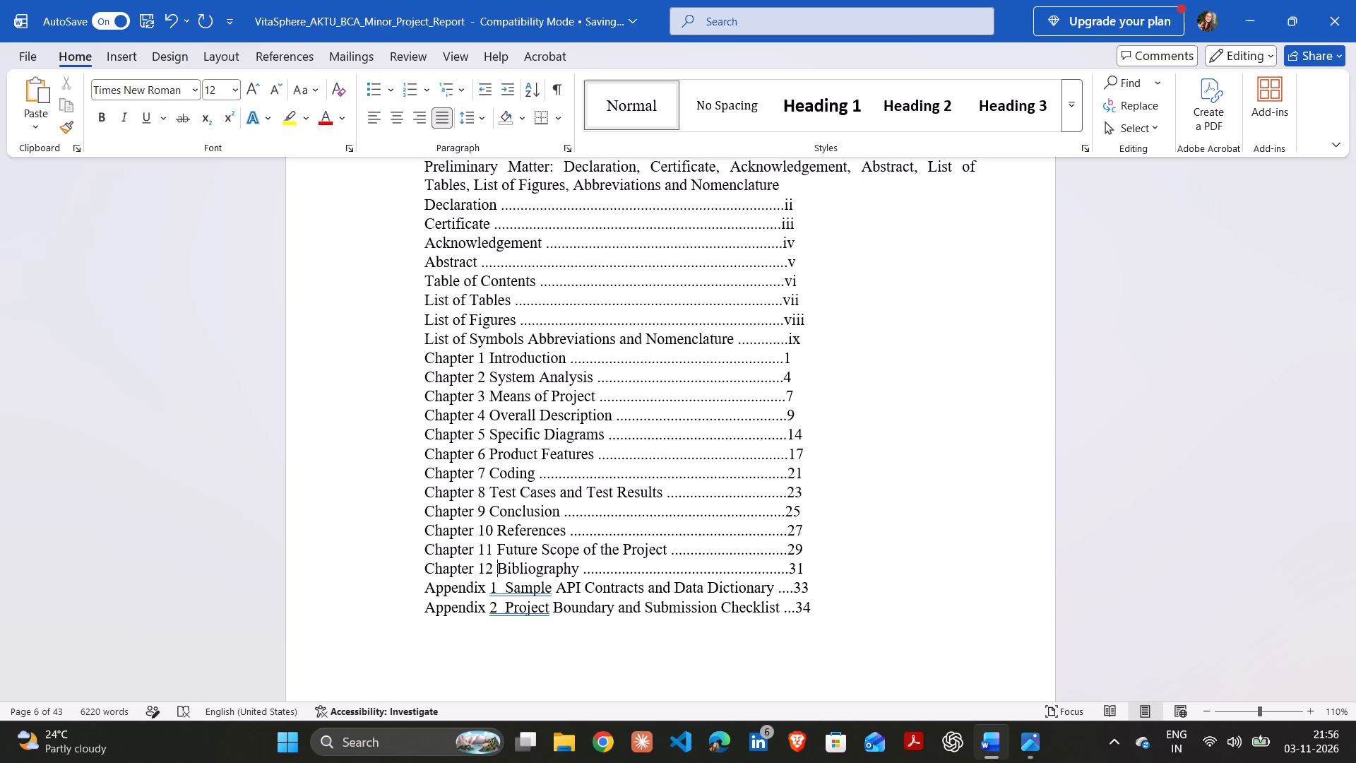
Tighten the spacing of the two appendix entries so they begin "Appendix1 Sample" and "Appendix2 Project".
{"action": "left_click", "coordinate": [505, 588]}
{"action": "key", "text": "BackSpace"}
{"action": "key", "text": "BackSpace"}
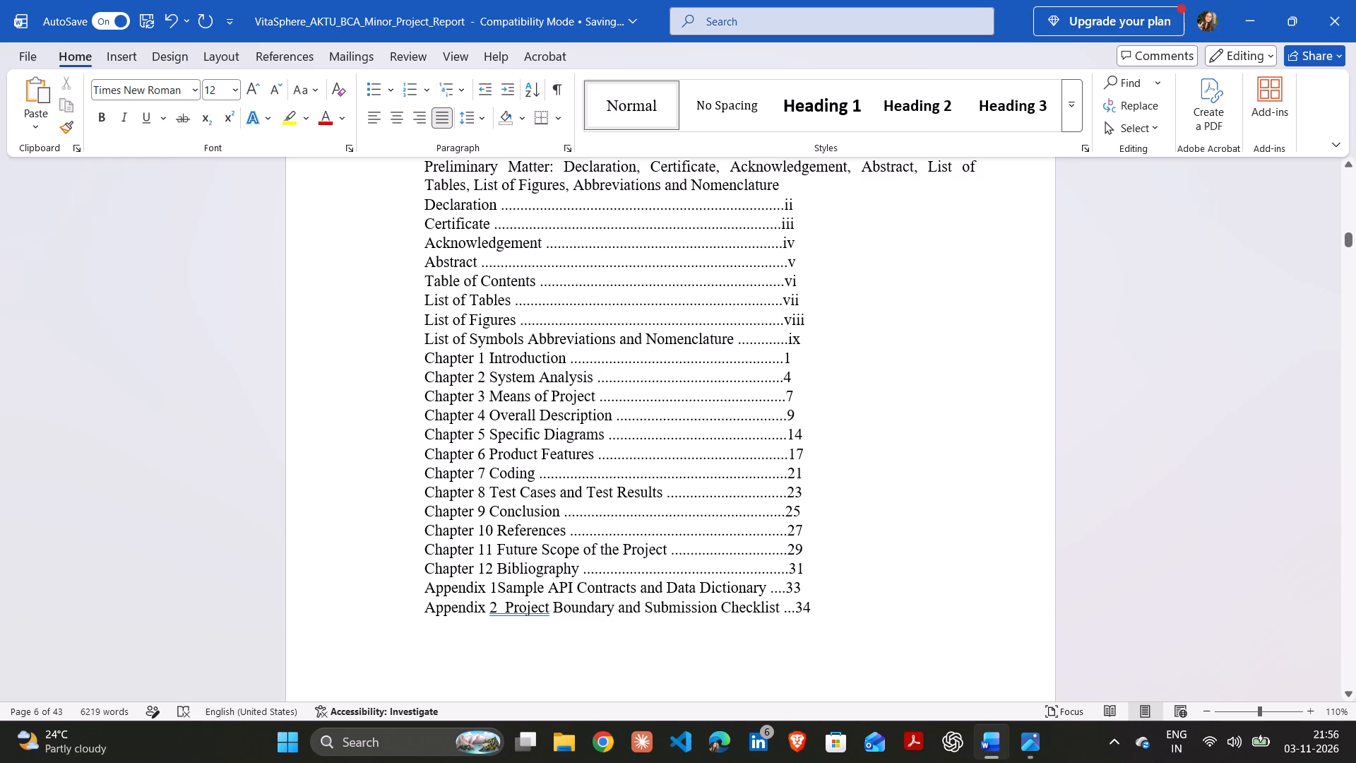
{"action": "left_click", "coordinate": [489, 588]}
{"action": "key", "text": "BackSpace"}
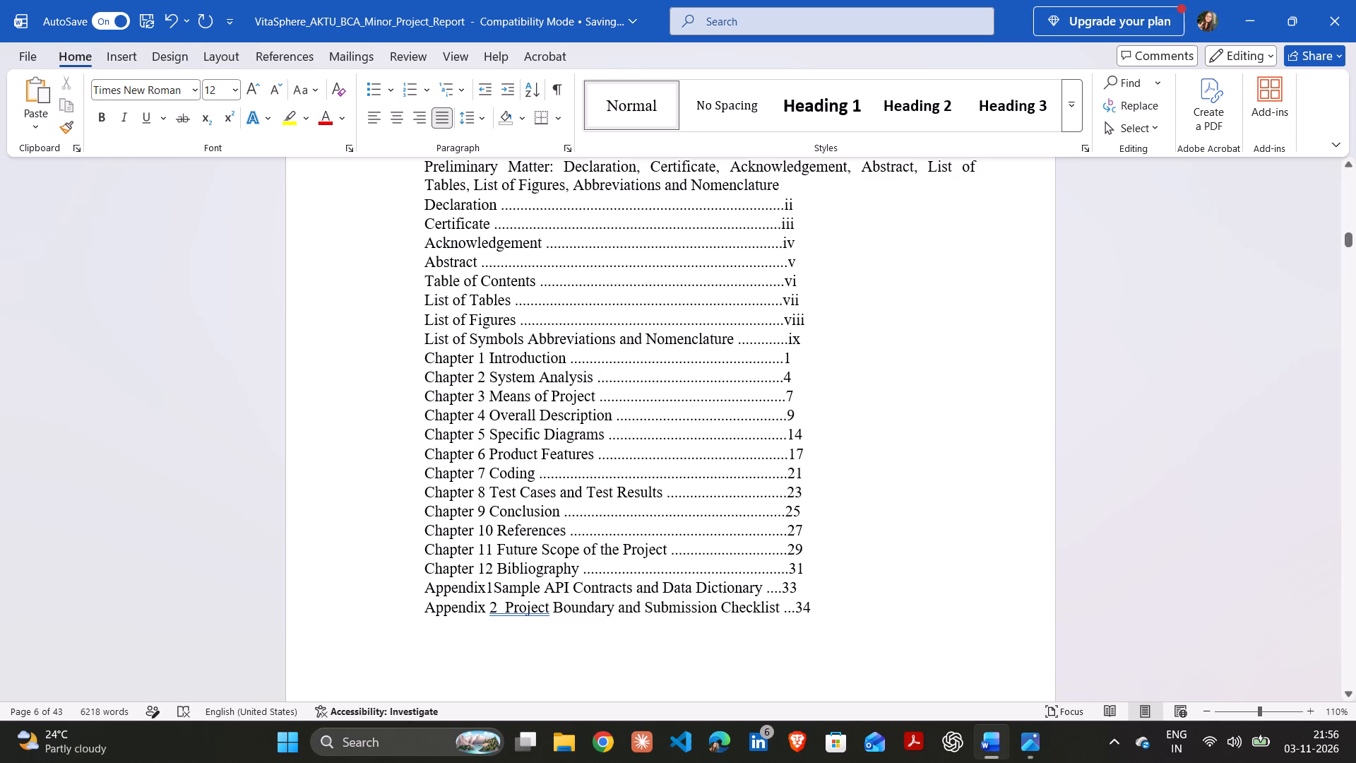
{"action": "left_click", "coordinate": [492, 587]}
{"action": "key", "text": "space"}
{"action": "left_click", "coordinate": [491, 610]}
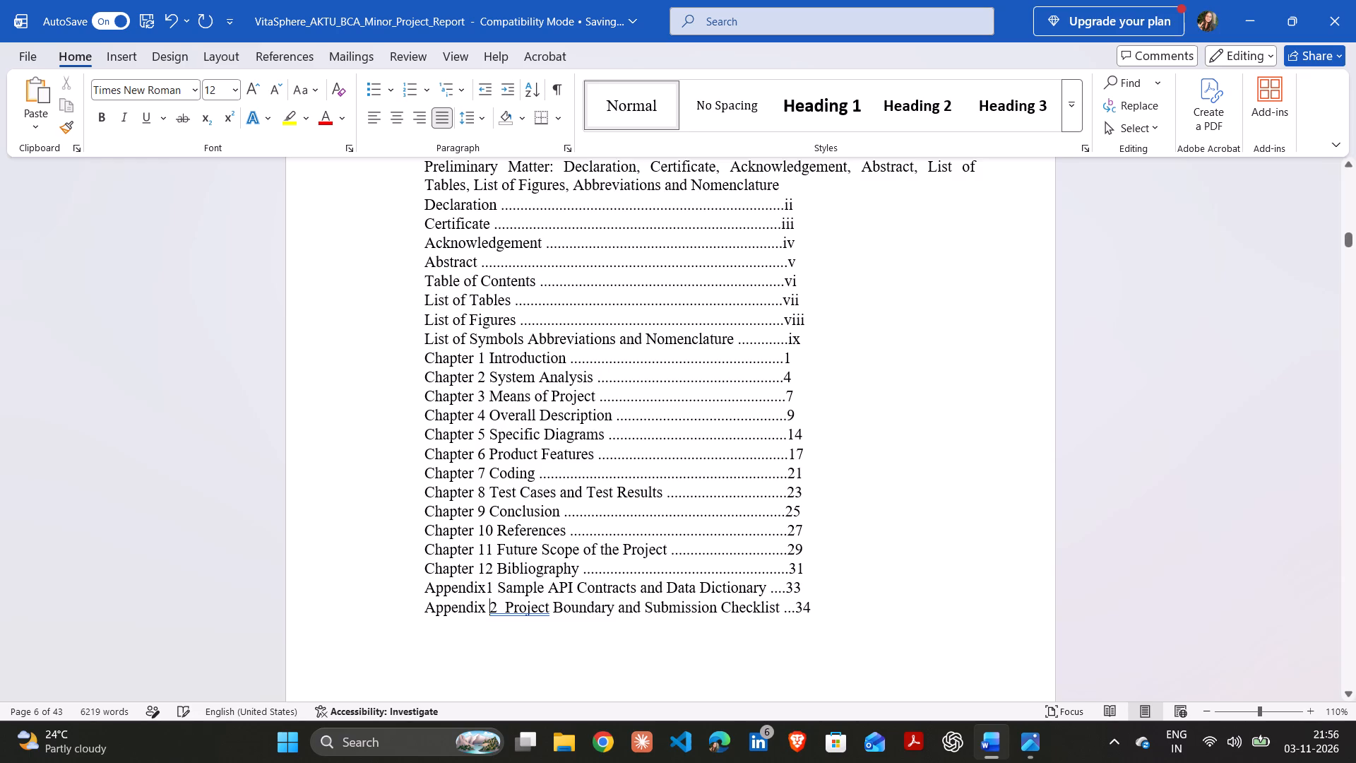
{"action": "key", "text": "BackSpace"}
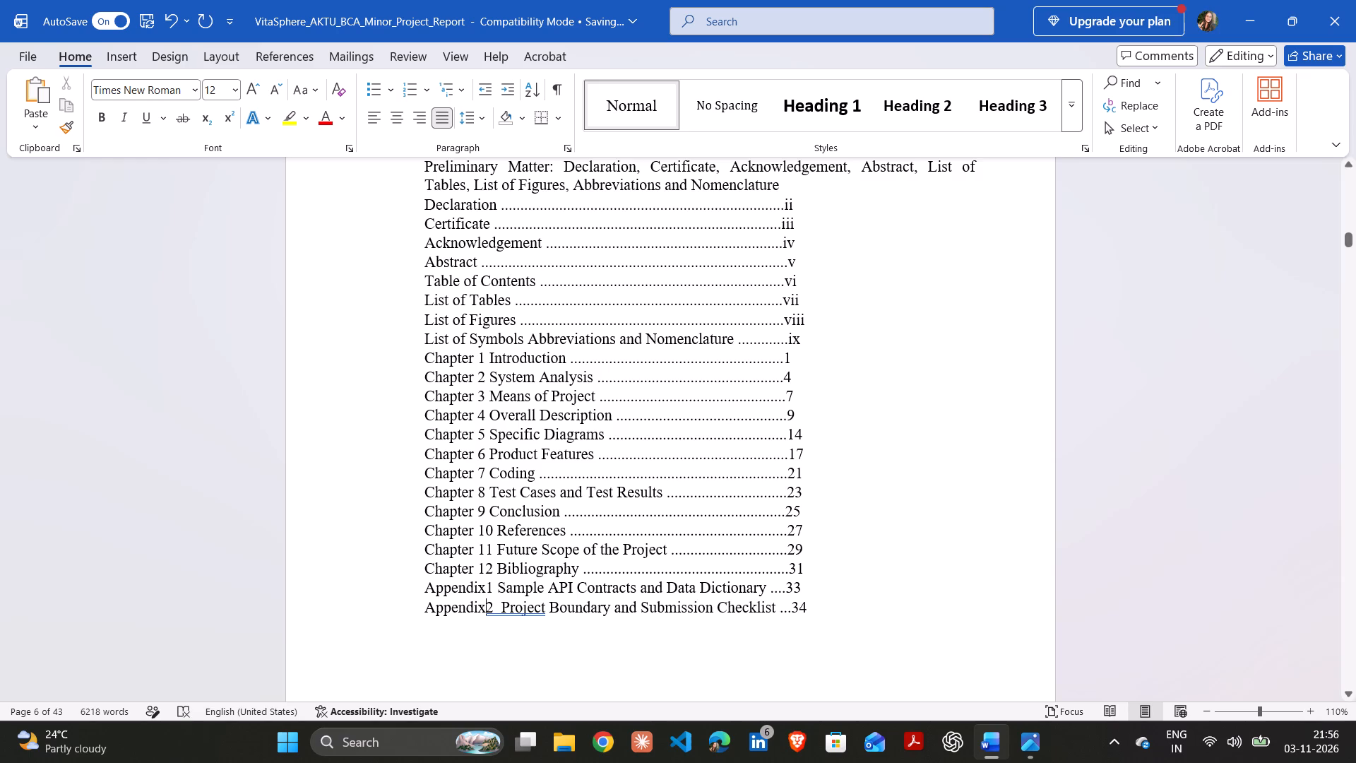
{"action": "left_click", "coordinate": [503, 612]}
{"action": "key", "text": "BackSpace"}
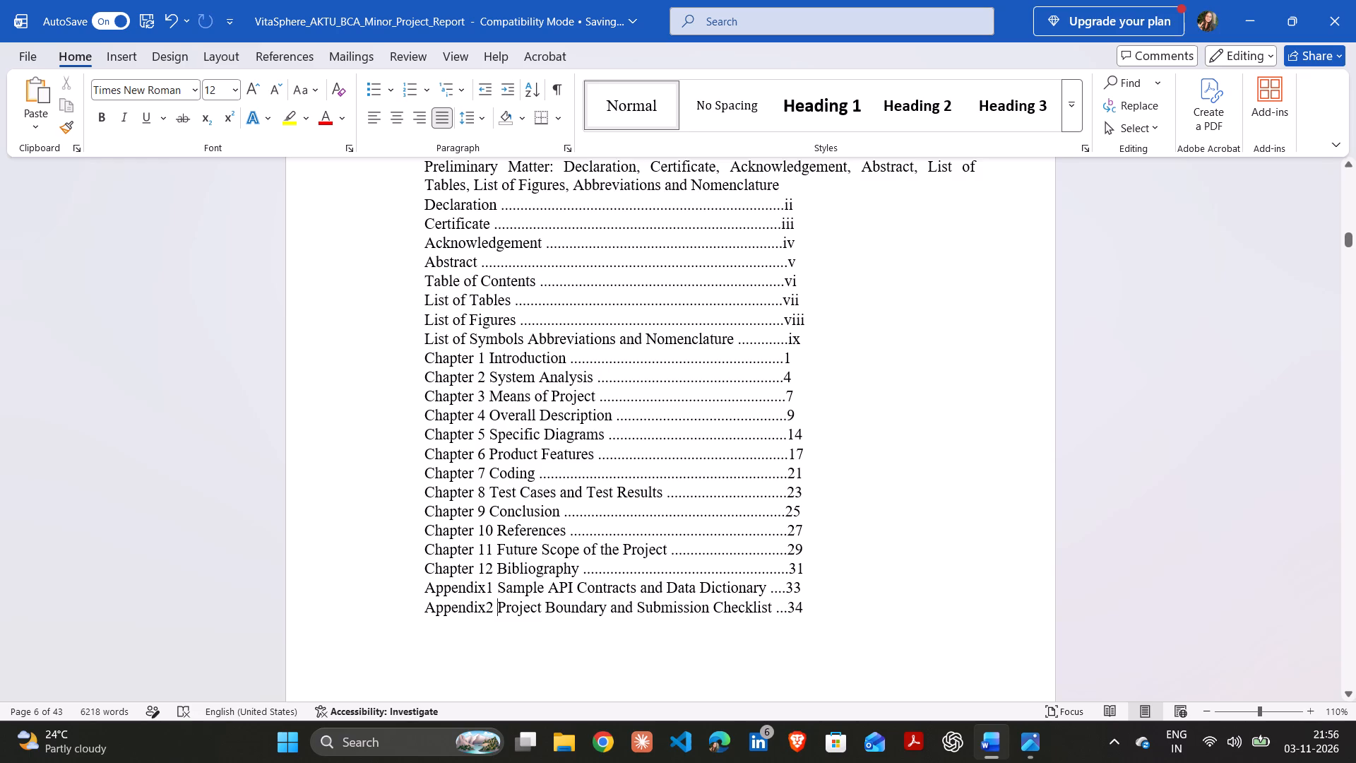
Remove two leader dots before page numbers 14, 17 and 21 in the Chapter 5, 6 and 7 entries.
{"action": "left_click", "coordinate": [785, 437]}
{"action": "key", "text": "BackSpace"}
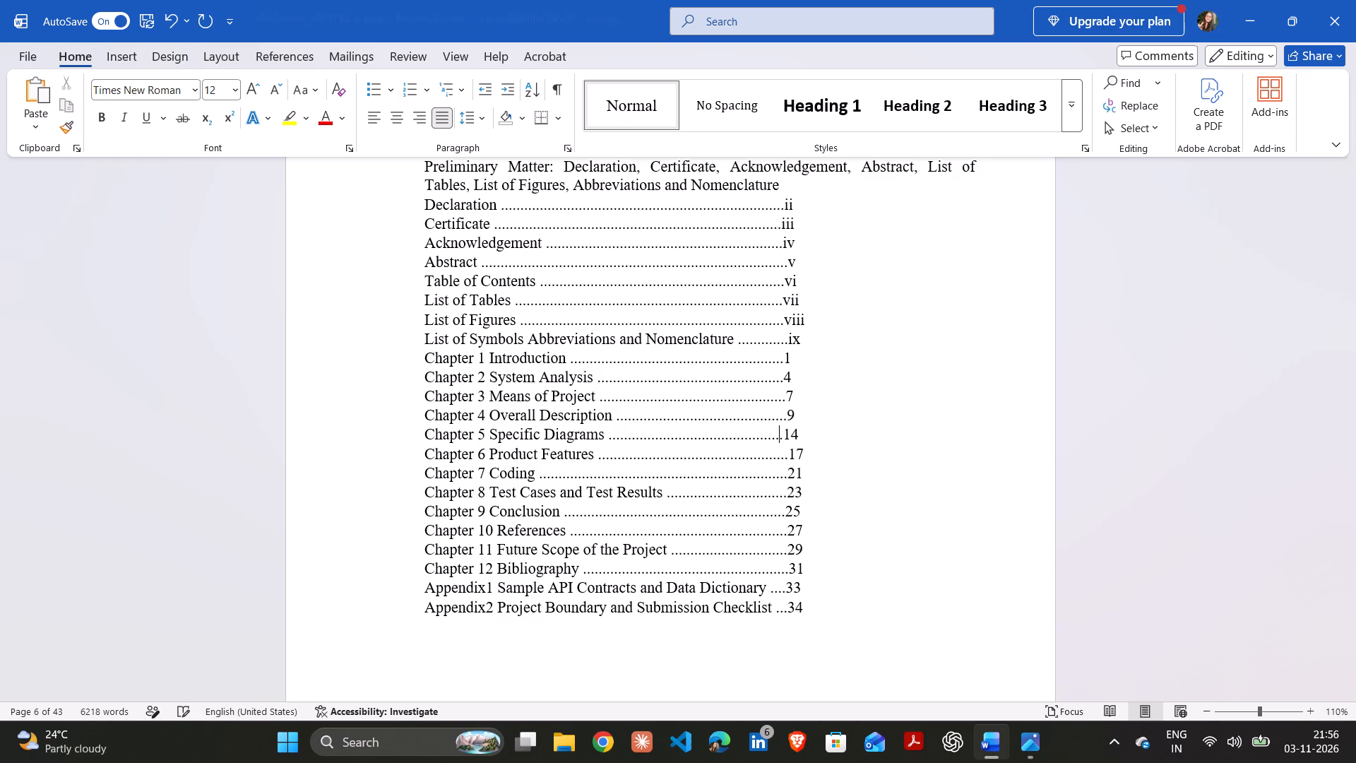
{"action": "key", "text": "BackSpace"}
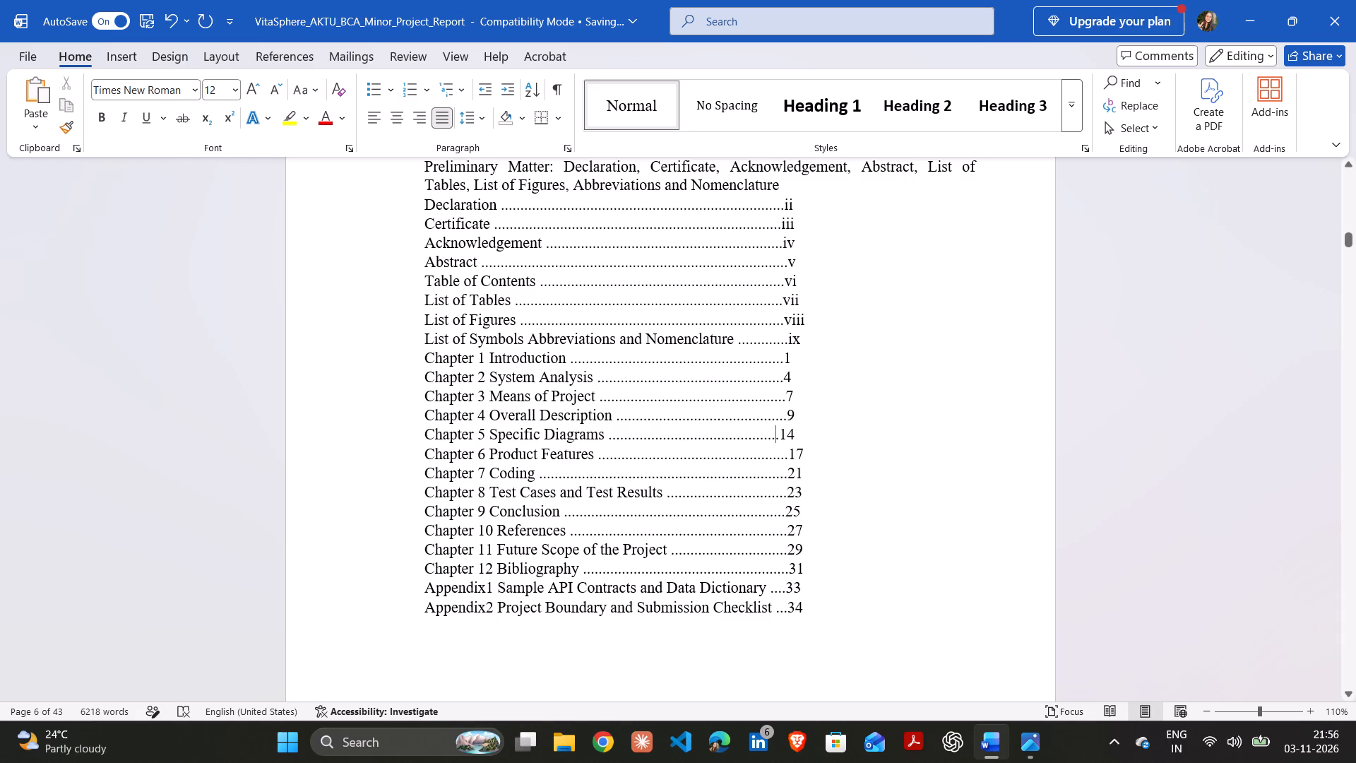
{"action": "left_click", "coordinate": [790, 459]}
{"action": "key", "text": "BackSpace"}
{"action": "key", "text": "BackSpace"}
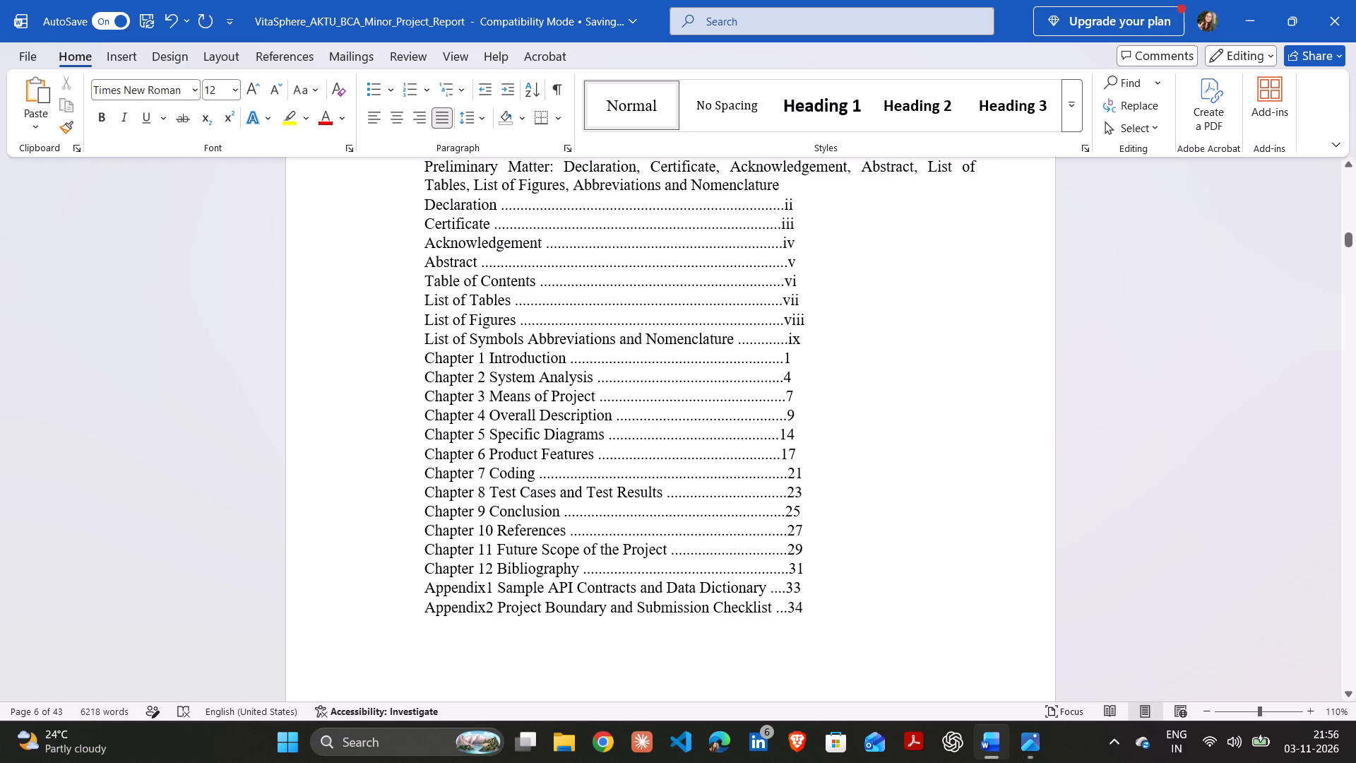
{"action": "left_click", "coordinate": [789, 482]}
{"action": "key", "text": "BackSpace"}
{"action": "key", "text": "BackSpace"}
{"action": "key", "text": "period"}
{"action": "key", "text": "BackSpace"}
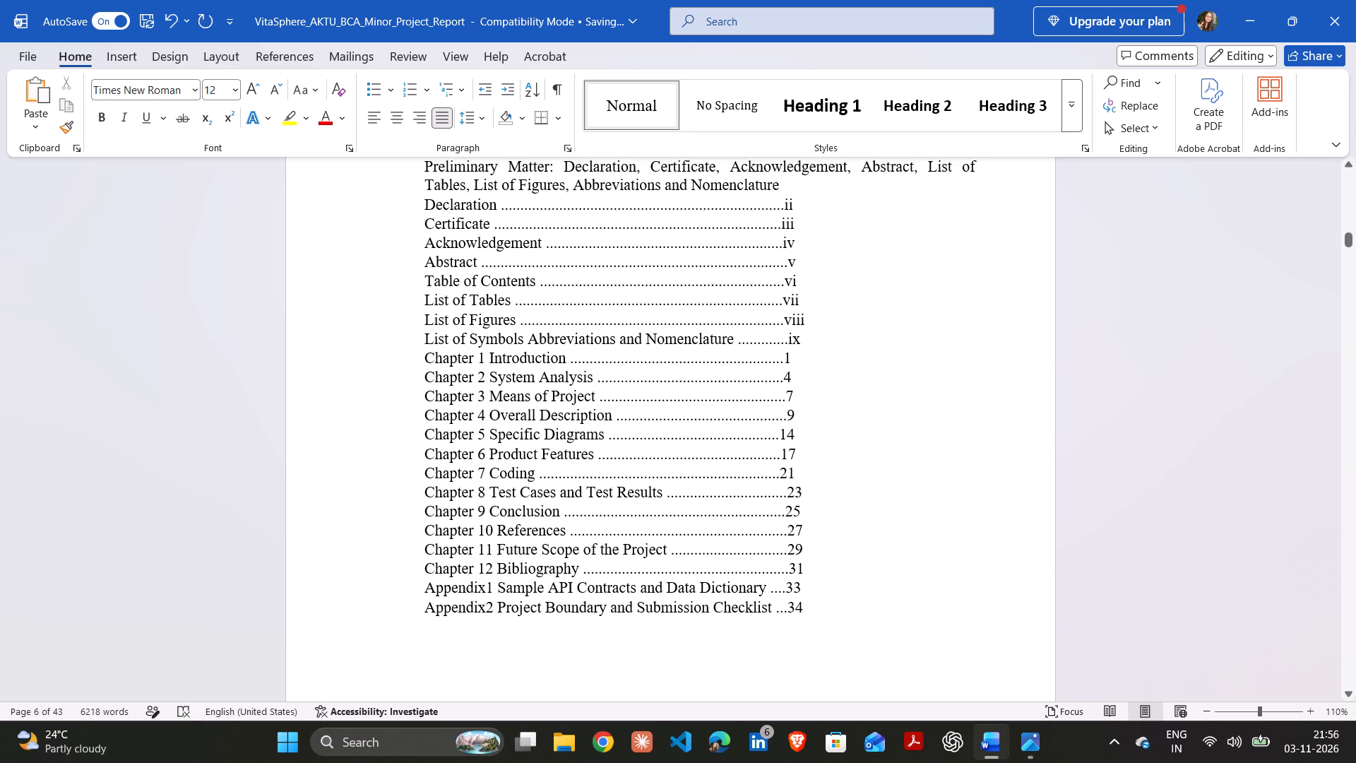
Remove two leader dots before page numbers 23 and 25 in the Chapter 8 and Chapter 9 entries.
{"action": "left_click", "coordinate": [787, 496]}
{"action": "key", "text": "BackSpace"}
{"action": "key", "text": "BackSpace"}
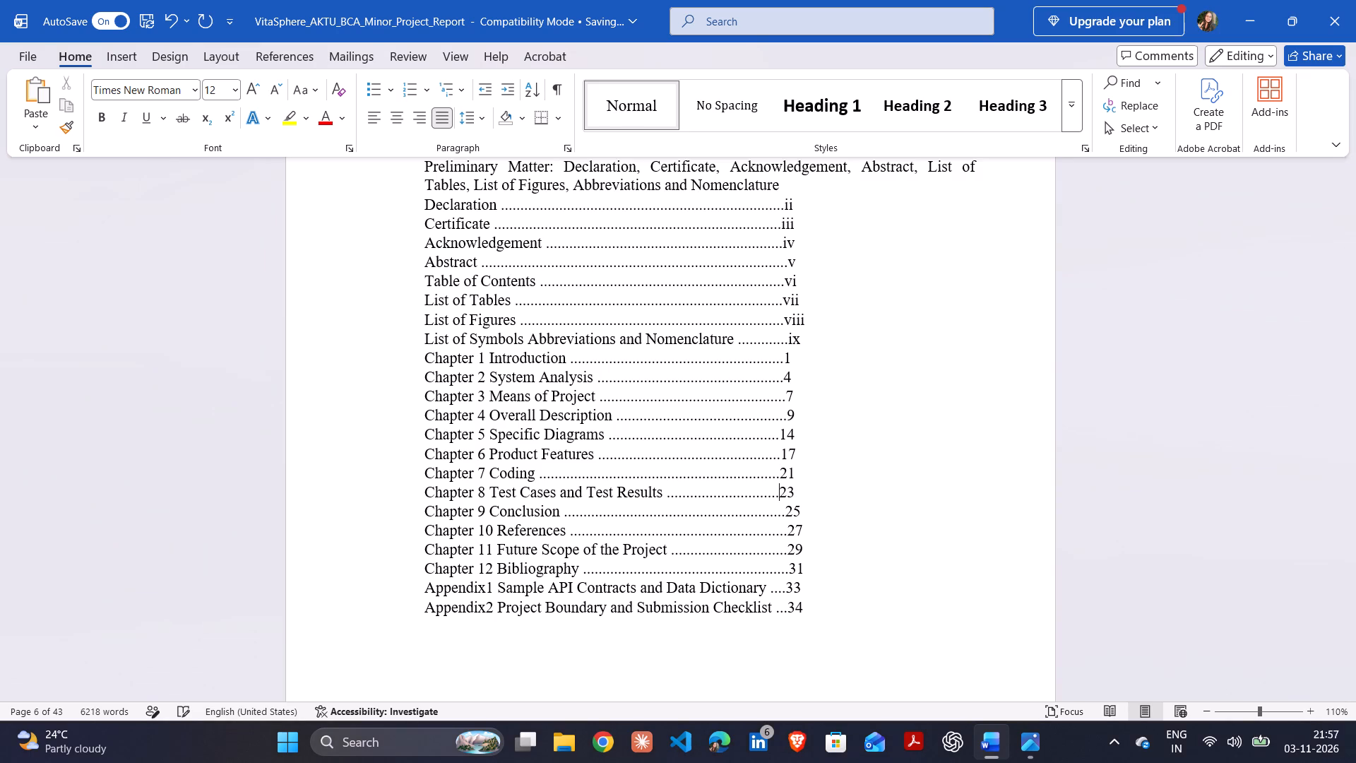
{"action": "left_click", "coordinate": [785, 516]}
{"action": "key", "text": "BackSpace"}
{"action": "key", "text": "BackSpace"}
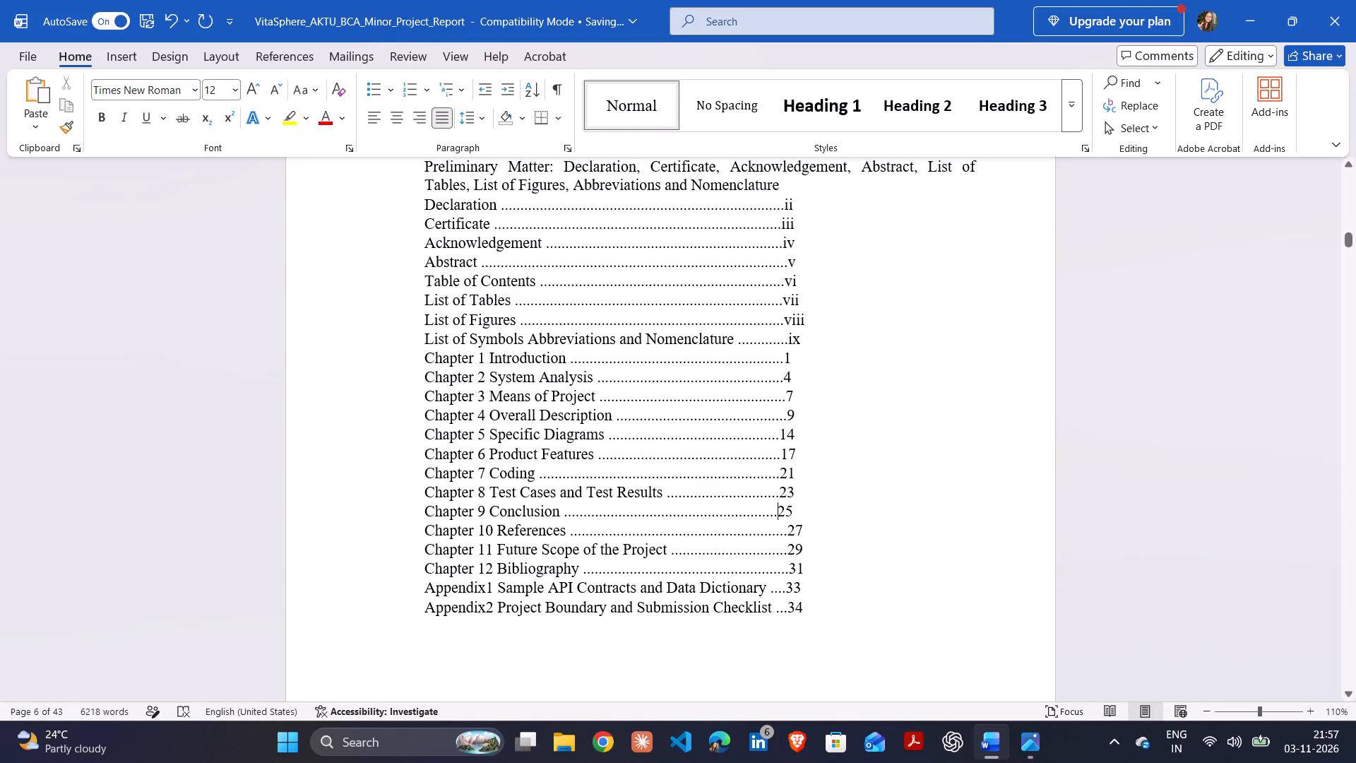
Shorten the leaders before page numbers 27 and 29 in the Chapter 10 and Chapter 11 entries by two dots each.
{"action": "left_click", "coordinate": [786, 530]}
{"action": "key", "text": "BackSpace"}
{"action": "key", "text": "BackSpace"}
{"action": "key", "text": "BackSpace"}
{"action": "key", "text": "period"}
{"action": "left_click", "coordinate": [787, 551]}
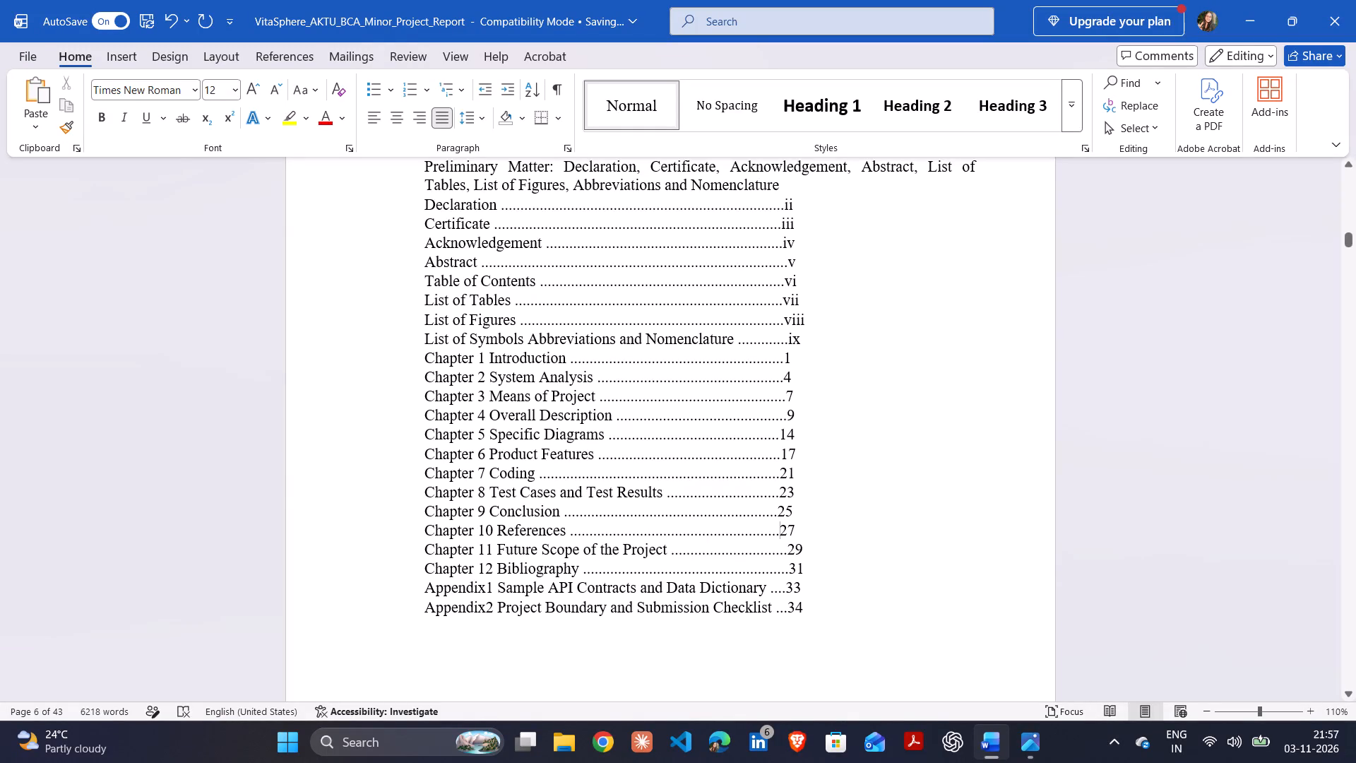
{"action": "key", "text": "BackSpace"}
{"action": "key", "text": "BackSpace"}
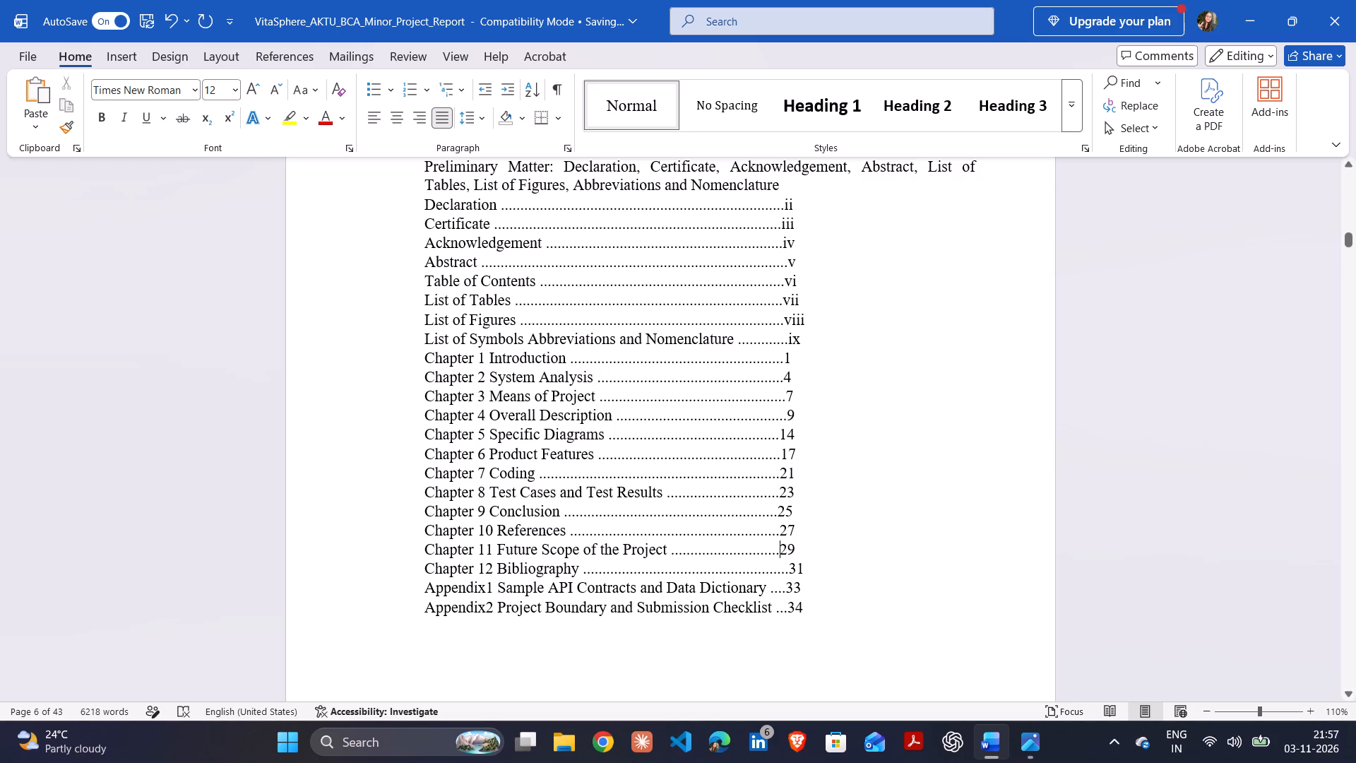
Remove two leader dots before page number 31 in the Chapter 12 Bibliography contents entry.
{"action": "left_click", "coordinate": [786, 571]}
{"action": "key", "text": "BackSpace"}
{"action": "key", "text": "BackSpace"}
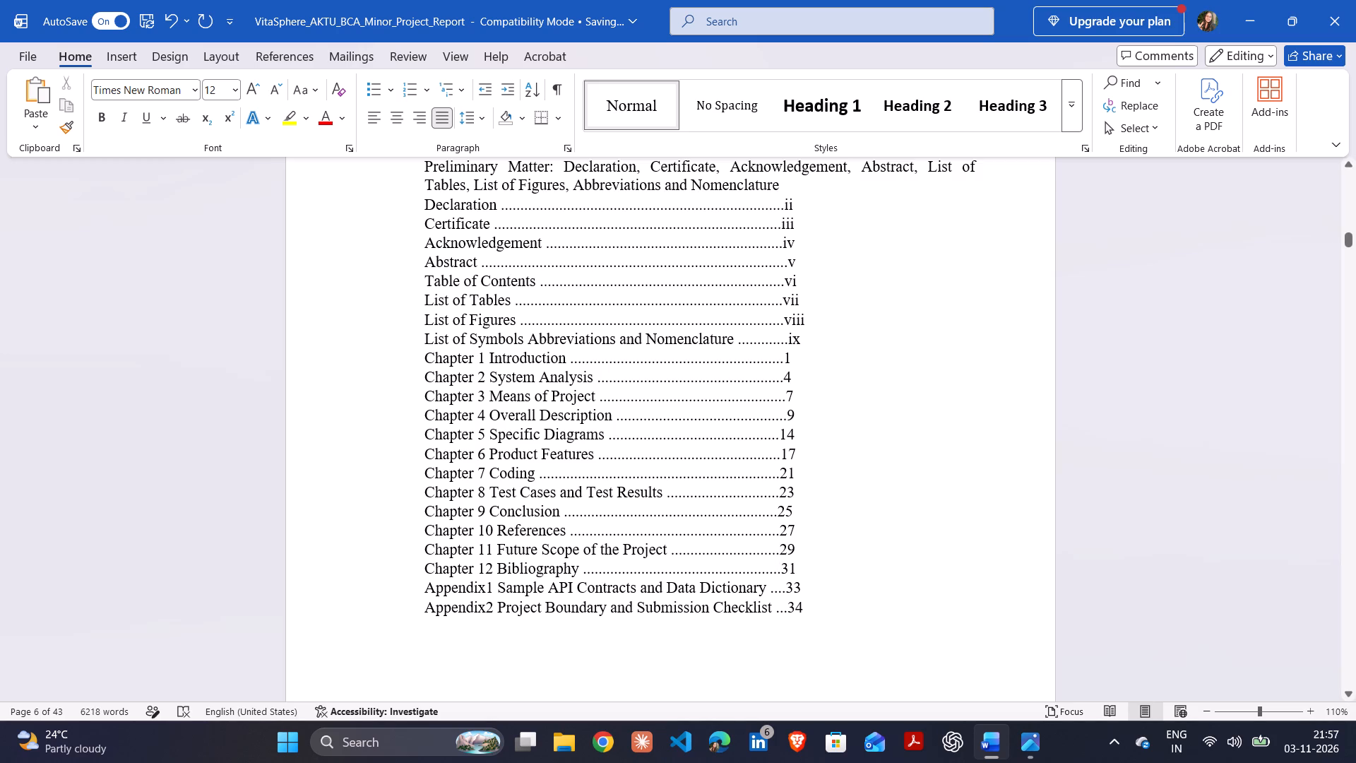
Shorten the leaders before page numbers 33 and 34 in the Appendix1 and Appendix2 entries by one dot each.
{"action": "left_click", "coordinate": [787, 586]}
{"action": "key", "text": "BackSpace"}
{"action": "key", "text": "BackSpace"}
{"action": "key", "text": "period"}
{"action": "key", "text": "BackSpace"}
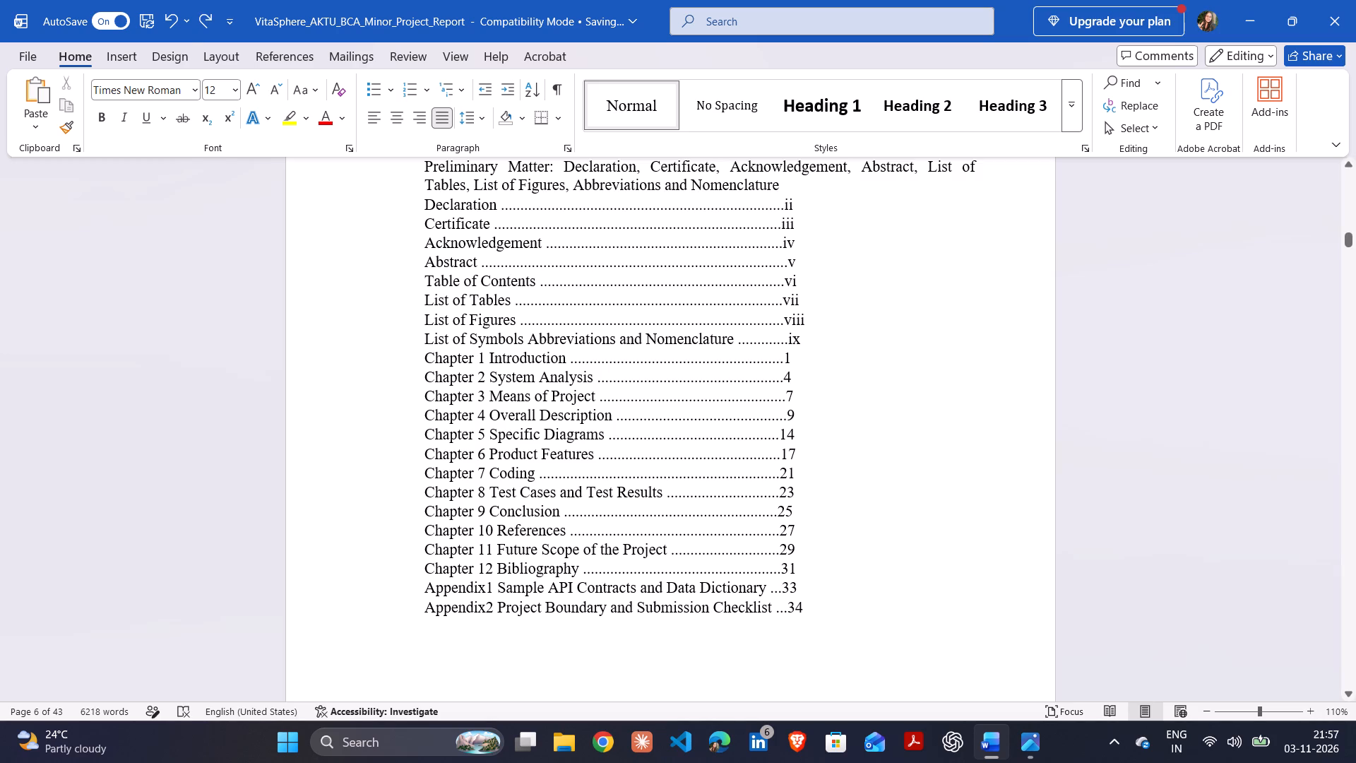
{"action": "left_click", "coordinate": [786, 608]}
{"action": "key", "text": "BackSpace"}
{"action": "left_click", "coordinate": [1136, 417]}
{"action": "left_click", "coordinate": [1201, 478]}
Add the flagged word "Inderprastha" in the Acknowledgement's second paragraph to the spelling dictionary.
{"action": "key", "text": "Up"}
{"action": "key", "text": "Up"}
{"action": "key", "text": "Up"}
{"action": "key", "text": "Up"}
{"action": "key", "text": "Up"}
{"action": "key", "text": "Up"}
{"action": "key", "text": "Up"}
{"action": "key", "text": "Up"}
{"action": "key", "text": "Up"}
{"action": "key", "text": "Up"}
{"action": "key", "text": "Up"}
{"action": "key", "text": "Up"}
{"action": "key", "text": "Up"}
{"action": "key", "text": "Up"}
{"action": "key", "text": "Up"}
{"action": "key", "text": "Up"}
{"action": "key", "text": "Up"}
{"action": "key", "text": "Up"}
{"action": "key", "text": "Up"}
{"action": "key", "text": "Up"}
{"action": "key", "text": "Up"}
{"action": "key", "text": "Up"}
{"action": "key", "text": "Up"}
{"action": "key", "text": "Up"}
{"action": "key", "text": "Up"}
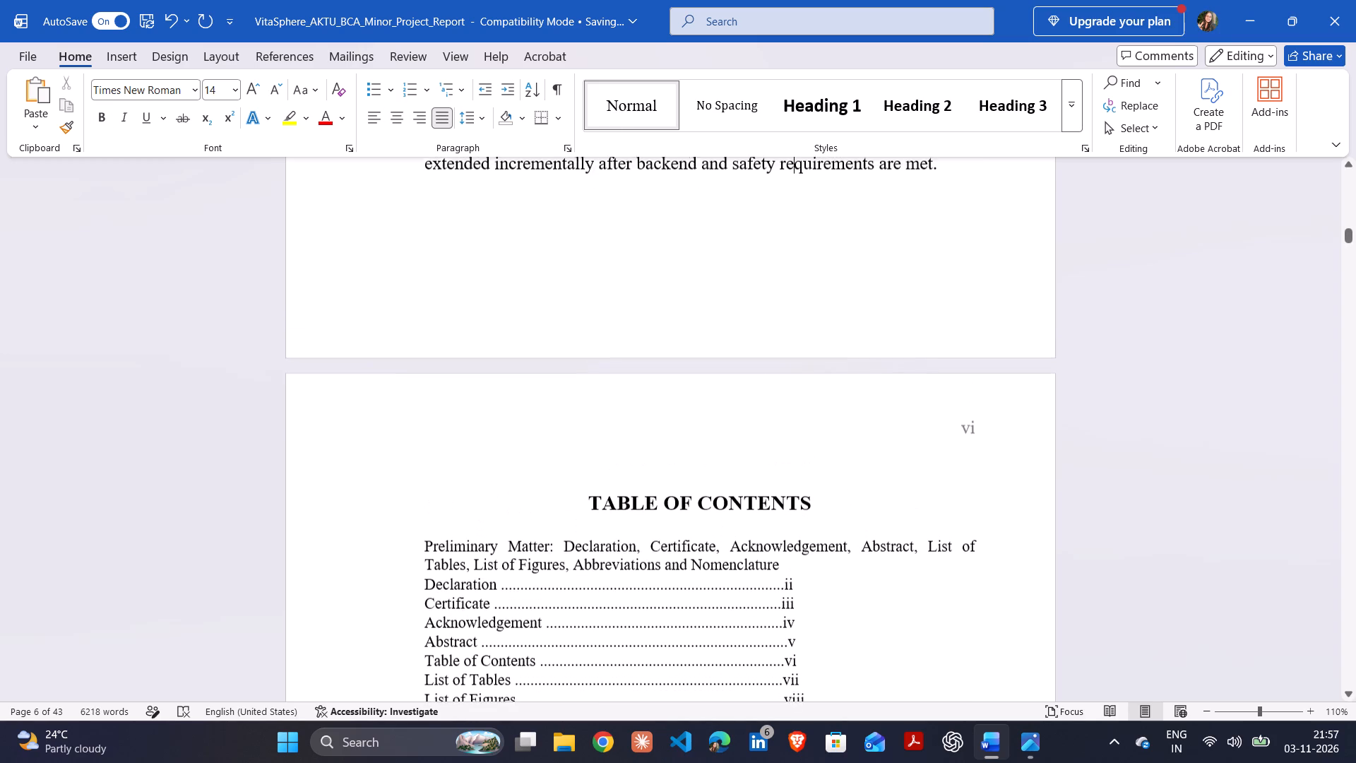
{"action": "key", "text": "Up"}
{"action": "key", "text": "Up"}
{"action": "key", "text": "Up"}
{"action": "key", "text": "Up"}
{"action": "key", "text": "Up"}
{"action": "key", "text": "Up"}
{"action": "key", "text": "Up"}
{"action": "key", "text": "Up"}
{"action": "key", "text": "Up"}
{"action": "key", "text": "Up"}
{"action": "key", "text": "Up"}
{"action": "key", "text": "Up"}
{"action": "key", "text": "Up"}
{"action": "key", "text": "Up"}
{"action": "key", "text": "Up"}
{"action": "key", "text": "Up"}
{"action": "key", "text": "Up"}
{"action": "key", "text": "Up"}
{"action": "key", "text": "Up"}
{"action": "key", "text": "Up"}
{"action": "key", "text": "Up"}
{"action": "key", "text": "Up"}
{"action": "key", "text": "Up"}
{"action": "key", "text": "Up"}
{"action": "key", "text": "Up"}
{"action": "key", "text": "Up"}
{"action": "key", "text": "Up"}
{"action": "key", "text": "Up"}
{"action": "key", "text": "Up"}
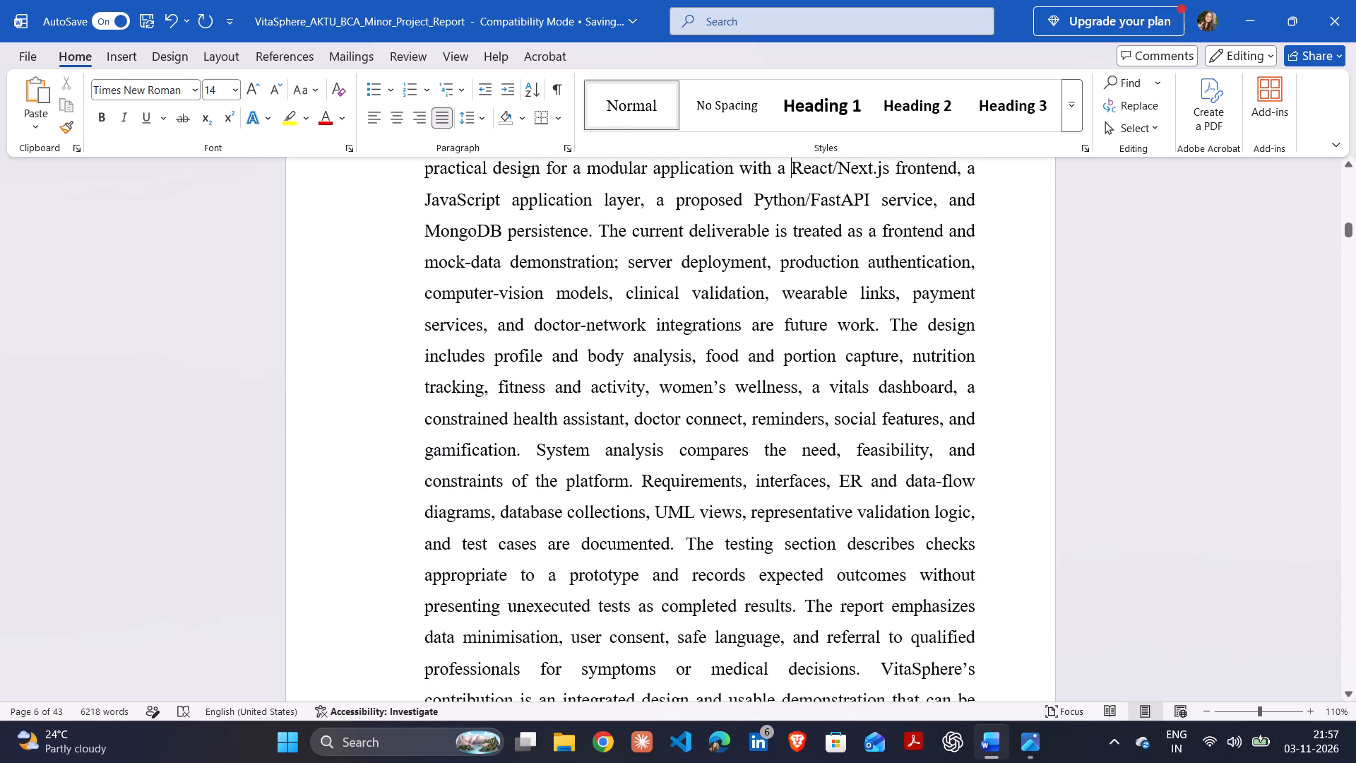
{"action": "key", "text": "Up"}
{"action": "key", "text": "Up"}
{"action": "key", "text": "Up"}
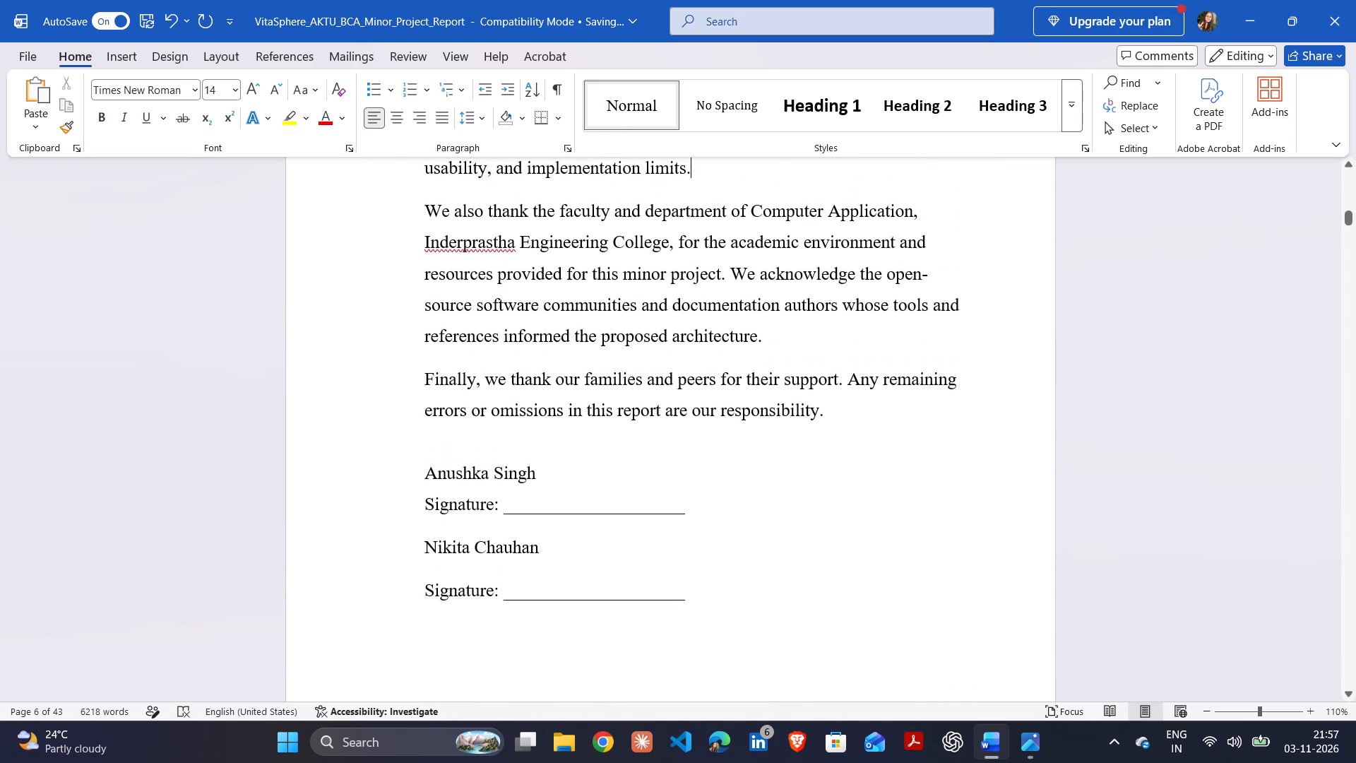
{"action": "left_click", "coordinate": [516, 248]}
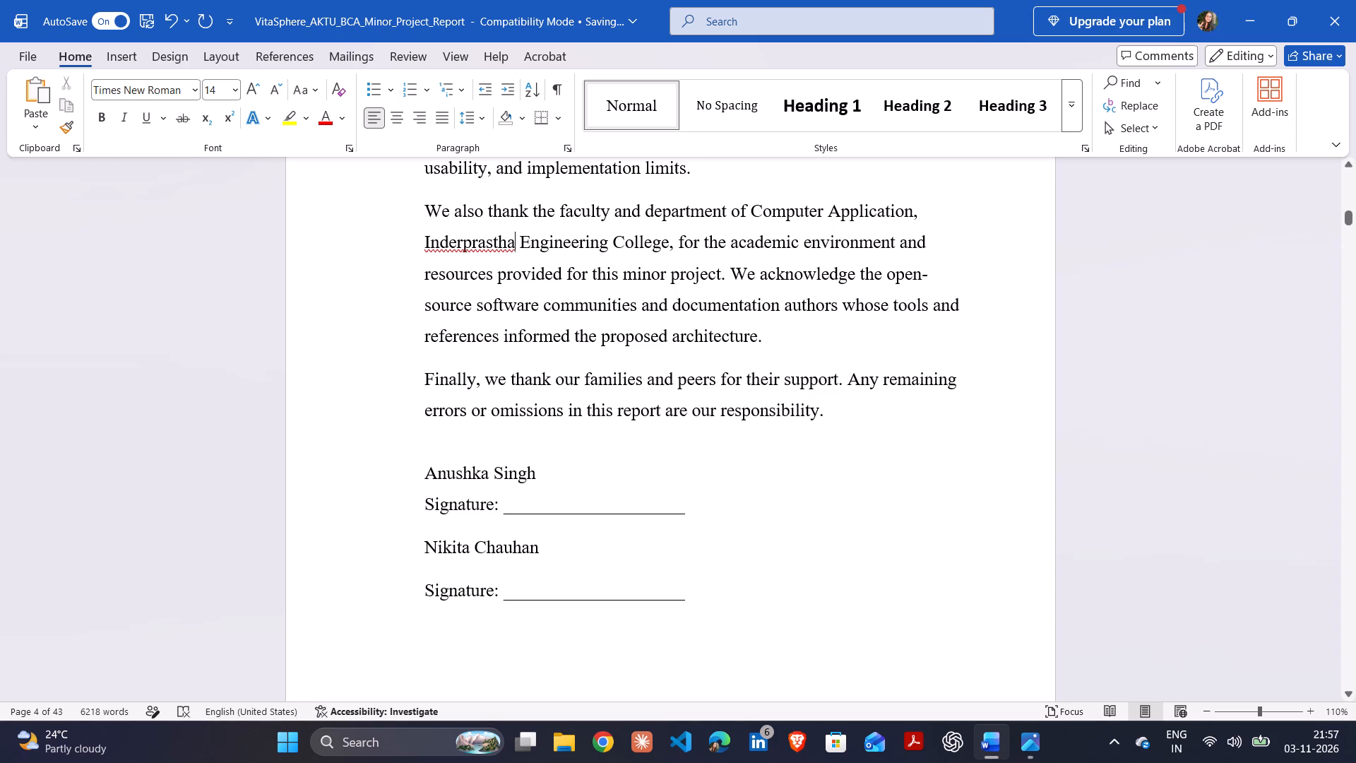
{"action": "left_click_drag", "start_coordinate": [516, 248], "coordinate": [431, 243]}
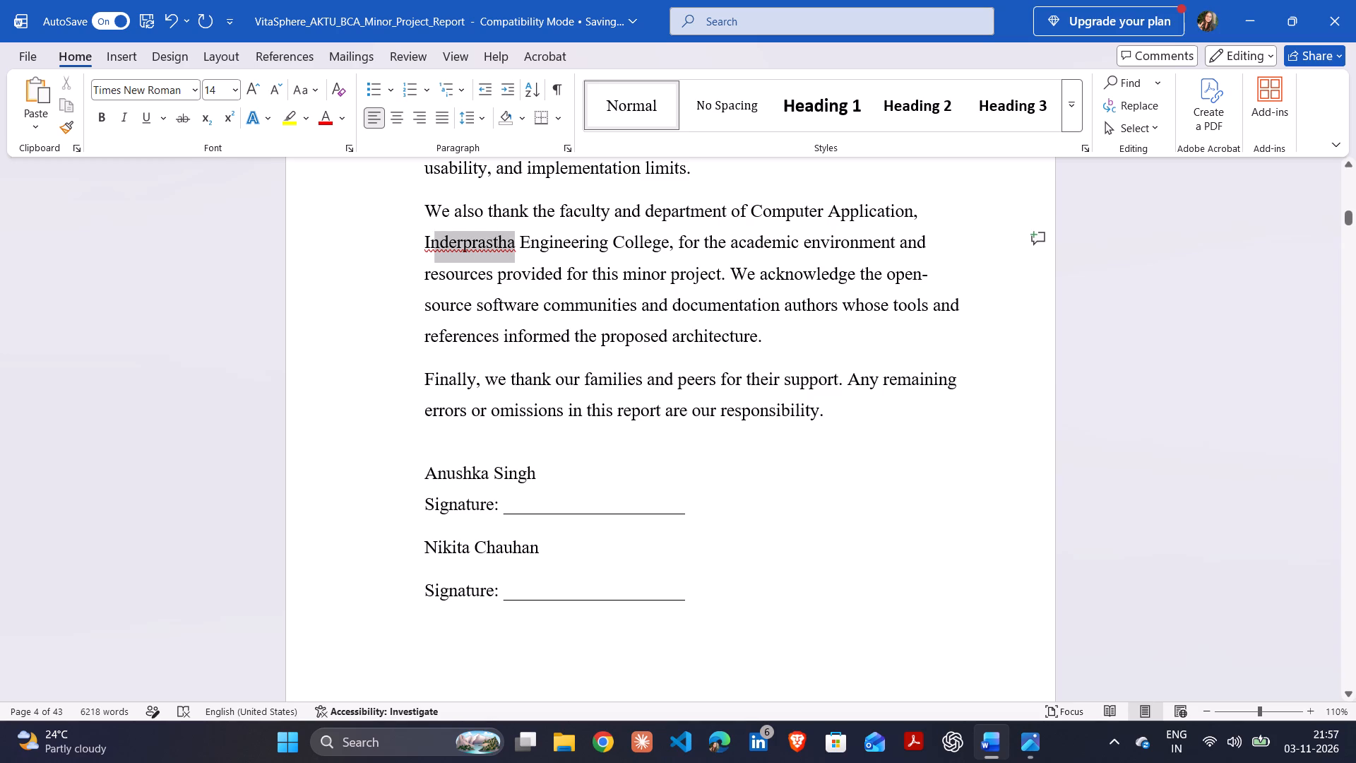
{"action": "left_click_drag", "start_coordinate": [431, 243], "coordinate": [422, 244]}
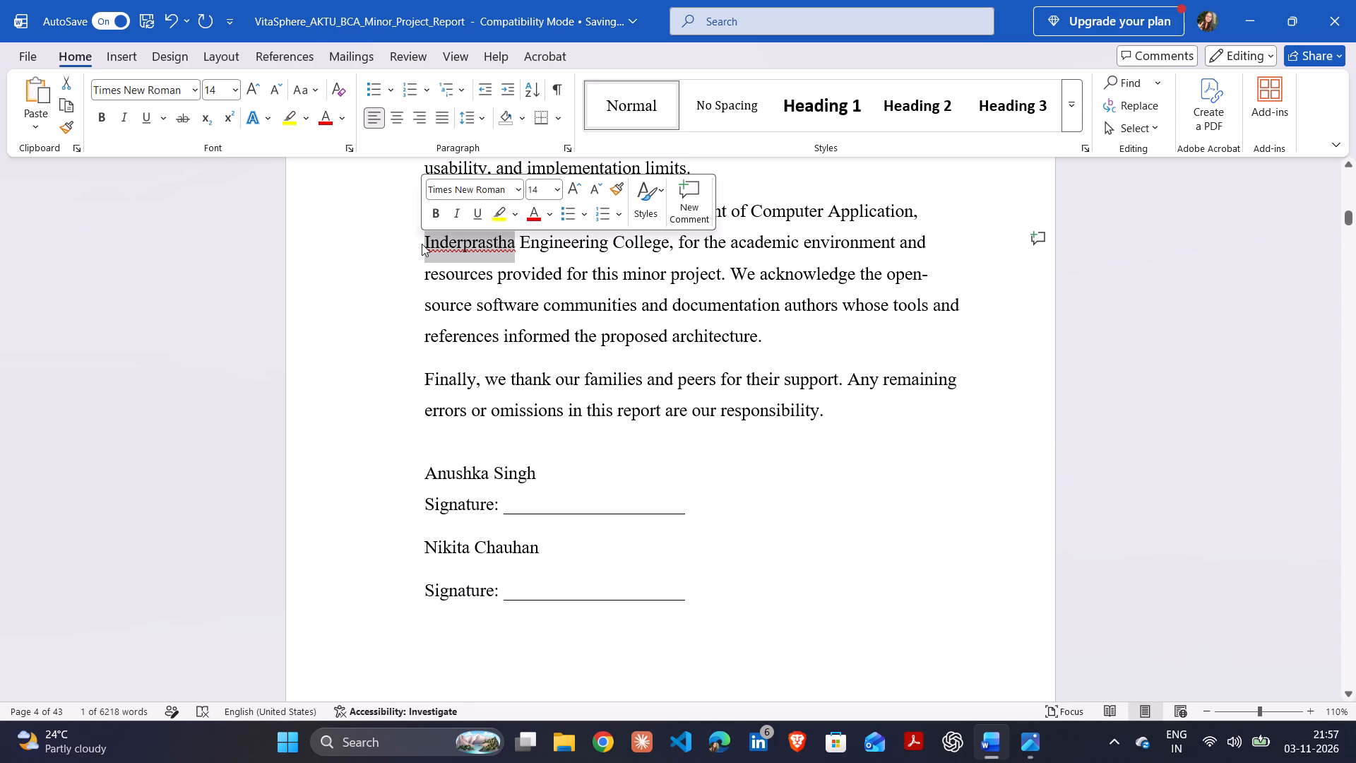
{"action": "right_click", "coordinate": [422, 244]}
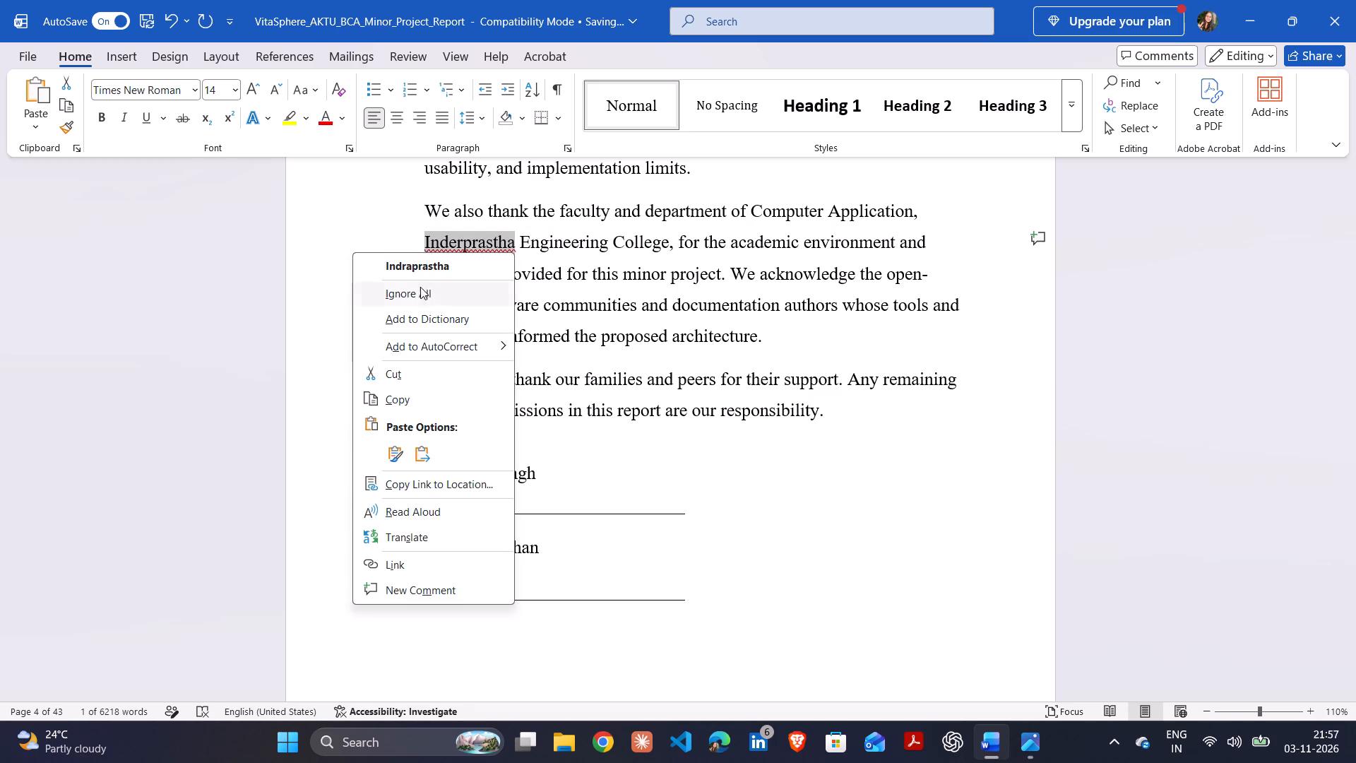
{"action": "left_click", "coordinate": [418, 323]}
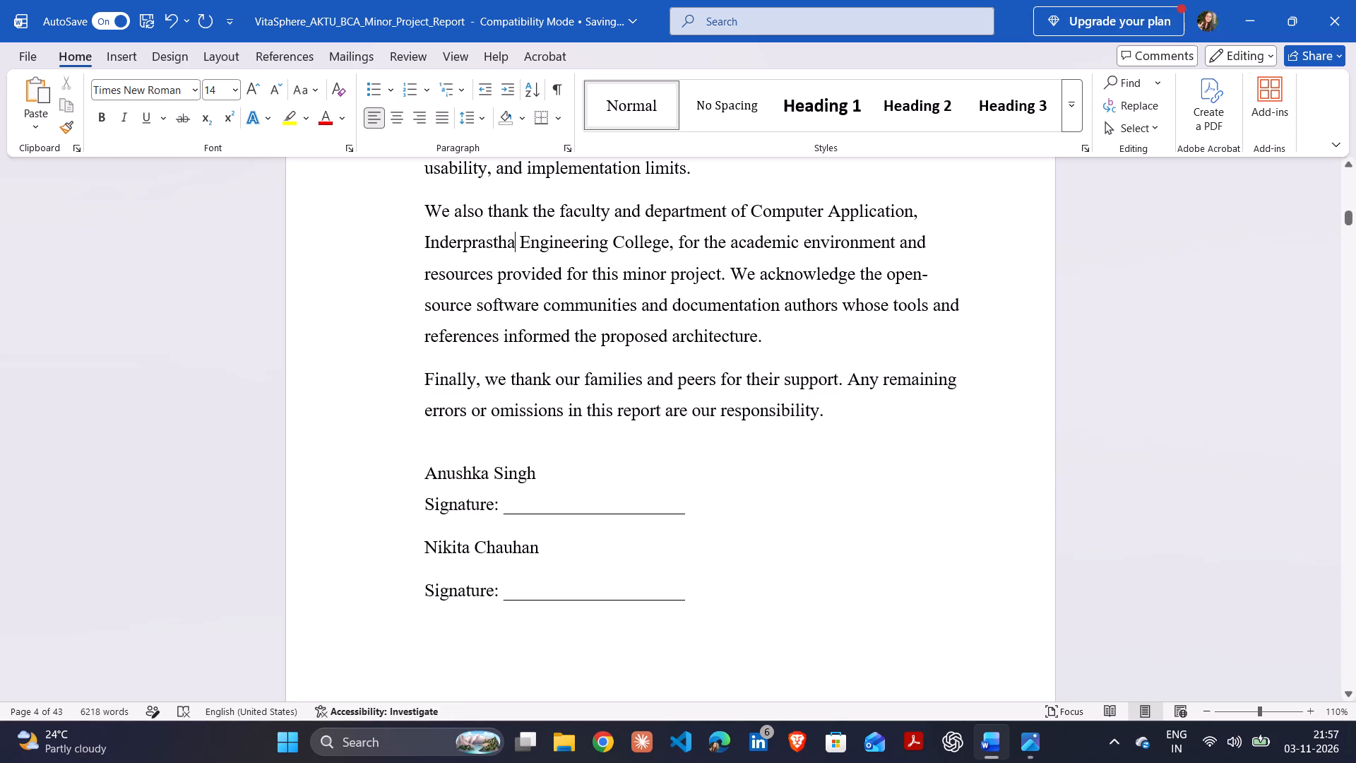
{"action": "left_click", "coordinate": [1273, 415]}
Review the Acknowledgement page from its heading to the signature lines, checking the text and layout.
{"action": "key", "text": "Down"}
{"action": "key", "text": "Down"}
{"action": "key", "text": "Down"}
{"action": "key", "text": "Down"}
{"action": "key", "text": "Down"}
{"action": "key", "text": "Down"}
{"action": "key", "text": "Down"}
{"action": "key", "text": "Down"}
{"action": "key", "text": "Down"}
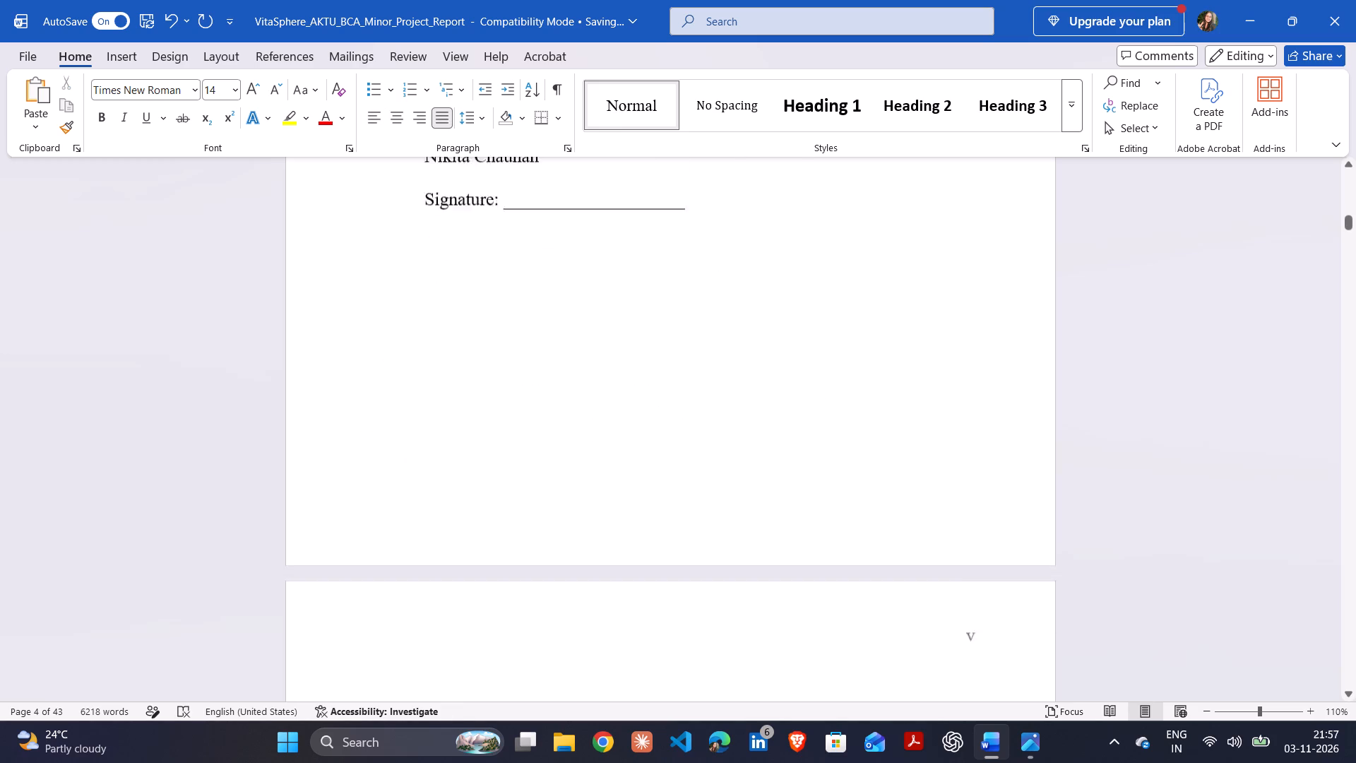
{"action": "key", "text": "Up"}
{"action": "key", "text": "Up"}
{"action": "key", "text": "Up"}
{"action": "key", "text": "Up"}
{"action": "key", "text": "Up"}
{"action": "key", "text": "Up"}
{"action": "key", "text": "Up"}
{"action": "key", "text": "Up"}
{"action": "key", "text": "Up"}
{"action": "key", "text": "Up"}
{"action": "key", "text": "Up"}
{"action": "key", "text": "Up"}
{"action": "key", "text": "Up"}
{"action": "key", "text": "Up"}
{"action": "key", "text": "Up"}
{"action": "key", "text": "Up"}
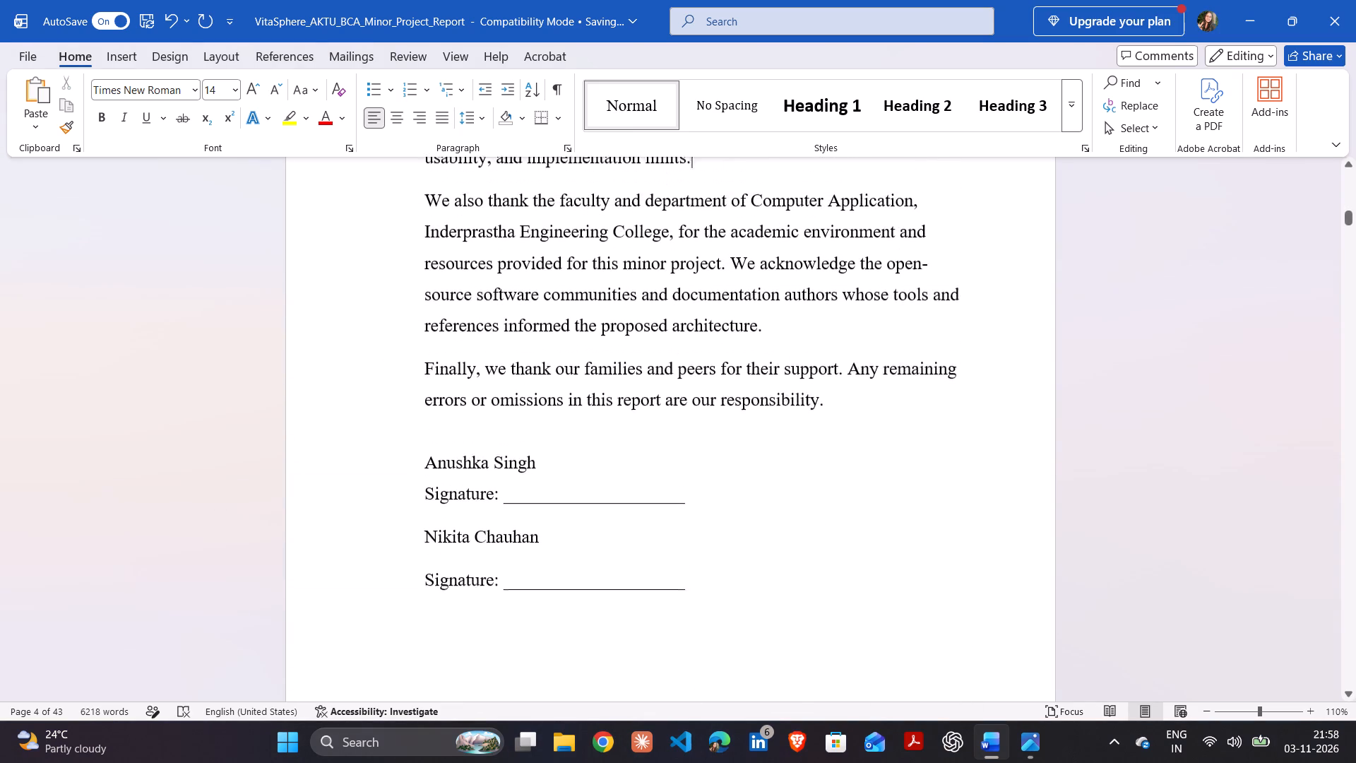
{"action": "key", "text": "Up"}
{"action": "key", "text": "Up"}
{"action": "key", "text": "Up"}
{"action": "key", "text": "Up"}
{"action": "key", "text": "Up"}
{"action": "key", "text": "Up"}
{"action": "key", "text": "Down"}
{"action": "key", "text": "Down"}
{"action": "key", "text": "Down"}
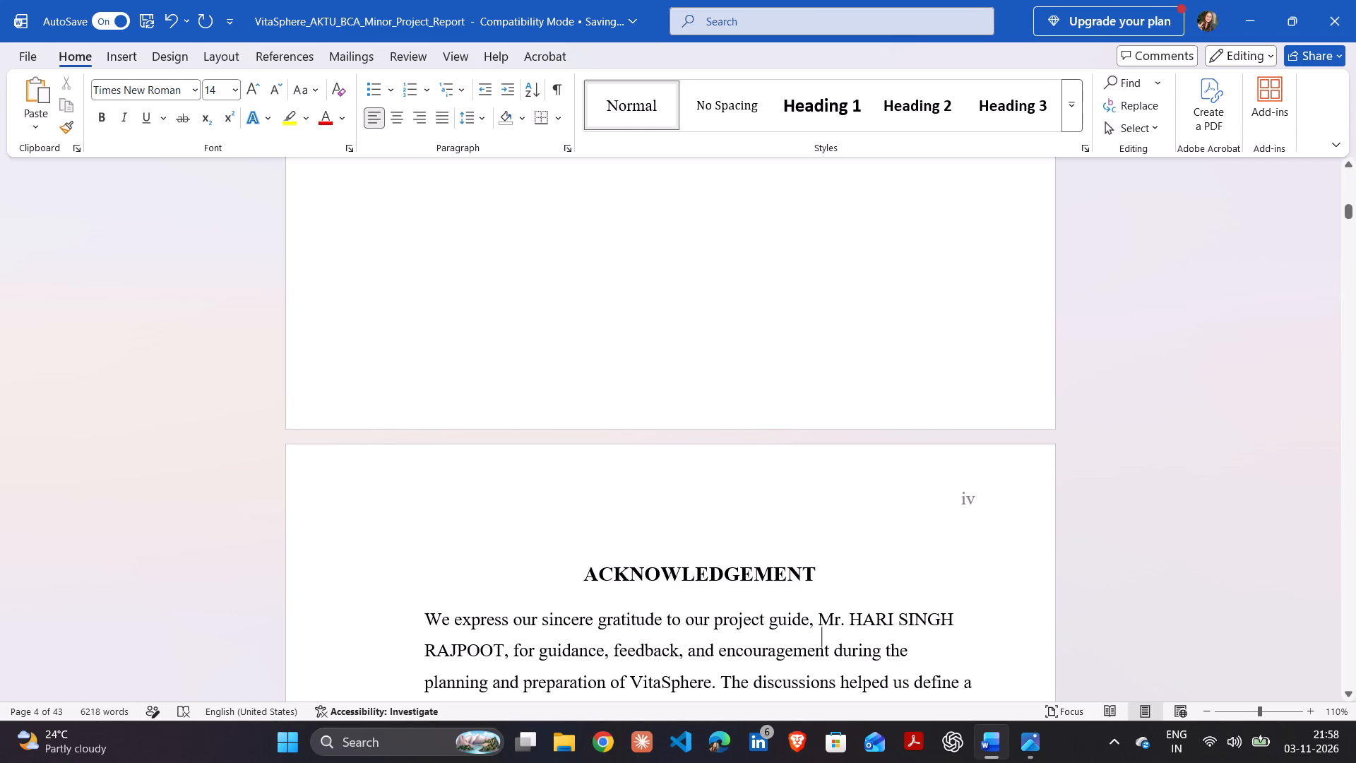
{"action": "key", "text": "Down"}
{"action": "key", "text": "Down"}
{"action": "key", "text": "Down"}
{"action": "key", "text": "Down"}
{"action": "key", "text": "Down"}
{"action": "key", "text": "Down"}
{"action": "key", "text": "Down"}
{"action": "key", "text": "Down"}
{"action": "key", "text": "Down"}
{"action": "key", "text": "Down"}
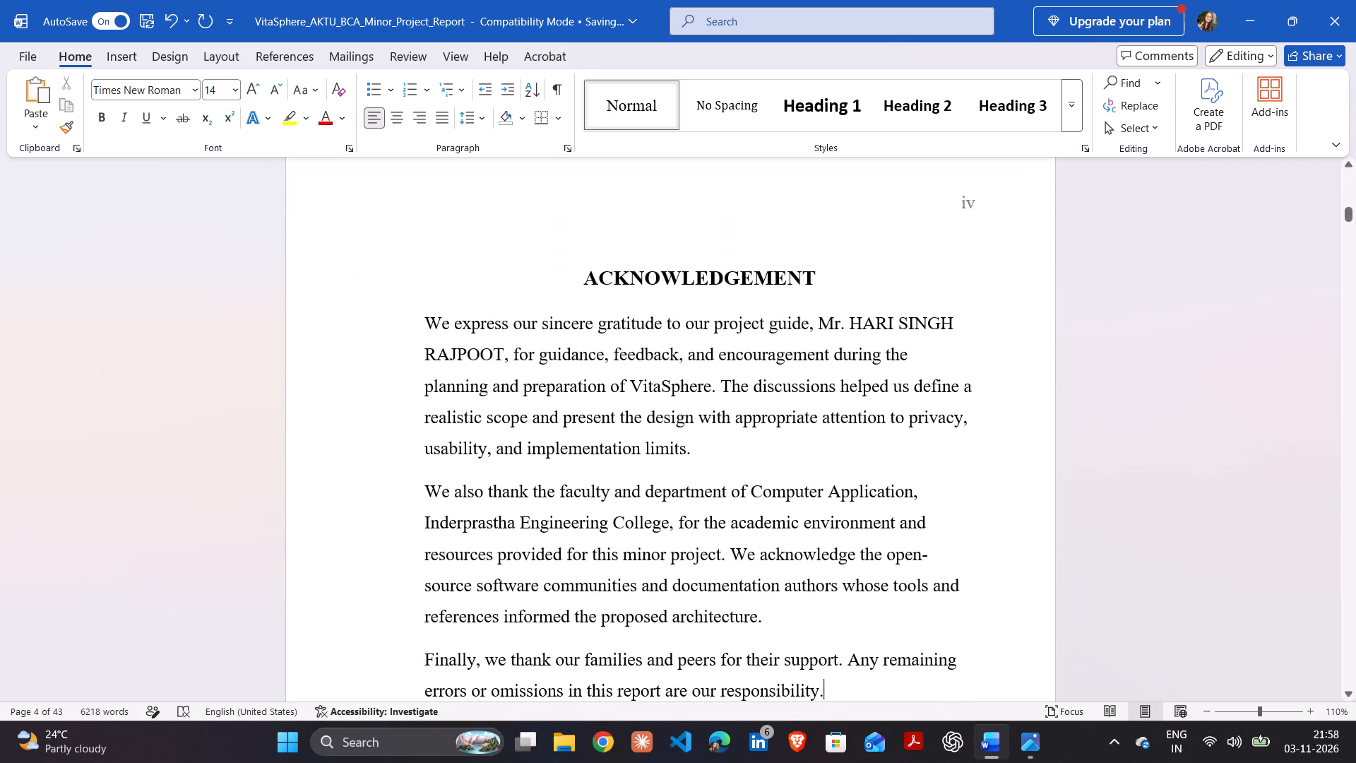
{"action": "key", "text": "Down"}
{"action": "key", "text": "Down"}
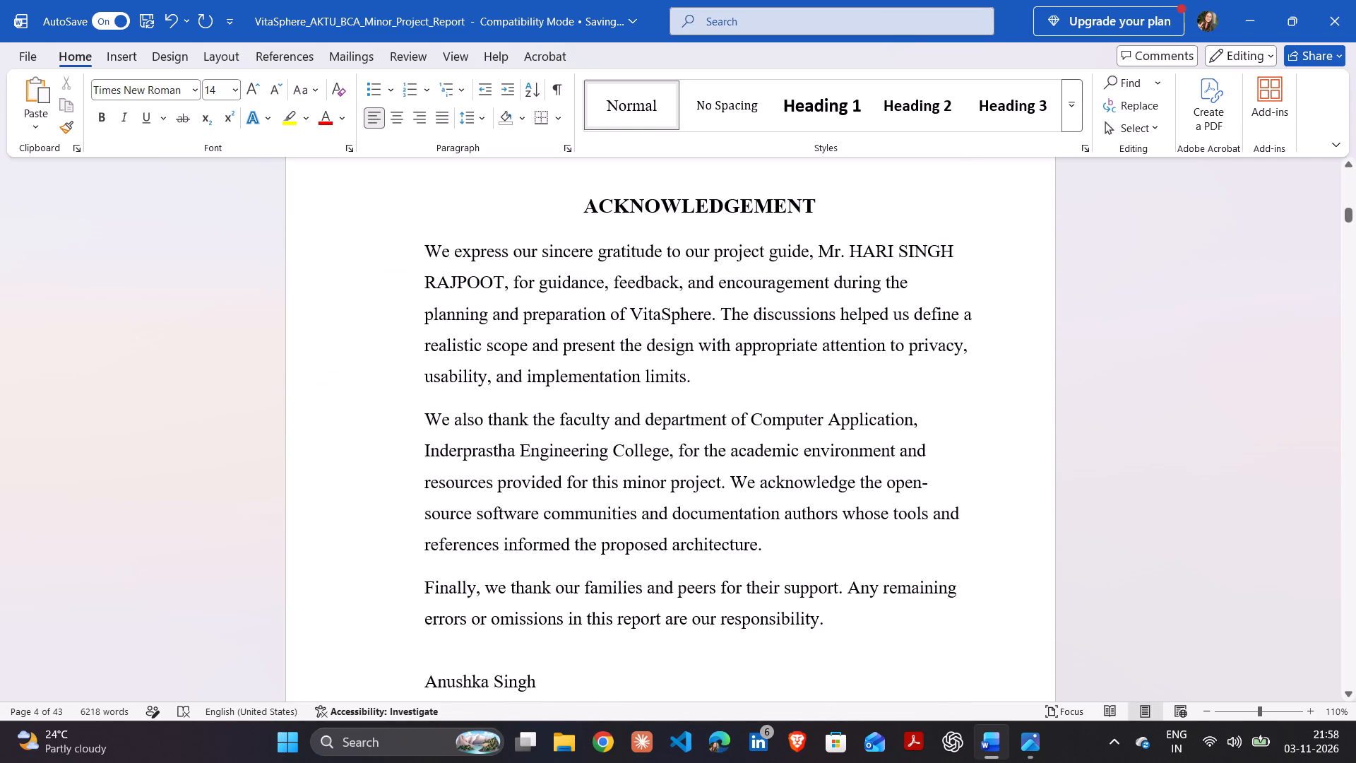
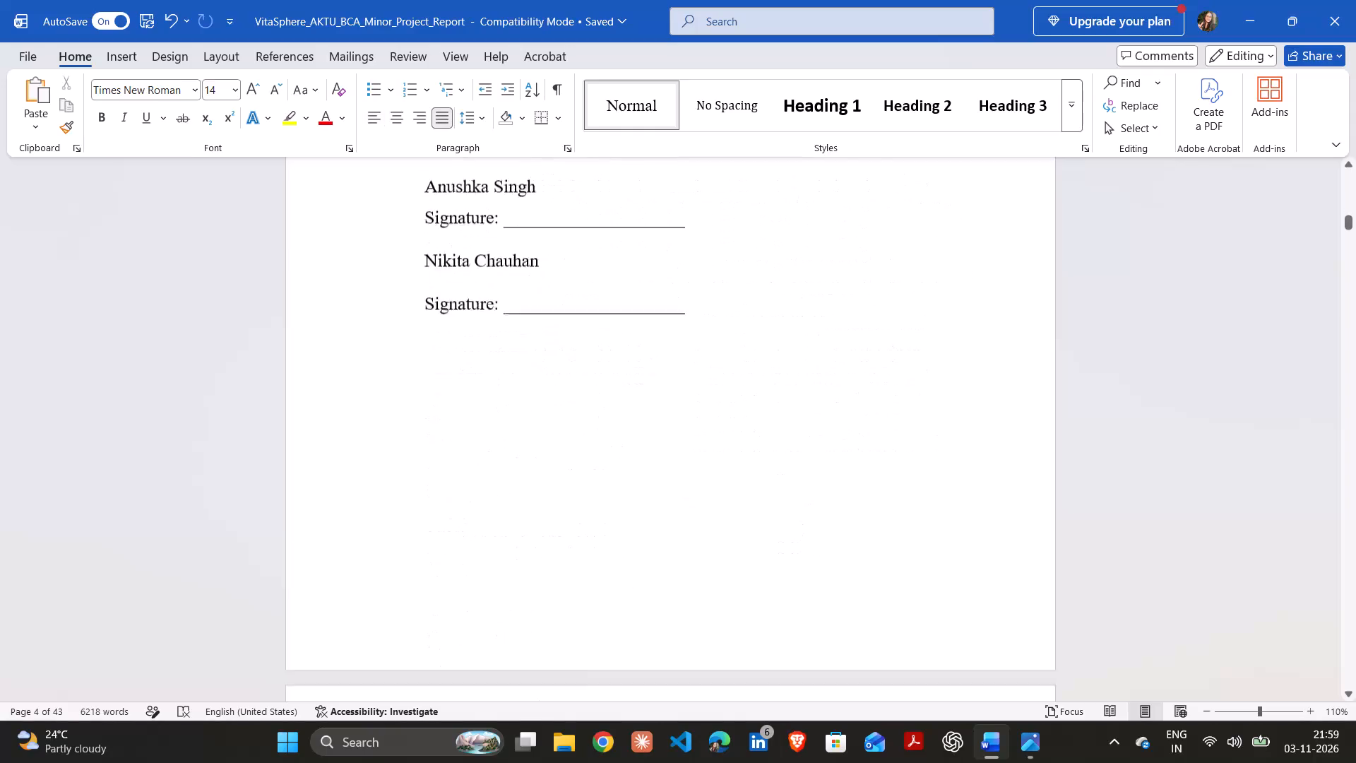
Remove the extra space after the table number in the List of Tables entries 1.1, 2.1, 2.2, 3.1 and 3.2.
{"action": "key", "text": "Down"}
{"action": "key", "text": "Down"}
{"action": "key", "text": "Down"}
{"action": "key", "text": "Down"}
{"action": "key", "text": "Down"}
{"action": "key", "text": "Down"}
{"action": "key", "text": "Down"}
{"action": "key", "text": "Down"}
{"action": "key", "text": "Down"}
{"action": "key", "text": "Down"}
{"action": "key", "text": "Down"}
{"action": "key", "text": "Down"}
{"action": "key", "text": "Down"}
{"action": "key", "text": "Down"}
{"action": "key", "text": "Down"}
{"action": "key", "text": "Down"}
{"action": "key", "text": "Down"}
{"action": "key", "text": "Down"}
{"action": "key", "text": "Down"}
{"action": "key", "text": "Down"}
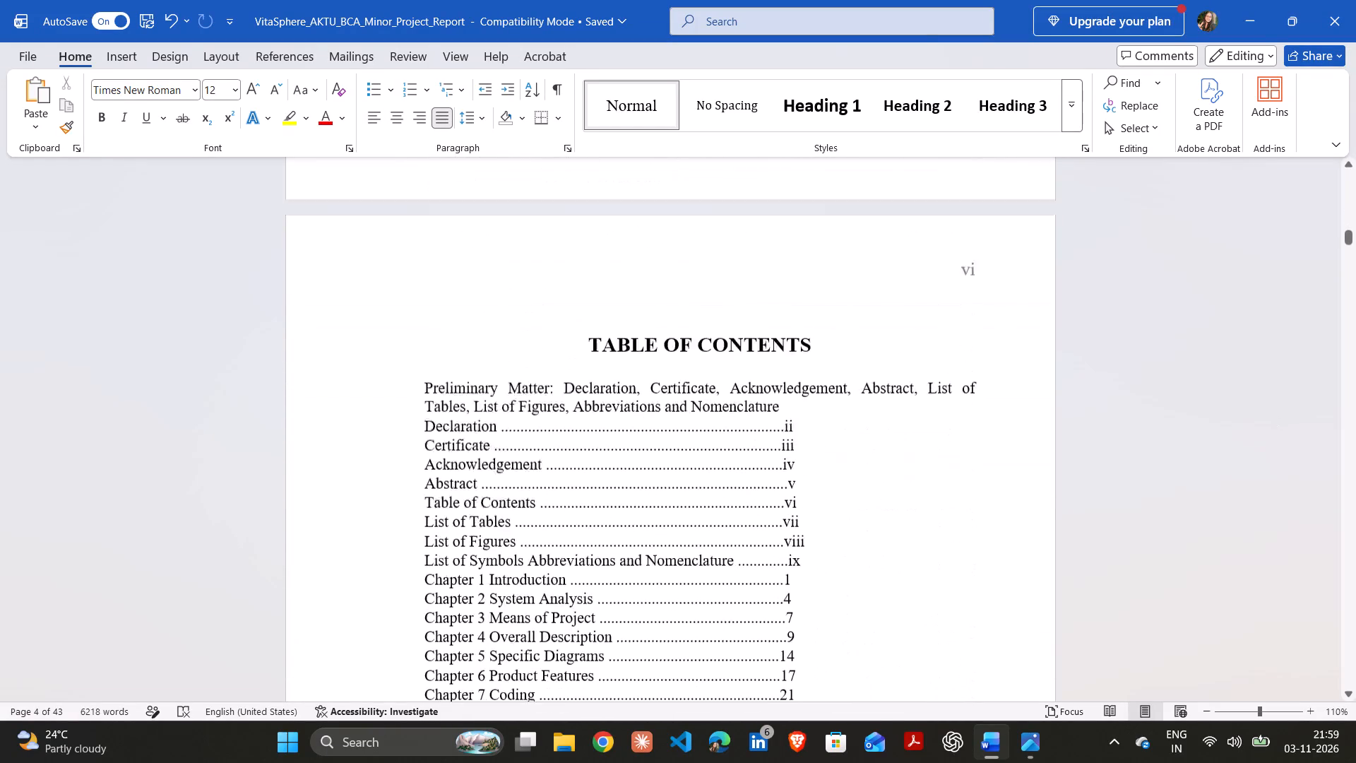
{"action": "key", "text": "Down"}
{"action": "key", "text": "Down"}
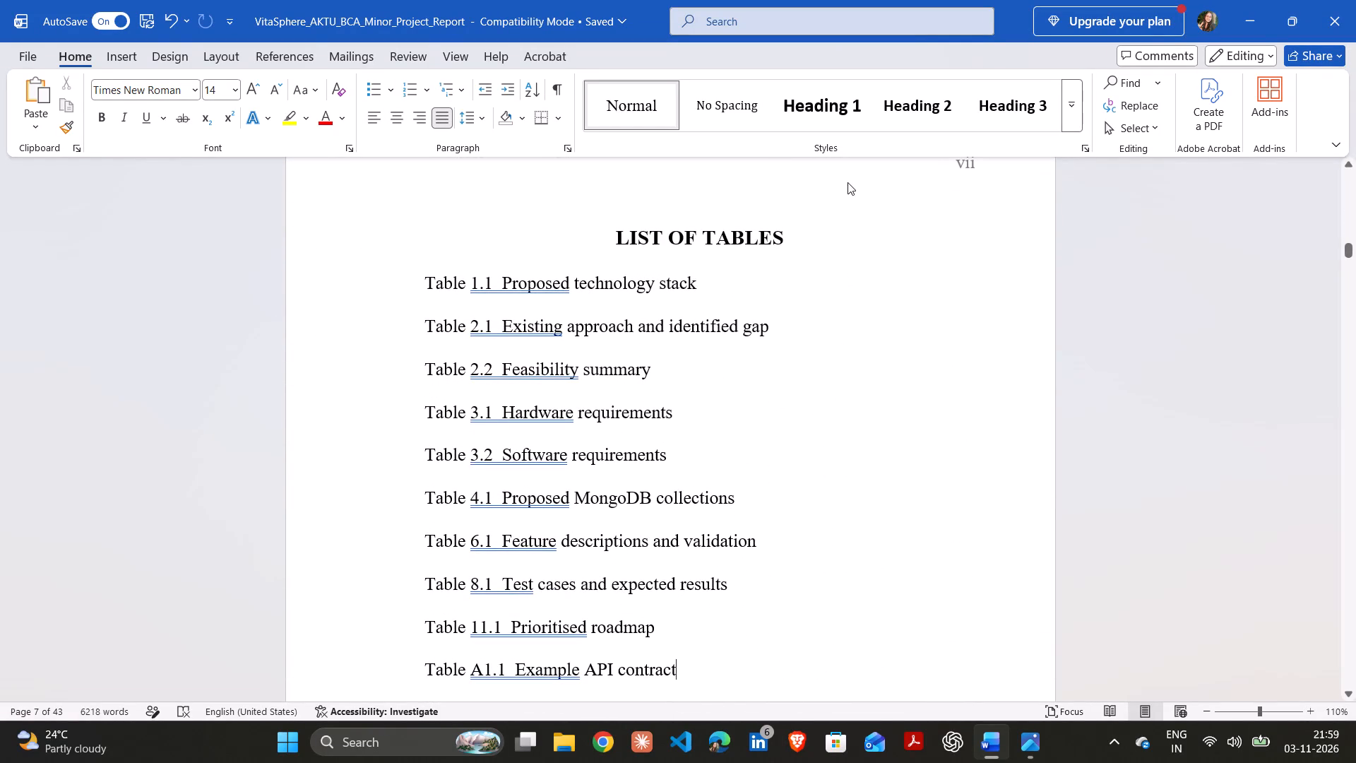
{"action": "left_click", "coordinate": [503, 285]}
{"action": "key", "text": "BackSpace"}
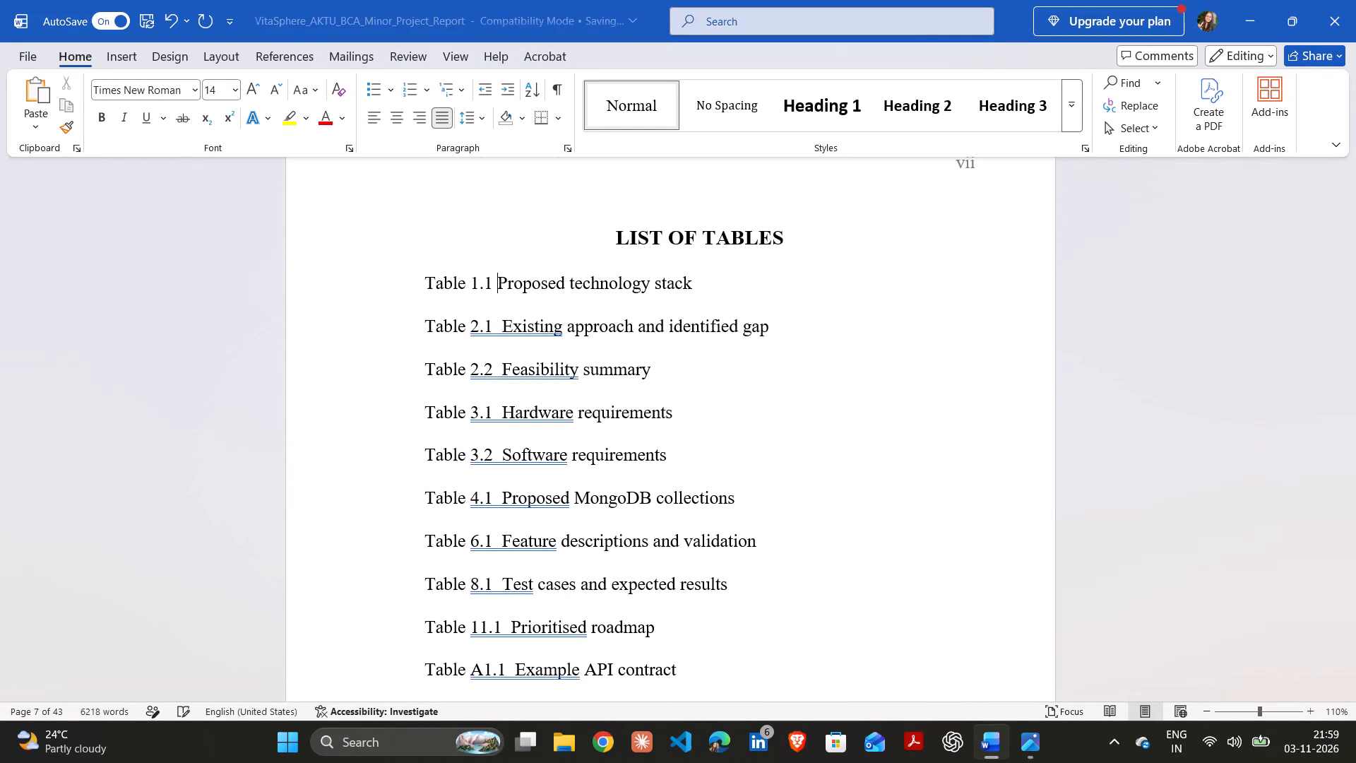
{"action": "left_click", "coordinate": [505, 328]}
{"action": "key", "text": "BackSpace"}
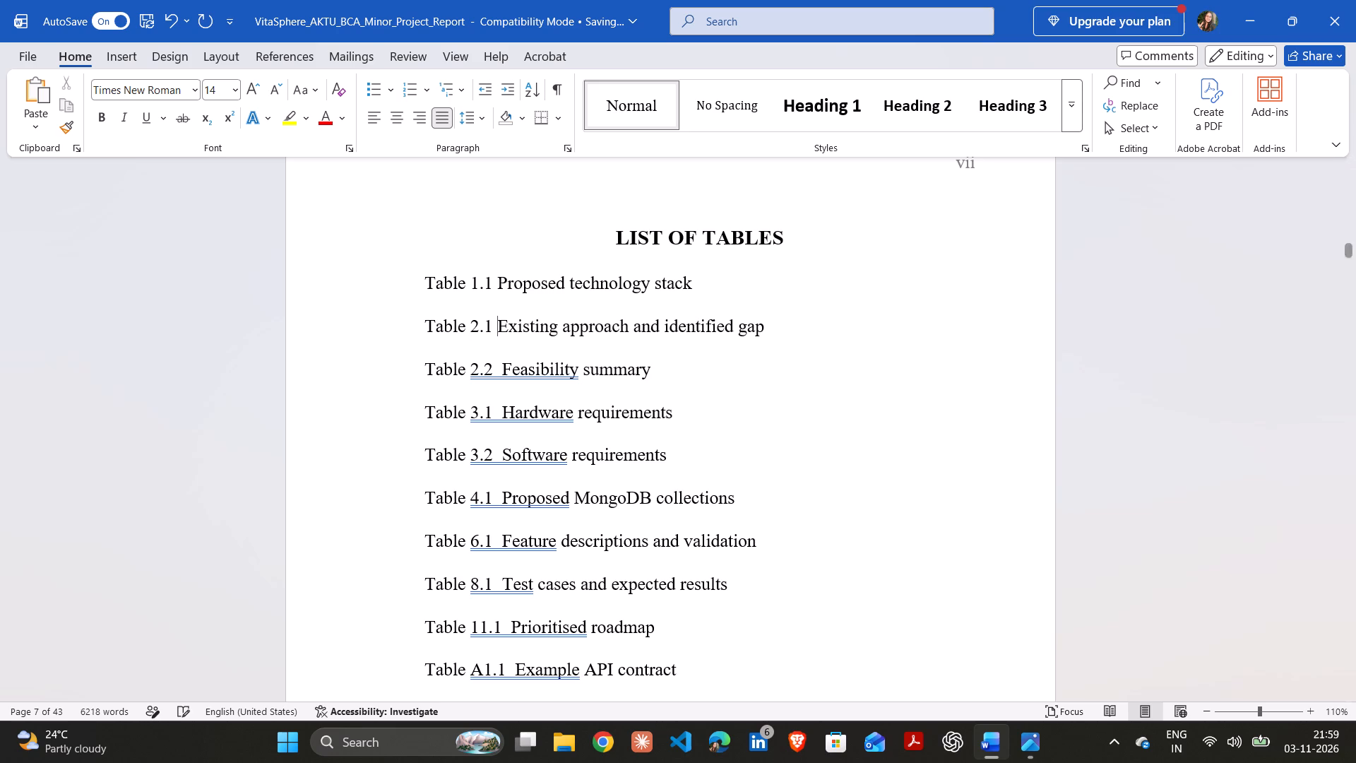
{"action": "left_click", "coordinate": [501, 373]}
{"action": "key", "text": "BackSpace"}
{"action": "left_click", "coordinate": [502, 419]}
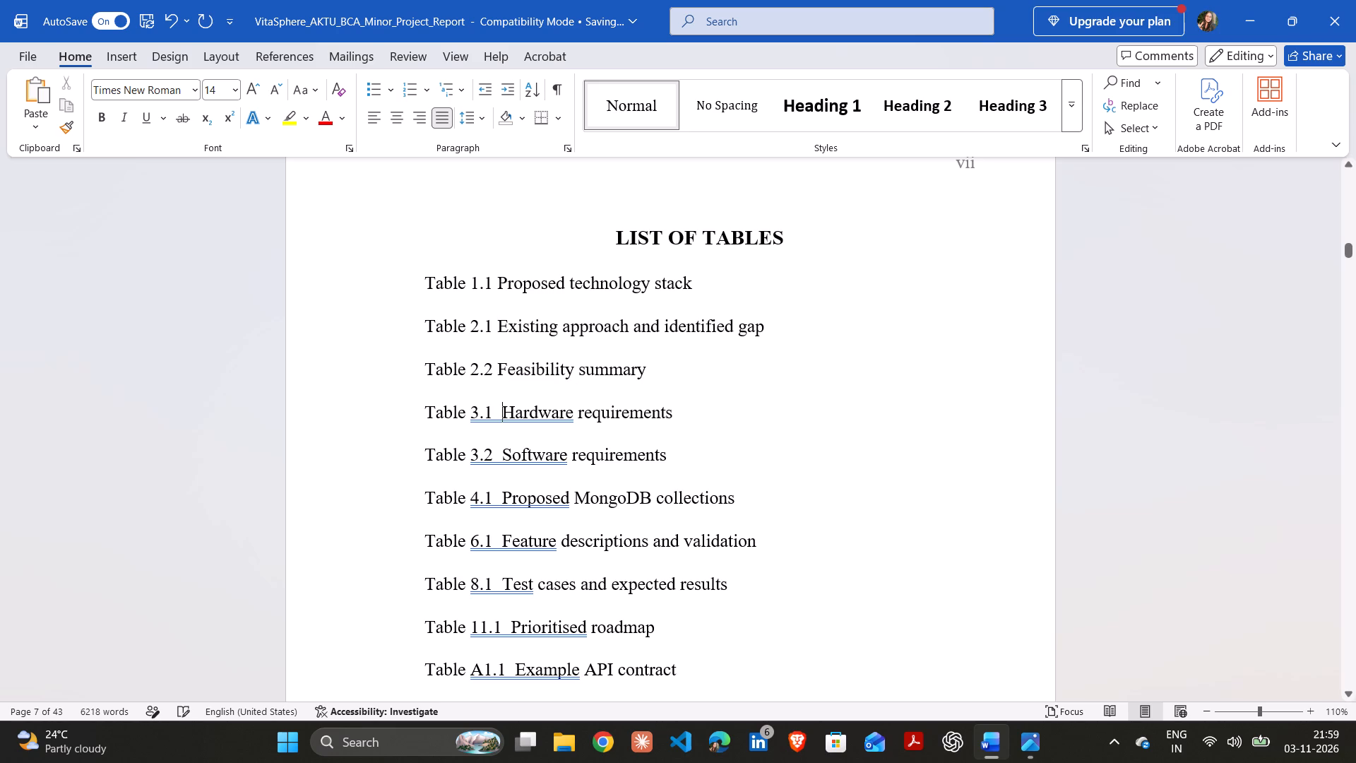
{"action": "key", "text": "BackSpace"}
{"action": "left_click", "coordinate": [503, 461]}
{"action": "key", "text": "BackSpace"}
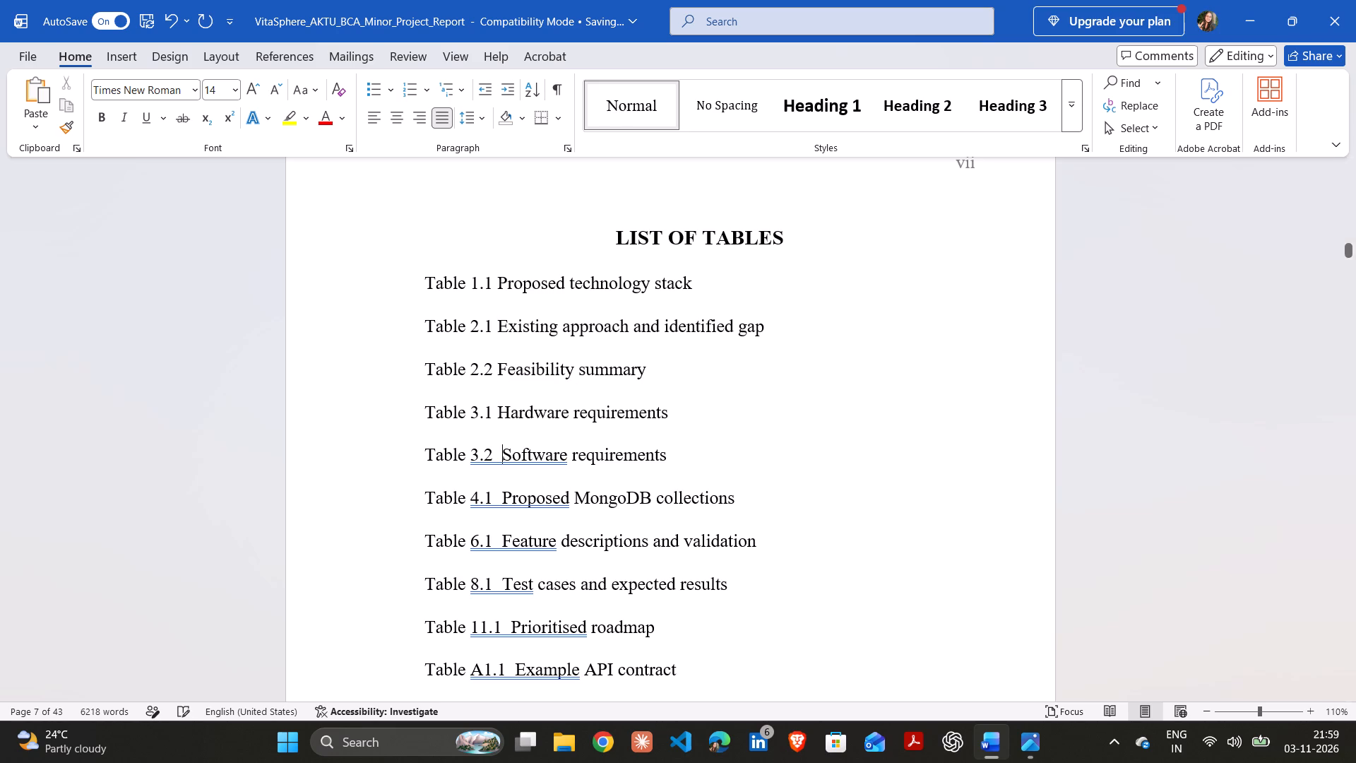
Remove the extra space after the number in the List of Tables entries 4.1, 6.1, 8.1, 11.1 and A1.1.
{"action": "left_click", "coordinate": [502, 498]}
{"action": "key", "text": "BackSpace"}
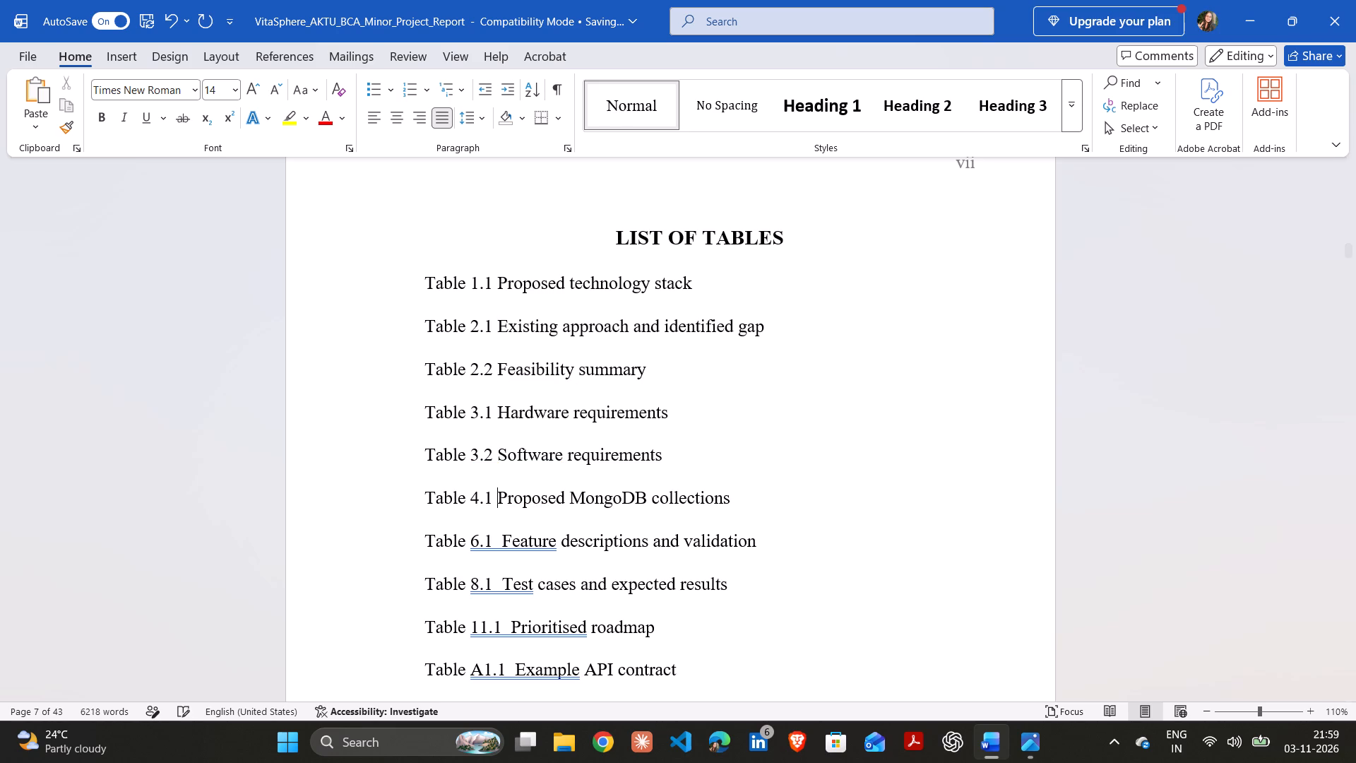
{"action": "left_click", "coordinate": [504, 540]}
{"action": "key", "text": "BackSpace"}
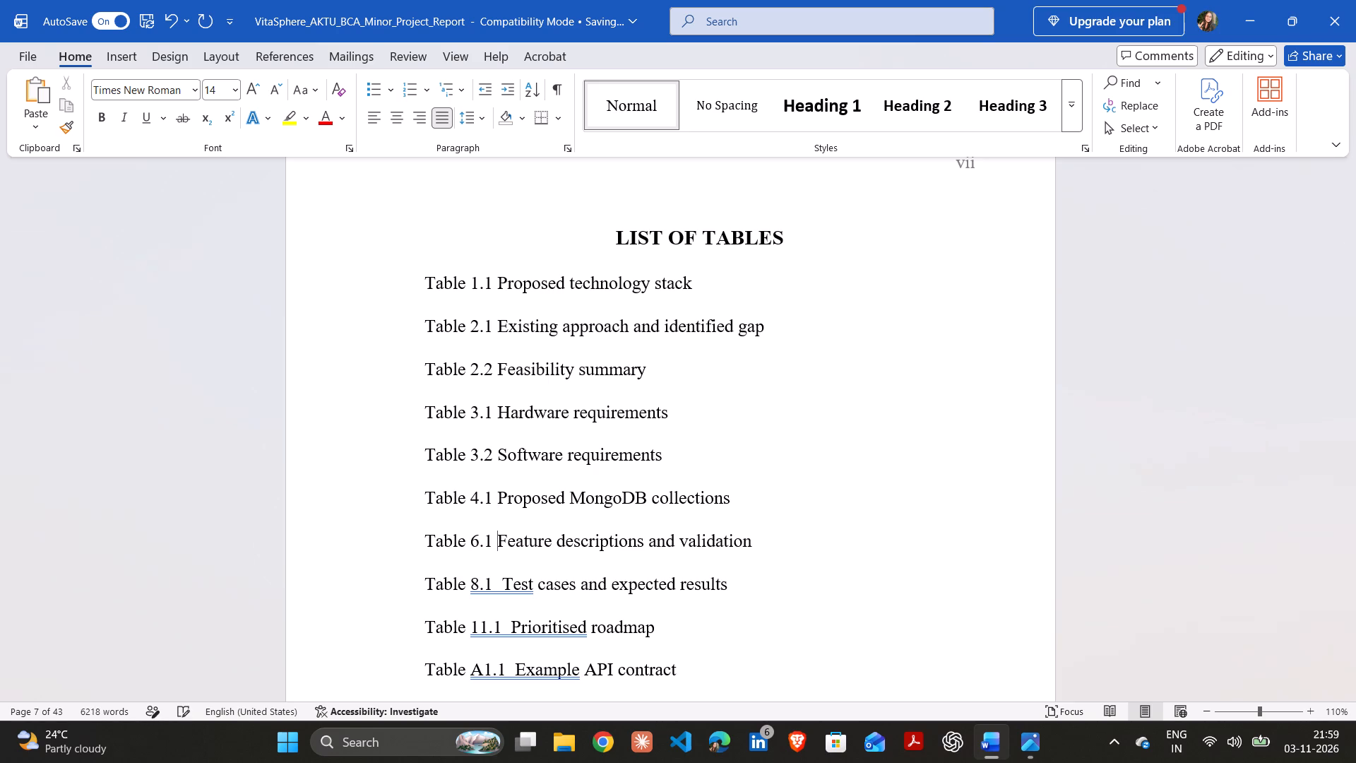
{"action": "left_click", "coordinate": [503, 587]}
{"action": "key", "text": "BackSpace"}
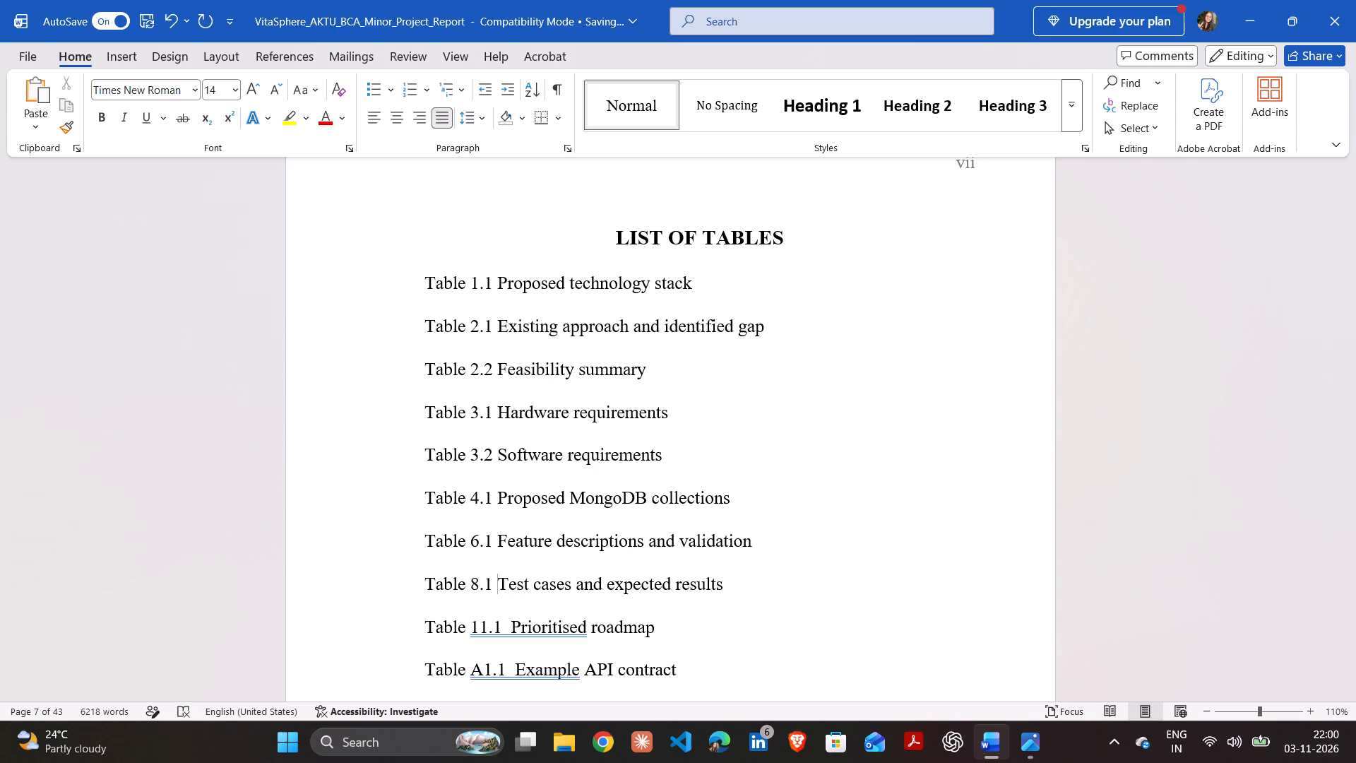
{"action": "left_click", "coordinate": [512, 634]}
{"action": "key", "text": "BackSpace"}
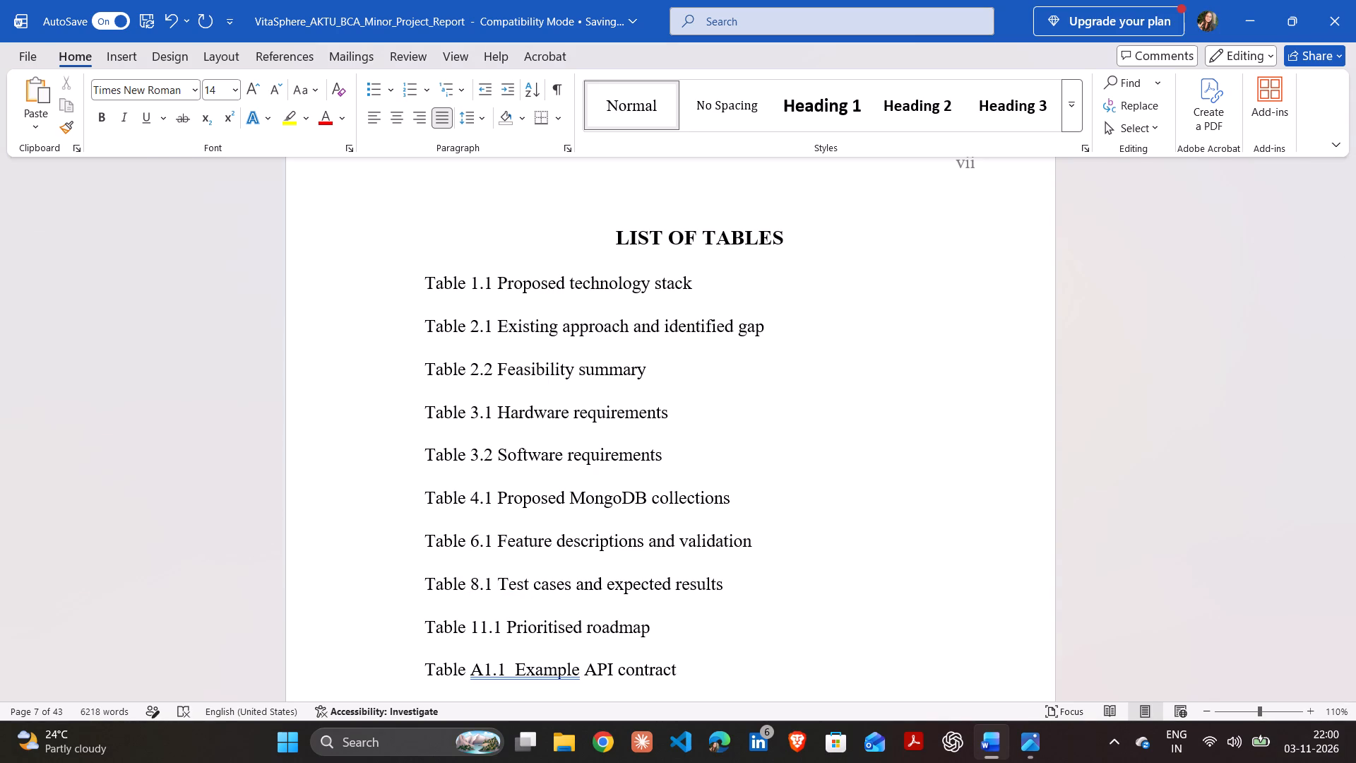
{"action": "left_click", "coordinate": [514, 682]}
{"action": "key", "text": "BackSpace"}
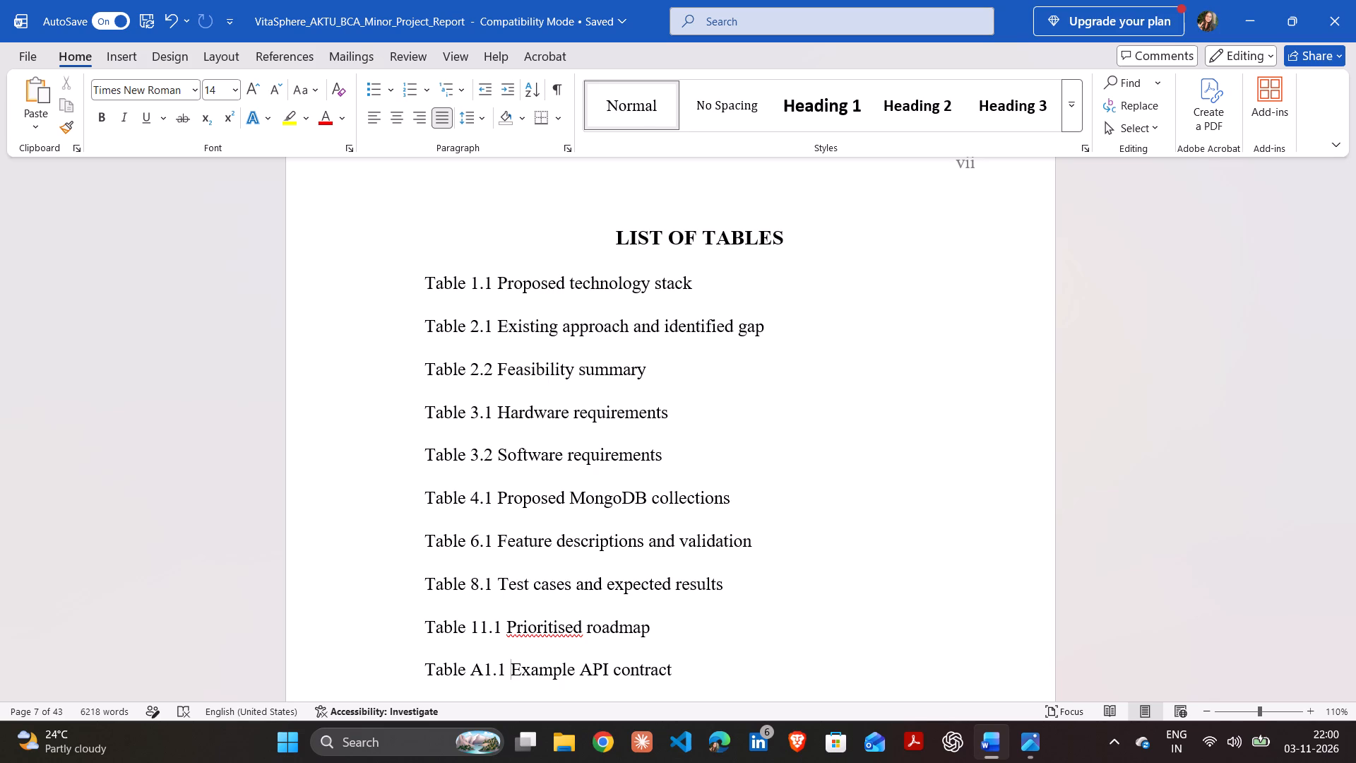
Change the spelling of "Prioritised" to "Prioritized" in the Table 11.1 entry.
{"action": "left_click", "coordinate": [564, 629]}
{"action": "key", "text": "BackSpace"}
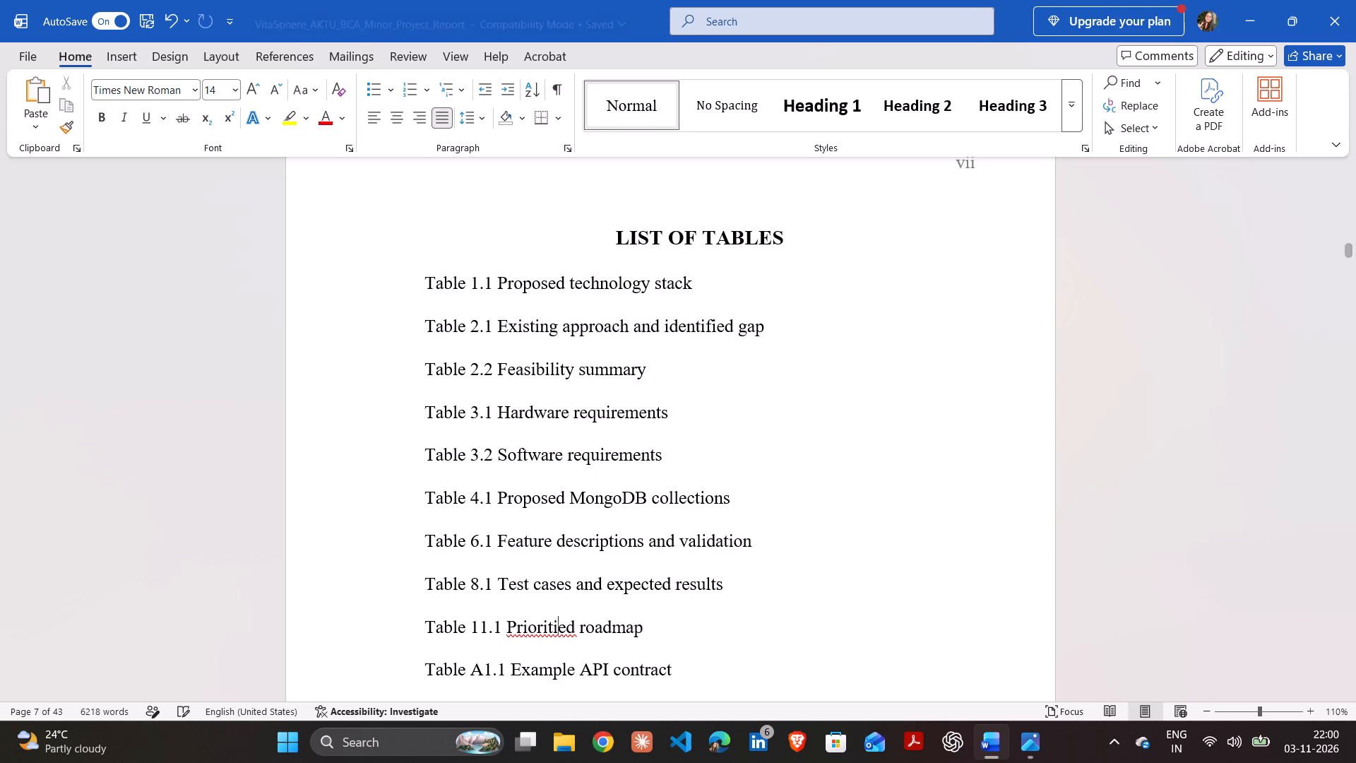
{"action": "key", "text": "z"}
{"action": "key", "text": "BackSpace"}
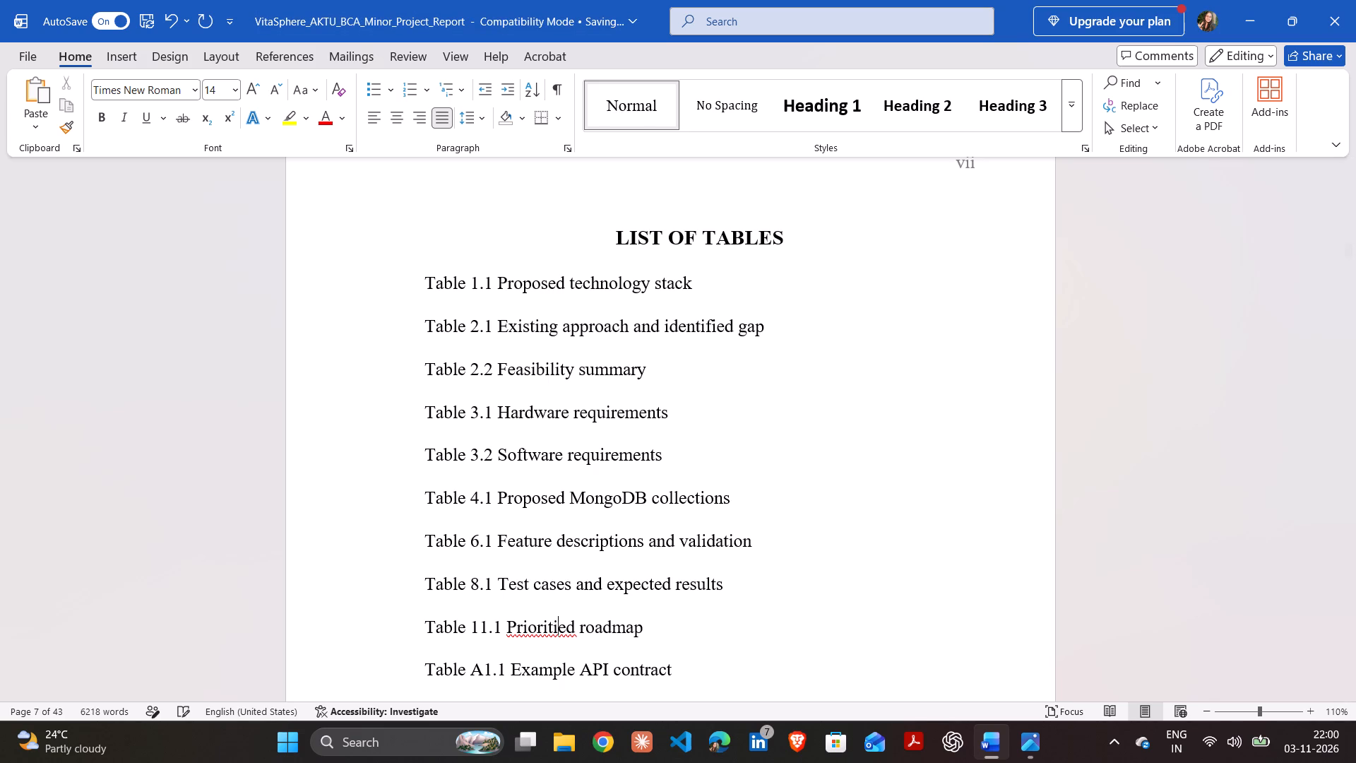
{"action": "key", "text": "z"}
{"action": "left_click", "coordinate": [683, 610]}
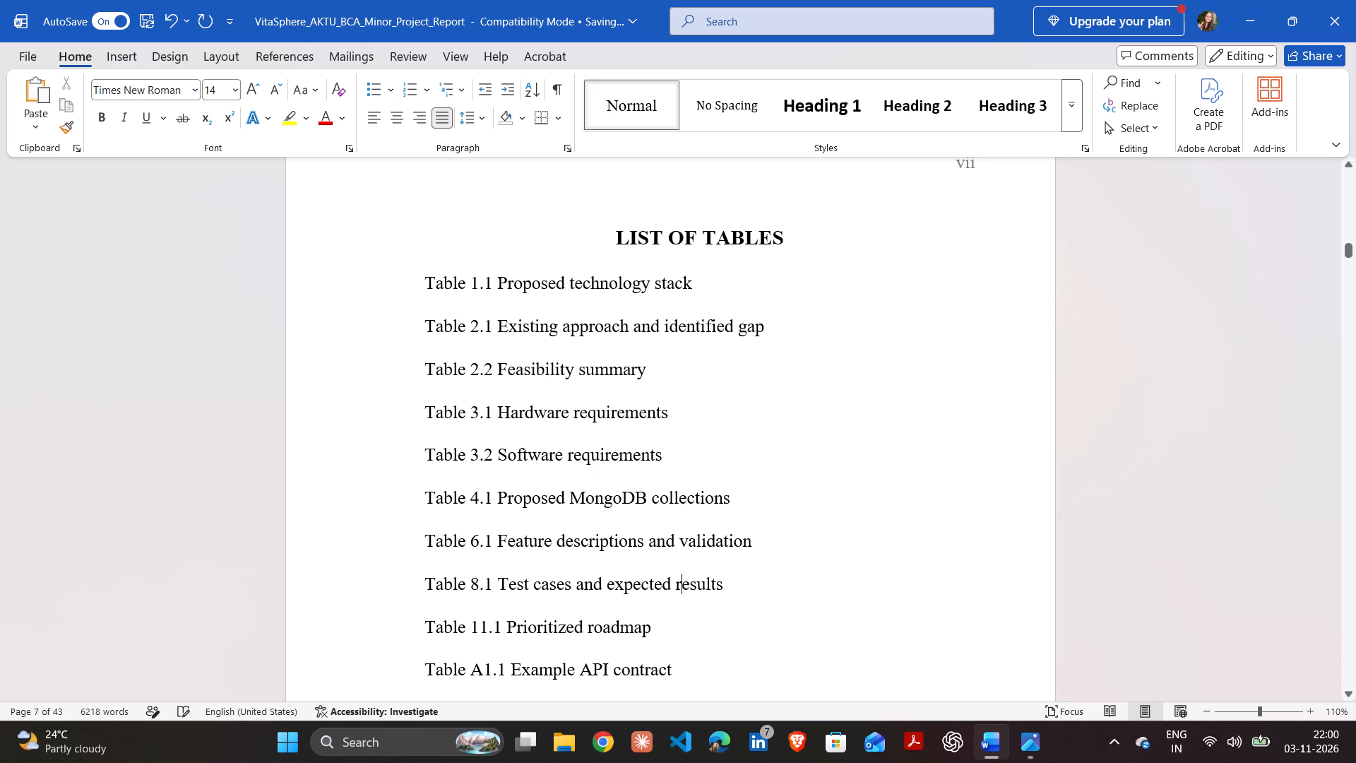
Remove the extra space after the number in the Table A1.2 and Table A2.1 entries.
{"action": "key", "text": "Down"}
{"action": "key", "text": "Down"}
{"action": "key", "text": "Down"}
{"action": "key", "text": "Down"}
{"action": "key", "text": "Down"}
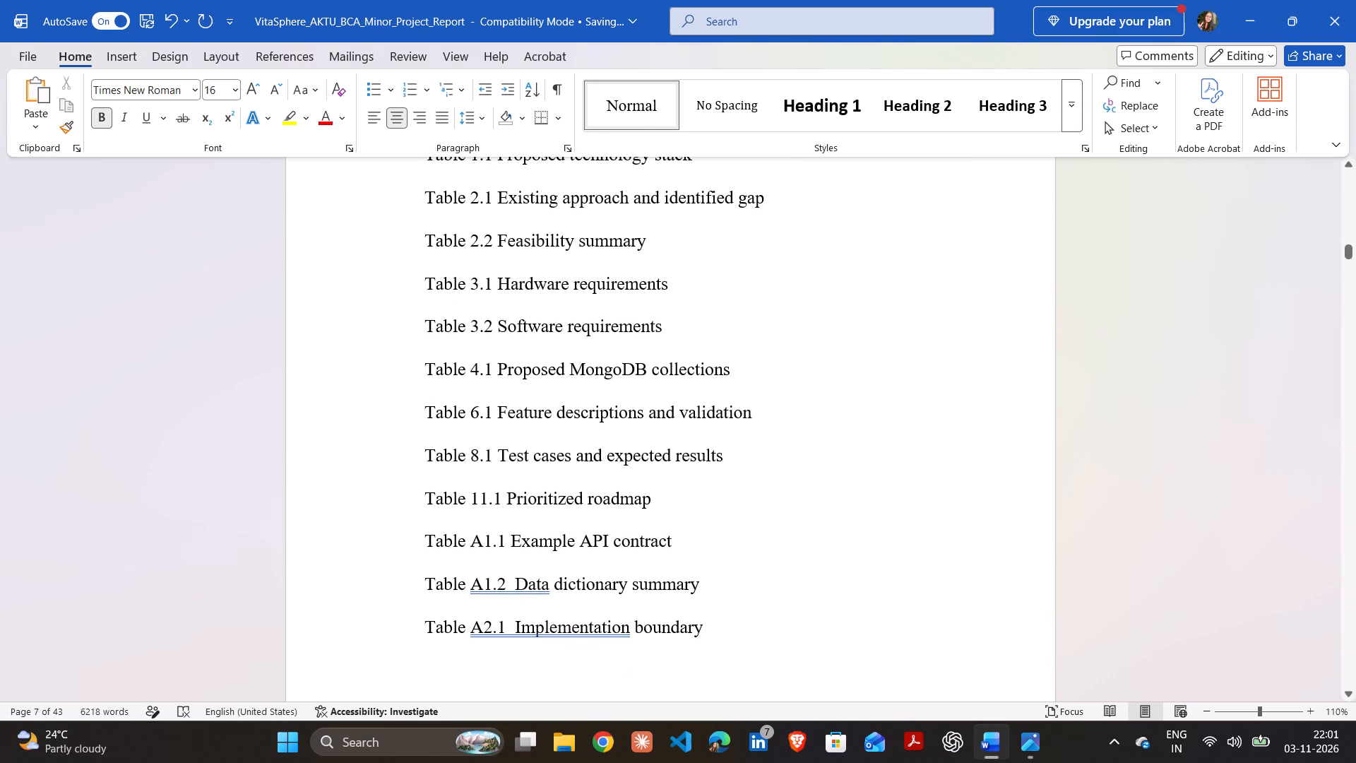
{"action": "left_click", "coordinate": [517, 580]}
{"action": "key", "text": "BackSpace"}
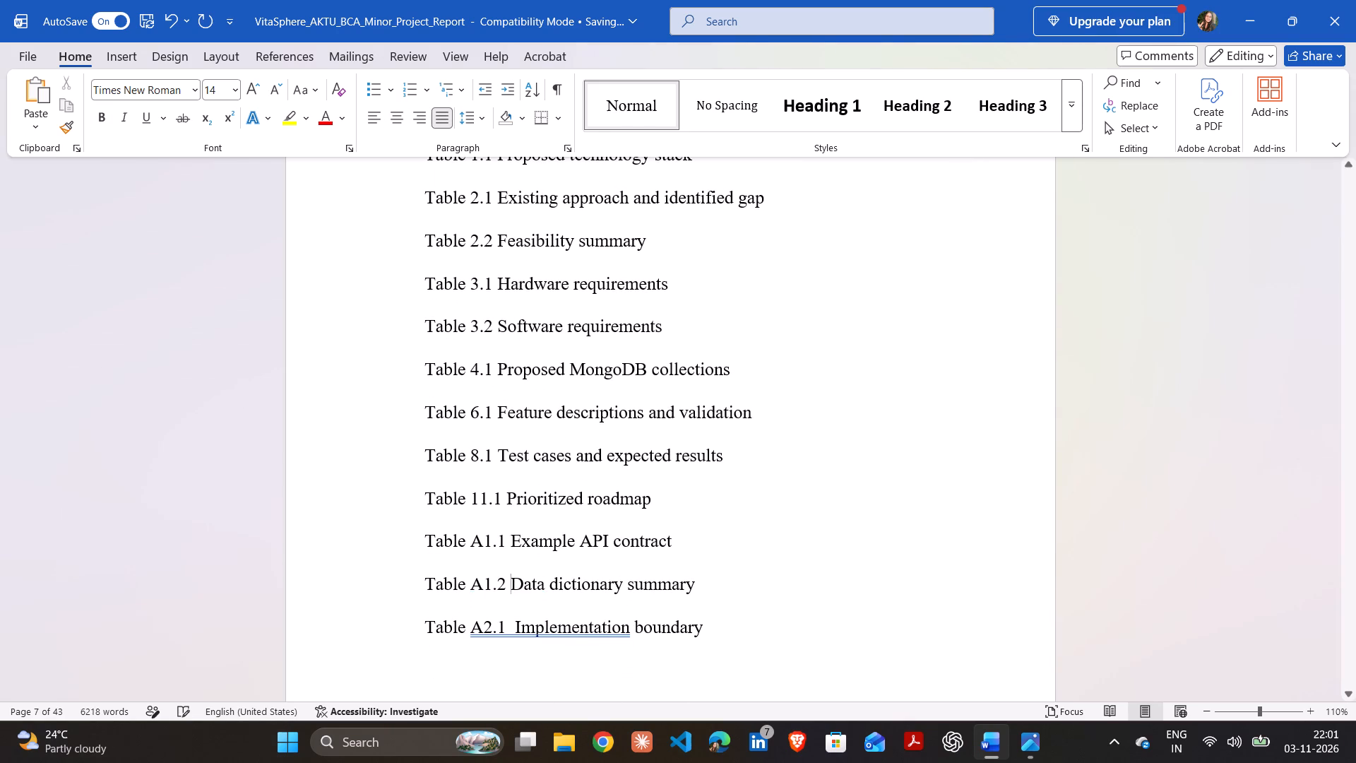
{"action": "left_click", "coordinate": [509, 632]}
{"action": "key", "text": "BackSpace"}
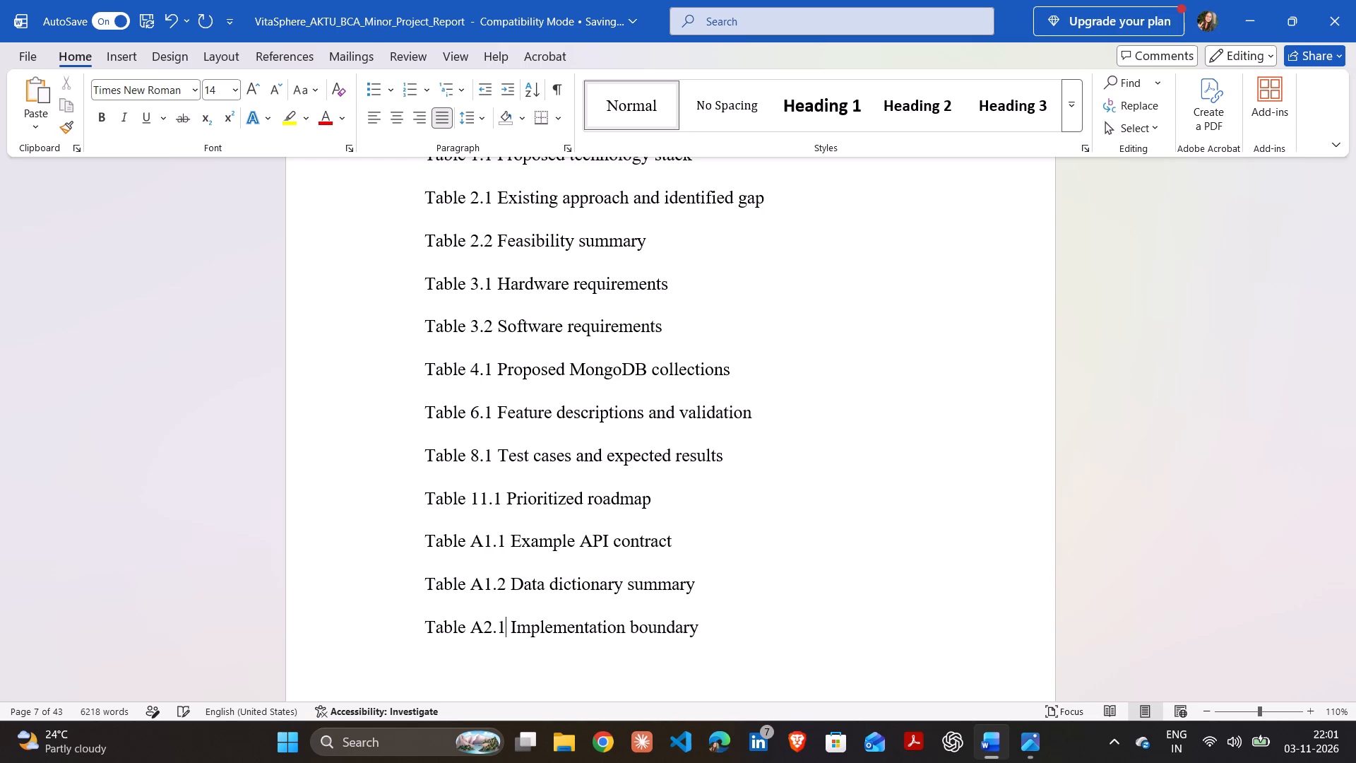
Remove the extra space after the number in the List of Figures entries 4.1 and 4.2.
{"action": "left_click", "coordinate": [759, 575]}
{"action": "key", "text": "Down"}
{"action": "key", "text": "Down"}
{"action": "key", "text": "Down"}
{"action": "key", "text": "Down"}
{"action": "key", "text": "Down"}
{"action": "key", "text": "Down"}
{"action": "key", "text": "Down"}
{"action": "key", "text": "Down"}
{"action": "key", "text": "Down"}
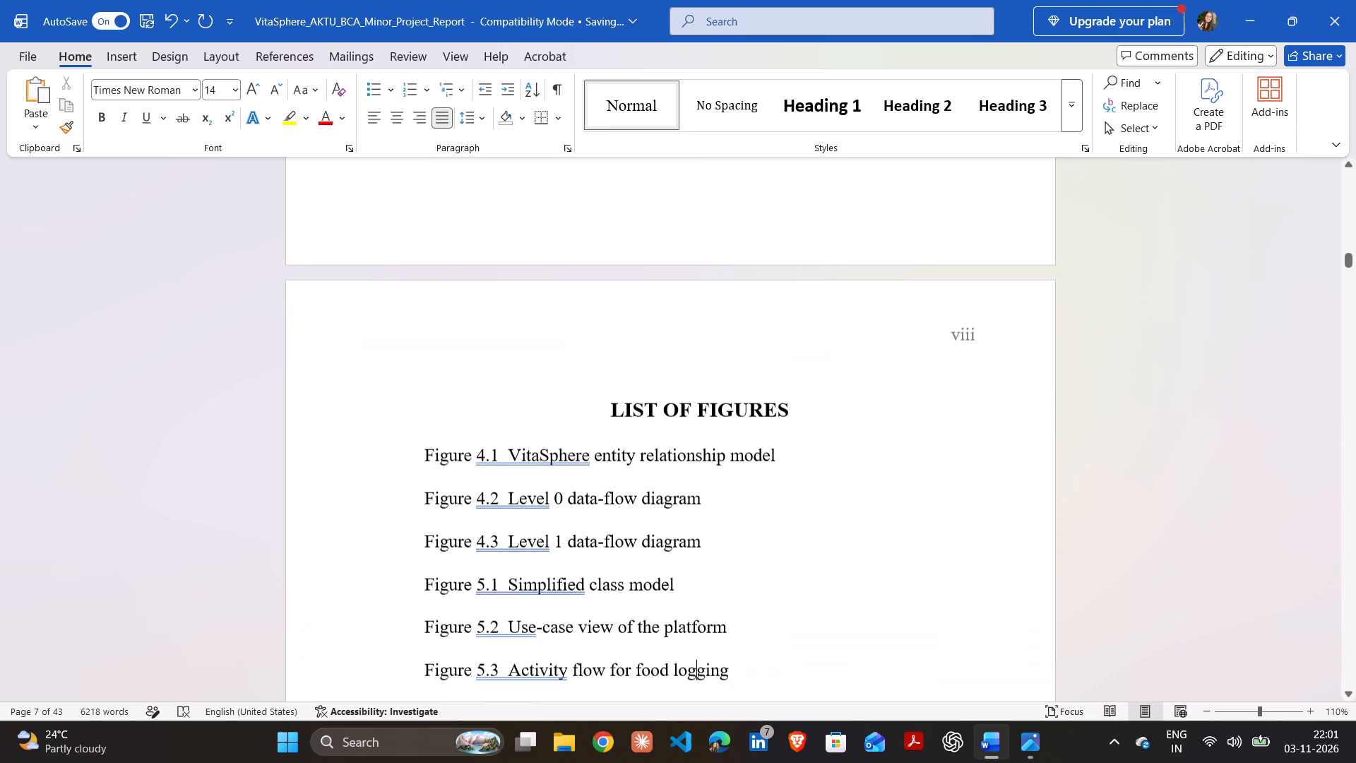
{"action": "left_click", "coordinate": [508, 450]}
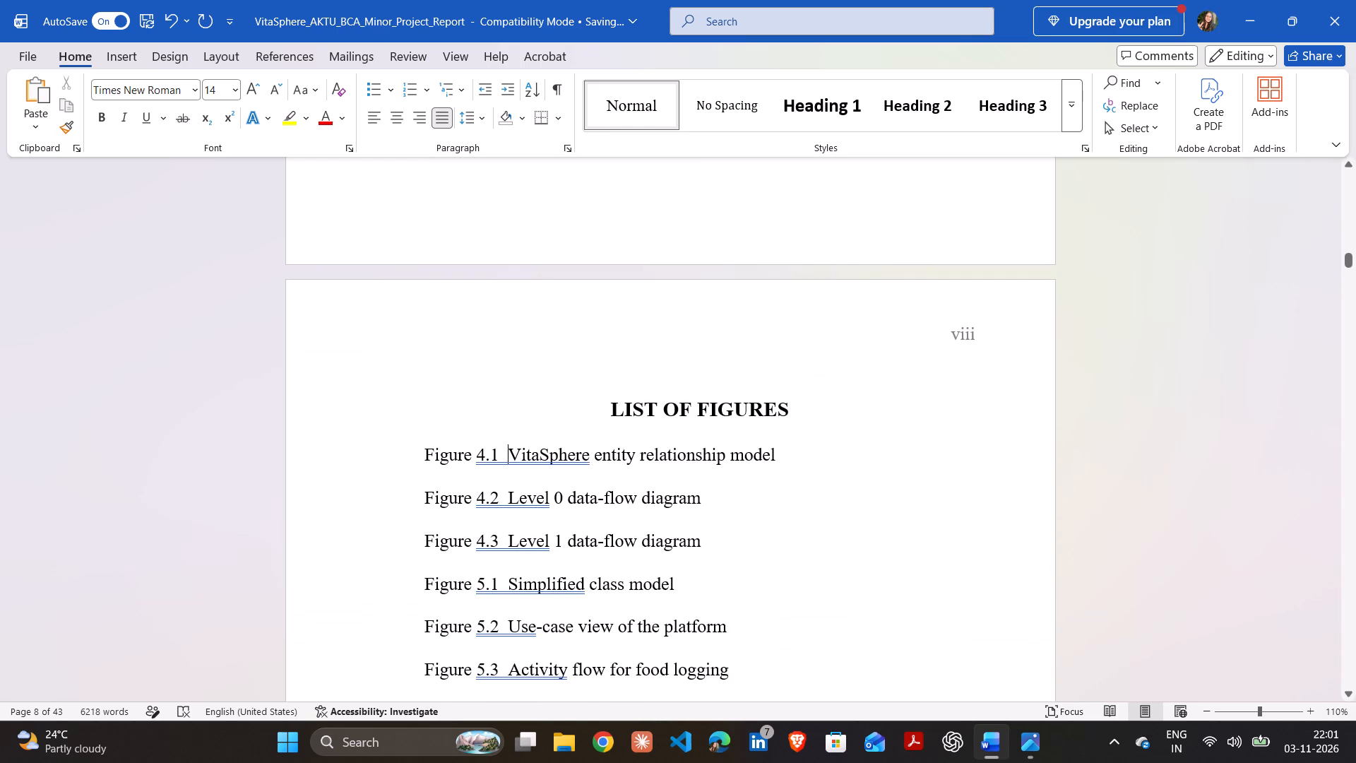
{"action": "key", "text": "BackSpace"}
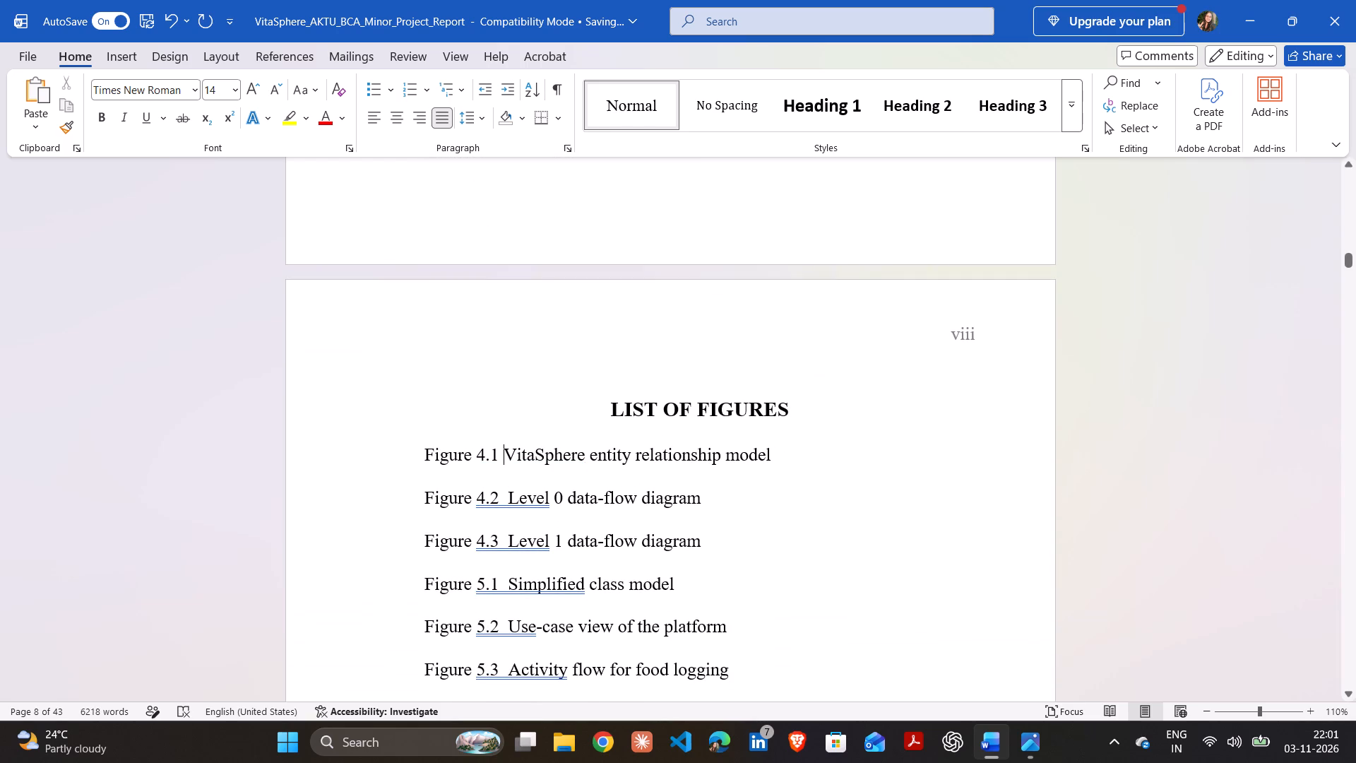
{"action": "left_click", "coordinate": [504, 498]}
{"action": "key", "text": "BackSpace"}
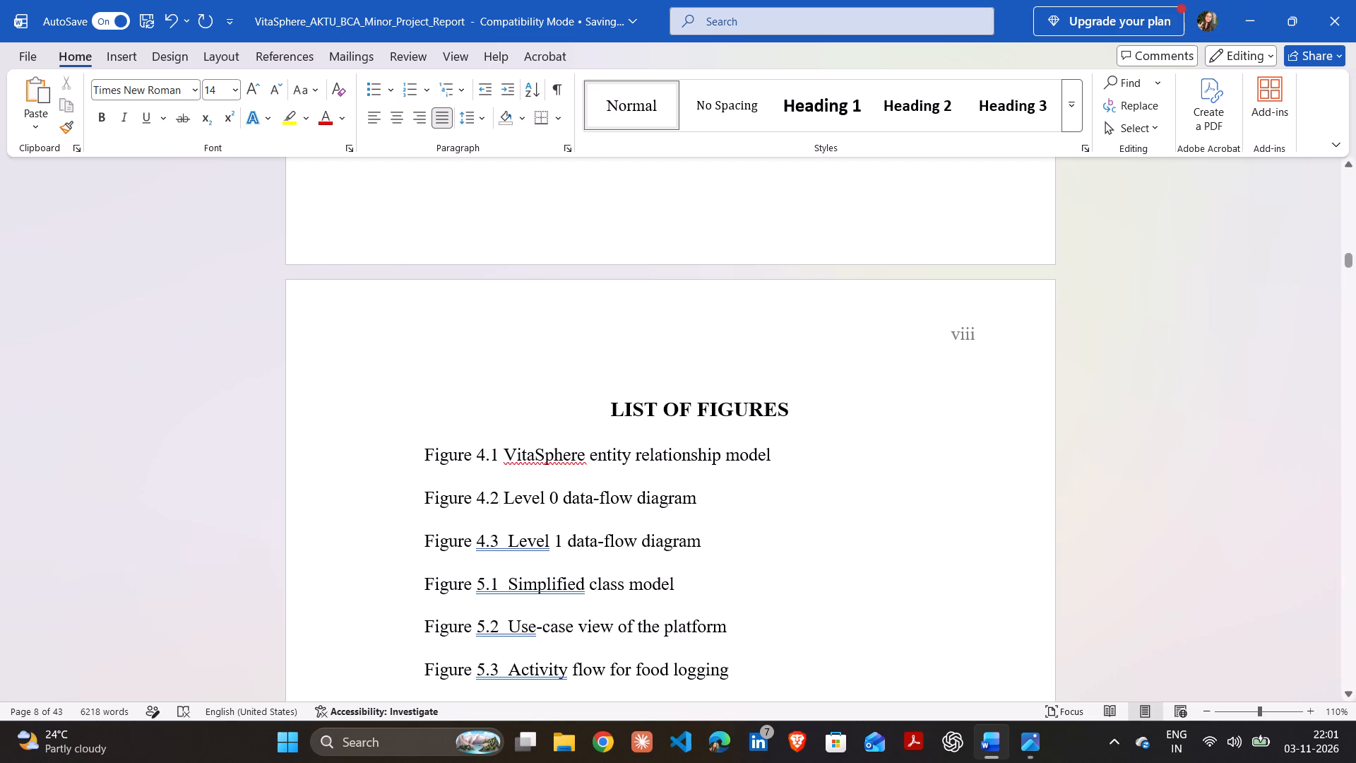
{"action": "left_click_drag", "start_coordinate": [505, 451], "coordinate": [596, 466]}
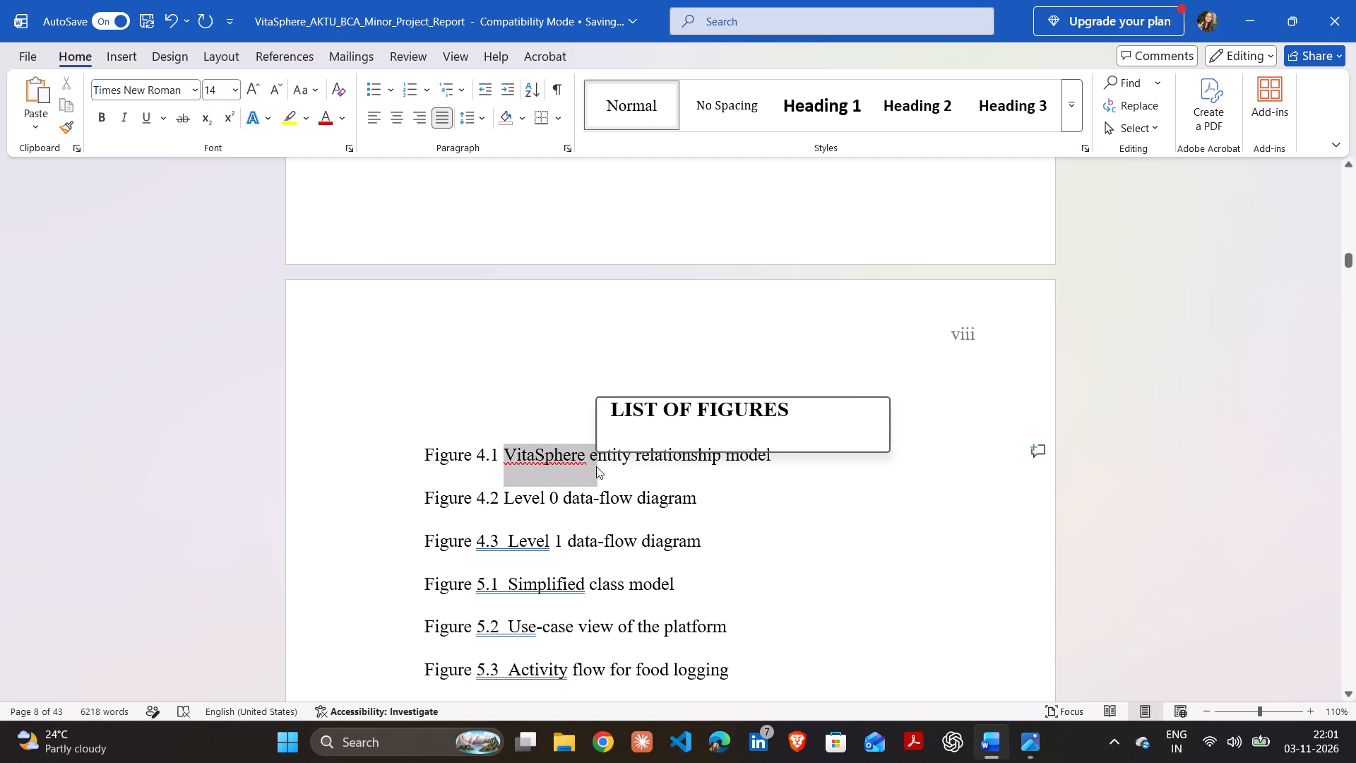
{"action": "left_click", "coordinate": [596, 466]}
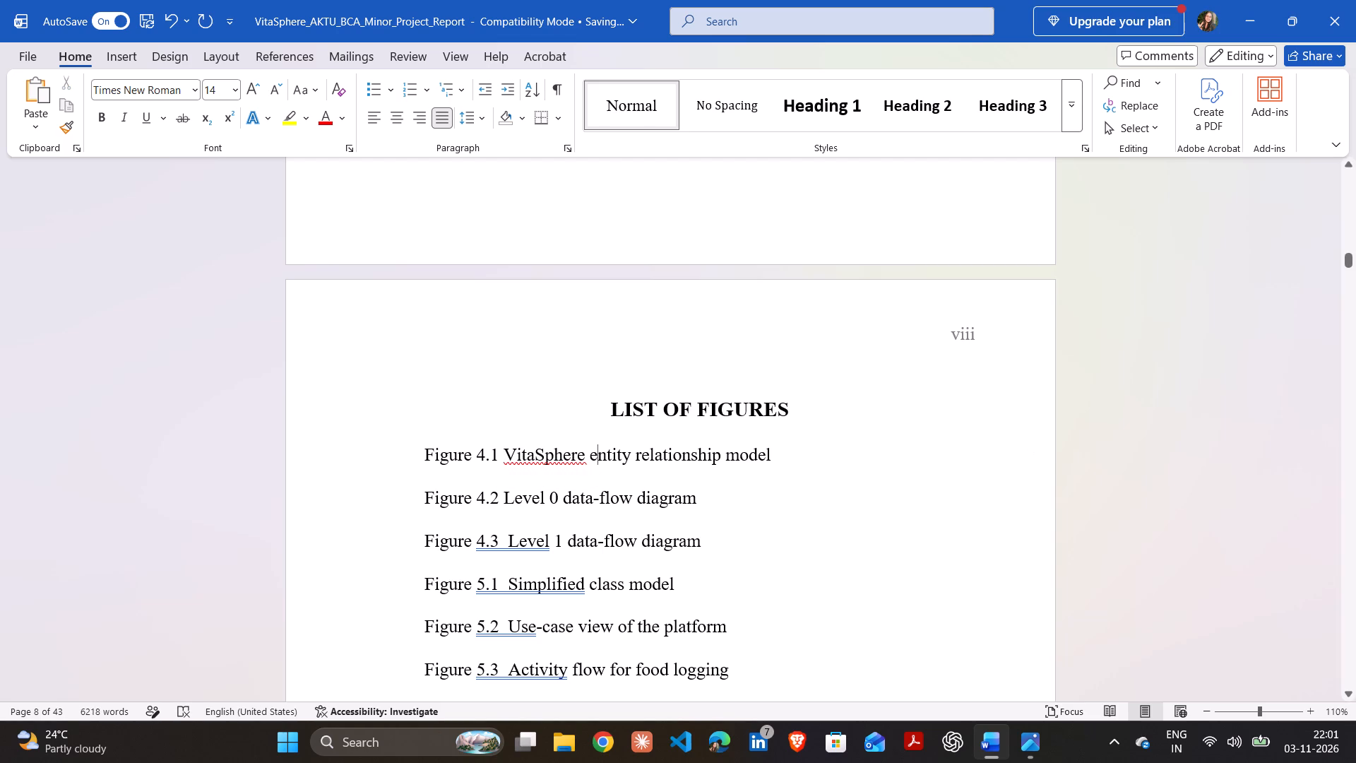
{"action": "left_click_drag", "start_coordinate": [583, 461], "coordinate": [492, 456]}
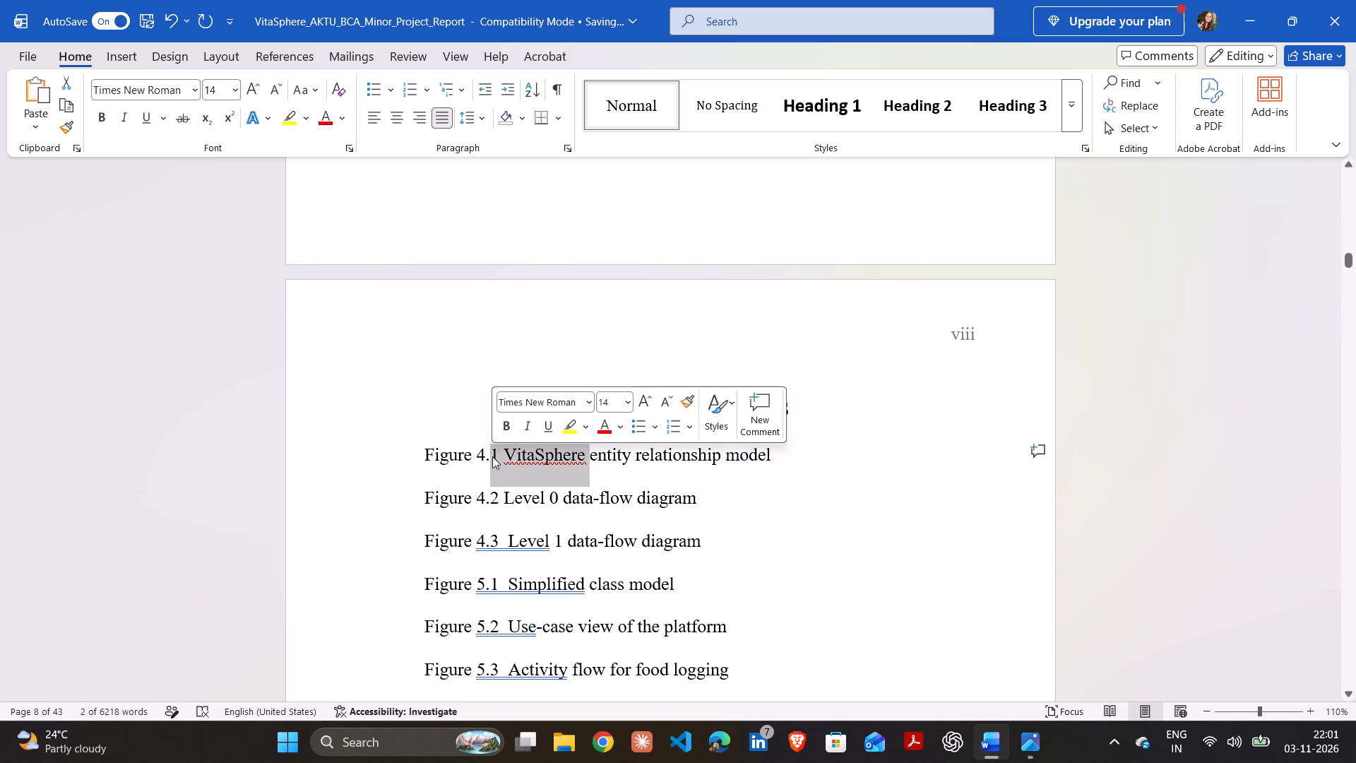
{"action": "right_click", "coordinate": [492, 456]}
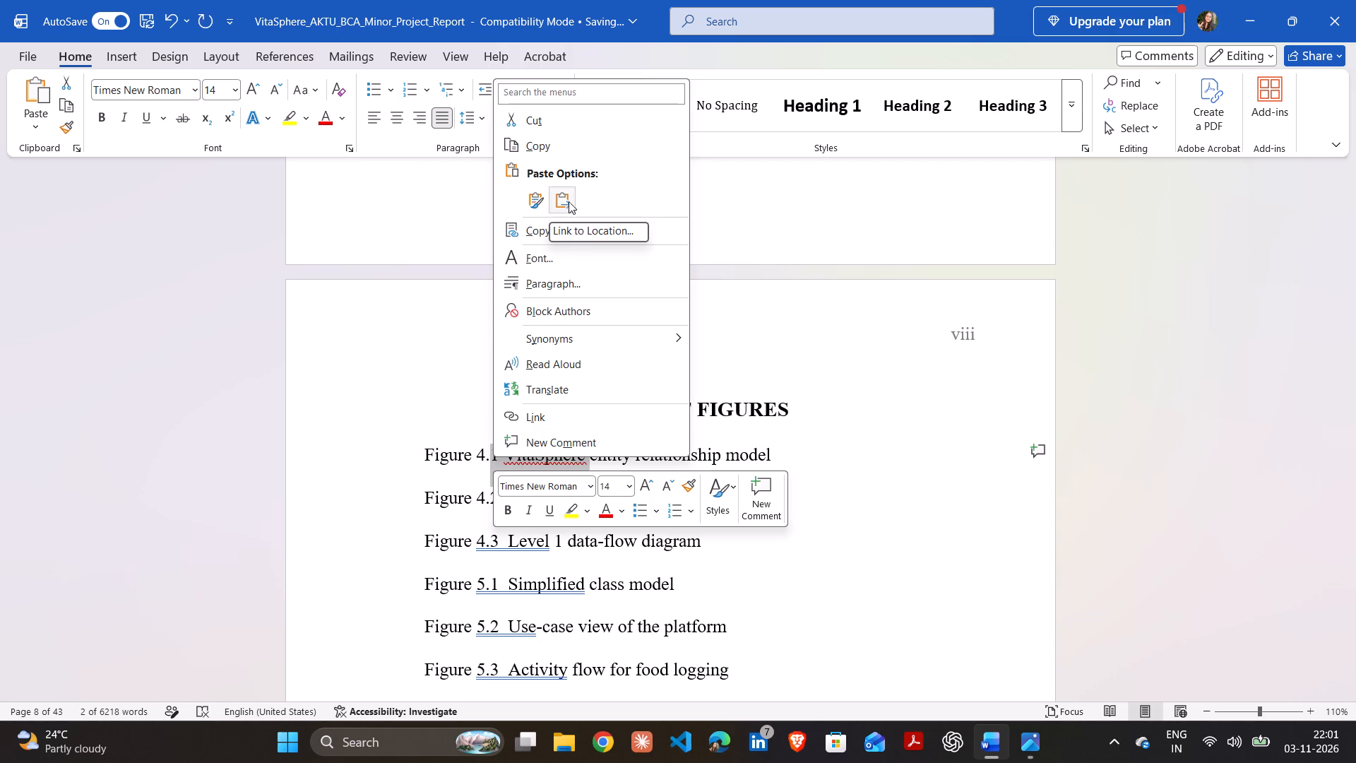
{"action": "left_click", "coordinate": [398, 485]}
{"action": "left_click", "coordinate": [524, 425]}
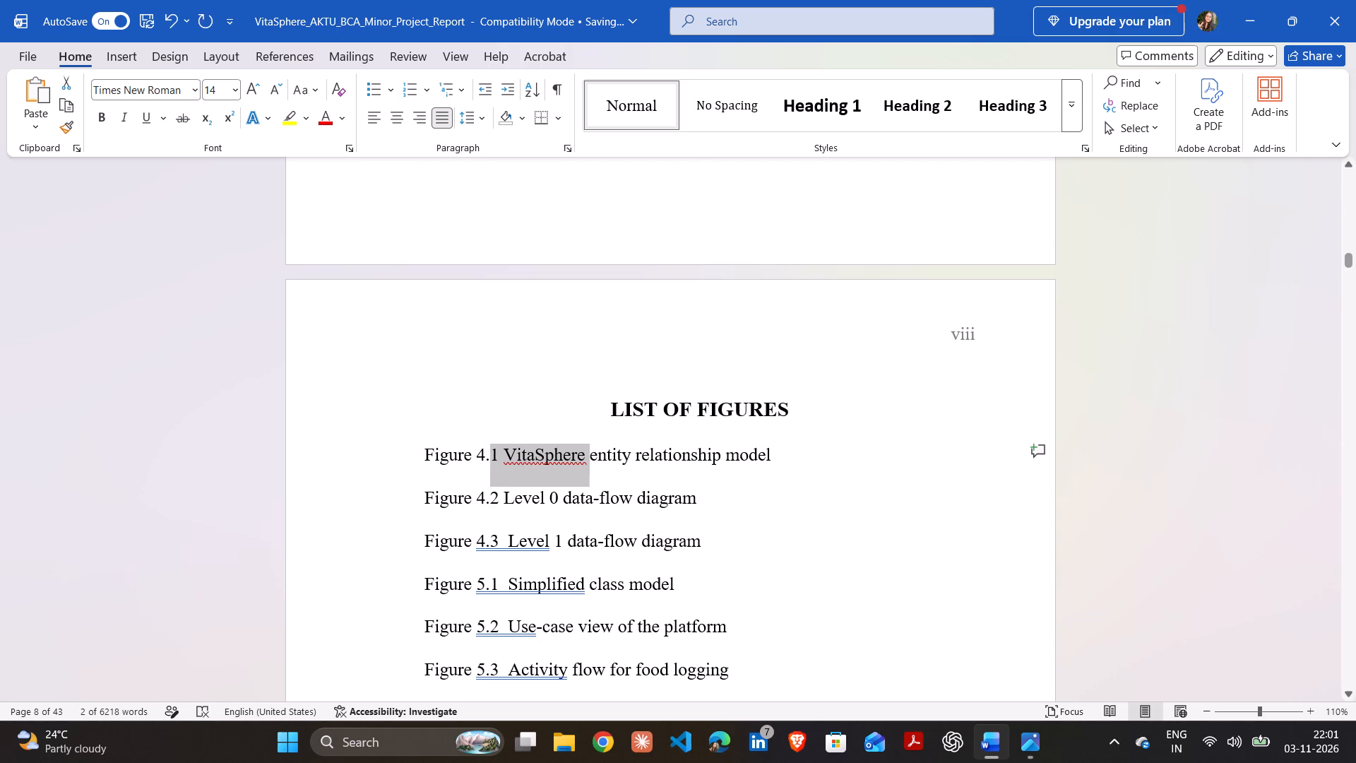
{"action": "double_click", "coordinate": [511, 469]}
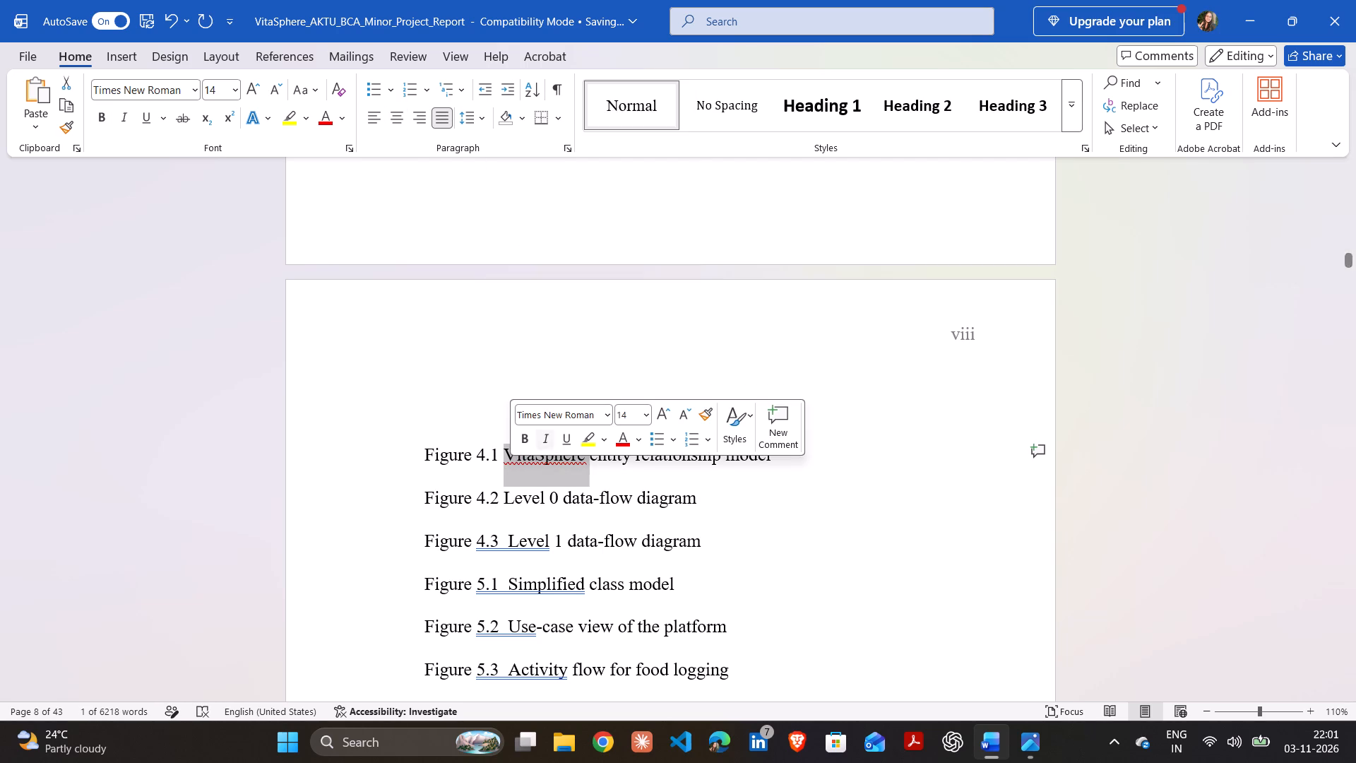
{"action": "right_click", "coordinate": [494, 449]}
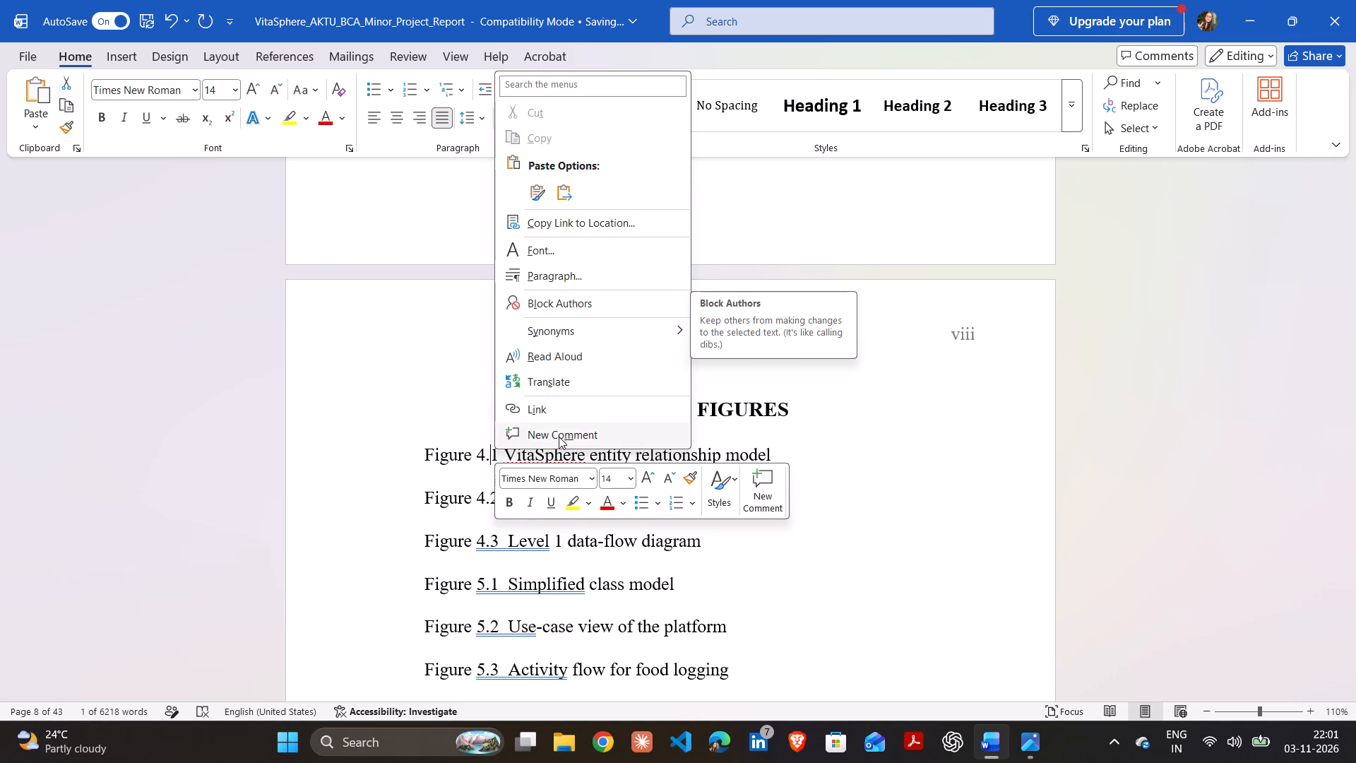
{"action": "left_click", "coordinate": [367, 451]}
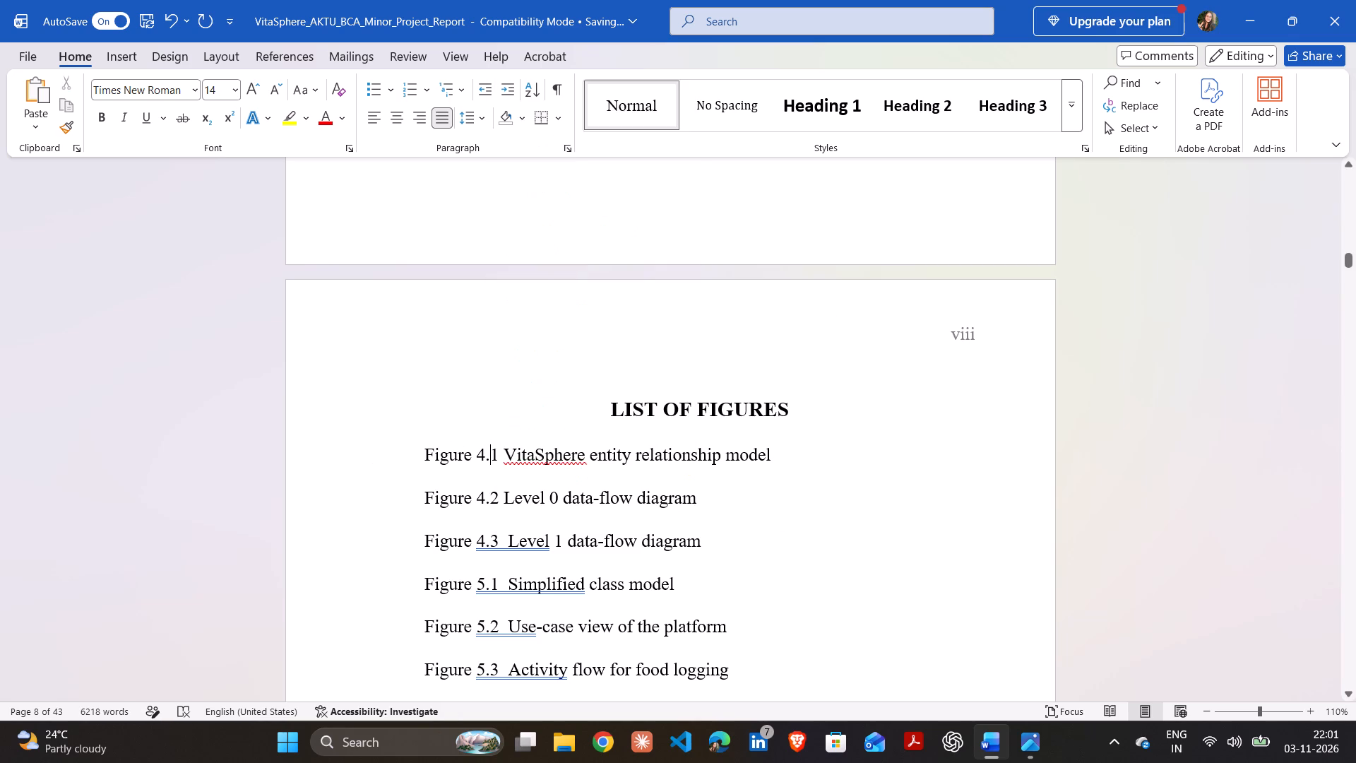
Add the flagged word "VitaSphere" in the Figure 4.1 entry to the spelling dictionary.
{"action": "left_click_drag", "start_coordinate": [507, 462], "coordinate": [577, 465]}
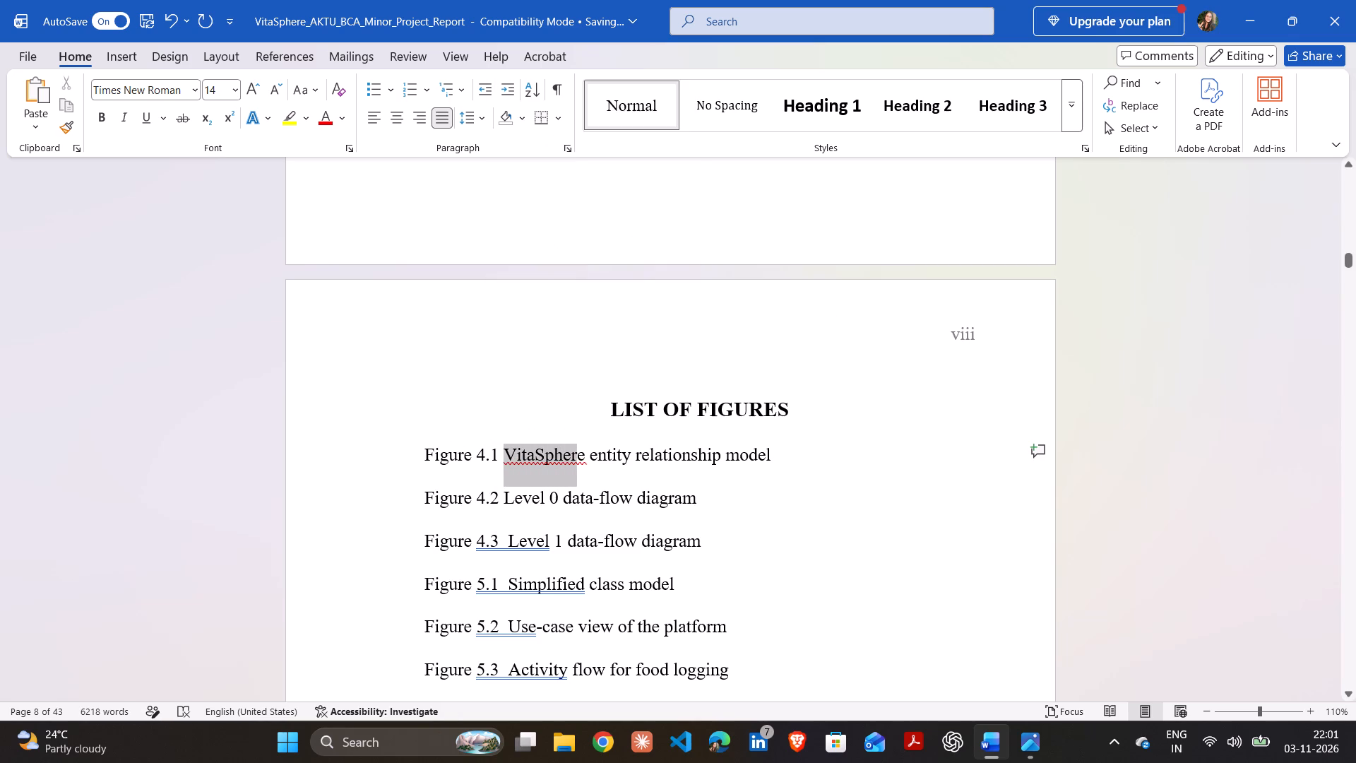
{"action": "left_click_drag", "start_coordinate": [577, 465], "coordinate": [586, 468]}
{"action": "right_click", "coordinate": [586, 468]}
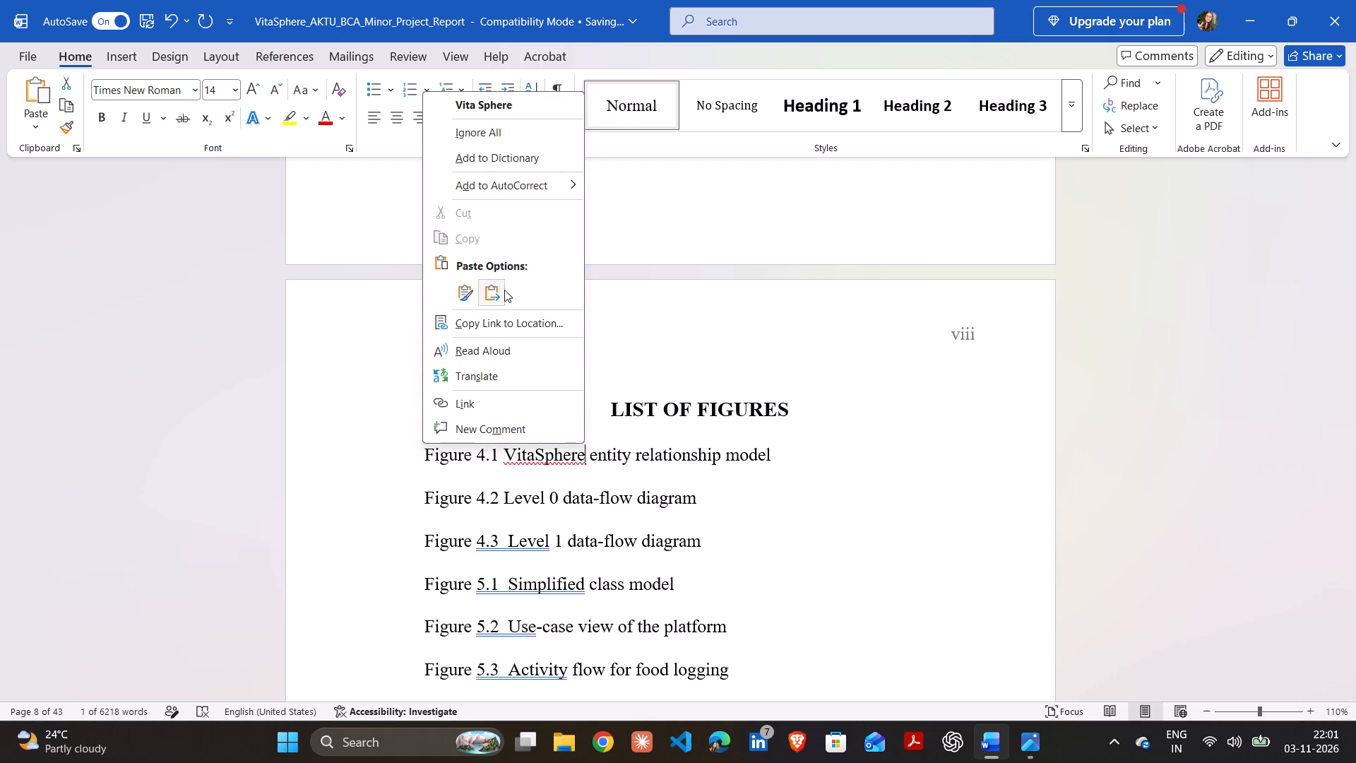
{"action": "left_click", "coordinate": [496, 169]}
Remove the extra space between the number and the title in the Figure 4.3 entry.
{"action": "left_click", "coordinate": [501, 545]}
{"action": "key", "text": "backslash"}
{"action": "key", "text": "BackSpace"}
{"action": "key", "text": "BackSpace"}
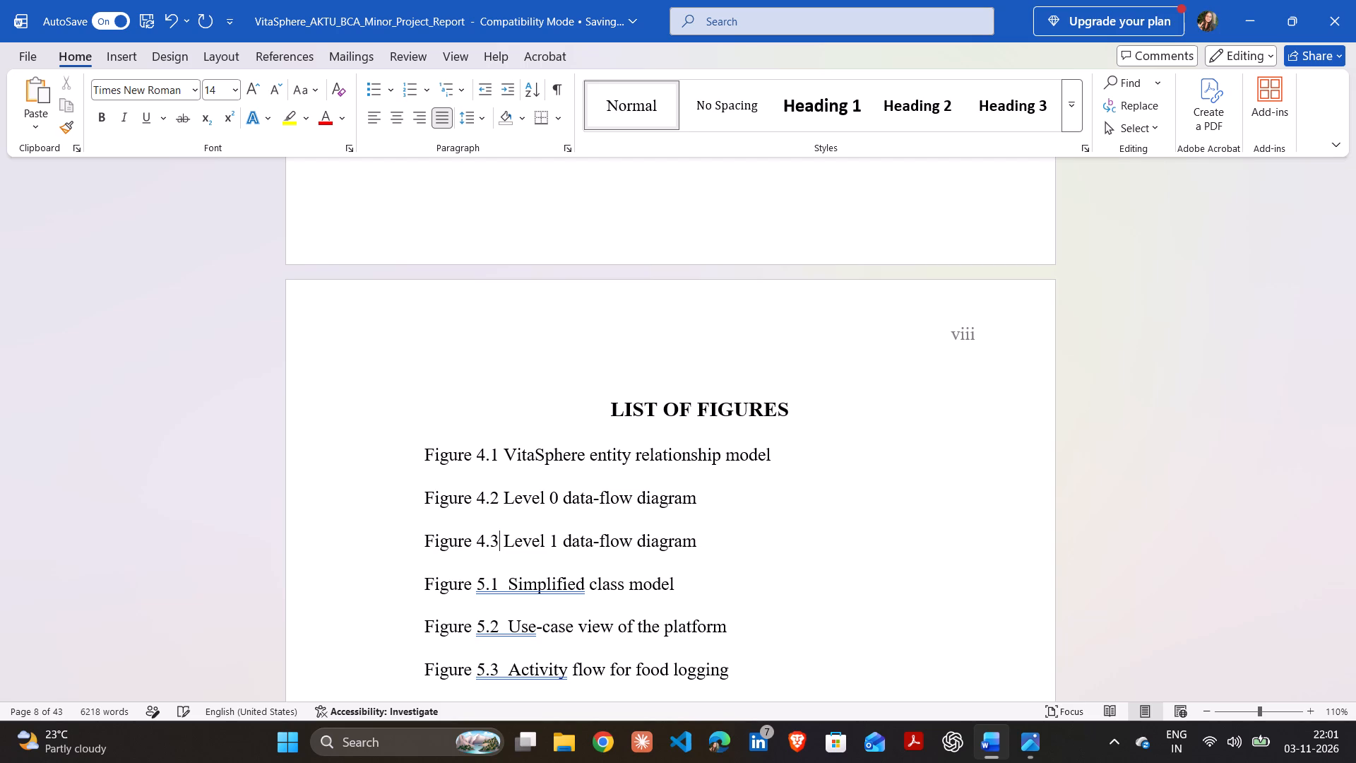
Remove the extra space between the number and the title in the List of Figures entries 5.1, 5.2 and 5.3.
{"action": "left_click", "coordinate": [509, 580]}
{"action": "key", "text": "BackSpace"}
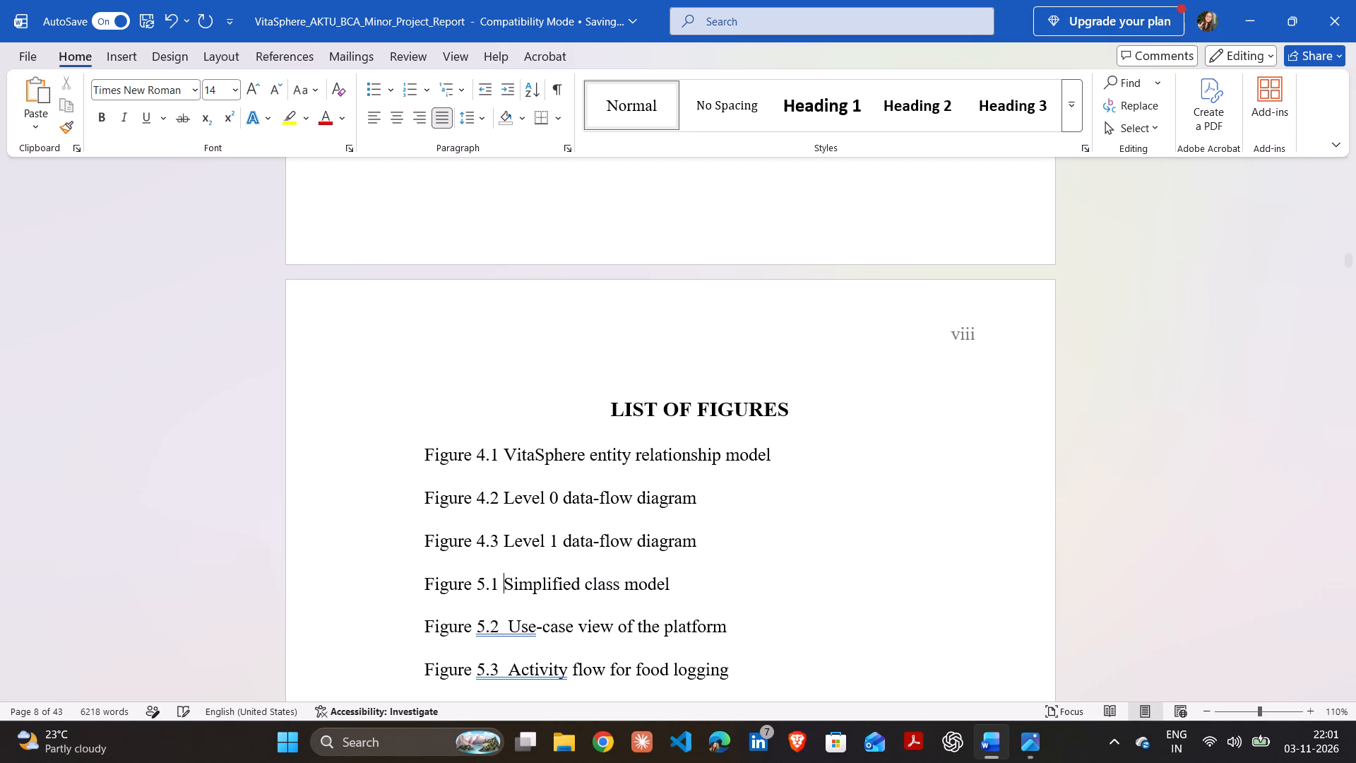
{"action": "left_click", "coordinate": [506, 629]}
{"action": "key", "text": "BackSpace"}
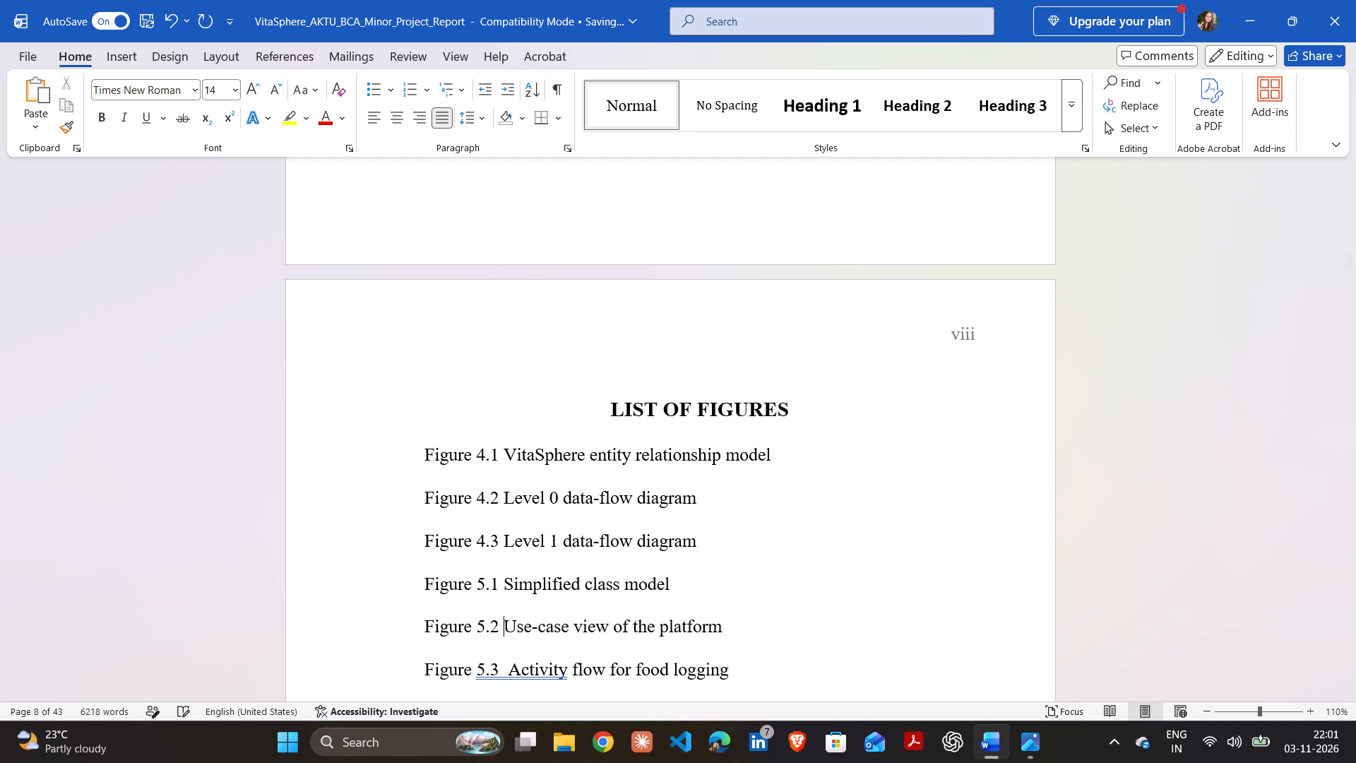
{"action": "left_click", "coordinate": [510, 677]}
{"action": "key", "text": "BackSpace"}
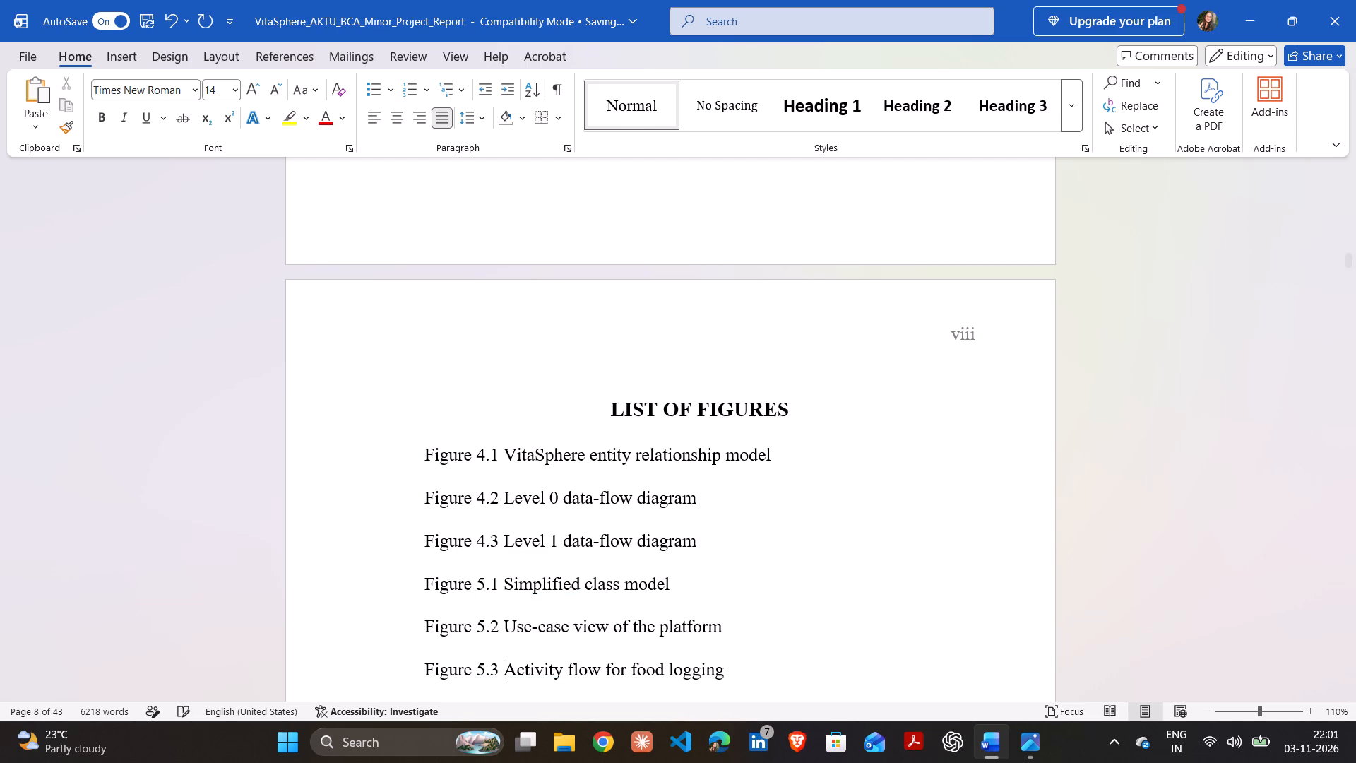
Remove the extra space between the number and the title in the Figure 5.4 entry of the List of Figures.
{"action": "left_click", "coordinate": [807, 563]}
{"action": "key", "text": "Down"}
{"action": "key", "text": "Down"}
{"action": "key", "text": "Down"}
{"action": "key", "text": "Down"}
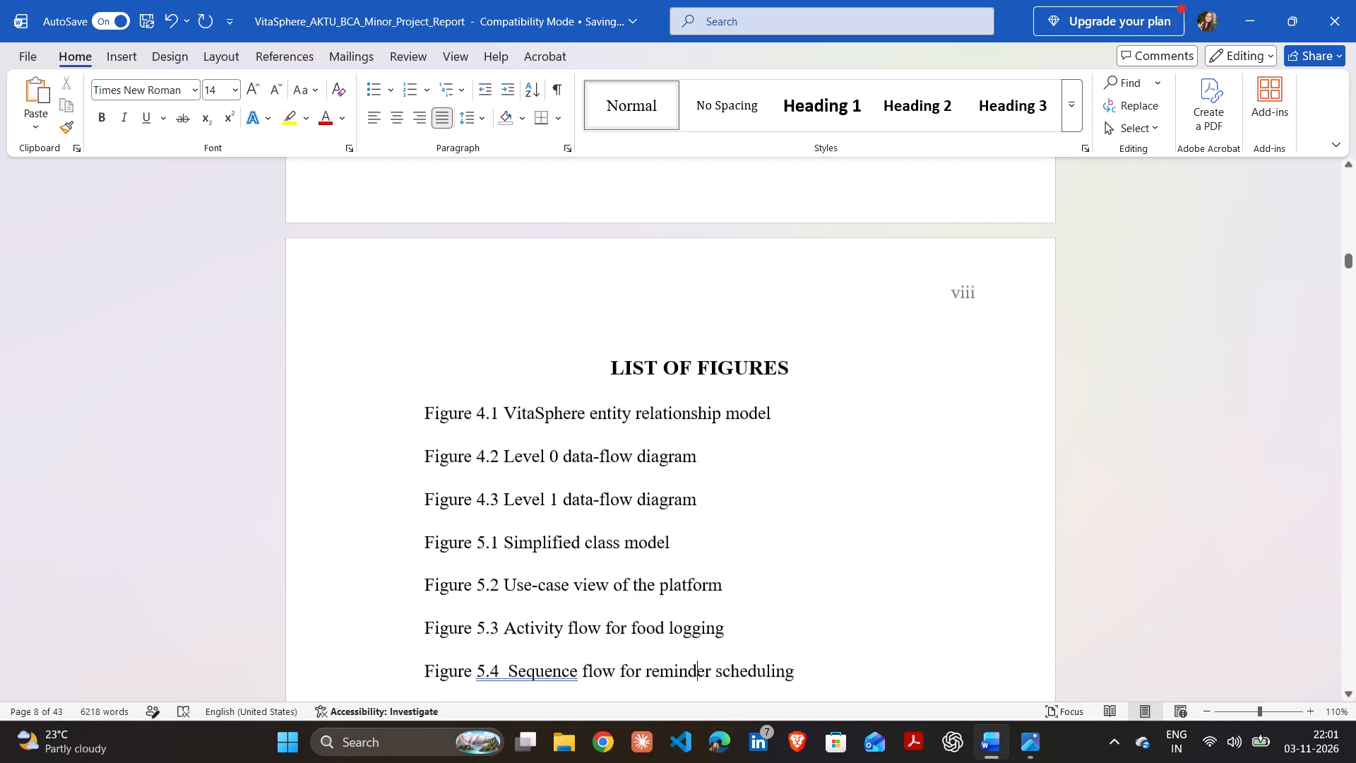
{"action": "key", "text": "Down"}
{"action": "key", "text": "Down"}
{"action": "key", "text": "Down"}
{"action": "key", "text": "Up"}
{"action": "key", "text": "Up"}
{"action": "key", "text": "Up"}
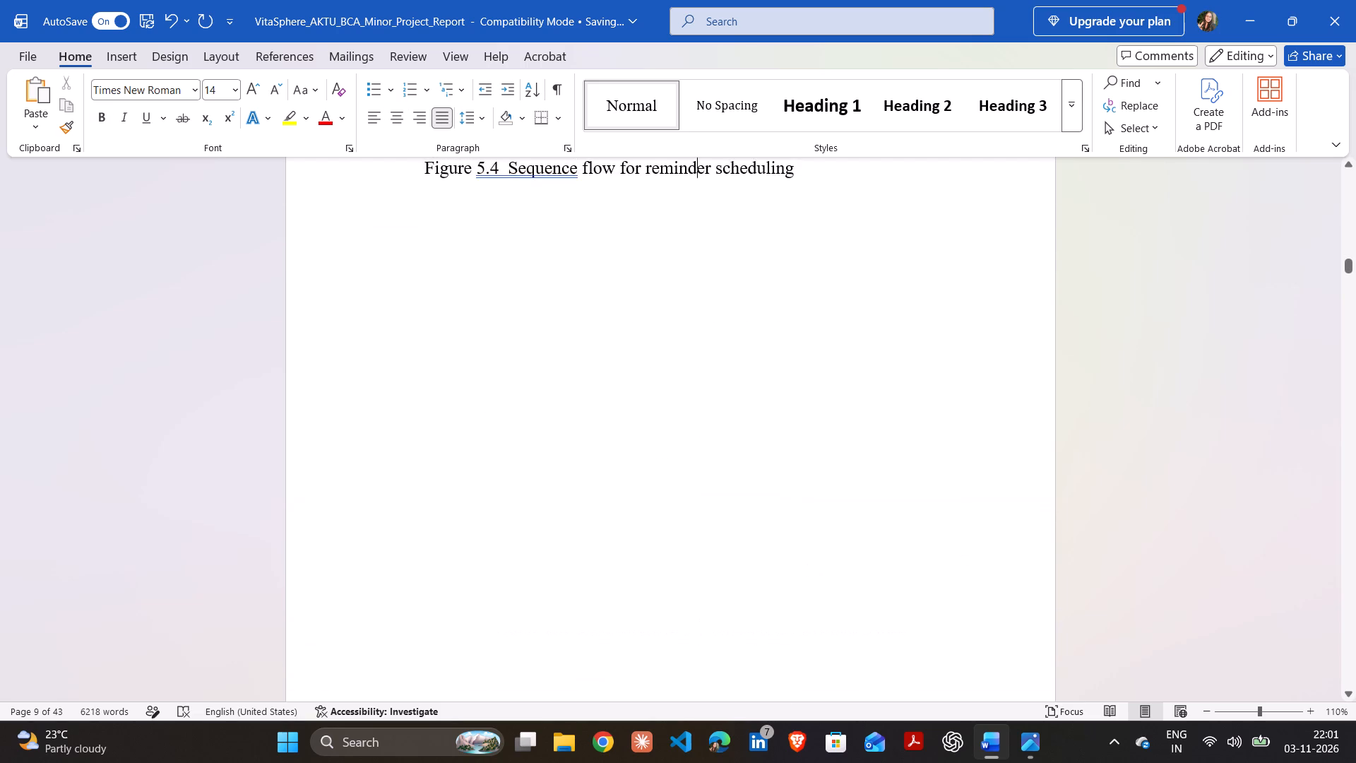
{"action": "key", "text": "Up"}
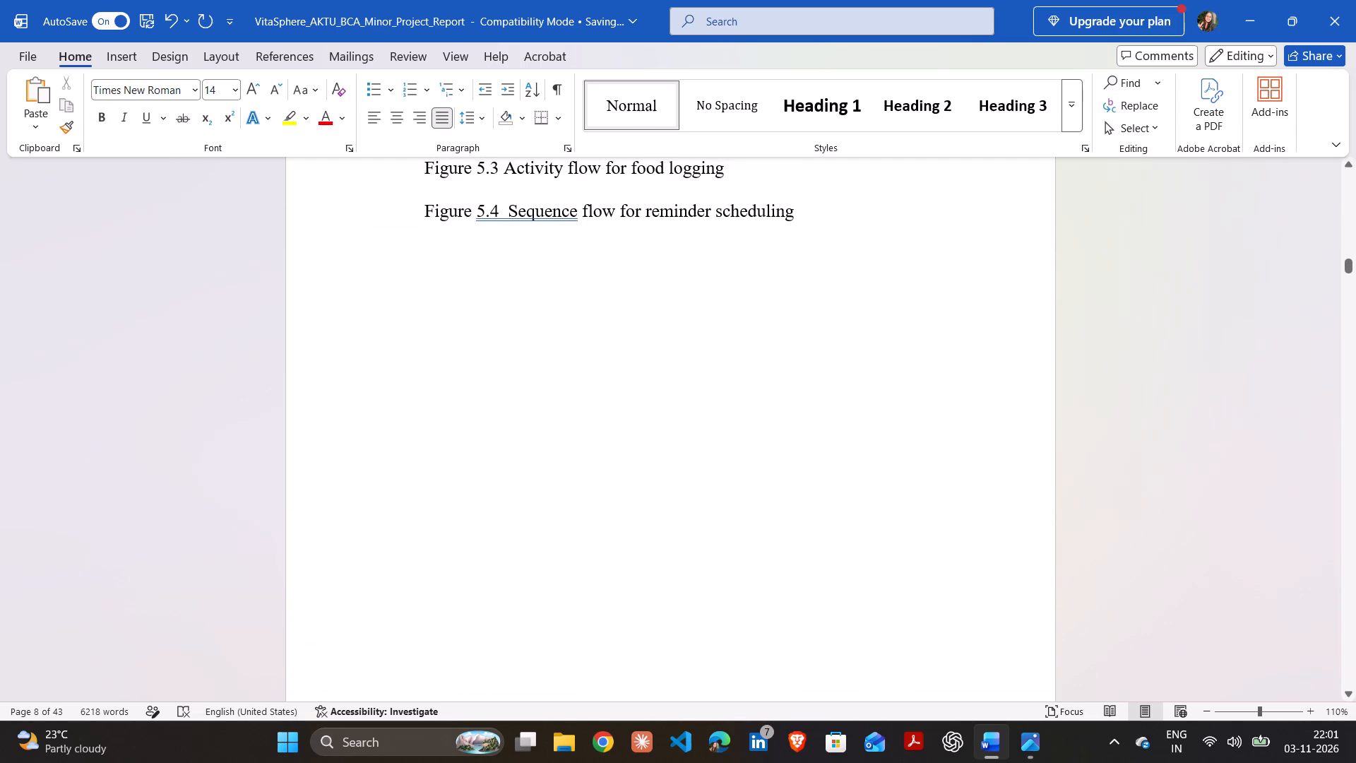
{"action": "left_click", "coordinate": [509, 206]}
{"action": "key", "text": "BackSpace"}
Review the pages from the list of symbols and abbreviations through the end of Chapter 1 for remaining spacing and proofing flags.
{"action": "left_click", "coordinate": [573, 333]}
{"action": "key", "text": "Down"}
{"action": "key", "text": "Down"}
{"action": "key", "text": "Down"}
{"action": "key", "text": "Down"}
{"action": "key", "text": "Down"}
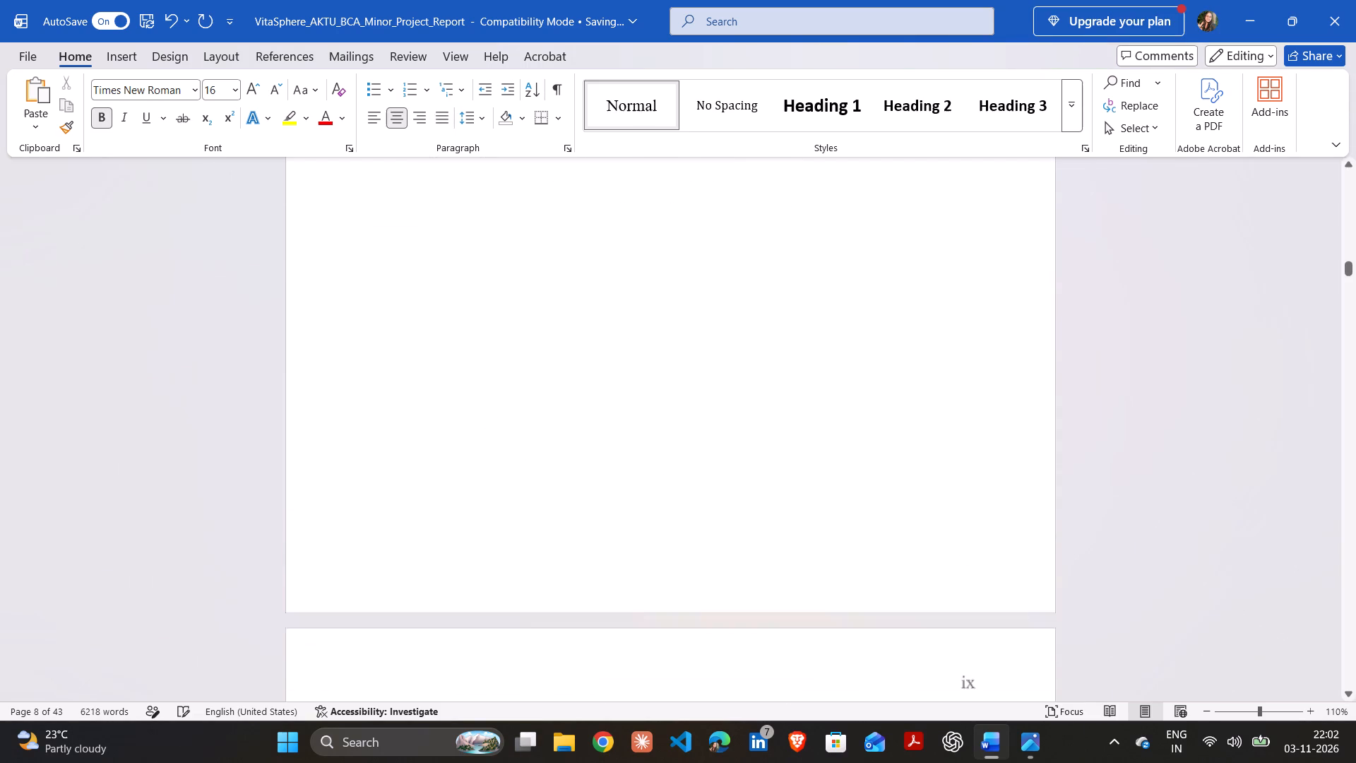
{"action": "key", "text": "Down"}
{"action": "key", "text": "Down"}
{"action": "key", "text": "Down"}
{"action": "key", "text": "Down"}
{"action": "key", "text": "Down"}
{"action": "key", "text": "Down"}
{"action": "key", "text": "Down"}
{"action": "key", "text": "Down"}
{"action": "key", "text": "Down"}
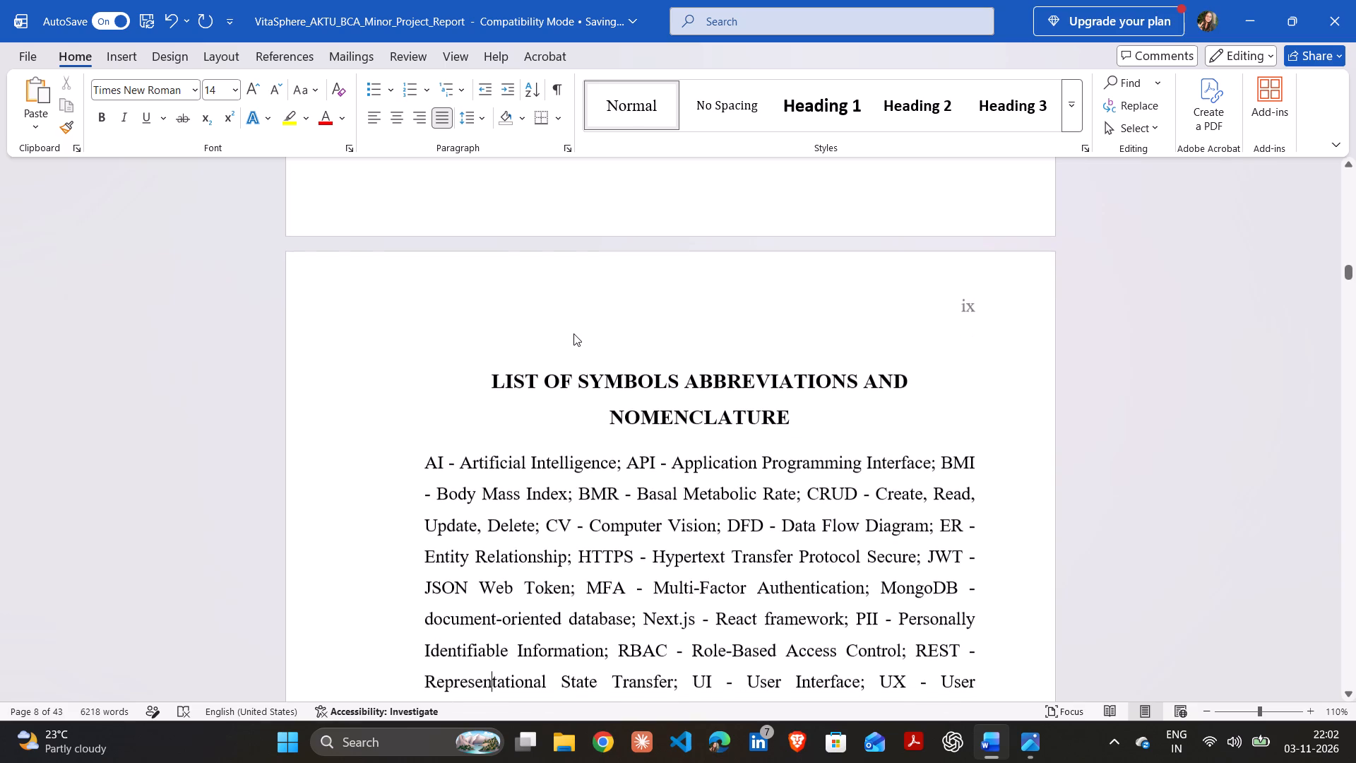
{"action": "key", "text": "Down"}
{"action": "key", "text": "Down"}
{"action": "key", "text": "Down"}
{"action": "key", "text": "Down"}
{"action": "key", "text": "Down"}
{"action": "key", "text": "Down"}
{"action": "key", "text": "Down"}
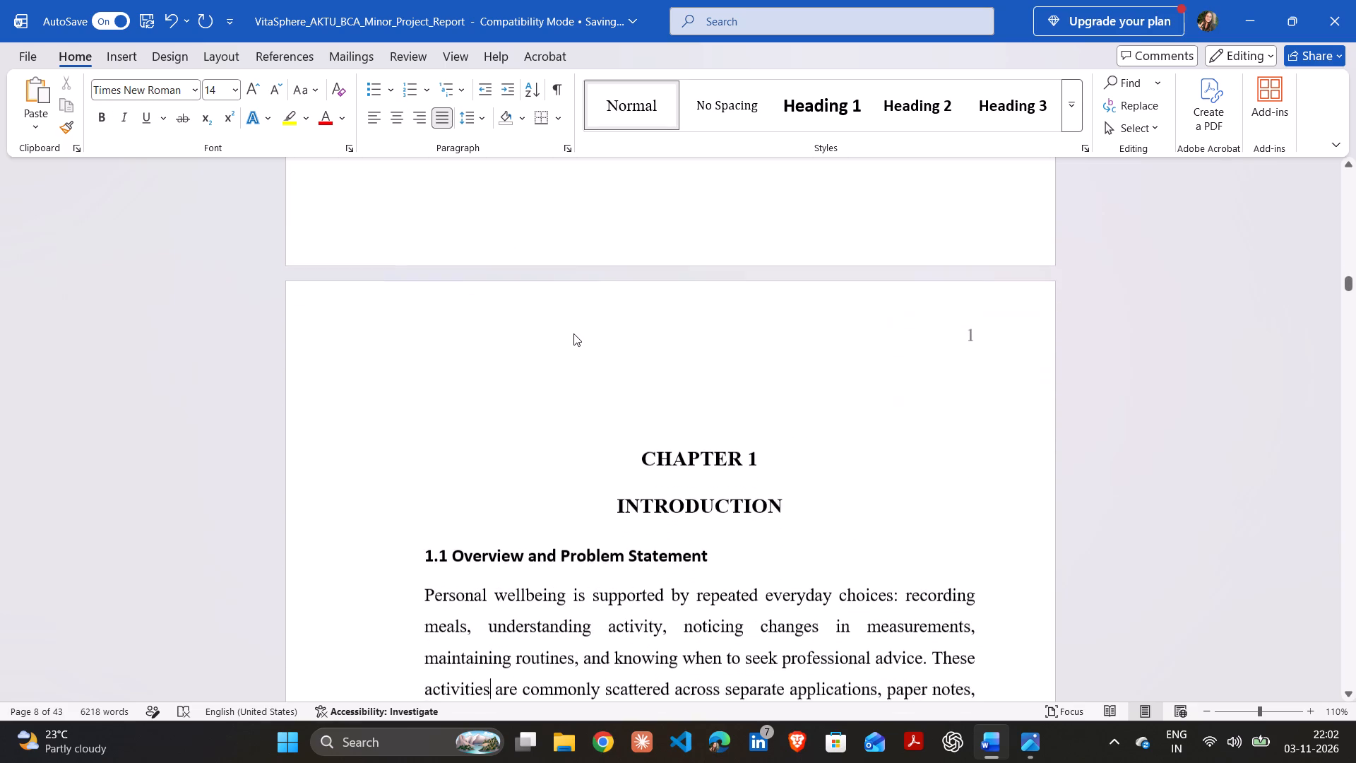
{"action": "key", "text": "Down"}
{"action": "key", "text": "Down"}
{"action": "key", "text": "Down"}
{"action": "key", "text": "Down"}
{"action": "key", "text": "Down"}
{"action": "key", "text": "Down"}
{"action": "key", "text": "Down"}
{"action": "key", "text": "Down"}
{"action": "key", "text": "Down"}
{"action": "key", "text": "Down"}
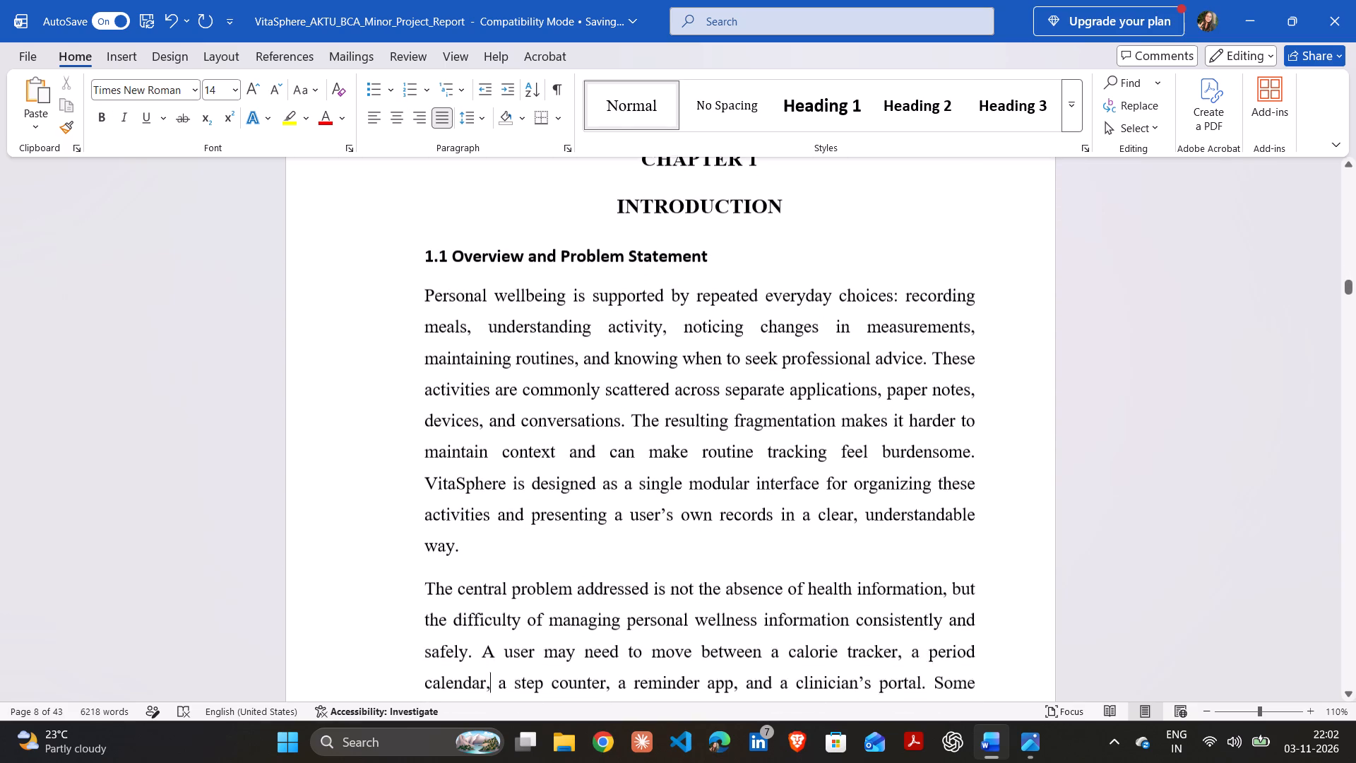
{"action": "key", "text": "Down"}
{"action": "key", "text": "Down"}
{"action": "key", "text": "Down"}
{"action": "key", "text": "Down"}
{"action": "key", "text": "Down"}
{"action": "key", "text": "Down"}
{"action": "key", "text": "Down"}
{"action": "key", "text": "Down"}
{"action": "key", "text": "Down"}
{"action": "key", "text": "Down"}
{"action": "key", "text": "Down"}
{"action": "key", "text": "Down"}
{"action": "key", "text": "Down"}
{"action": "key", "text": "Down"}
{"action": "key", "text": "Down"}
{"action": "key", "text": "Down"}
{"action": "key", "text": "Down"}
{"action": "key", "text": "Down"}
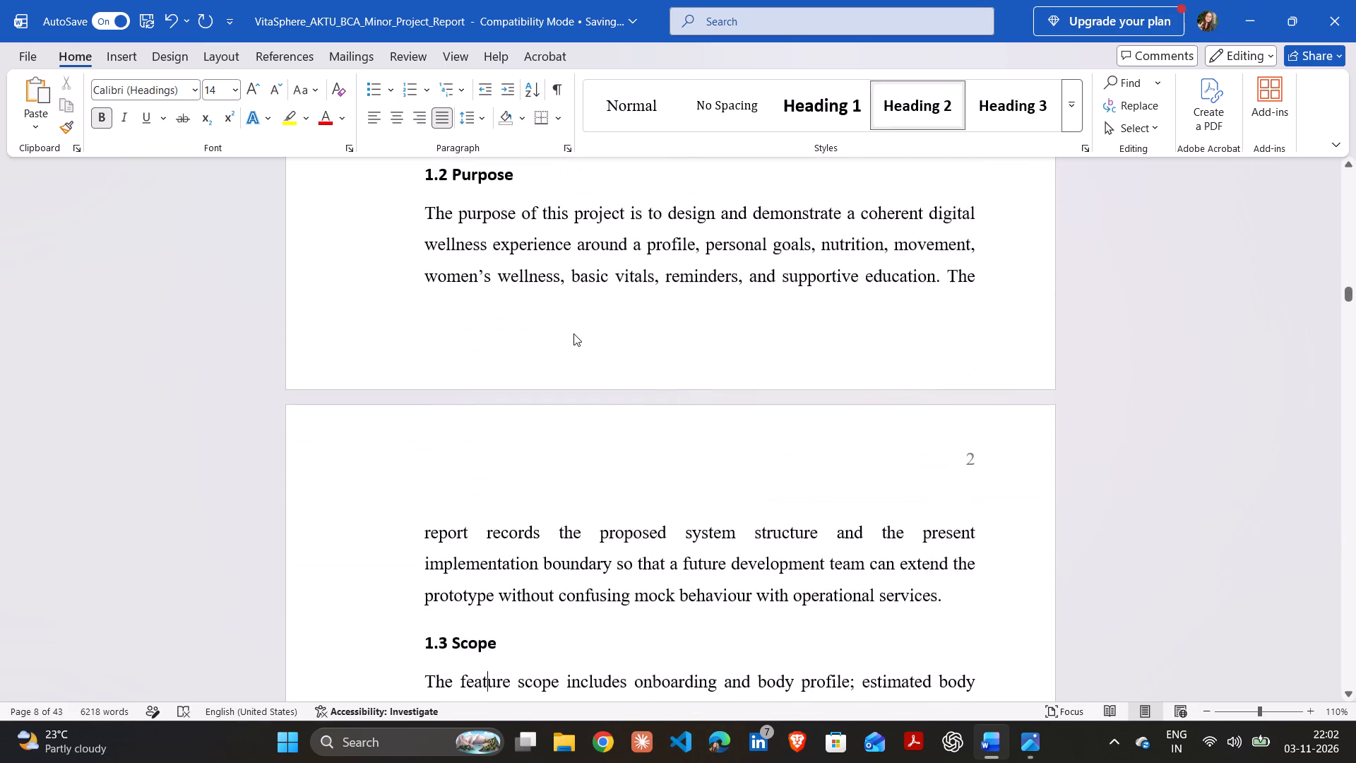
{"action": "key", "text": "Down"}
{"action": "key", "text": "Down"}
{"action": "key", "text": "Down"}
{"action": "key", "text": "Down"}
{"action": "key", "text": "Down"}
{"action": "key", "text": "Down"}
{"action": "key", "text": "Down"}
{"action": "key", "text": "Down"}
{"action": "key", "text": "Down"}
{"action": "key", "text": "Down"}
{"action": "key", "text": "Down"}
{"action": "key", "text": "Down"}
{"action": "key", "text": "Down"}
{"action": "key", "text": "Down"}
{"action": "key", "text": "Down"}
{"action": "key", "text": "Down"}
{"action": "key", "text": "Down"}
{"action": "key", "text": "Down"}
{"action": "key", "text": "Down"}
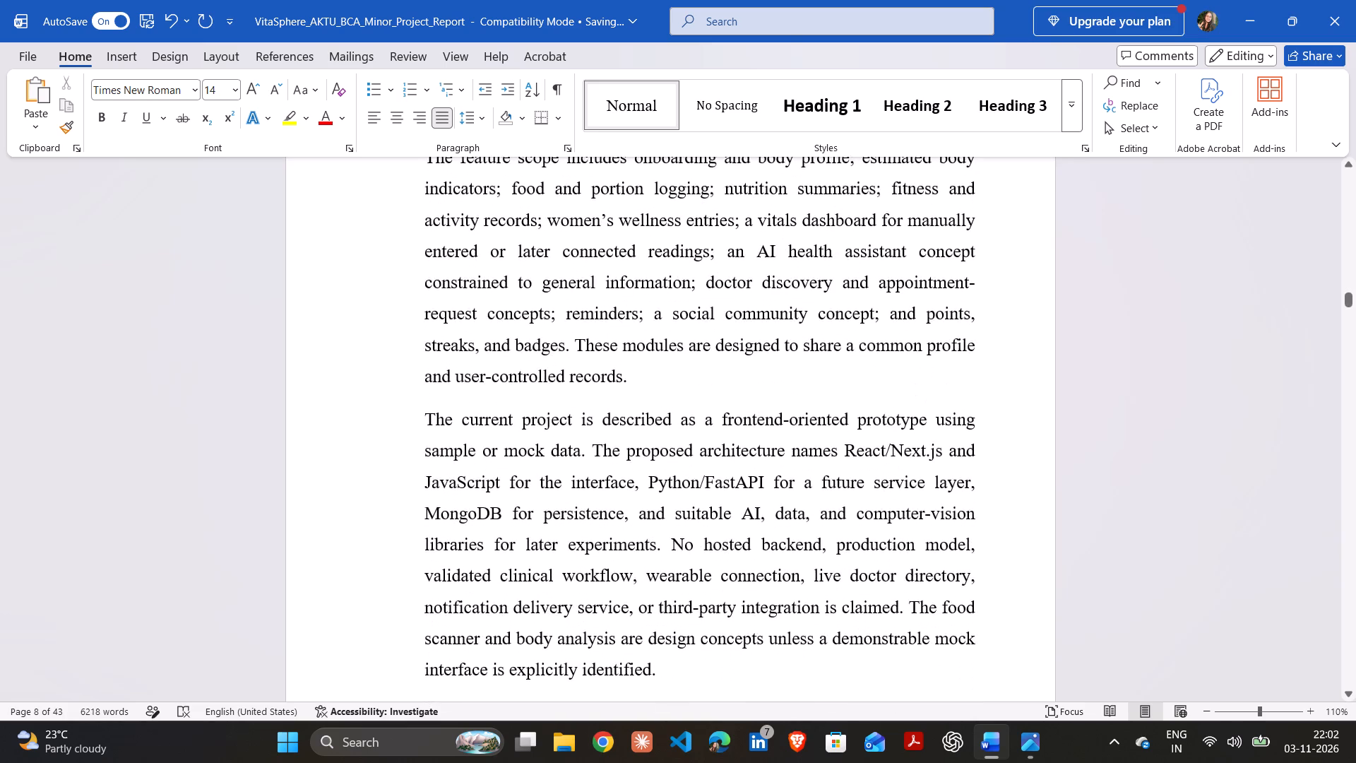
{"action": "key", "text": "Down"}
{"action": "key", "text": "Down"}
{"action": "key", "text": "Down"}
{"action": "key", "text": "Down"}
{"action": "key", "text": "Down"}
{"action": "key", "text": "Down"}
{"action": "key", "text": "Down"}
{"action": "key", "text": "Down"}
{"action": "key", "text": "Down"}
{"action": "key", "text": "Down"}
{"action": "key", "text": "Down"}
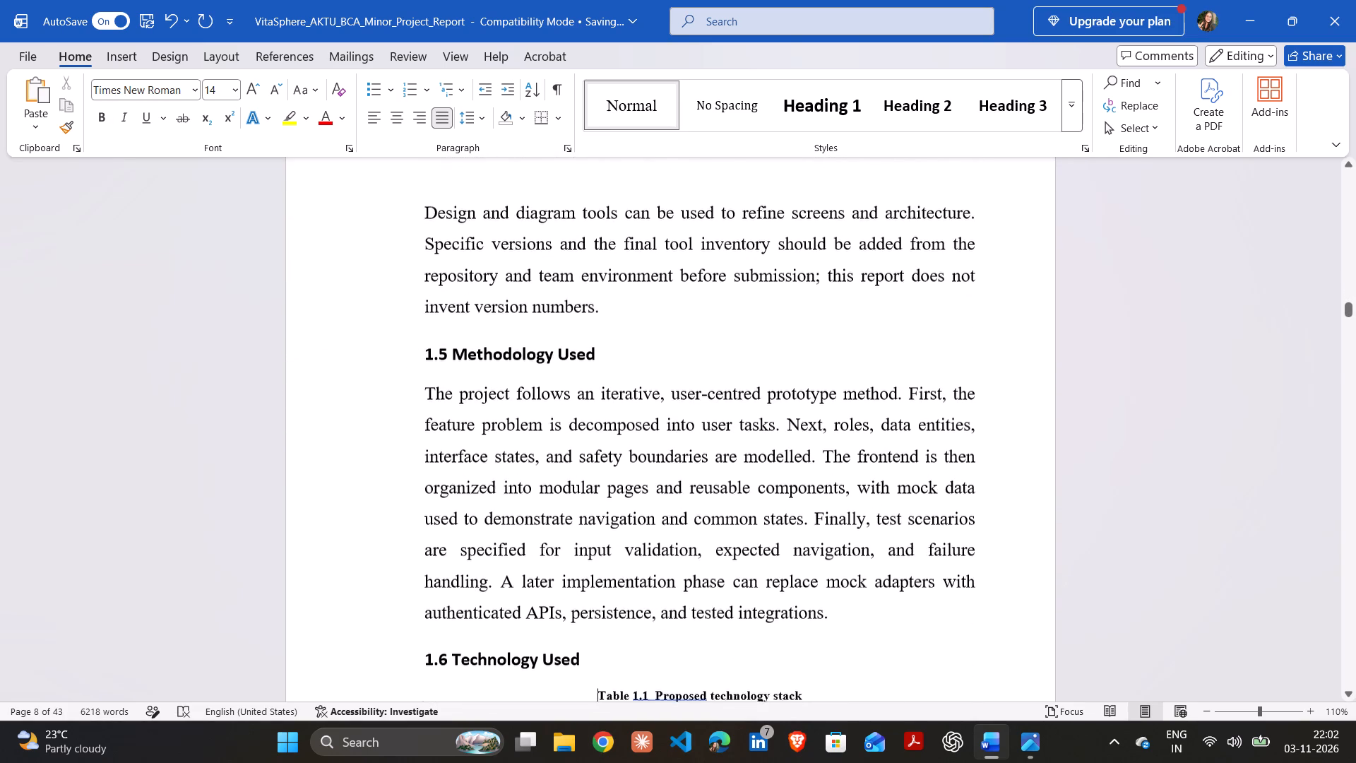
{"action": "key", "text": "Down"}
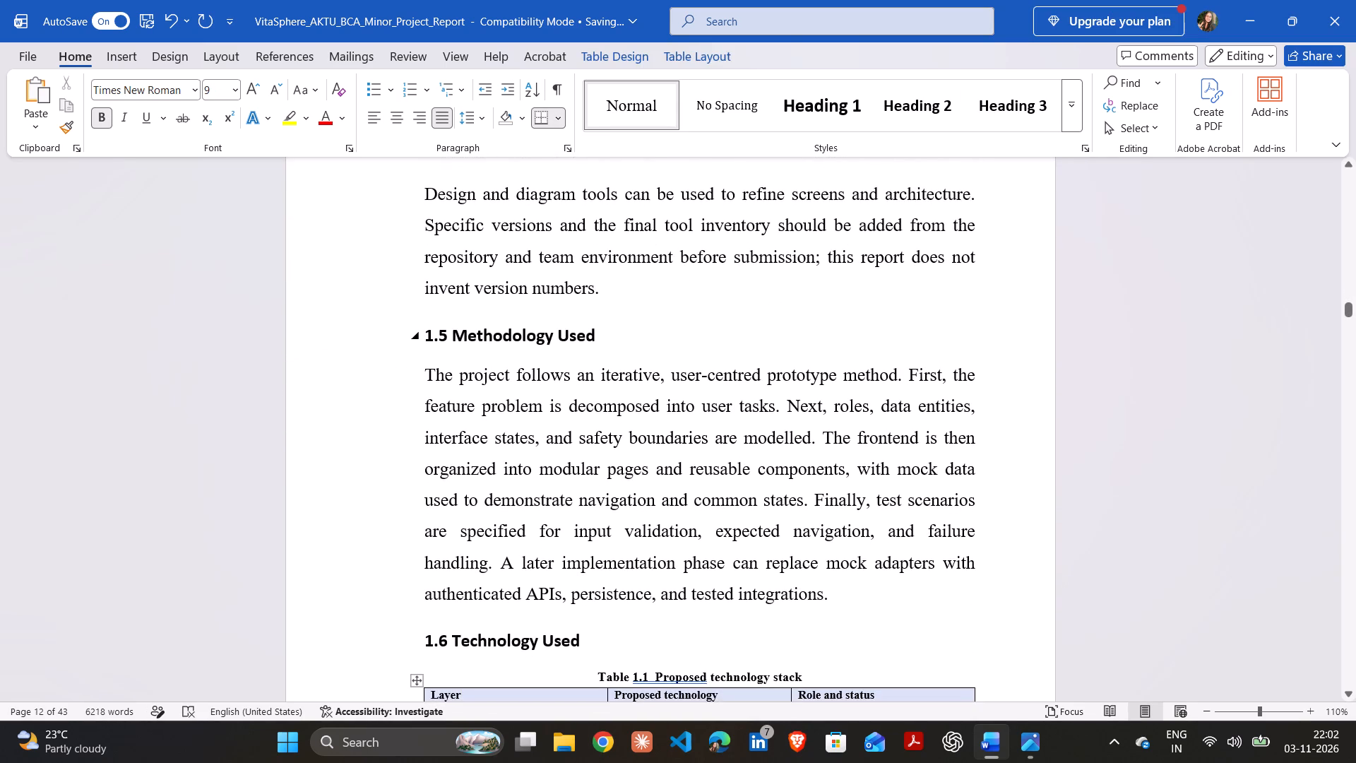
{"action": "key", "text": "Down"}
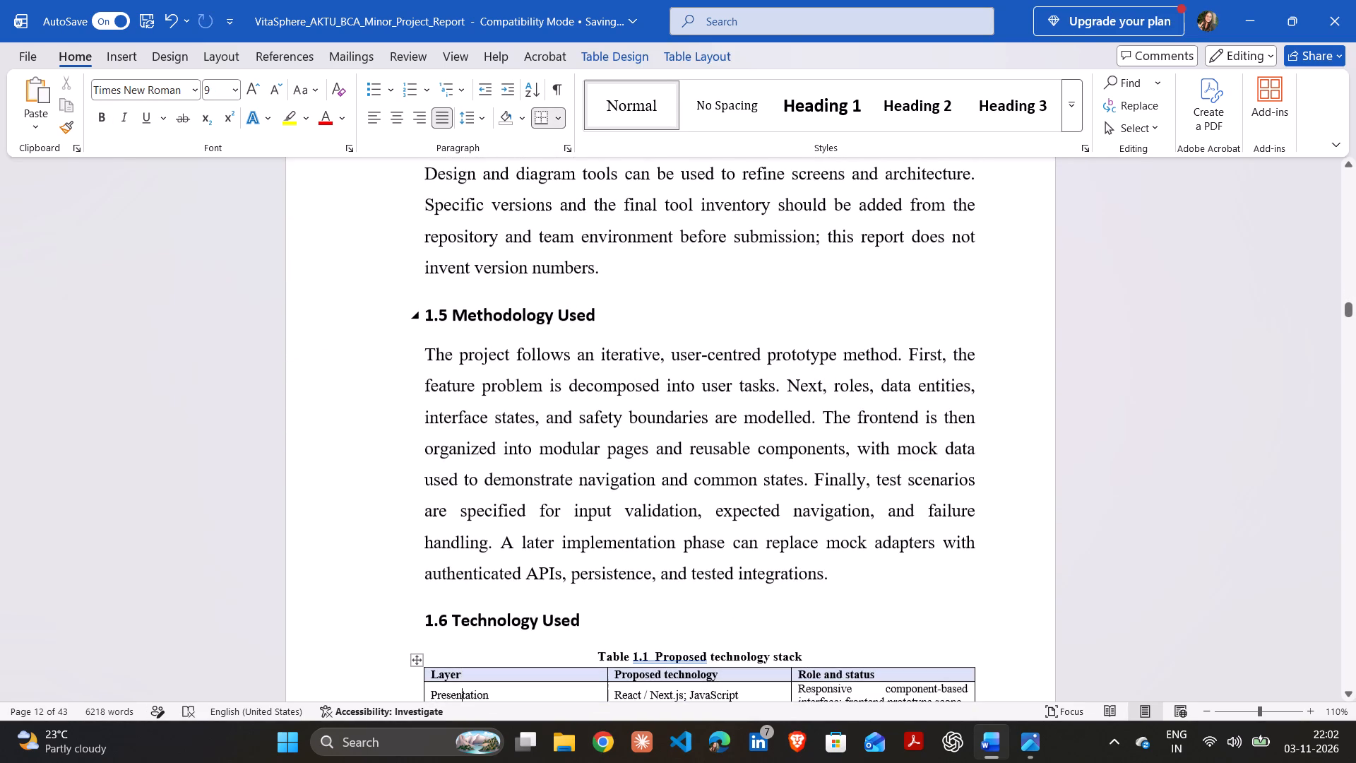
{"action": "key", "text": "Down"}
{"action": "key", "text": "Down"}
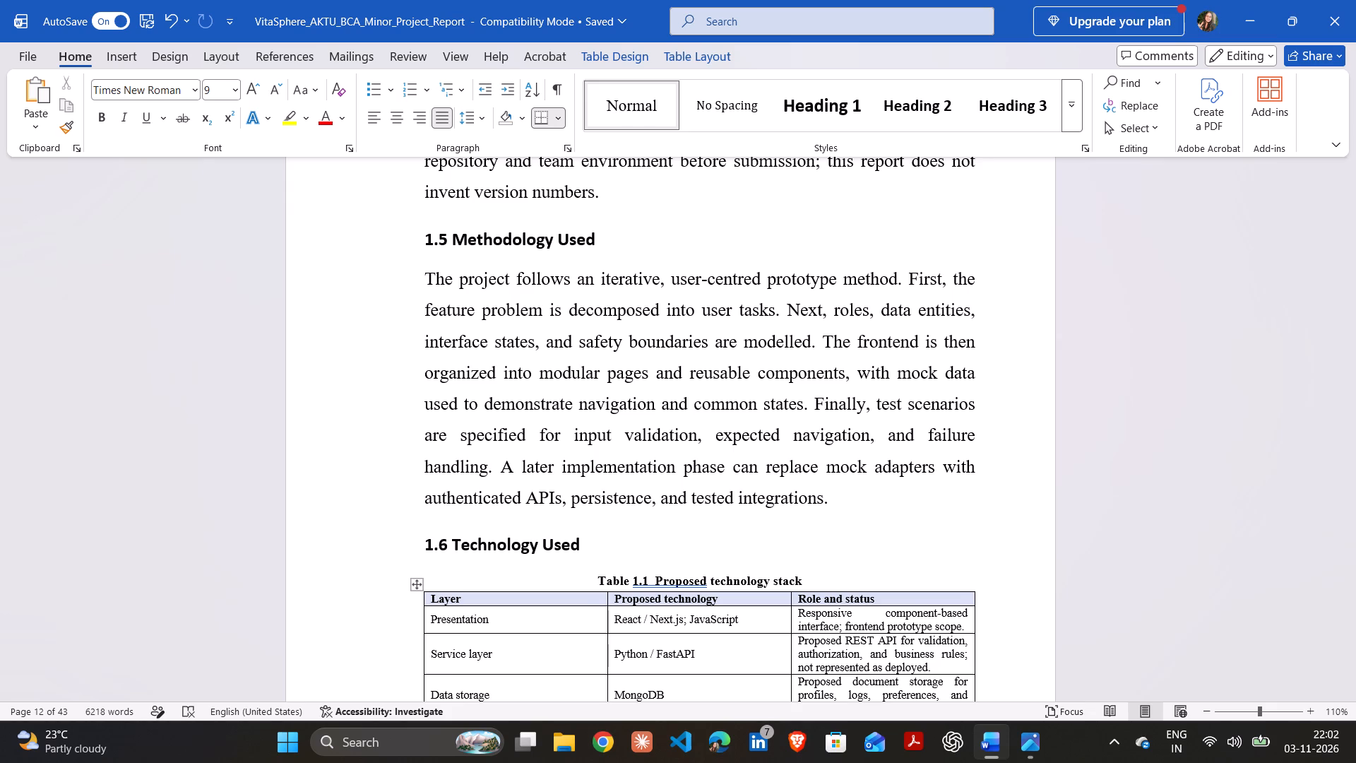
{"action": "key", "text": "Down"}
{"action": "key", "text": "Down"}
{"action": "key", "text": "Down"}
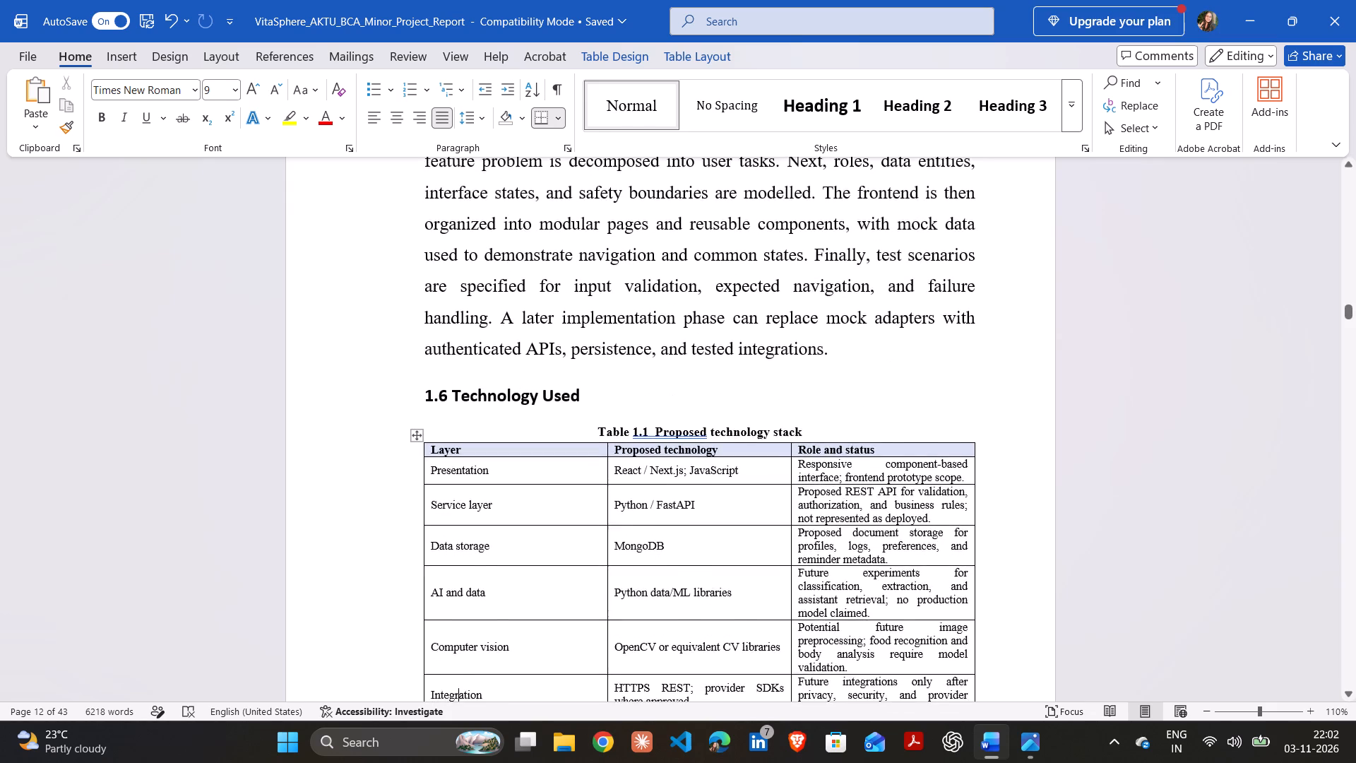
{"action": "key", "text": "Down"}
{"action": "key", "text": "Down"}
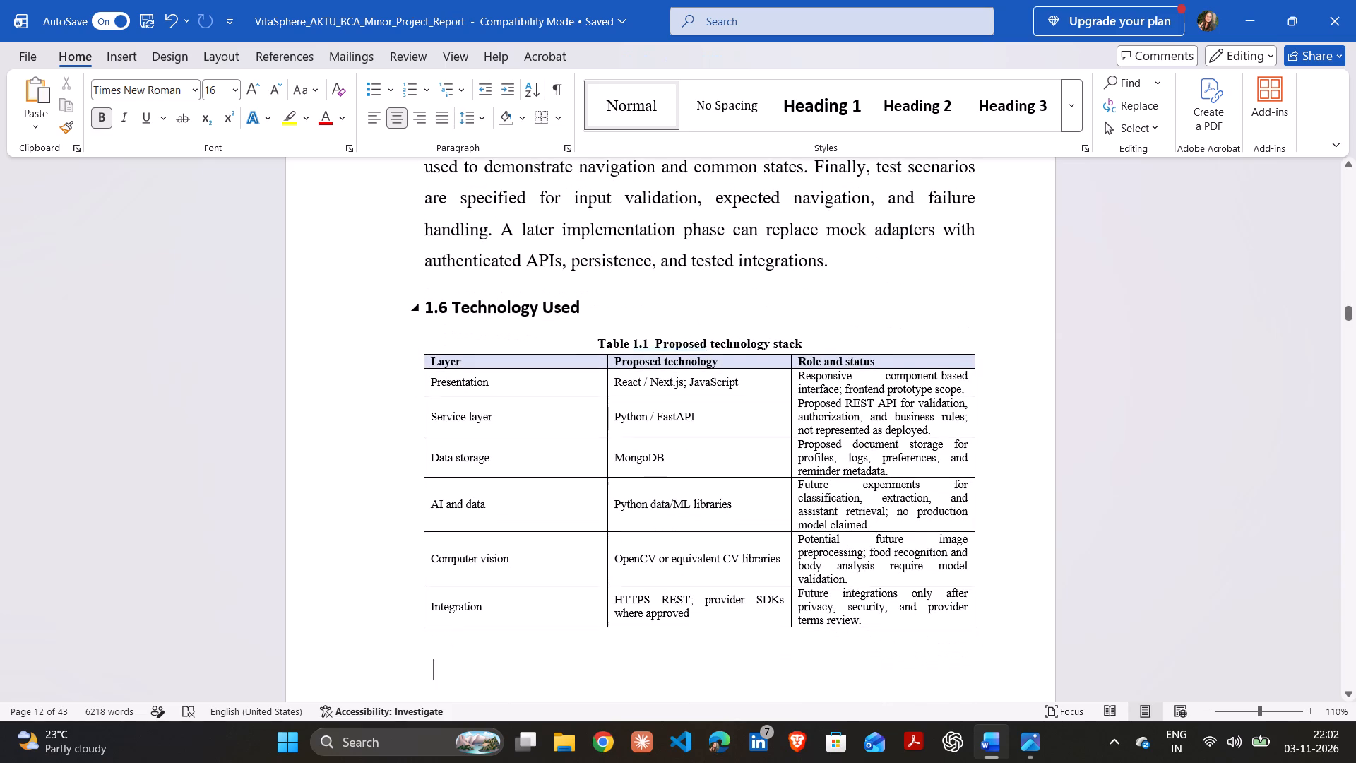
{"action": "key", "text": "Down"}
Remove the extra space after the number in the "Table 1.1 Proposed technology stack" caption in section 1.6.
{"action": "key", "text": "Up"}
{"action": "key", "text": "Up"}
{"action": "key", "text": "Up"}
{"action": "key", "text": "Up"}
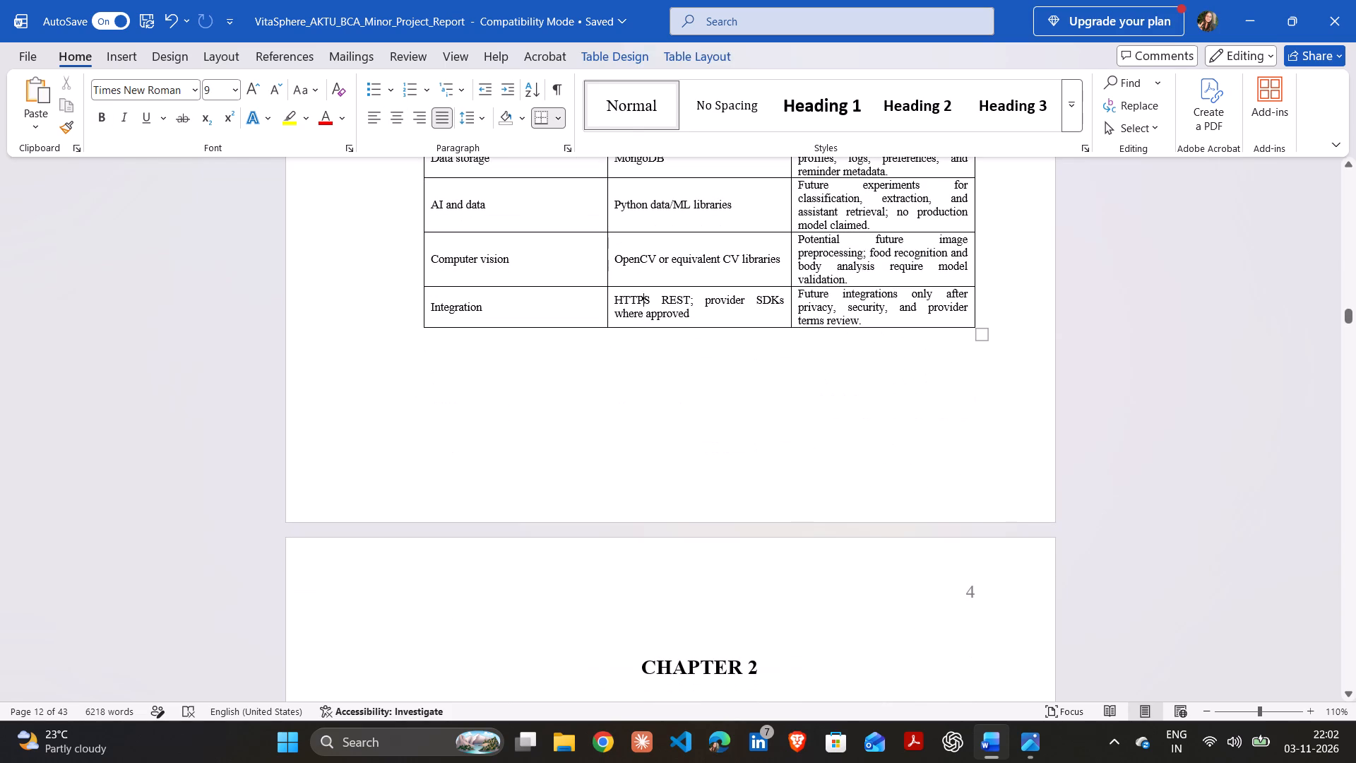
{"action": "key", "text": "Up"}
{"action": "key", "text": "Up"}
{"action": "key", "text": "Up"}
{"action": "key", "text": "Up"}
{"action": "key", "text": "Up"}
{"action": "key", "text": "Up"}
{"action": "key", "text": "Up"}
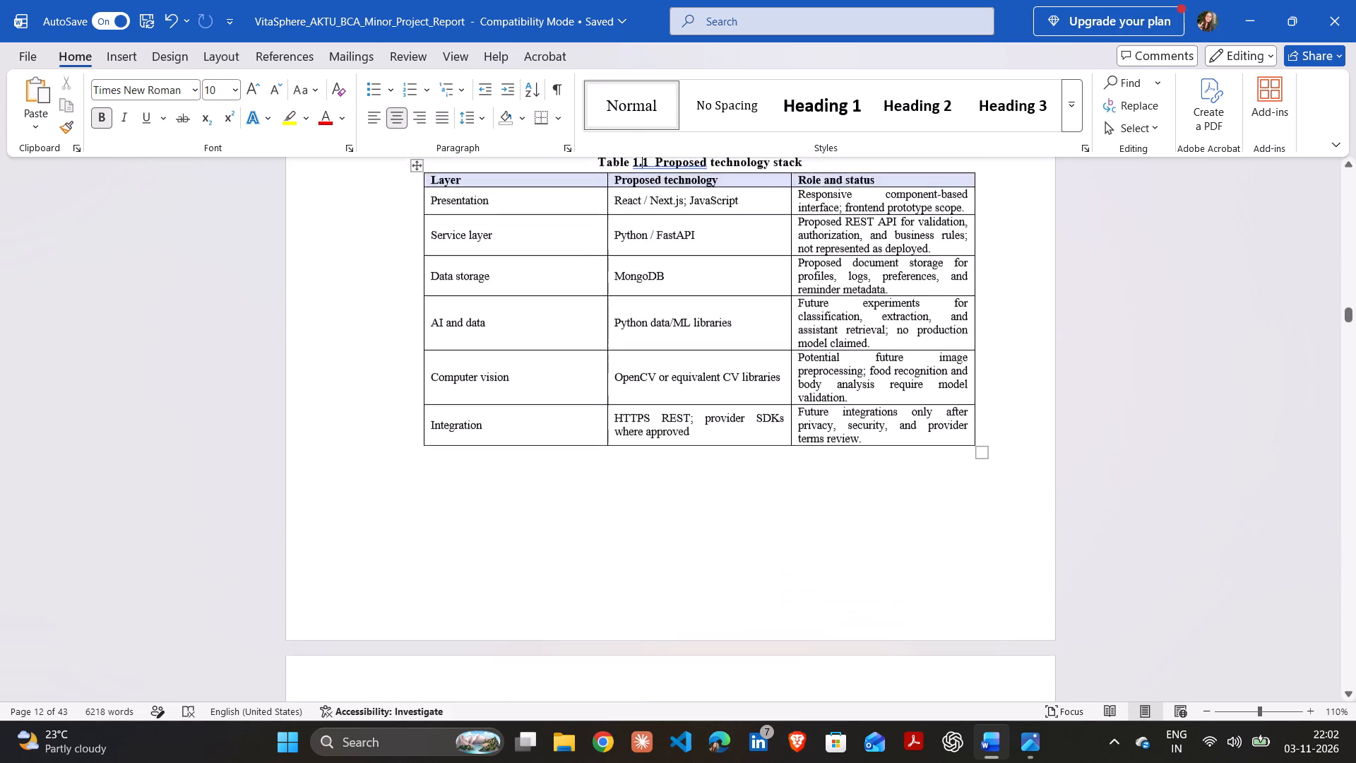
{"action": "key", "text": "Up"}
{"action": "key", "text": "Up"}
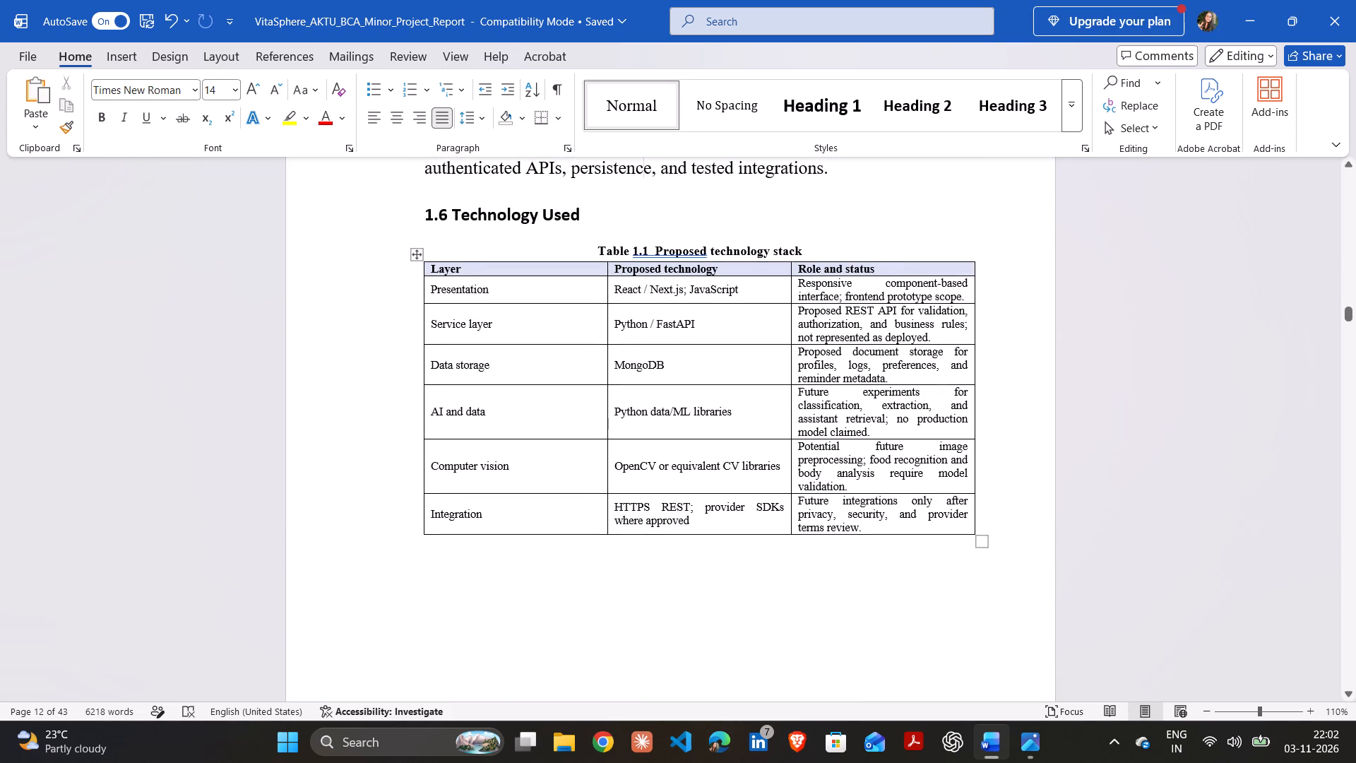
{"action": "left_click", "coordinate": [655, 251]}
{"action": "key", "text": "backslash"}
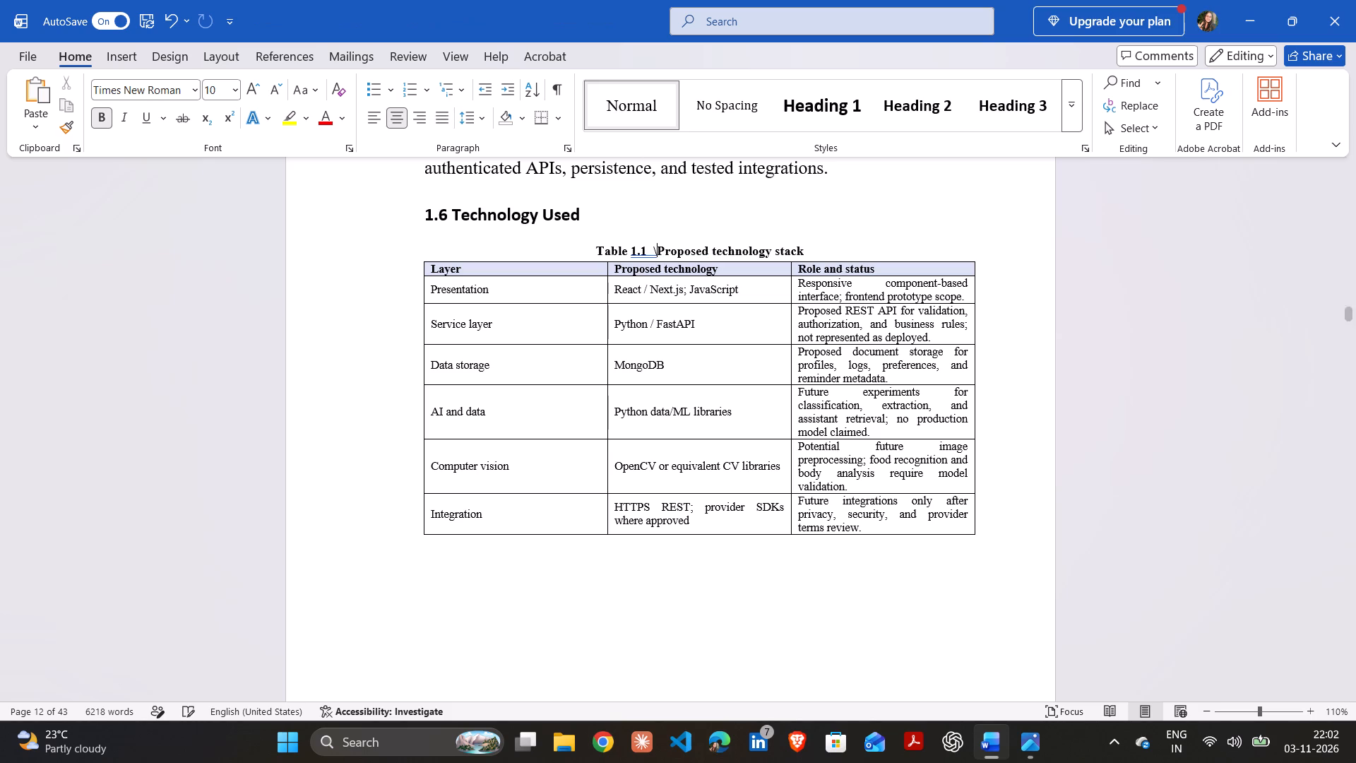
{"action": "key", "text": "BackSpace"}
{"action": "key", "text": "BackSpace"}
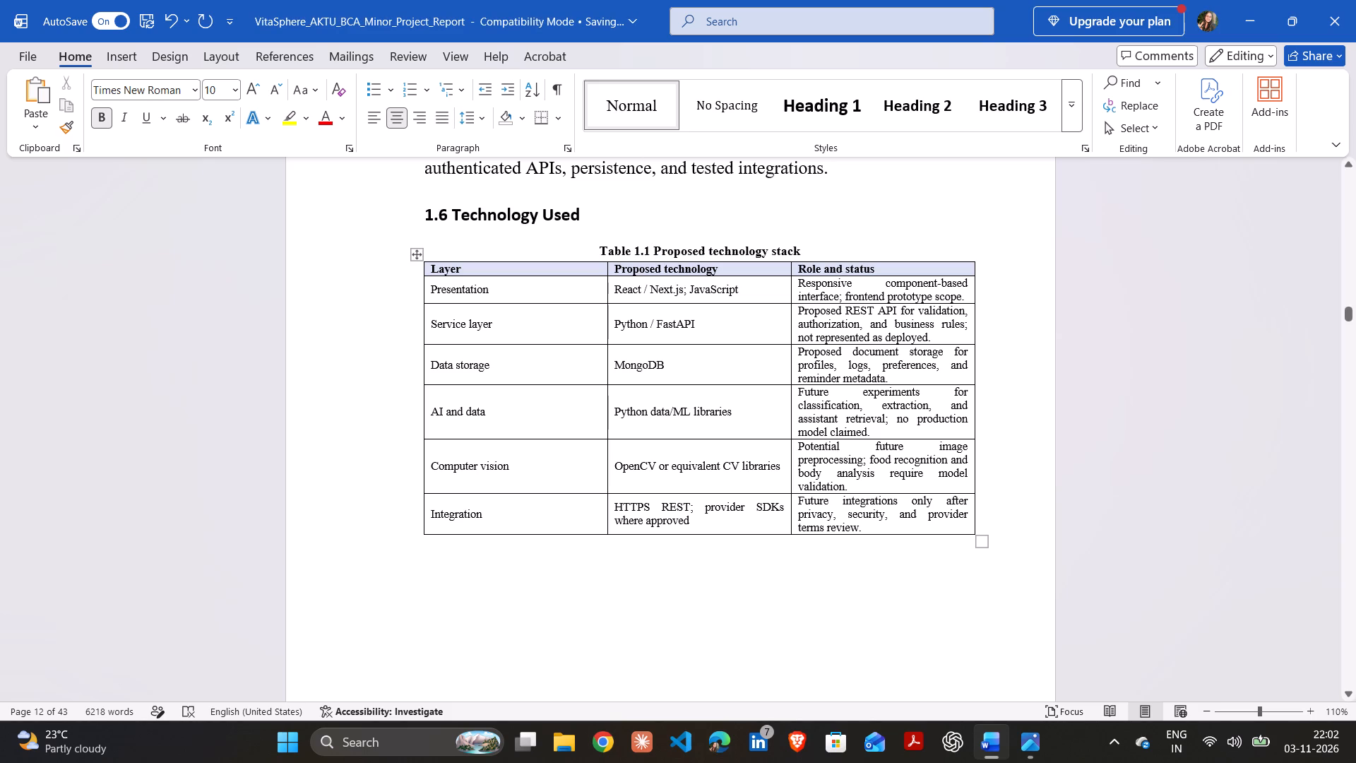
Remove the extra space after the number in the "Table 2.1 Existing approach and identified gap" caption in section 2.1.
{"action": "left_click", "coordinate": [697, 572]}
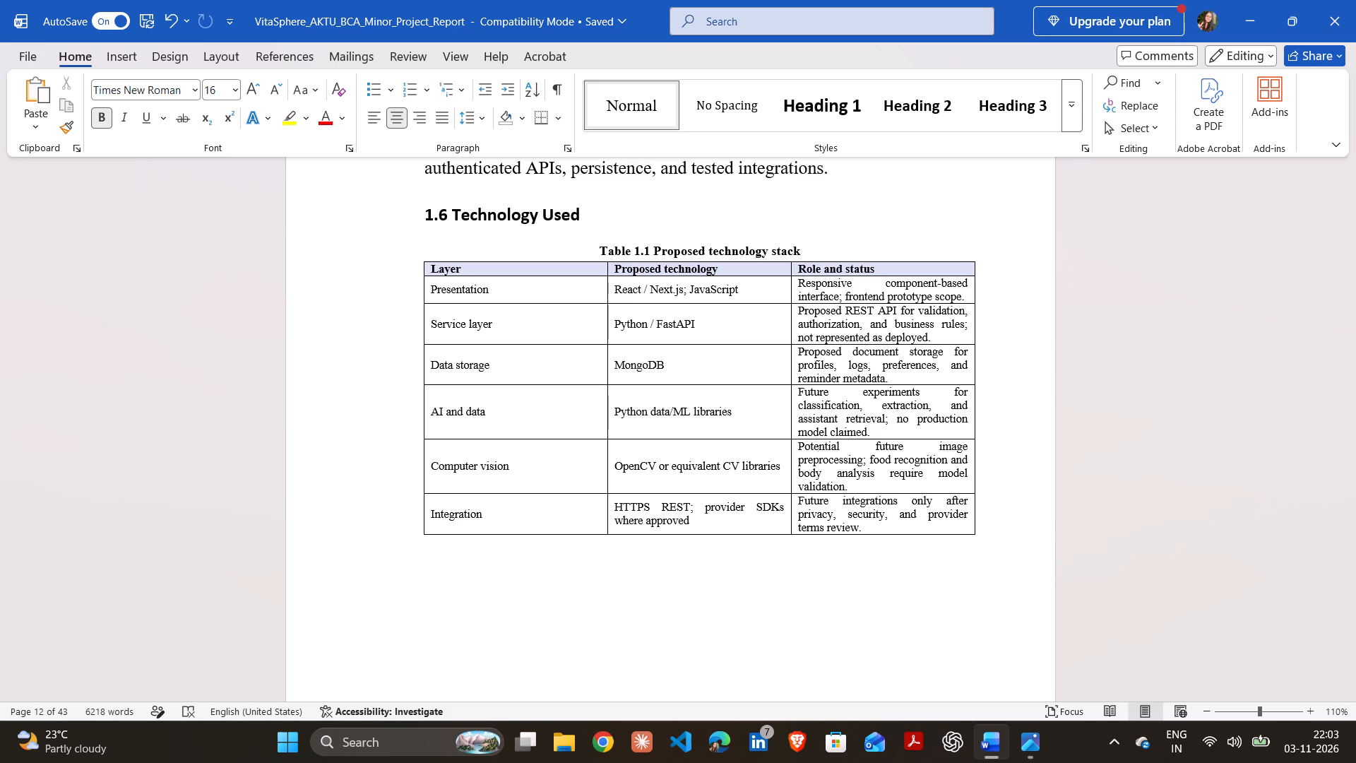
{"action": "key", "text": "Down"}
{"action": "key", "text": "Down"}
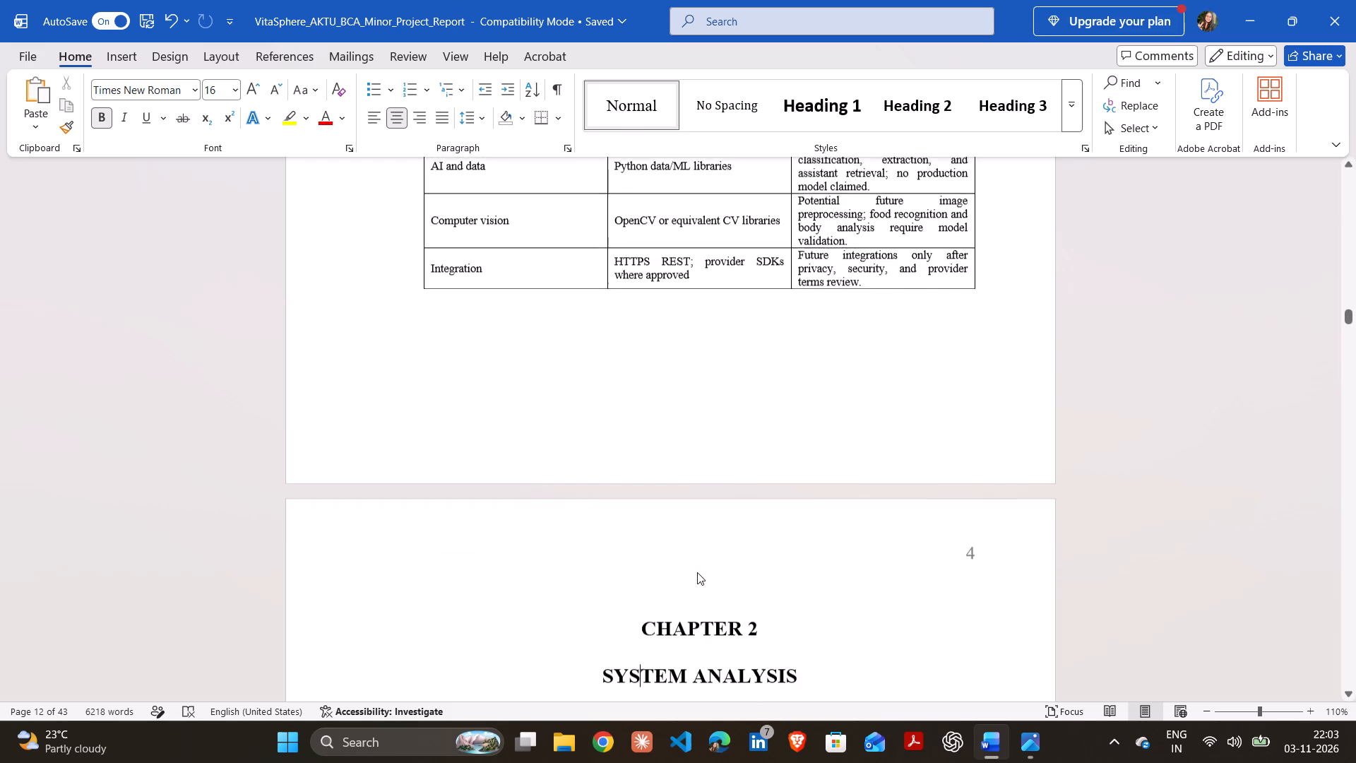
{"action": "key", "text": "Down"}
{"action": "key", "text": "Down"}
{"action": "key", "text": "Down"}
{"action": "key", "text": "Down"}
{"action": "key", "text": "Down"}
{"action": "key", "text": "Down"}
{"action": "key", "text": "Down"}
{"action": "key", "text": "Down"}
{"action": "key", "text": "Down"}
{"action": "key", "text": "Down"}
{"action": "key", "text": "Down"}
{"action": "key", "text": "Down"}
{"action": "key", "text": "Down"}
{"action": "key", "text": "Down"}
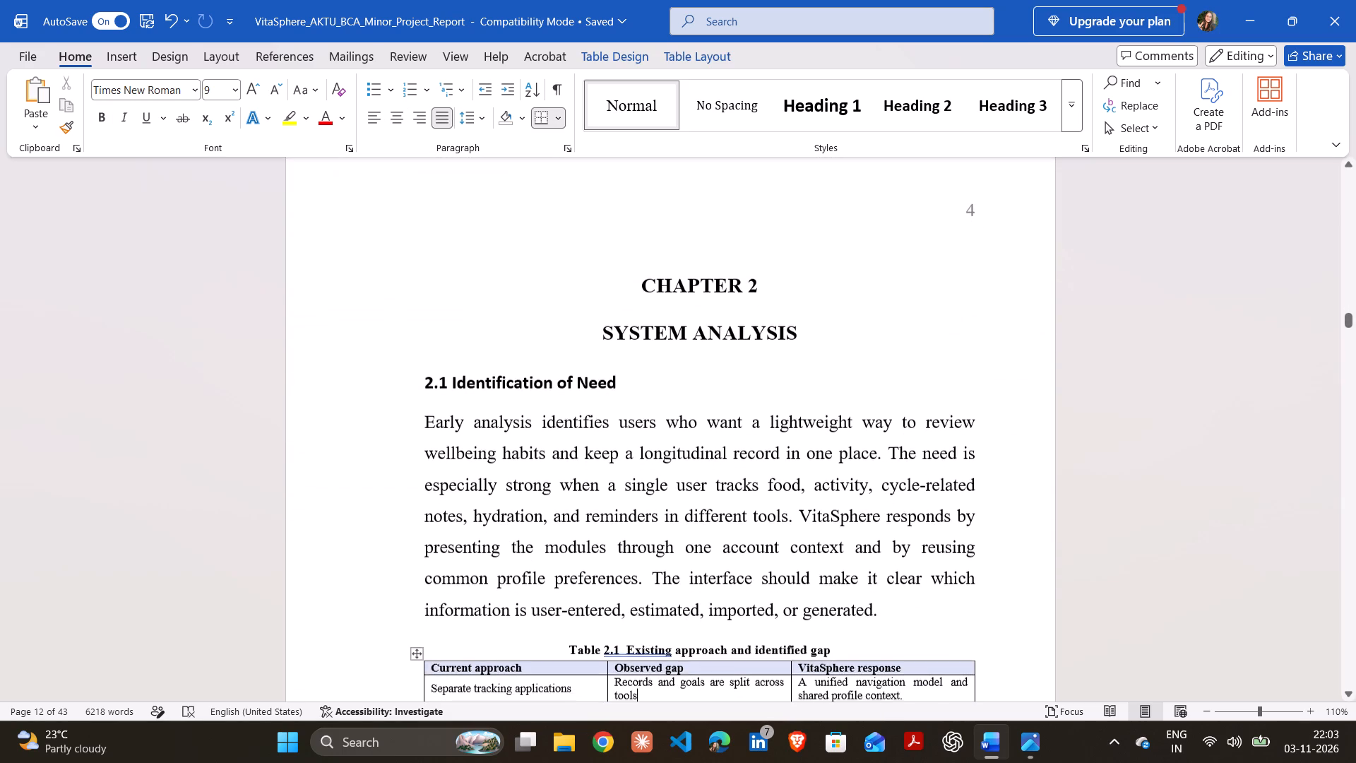
{"action": "key", "text": "Down"}
{"action": "key", "text": "Down"}
{"action": "key", "text": "Down"}
{"action": "key", "text": "Down"}
{"action": "key", "text": "Down"}
{"action": "key", "text": "Down"}
{"action": "key", "text": "Down"}
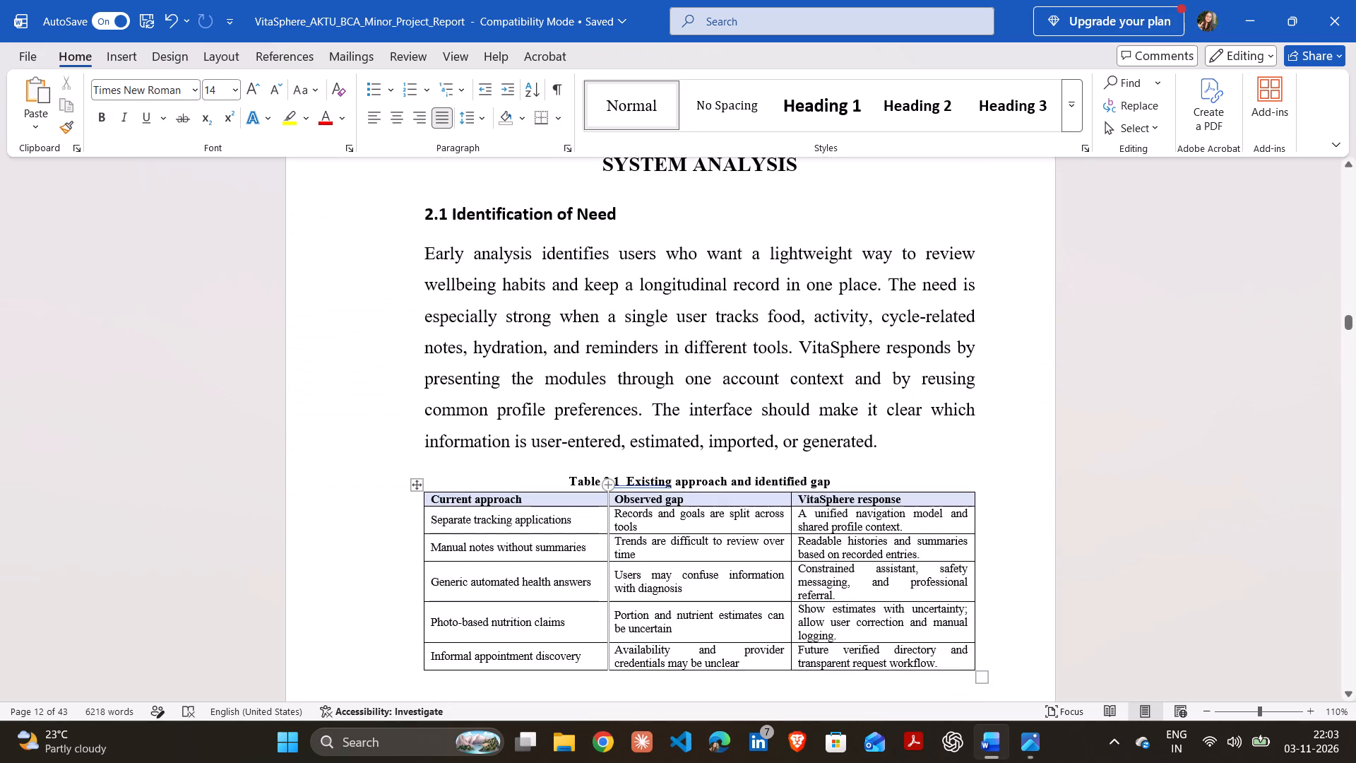
{"action": "left_click", "coordinate": [624, 480]}
{"action": "key", "text": "BackSpace"}
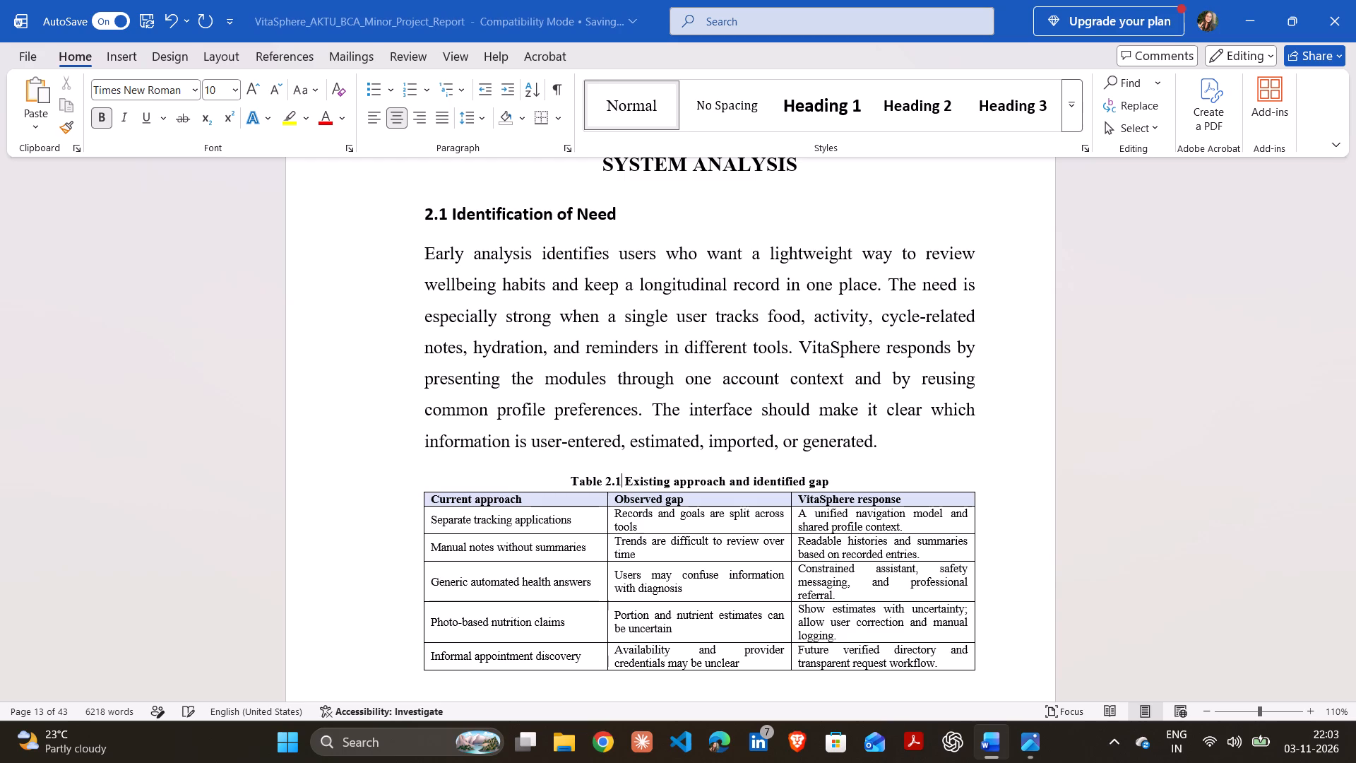
Remove the extra space after the number in the "Table 2.2 Feasibility summary" caption in section 2.3.
{"action": "key", "text": "Down"}
{"action": "key", "text": "Down"}
{"action": "key", "text": "Down"}
{"action": "key", "text": "Down"}
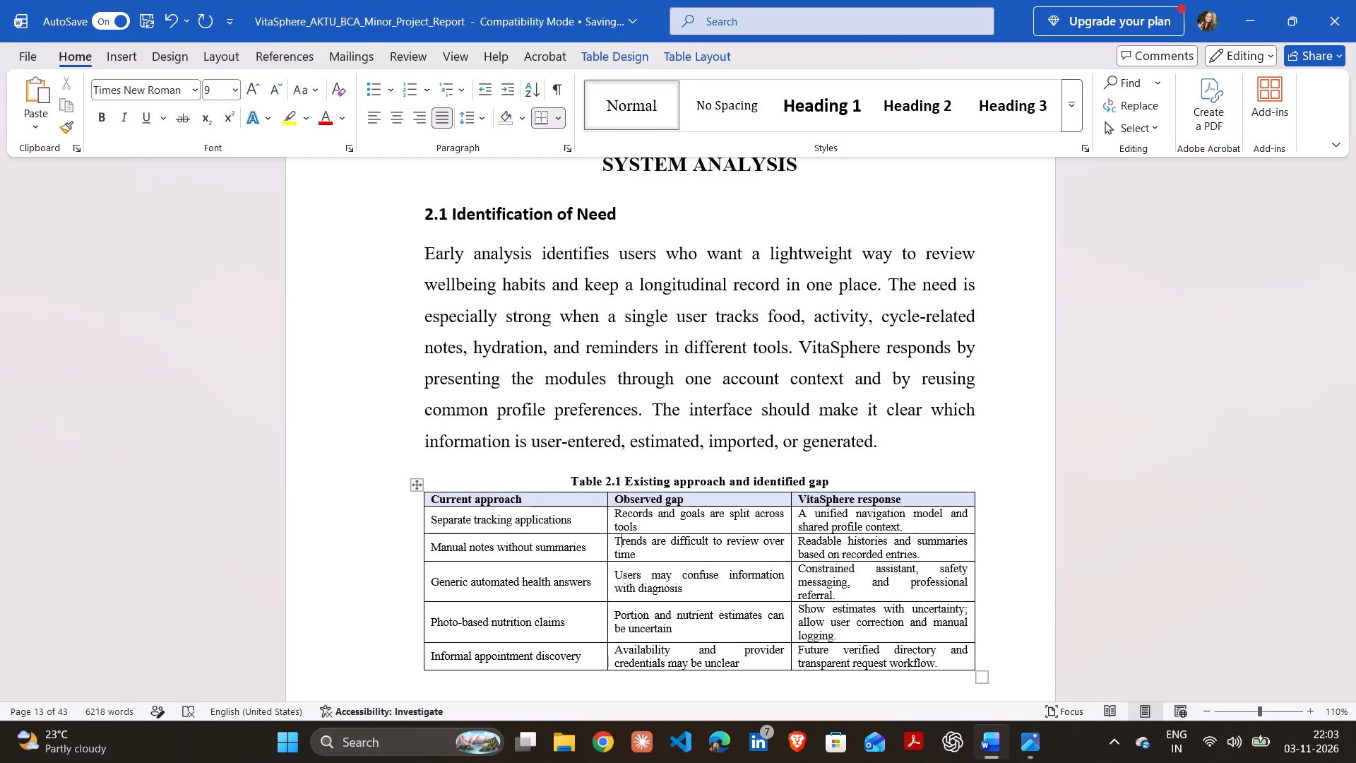
{"action": "key", "text": "Down"}
{"action": "key", "text": "Down"}
{"action": "key", "text": "Down"}
{"action": "key", "text": "Down"}
{"action": "key", "text": "Down"}
{"action": "key", "text": "Down"}
{"action": "key", "text": "Down"}
{"action": "key", "text": "Down"}
{"action": "key", "text": "Down"}
{"action": "key", "text": "Down"}
{"action": "key", "text": "Down"}
{"action": "key", "text": "Down"}
{"action": "key", "text": "Down"}
{"action": "key", "text": "Down"}
{"action": "key", "text": "Down"}
{"action": "key", "text": "Down"}
{"action": "key", "text": "Down"}
{"action": "key", "text": "Down"}
{"action": "key", "text": "Down"}
{"action": "key", "text": "Down"}
{"action": "key", "text": "Down"}
{"action": "key", "text": "Down"}
{"action": "key", "text": "Down"}
{"action": "key", "text": "Down"}
{"action": "key", "text": "Down"}
{"action": "key", "text": "Down"}
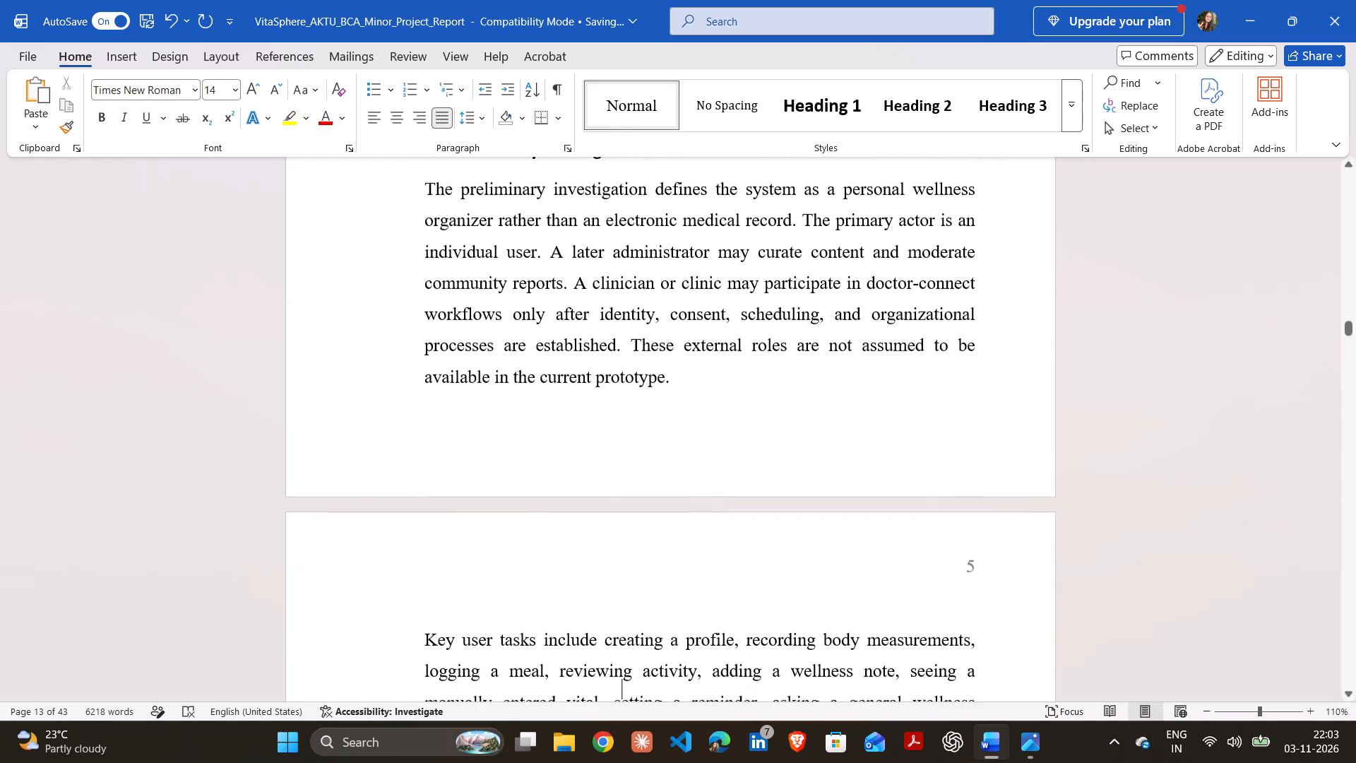
{"action": "key", "text": "Down"}
{"action": "key", "text": "Down"}
{"action": "key", "text": "Down"}
{"action": "key", "text": "Down"}
{"action": "key", "text": "Down"}
{"action": "key", "text": "Down"}
{"action": "key", "text": "Down"}
{"action": "key", "text": "Down"}
{"action": "key", "text": "Down"}
{"action": "key", "text": "Down"}
{"action": "key", "text": "Down"}
{"action": "key", "text": "Down"}
{"action": "key", "text": "Down"}
{"action": "key", "text": "Down"}
{"action": "key", "text": "Down"}
{"action": "key", "text": "Down"}
{"action": "key", "text": "Down"}
{"action": "key", "text": "Down"}
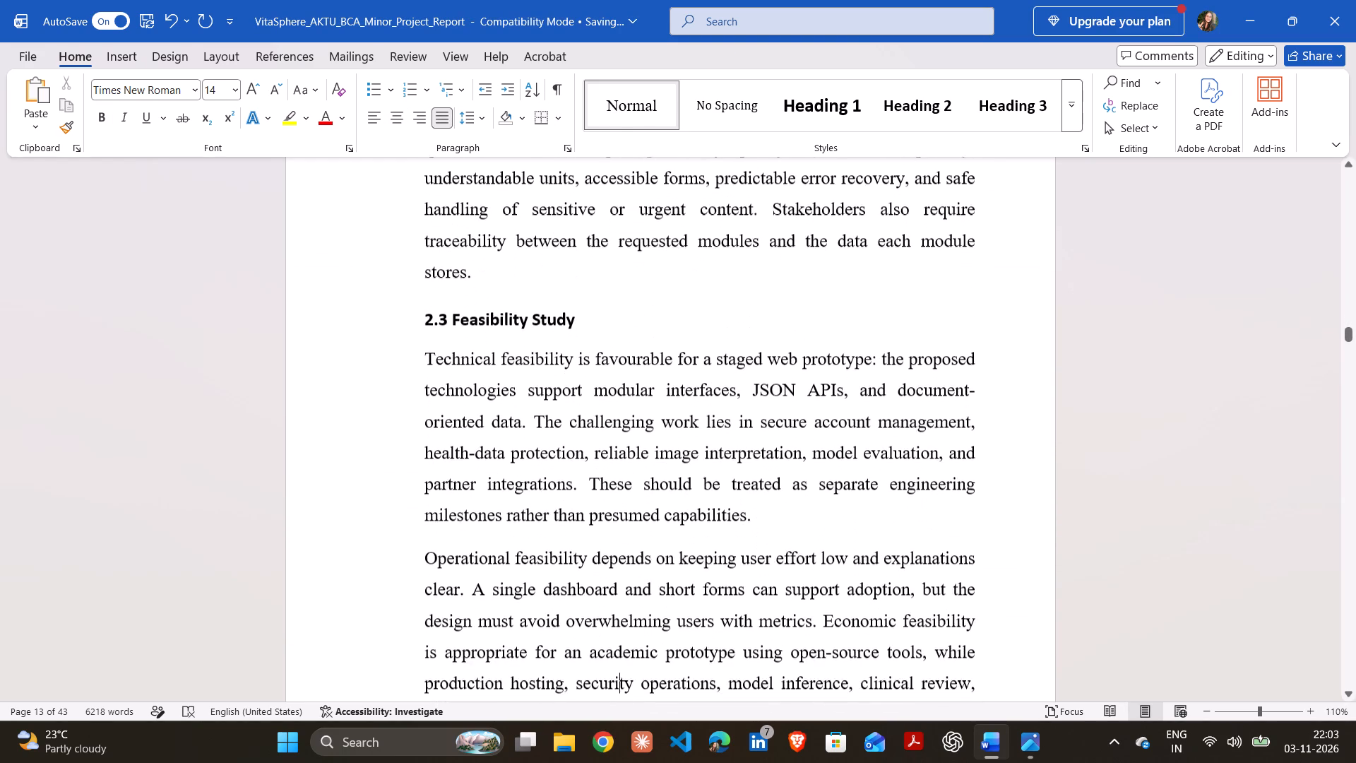
{"action": "key", "text": "Down"}
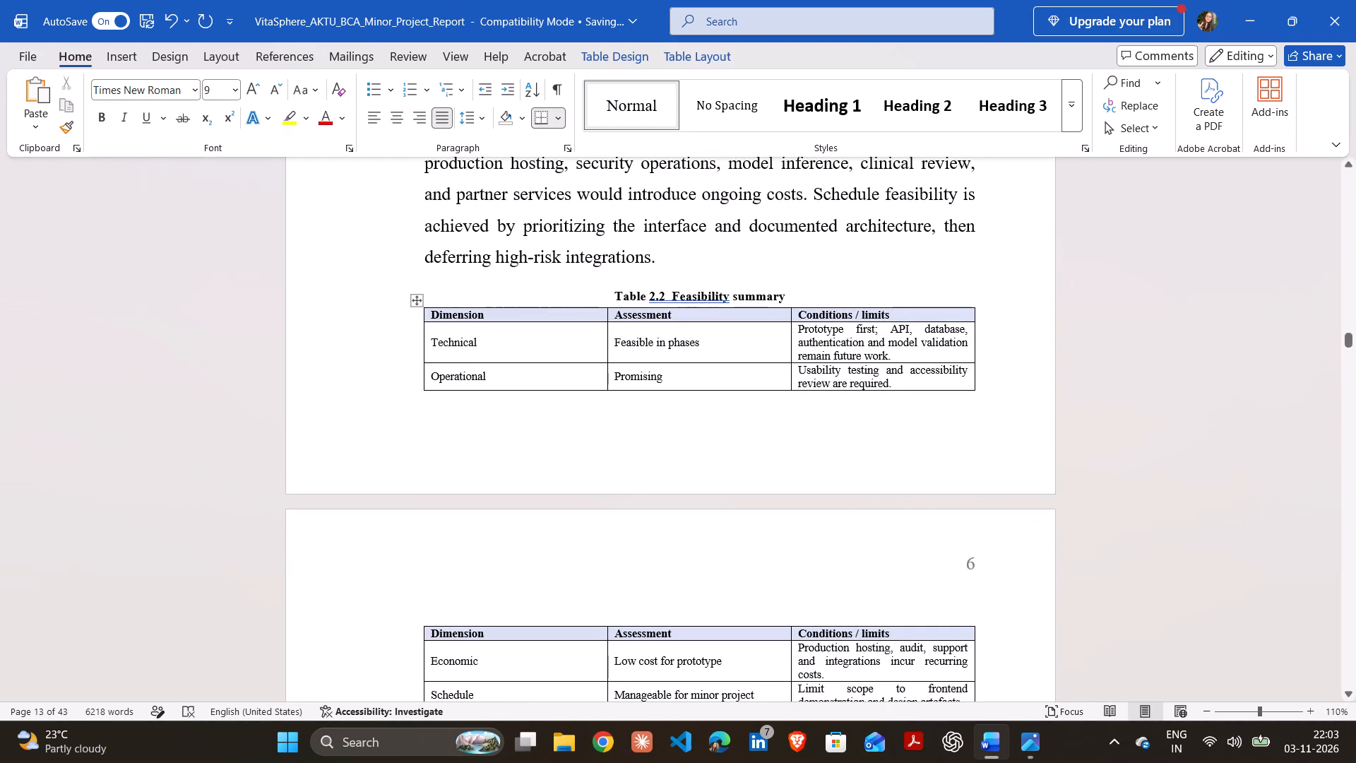
{"action": "left_click", "coordinate": [671, 292]}
{"action": "key", "text": "BackSpace"}
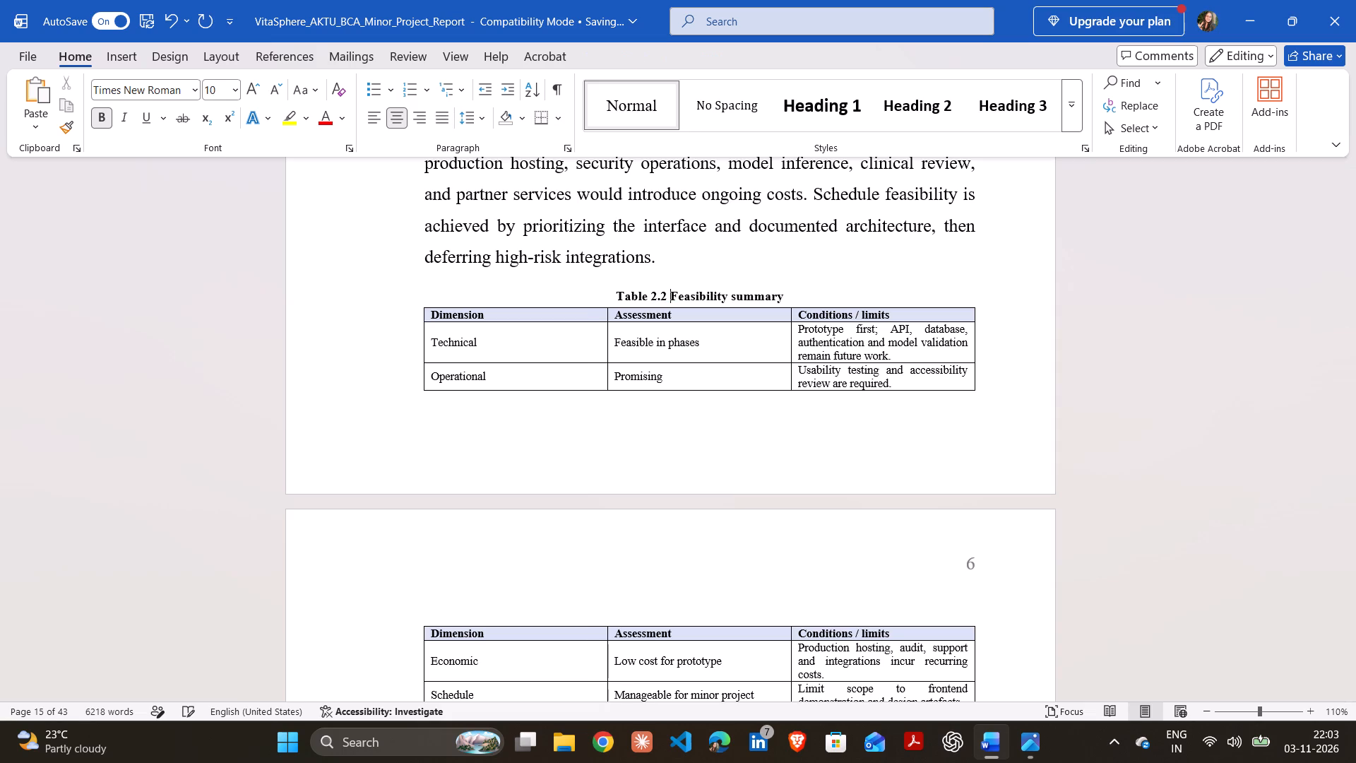
Remove the extra space after the number in the "Table 3.1 Hardware requirements" caption in section 3.1.
{"action": "key", "text": "Down"}
{"action": "key", "text": "Down"}
{"action": "key", "text": "Down"}
{"action": "key", "text": "Down"}
{"action": "key", "text": "Down"}
{"action": "key", "text": "Down"}
{"action": "key", "text": "Down"}
{"action": "key", "text": "Down"}
{"action": "key", "text": "Down"}
{"action": "key", "text": "Down"}
{"action": "key", "text": "Down"}
{"action": "key", "text": "Down"}
{"action": "key", "text": "Down"}
{"action": "key", "text": "Down"}
{"action": "key", "text": "Down"}
{"action": "key", "text": "Down"}
{"action": "key", "text": "Down"}
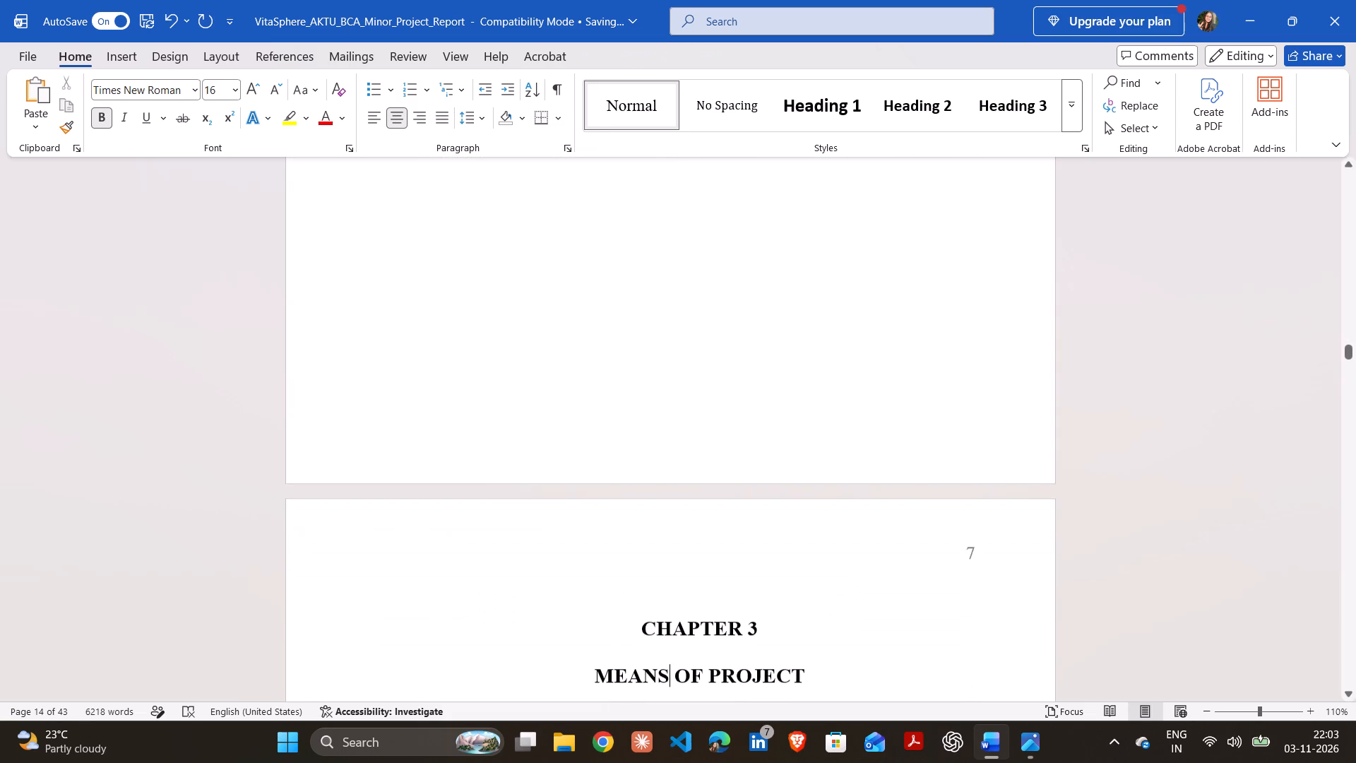
{"action": "key", "text": "Down"}
{"action": "key", "text": "Down"}
{"action": "key", "text": "Down"}
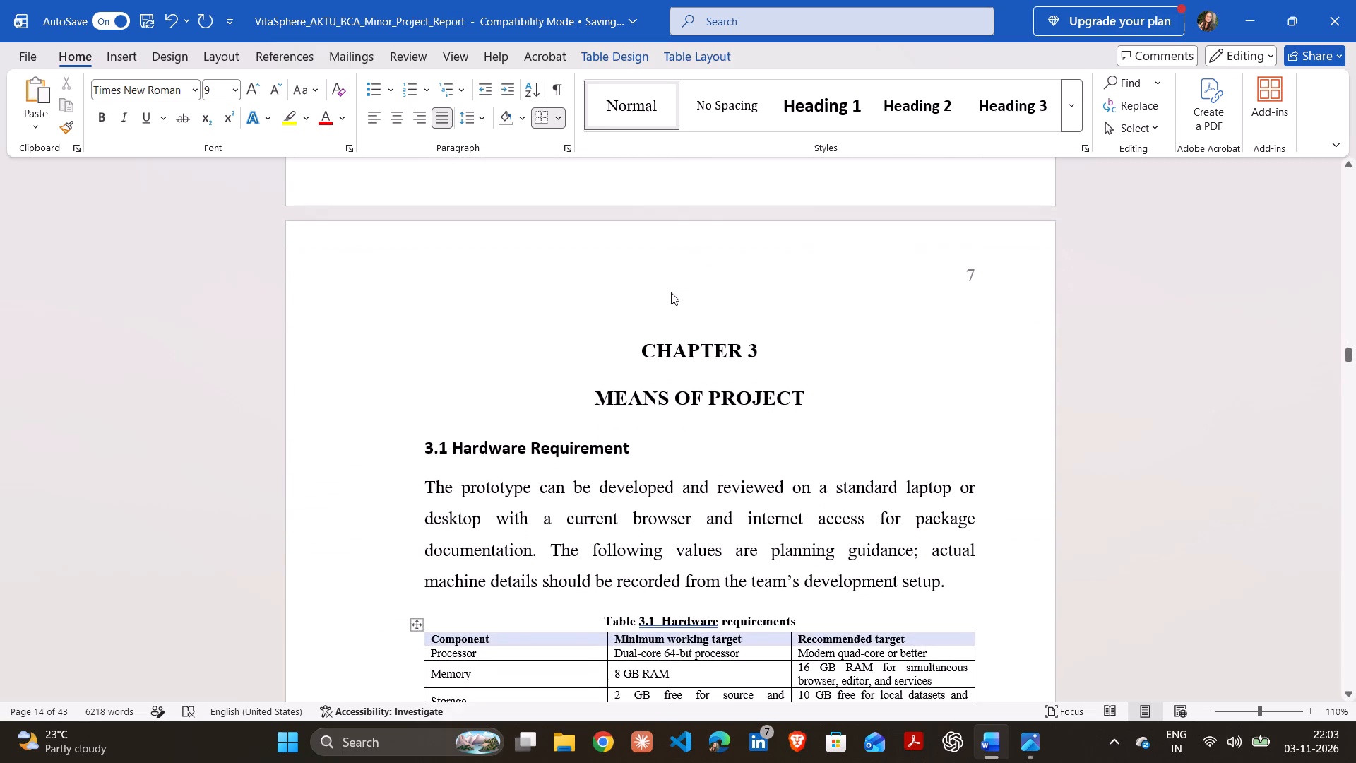
{"action": "key", "text": "Down"}
{"action": "key", "text": "Down"}
{"action": "key", "text": "Down"}
{"action": "key", "text": "Down"}
{"action": "key", "text": "Down"}
{"action": "key", "text": "Down"}
{"action": "key", "text": "Down"}
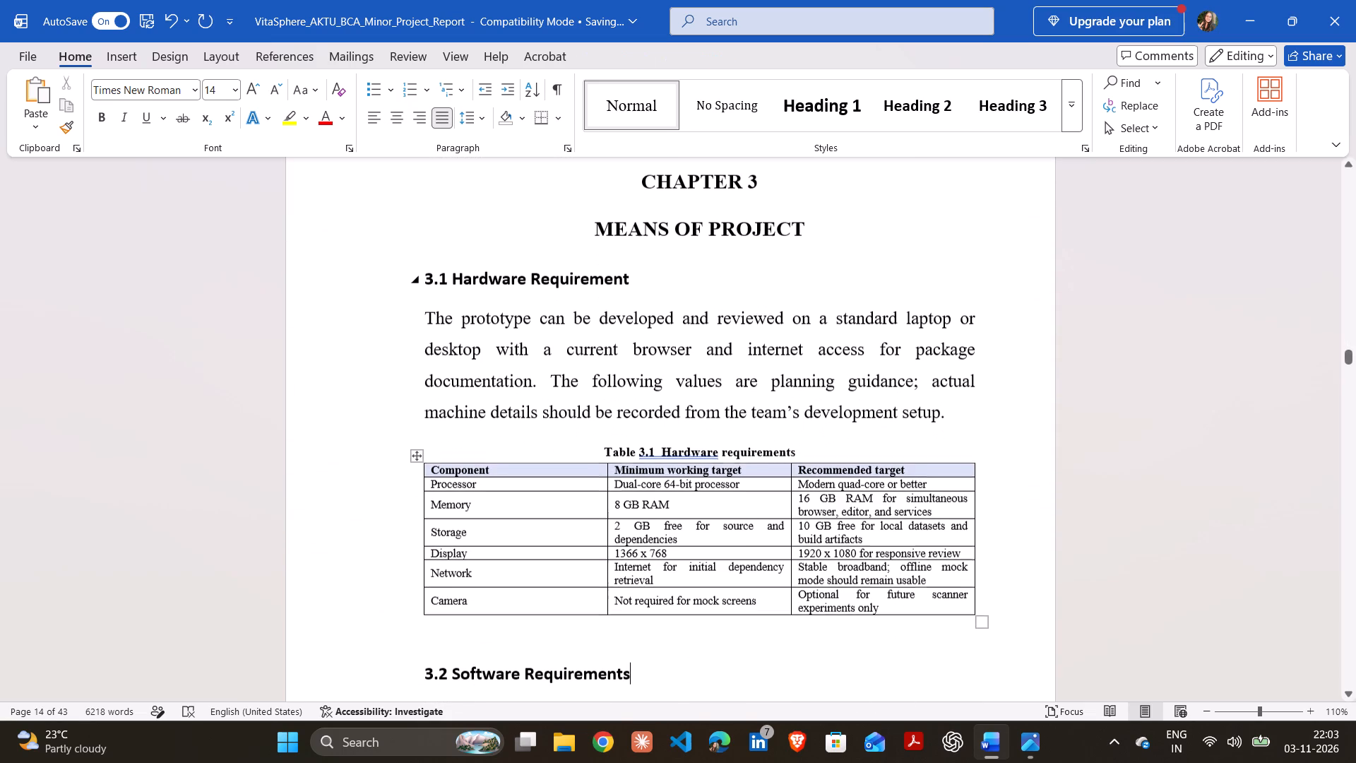
{"action": "left_click", "coordinate": [662, 454]}
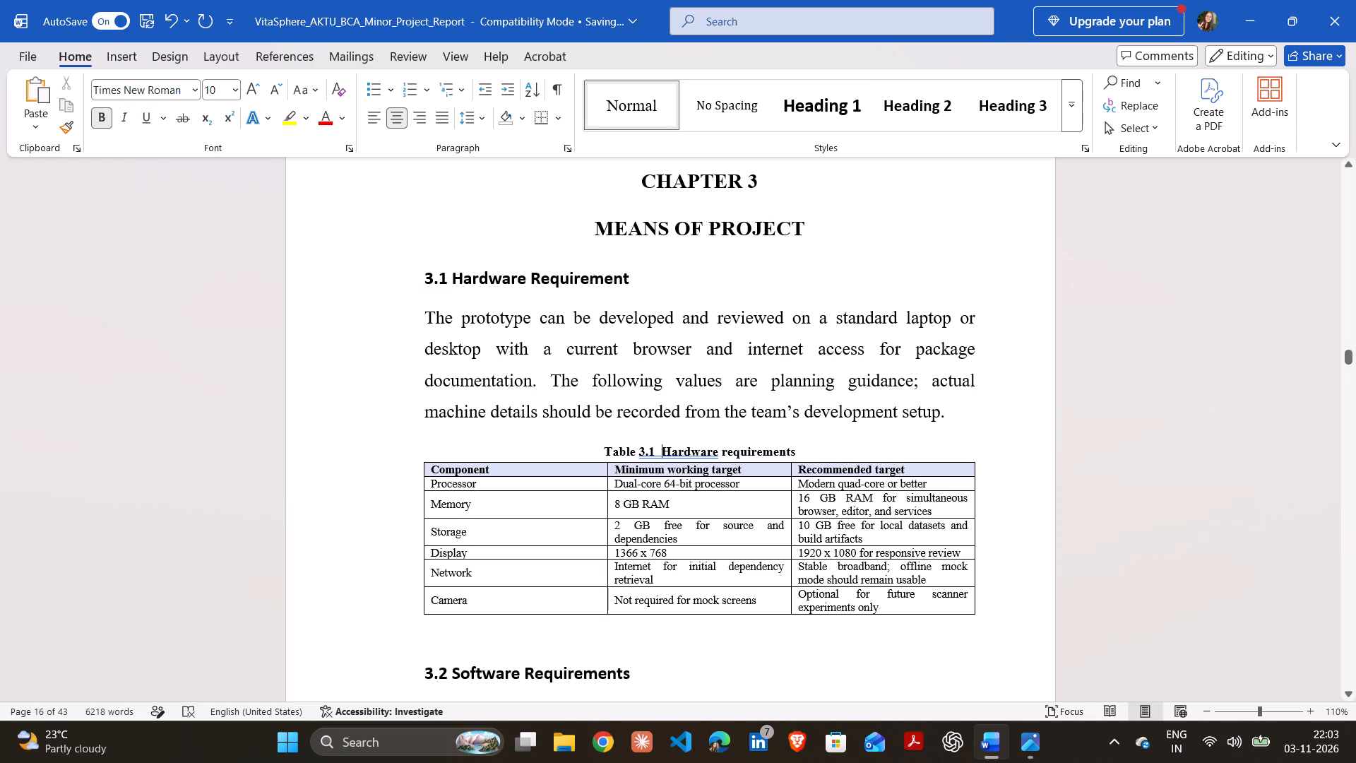
{"action": "key", "text": "BackSpace"}
Remove the extra space after the number in the "Table 3.2 Software requirements" caption in section 3.2.
{"action": "key", "text": "Down"}
{"action": "key", "text": "Down"}
{"action": "key", "text": "Down"}
{"action": "key", "text": "Down"}
{"action": "key", "text": "Down"}
{"action": "key", "text": "Down"}
{"action": "key", "text": "Down"}
{"action": "key", "text": "Down"}
{"action": "key", "text": "Down"}
{"action": "key", "text": "Down"}
{"action": "key", "text": "Down"}
{"action": "key", "text": "Down"}
{"action": "key", "text": "Down"}
{"action": "key", "text": "Down"}
{"action": "key", "text": "Down"}
{"action": "key", "text": "Down"}
{"action": "key", "text": "Down"}
{"action": "key", "text": "Down"}
{"action": "key", "text": "Down"}
{"action": "key", "text": "Down"}
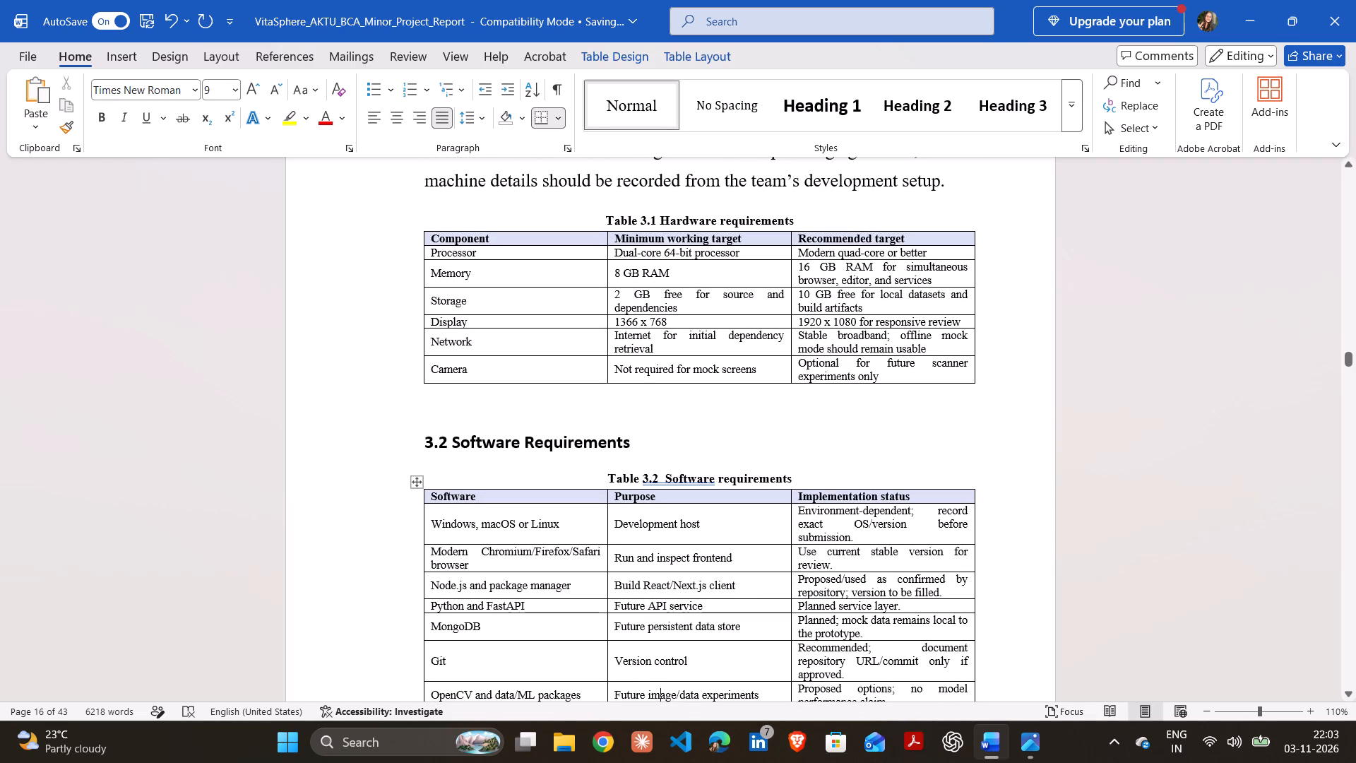
{"action": "left_click", "coordinate": [665, 483]}
{"action": "key", "text": "BackSpace"}
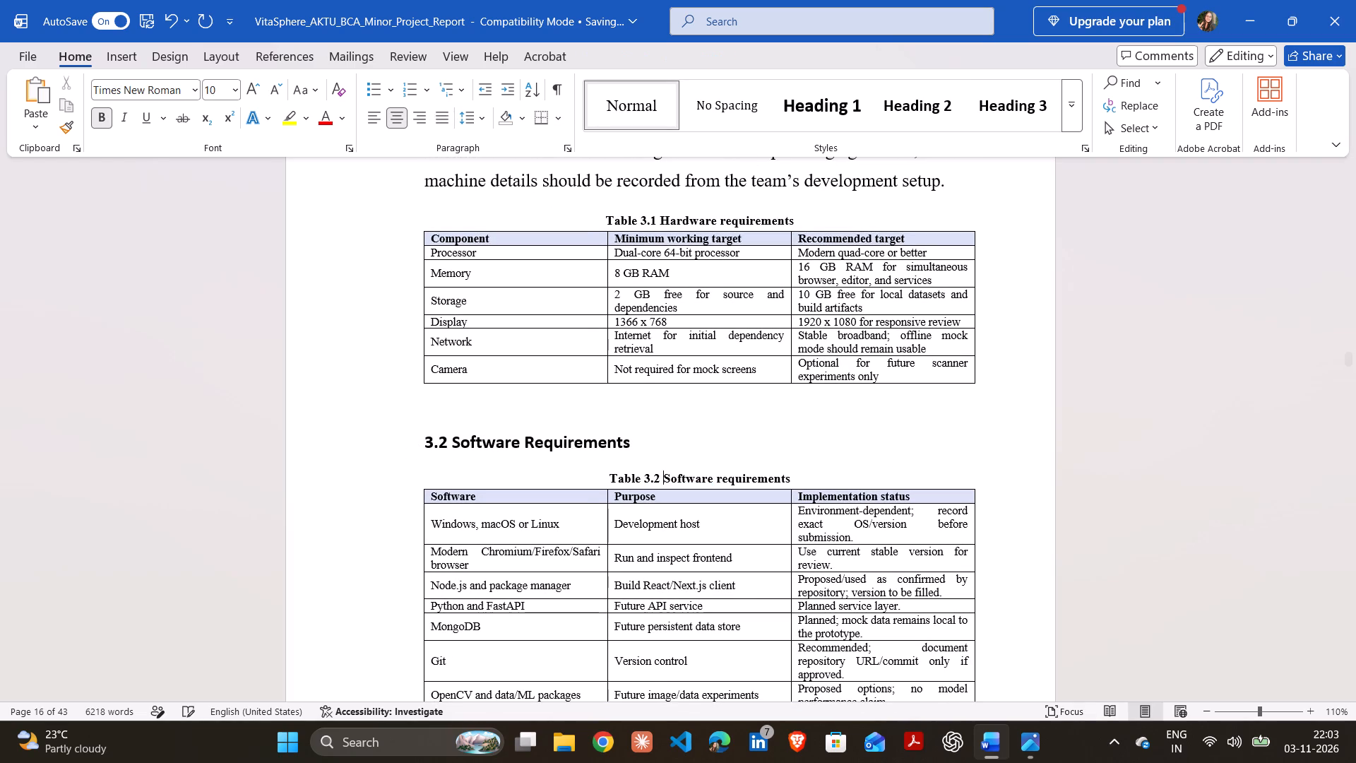
Remove the extra space after the number in the "Figure 4.1 VitaSphere entity relationship model" caption in section 4.6.
{"action": "key", "text": "Down"}
{"action": "key", "text": "Down"}
{"action": "key", "text": "Down"}
{"action": "key", "text": "Down"}
{"action": "key", "text": "Down"}
{"action": "key", "text": "Down"}
{"action": "key", "text": "Down"}
{"action": "key", "text": "Down"}
{"action": "key", "text": "Down"}
{"action": "key", "text": "Down"}
{"action": "key", "text": "Down"}
{"action": "key", "text": "Down"}
{"action": "key", "text": "Down"}
{"action": "key", "text": "Down"}
{"action": "key", "text": "Down"}
{"action": "key", "text": "Down"}
{"action": "key", "text": "Down"}
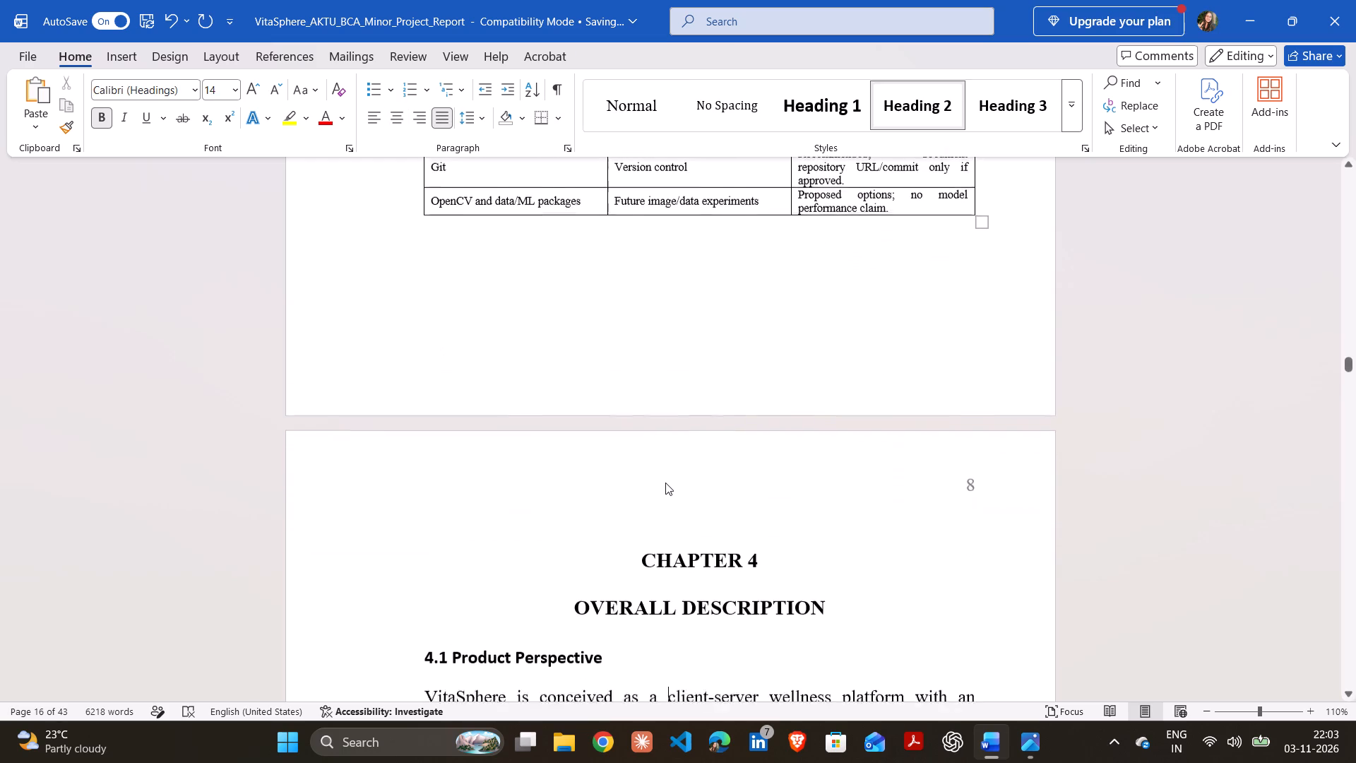
{"action": "key", "text": "Down"}
{"action": "key", "text": "Down"}
{"action": "key", "text": "Down"}
{"action": "key", "text": "Down"}
{"action": "key", "text": "Down"}
{"action": "key", "text": "Down"}
{"action": "key", "text": "Down"}
{"action": "key", "text": "Down"}
{"action": "key", "text": "Down"}
{"action": "key", "text": "Down"}
{"action": "key", "text": "Down"}
{"action": "key", "text": "Down"}
{"action": "key", "text": "Down"}
{"action": "key", "text": "Down"}
{"action": "key", "text": "Down"}
{"action": "key", "text": "Down"}
{"action": "key", "text": "Down"}
{"action": "key", "text": "Down"}
{"action": "key", "text": "Down"}
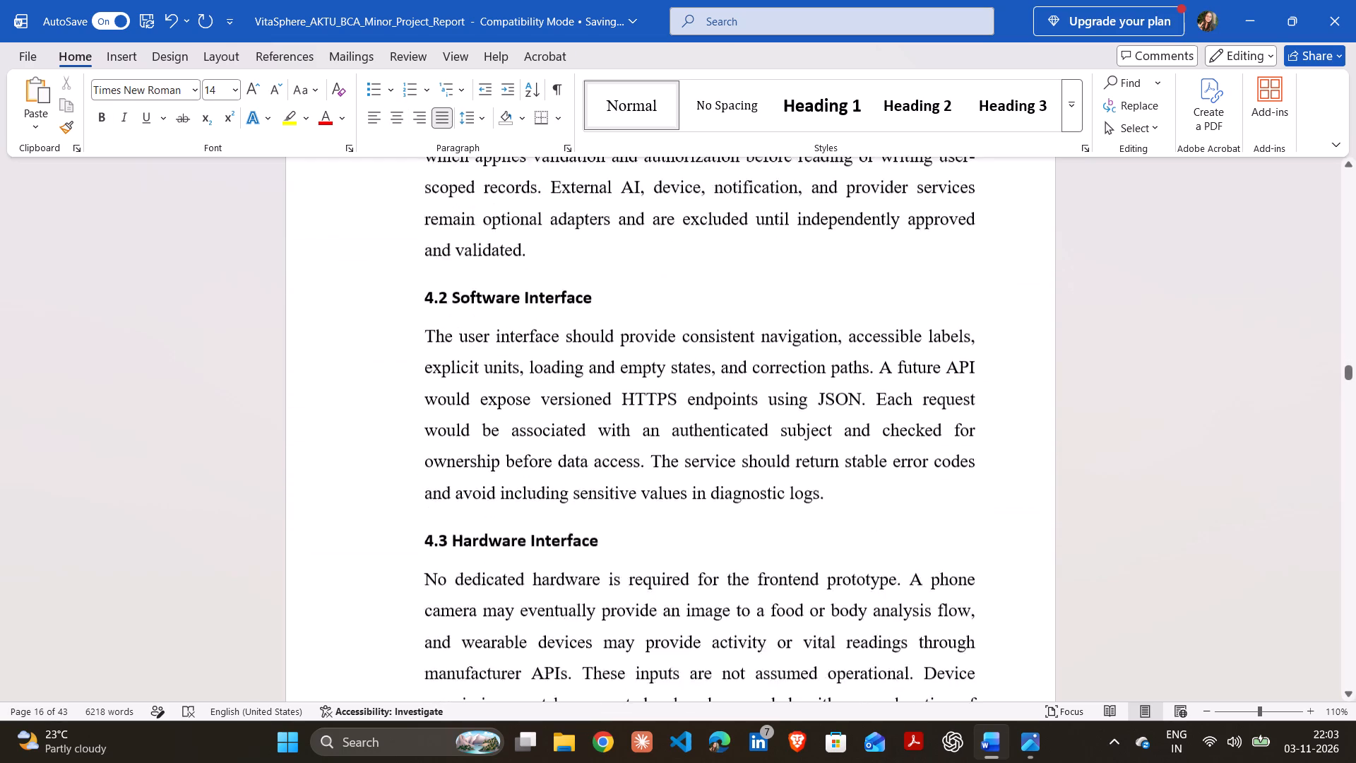
{"action": "key", "text": "Down"}
{"action": "key", "text": "Down"}
{"action": "key", "text": "Down"}
{"action": "key", "text": "Down"}
{"action": "key", "text": "Down"}
{"action": "key", "text": "Down"}
{"action": "key", "text": "Down"}
{"action": "key", "text": "Down"}
{"action": "key", "text": "Down"}
{"action": "key", "text": "Down"}
{"action": "key", "text": "Down"}
{"action": "key", "text": "Down"}
{"action": "key", "text": "Down"}
{"action": "key", "text": "Down"}
{"action": "key", "text": "Down"}
{"action": "key", "text": "Down"}
{"action": "key", "text": "Down"}
{"action": "key", "text": "Down"}
{"action": "key", "text": "Down"}
{"action": "key", "text": "Down"}
{"action": "key", "text": "Down"}
{"action": "key", "text": "Down"}
{"action": "key", "text": "Down"}
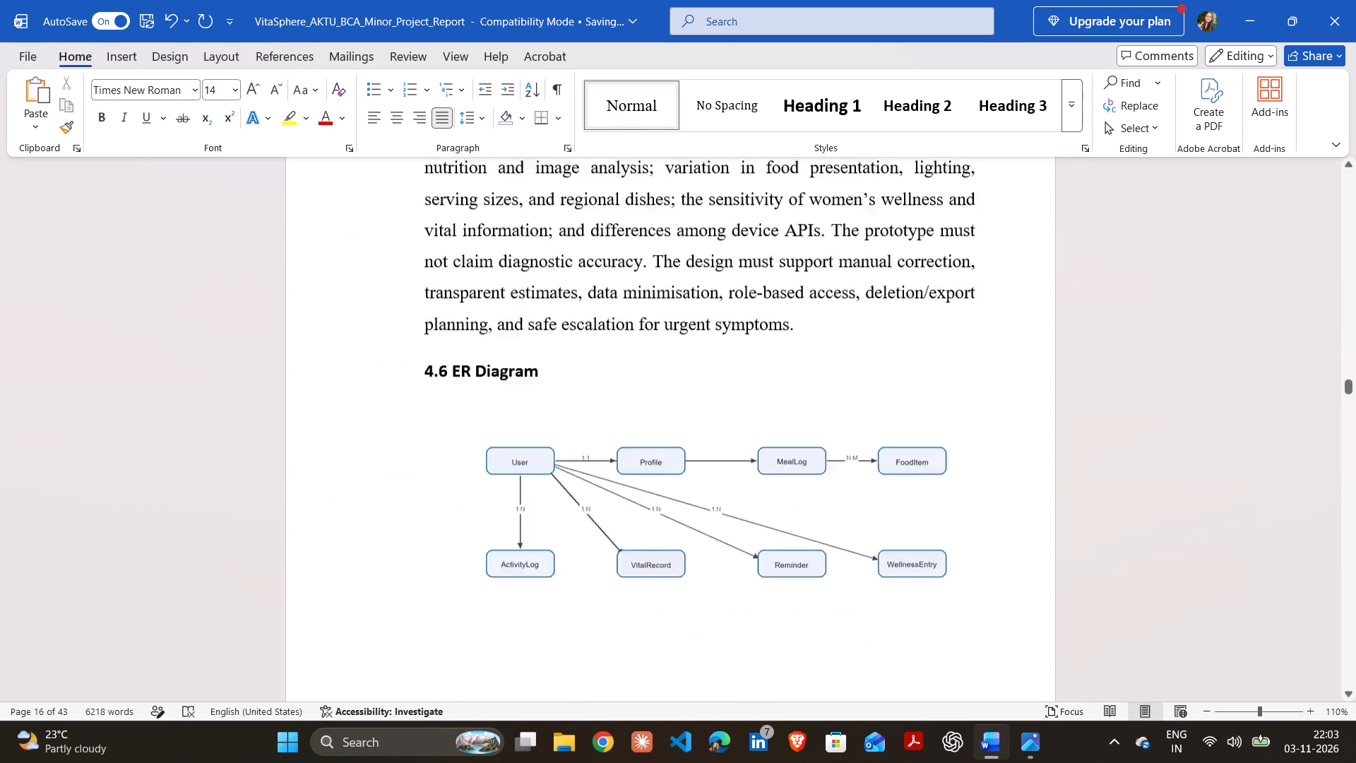
{"action": "key", "text": "Down"}
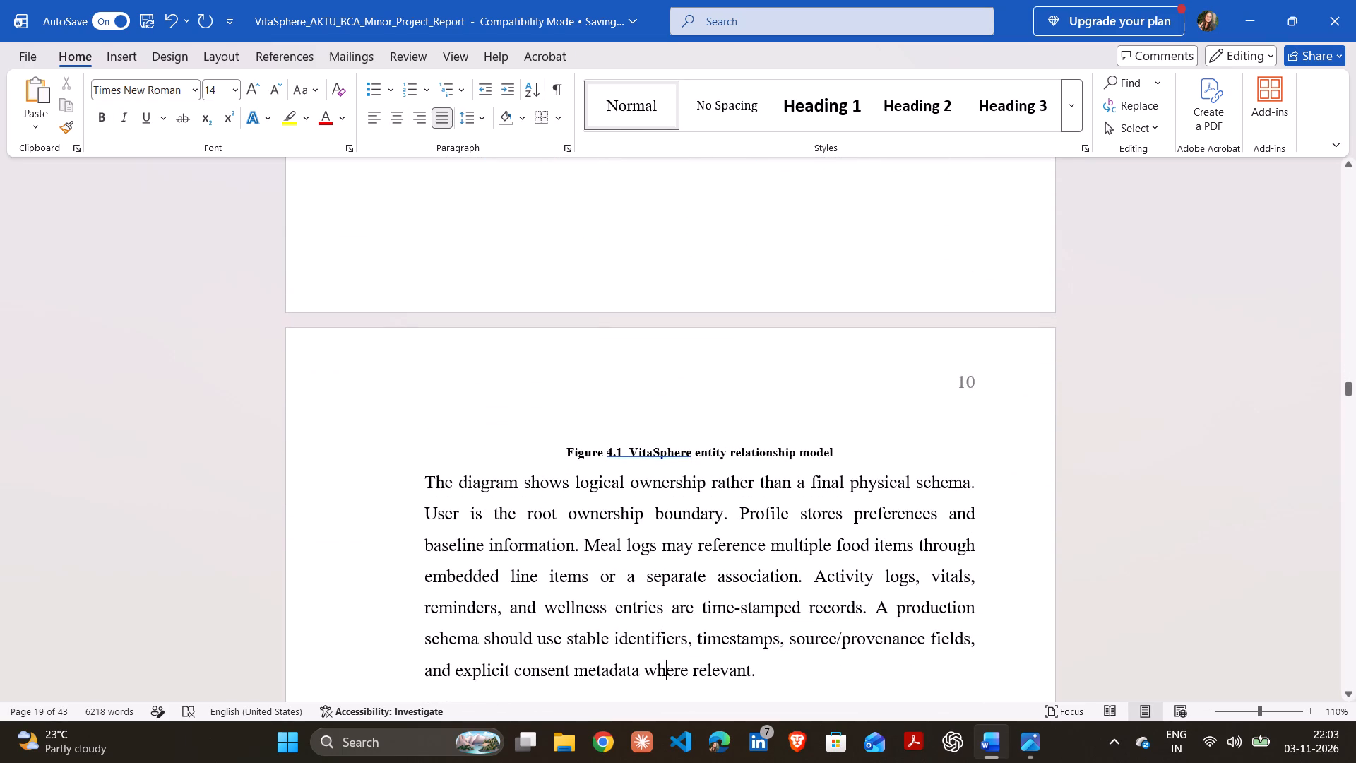
{"action": "left_click", "coordinate": [628, 453]}
{"action": "key", "text": "BackSpace"}
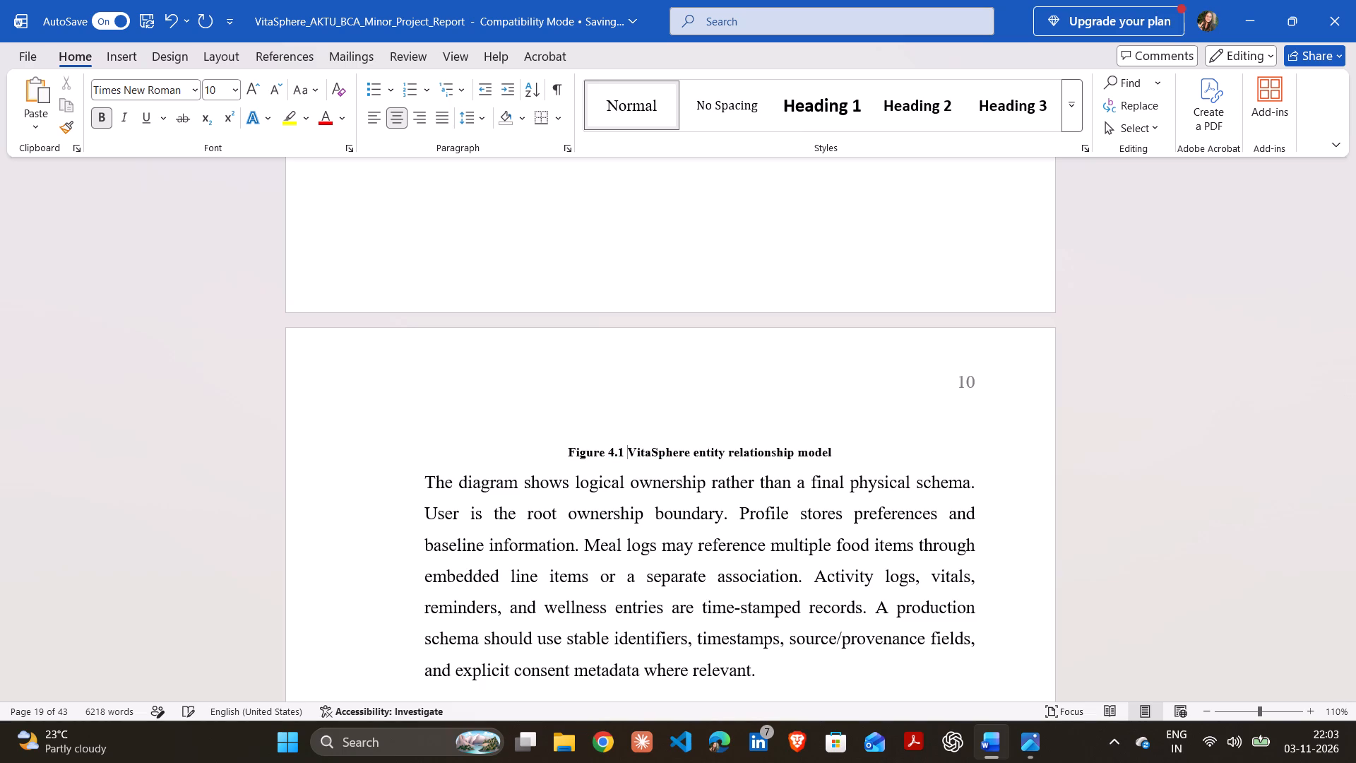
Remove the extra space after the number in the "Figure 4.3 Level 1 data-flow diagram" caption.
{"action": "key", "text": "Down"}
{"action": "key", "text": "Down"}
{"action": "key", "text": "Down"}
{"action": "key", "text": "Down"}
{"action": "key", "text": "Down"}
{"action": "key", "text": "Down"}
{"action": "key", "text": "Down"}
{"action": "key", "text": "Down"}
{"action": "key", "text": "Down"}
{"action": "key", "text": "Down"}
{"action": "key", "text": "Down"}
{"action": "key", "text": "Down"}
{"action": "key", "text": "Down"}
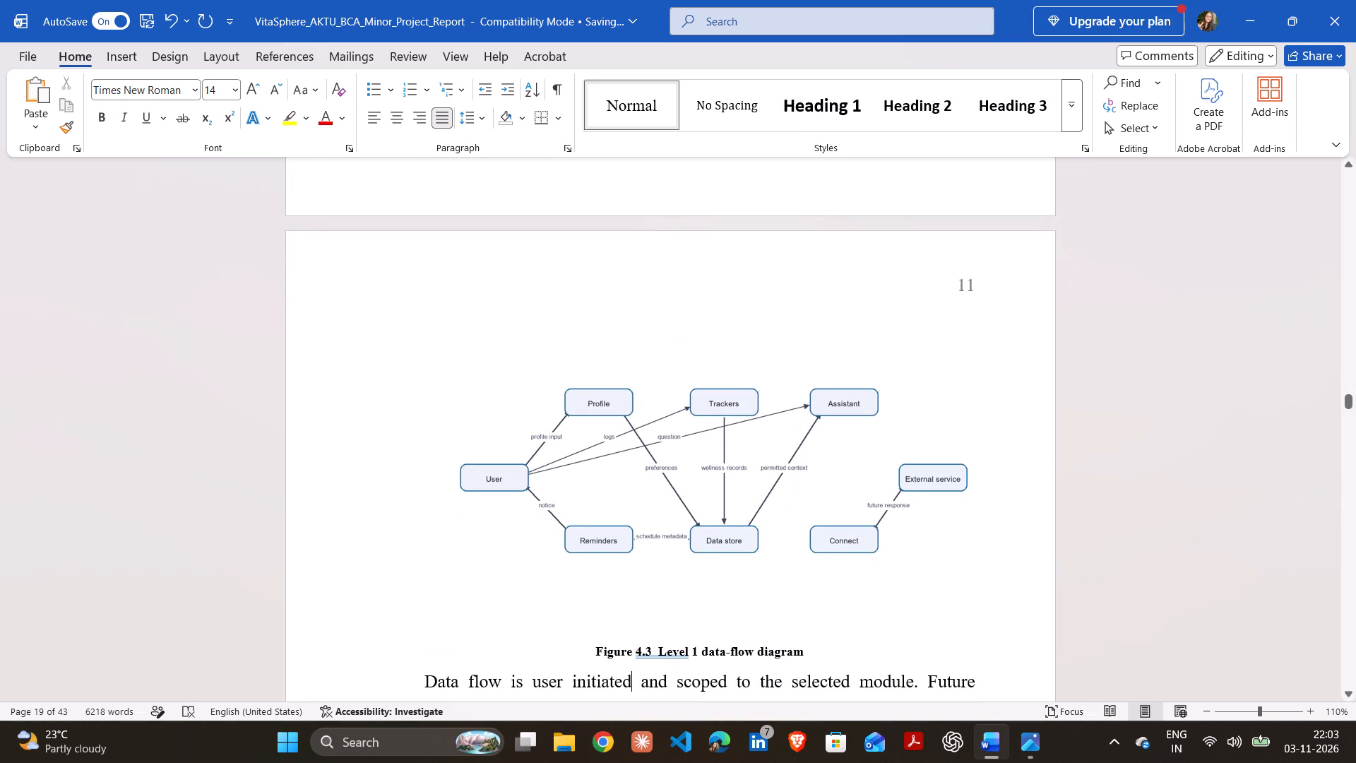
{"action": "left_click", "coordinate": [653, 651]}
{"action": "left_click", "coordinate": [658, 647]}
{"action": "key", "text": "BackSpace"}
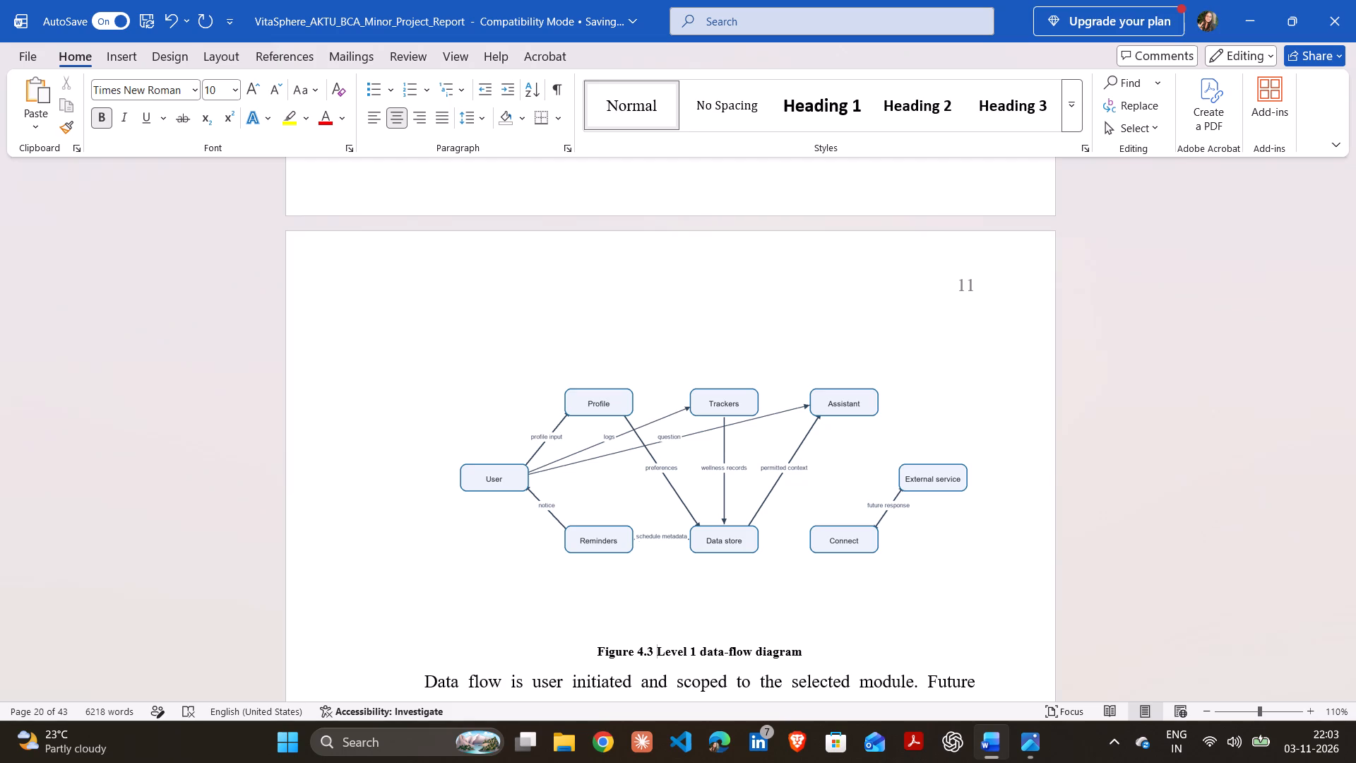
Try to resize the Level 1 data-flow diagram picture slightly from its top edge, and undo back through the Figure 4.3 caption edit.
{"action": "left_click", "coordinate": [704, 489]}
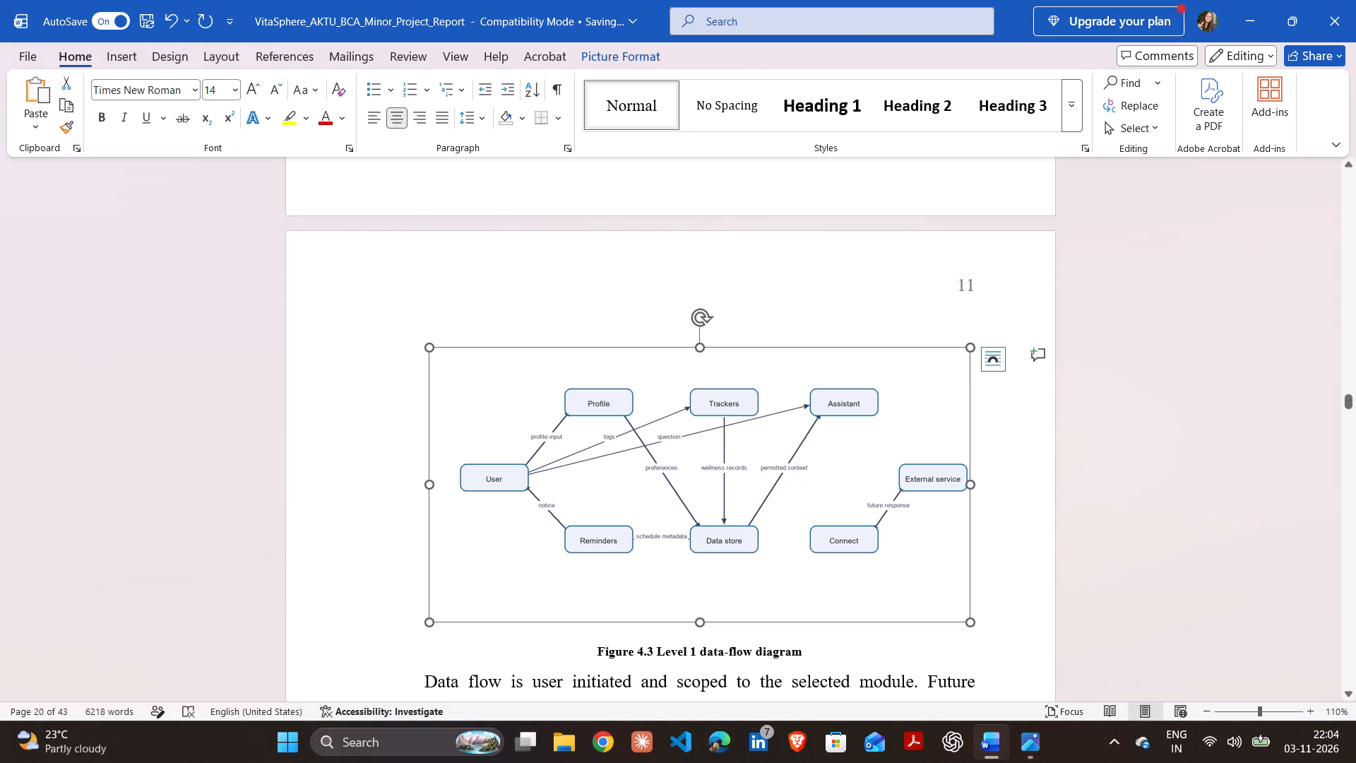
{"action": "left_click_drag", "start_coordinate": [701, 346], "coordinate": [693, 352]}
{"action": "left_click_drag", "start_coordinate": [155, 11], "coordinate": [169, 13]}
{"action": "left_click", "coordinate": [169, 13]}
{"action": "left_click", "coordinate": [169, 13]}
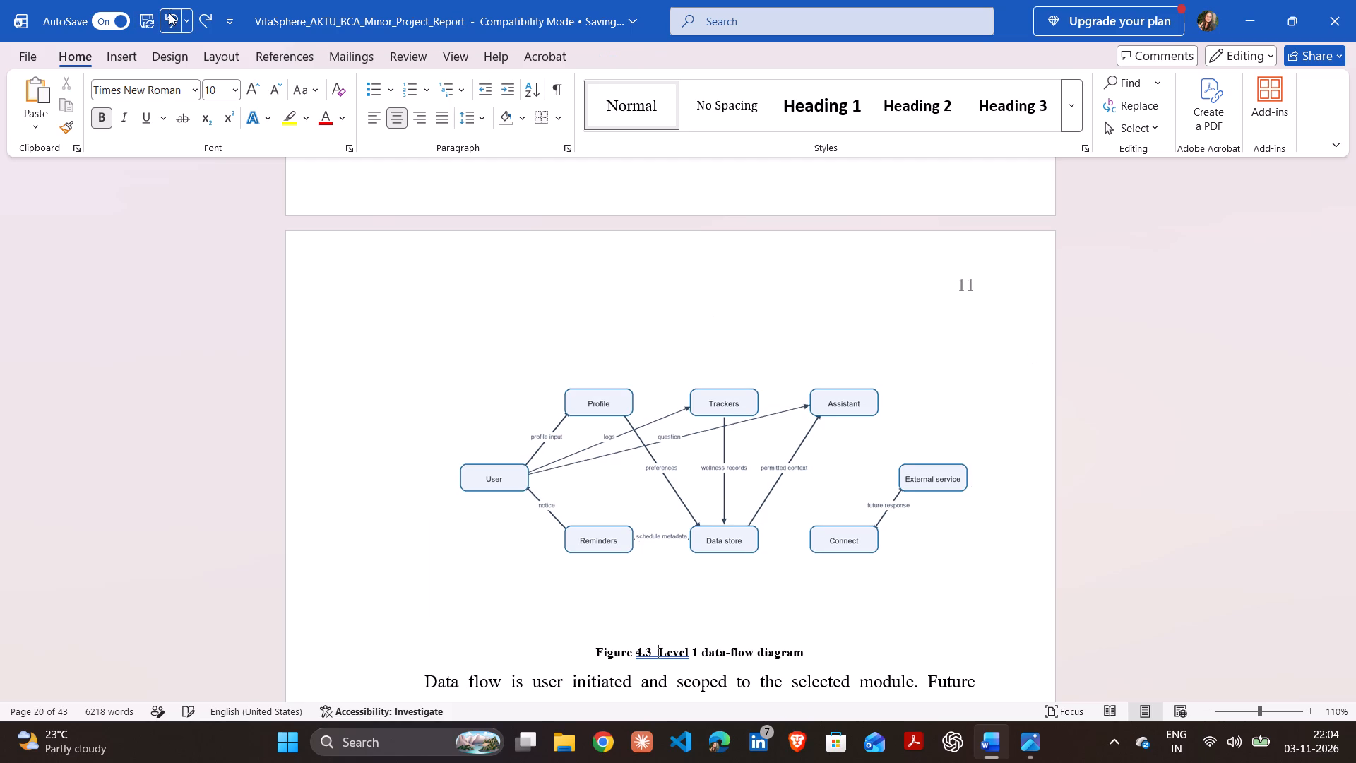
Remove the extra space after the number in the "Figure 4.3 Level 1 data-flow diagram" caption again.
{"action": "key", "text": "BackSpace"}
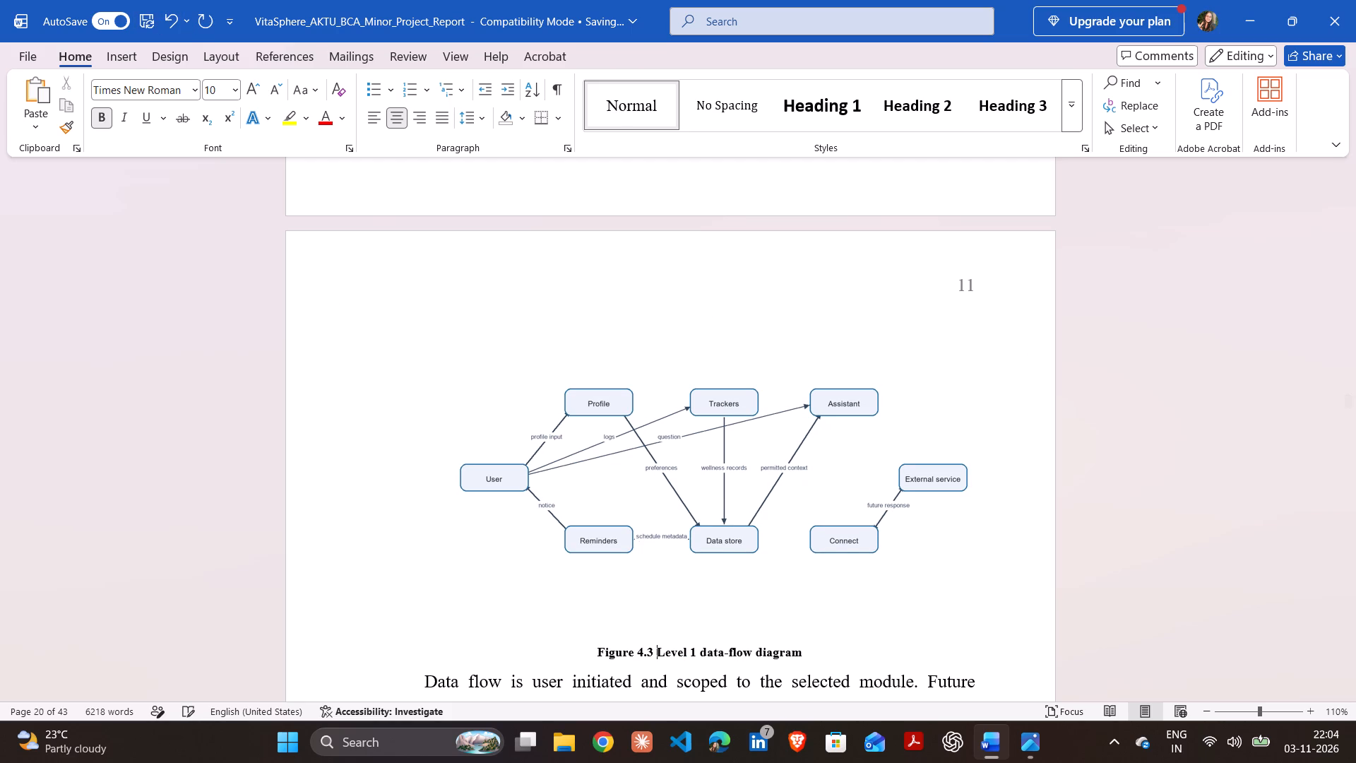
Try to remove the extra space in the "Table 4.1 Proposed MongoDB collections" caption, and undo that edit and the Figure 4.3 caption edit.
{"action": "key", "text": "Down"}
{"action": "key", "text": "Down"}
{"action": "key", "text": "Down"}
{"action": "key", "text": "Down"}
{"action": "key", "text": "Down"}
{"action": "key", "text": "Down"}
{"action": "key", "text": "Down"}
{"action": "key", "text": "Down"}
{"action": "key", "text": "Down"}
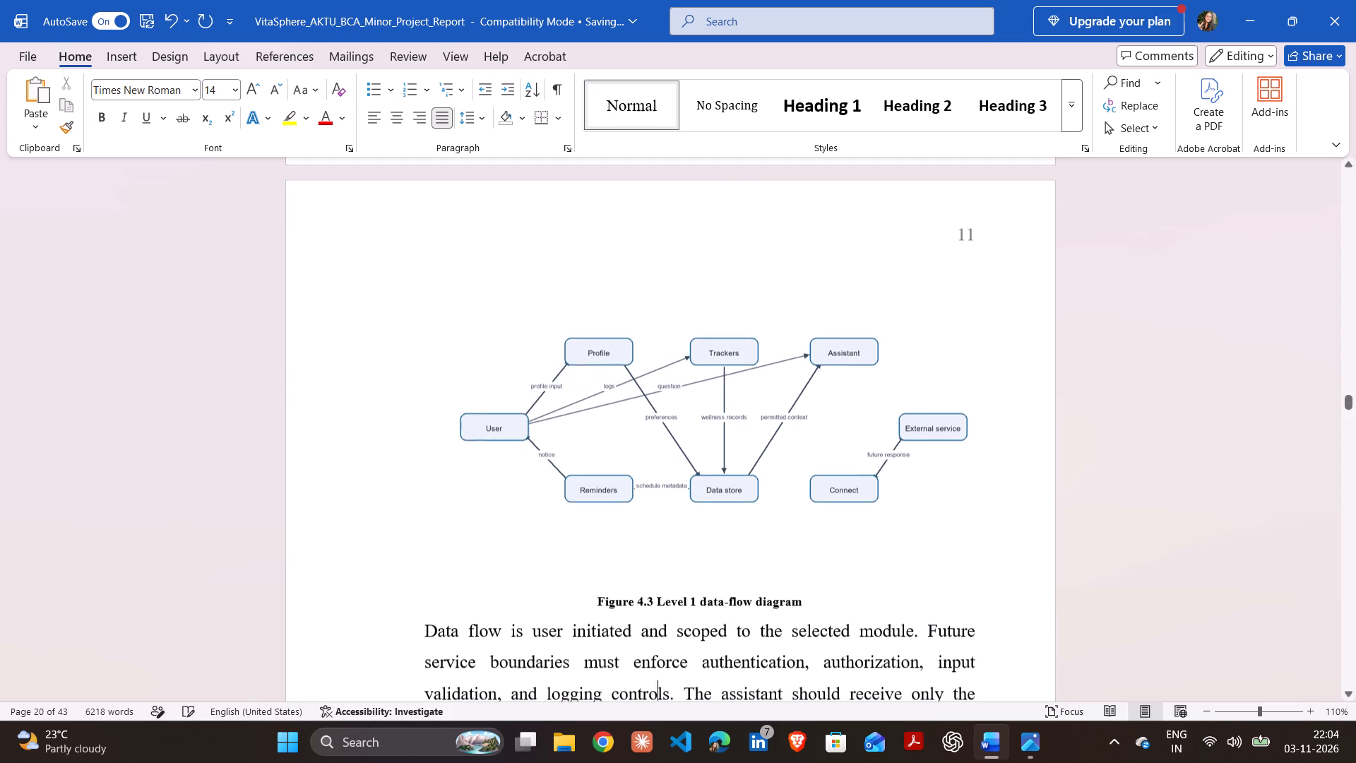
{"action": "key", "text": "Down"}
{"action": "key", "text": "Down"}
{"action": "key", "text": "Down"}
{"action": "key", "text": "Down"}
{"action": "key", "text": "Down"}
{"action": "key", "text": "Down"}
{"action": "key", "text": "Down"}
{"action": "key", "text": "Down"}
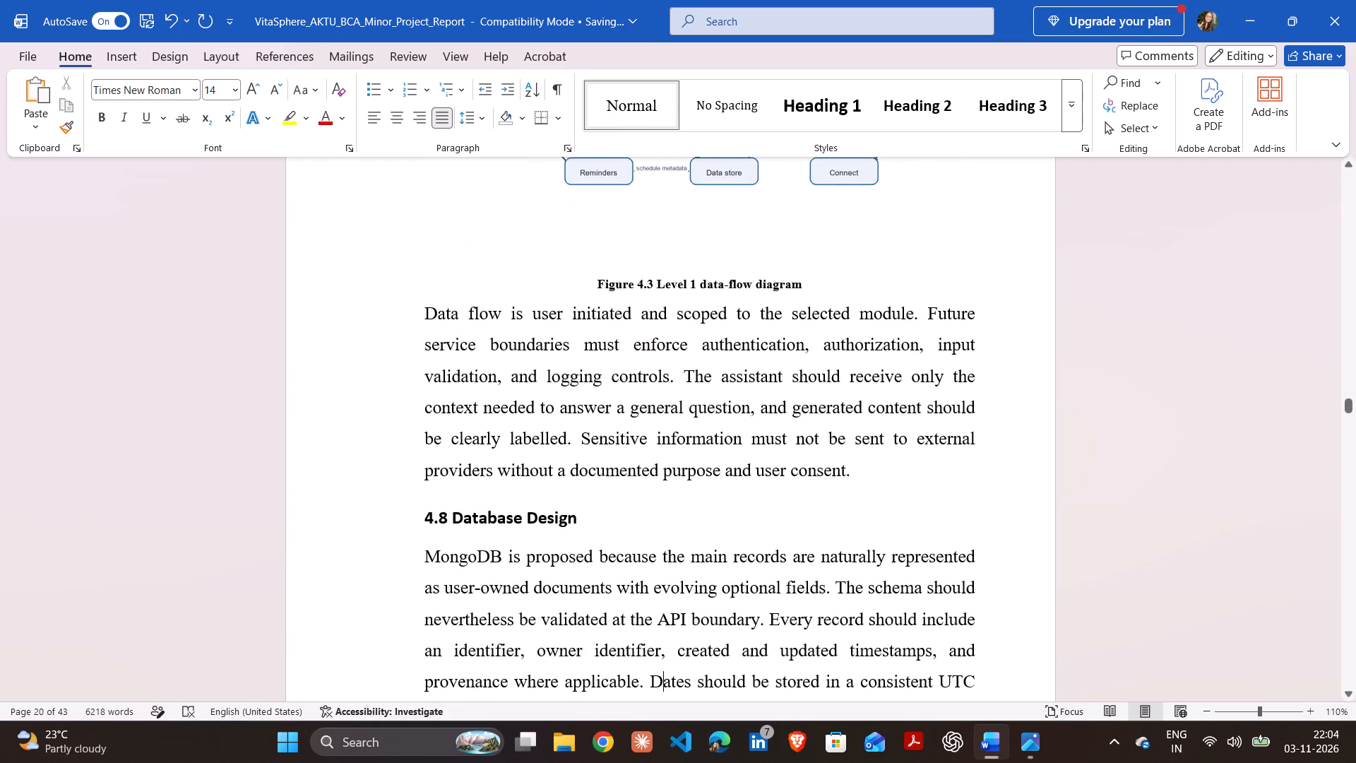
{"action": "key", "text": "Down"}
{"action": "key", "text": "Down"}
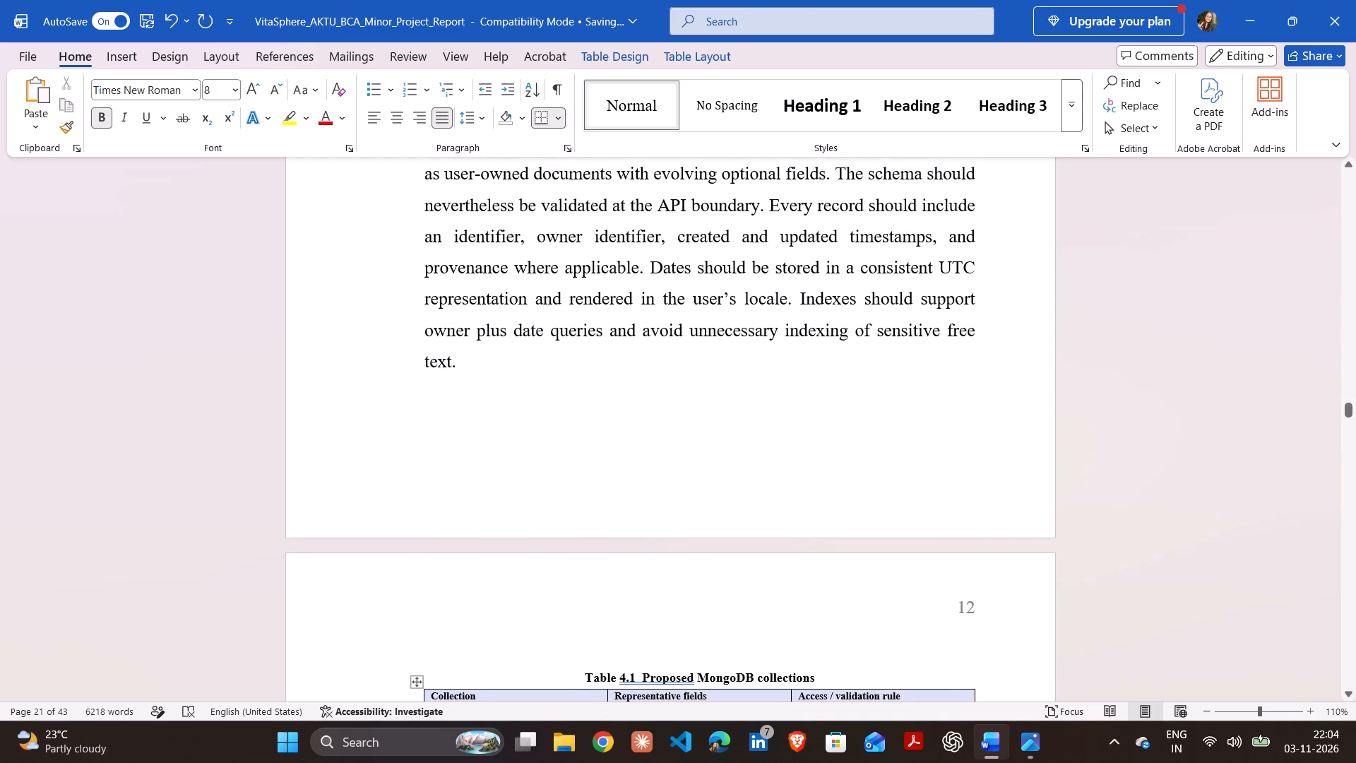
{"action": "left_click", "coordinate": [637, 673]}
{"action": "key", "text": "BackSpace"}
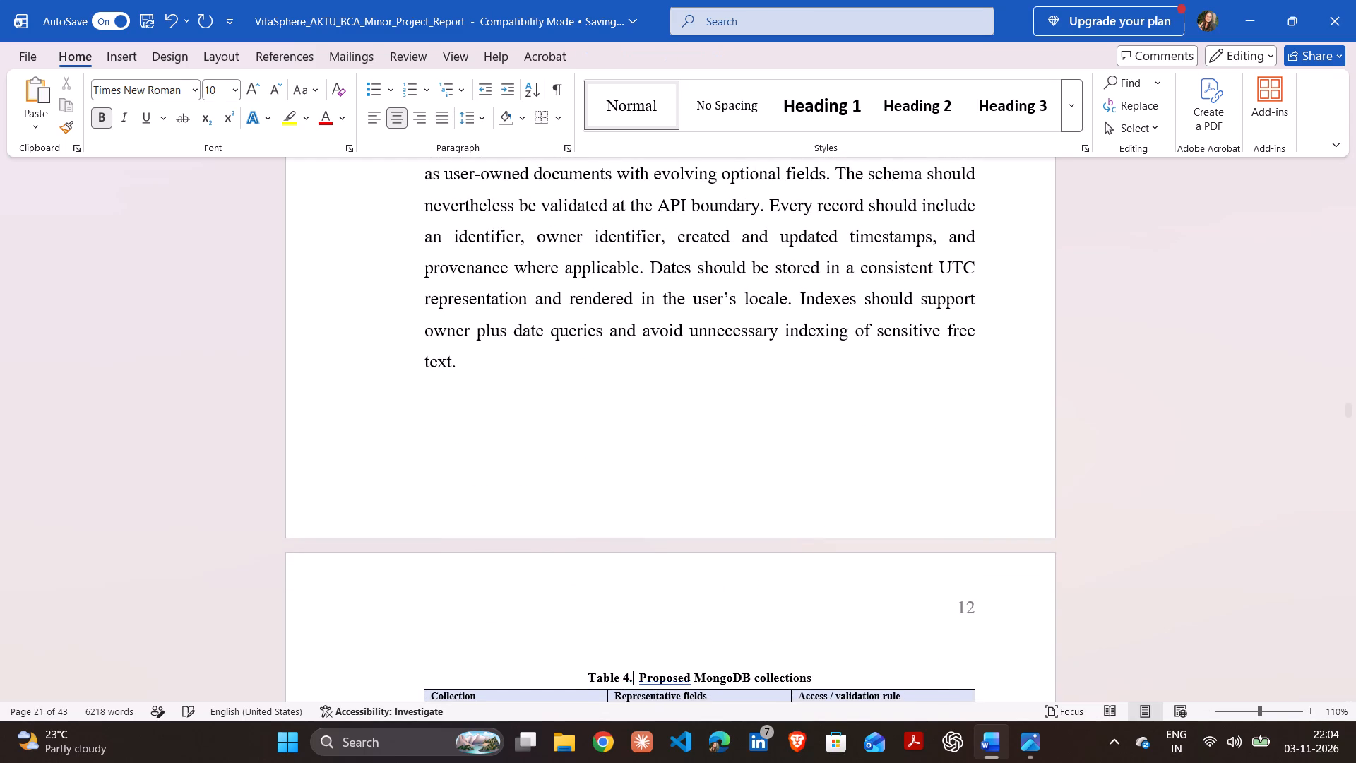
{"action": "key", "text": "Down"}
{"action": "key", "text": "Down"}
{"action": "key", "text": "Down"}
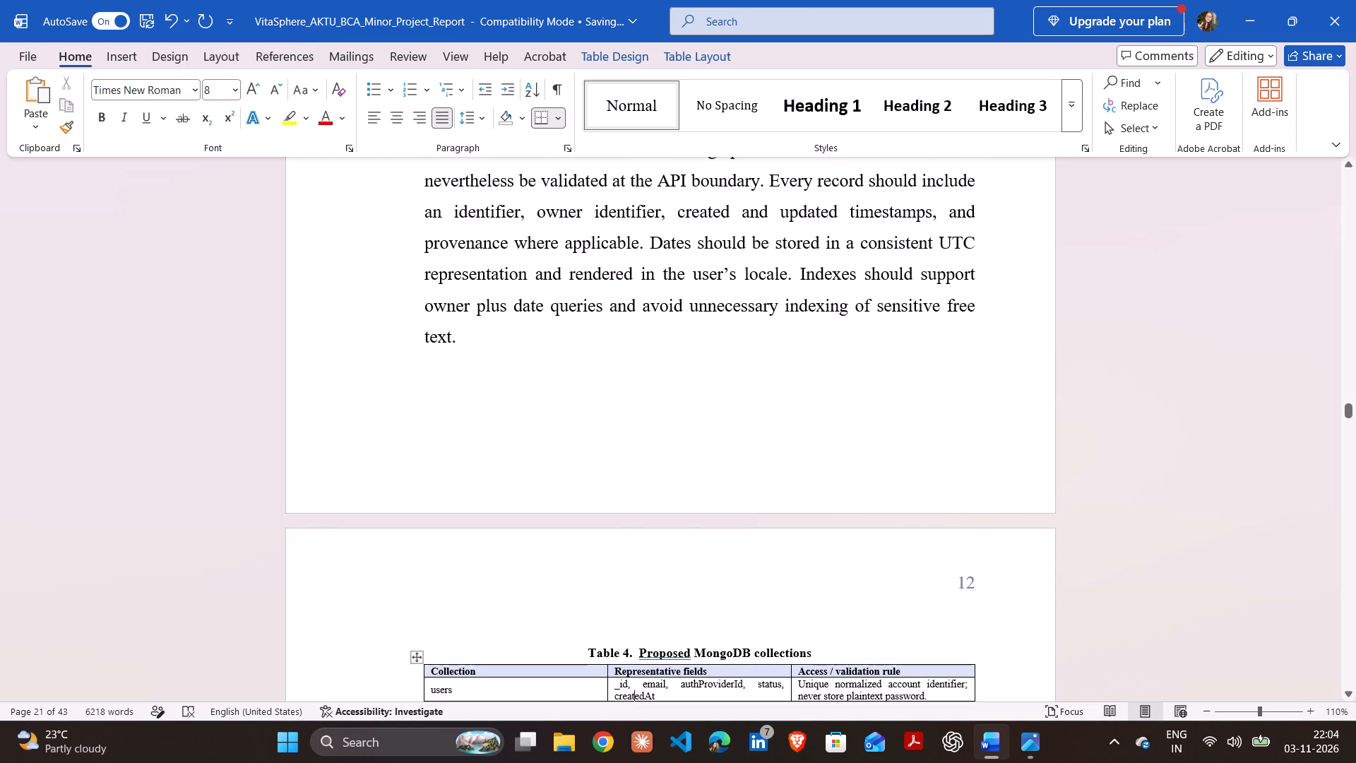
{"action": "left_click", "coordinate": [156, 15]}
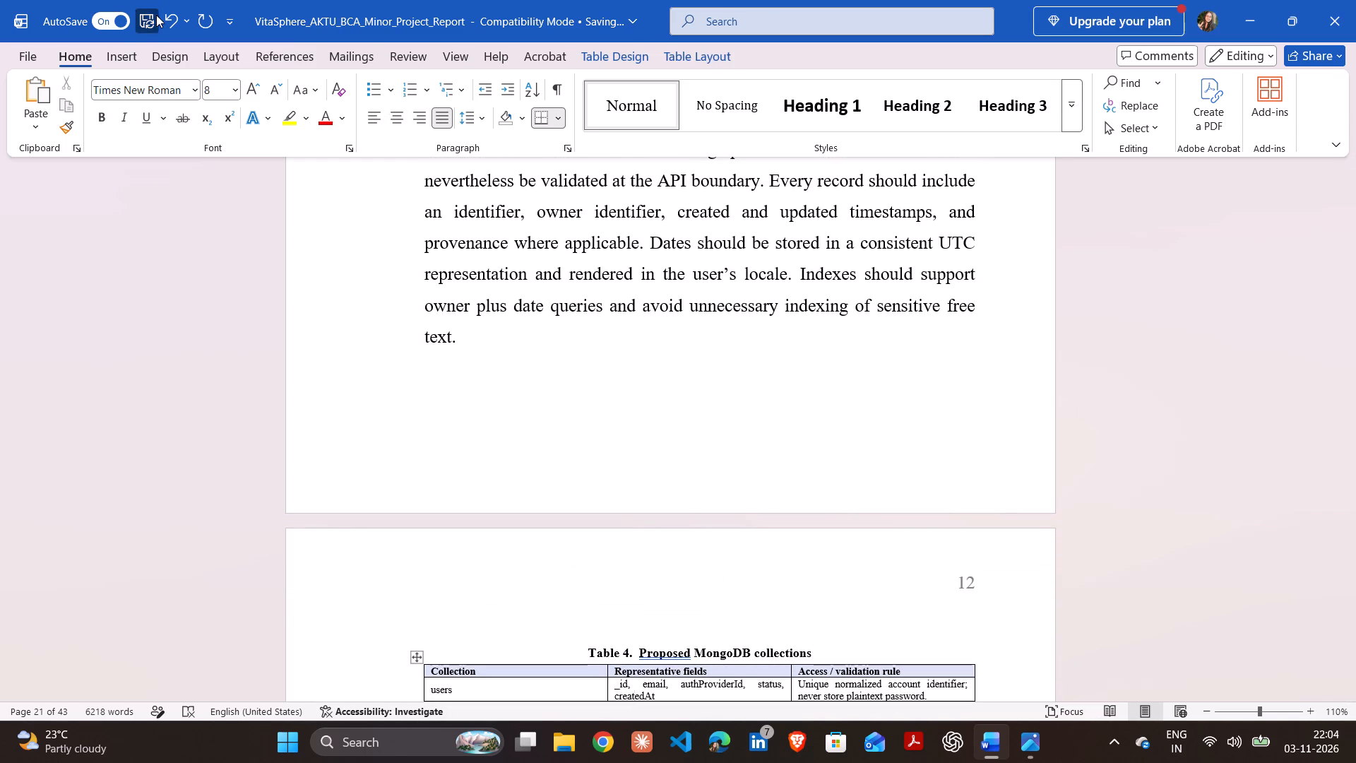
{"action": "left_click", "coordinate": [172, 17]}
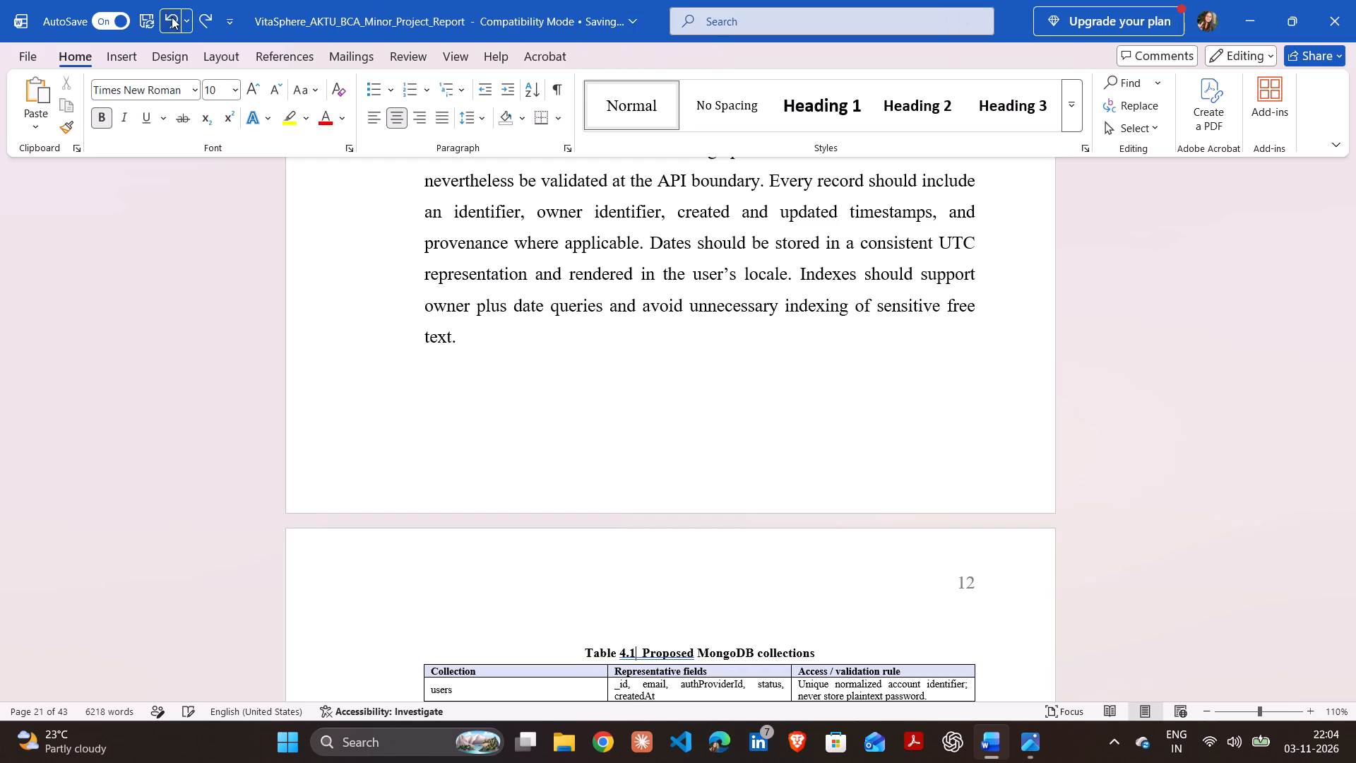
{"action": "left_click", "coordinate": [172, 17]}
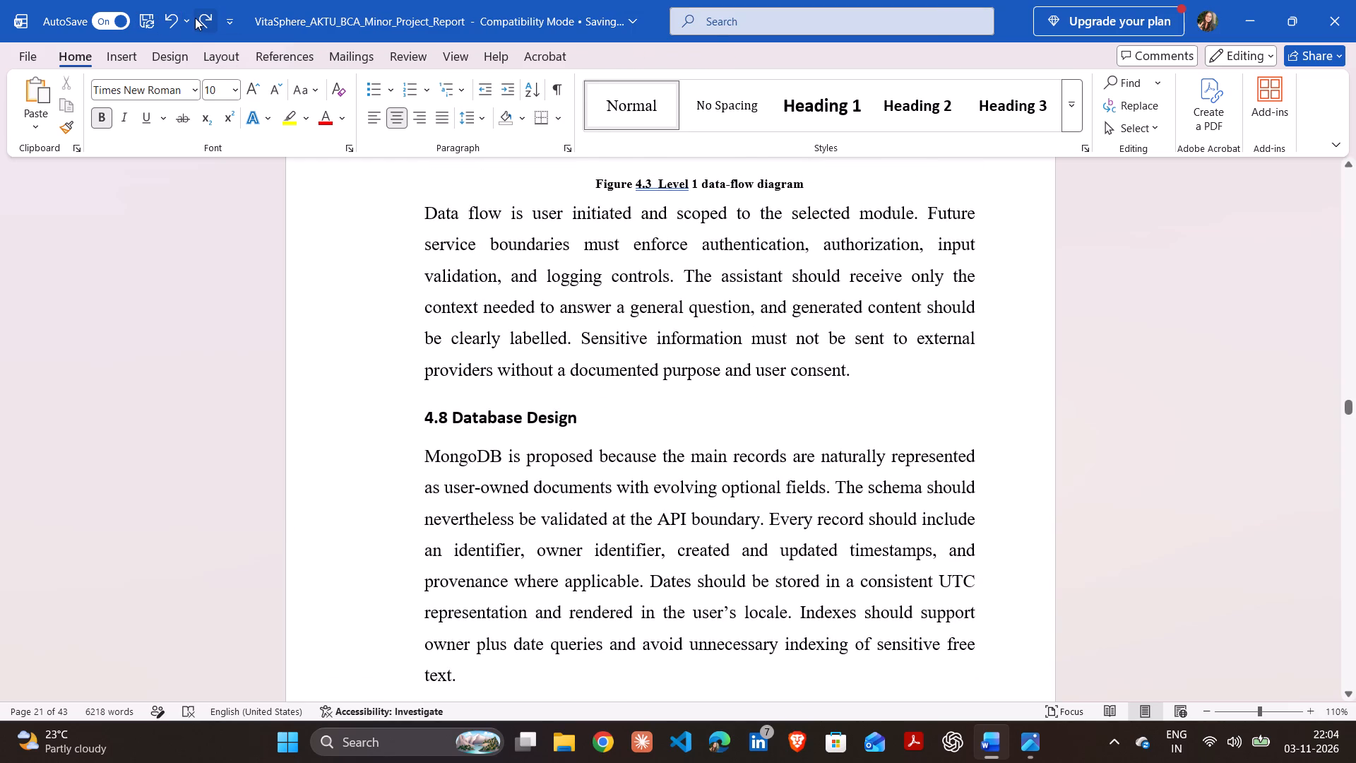
Remove the extra space after the number in the "Figure 4.3 Level 1 data-flow diagram" caption above section 4.8.
{"action": "key", "text": "Down"}
{"action": "key", "text": "Down"}
{"action": "key", "text": "Down"}
{"action": "key", "text": "Down"}
{"action": "key", "text": "Down"}
{"action": "key", "text": "Down"}
{"action": "left_click", "coordinate": [659, 182]}
{"action": "key", "text": "BackSpace"}
Remove the extra space after the number in the "Table 4.1 Proposed MongoDB collections" caption following section 4.8.
{"action": "key", "text": "Down"}
{"action": "key", "text": "Down"}
{"action": "key", "text": "Down"}
{"action": "key", "text": "Down"}
{"action": "key", "text": "Down"}
{"action": "key", "text": "Down"}
{"action": "key", "text": "Down"}
{"action": "key", "text": "Down"}
{"action": "key", "text": "Down"}
{"action": "key", "text": "Down"}
{"action": "key", "text": "Down"}
{"action": "key", "text": "Down"}
{"action": "key", "text": "Down"}
{"action": "key", "text": "Down"}
{"action": "key", "text": "Down"}
{"action": "key", "text": "Down"}
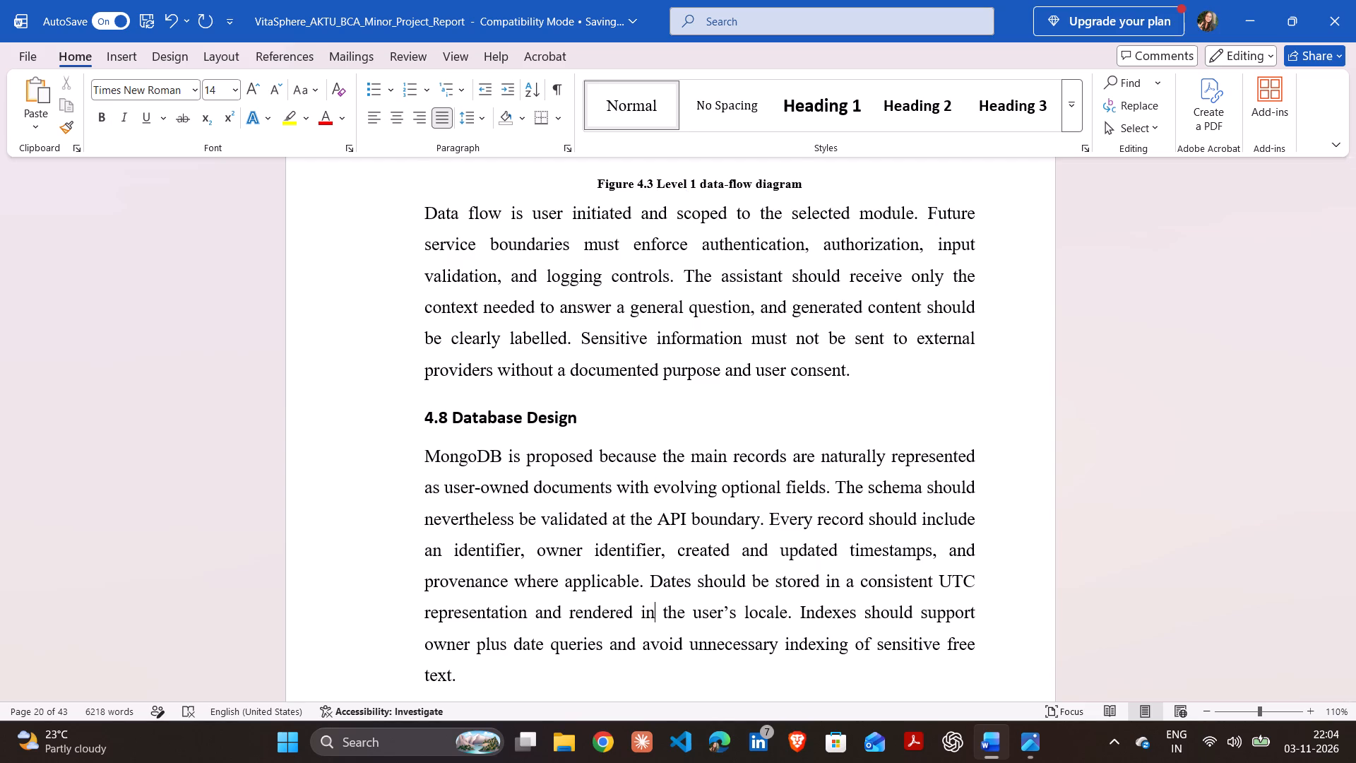
{"action": "key", "text": "Down"}
{"action": "key", "text": "Down"}
{"action": "key", "text": "Down"}
{"action": "key", "text": "Down"}
{"action": "key", "text": "Down"}
{"action": "key", "text": "Down"}
{"action": "key", "text": "Down"}
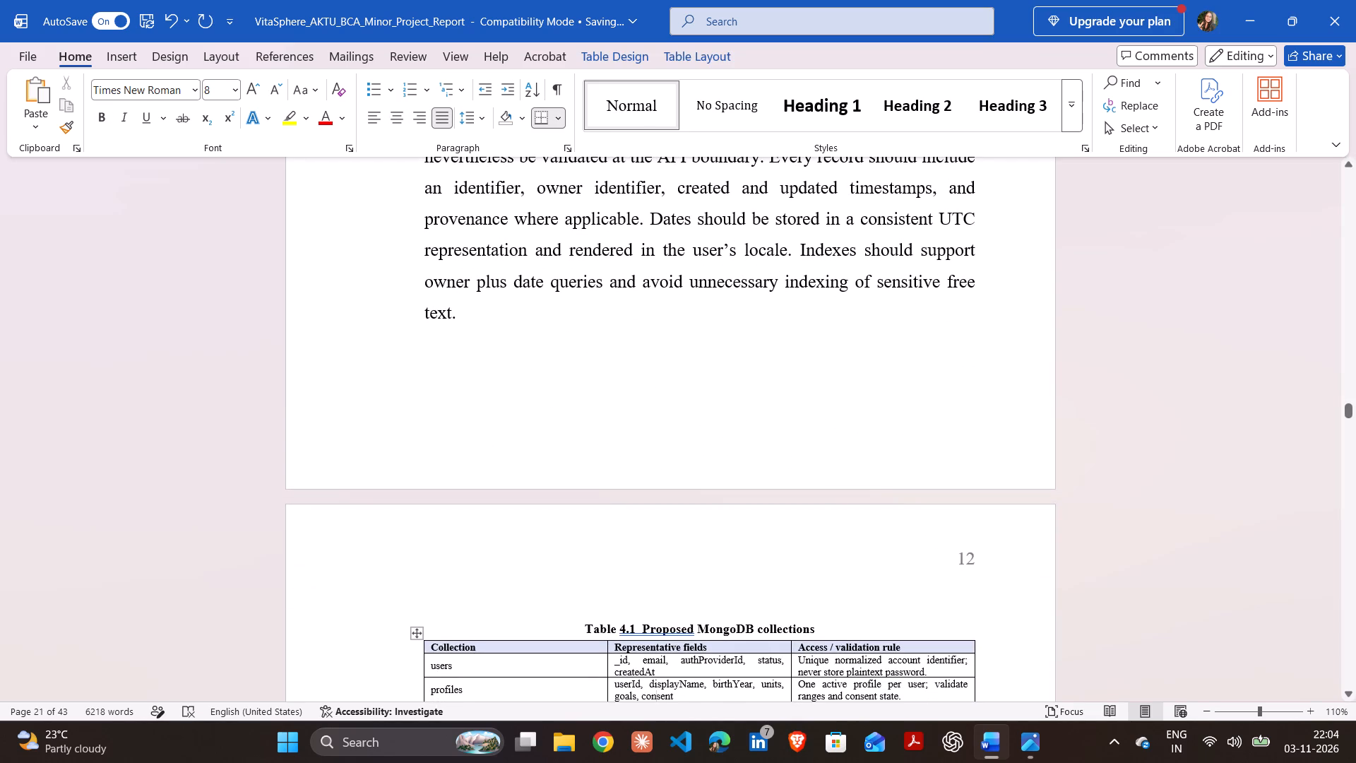
{"action": "left_click", "coordinate": [643, 627]}
{"action": "key", "text": "BackSpace"}
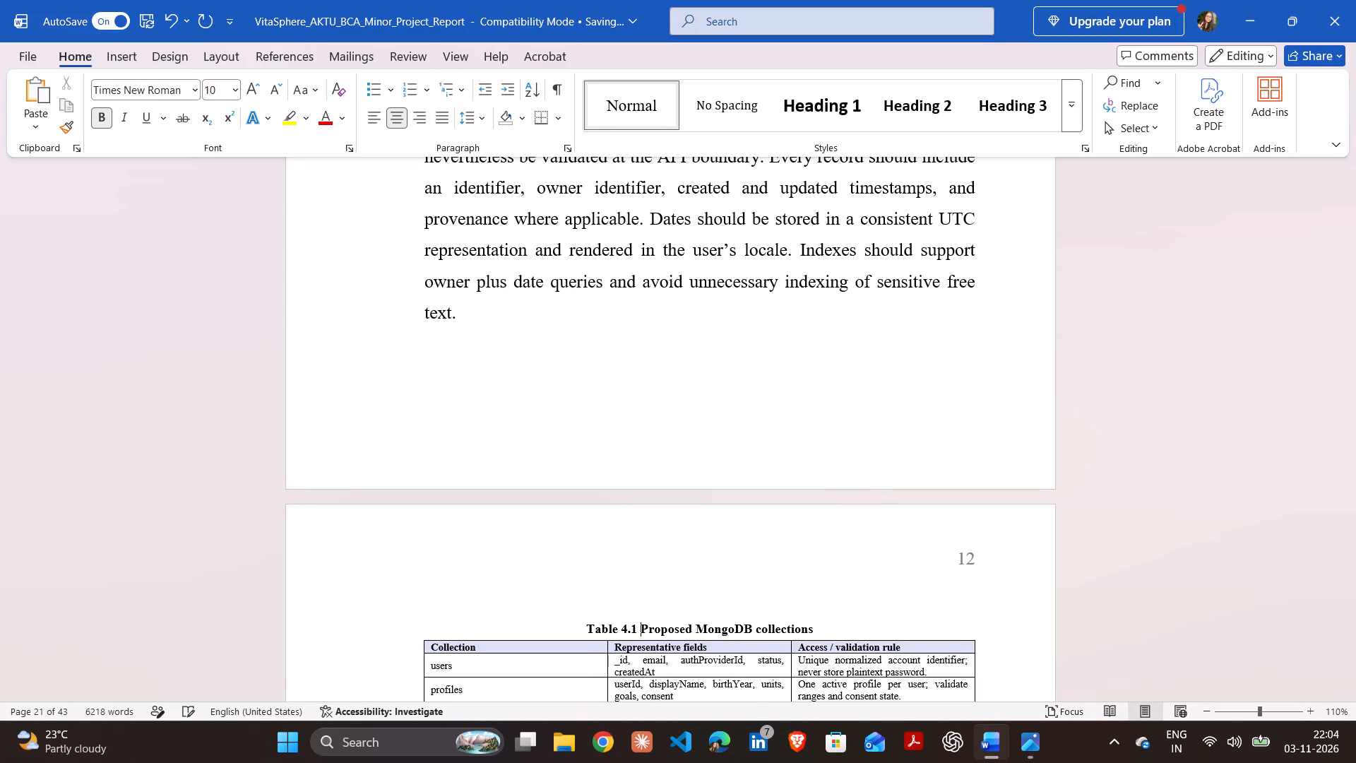
Review the rows of Table 4.1 and the opening of Chapter 5 for remaining flagged text.
{"action": "key", "text": "Down"}
{"action": "key", "text": "Down"}
{"action": "key", "text": "Down"}
{"action": "key", "text": "Down"}
{"action": "key", "text": "Down"}
{"action": "key", "text": "Down"}
{"action": "key", "text": "Down"}
{"action": "key", "text": "Down"}
{"action": "key", "text": "Down"}
{"action": "key", "text": "Down"}
{"action": "key", "text": "Down"}
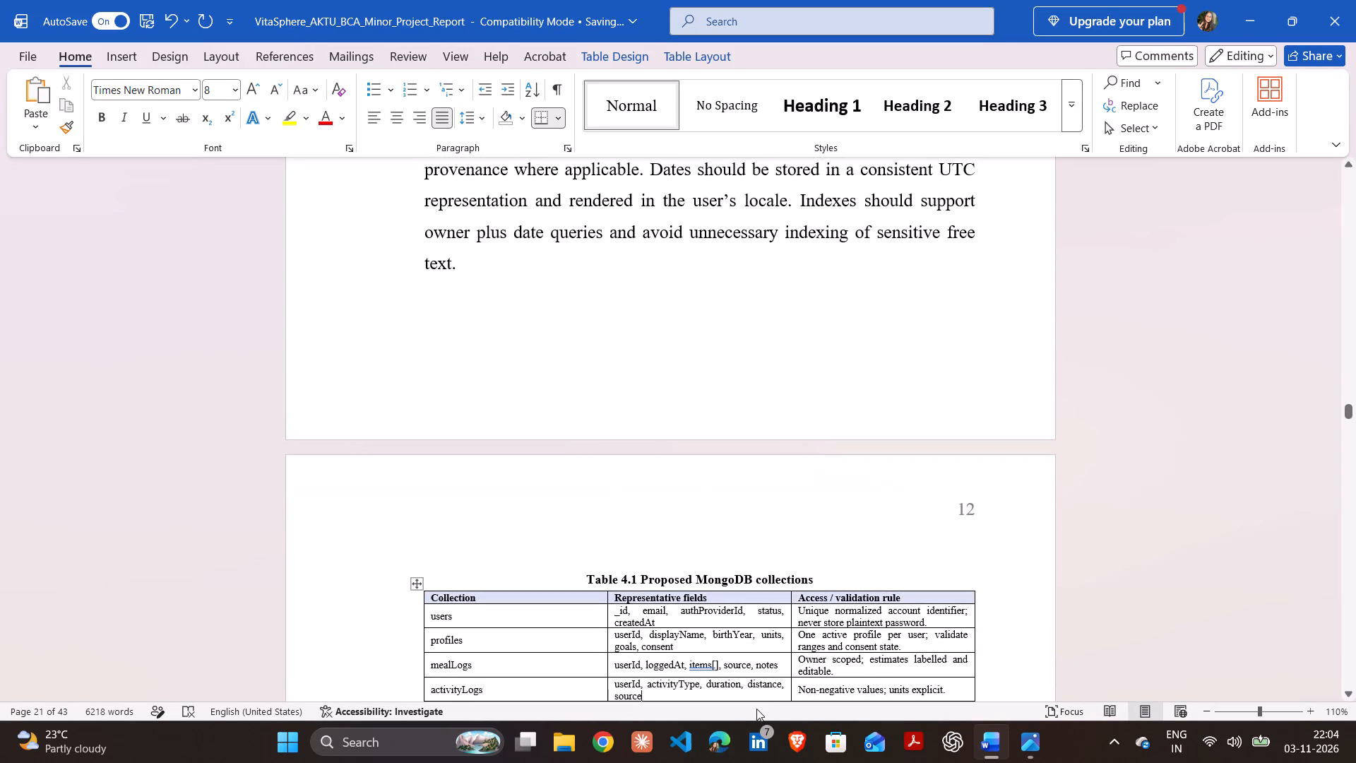
{"action": "key", "text": "Down"}
{"action": "key", "text": "Down"}
{"action": "key", "text": "Down"}
{"action": "key", "text": "Down"}
{"action": "key", "text": "Down"}
{"action": "key", "text": "Down"}
{"action": "key", "text": "Down"}
{"action": "key", "text": "Down"}
{"action": "key", "text": "Down"}
{"action": "key", "text": "Down"}
{"action": "key", "text": "Down"}
{"action": "key", "text": "Down"}
{"action": "key", "text": "Down"}
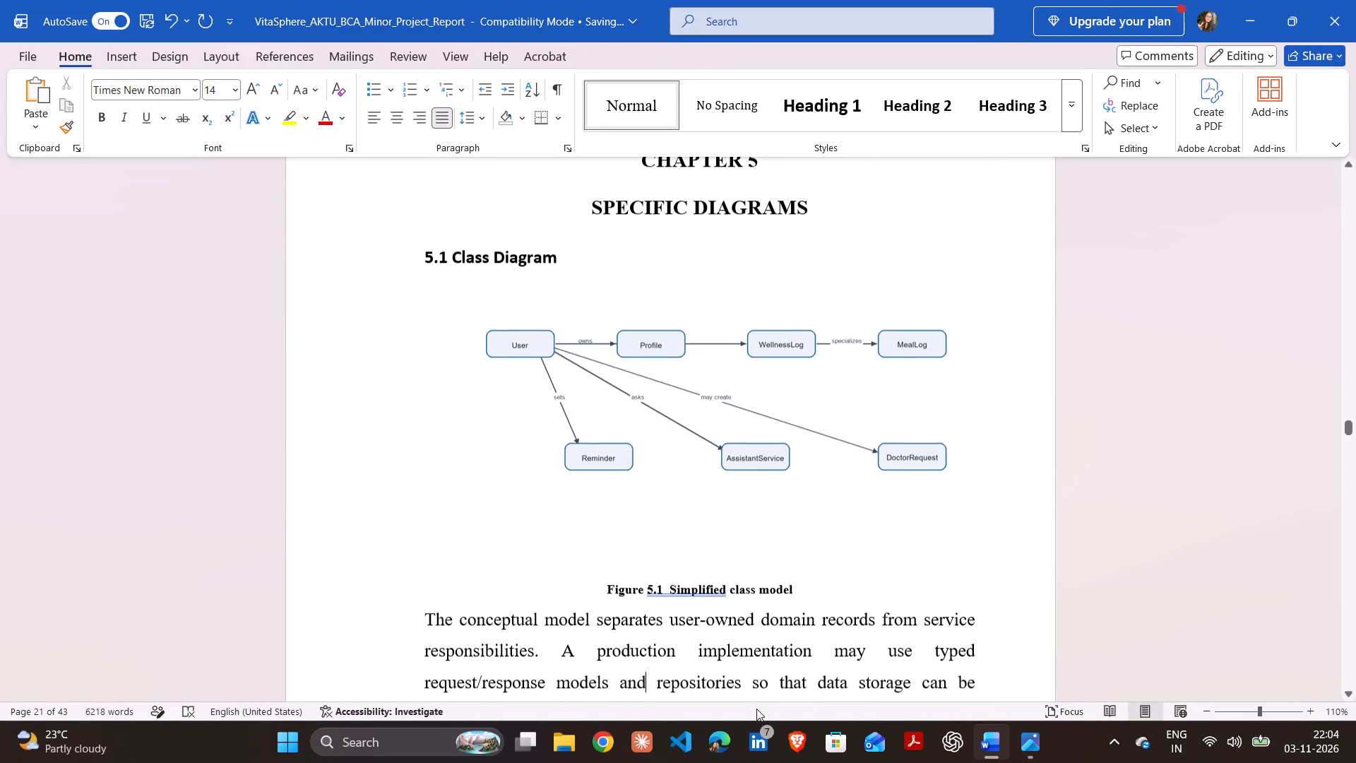
{"action": "key", "text": "Up"}
{"action": "key", "text": "Up"}
{"action": "key", "text": "Up"}
{"action": "key", "text": "Up"}
{"action": "key", "text": "Up"}
{"action": "key", "text": "Up"}
{"action": "key", "text": "Up"}
{"action": "key", "text": "Up"}
{"action": "key", "text": "Up"}
{"action": "key", "text": "Up"}
{"action": "key", "text": "Up"}
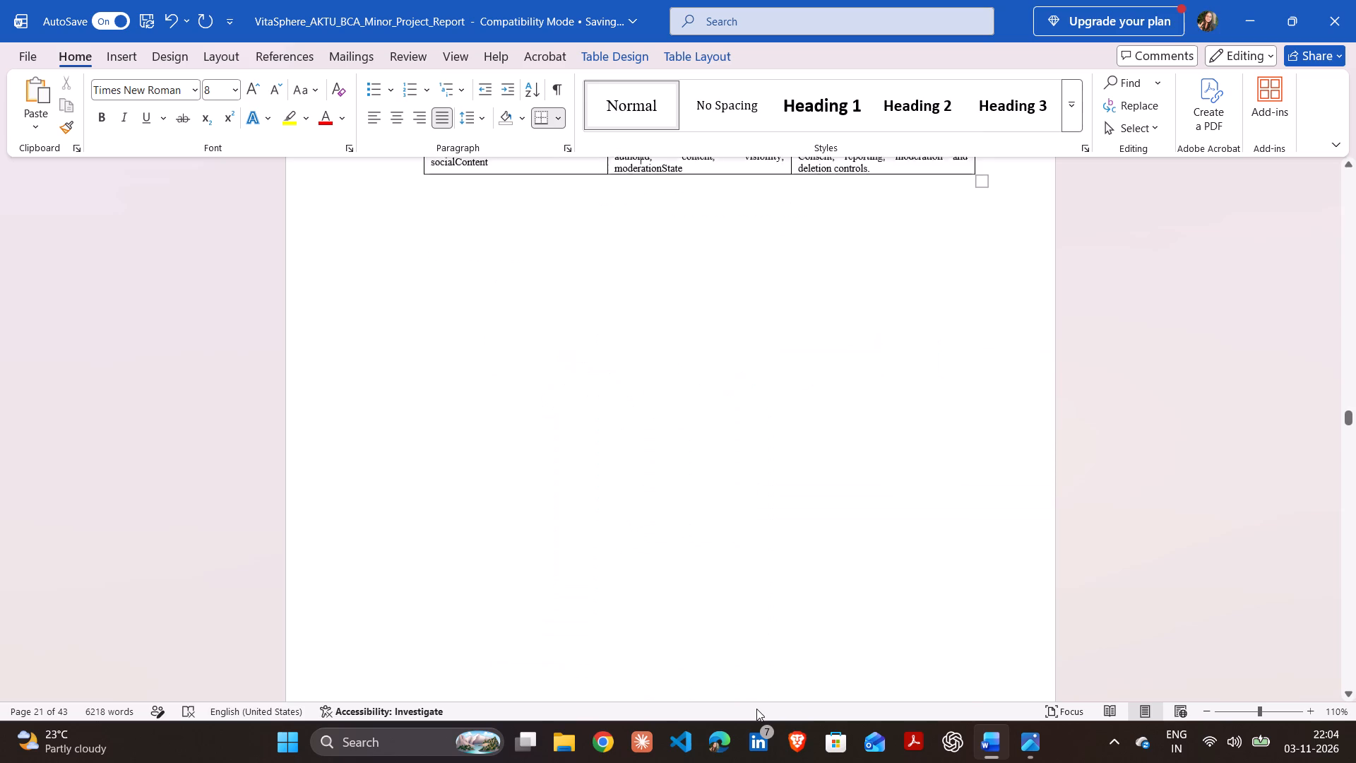
{"action": "key", "text": "Up"}
{"action": "key", "text": "Up"}
{"action": "key", "text": "Up"}
{"action": "key", "text": "Up"}
{"action": "key", "text": "Up"}
{"action": "key", "text": "Up"}
{"action": "key", "text": "Up"}
{"action": "key", "text": "Up"}
{"action": "key", "text": "Up"}
{"action": "key", "text": "Up"}
{"action": "key", "text": "Up"}
{"action": "key", "text": "Up"}
{"action": "key", "text": "Up"}
{"action": "key", "text": "Up"}
{"action": "key", "text": "Up"}
{"action": "key", "text": "Up"}
{"action": "key", "text": "Up"}
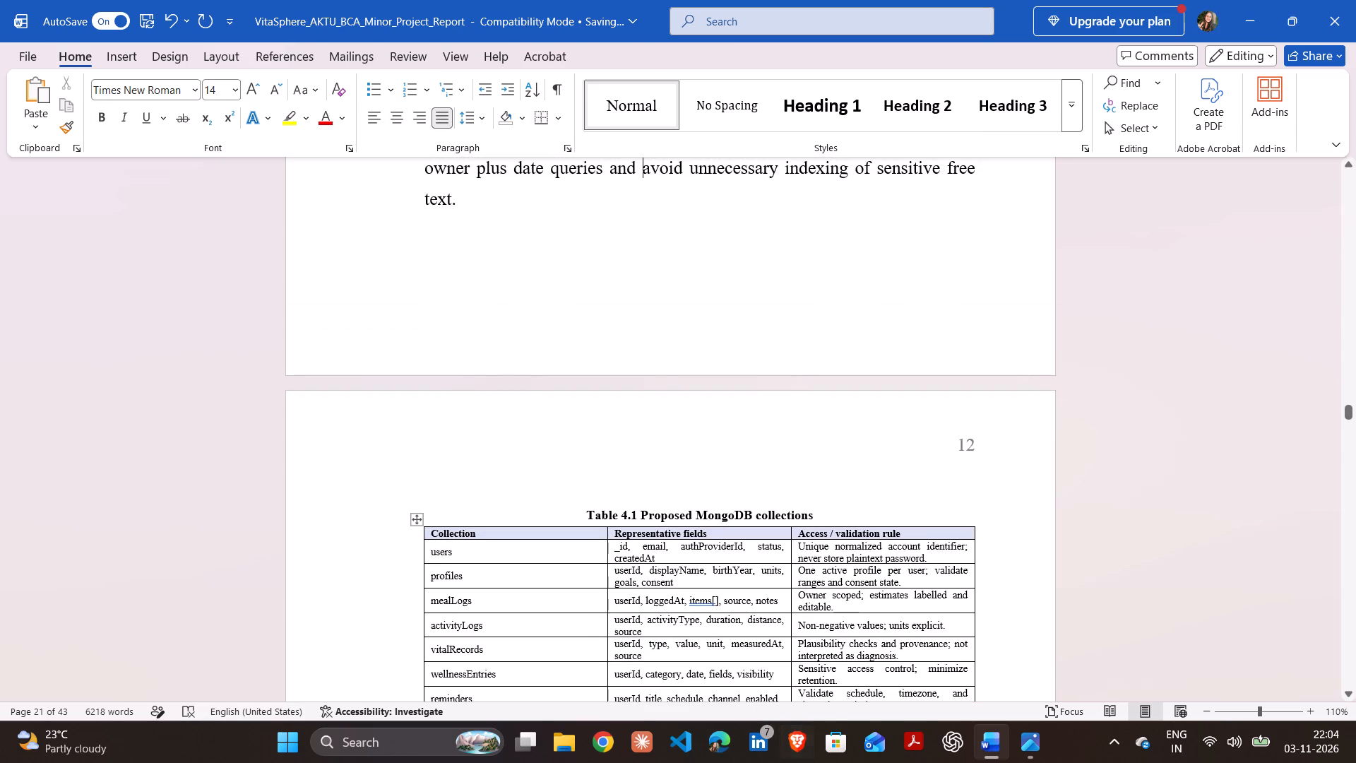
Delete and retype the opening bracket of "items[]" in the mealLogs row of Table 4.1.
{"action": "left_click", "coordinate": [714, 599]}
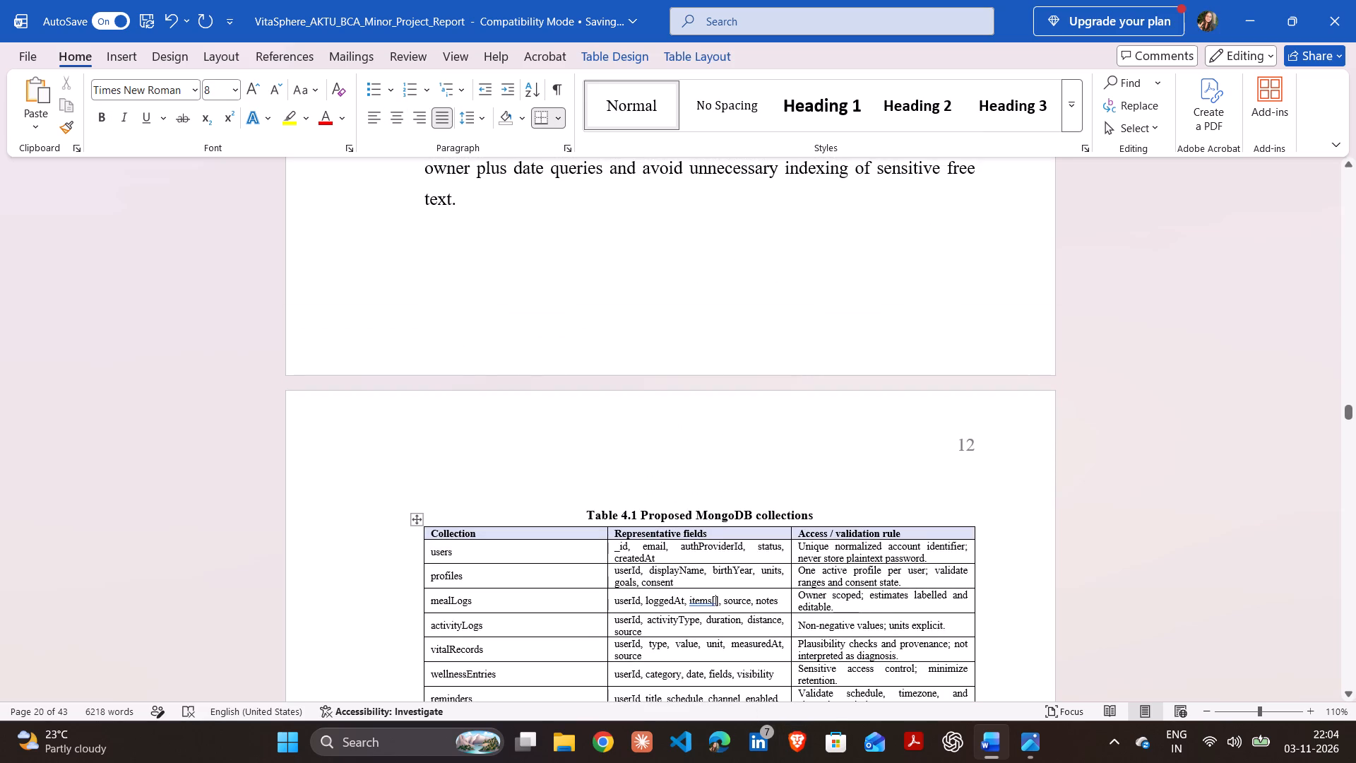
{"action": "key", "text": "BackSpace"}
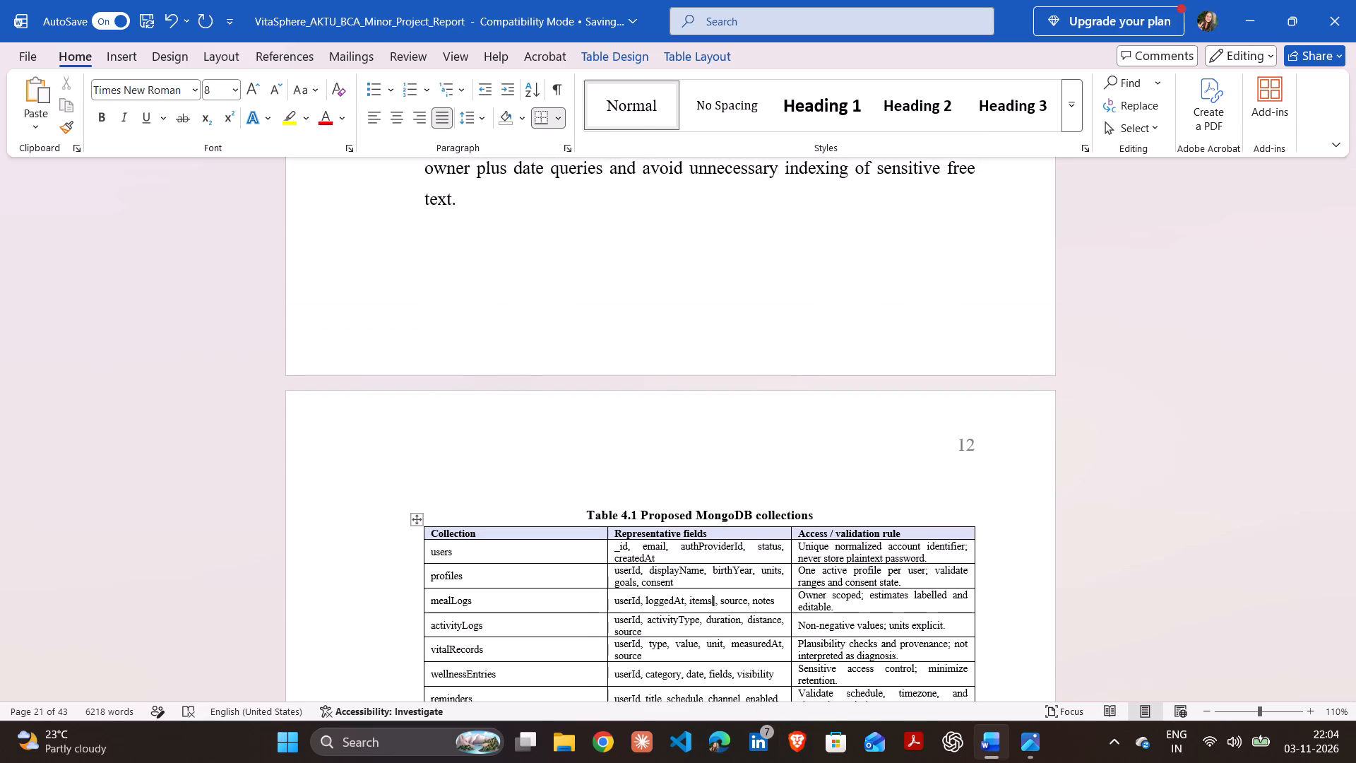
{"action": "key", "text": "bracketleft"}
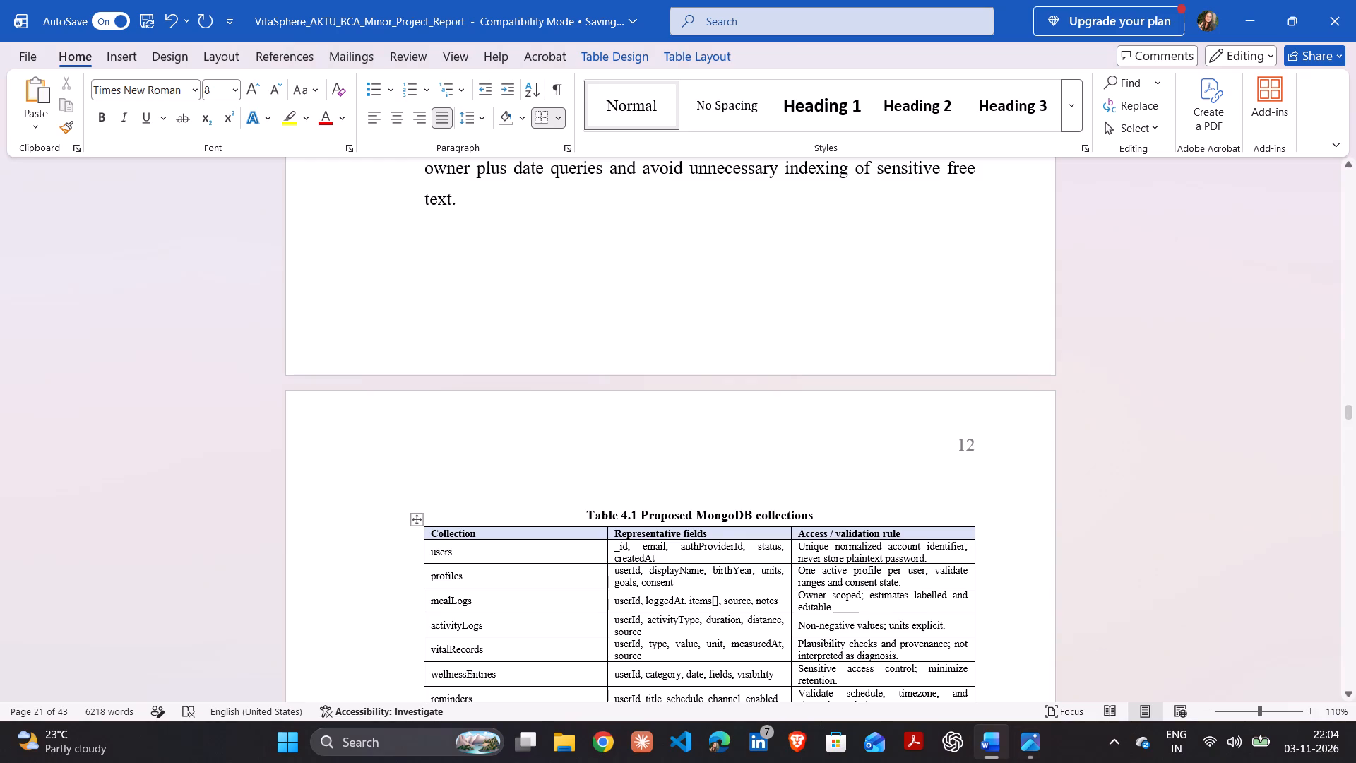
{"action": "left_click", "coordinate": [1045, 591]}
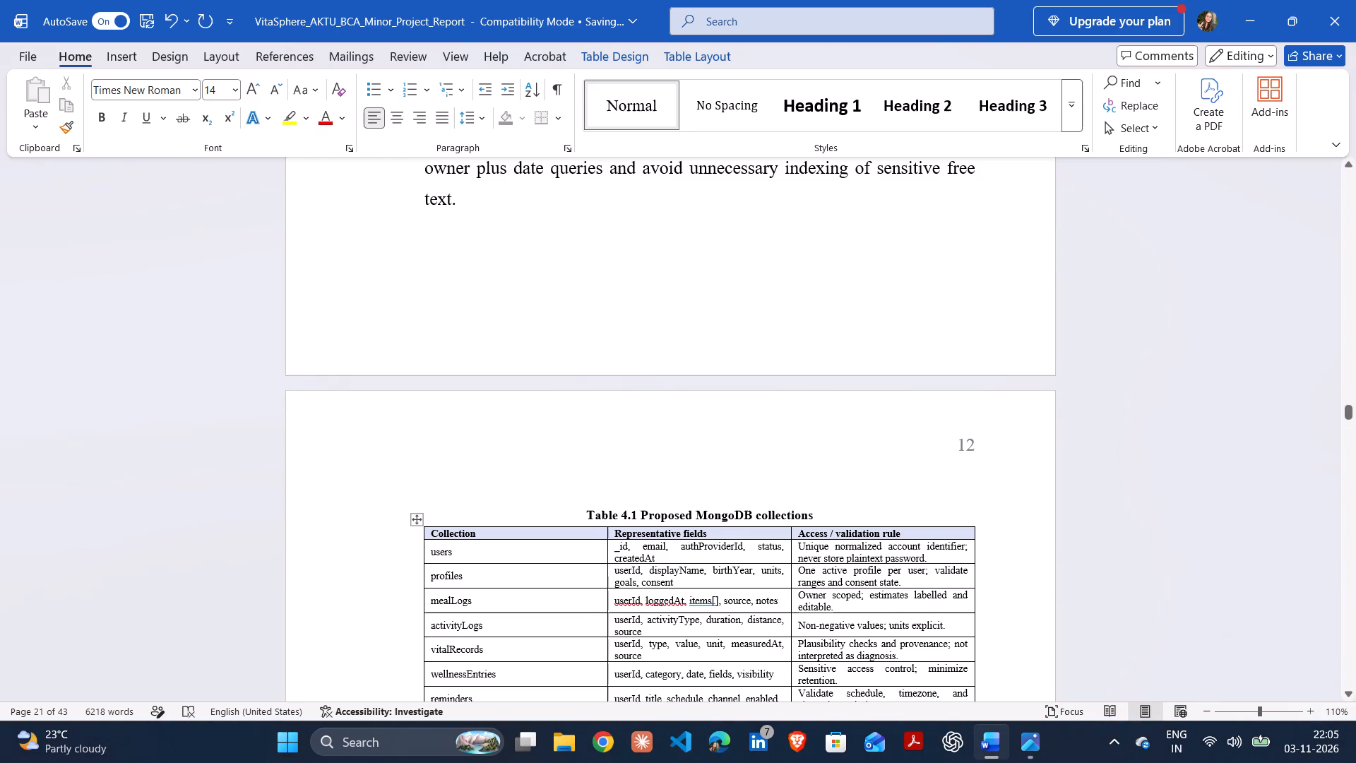
Add the flagged word "loggedAt" in the mealLogs row of Table 4.1 to the spelling dictionary.
{"action": "left_click", "coordinate": [624, 604]}
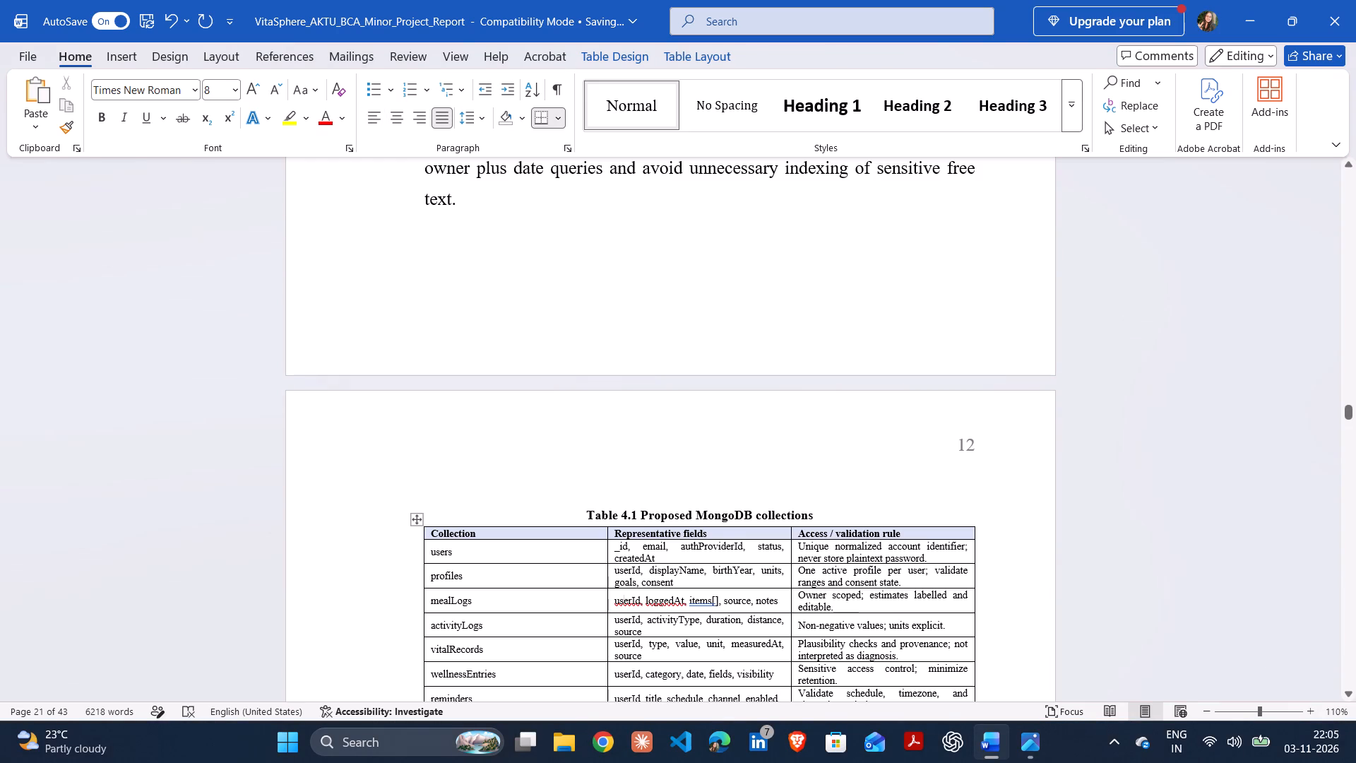
{"action": "left_click", "coordinate": [612, 603]}
{"action": "left_click", "coordinate": [615, 598]}
{"action": "left_click_drag", "start_coordinate": [679, 603], "coordinate": [660, 599]}
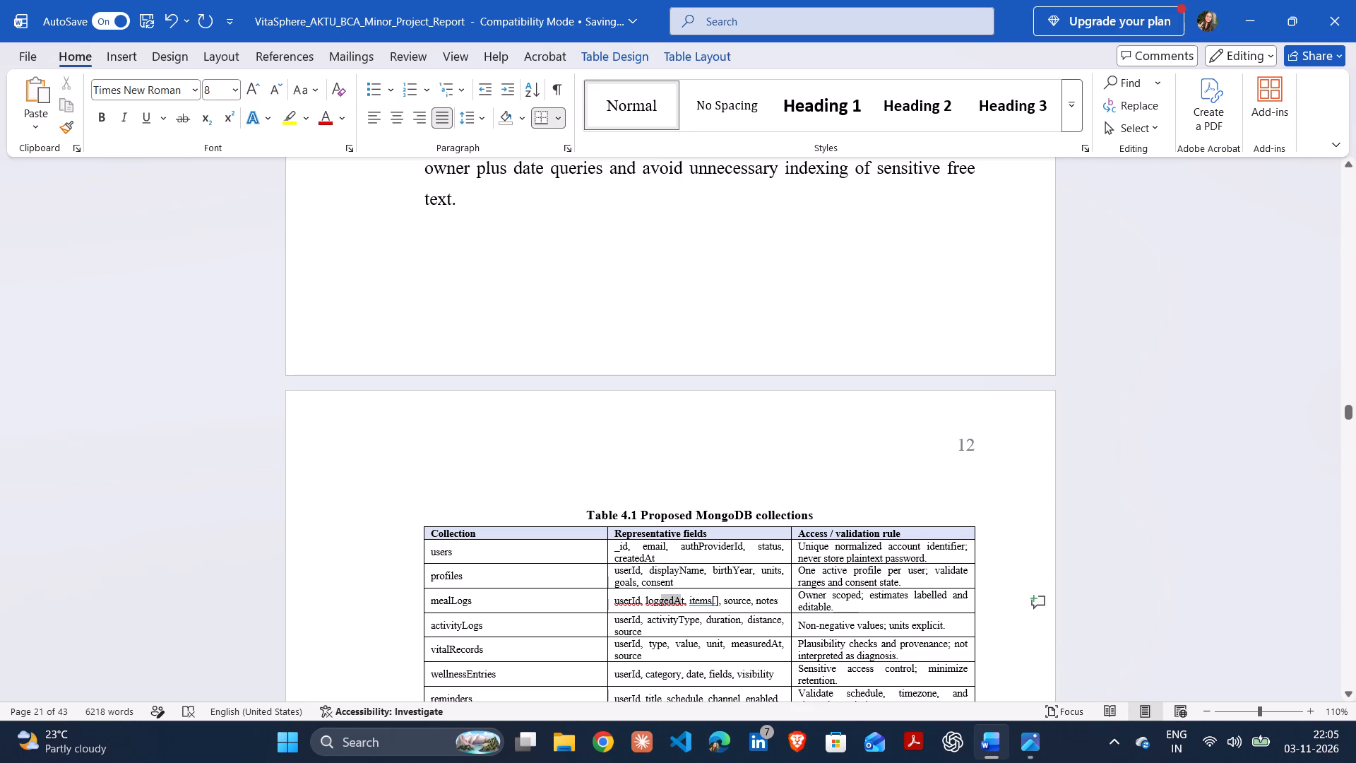
{"action": "left_click_drag", "start_coordinate": [660, 599], "coordinate": [643, 599]}
{"action": "right_click", "coordinate": [643, 599]}
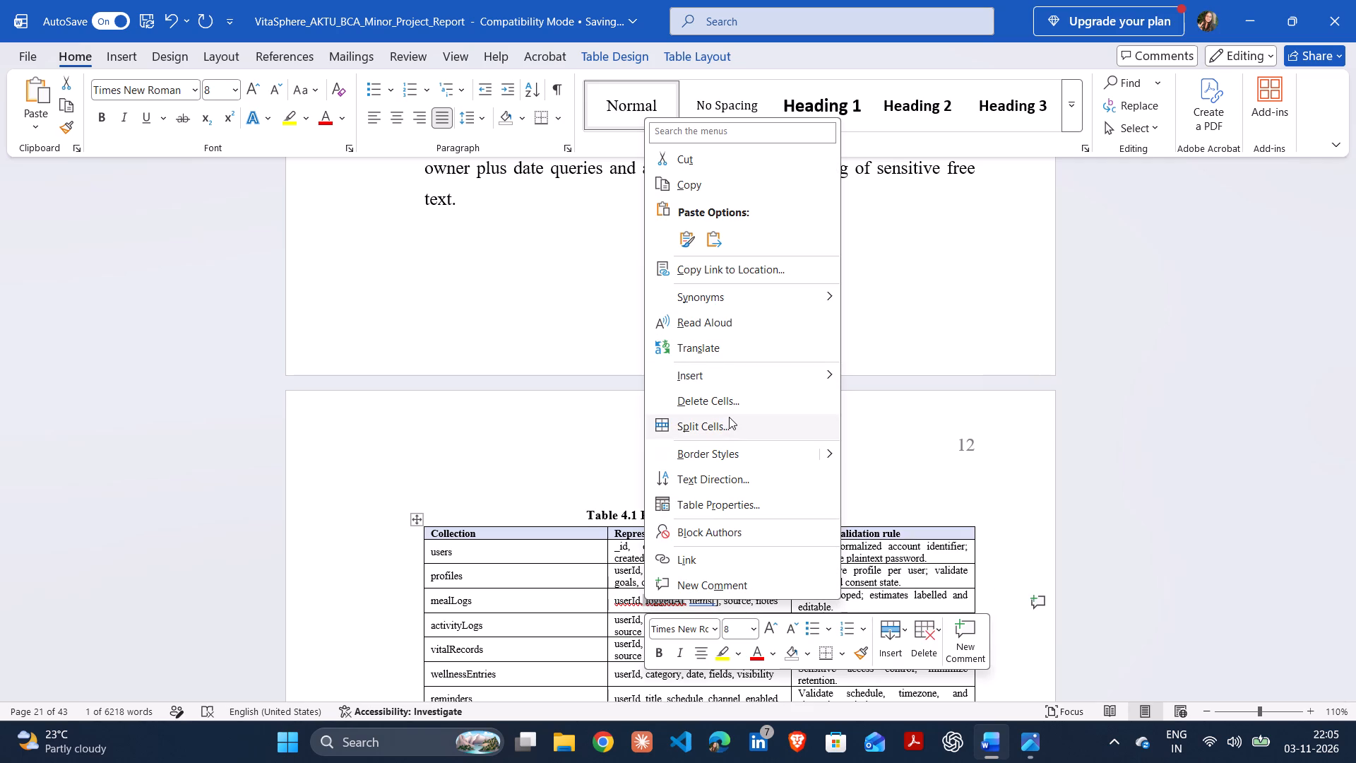
{"action": "left_click", "coordinate": [870, 462]}
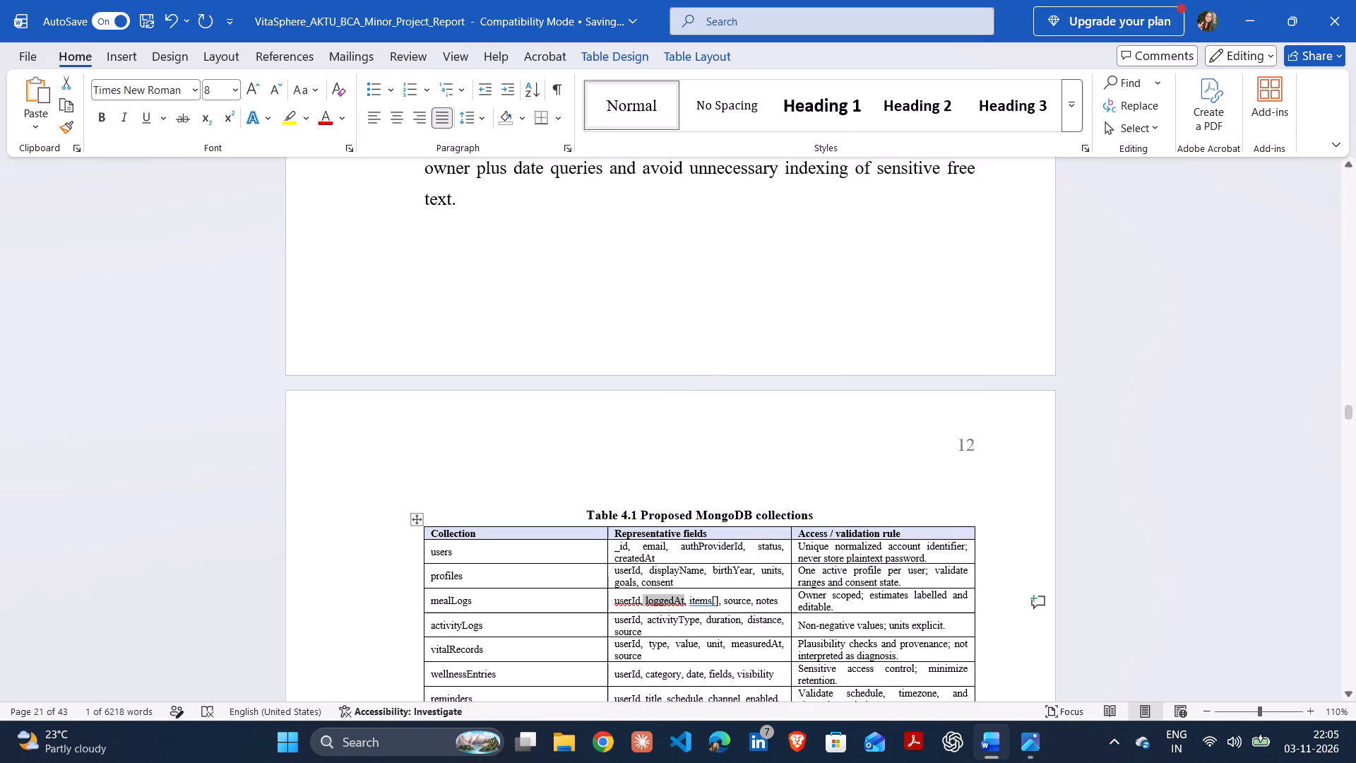
{"action": "right_click", "coordinate": [685, 593]}
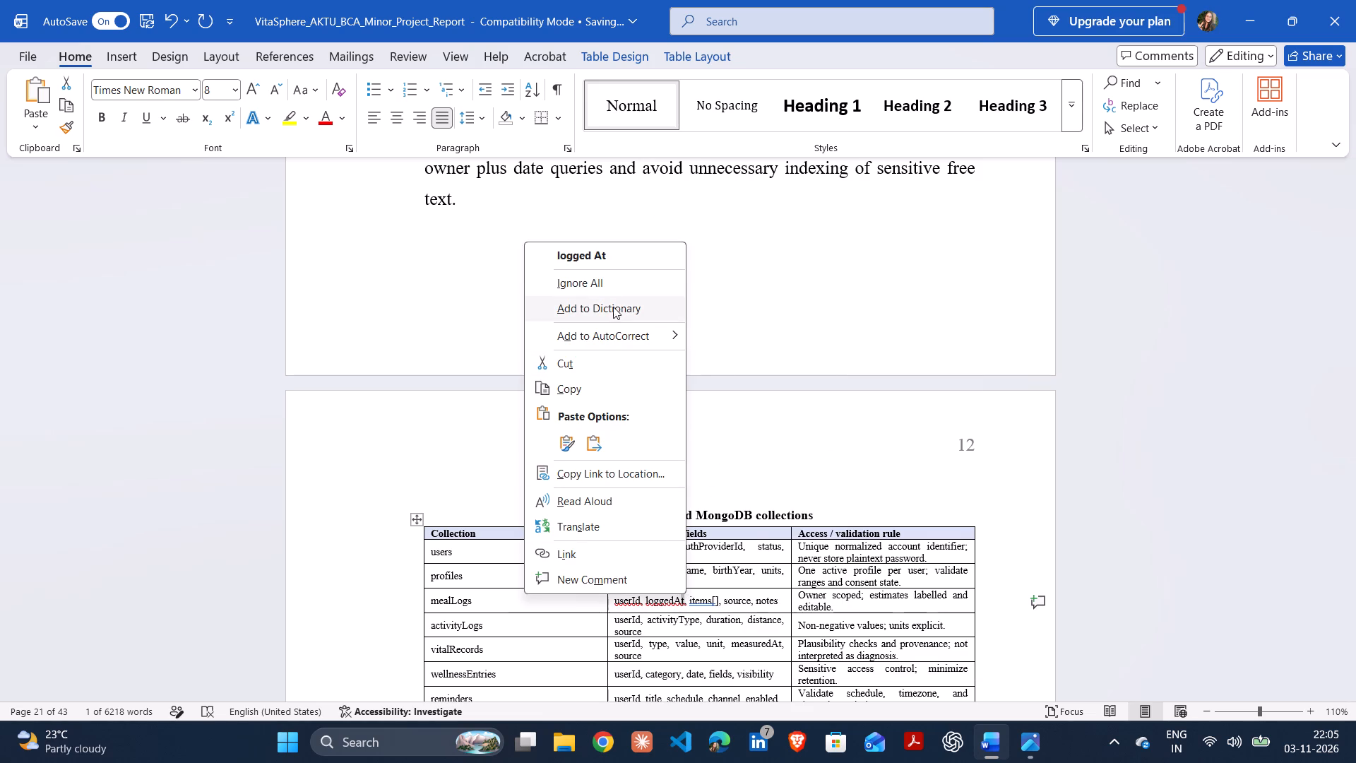
{"action": "left_click", "coordinate": [612, 305]}
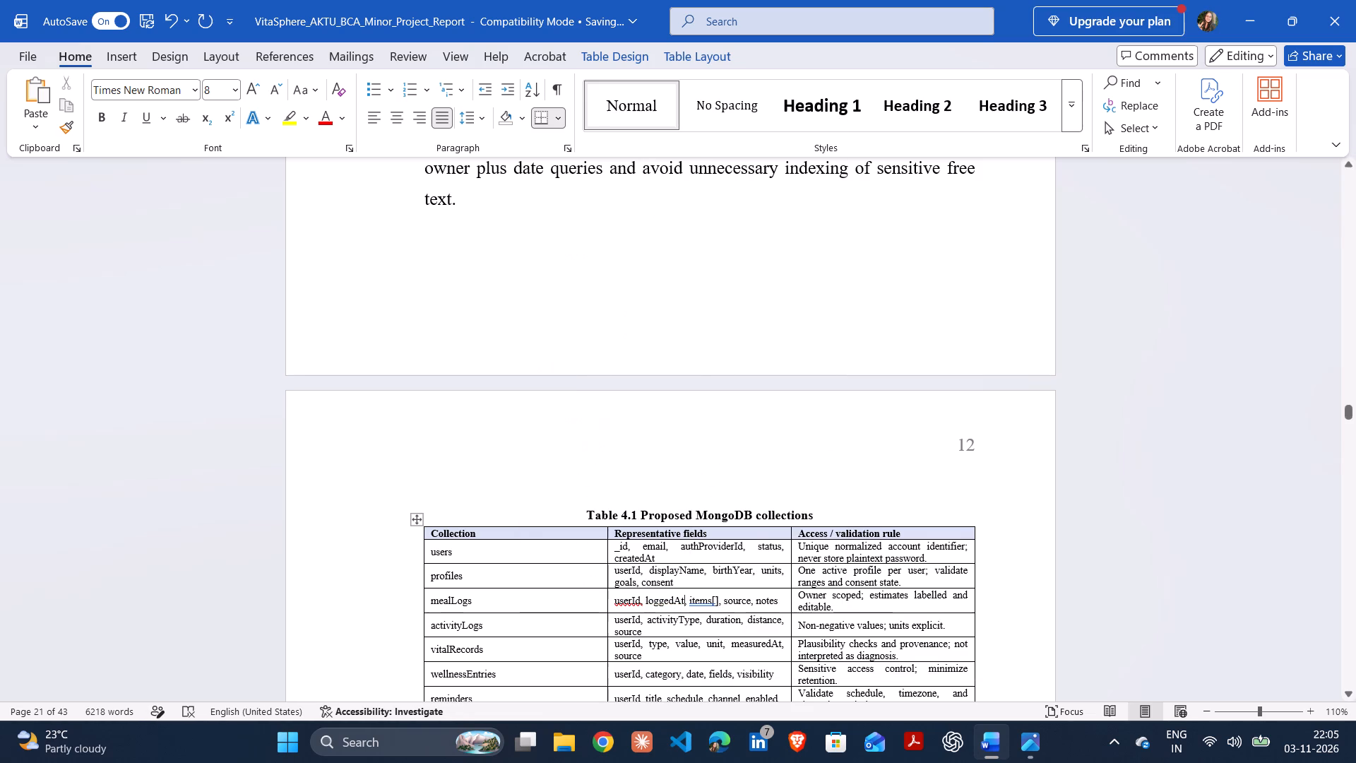
Add the flagged word "userId" in the mealLogs row of Table 4.1 to the spelling dictionary.
{"action": "left_click_drag", "start_coordinate": [636, 603], "coordinate": [624, 603]}
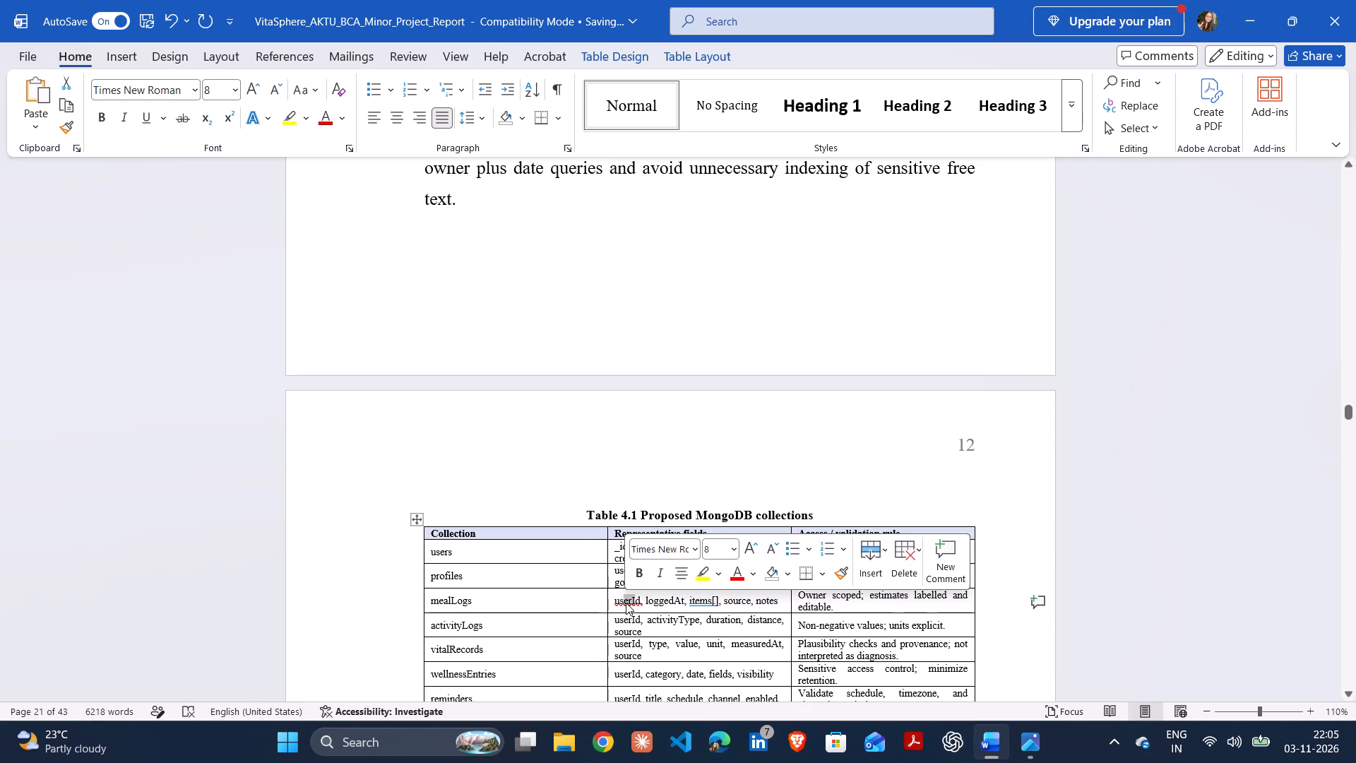
{"action": "left_click_drag", "start_coordinate": [639, 601], "coordinate": [617, 601]}
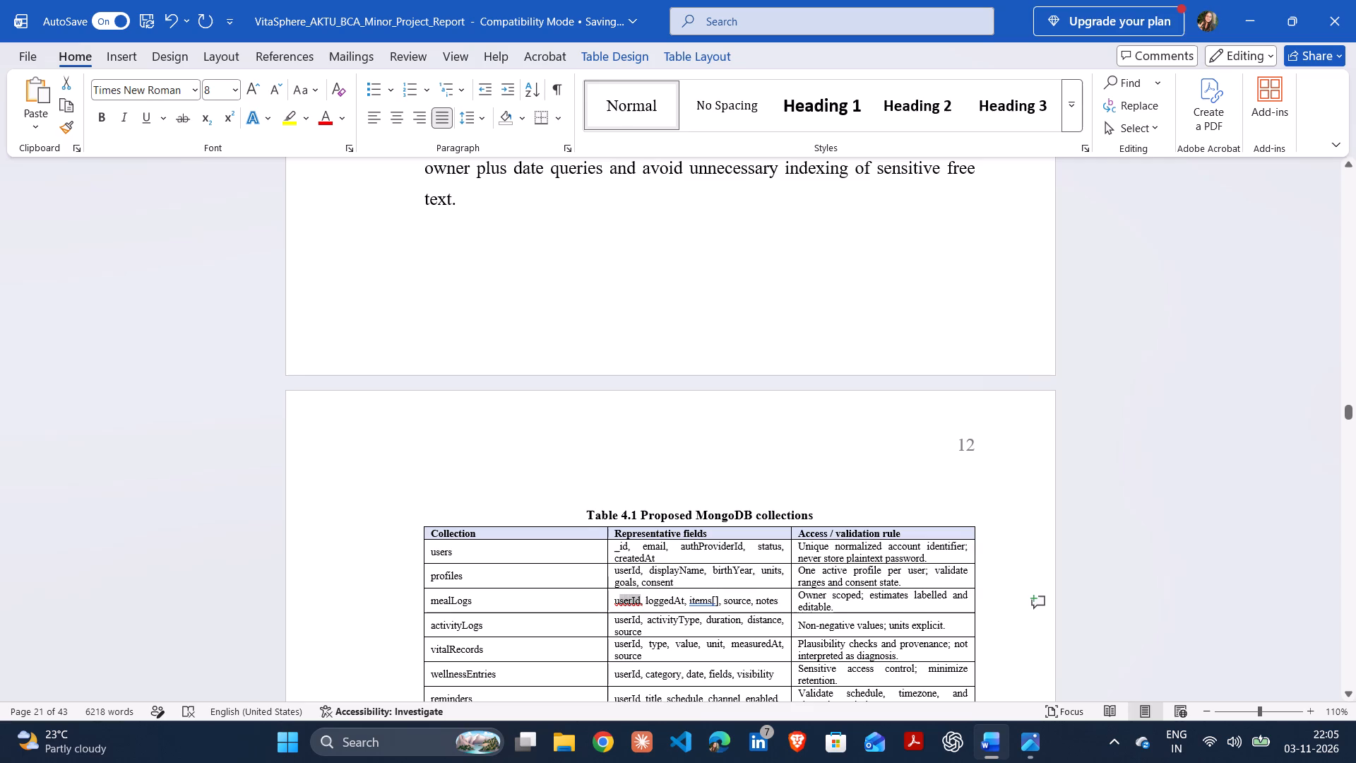
{"action": "left_click_drag", "start_coordinate": [617, 601], "coordinate": [612, 601]}
{"action": "right_click", "coordinate": [612, 601]}
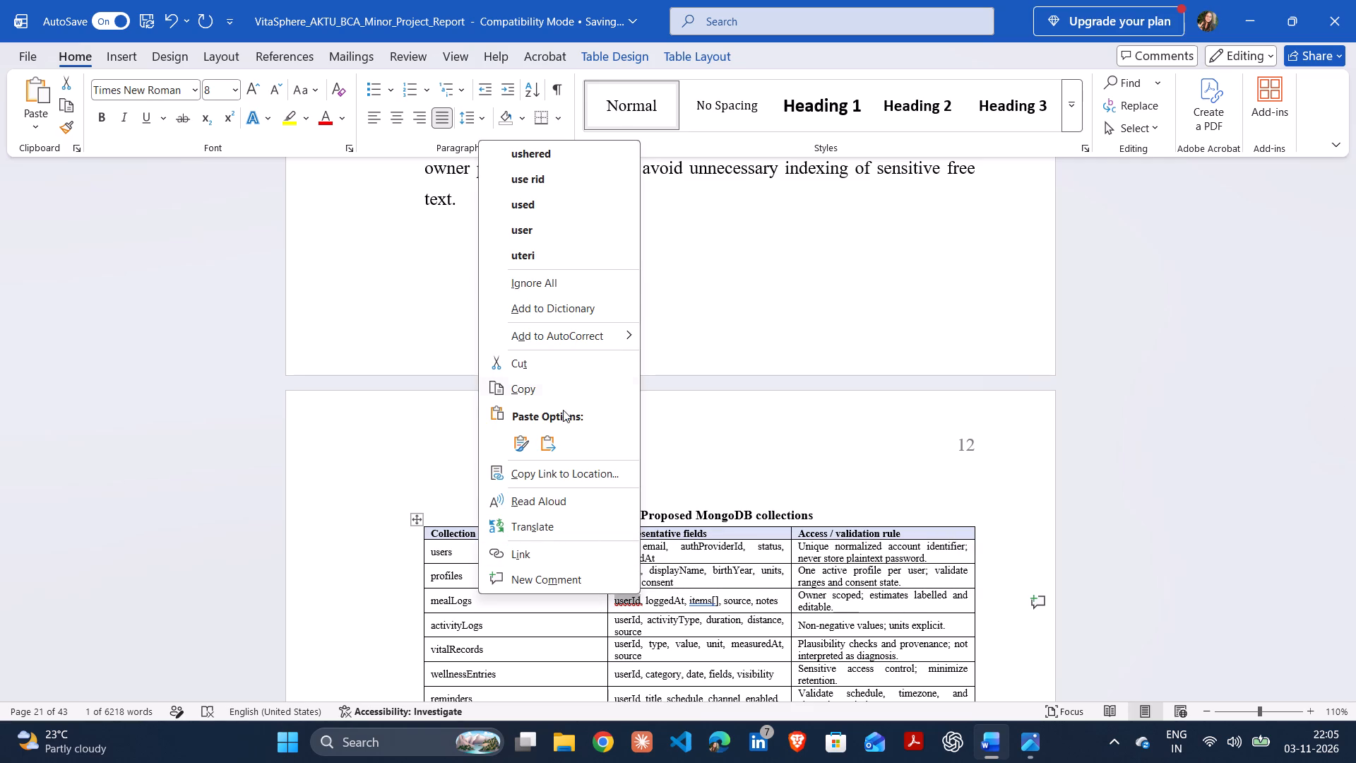
{"action": "left_click", "coordinate": [549, 308]}
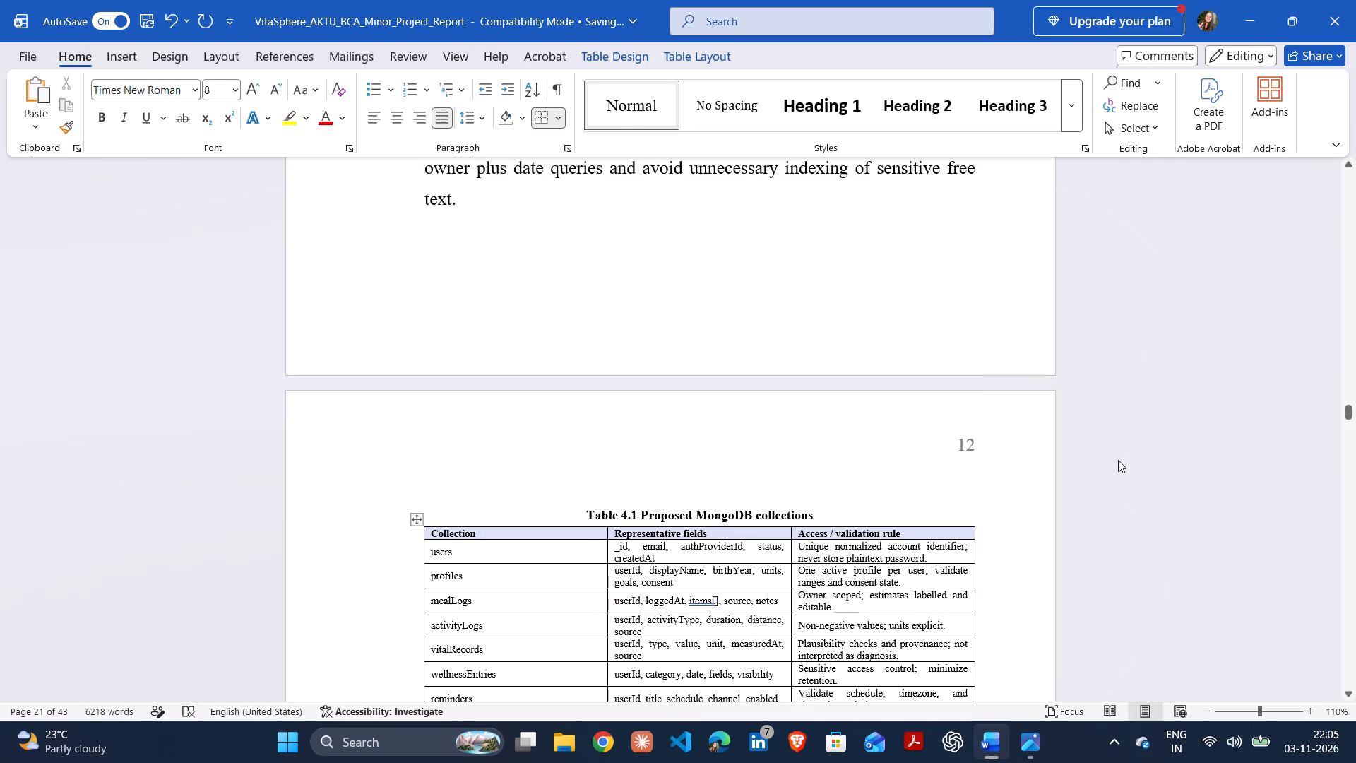
Recheck the Figure 4.3 caption, Table 4.1 and the first page of Chapter 5 for remaining flags and caption spacing.
{"action": "left_click", "coordinate": [1138, 466]}
{"action": "key", "text": "Down"}
{"action": "key", "text": "Down"}
{"action": "key", "text": "Down"}
{"action": "key", "text": "Down"}
{"action": "key", "text": "Down"}
{"action": "key", "text": "Down"}
{"action": "key", "text": "Down"}
{"action": "key", "text": "Down"}
{"action": "key", "text": "Down"}
{"action": "key", "text": "Down"}
{"action": "key", "text": "Down"}
{"action": "key", "text": "Down"}
{"action": "key", "text": "Down"}
{"action": "key", "text": "Down"}
{"action": "key", "text": "Down"}
{"action": "key", "text": "Down"}
{"action": "key", "text": "Down"}
{"action": "key", "text": "Down"}
{"action": "key", "text": "Down"}
{"action": "key", "text": "Down"}
{"action": "key", "text": "Down"}
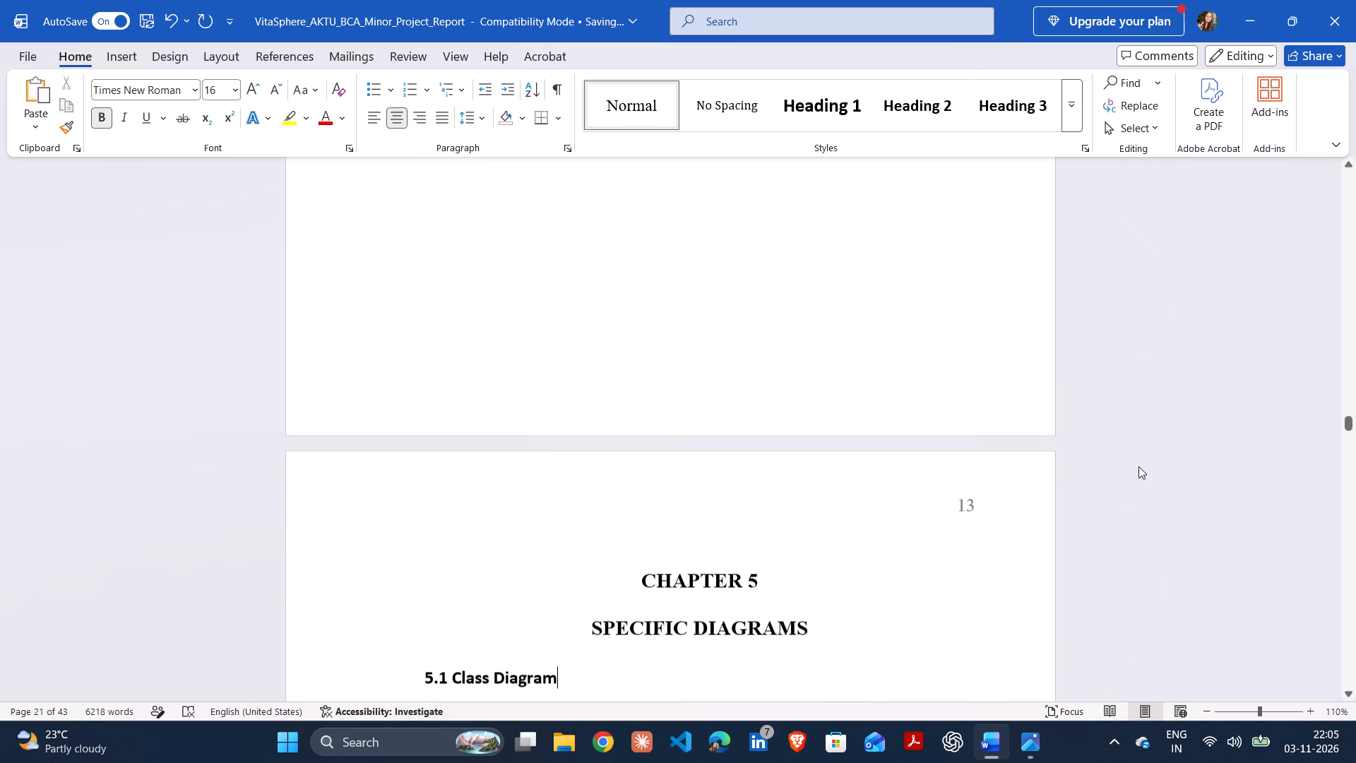
{"action": "key", "text": "Up"}
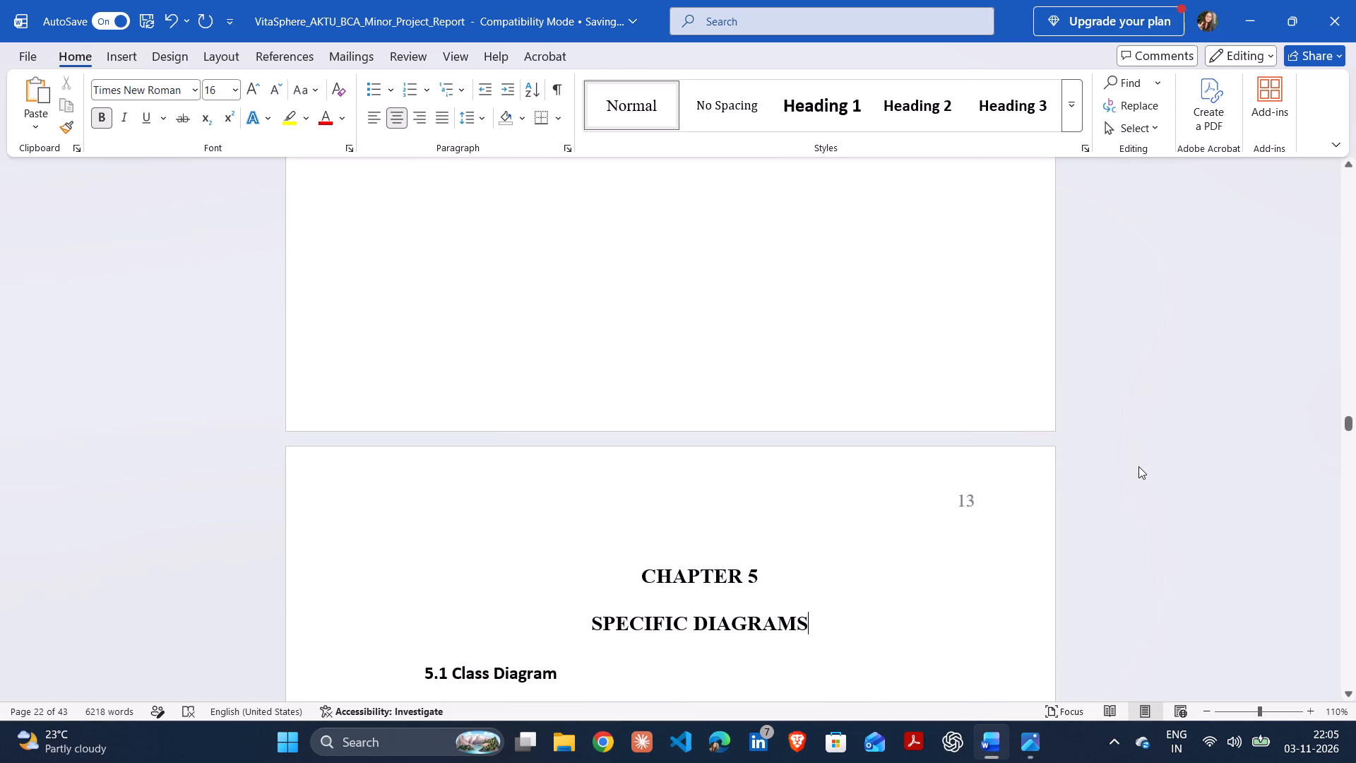
{"action": "left_click_drag", "start_coordinate": [1341, 421], "coordinate": [1336, 410]}
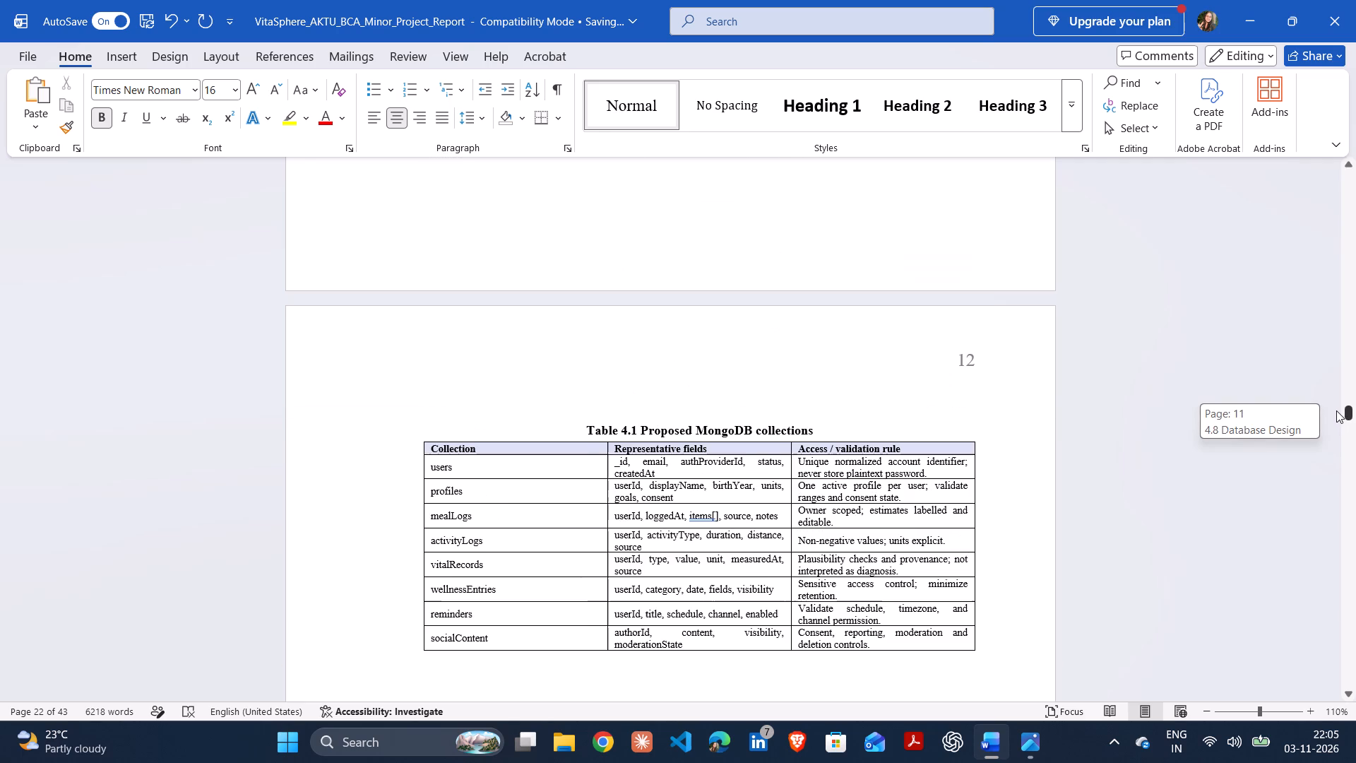
{"action": "left_click_drag", "start_coordinate": [1336, 410], "coordinate": [1329, 401]}
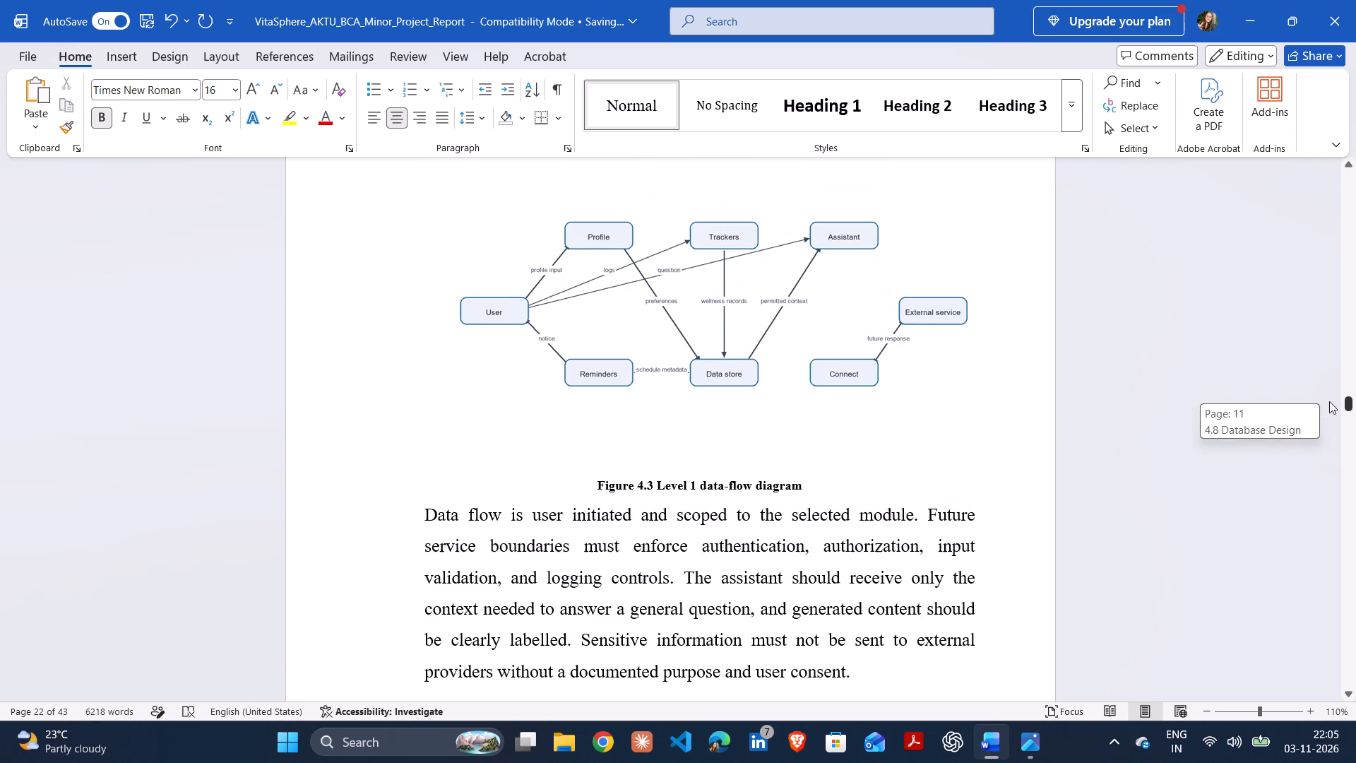
{"action": "left_click_drag", "start_coordinate": [1329, 401], "coordinate": [1329, 415]}
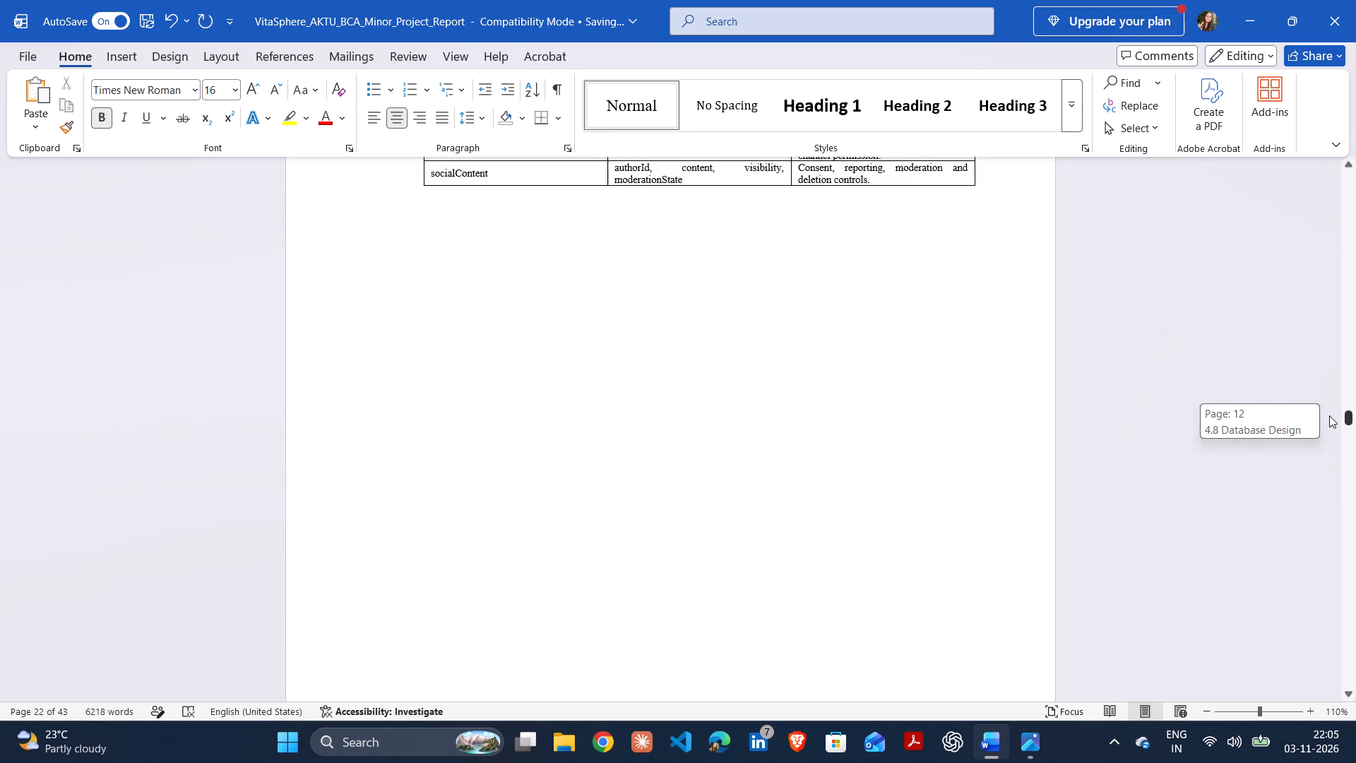
{"action": "left_click_drag", "start_coordinate": [1329, 415], "coordinate": [1330, 426]}
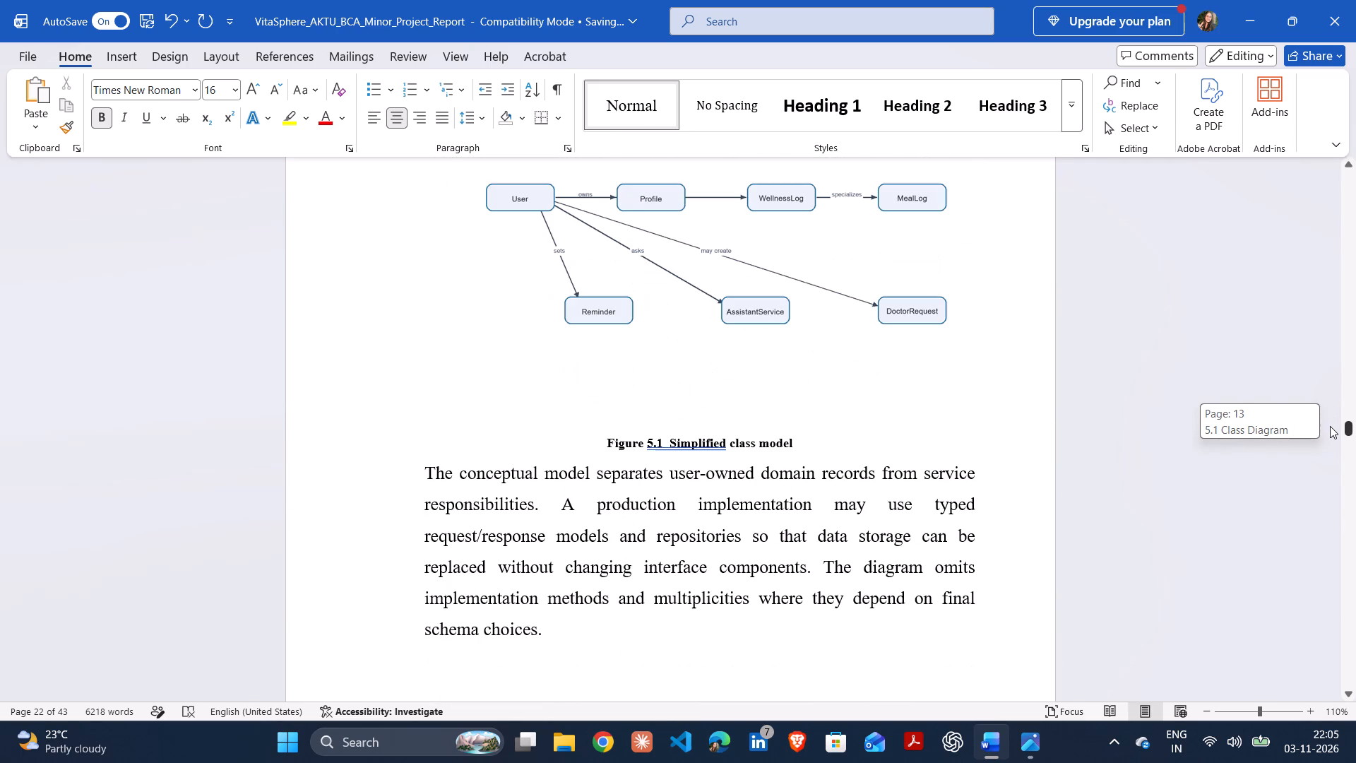
{"action": "left_click_drag", "start_coordinate": [1330, 426], "coordinate": [1330, 420]}
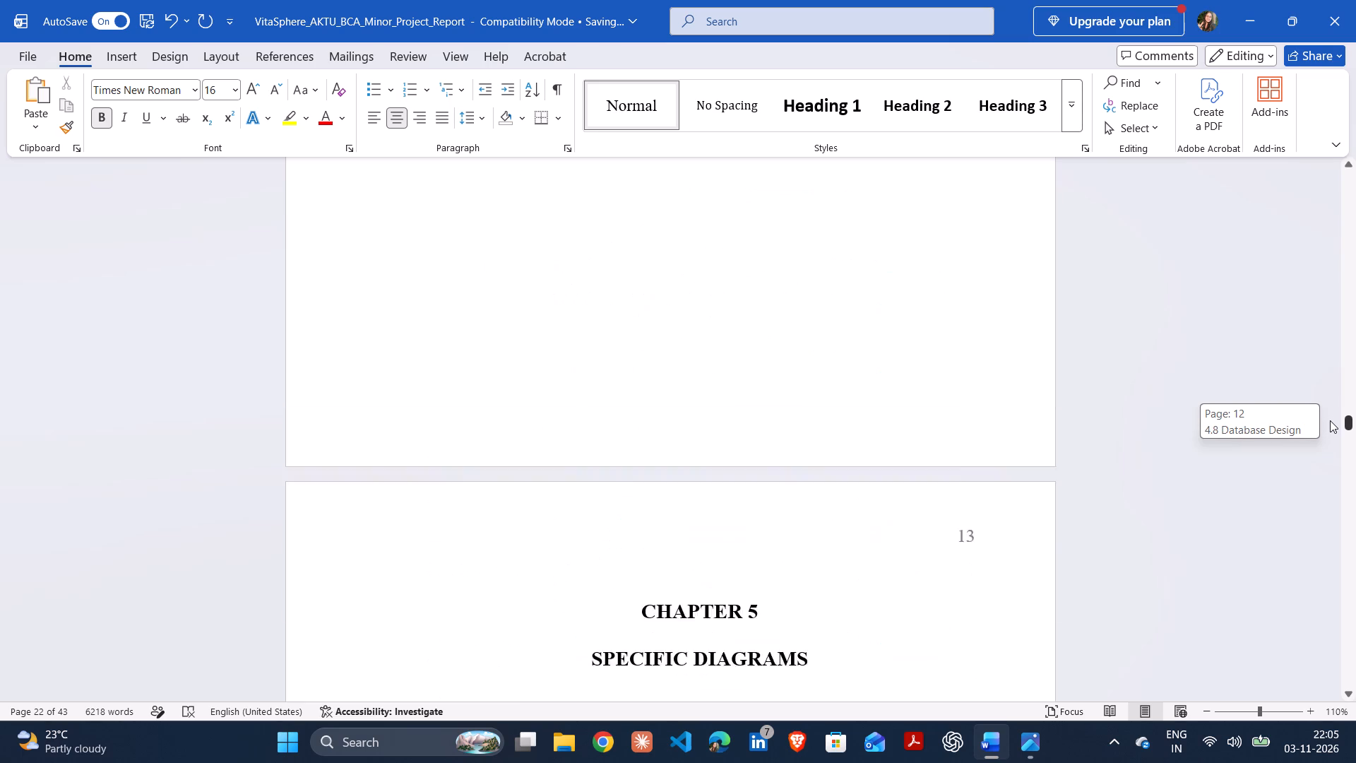
Remove the extra space after the number in the "Figure 5.1 Simplified class model" caption.
{"action": "left_click_drag", "start_coordinate": [1330, 420], "coordinate": [1330, 427]}
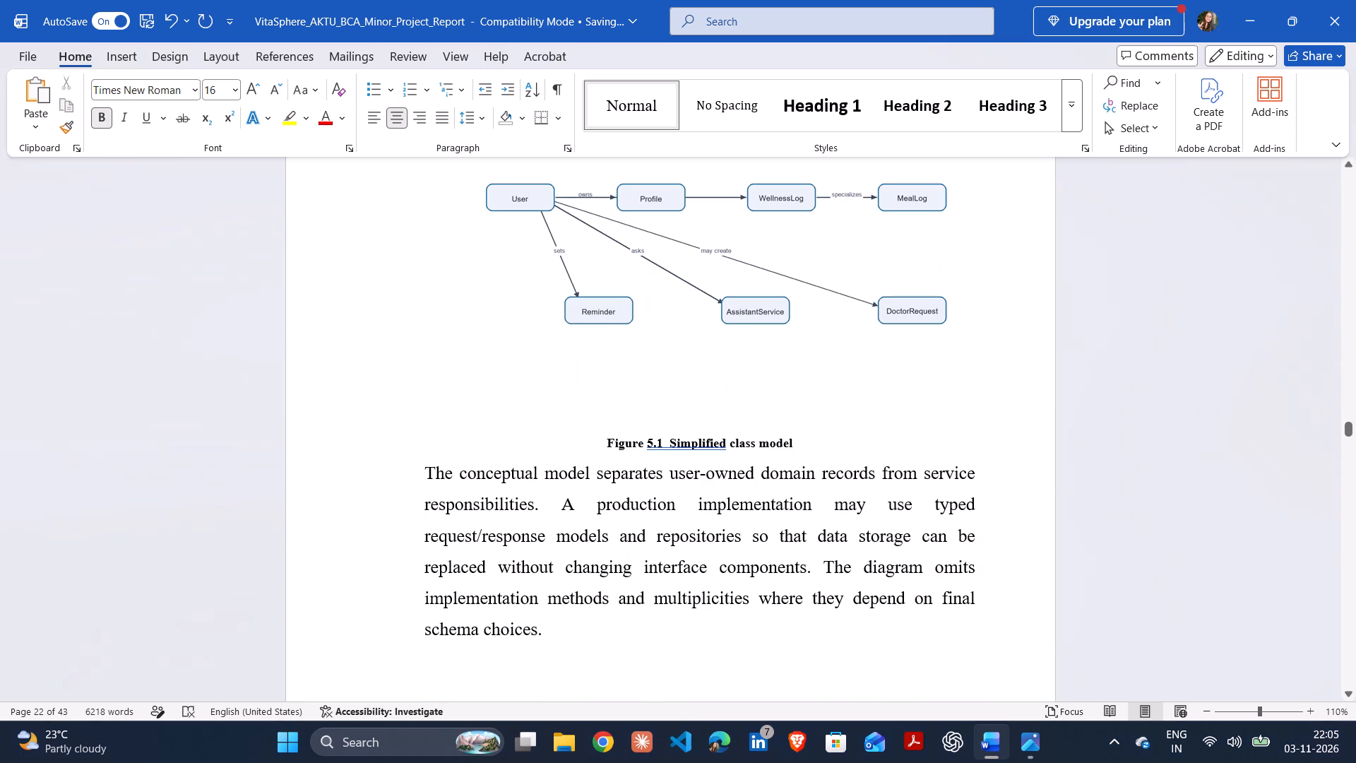
{"action": "left_click", "coordinate": [668, 439]}
{"action": "key", "text": "BackSpace"}
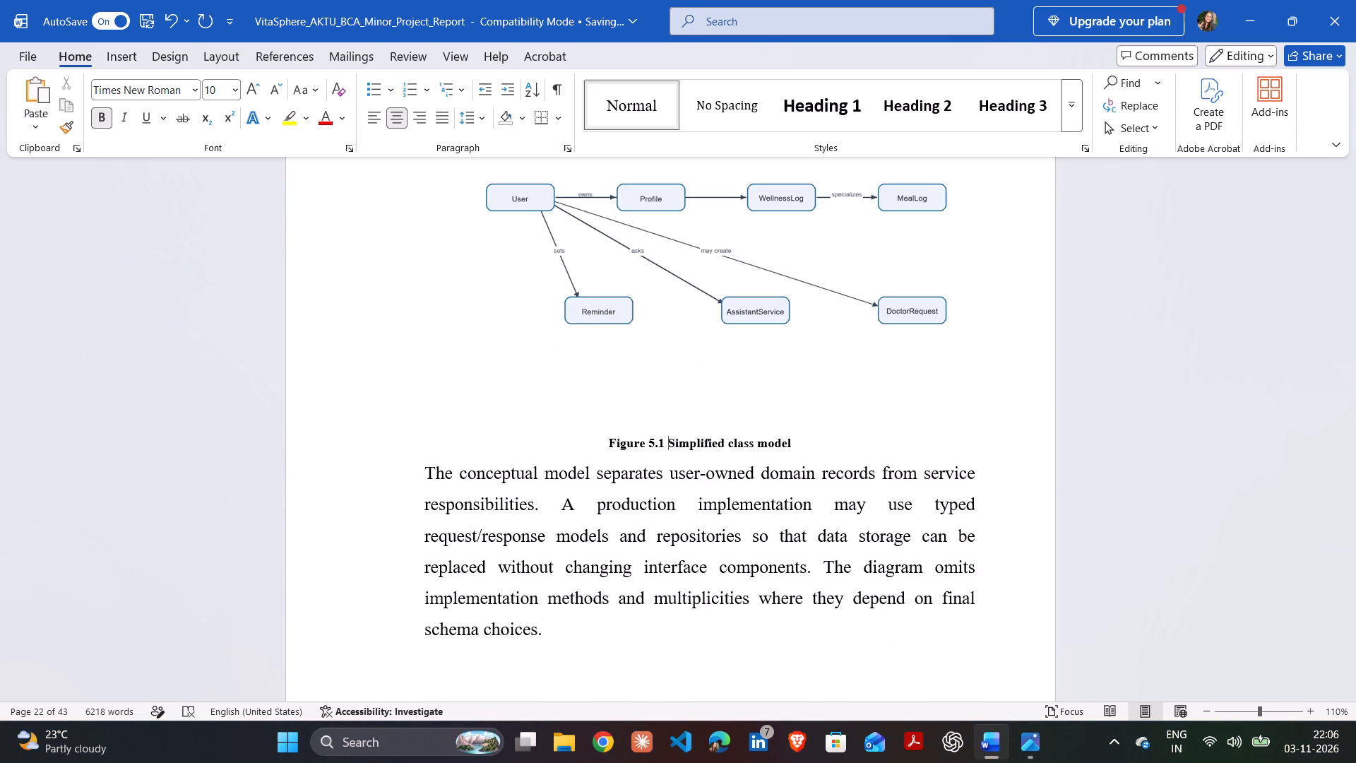
Remove the extra space after the number in the "Figure 5.2 Use-case view of the platform" caption in section 5.2.
{"action": "key", "text": "Down"}
{"action": "key", "text": "Down"}
{"action": "key", "text": "Down"}
{"action": "key", "text": "Down"}
{"action": "key", "text": "Down"}
{"action": "key", "text": "Down"}
{"action": "key", "text": "Down"}
{"action": "key", "text": "Down"}
{"action": "key", "text": "Down"}
{"action": "key", "text": "Down"}
{"action": "key", "text": "Down"}
{"action": "key", "text": "Down"}
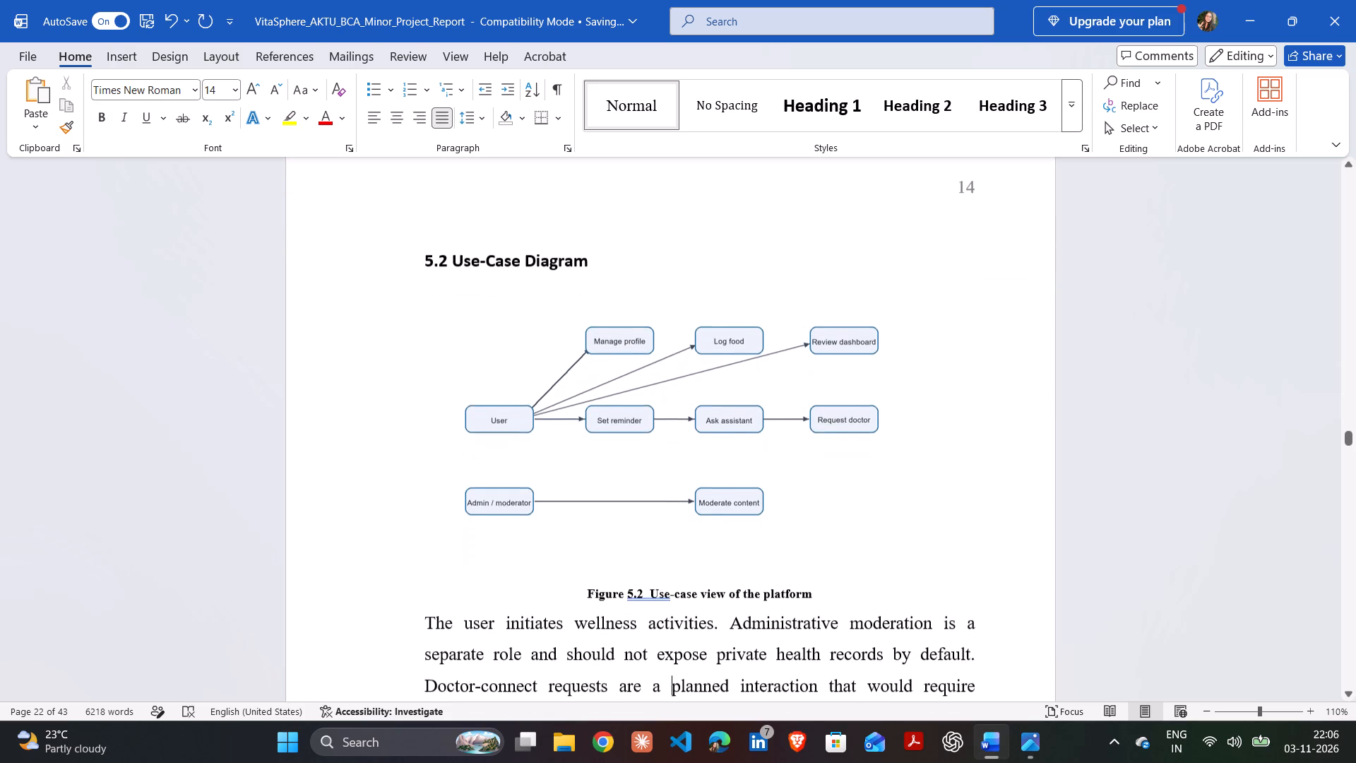
{"action": "left_click", "coordinate": [651, 593]}
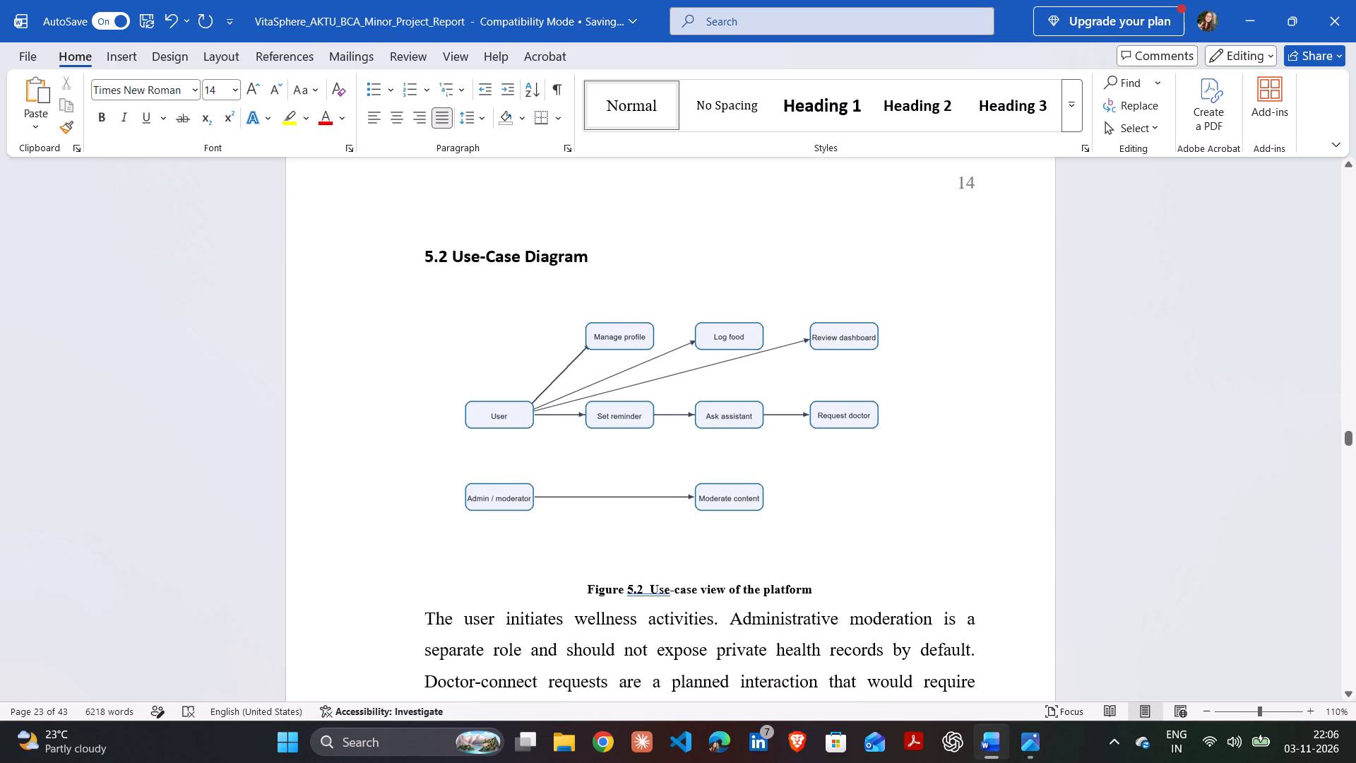
{"action": "key", "text": "BackSpace"}
Remove the extra space after the number in the "Figure 5.3 Activity flow for food logging" caption.
{"action": "key", "text": "Down"}
{"action": "key", "text": "Down"}
{"action": "key", "text": "Down"}
{"action": "key", "text": "Down"}
{"action": "key", "text": "Down"}
{"action": "key", "text": "Down"}
{"action": "key", "text": "Down"}
{"action": "key", "text": "Down"}
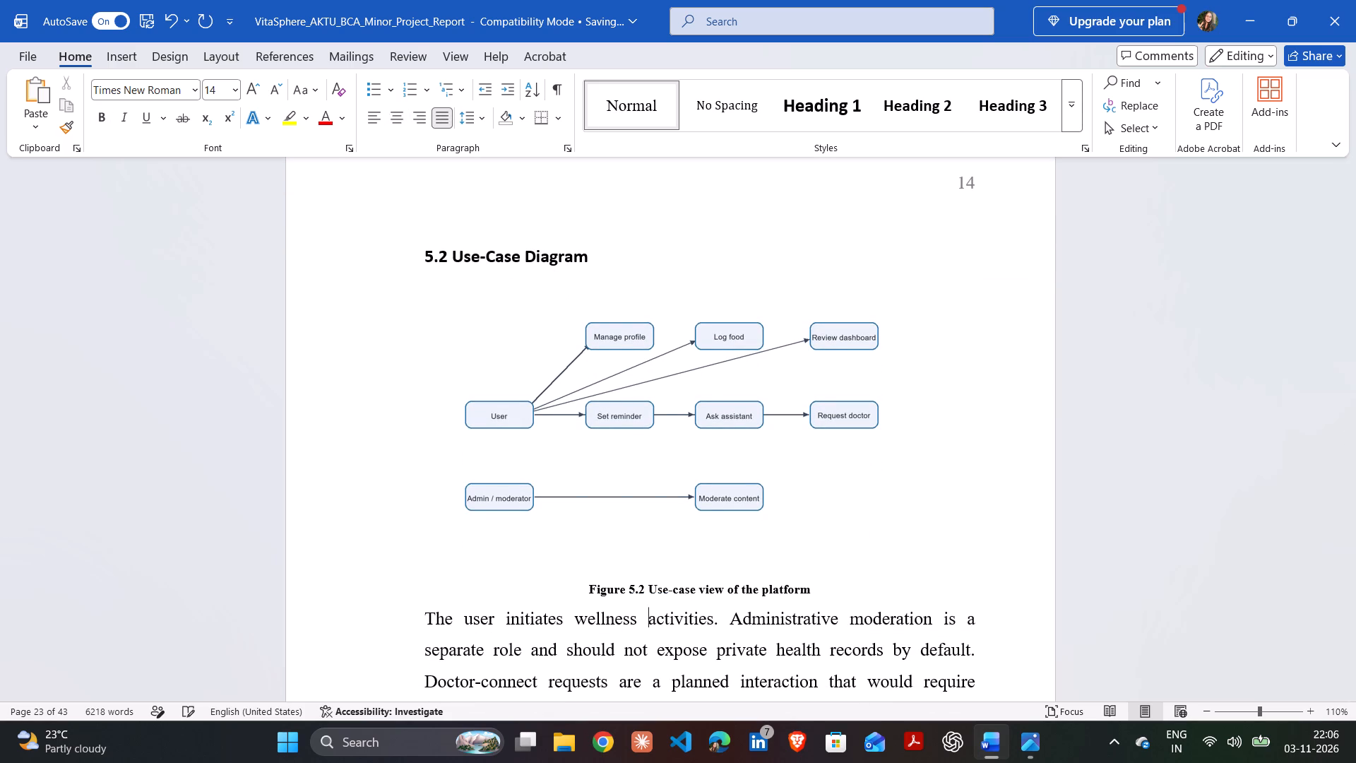
{"action": "key", "text": "Down"}
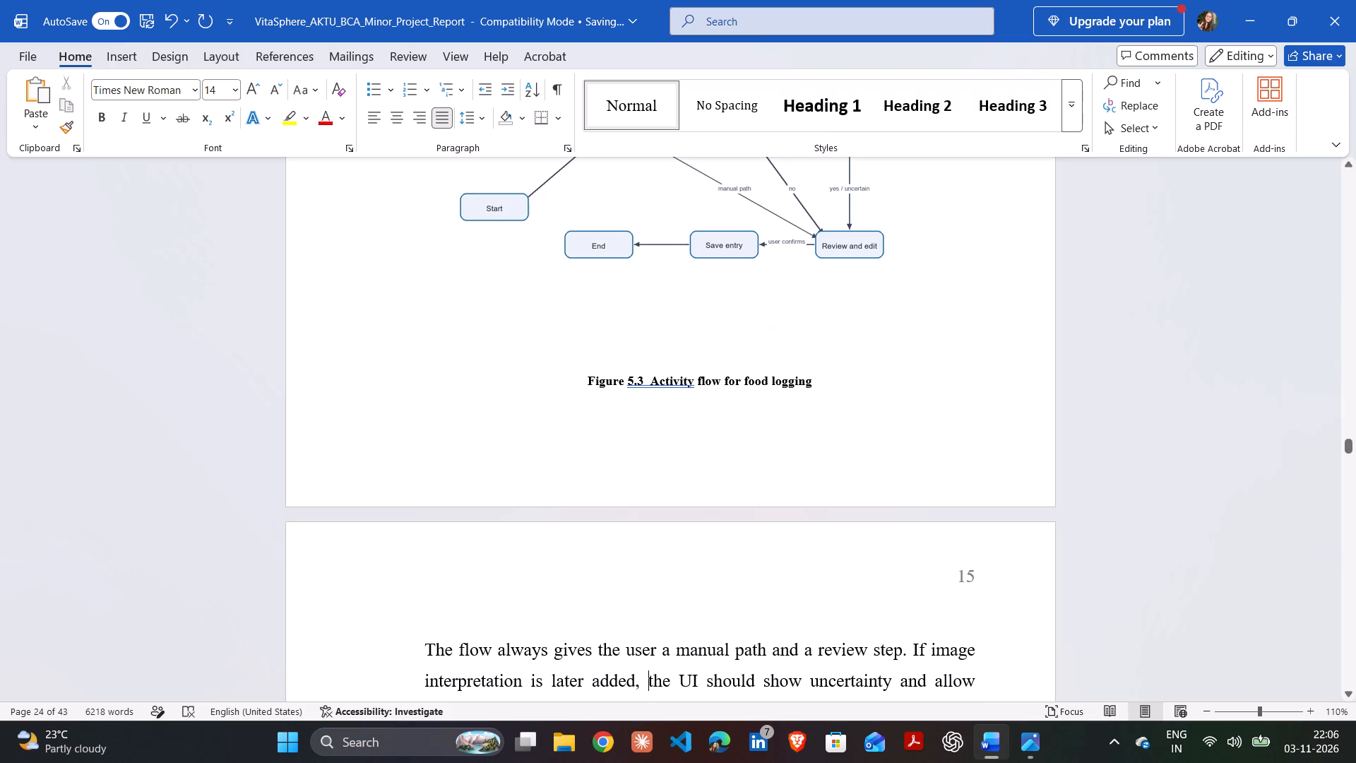
{"action": "left_click", "coordinate": [650, 380]}
{"action": "key", "text": "BackSpace"}
{"action": "left_click", "coordinate": [800, 427]}
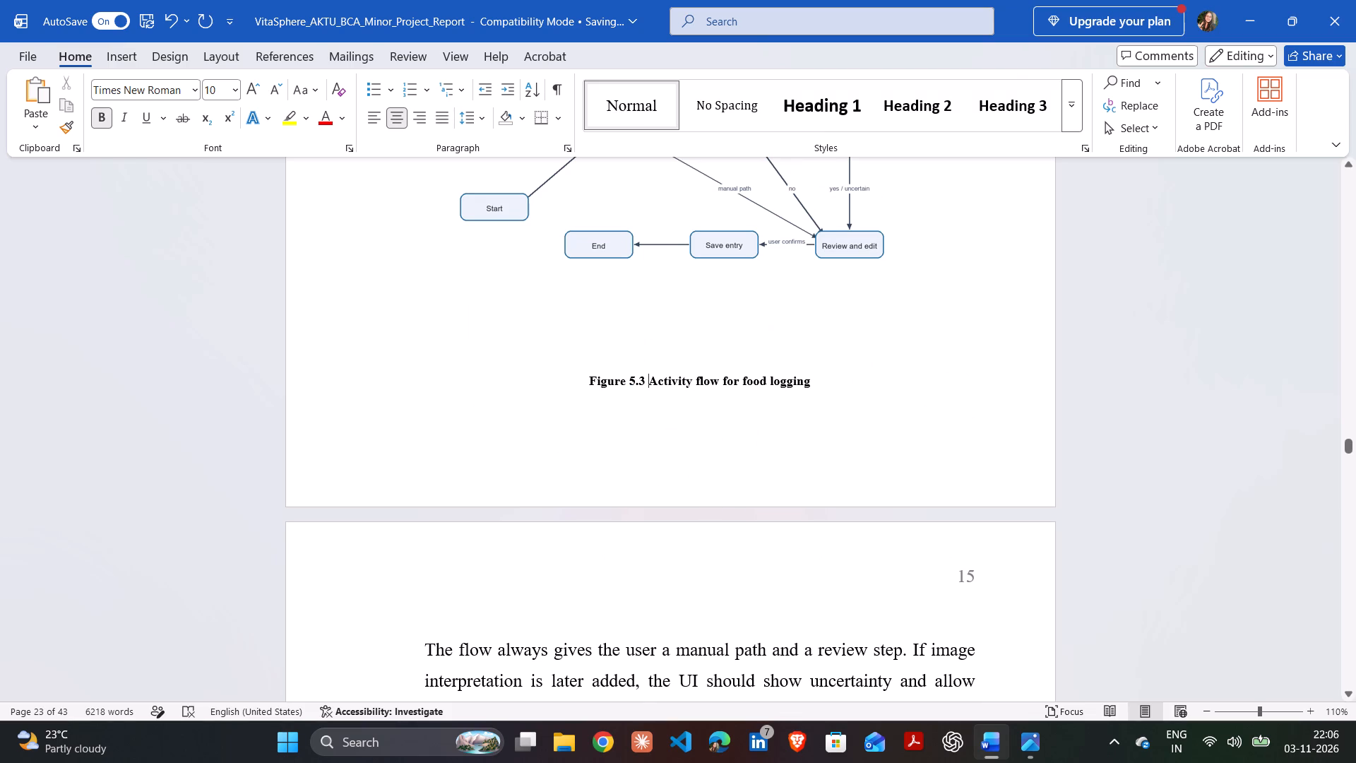
Remove the extra space after the number in the "Figure 5.4 Sequence flow for reminder scheduling" caption in section 5.4.
{"action": "key", "text": "Down"}
{"action": "key", "text": "Down"}
{"action": "key", "text": "Down"}
{"action": "key", "text": "Down"}
{"action": "key", "text": "Down"}
{"action": "key", "text": "Down"}
{"action": "key", "text": "Down"}
{"action": "key", "text": "Down"}
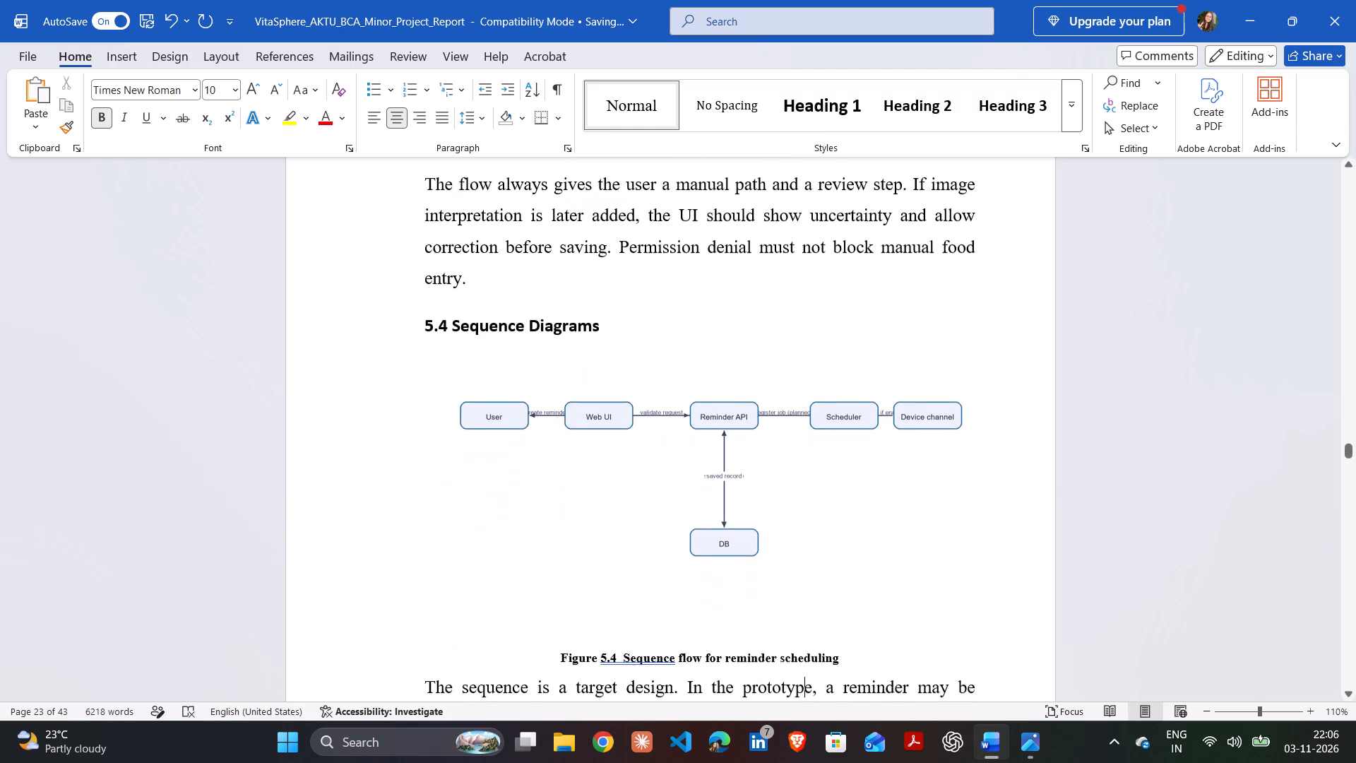
{"action": "key", "text": "Down"}
{"action": "key", "text": "Down"}
{"action": "key", "text": "Down"}
{"action": "key", "text": "Down"}
{"action": "key", "text": "Down"}
{"action": "key", "text": "Down"}
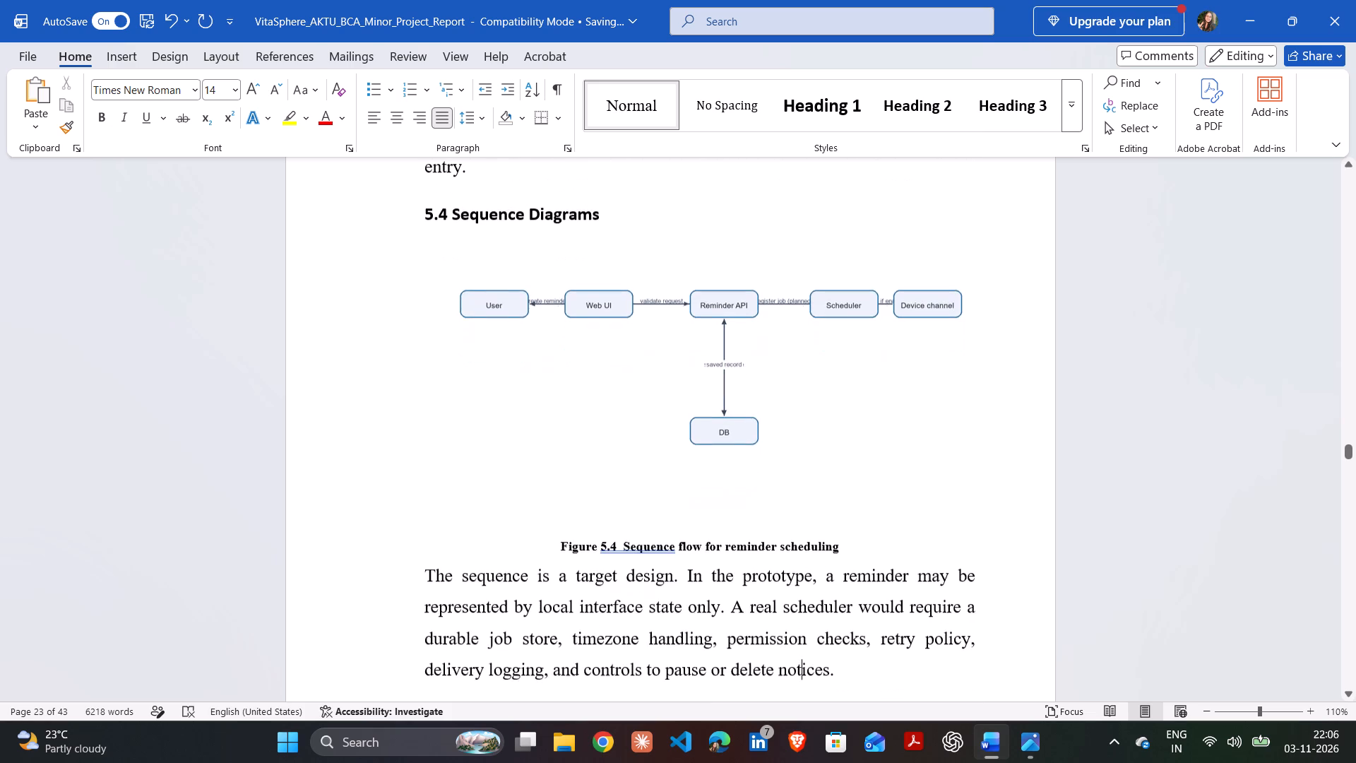
{"action": "key", "text": "Up"}
{"action": "key", "text": "Up"}
{"action": "key", "text": "Up"}
{"action": "key", "text": "Up"}
{"action": "key", "text": "Up"}
{"action": "key", "text": "Up"}
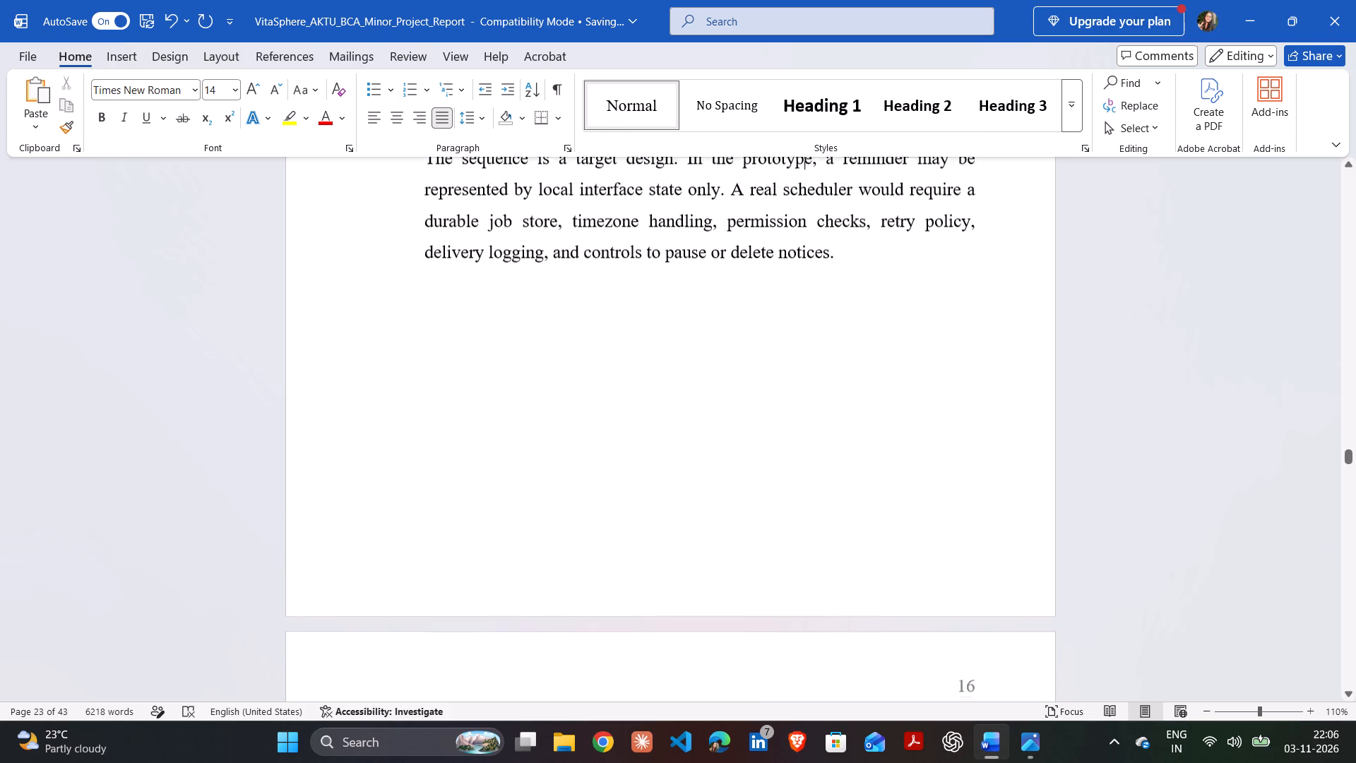
{"action": "key", "text": "Up"}
{"action": "key", "text": "Up"}
{"action": "key", "text": "Up"}
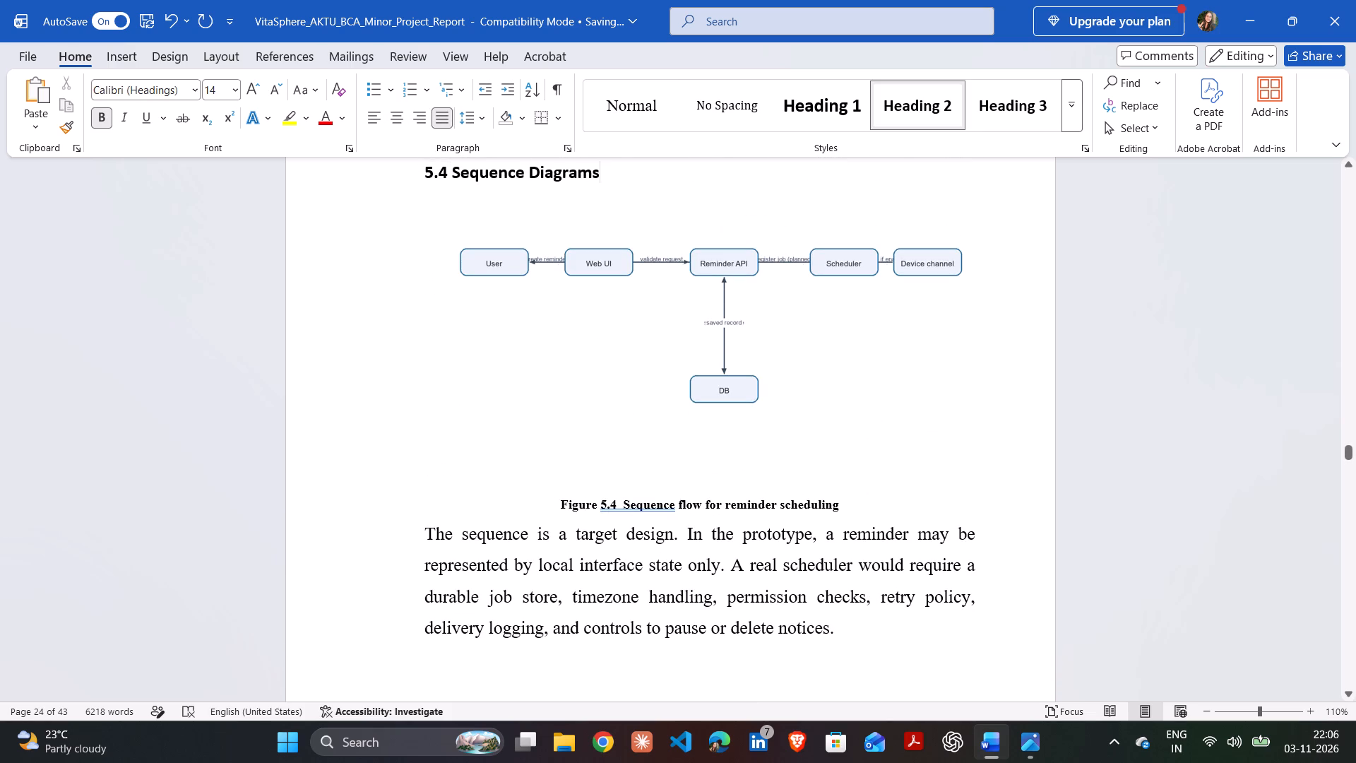
{"action": "left_click", "coordinate": [621, 504]}
{"action": "key", "text": "BackSpace"}
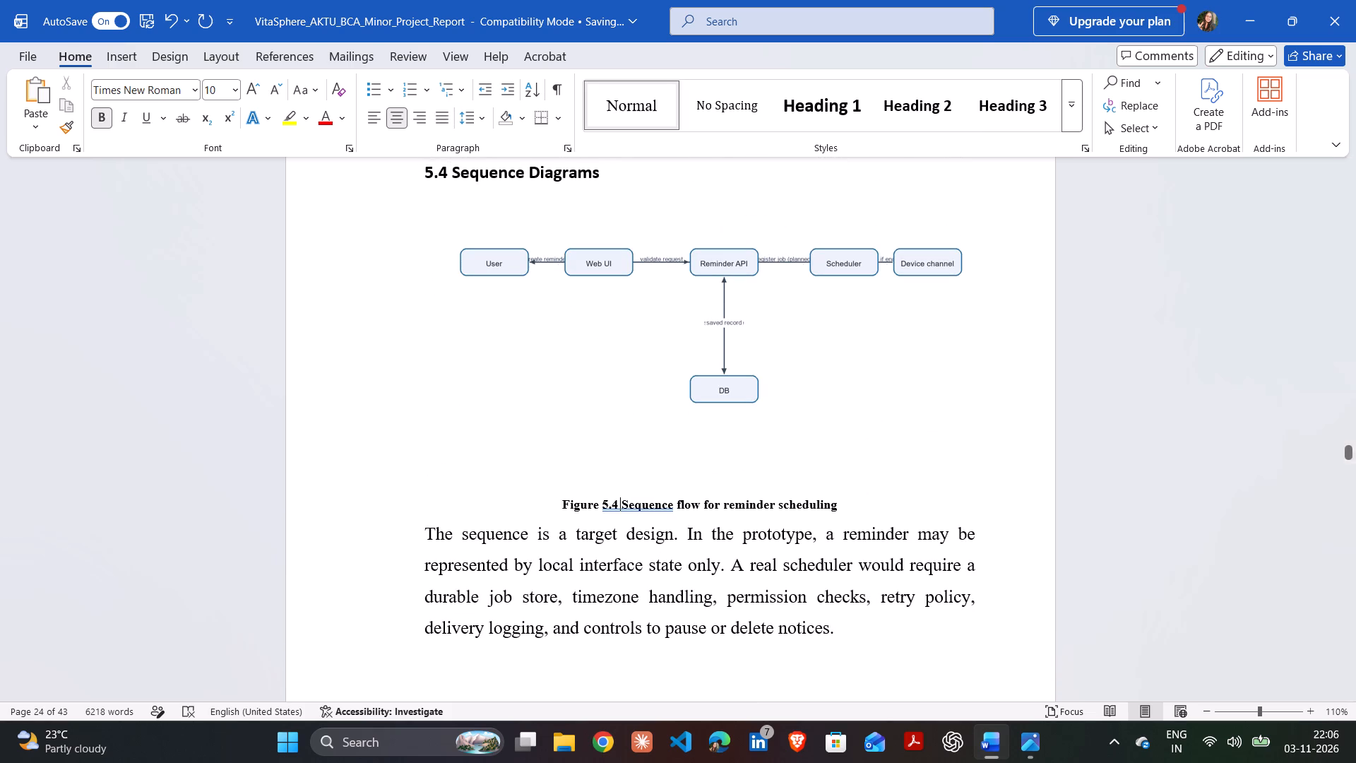
Remove the extra space after the number in the "Table 6.1 Feature descriptions and validation" caption in Chapter 6.
{"action": "key", "text": "Down"}
{"action": "key", "text": "Down"}
{"action": "key", "text": "Down"}
{"action": "key", "text": "Down"}
{"action": "key", "text": "Down"}
{"action": "key", "text": "Down"}
{"action": "key", "text": "Down"}
{"action": "key", "text": "Down"}
{"action": "key", "text": "Down"}
{"action": "key", "text": "Down"}
{"action": "key", "text": "Down"}
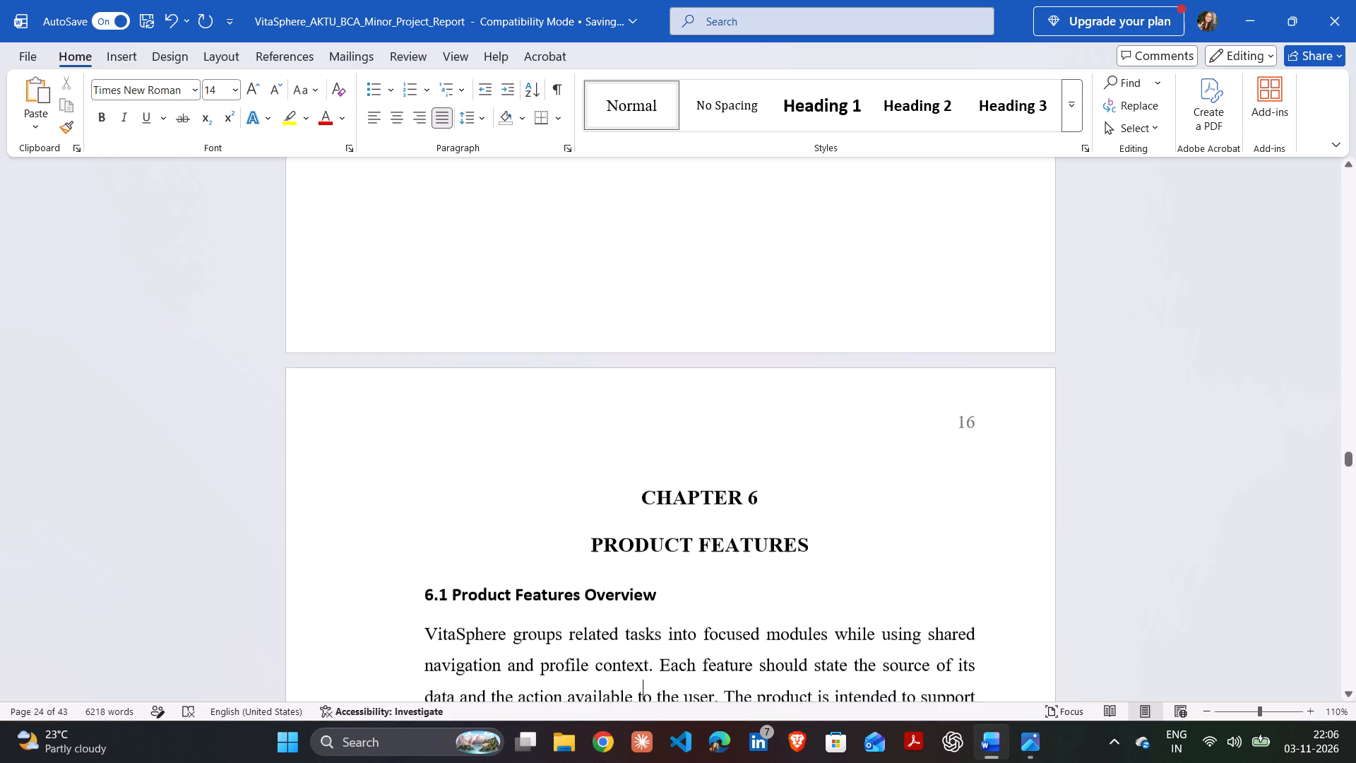
{"action": "key", "text": "Down"}
{"action": "key", "text": "Down"}
{"action": "key", "text": "Down"}
{"action": "key", "text": "Down"}
{"action": "key", "text": "Down"}
{"action": "key", "text": "Down"}
{"action": "key", "text": "Down"}
{"action": "key", "text": "Down"}
{"action": "key", "text": "Down"}
{"action": "key", "text": "Down"}
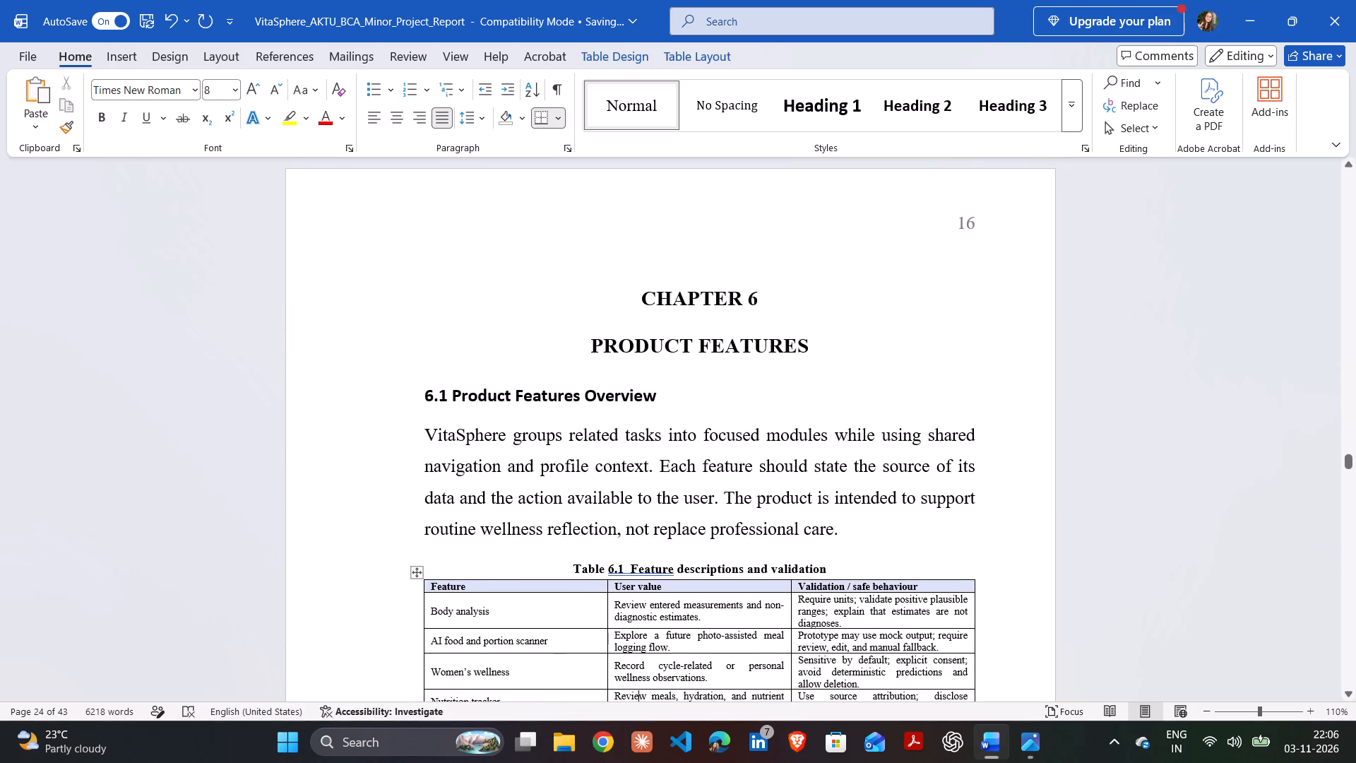
{"action": "left_click", "coordinate": [629, 577]}
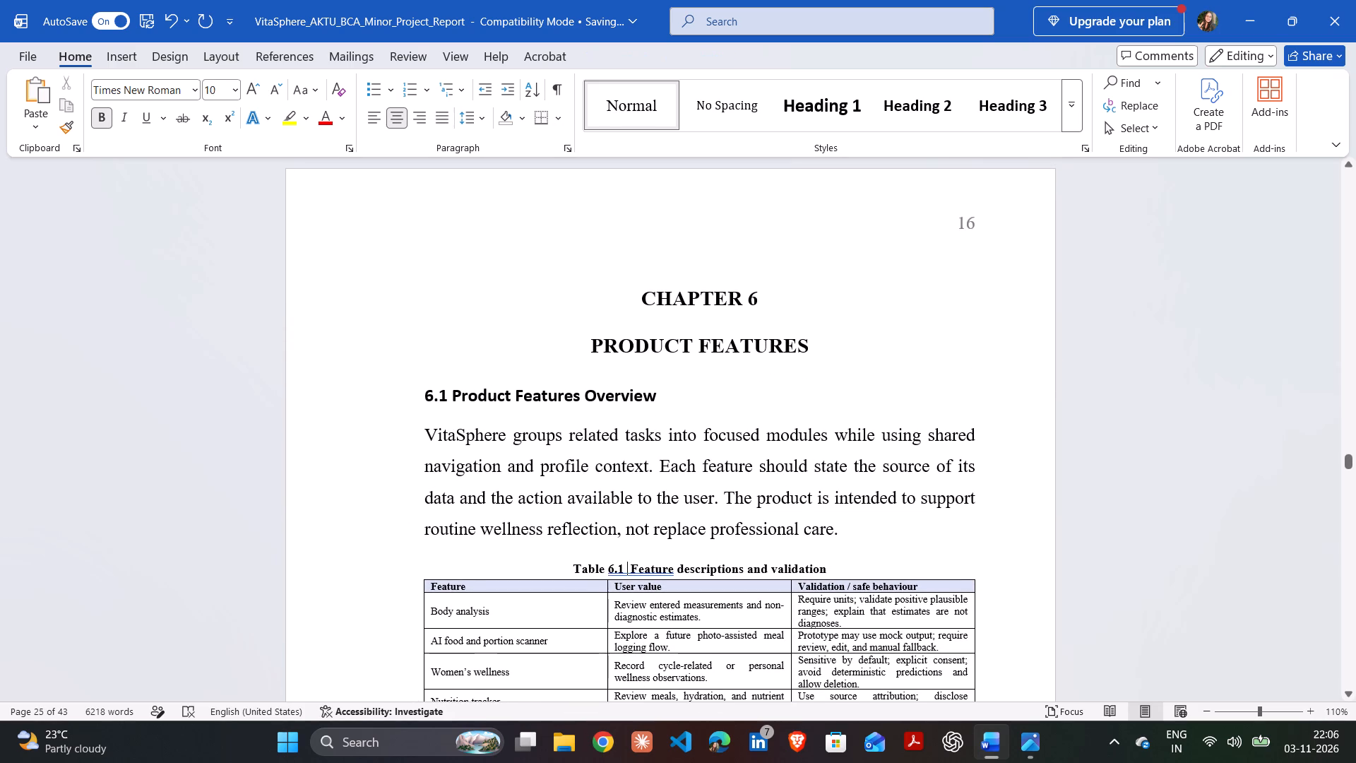
{"action": "key", "text": "BackSpace"}
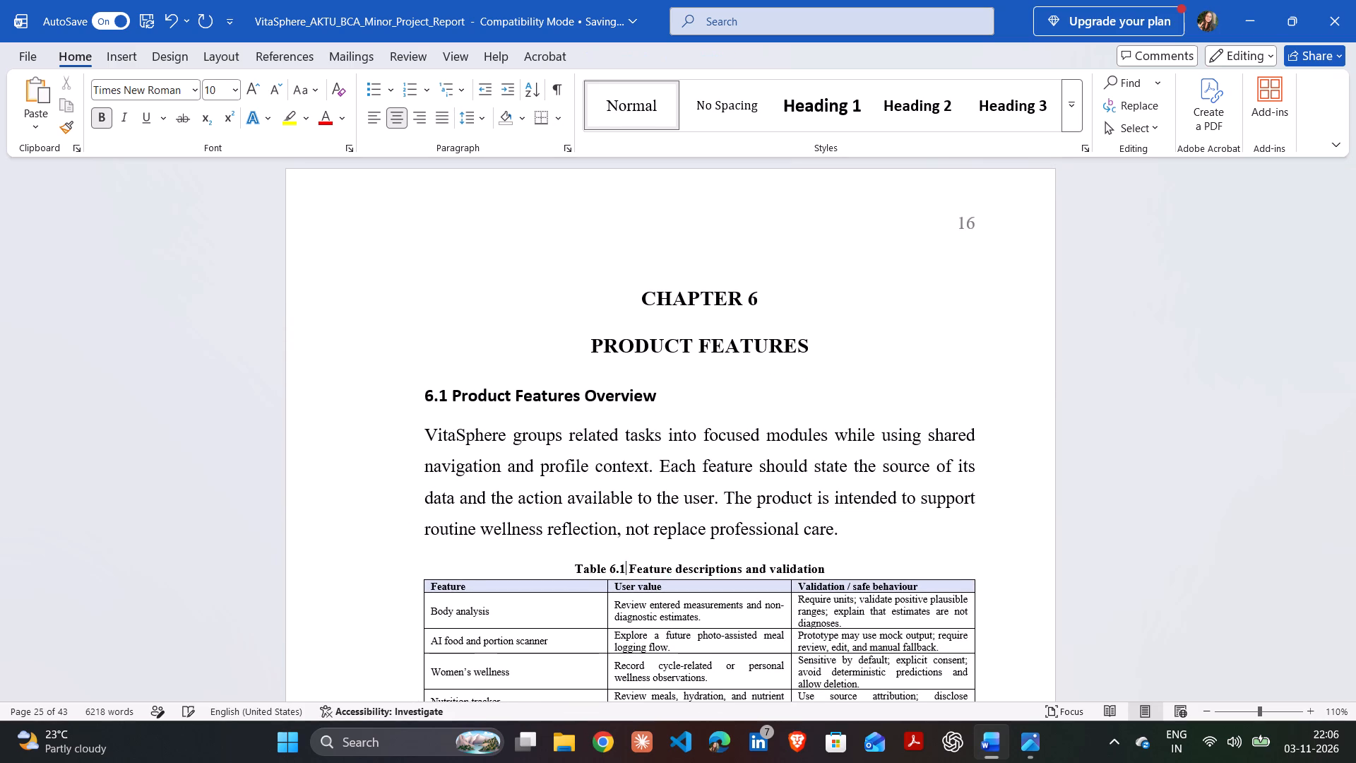
Check Table 6.1 and sections 6.2 through 6.2.3 for remaining proofing flags and caption spacing.
{"action": "key", "text": "Down"}
{"action": "key", "text": "Down"}
{"action": "key", "text": "Down"}
{"action": "key", "text": "Down"}
{"action": "key", "text": "Down"}
{"action": "key", "text": "Down"}
{"action": "key", "text": "Down"}
{"action": "key", "text": "Down"}
{"action": "key", "text": "Down"}
{"action": "key", "text": "Down"}
{"action": "key", "text": "Down"}
{"action": "key", "text": "Down"}
{"action": "key", "text": "Down"}
{"action": "key", "text": "Down"}
{"action": "key", "text": "Down"}
{"action": "key", "text": "Down"}
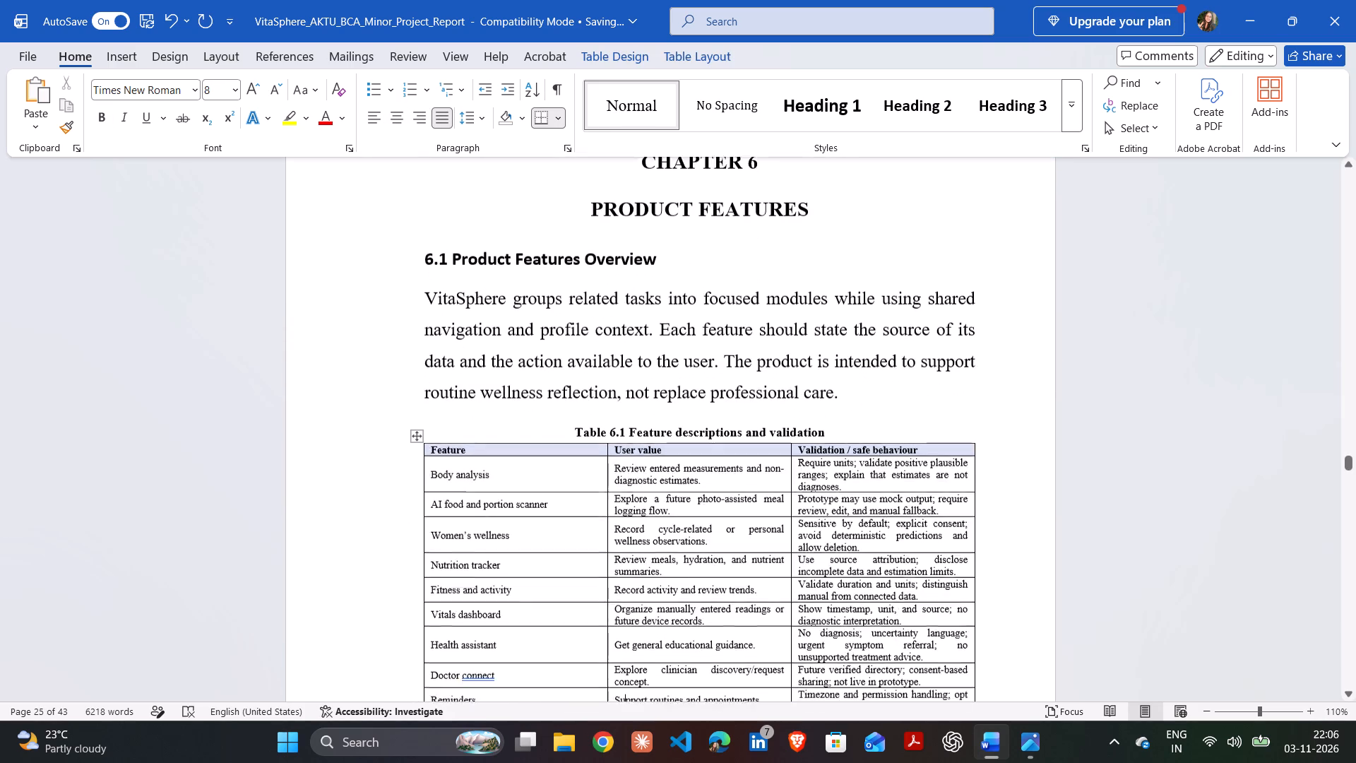
{"action": "key", "text": "Down"}
{"action": "key", "text": "Down"}
{"action": "key", "text": "Down"}
{"action": "key", "text": "Down"}
{"action": "key", "text": "Down"}
{"action": "key", "text": "Down"}
{"action": "key", "text": "Down"}
{"action": "key", "text": "Down"}
{"action": "key", "text": "Down"}
{"action": "key", "text": "Down"}
{"action": "key", "text": "Down"}
{"action": "key", "text": "Down"}
{"action": "key", "text": "Down"}
{"action": "key", "text": "Down"}
{"action": "key", "text": "Down"}
{"action": "key", "text": "Down"}
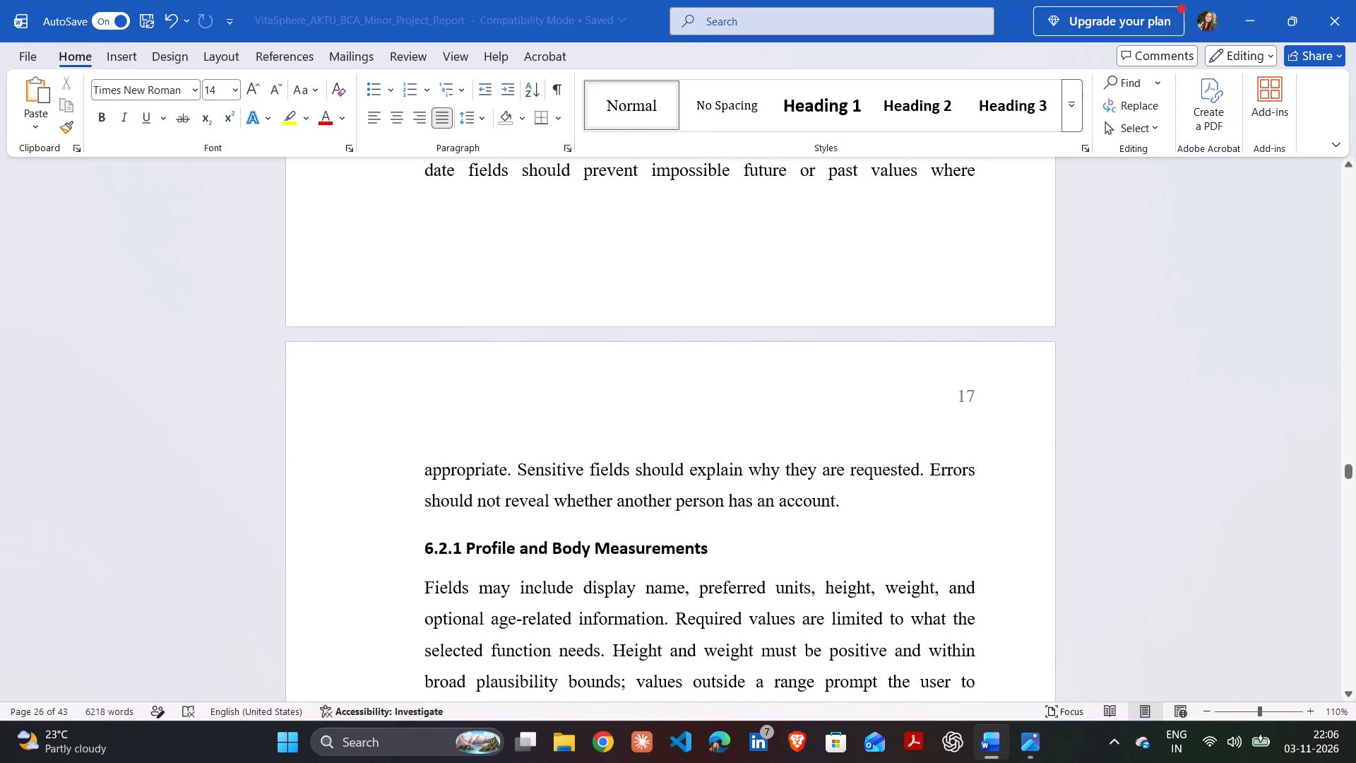
{"action": "key", "text": "Down"}
{"action": "key", "text": "Down"}
{"action": "key", "text": "Down"}
{"action": "key", "text": "Down"}
{"action": "key", "text": "Down"}
{"action": "key", "text": "Down"}
{"action": "key", "text": "Down"}
{"action": "key", "text": "Down"}
{"action": "key", "text": "Down"}
{"action": "key", "text": "Down"}
{"action": "key", "text": "Down"}
{"action": "key", "text": "Down"}
{"action": "key", "text": "Down"}
{"action": "key", "text": "Down"}
{"action": "key", "text": "Down"}
{"action": "key", "text": "Down"}
{"action": "key", "text": "Down"}
{"action": "key", "text": "Down"}
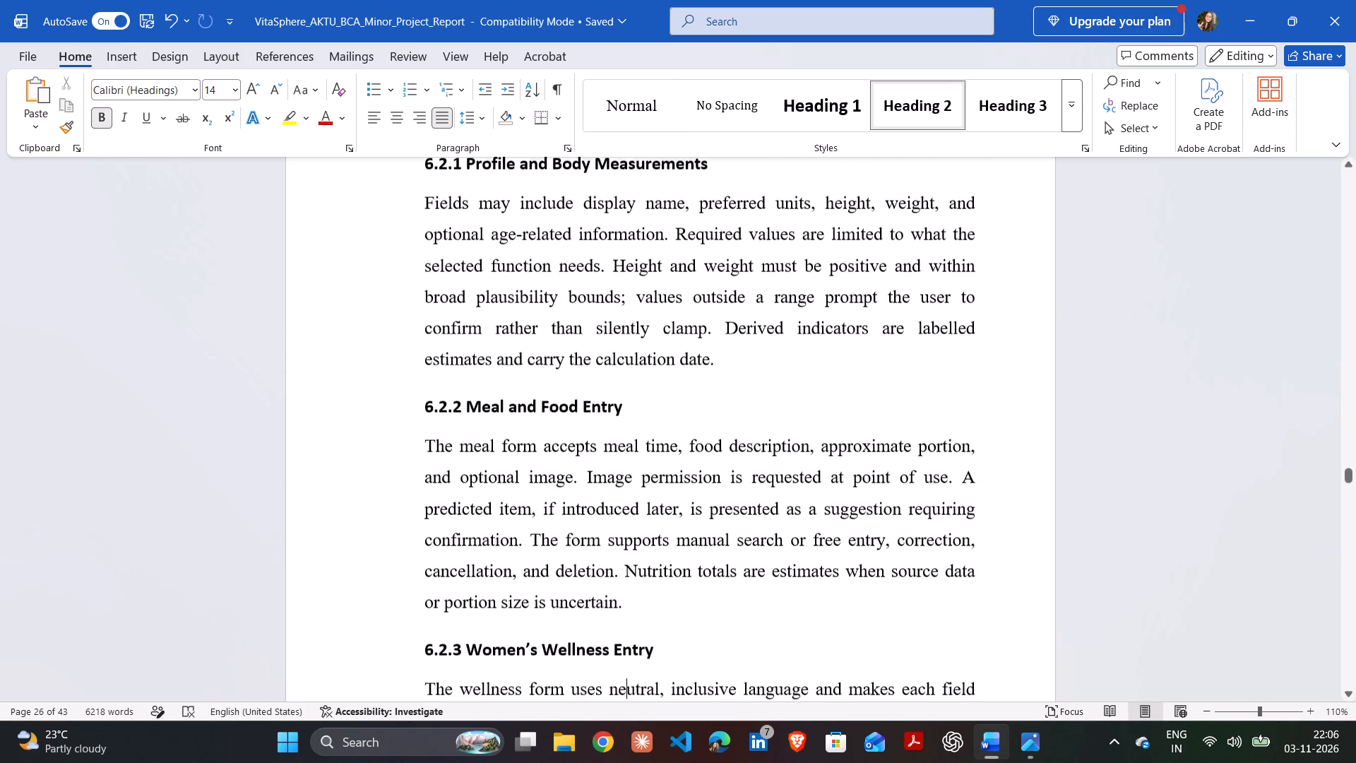
Go back through section 6.2 to Table 6.1 and recheck its caption and feature rows for flagged words.
{"action": "key", "text": "Up"}
{"action": "key", "text": "Up"}
{"action": "key", "text": "Up"}
{"action": "key", "text": "Up"}
{"action": "key", "text": "Up"}
{"action": "key", "text": "Up"}
{"action": "key", "text": "Up"}
{"action": "key", "text": "Up"}
{"action": "key", "text": "Up"}
{"action": "key", "text": "Up"}
{"action": "key", "text": "Up"}
{"action": "key", "text": "Up"}
{"action": "key", "text": "Up"}
{"action": "key", "text": "Up"}
{"action": "key", "text": "Up"}
{"action": "key", "text": "Up"}
{"action": "key", "text": "Up"}
{"action": "key", "text": "Up"}
{"action": "key", "text": "Up"}
{"action": "key", "text": "Up"}
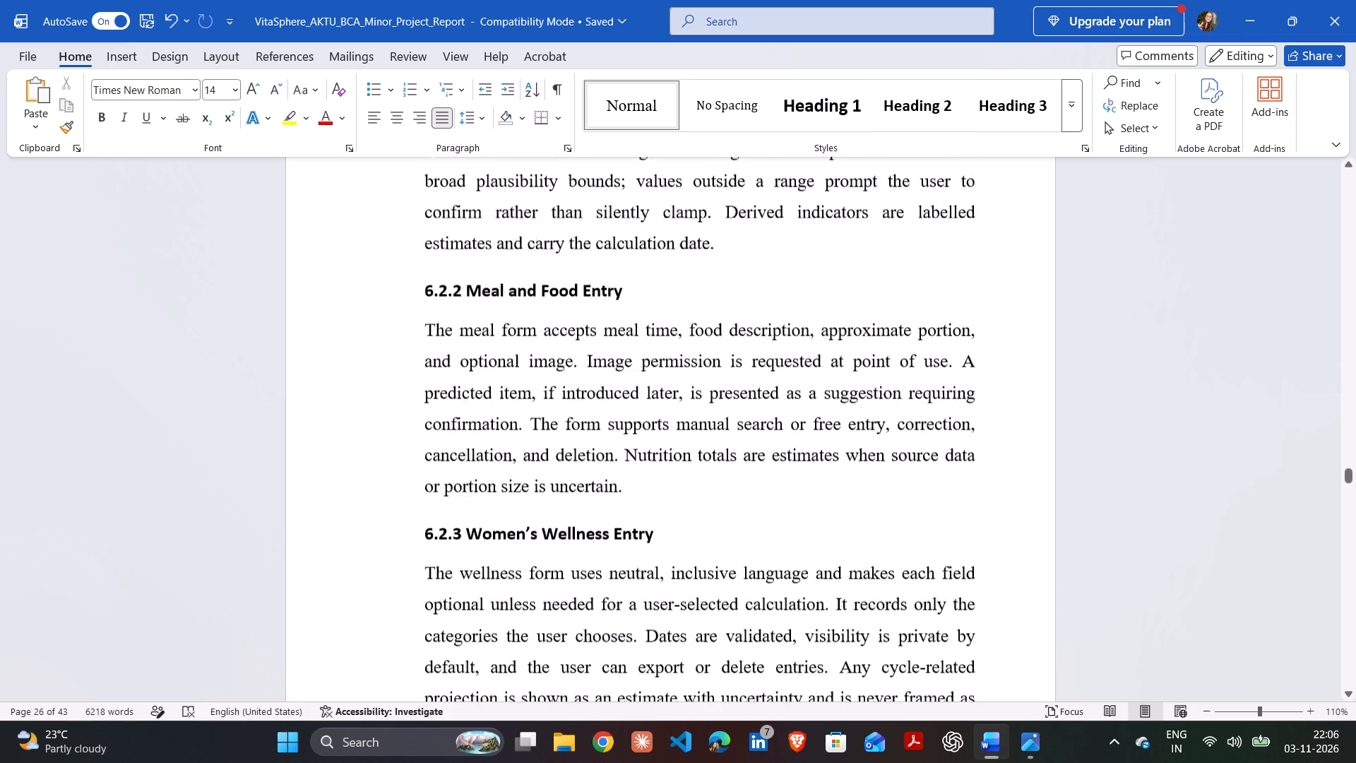
{"action": "key", "text": "Up"}
{"action": "key", "text": "Up"}
{"action": "key", "text": "Up"}
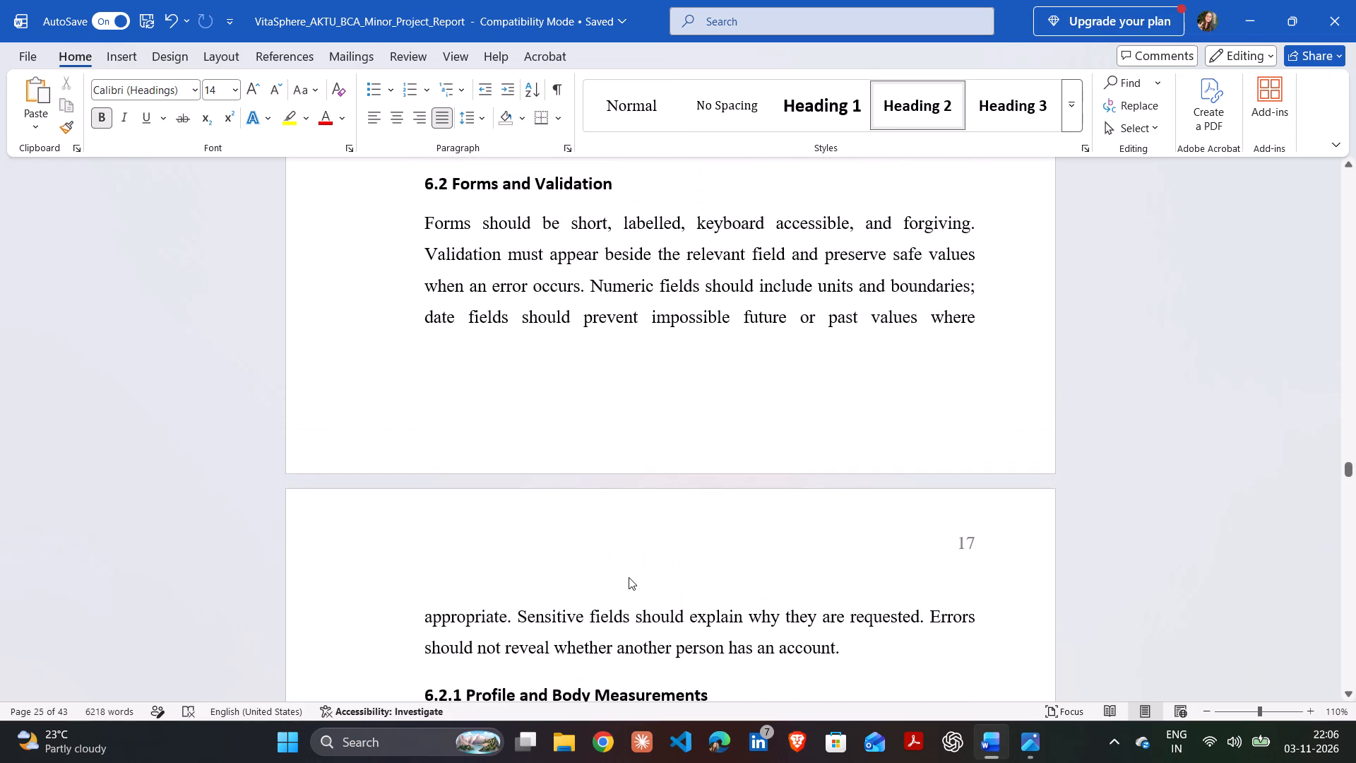
{"action": "key", "text": "Up"}
{"action": "key", "text": "Up"}
{"action": "key", "text": "Up"}
{"action": "key", "text": "Up"}
{"action": "key", "text": "Up"}
{"action": "key", "text": "Up"}
{"action": "key", "text": "Up"}
{"action": "key", "text": "Up"}
{"action": "key", "text": "Up"}
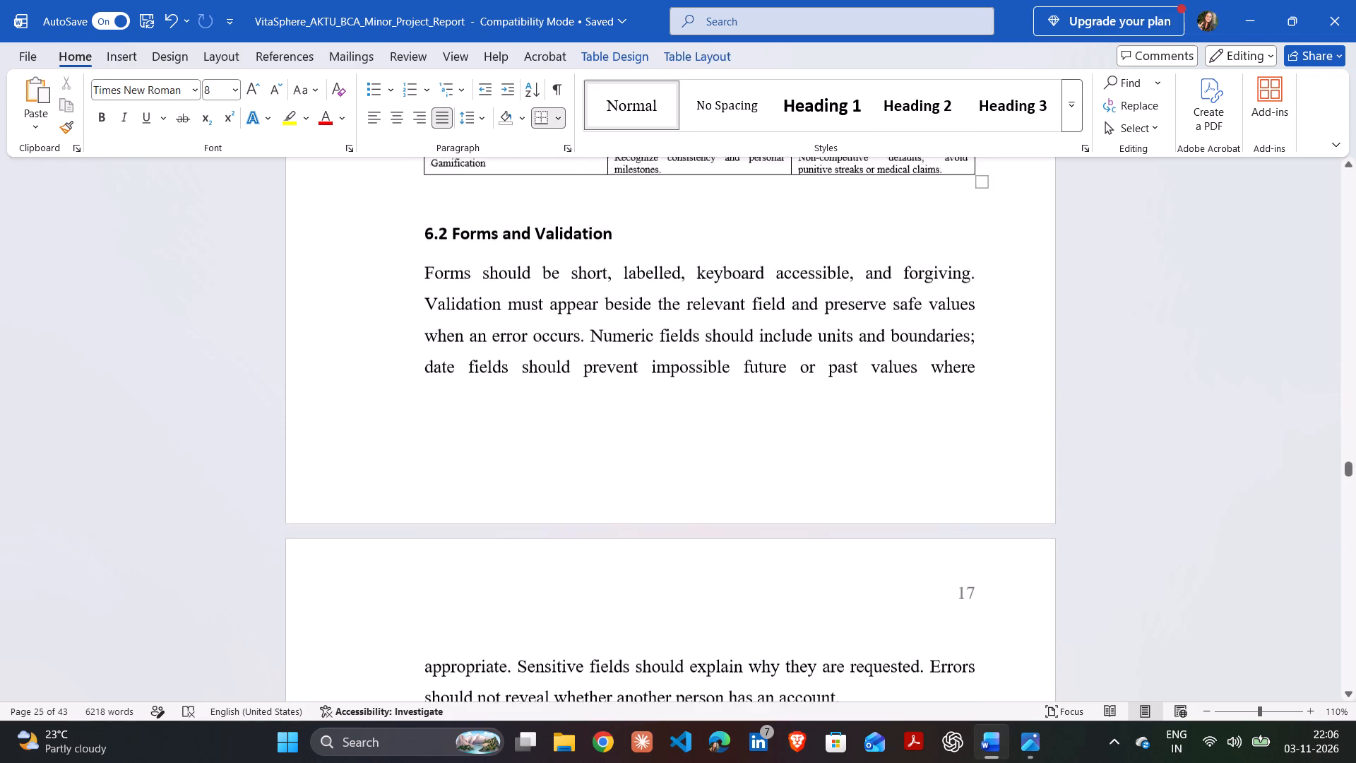
{"action": "key", "text": "Up"}
{"action": "key", "text": "Up"}
{"action": "key", "text": "Up"}
{"action": "key", "text": "Up"}
{"action": "key", "text": "Up"}
{"action": "key", "text": "Up"}
{"action": "key", "text": "Up"}
{"action": "key", "text": "Up"}
{"action": "key", "text": "Up"}
{"action": "key", "text": "Up"}
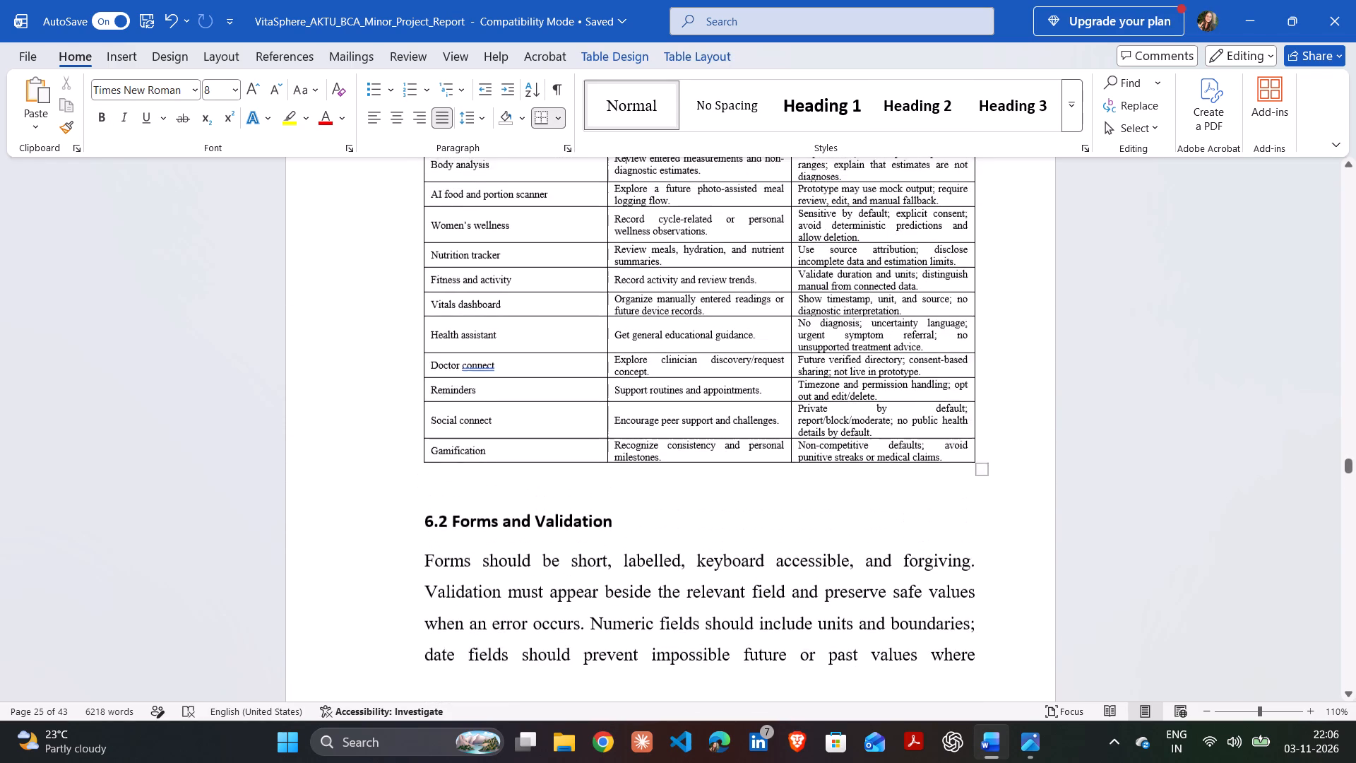
{"action": "key", "text": "Up"}
{"action": "key", "text": "Up"}
{"action": "key", "text": "Up"}
{"action": "key", "text": "Up"}
{"action": "key", "text": "Up"}
{"action": "key", "text": "Up"}
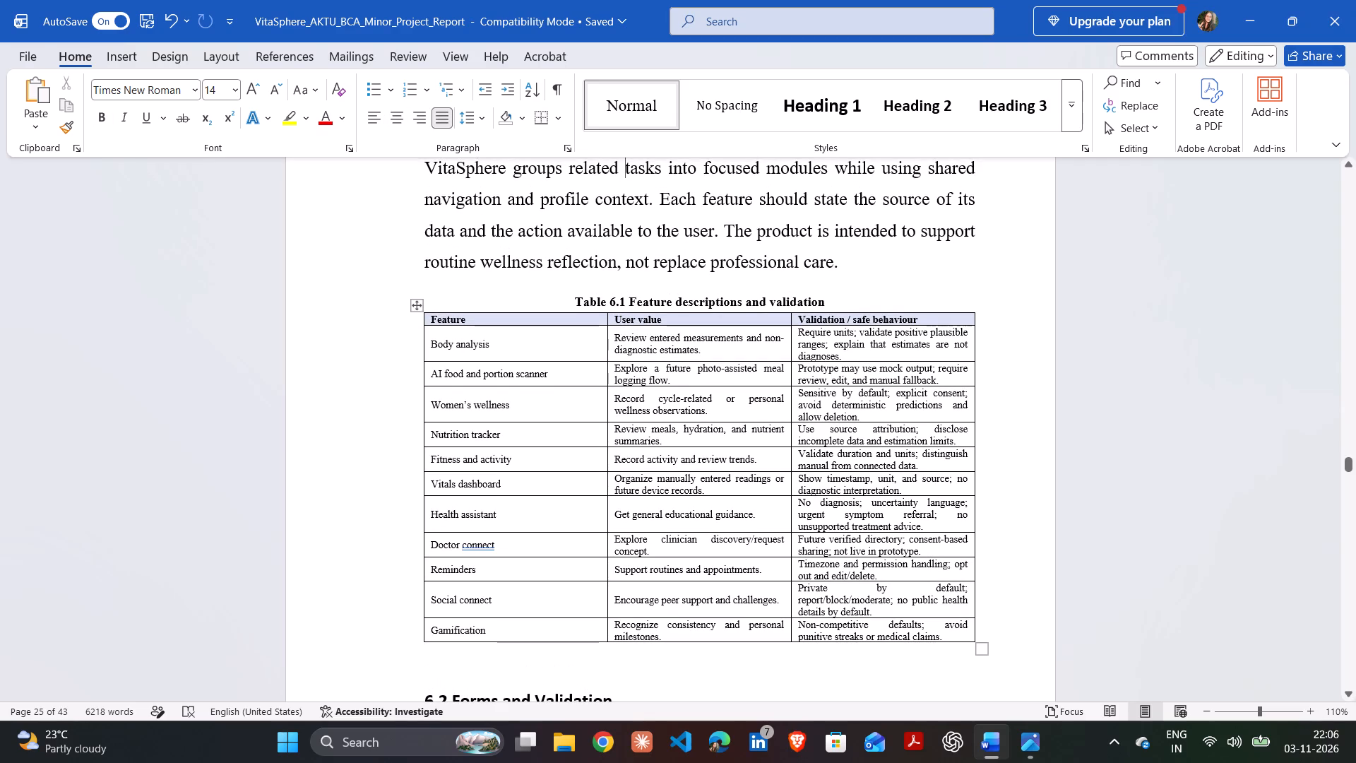
Capitalise the second word of "Doctor connect" in the Feature column of Table 6.1 so it reads "Doctor Connect".
{"action": "key", "text": "Down"}
{"action": "key", "text": "Down"}
{"action": "key", "text": "Down"}
{"action": "key", "text": "Down"}
{"action": "key", "text": "Down"}
{"action": "key", "text": "Down"}
{"action": "key", "text": "Down"}
{"action": "key", "text": "Down"}
{"action": "key", "text": "Down"}
{"action": "key", "text": "Down"}
{"action": "key", "text": "Down"}
{"action": "key", "text": "Down"}
{"action": "key", "text": "Down"}
{"action": "key", "text": "Down"}
{"action": "key", "text": "Down"}
{"action": "key", "text": "Down"}
{"action": "key", "text": "Down"}
{"action": "key", "text": "Down"}
{"action": "key", "text": "Down"}
{"action": "key", "text": "Down"}
{"action": "key", "text": "Down"}
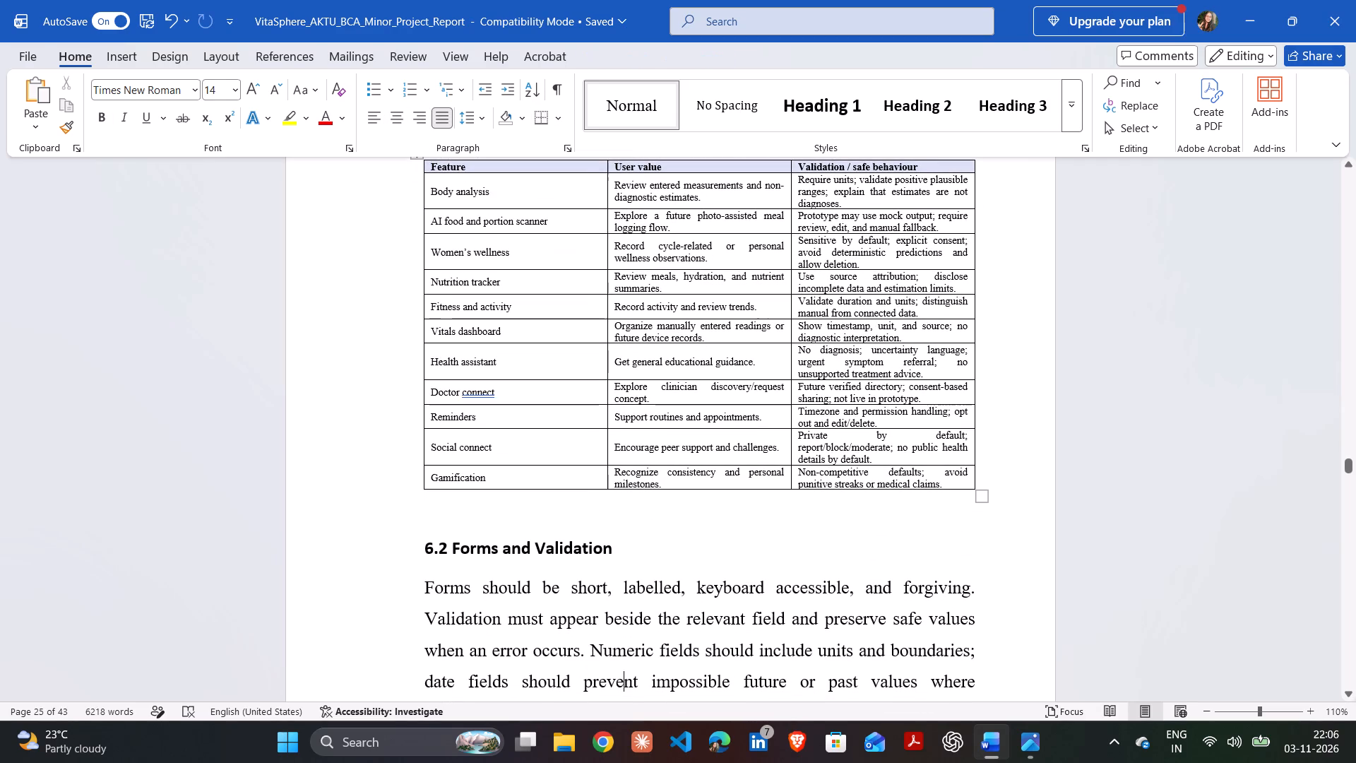
{"action": "left_click", "coordinate": [462, 394]}
{"action": "key", "text": "BackSpace"}
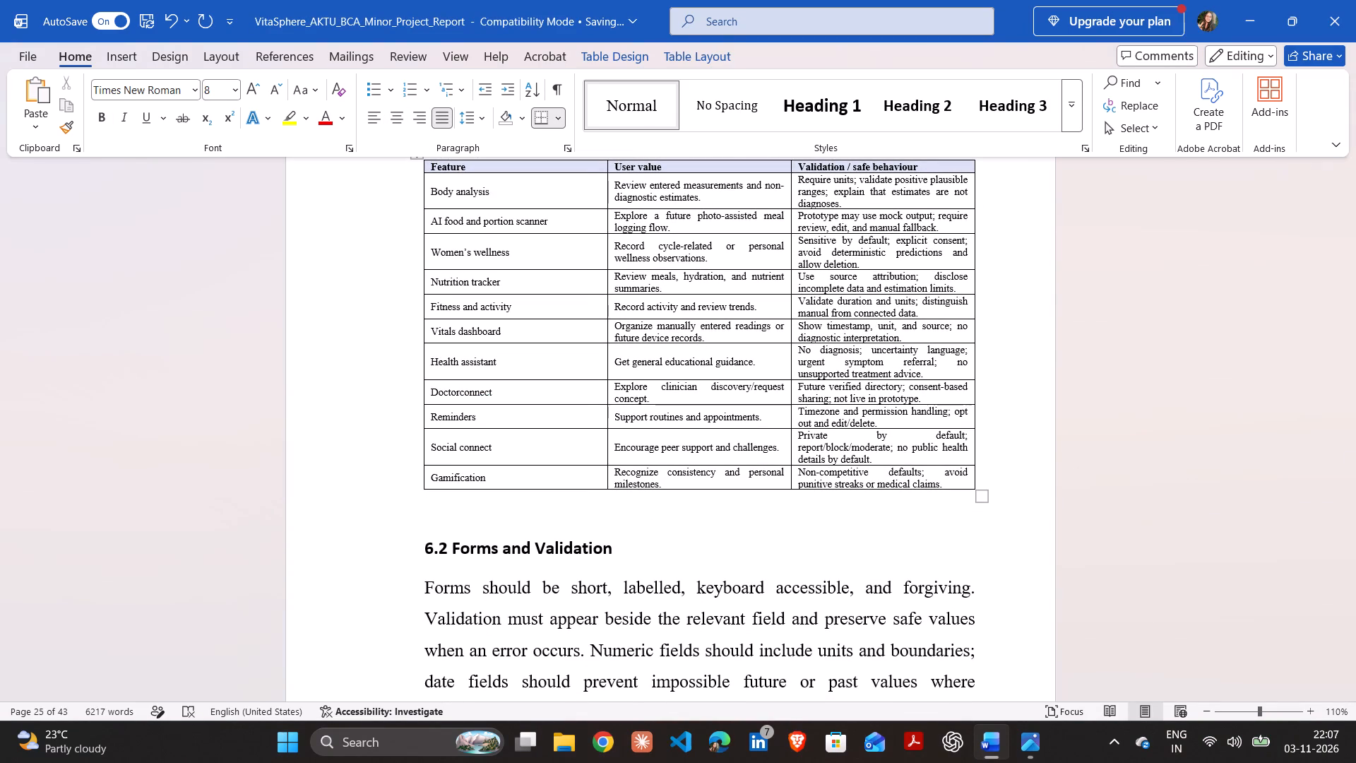
{"action": "key", "text": "space"}
{"action": "double_click", "coordinate": [469, 395]}
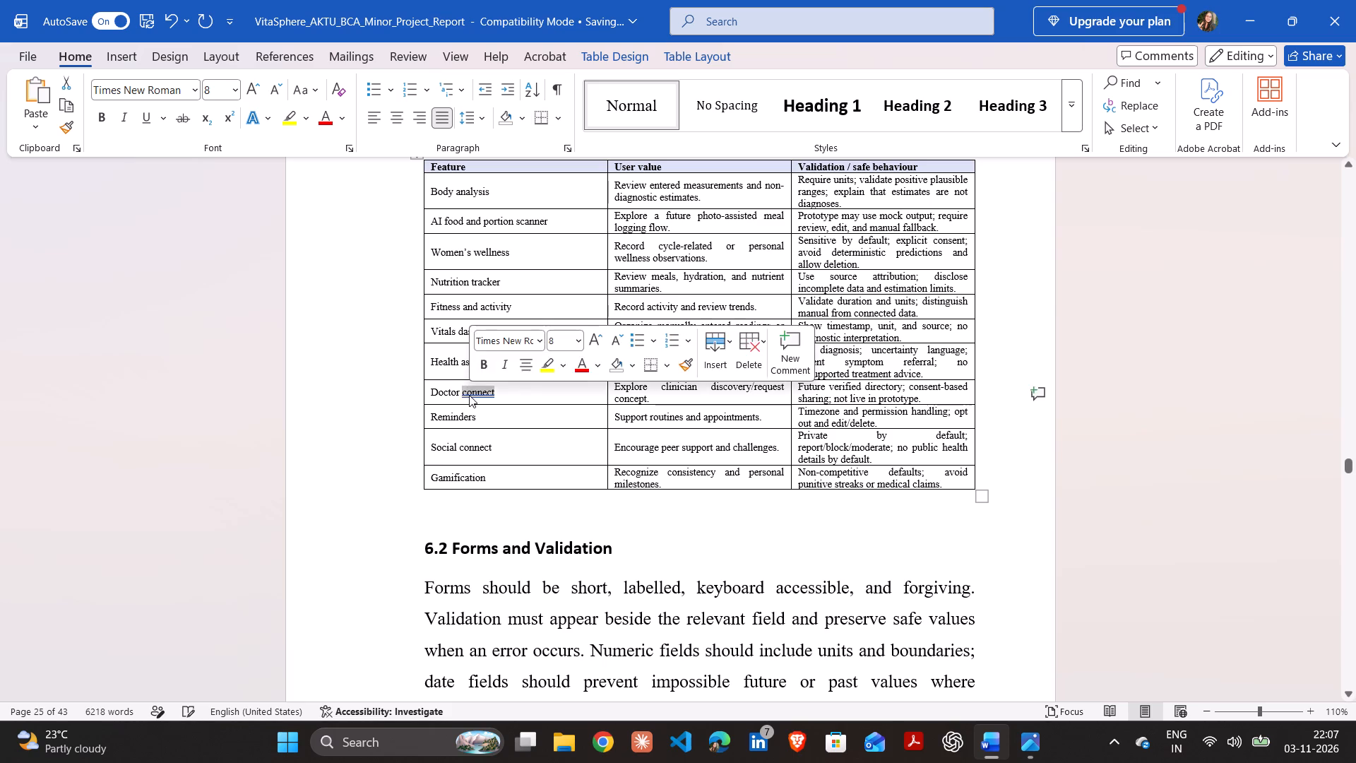
{"action": "key", "text": "BackSpace"}
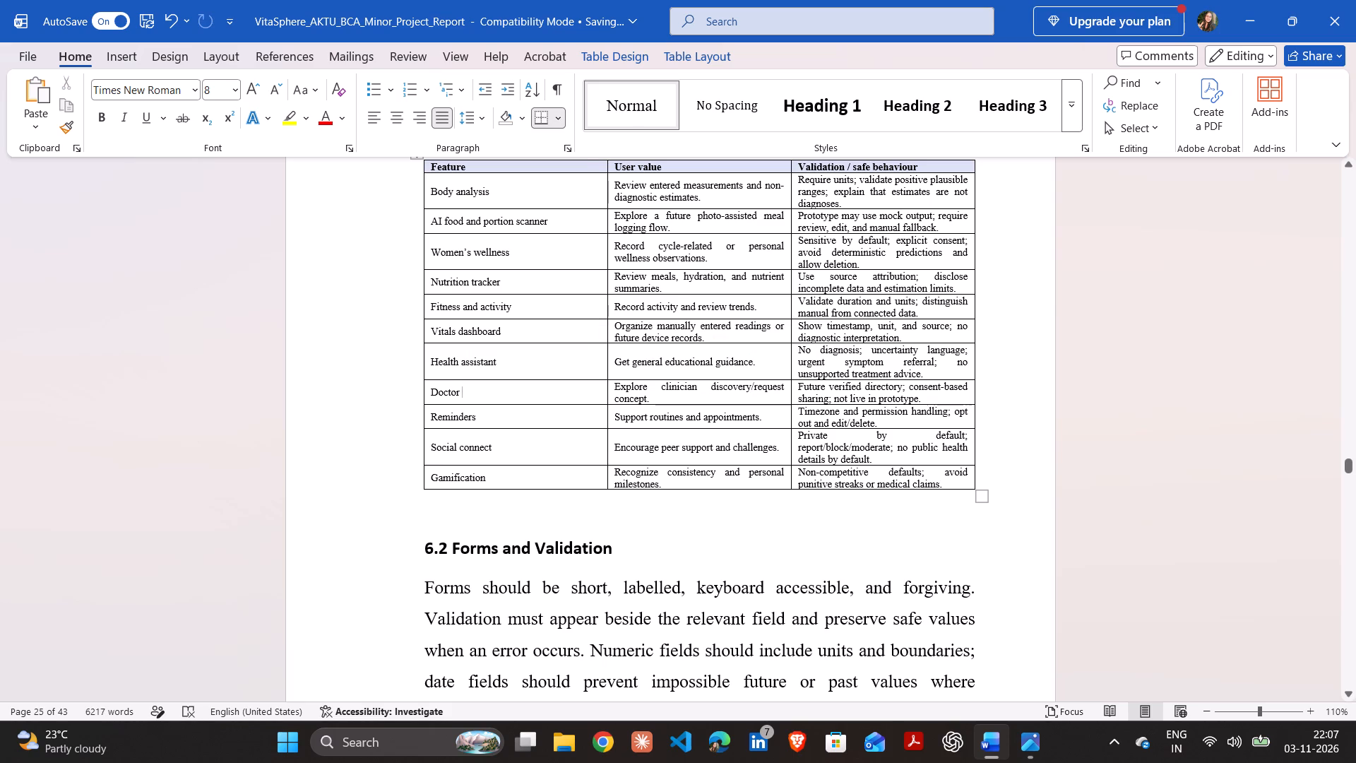
{"action": "type", "text": "onnect"}
{"action": "left_click", "coordinate": [227, 487]}
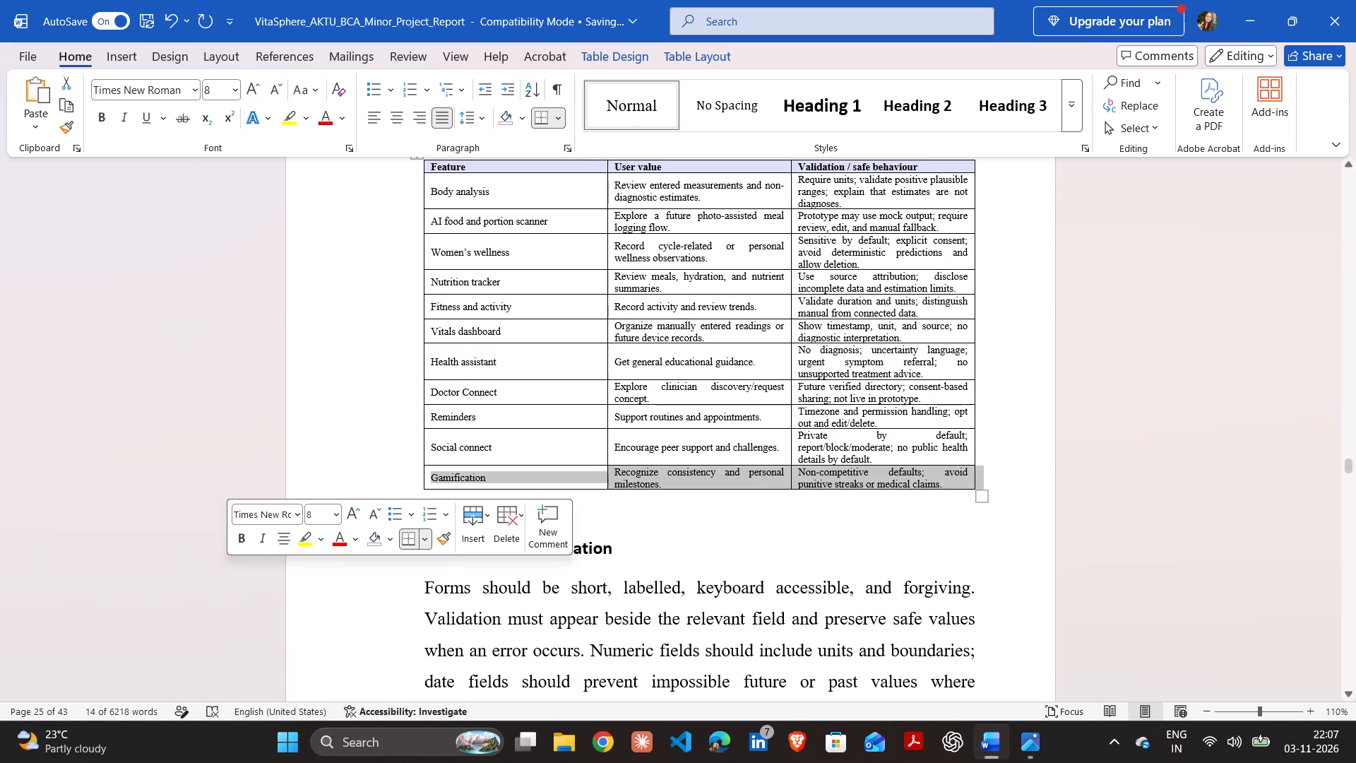
{"action": "left_click", "coordinate": [749, 520]}
Check sections 6.2 through 6.3, including the screen description subsections, for remaining proofing flags.
{"action": "key", "text": "Down"}
{"action": "key", "text": "Down"}
{"action": "key", "text": "Down"}
{"action": "key", "text": "Down"}
{"action": "key", "text": "Down"}
{"action": "key", "text": "Down"}
{"action": "key", "text": "Down"}
{"action": "key", "text": "Down"}
{"action": "key", "text": "Down"}
{"action": "key", "text": "Down"}
{"action": "key", "text": "Down"}
{"action": "key", "text": "Down"}
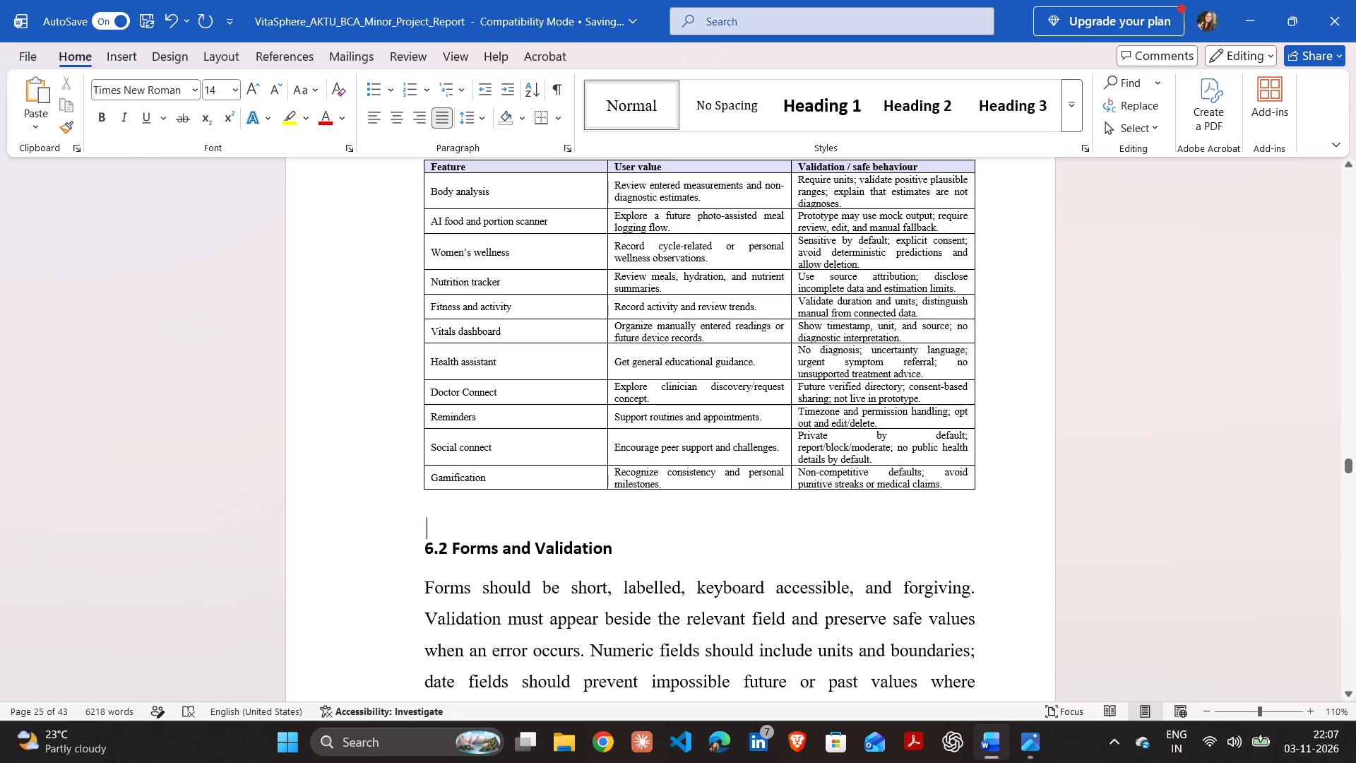
{"action": "key", "text": "Down"}
{"action": "key", "text": "Down"}
{"action": "key", "text": "Down"}
{"action": "key", "text": "Down"}
{"action": "key", "text": "Down"}
{"action": "key", "text": "Down"}
{"action": "key", "text": "Down"}
{"action": "key", "text": "Down"}
{"action": "key", "text": "Down"}
{"action": "key", "text": "Down"}
{"action": "key", "text": "Down"}
{"action": "key", "text": "Down"}
{"action": "key", "text": "Down"}
{"action": "key", "text": "Down"}
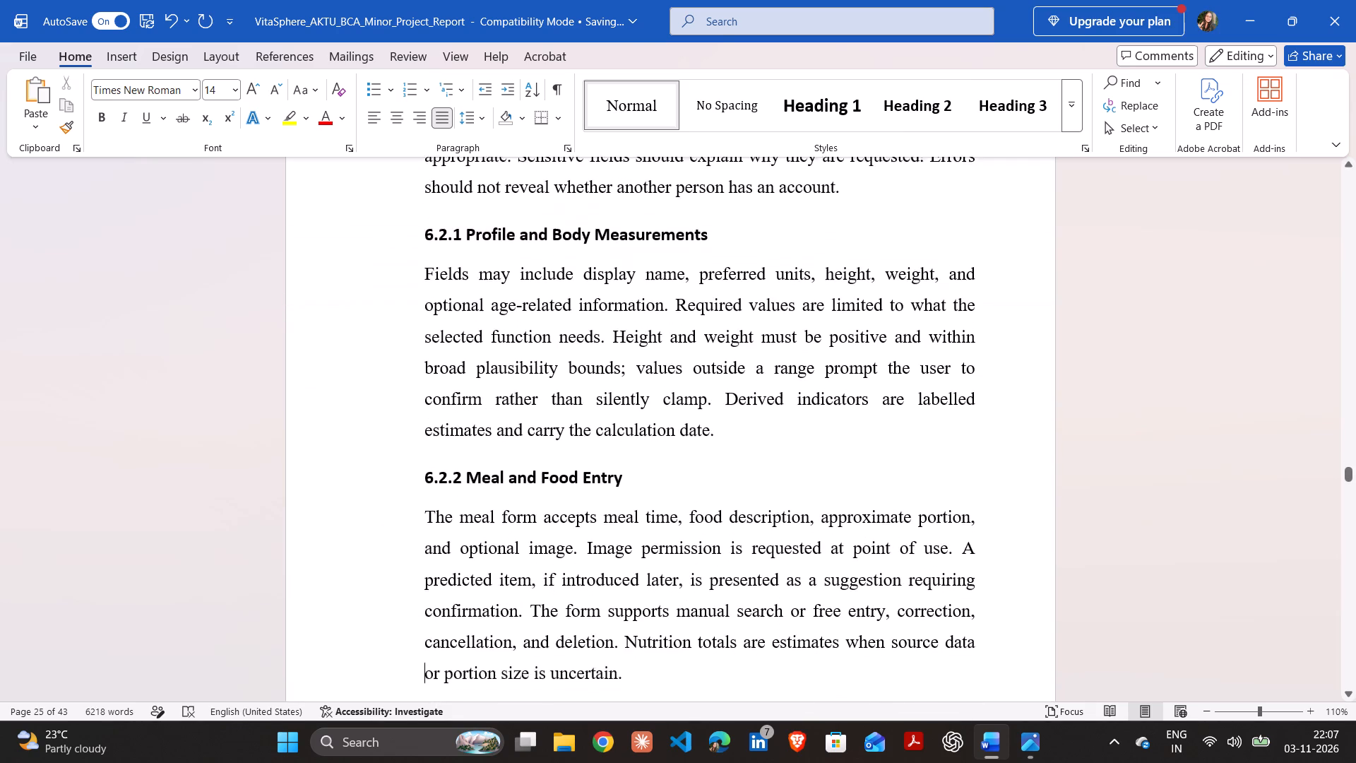
{"action": "key", "text": "Down"}
{"action": "key", "text": "Down"}
{"action": "key", "text": "Down"}
{"action": "key", "text": "Down"}
{"action": "key", "text": "Down"}
{"action": "key", "text": "Down"}
{"action": "key", "text": "Down"}
{"action": "key", "text": "Down"}
{"action": "key", "text": "Down"}
{"action": "key", "text": "Down"}
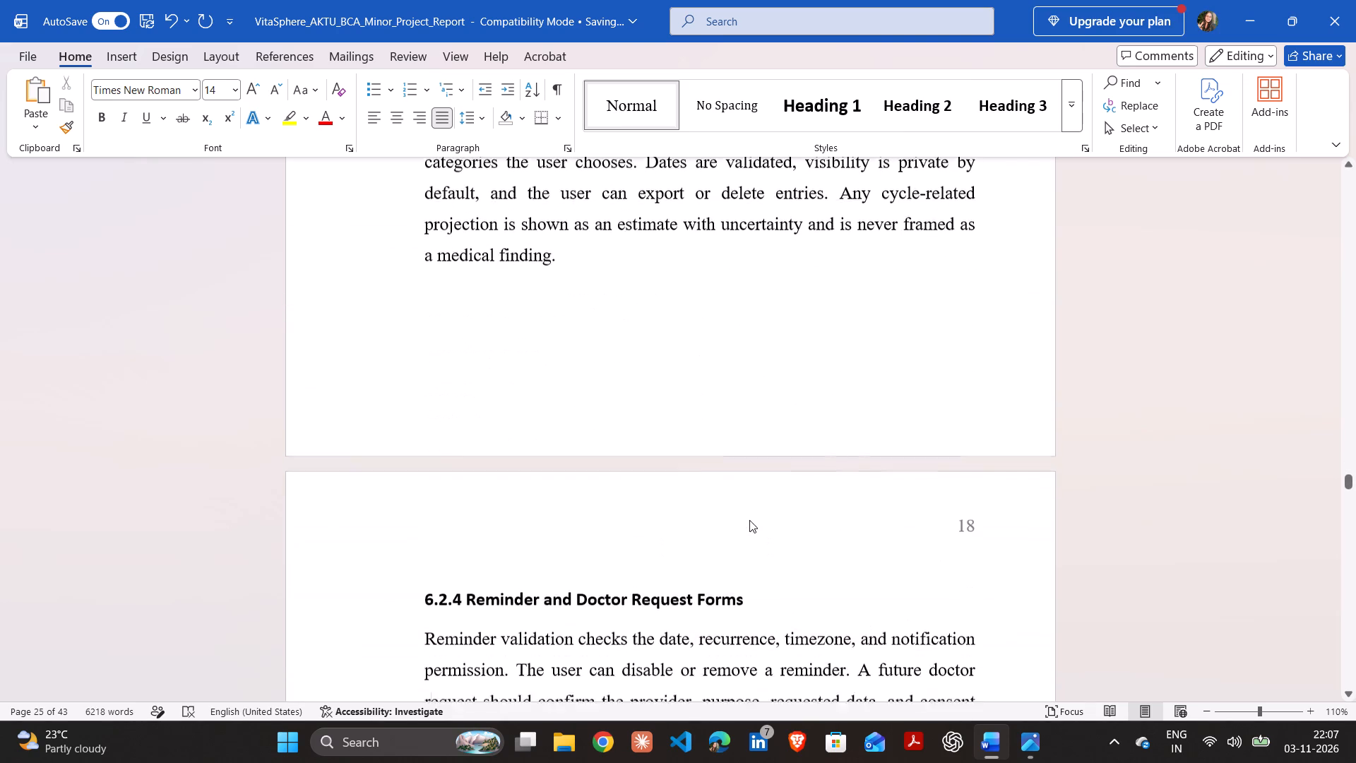
{"action": "key", "text": "Down"}
{"action": "key", "text": "Down"}
{"action": "key", "text": "Down"}
{"action": "key", "text": "Down"}
{"action": "key", "text": "Down"}
{"action": "key", "text": "Down"}
{"action": "key", "text": "Down"}
{"action": "key", "text": "Down"}
{"action": "key", "text": "Down"}
{"action": "key", "text": "Down"}
{"action": "key", "text": "Down"}
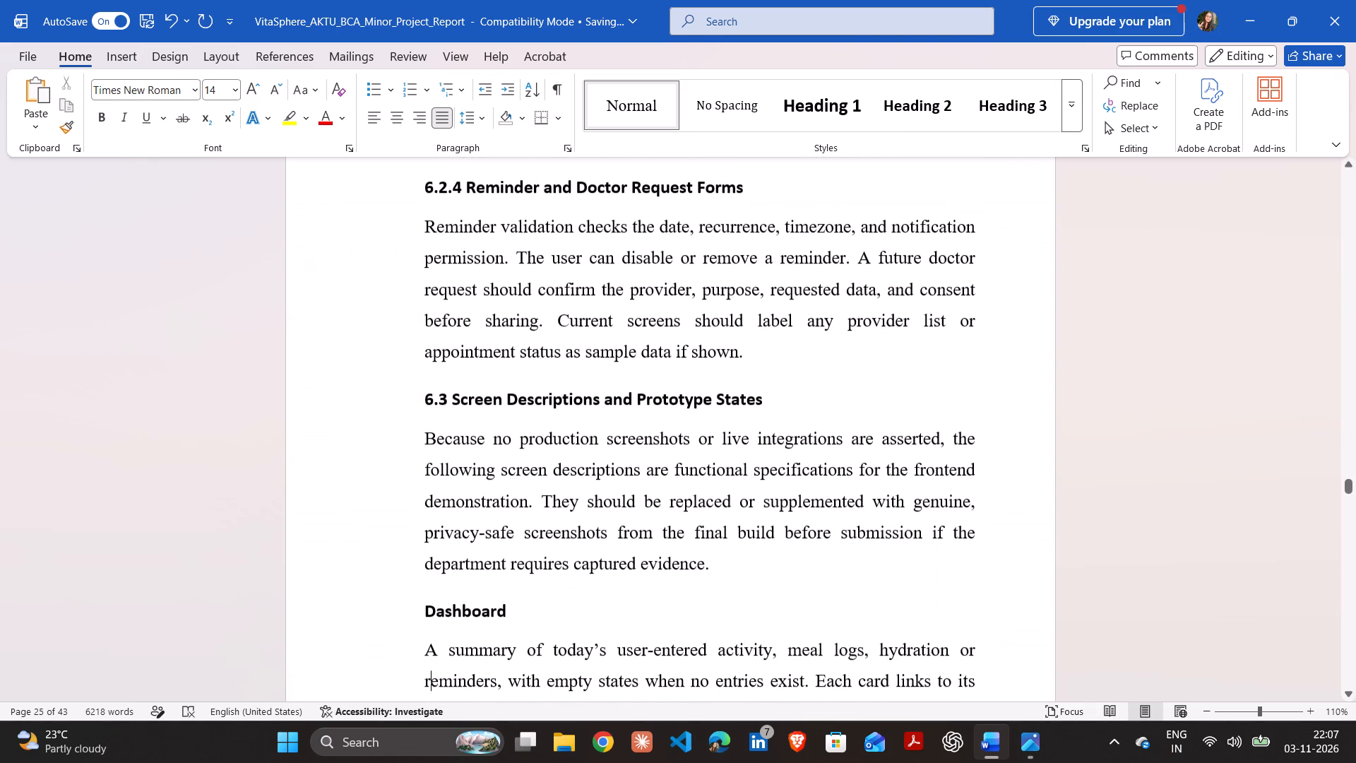
{"action": "key", "text": "Down"}
{"action": "key", "text": "Down"}
{"action": "key", "text": "Down"}
{"action": "key", "text": "Down"}
{"action": "key", "text": "Down"}
{"action": "key", "text": "Down"}
{"action": "key", "text": "Down"}
{"action": "key", "text": "Down"}
{"action": "key", "text": "Down"}
{"action": "key", "text": "Down"}
{"action": "key", "text": "Down"}
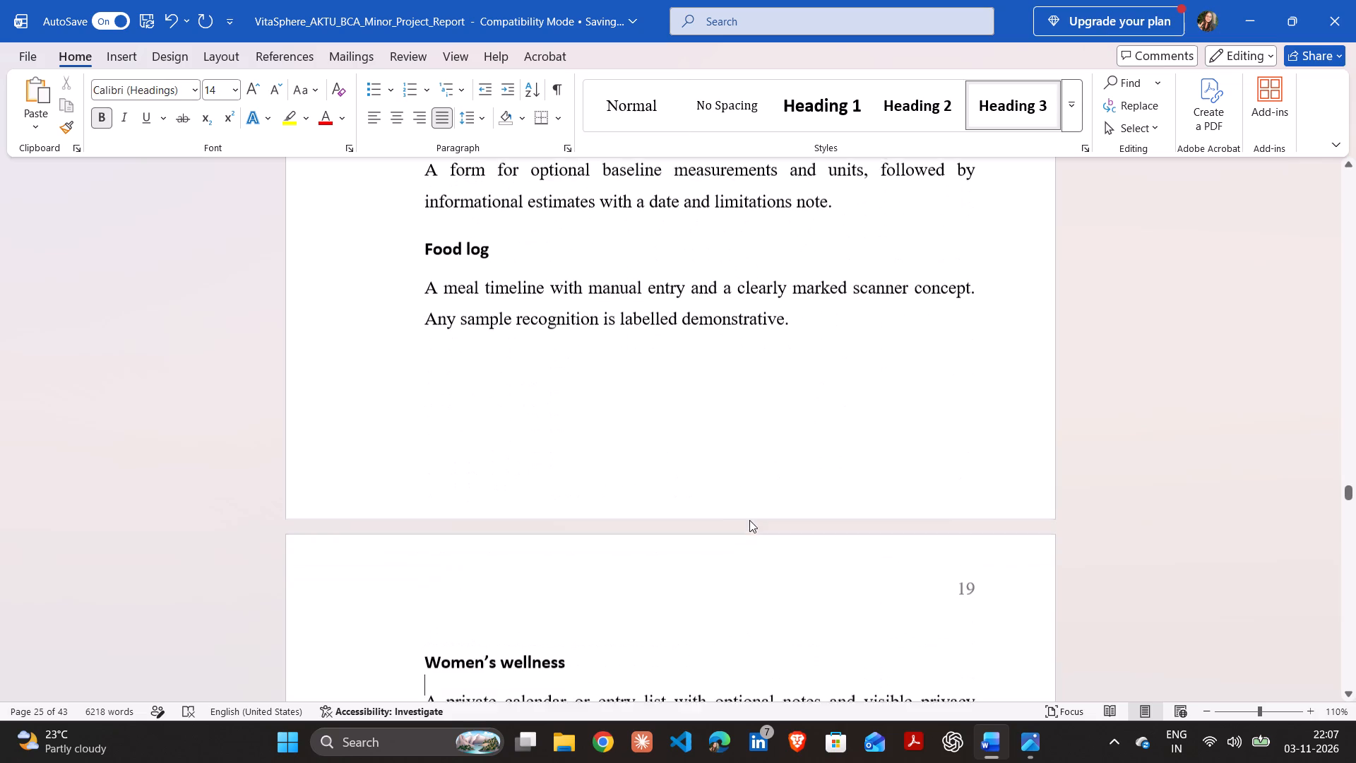
{"action": "key", "text": "Down"}
{"action": "key", "text": "Down"}
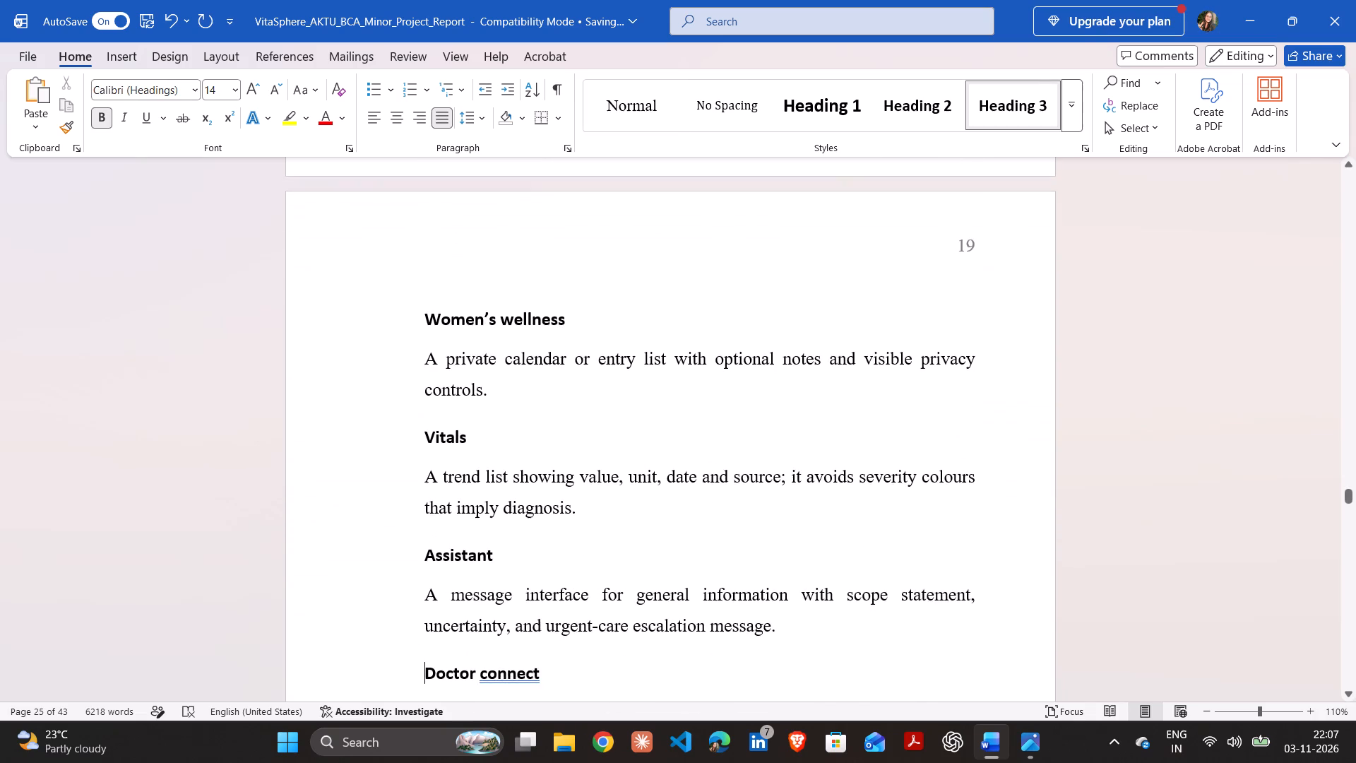
Capitalise the second word of the "Doctor connect" subheading in section 6.3 so it reads "Doctor Connect".
{"action": "key", "text": "Down"}
{"action": "key", "text": "Down"}
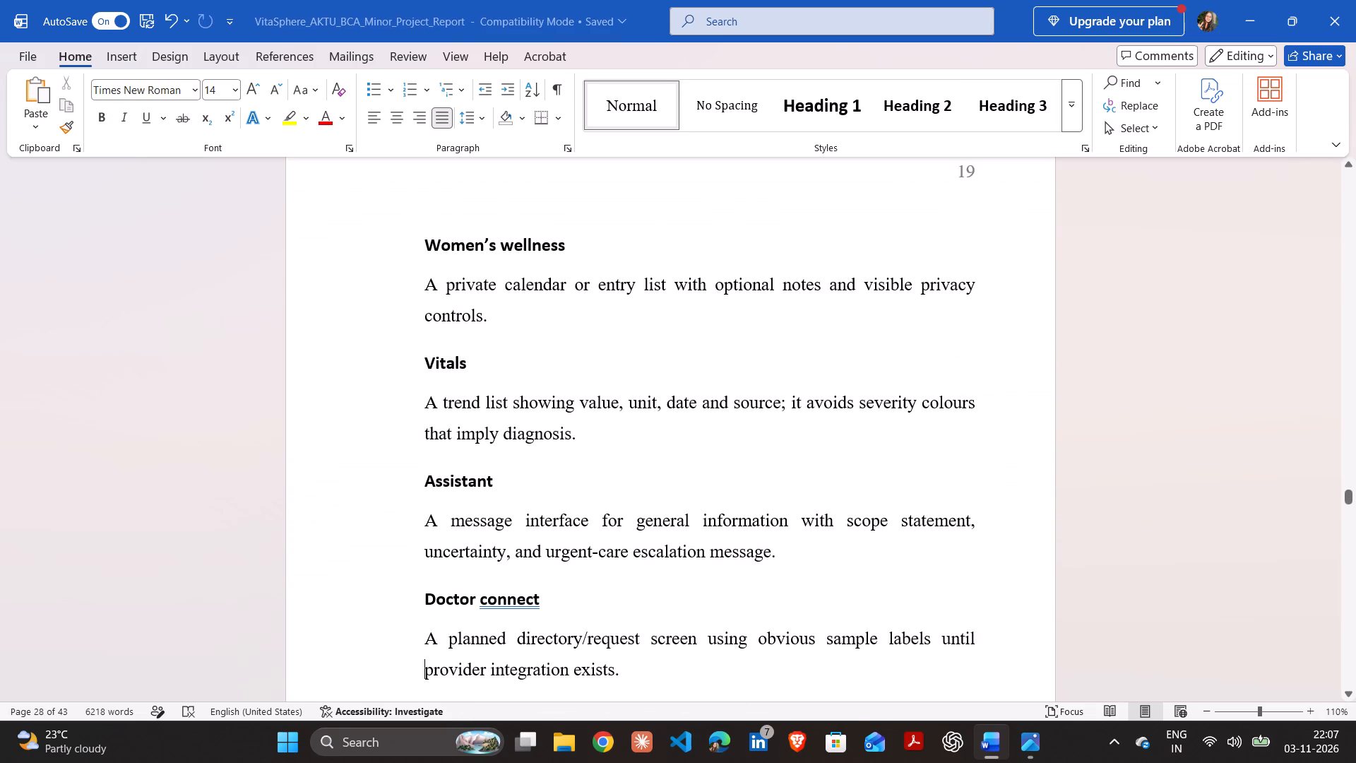
{"action": "key", "text": "Down"}
{"action": "key", "text": "Down"}
{"action": "key", "text": "Down"}
{"action": "key", "text": "Down"}
{"action": "key", "text": "Down"}
{"action": "key", "text": "Down"}
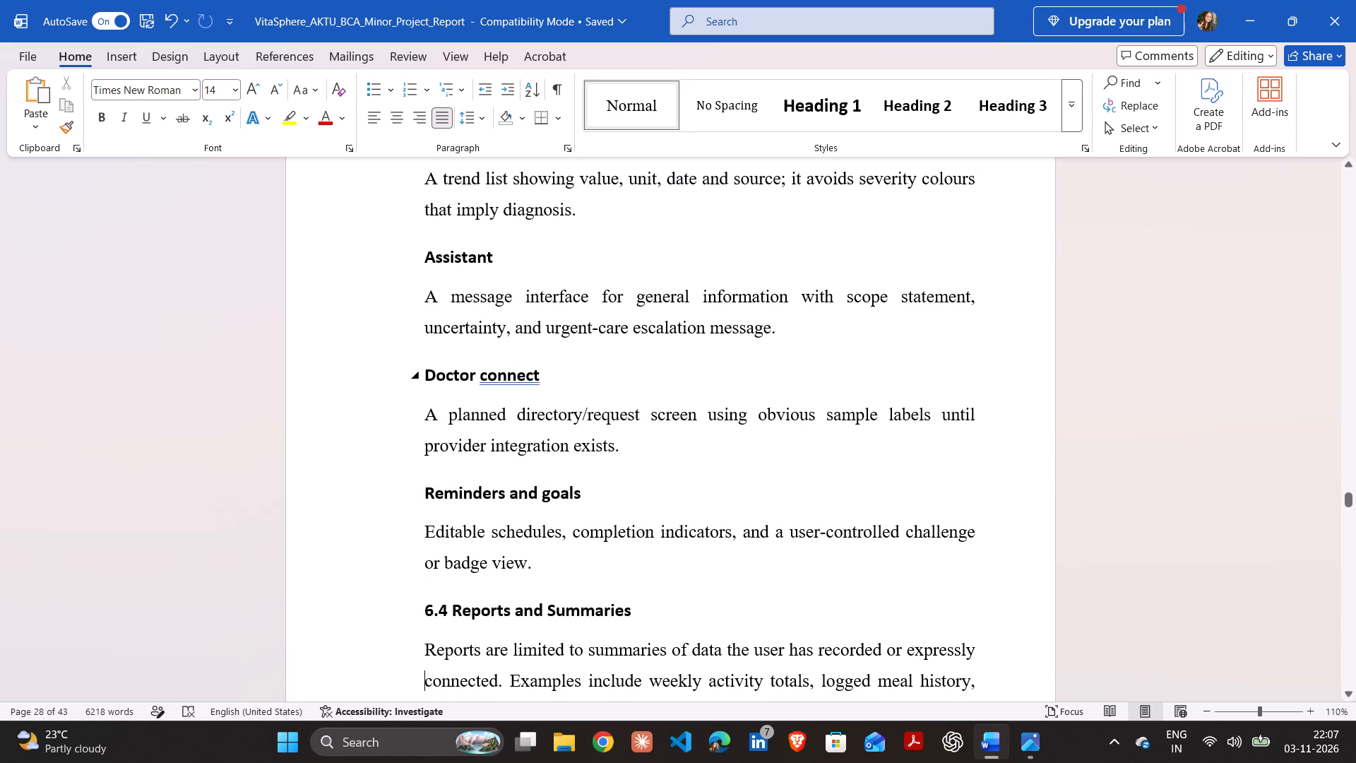
{"action": "left_click", "coordinate": [497, 377]}
{"action": "key", "text": "BackSpace"}
{"action": "key", "text": "BackSpace"}
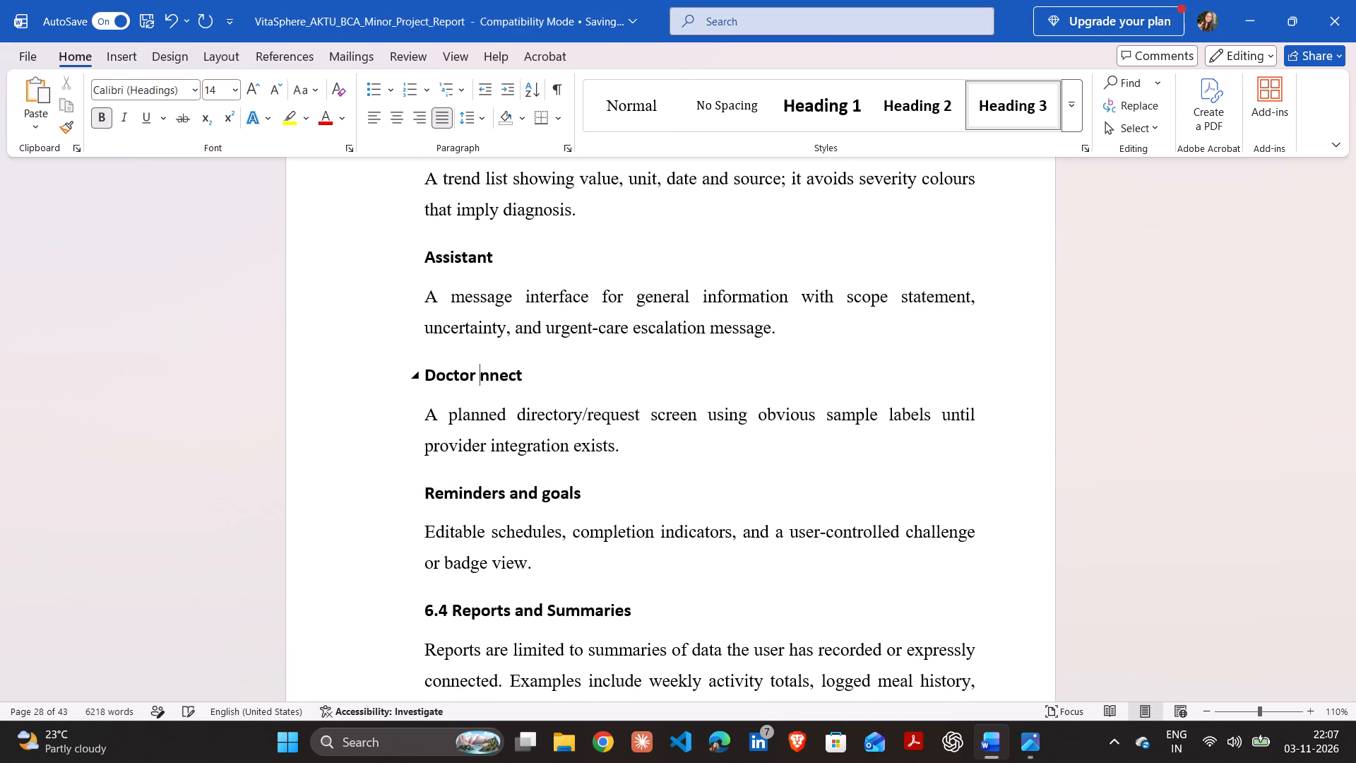
{"action": "key", "text": "x"}
{"action": "key", "text": "BackSpace"}
{"action": "key", "text": "c"}
Check section 6.4 and the opening of Chapter 7, including section 7.1, for flagged words.
{"action": "left_click", "coordinate": [635, 480]}
{"action": "key", "text": "Down"}
{"action": "key", "text": "Down"}
{"action": "key", "text": "Down"}
{"action": "key", "text": "Down"}
{"action": "key", "text": "Down"}
{"action": "key", "text": "Down"}
{"action": "key", "text": "Down"}
{"action": "key", "text": "Down"}
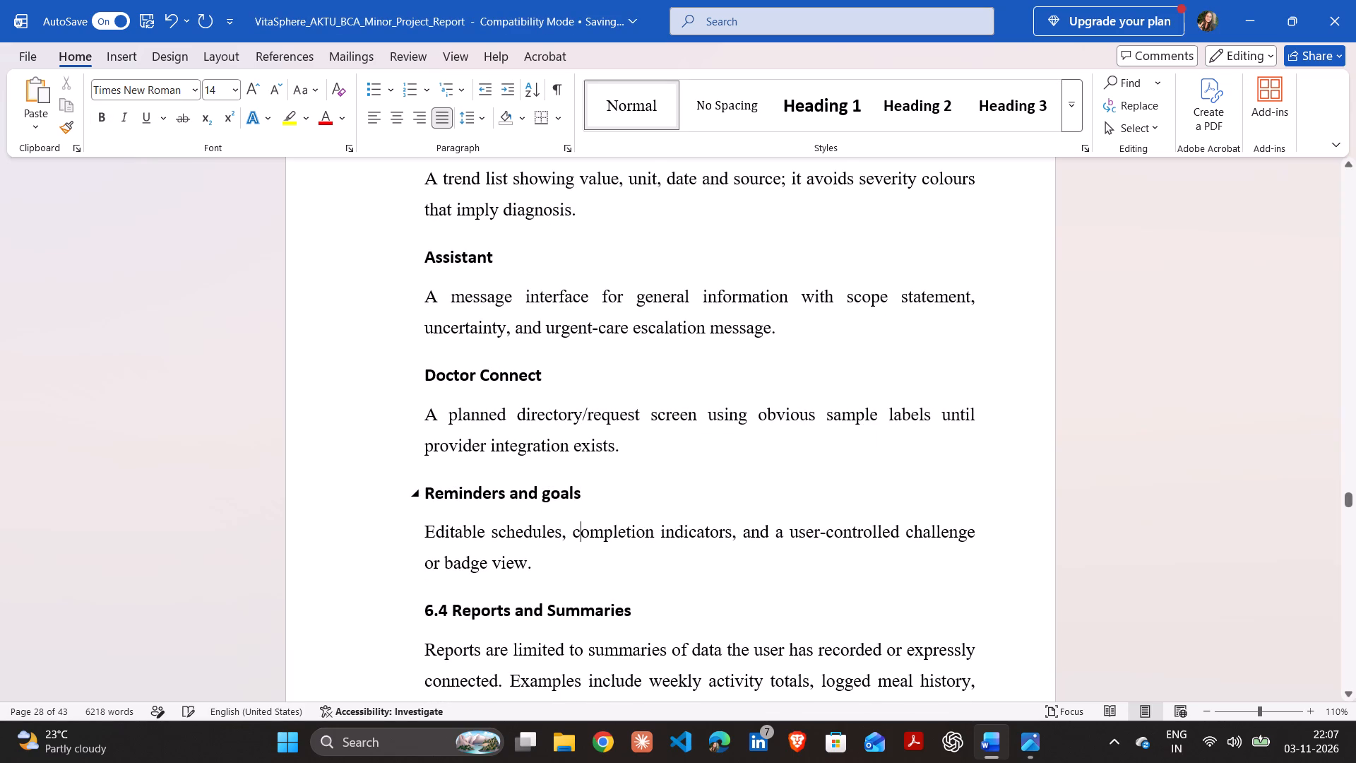
{"action": "key", "text": "Down"}
{"action": "key", "text": "Down"}
{"action": "key", "text": "Down"}
{"action": "key", "text": "Down"}
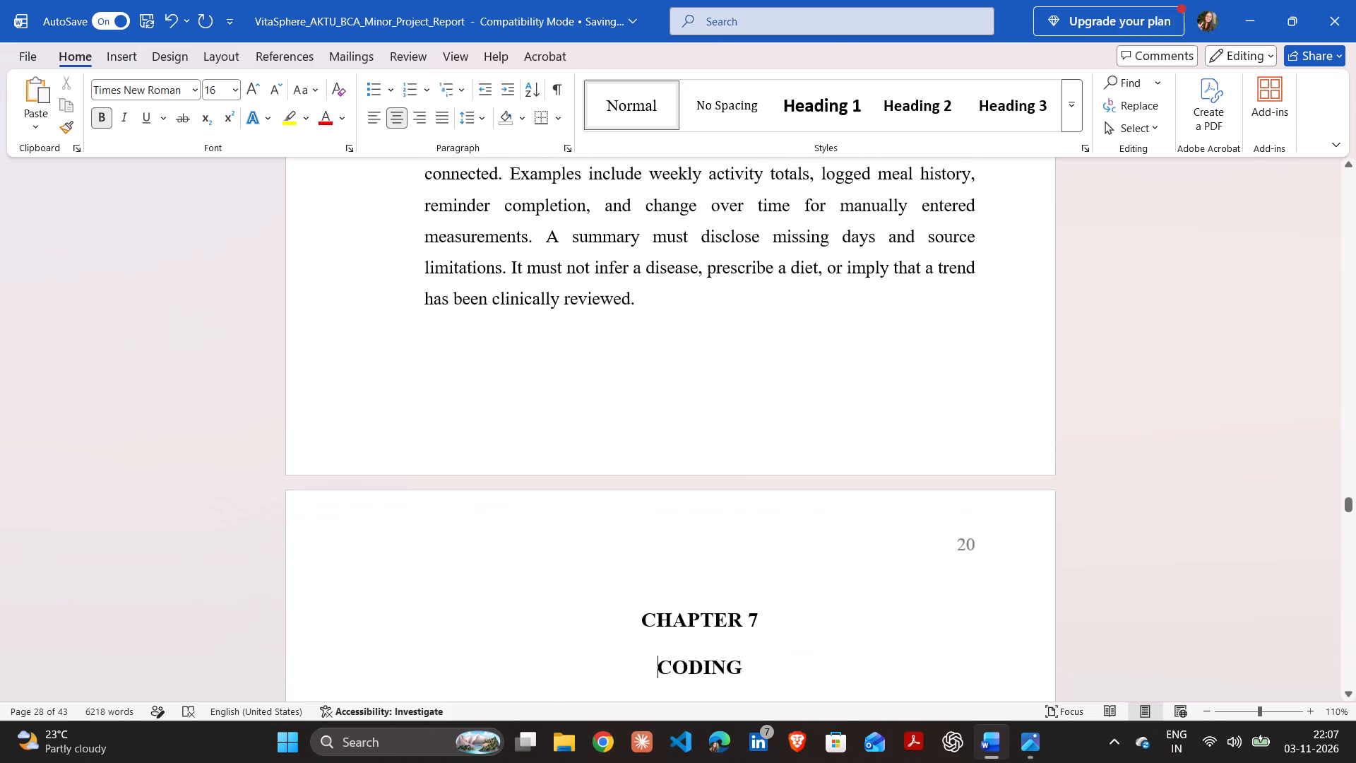
{"action": "key", "text": "Down"}
{"action": "key", "text": "Down"}
{"action": "key", "text": "Down"}
{"action": "key", "text": "Down"}
{"action": "key", "text": "Down"}
{"action": "key", "text": "Down"}
{"action": "key", "text": "Down"}
{"action": "key", "text": "Down"}
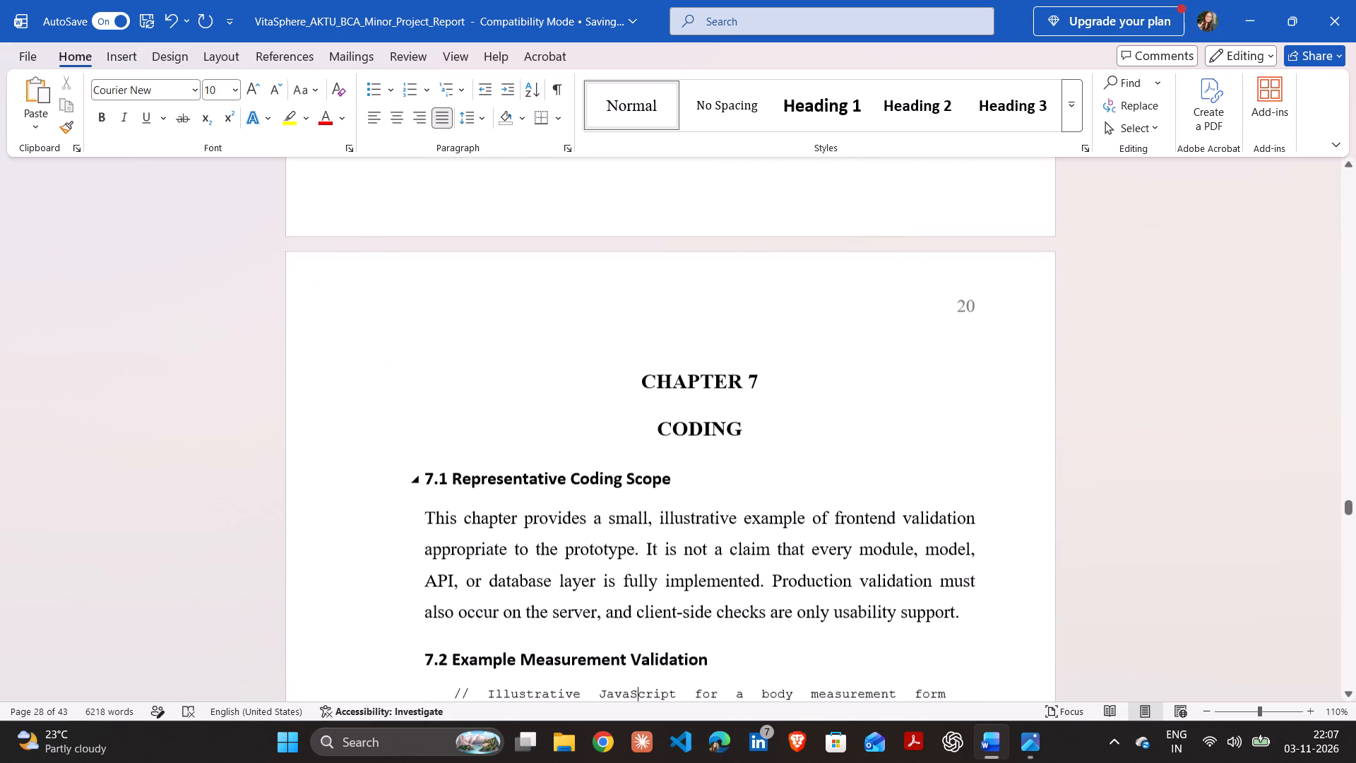
Examine the JavaScript listing and explanatory text in section 7.2 and the start of section 7.3 for proofing flags.
{"action": "key", "text": "Down"}
{"action": "key", "text": "Down"}
{"action": "key", "text": "Down"}
{"action": "key", "text": "Down"}
{"action": "key", "text": "Down"}
{"action": "key", "text": "Down"}
{"action": "key", "text": "Down"}
{"action": "key", "text": "Down"}
{"action": "key", "text": "Down"}
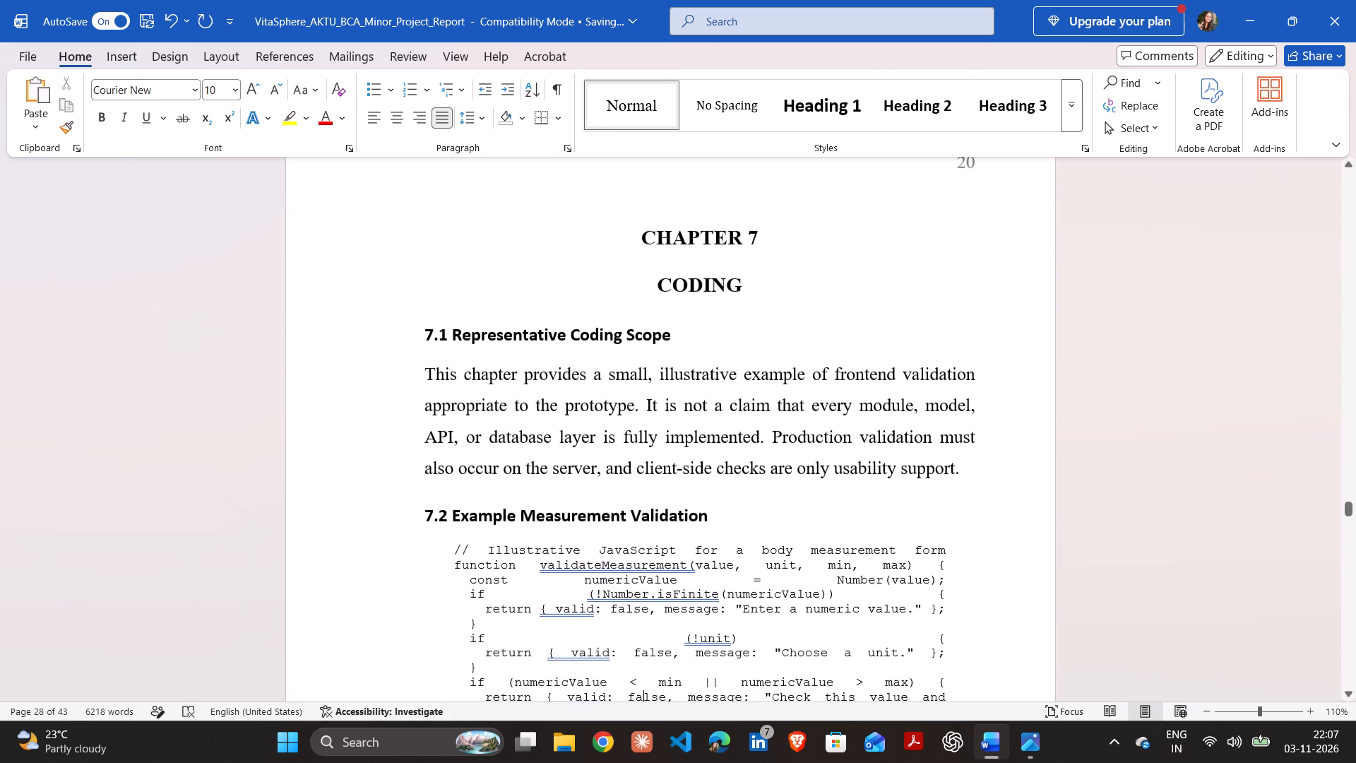
{"action": "key", "text": "Down"}
{"action": "key", "text": "Down"}
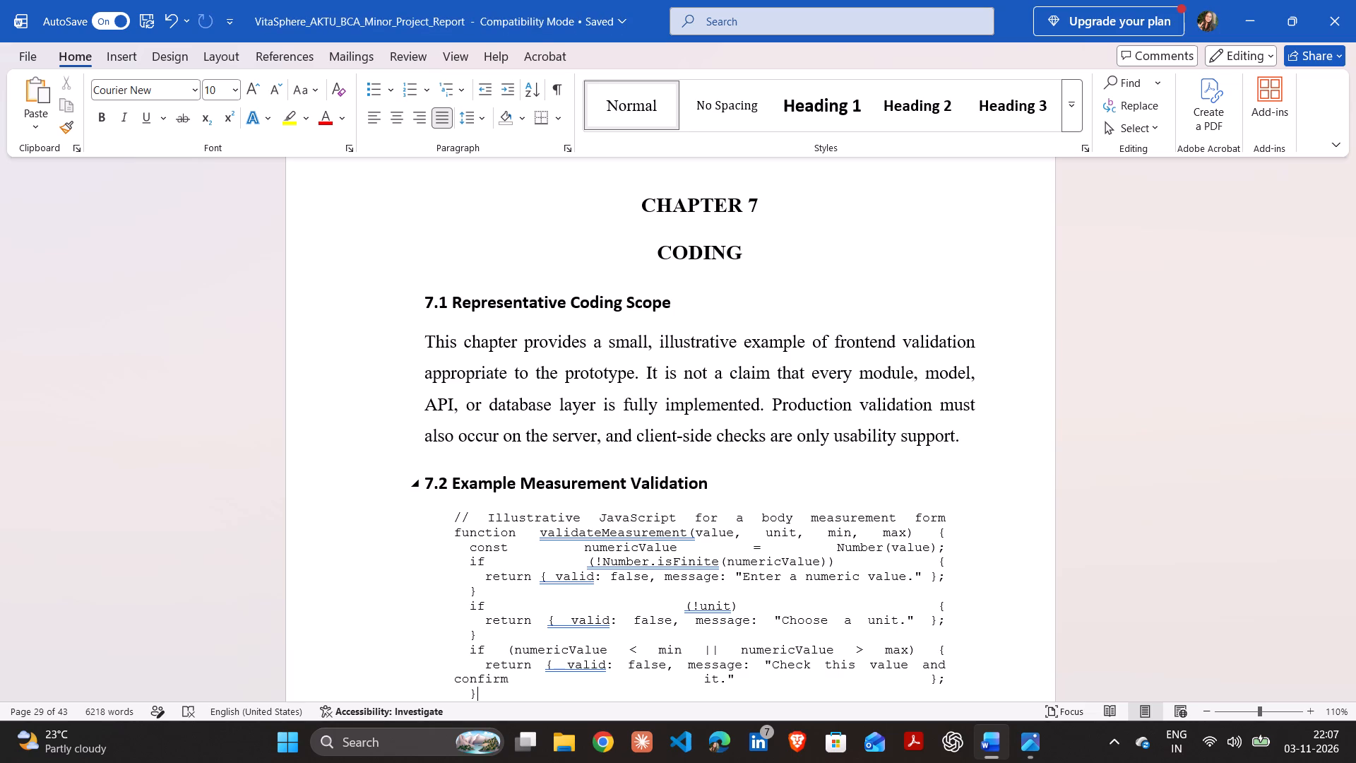
{"action": "key", "text": "Down"}
{"action": "key", "text": "Down"}
{"action": "key", "text": "Down"}
{"action": "key", "text": "Down"}
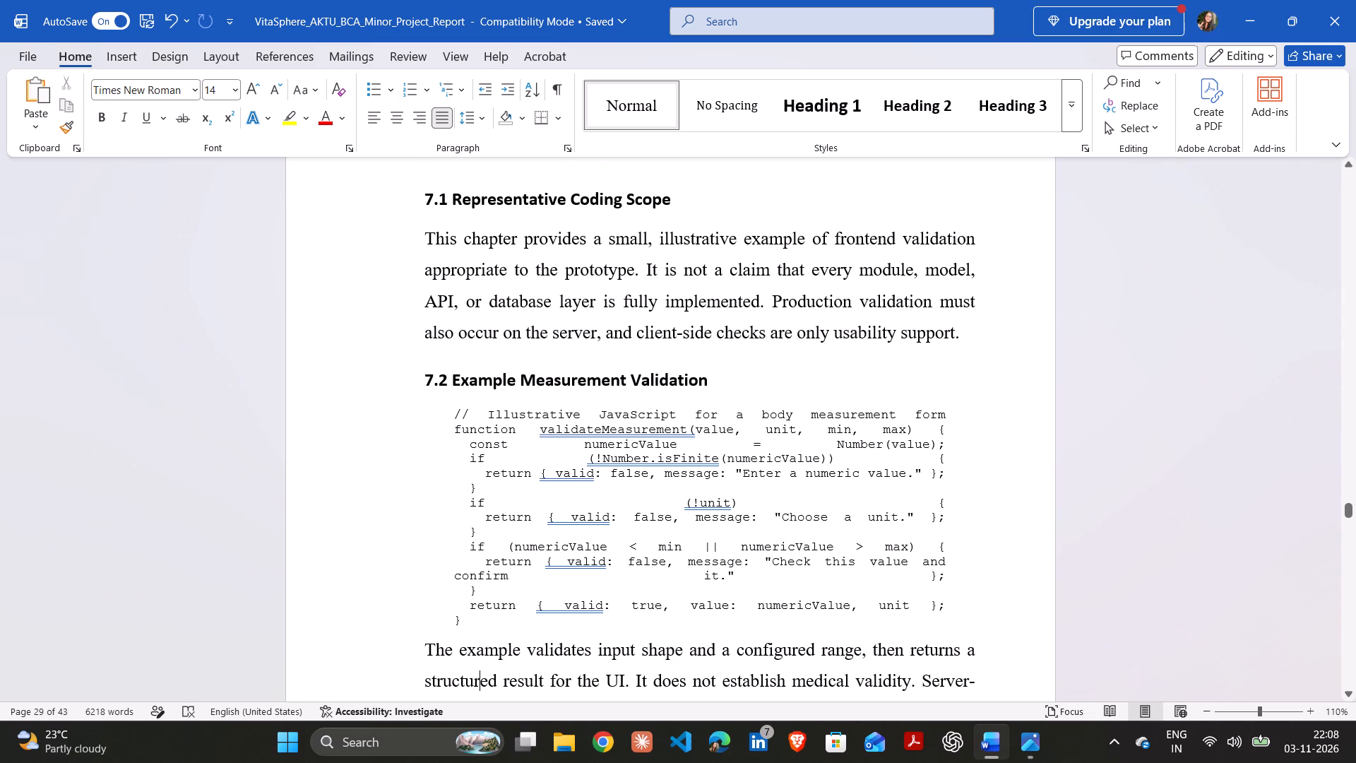
{"action": "key", "text": "Down"}
{"action": "key", "text": "Down"}
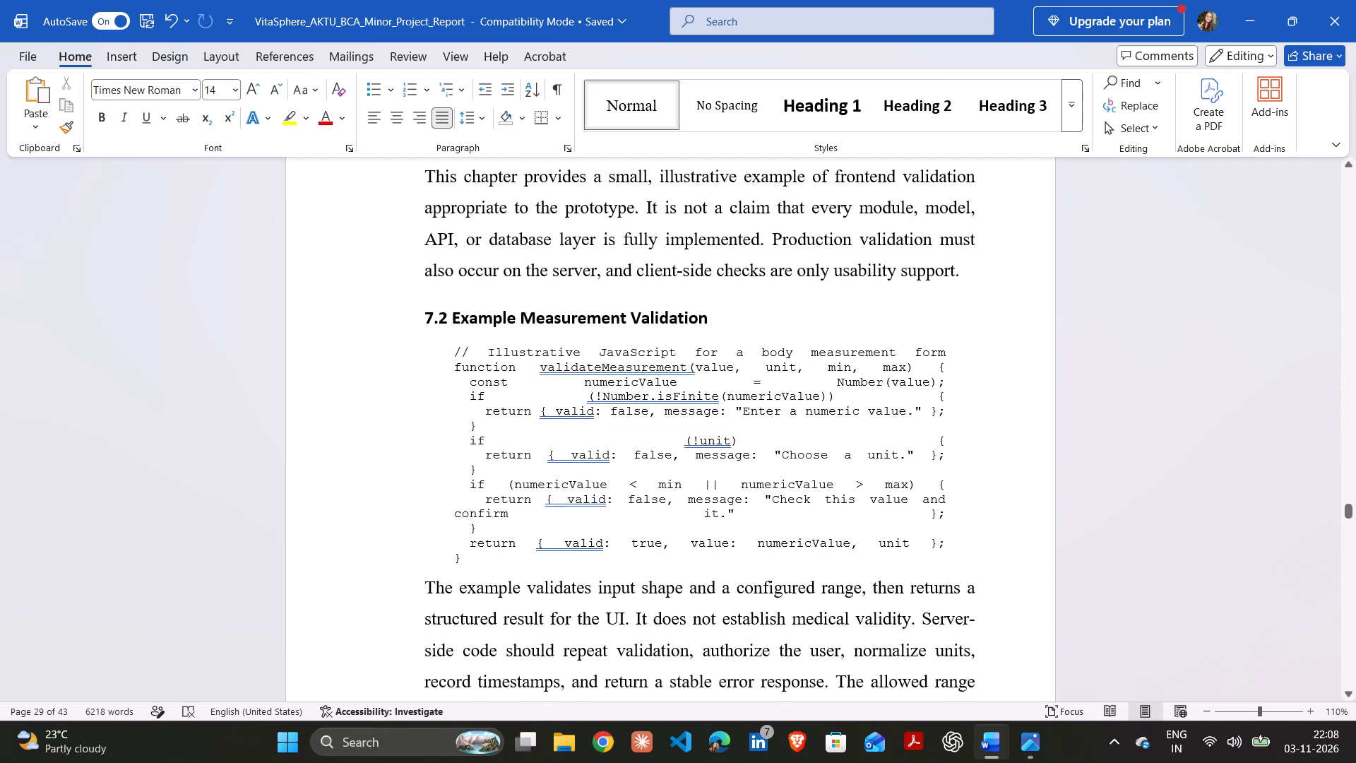
{"action": "key", "text": "Down"}
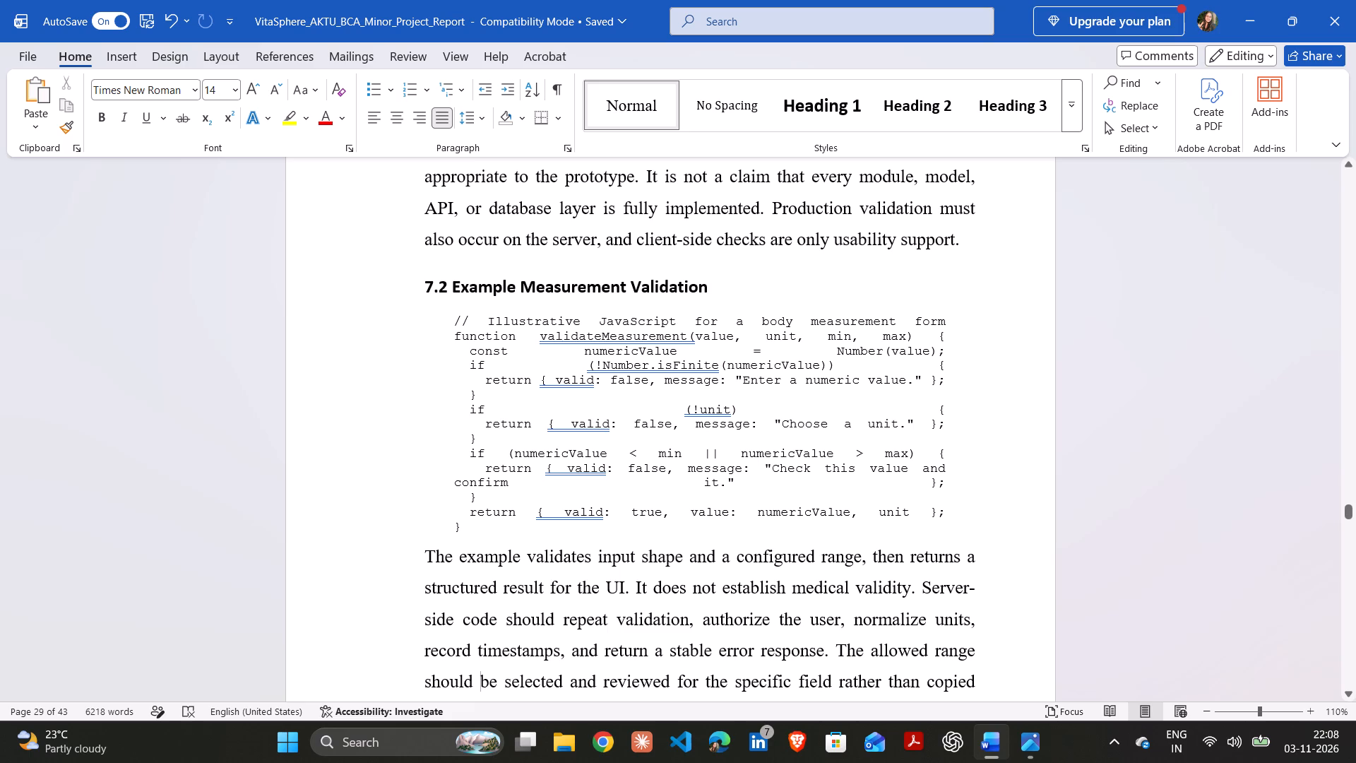
{"action": "key", "text": "Down"}
{"action": "key", "text": "Down"}
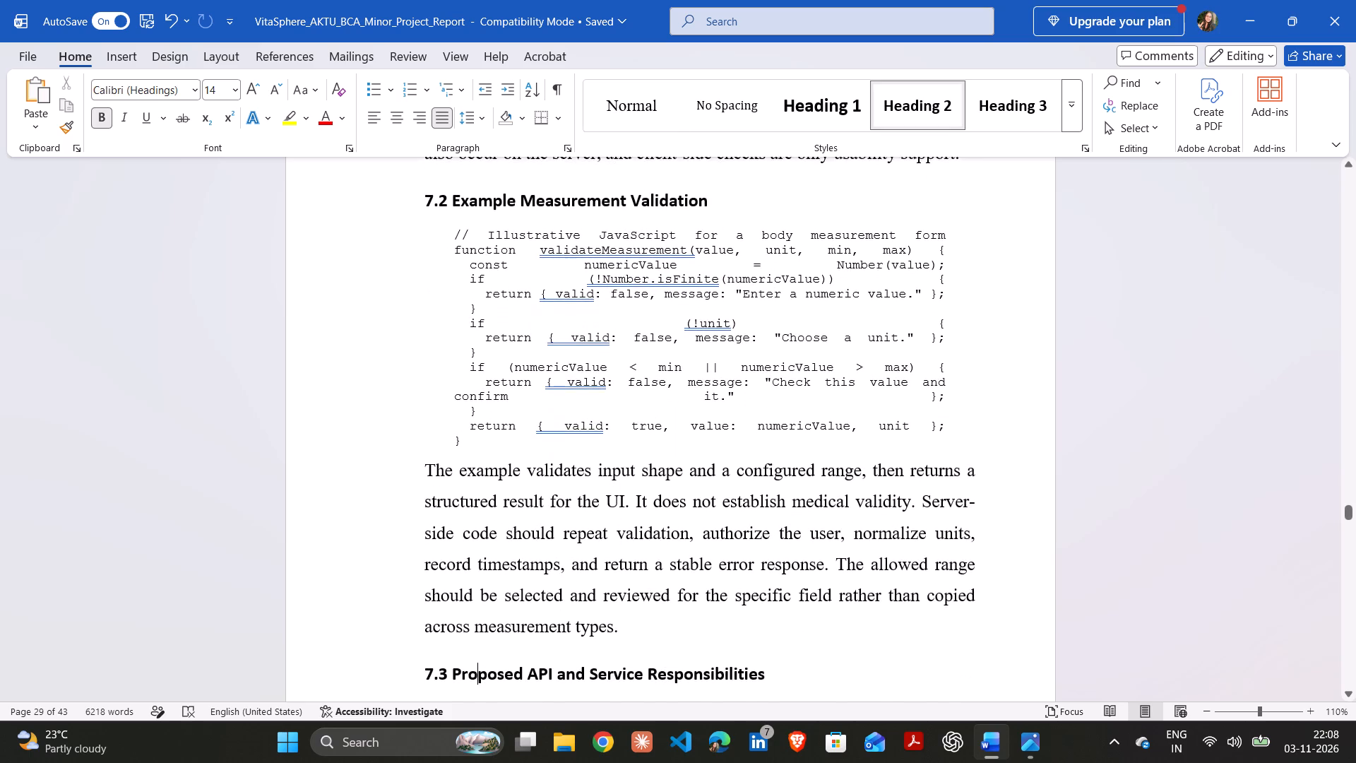
{"action": "key", "text": "Down"}
{"action": "key", "text": "Down"}
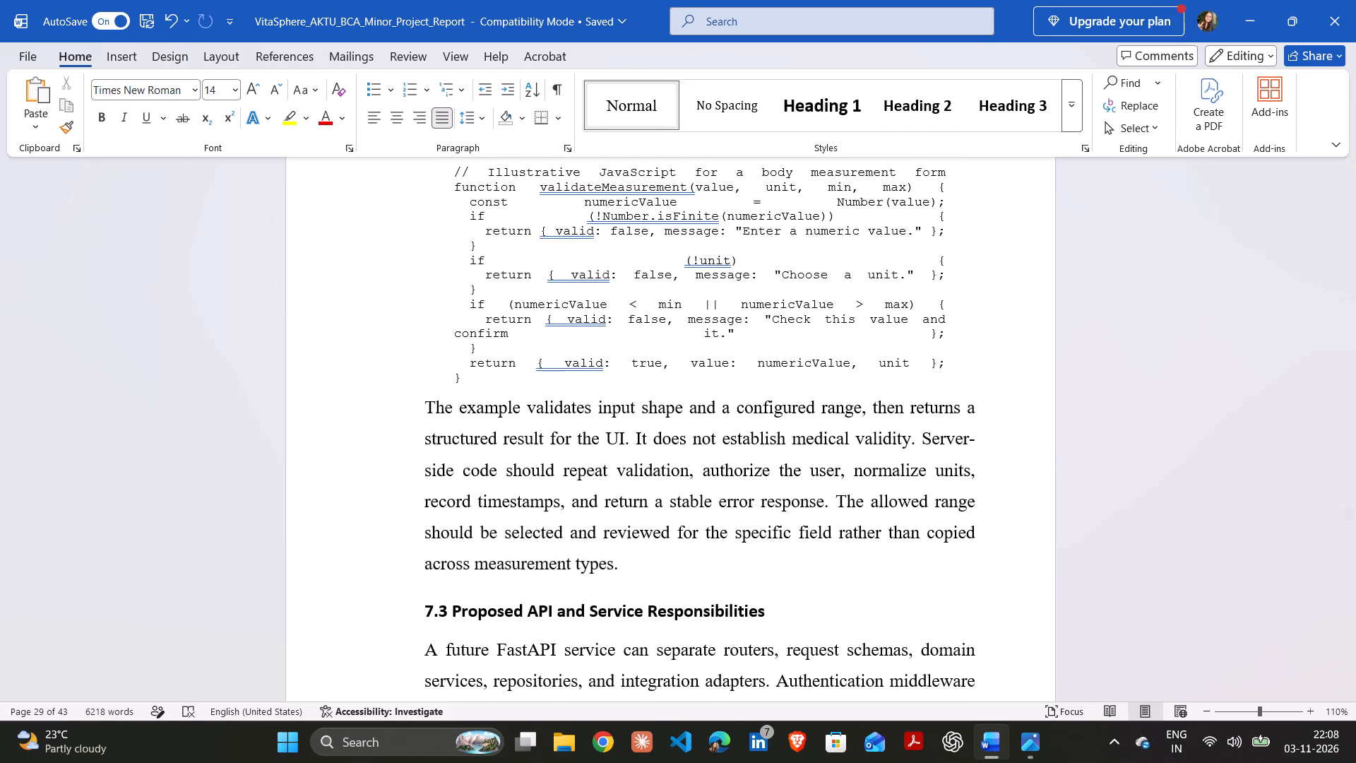
{"action": "key", "text": "Down"}
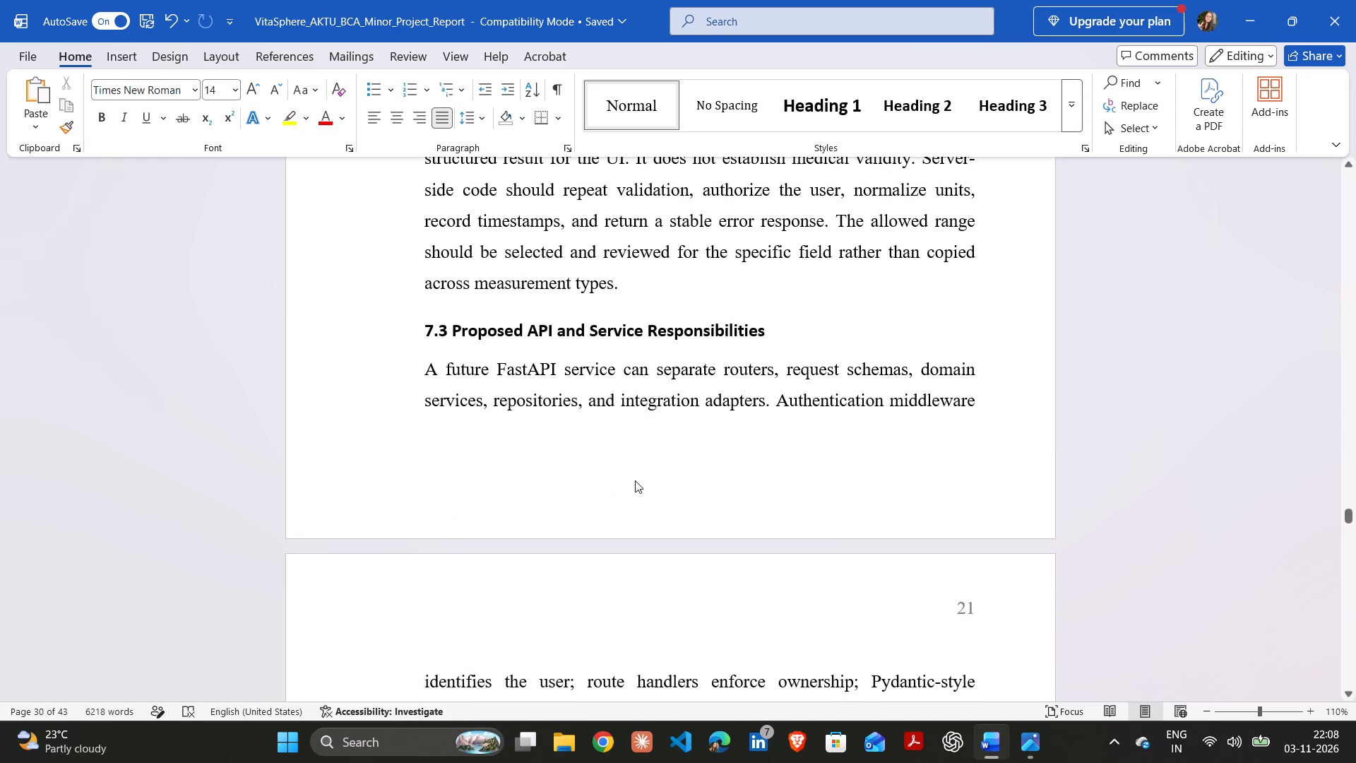
Go back up from section 7.3 to recheck the section 7.2 measurement validation example.
{"action": "key", "text": "Up"}
{"action": "key", "text": "Up"}
{"action": "key", "text": "Up"}
{"action": "key", "text": "Up"}
{"action": "key", "text": "Up"}
{"action": "key", "text": "Up"}
{"action": "key", "text": "Up"}
{"action": "key", "text": "Up"}
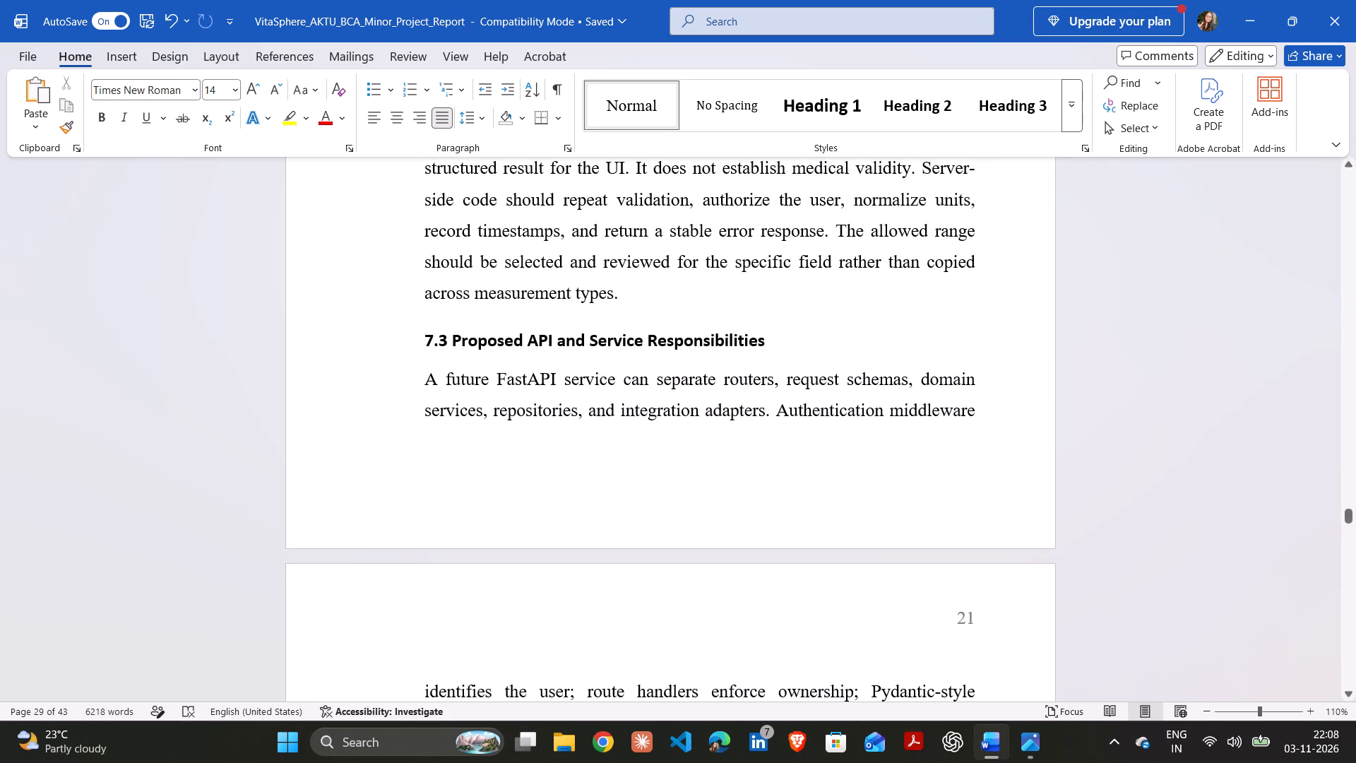
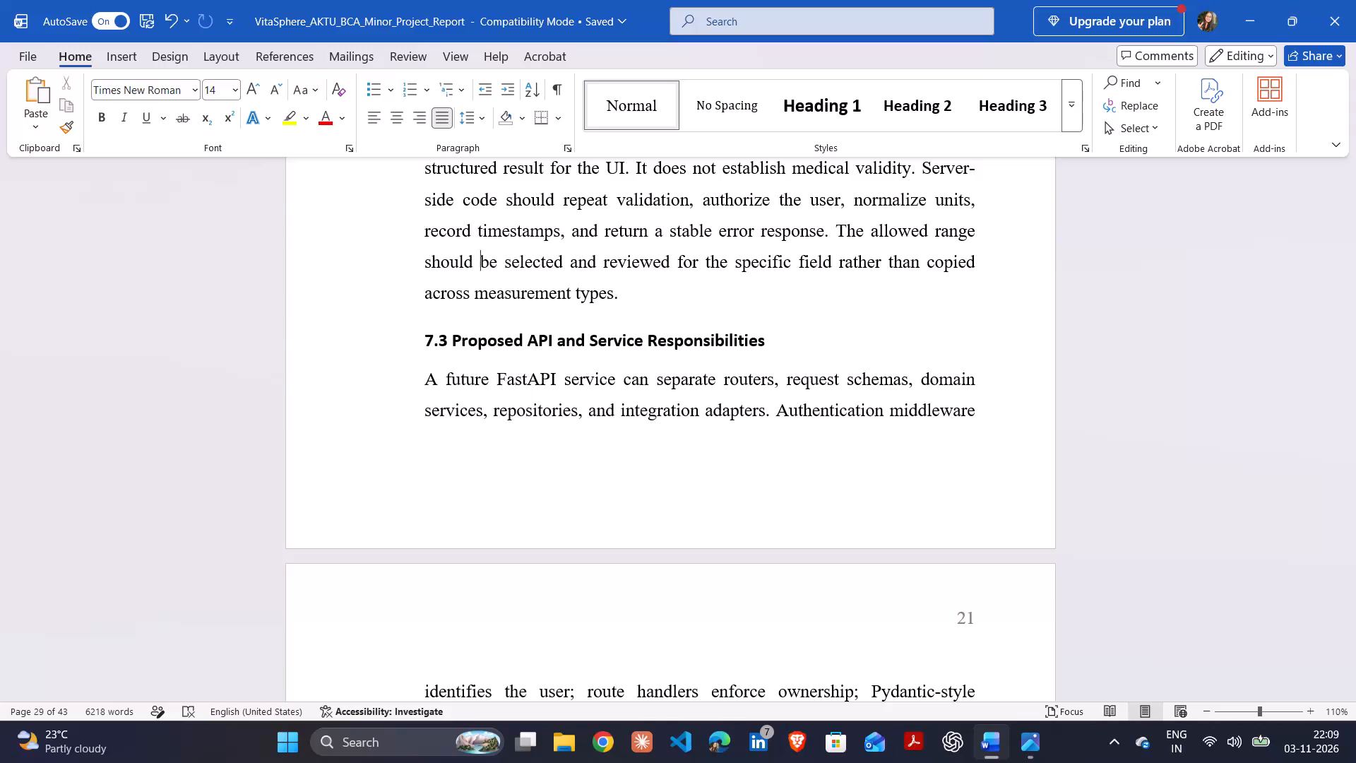
Check the rest of section 7.3 and section 7.4, up to the opening of Chapter 8, for proofing flags.
{"action": "key", "text": "Down"}
{"action": "key", "text": "Down"}
{"action": "key", "text": "Down"}
{"action": "key", "text": "Down"}
{"action": "key", "text": "Down"}
{"action": "key", "text": "Down"}
{"action": "key", "text": "Down"}
{"action": "key", "text": "Down"}
{"action": "key", "text": "Down"}
{"action": "key", "text": "Down"}
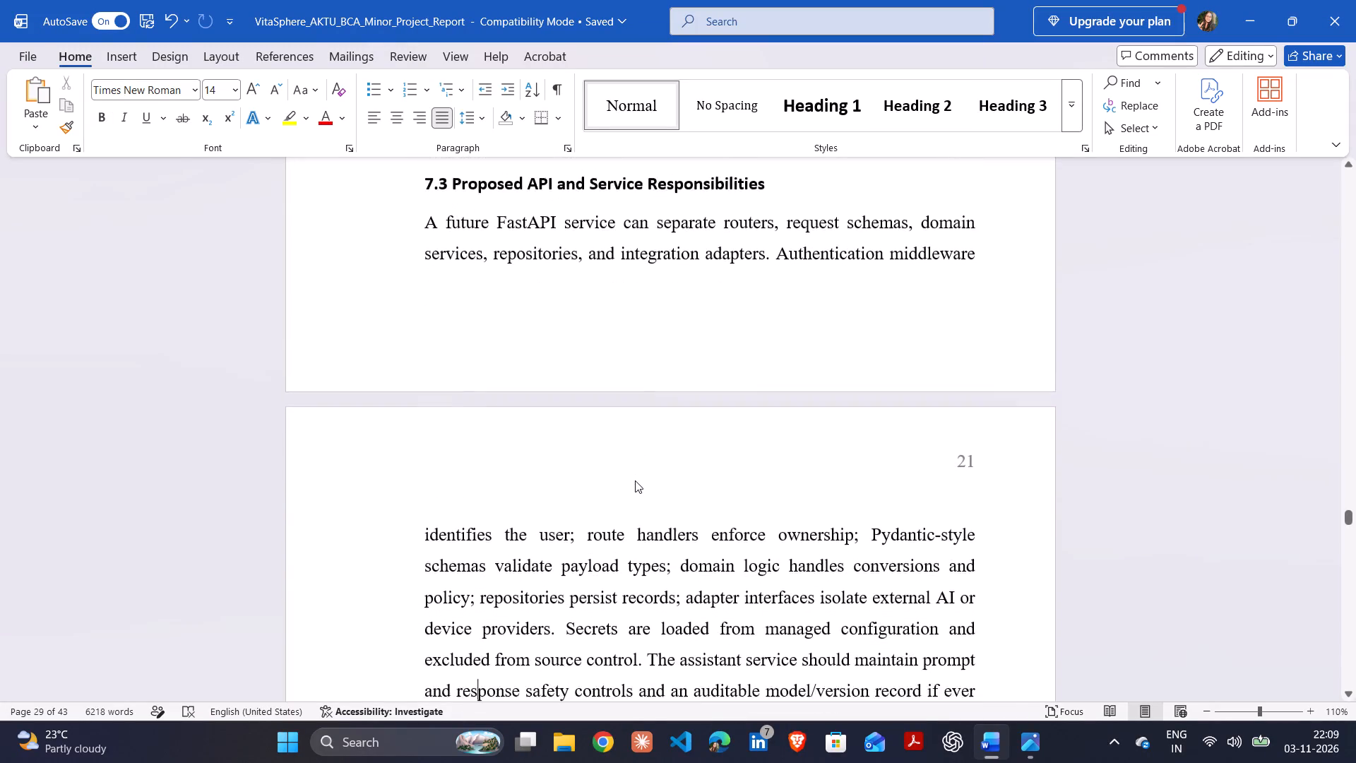
{"action": "key", "text": "Down"}
{"action": "key", "text": "Down"}
{"action": "key", "text": "Down"}
{"action": "key", "text": "Down"}
{"action": "key", "text": "Down"}
{"action": "key", "text": "Down"}
{"action": "key", "text": "Down"}
{"action": "key", "text": "Down"}
{"action": "key", "text": "Down"}
{"action": "key", "text": "Down"}
{"action": "key", "text": "Down"}
{"action": "key", "text": "Down"}
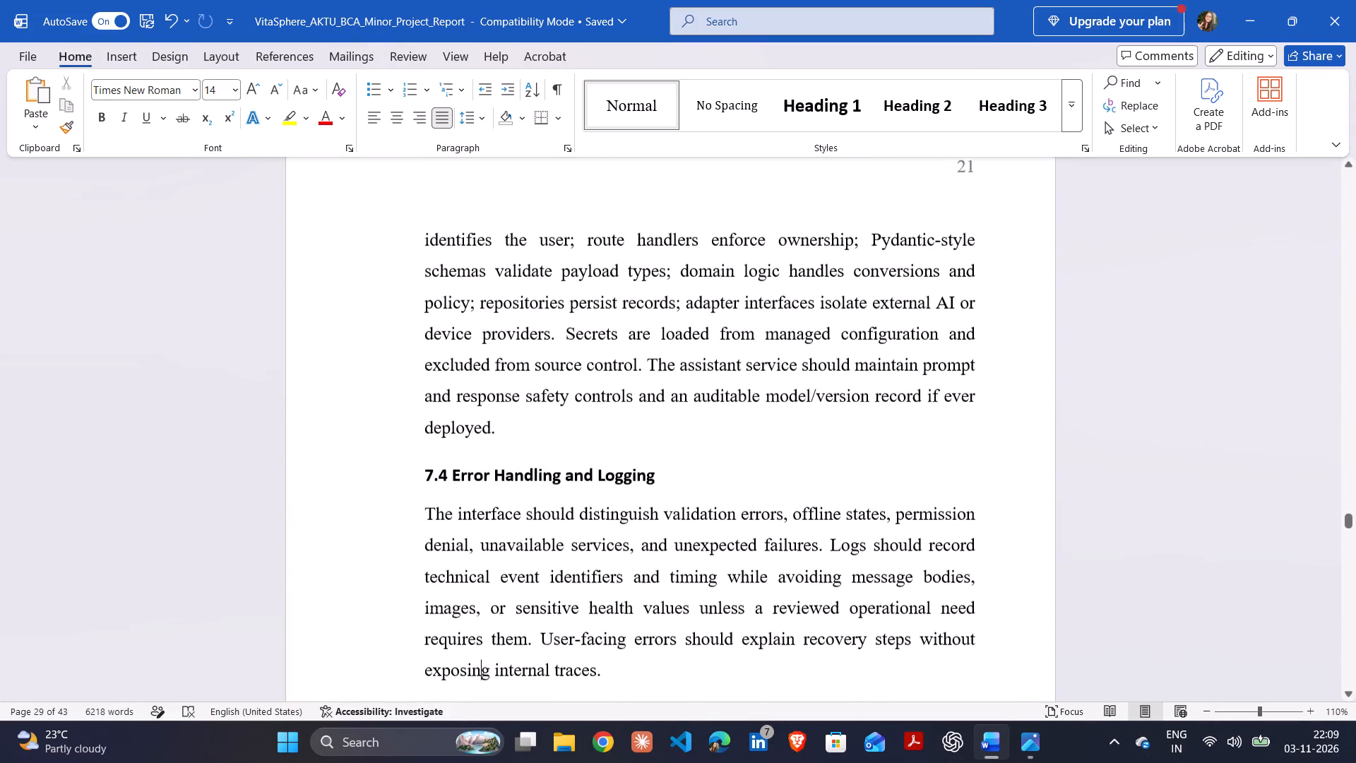
{"action": "key", "text": "Down"}
{"action": "key", "text": "Down"}
{"action": "key", "text": "Down"}
{"action": "key", "text": "Down"}
{"action": "key", "text": "Down"}
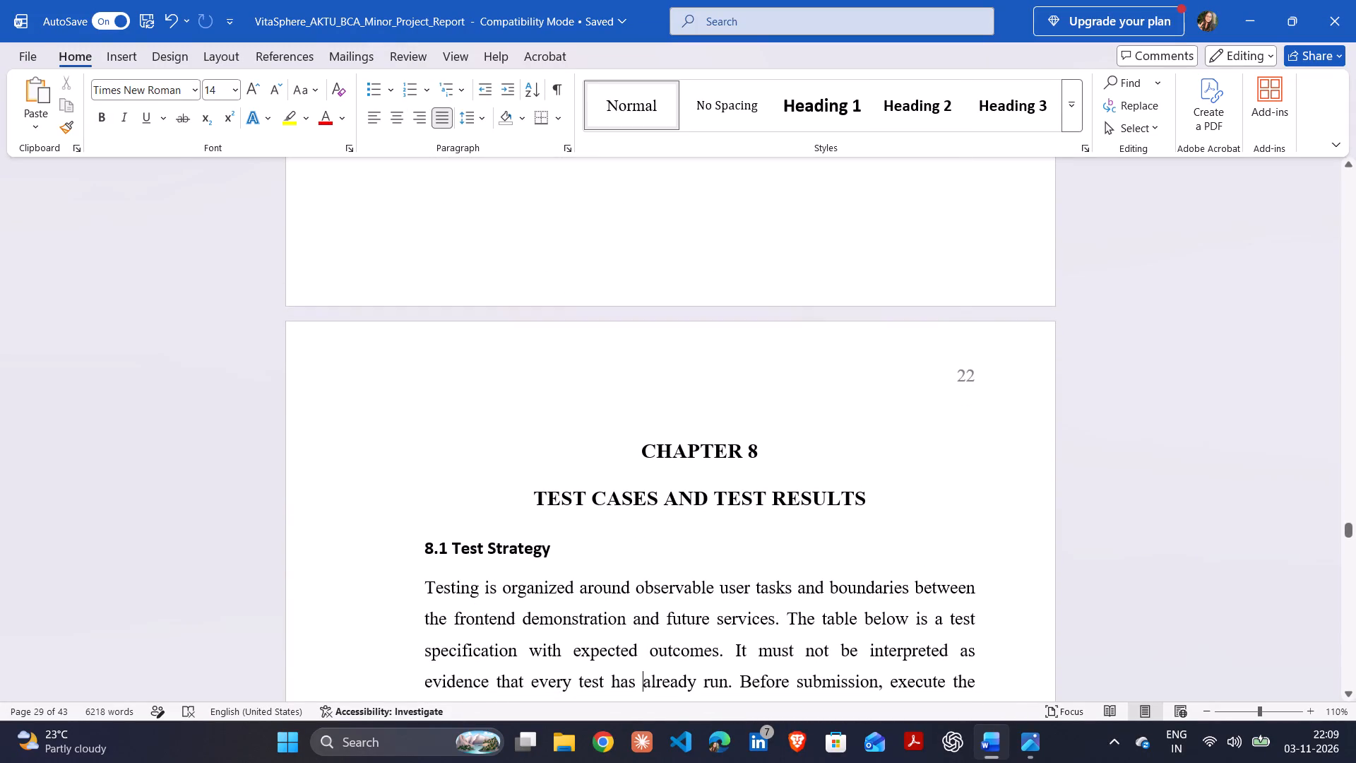
Remove the extra space after "8.1" in the caption "Table 8.1 Test cases and expected results".
{"action": "key", "text": "Down"}
{"action": "key", "text": "Down"}
{"action": "key", "text": "Down"}
{"action": "key", "text": "Down"}
{"action": "key", "text": "Down"}
{"action": "key", "text": "Down"}
{"action": "key", "text": "Down"}
{"action": "key", "text": "Down"}
{"action": "key", "text": "Down"}
{"action": "key", "text": "Down"}
{"action": "key", "text": "Down"}
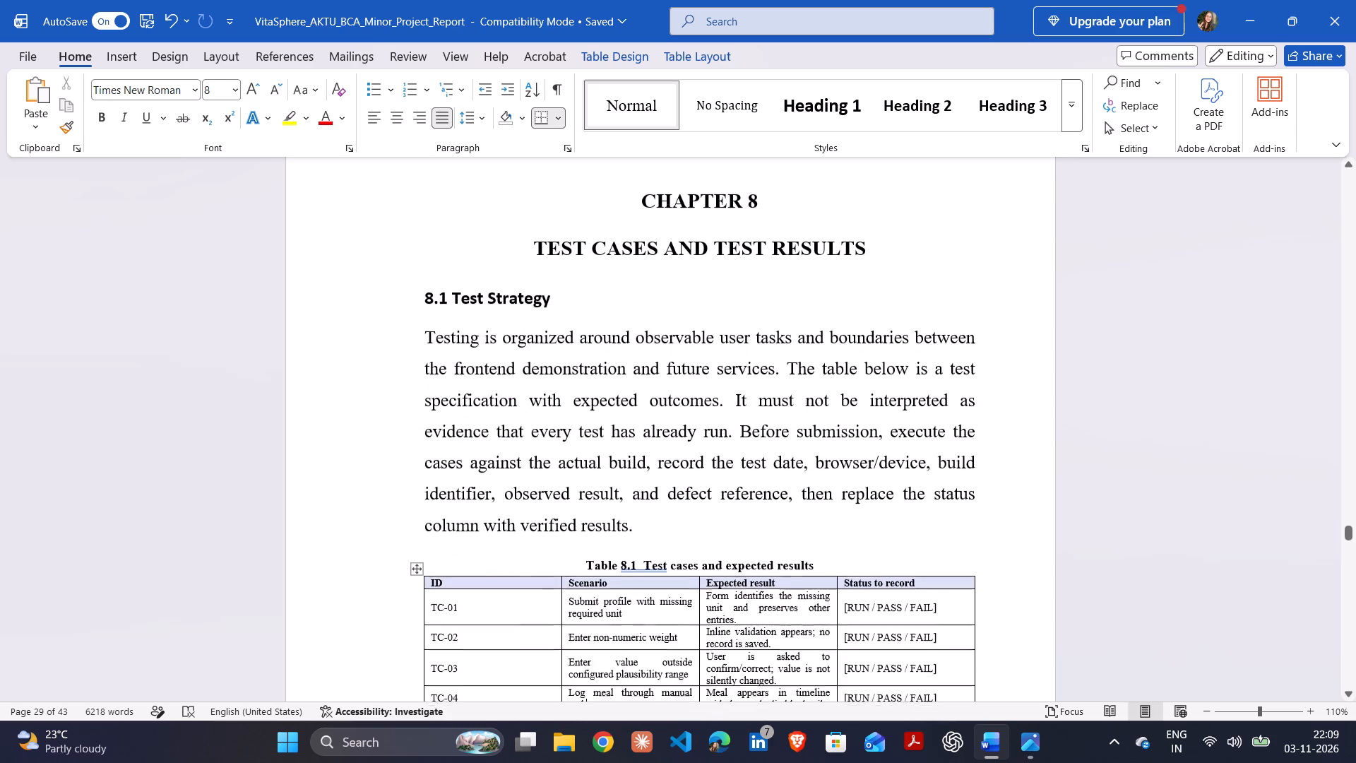
{"action": "key", "text": "Down"}
{"action": "left_click", "coordinate": [645, 543]}
{"action": "key", "text": "backslash"}
{"action": "key", "text": "BackSpace"}
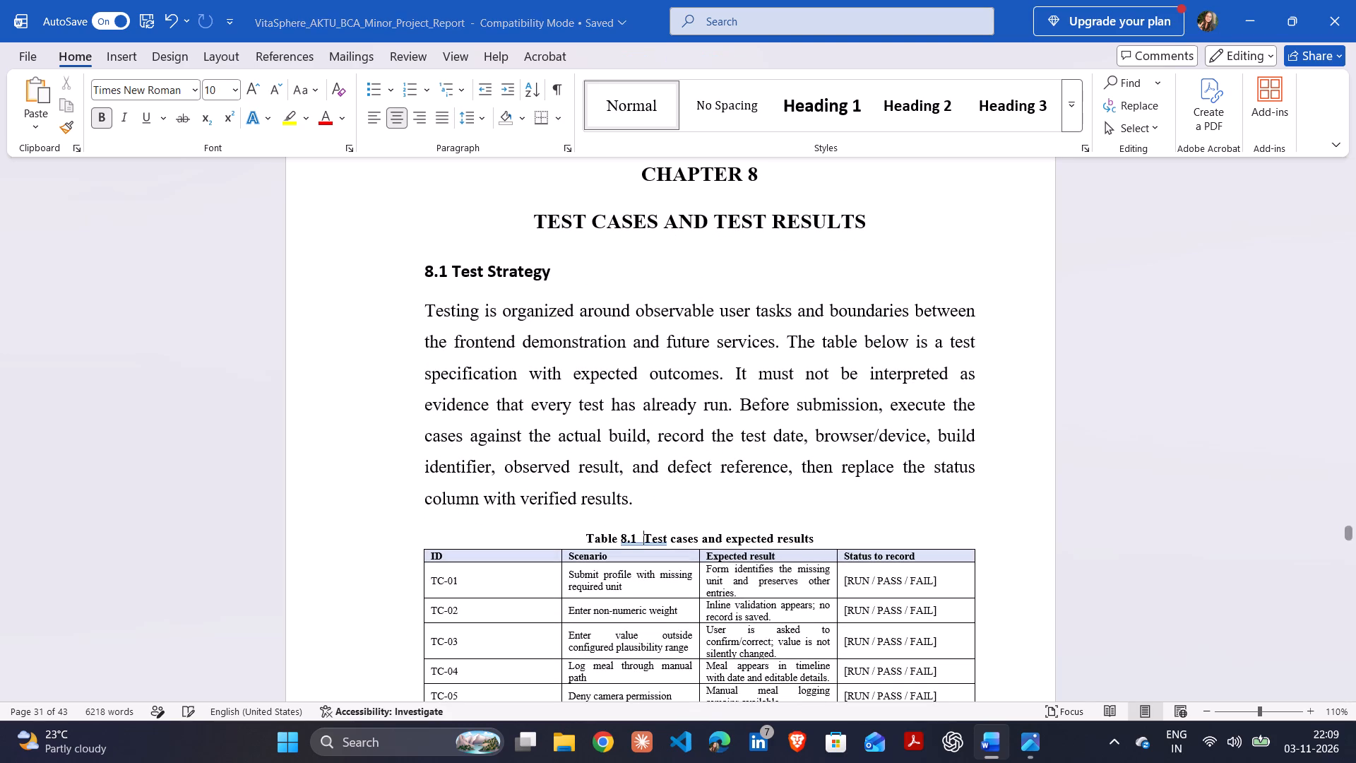
{"action": "key", "text": "BackSpace"}
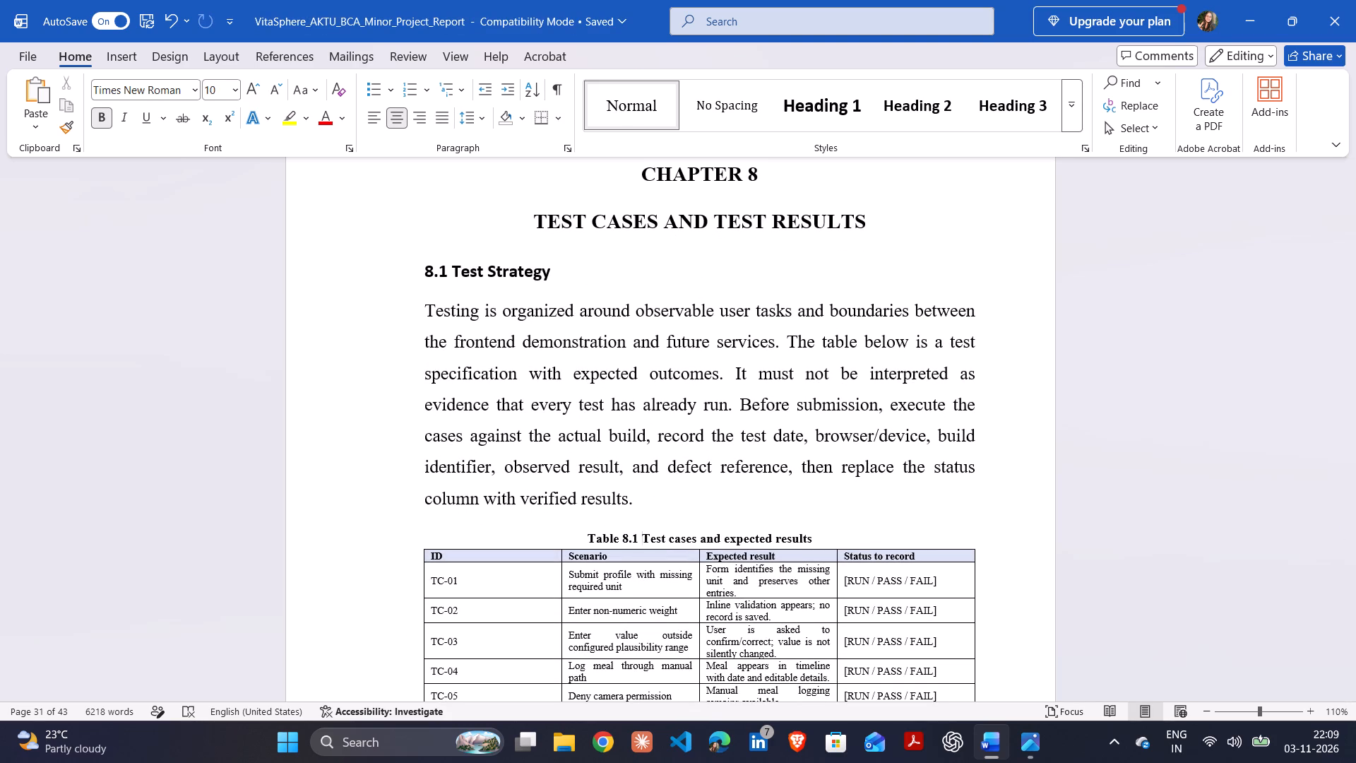
Examine the Table 8.1 test cases from TC-01 to TC-14 and the opening of section 8.2 for flagged words.
{"action": "key", "text": "Down"}
{"action": "key", "text": "Down"}
{"action": "key", "text": "Down"}
{"action": "key", "text": "Down"}
{"action": "key", "text": "Down"}
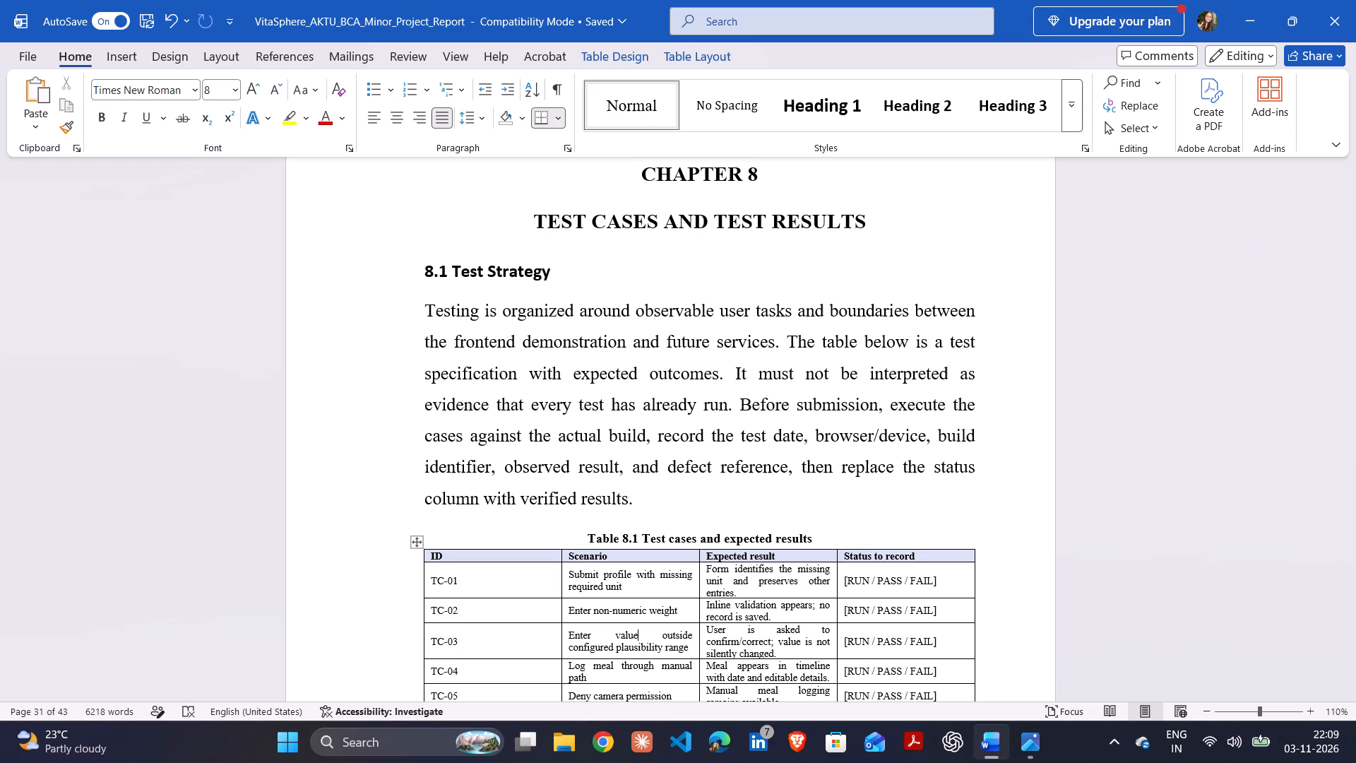
{"action": "key", "text": "Down"}
{"action": "key", "text": "Down"}
{"action": "key", "text": "Down"}
{"action": "key", "text": "Down"}
{"action": "key", "text": "Down"}
{"action": "key", "text": "Down"}
{"action": "key", "text": "Down"}
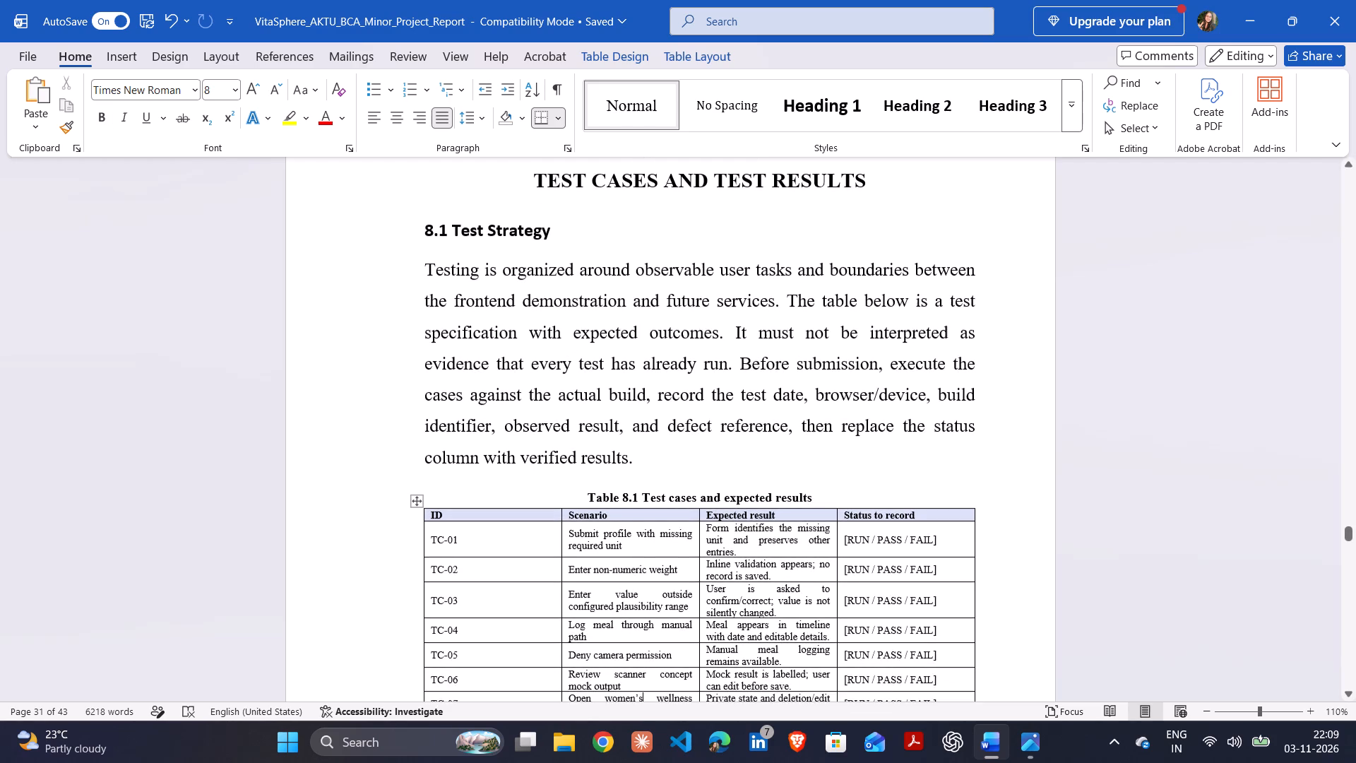
{"action": "key", "text": "Down"}
{"action": "key", "text": "Down"}
{"action": "key", "text": "Down"}
{"action": "key", "text": "Down"}
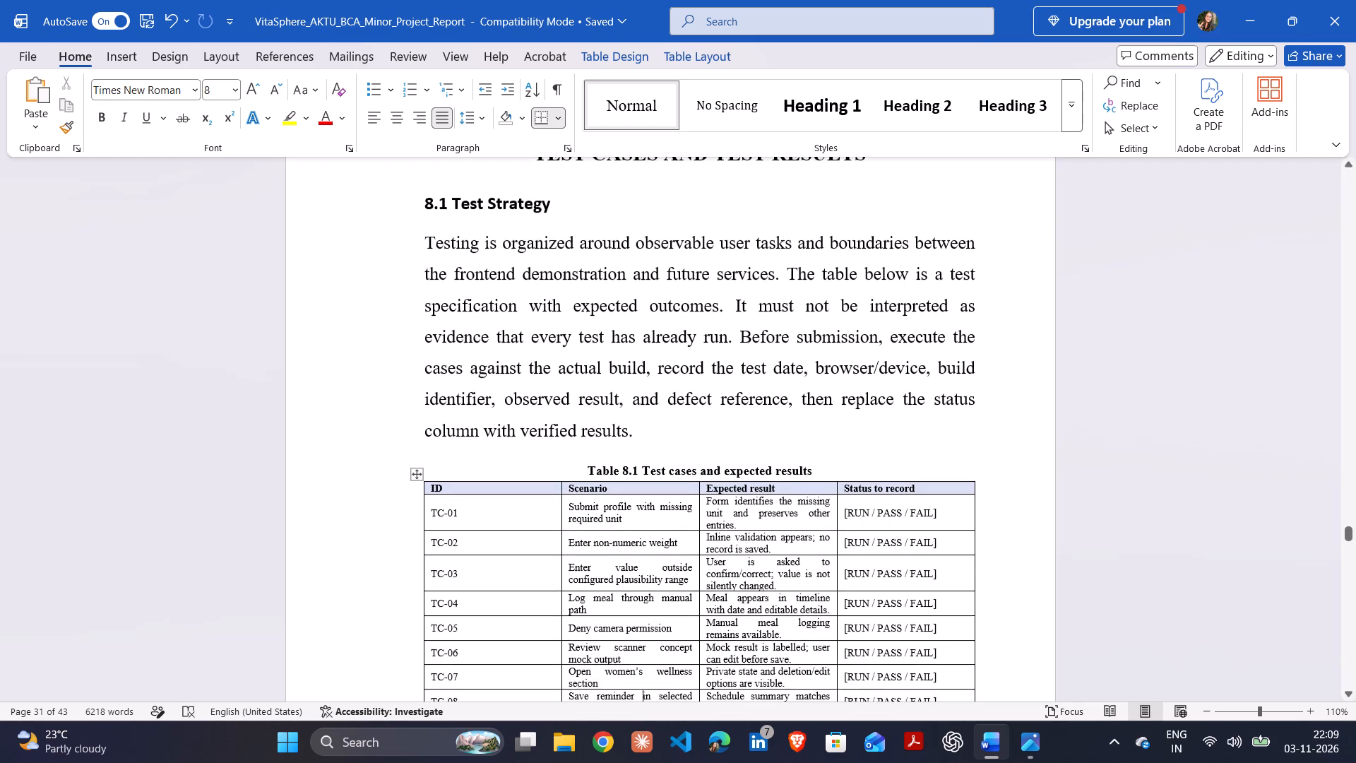
{"action": "key", "text": "Down"}
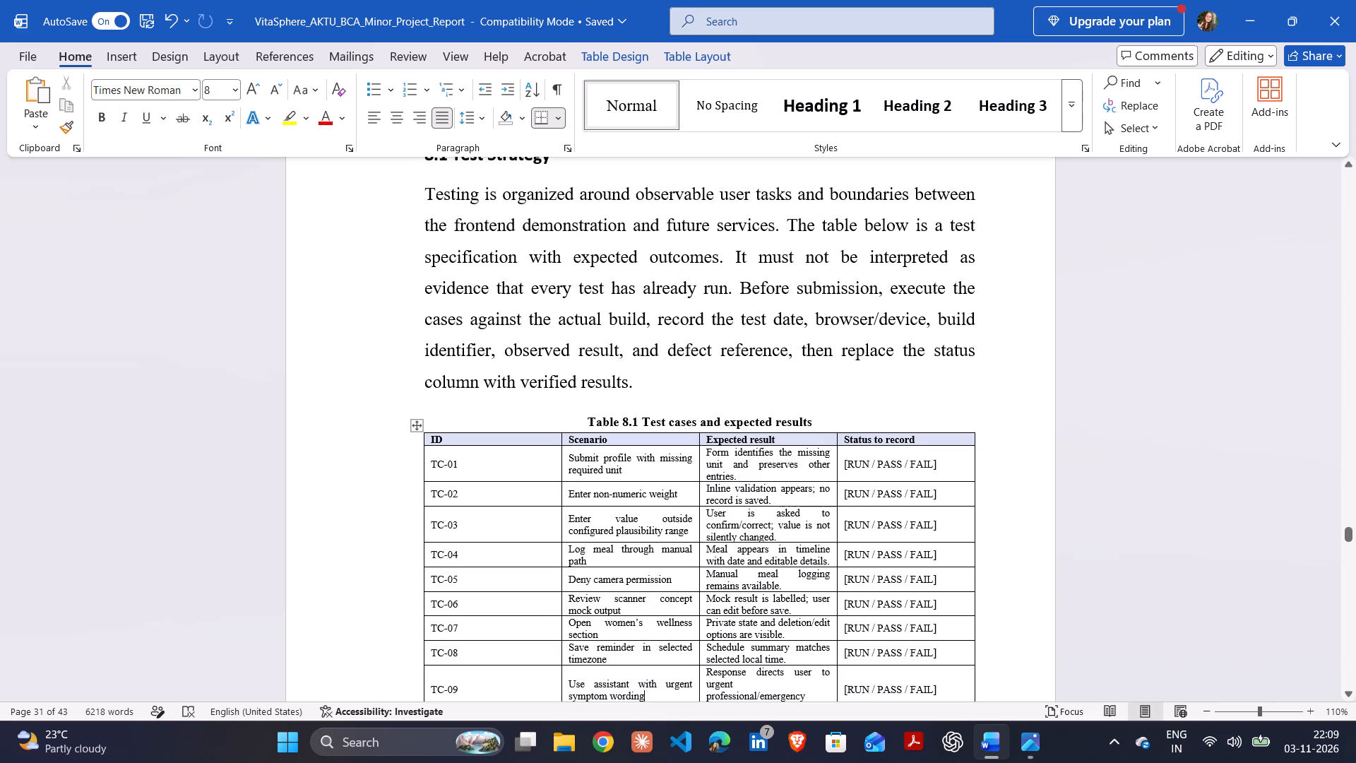
{"action": "key", "text": "Down"}
{"action": "key", "text": "Down"}
{"action": "key", "text": "Down"}
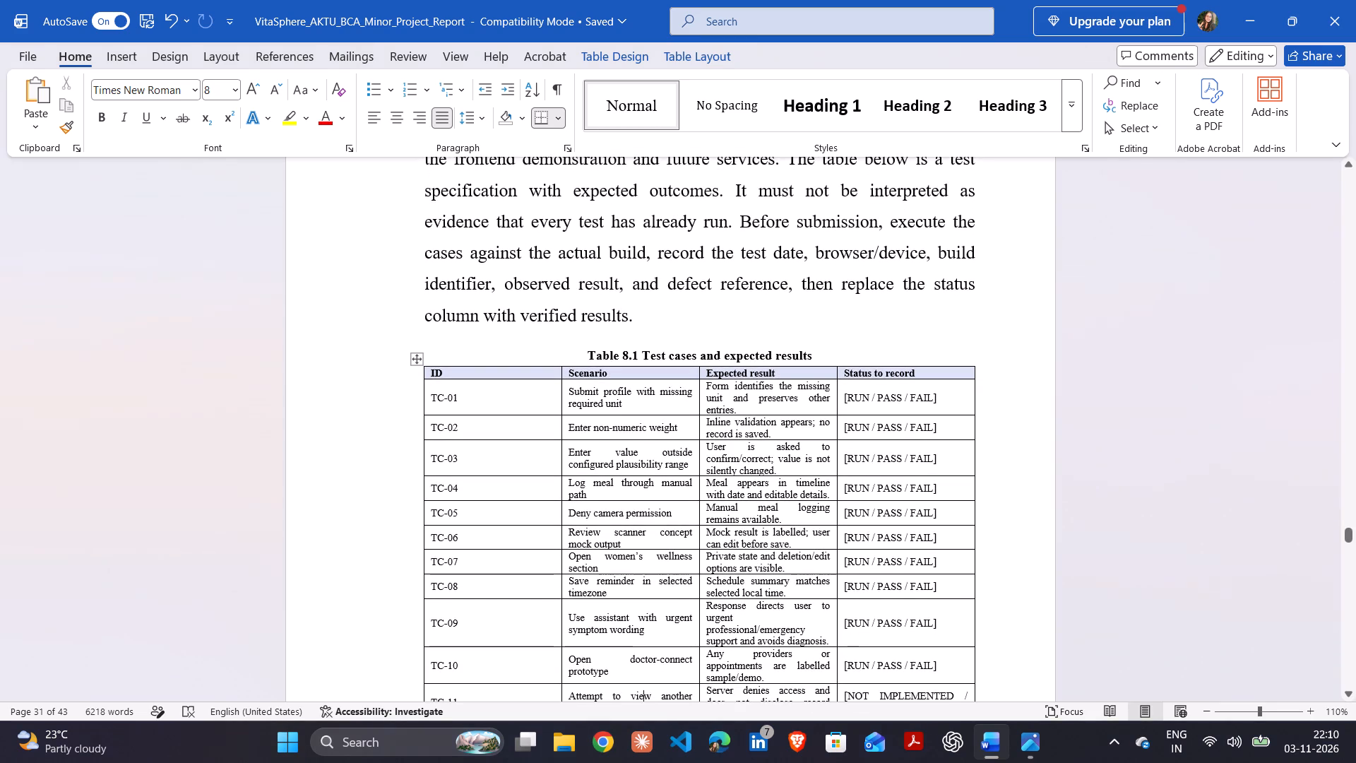
{"action": "key", "text": "Down"}
{"action": "key", "text": "Down"}
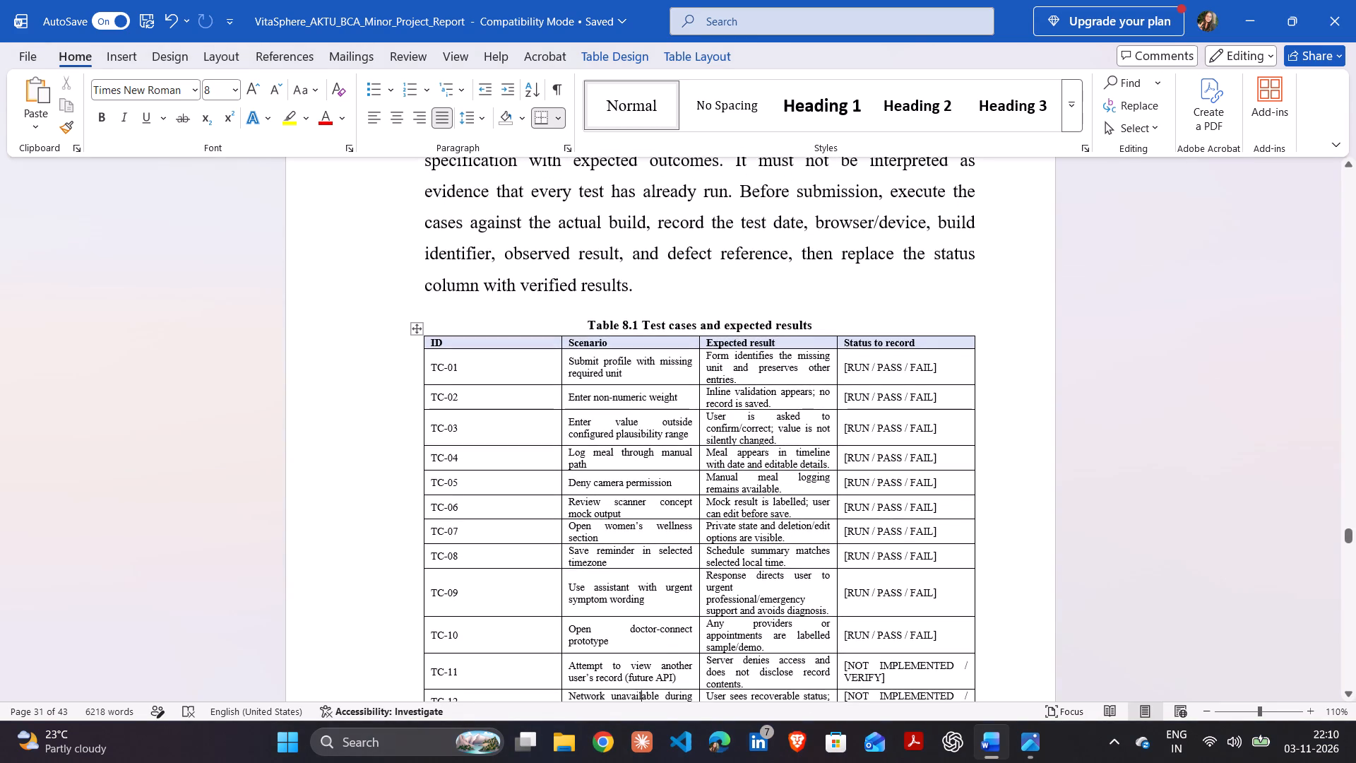
{"action": "key", "text": "Down"}
{"action": "key", "text": "Down"}
{"action": "key", "text": "Down"}
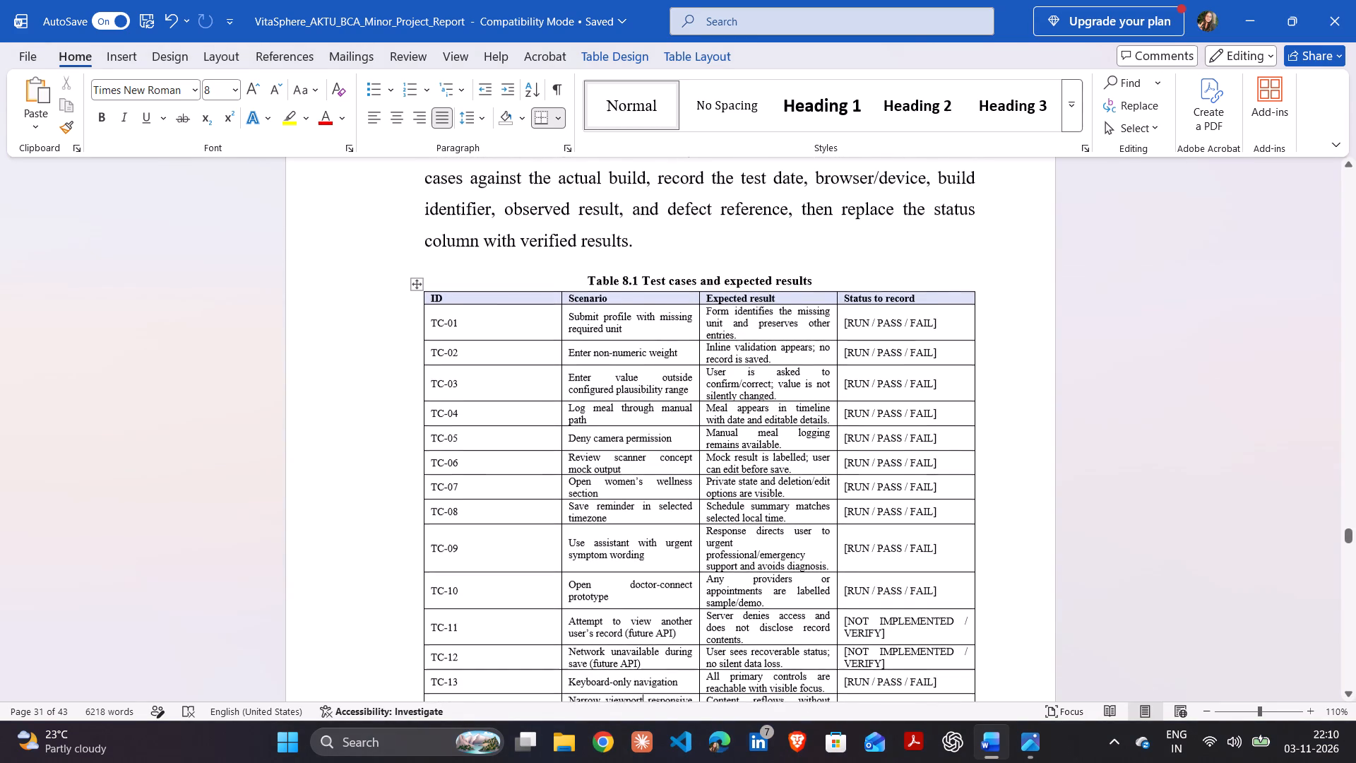
{"action": "key", "text": "Down"}
{"action": "key", "text": "Down"}
{"action": "key", "text": "Down"}
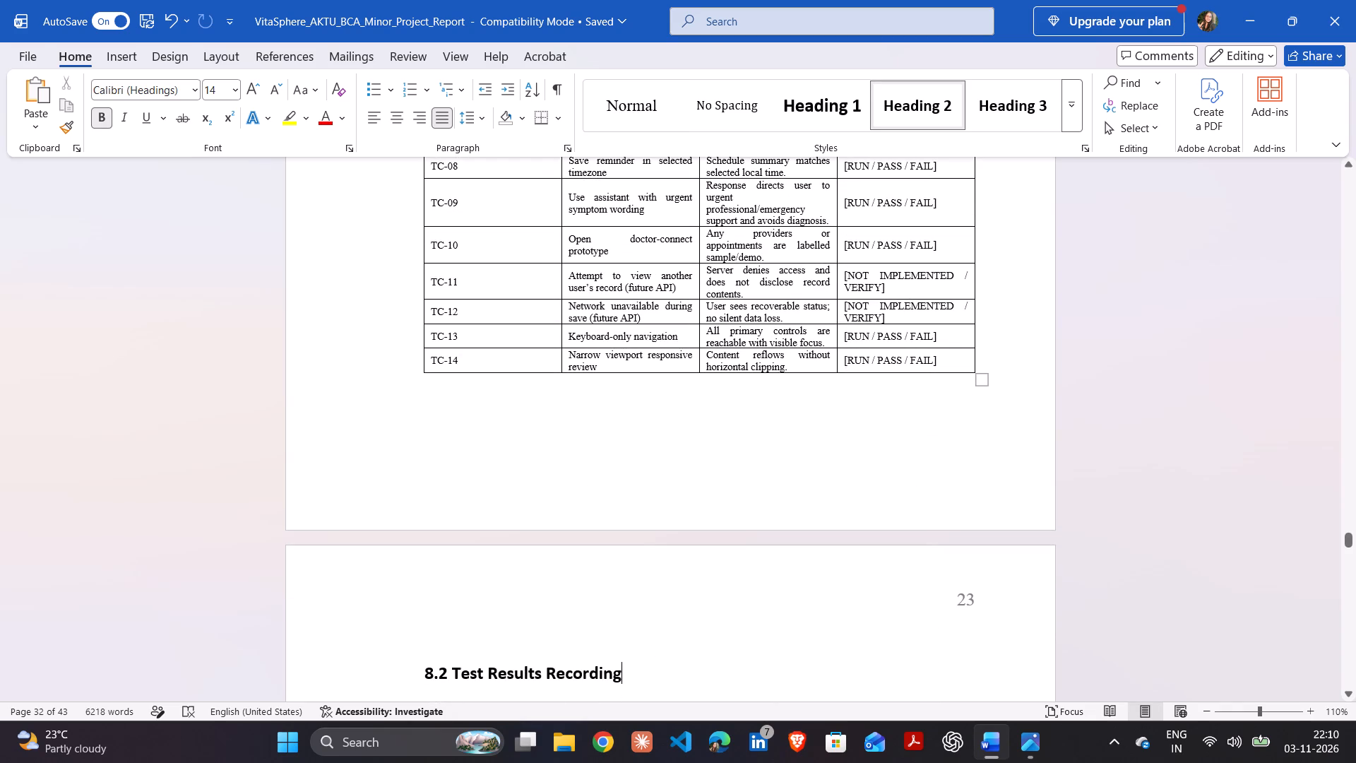
{"action": "key", "text": "Down"}
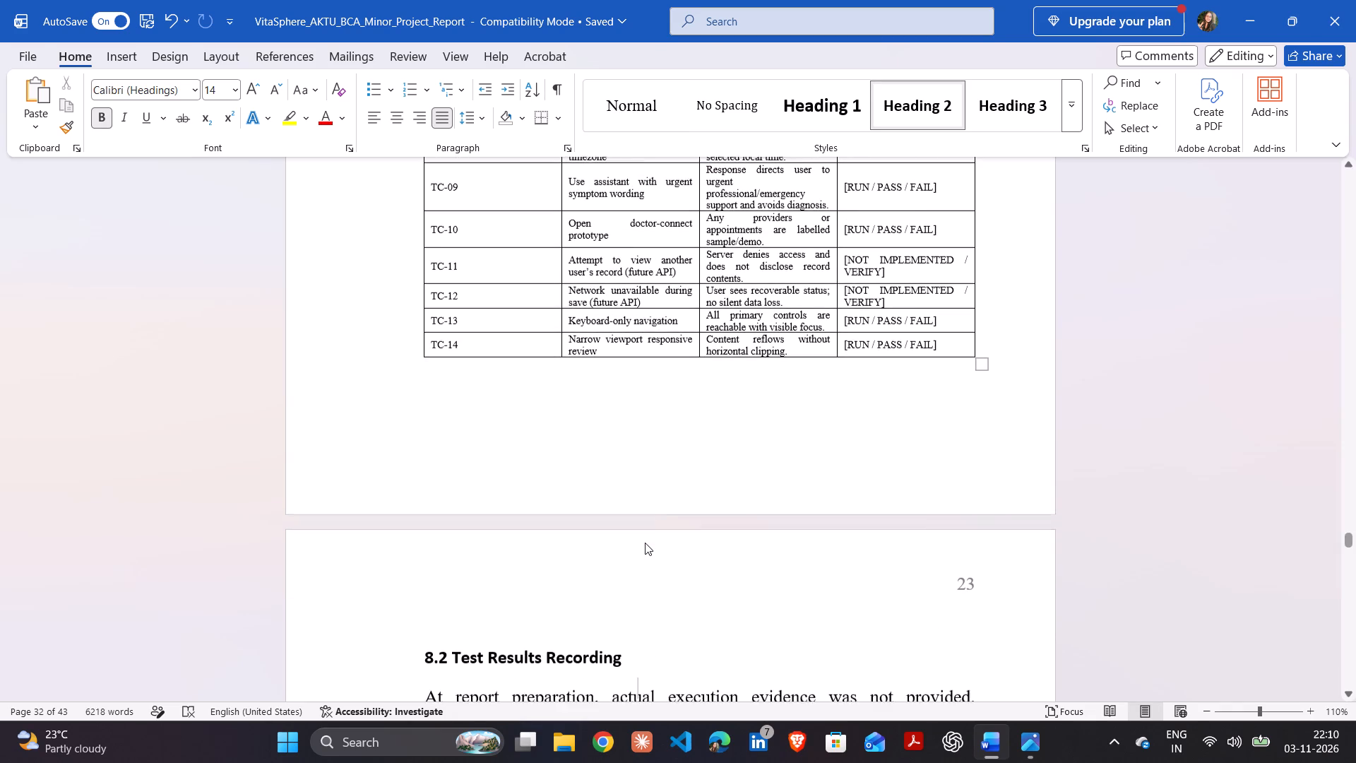
{"action": "key", "text": "Down"}
{"action": "key", "text": "Down"}
{"action": "key", "text": "Down"}
{"action": "key", "text": "Down"}
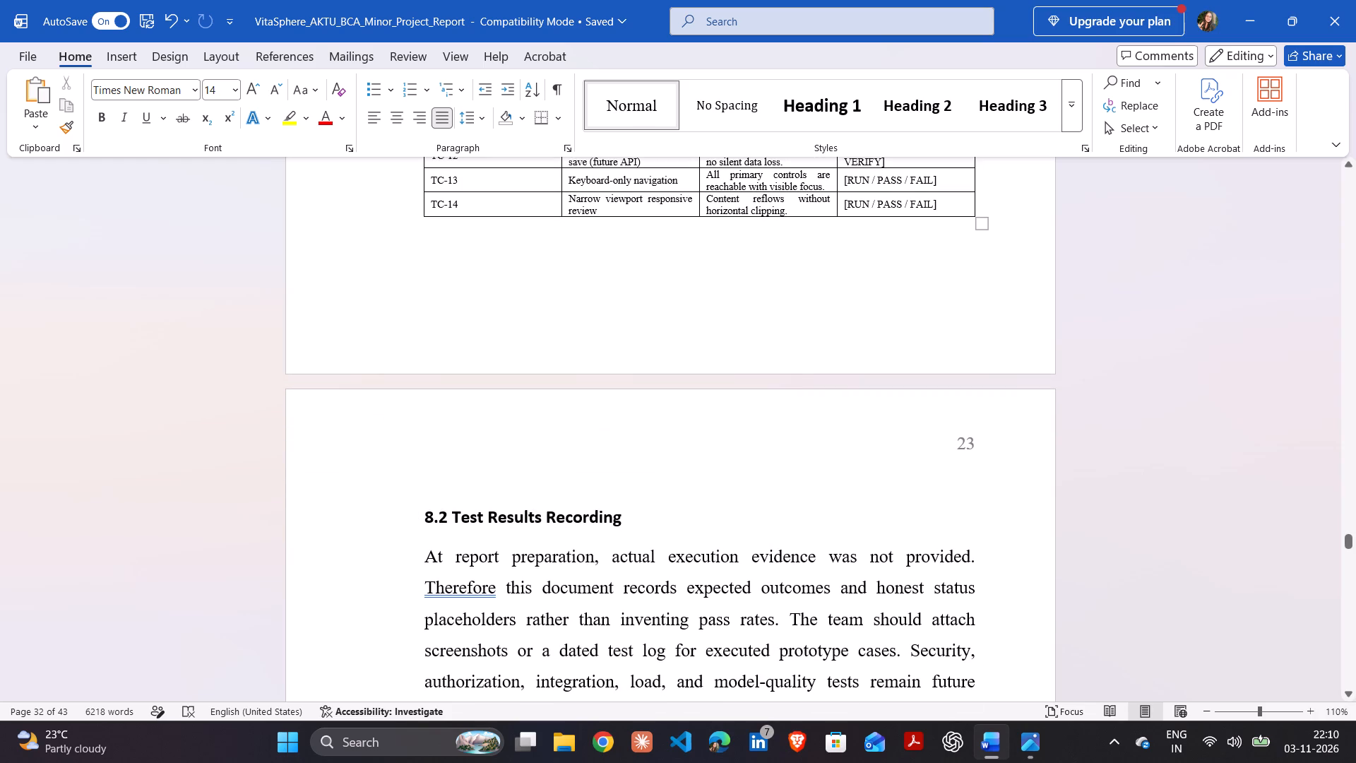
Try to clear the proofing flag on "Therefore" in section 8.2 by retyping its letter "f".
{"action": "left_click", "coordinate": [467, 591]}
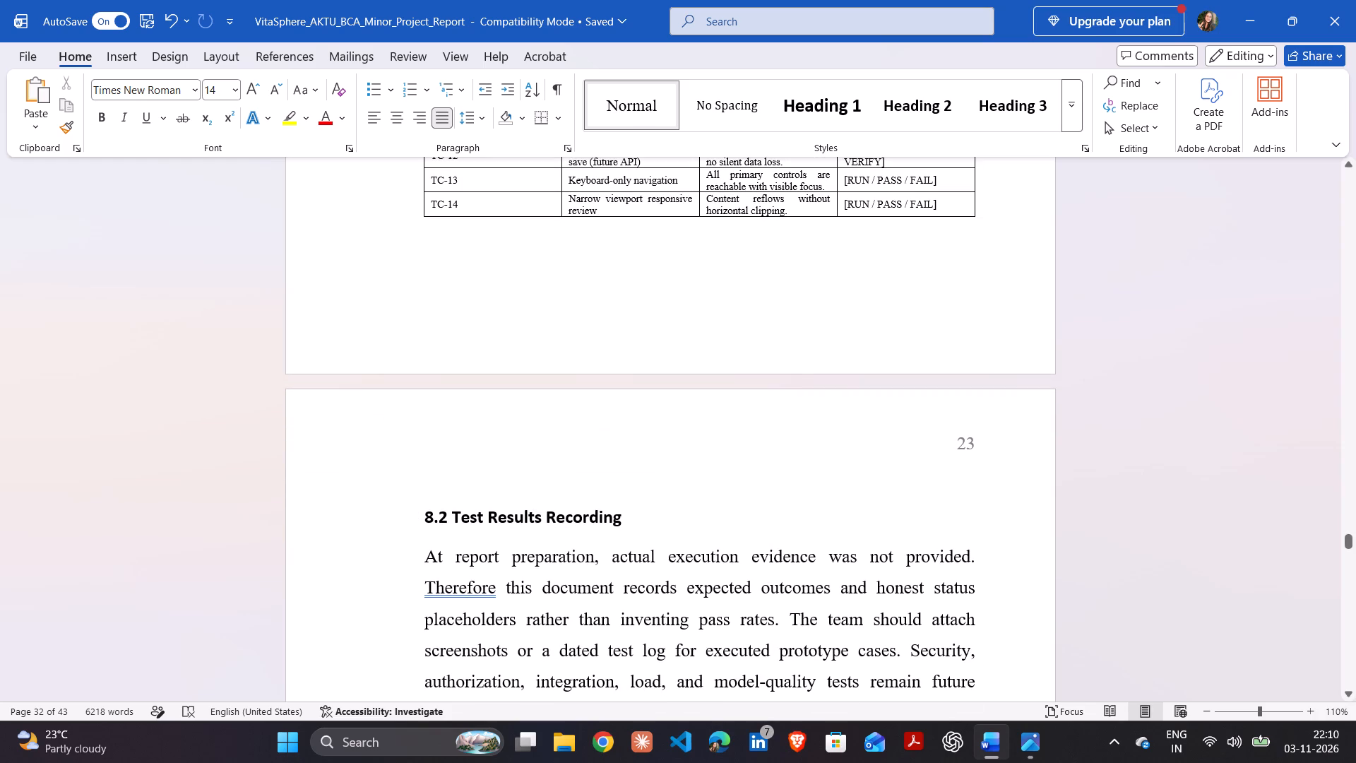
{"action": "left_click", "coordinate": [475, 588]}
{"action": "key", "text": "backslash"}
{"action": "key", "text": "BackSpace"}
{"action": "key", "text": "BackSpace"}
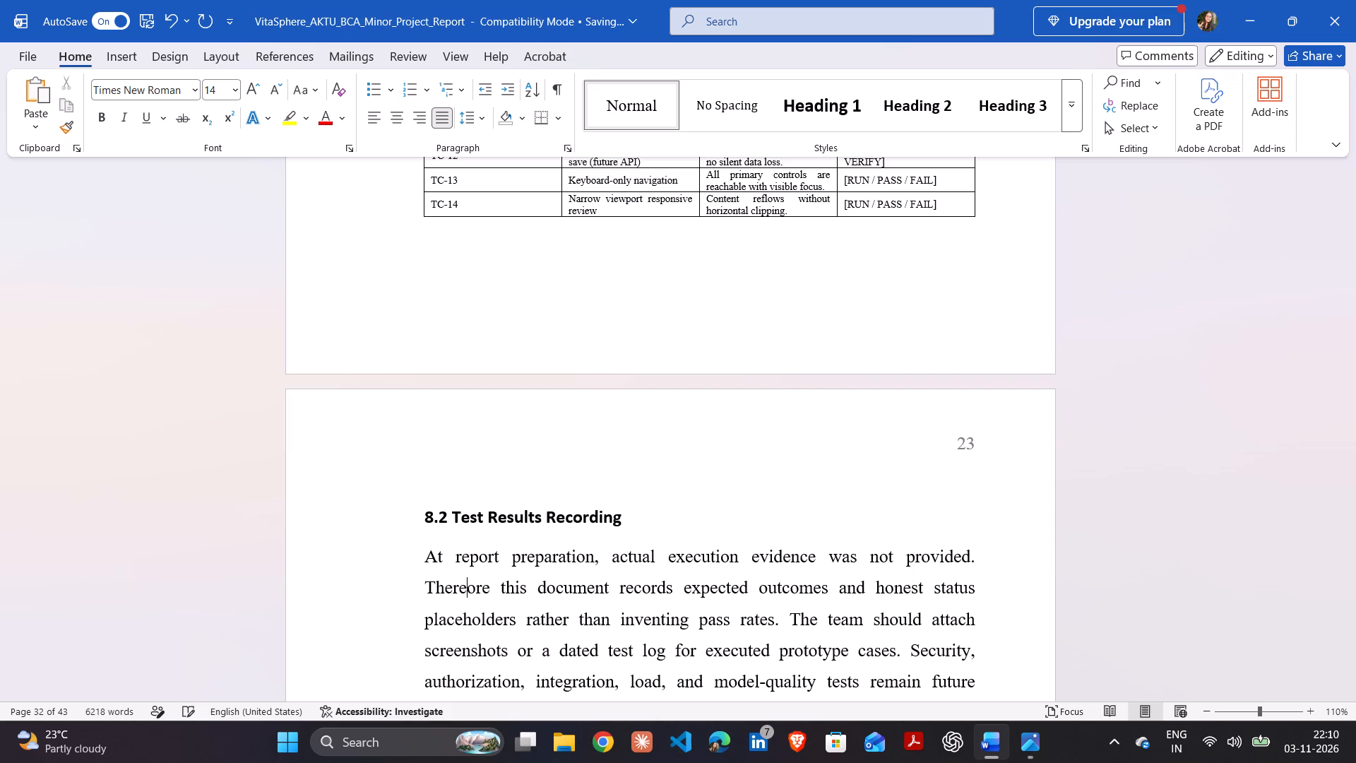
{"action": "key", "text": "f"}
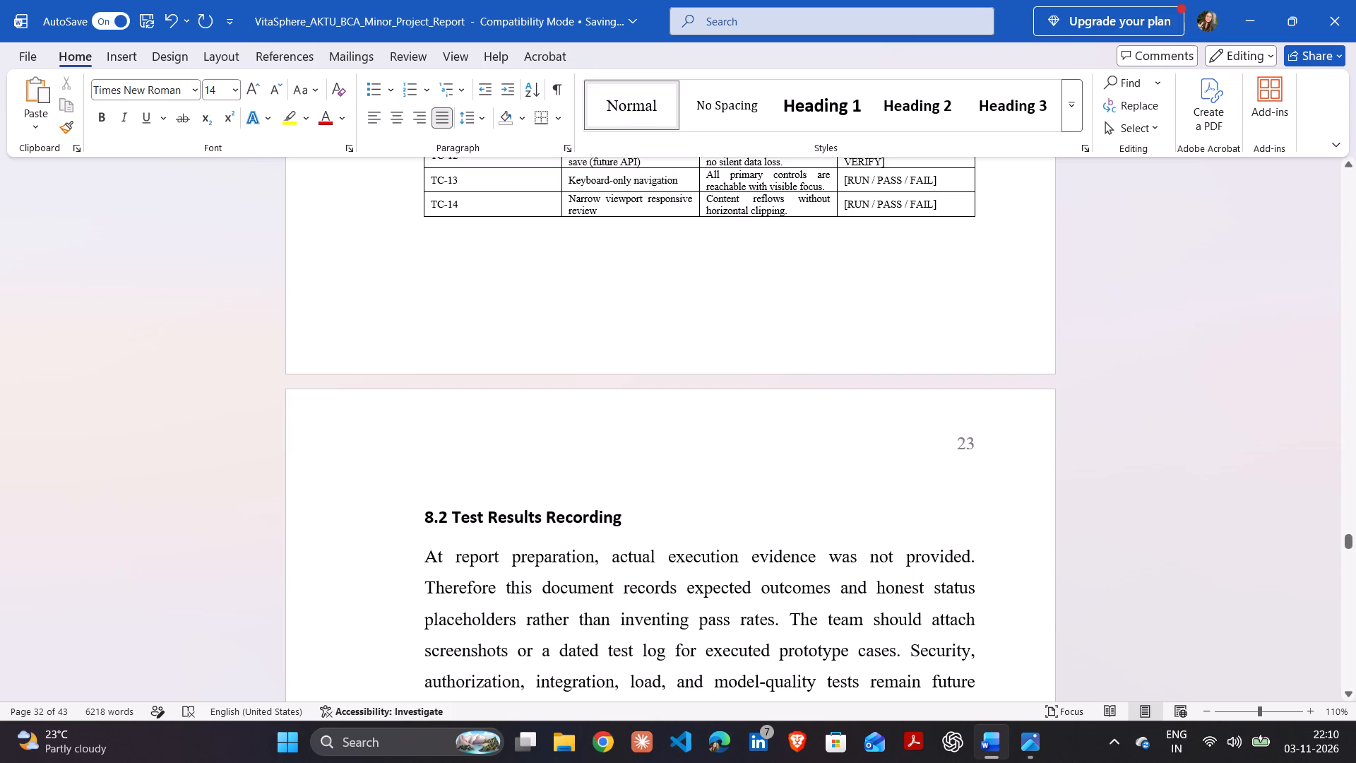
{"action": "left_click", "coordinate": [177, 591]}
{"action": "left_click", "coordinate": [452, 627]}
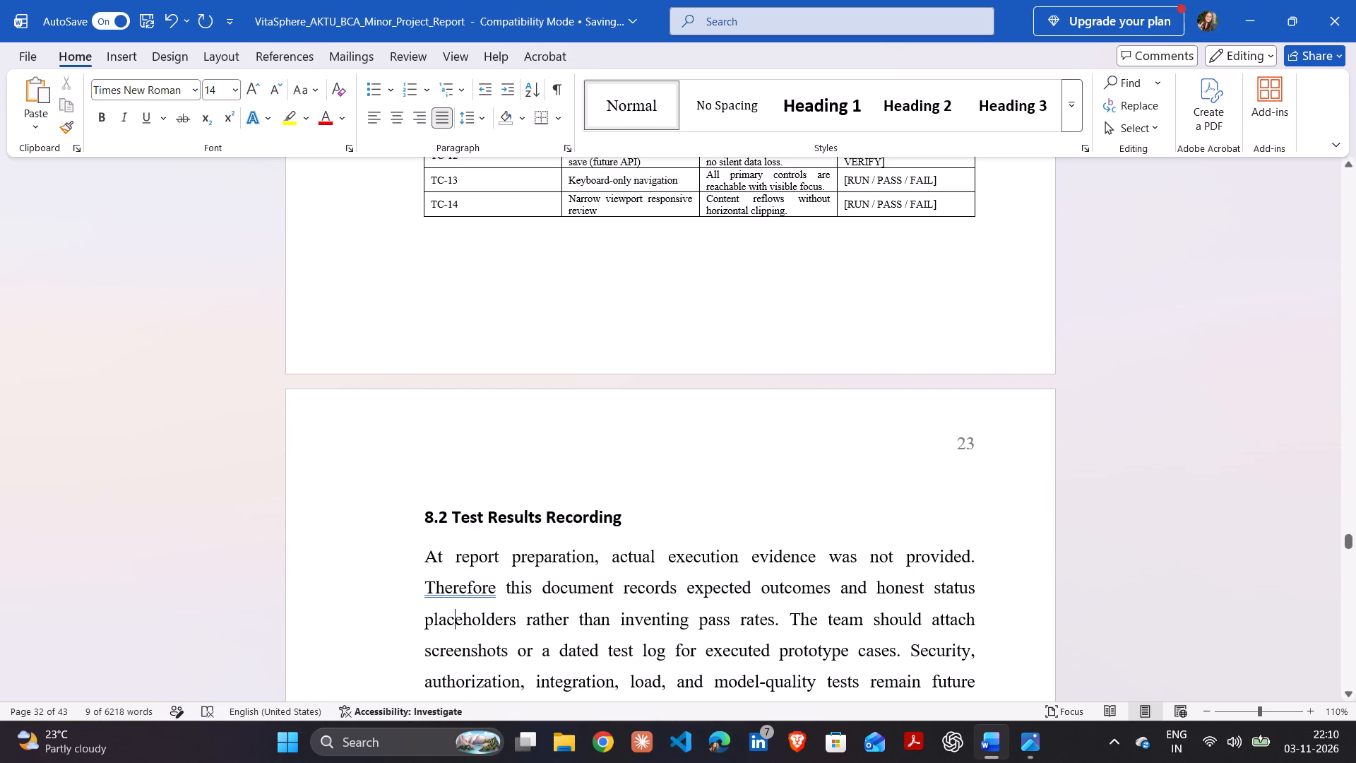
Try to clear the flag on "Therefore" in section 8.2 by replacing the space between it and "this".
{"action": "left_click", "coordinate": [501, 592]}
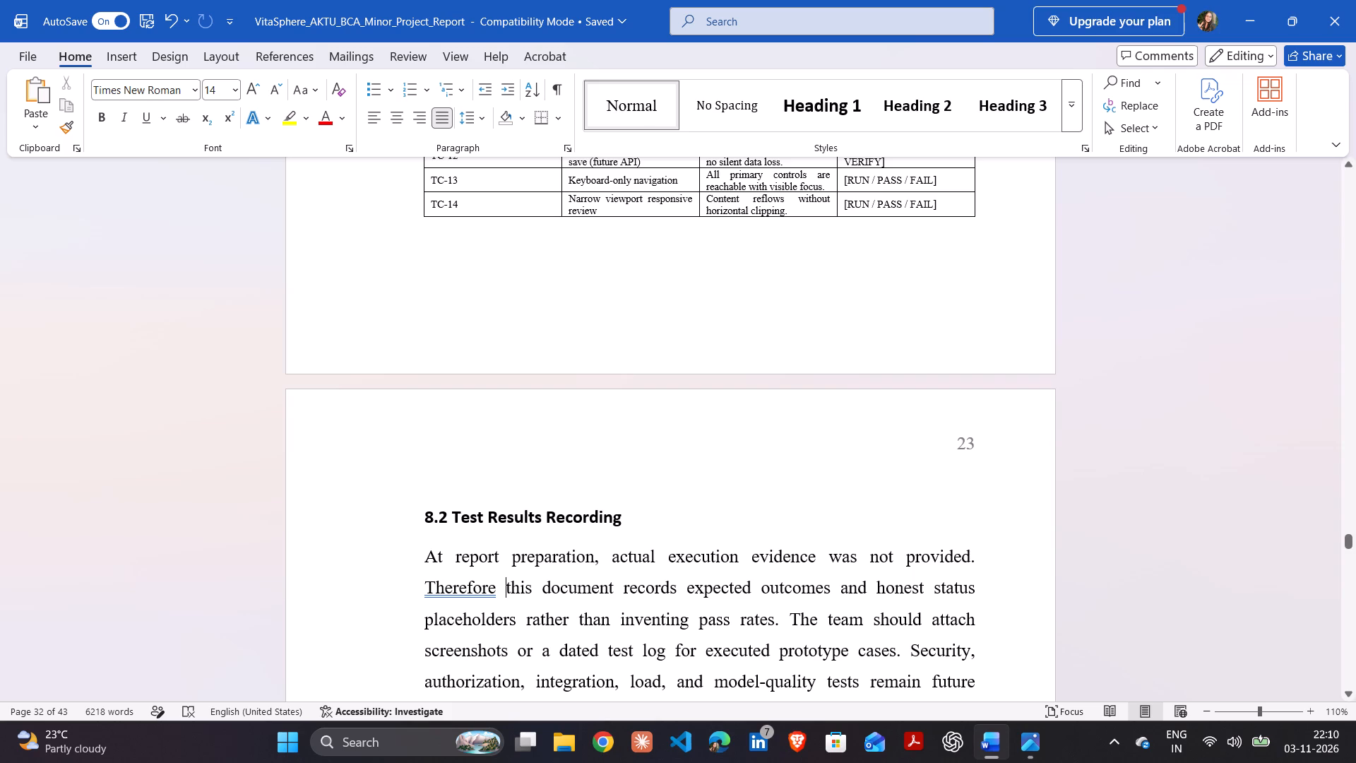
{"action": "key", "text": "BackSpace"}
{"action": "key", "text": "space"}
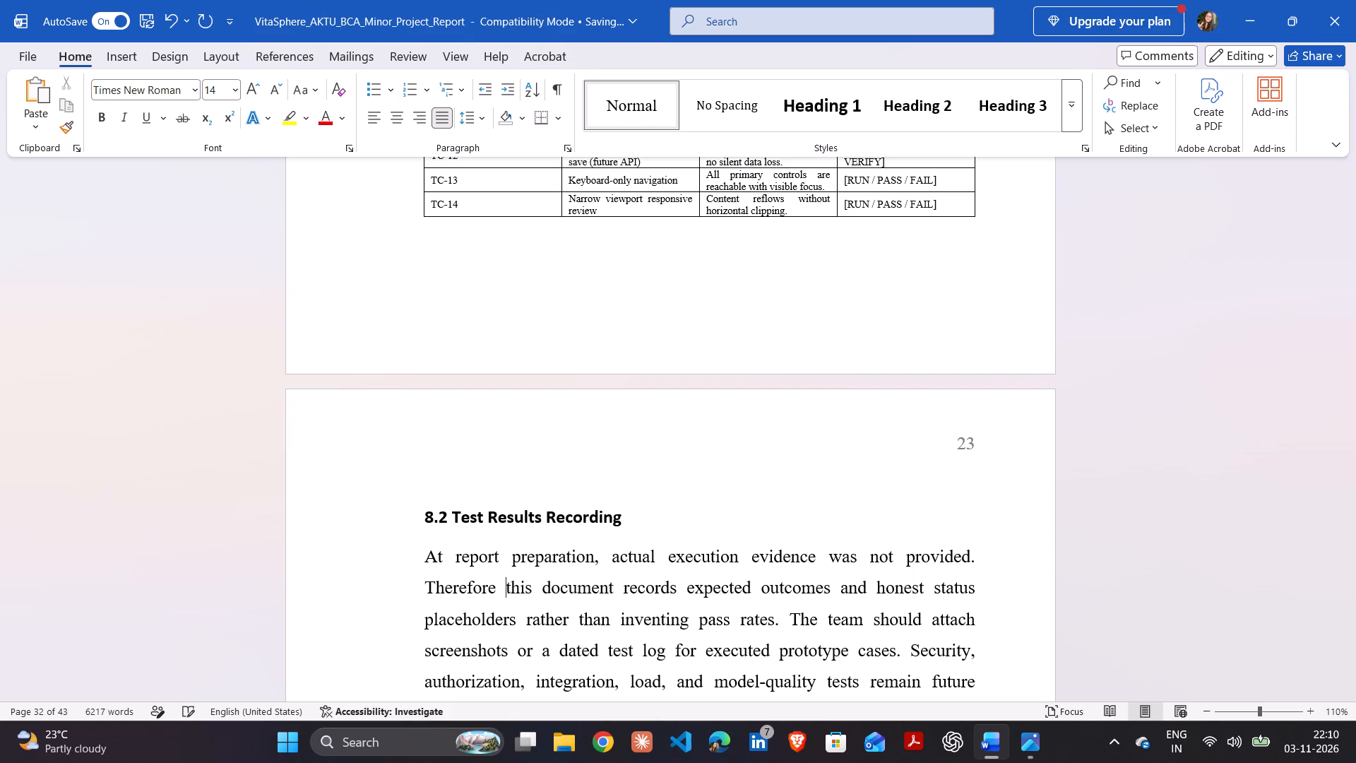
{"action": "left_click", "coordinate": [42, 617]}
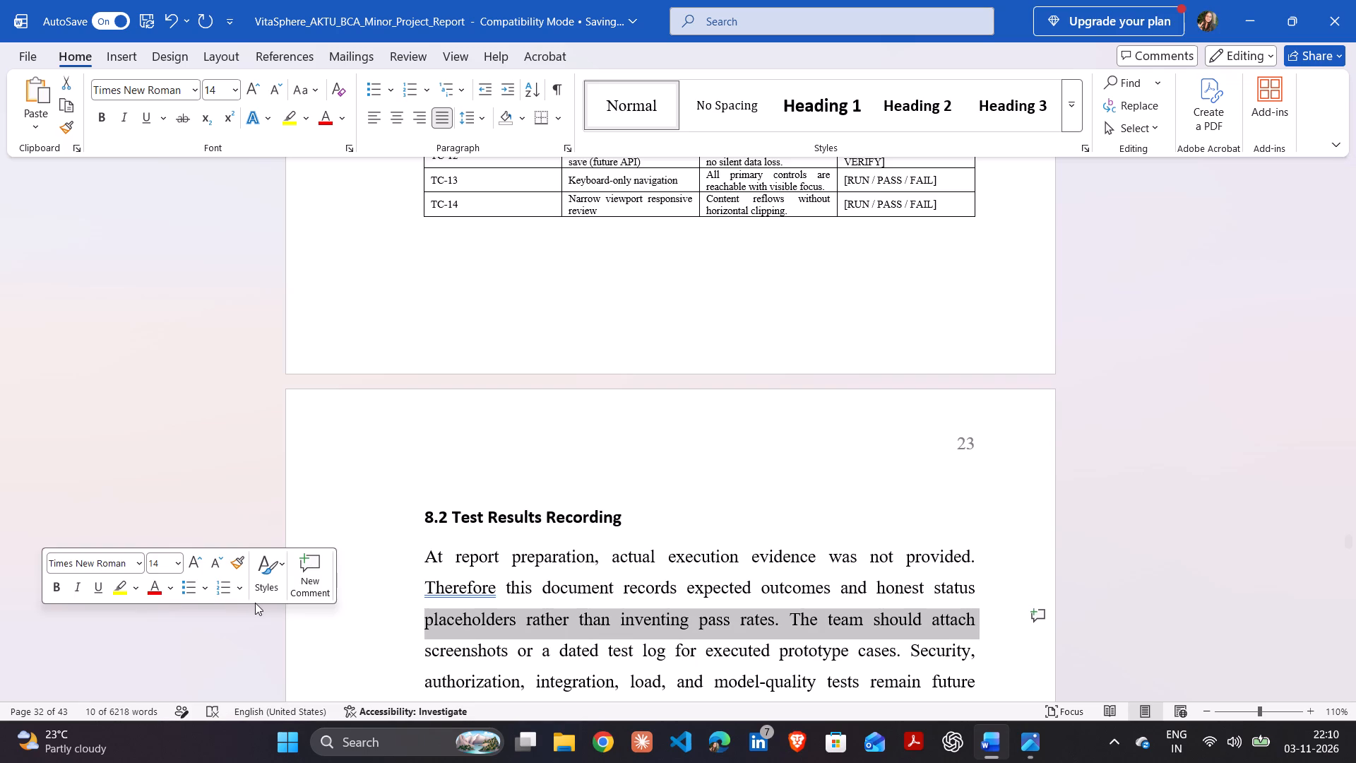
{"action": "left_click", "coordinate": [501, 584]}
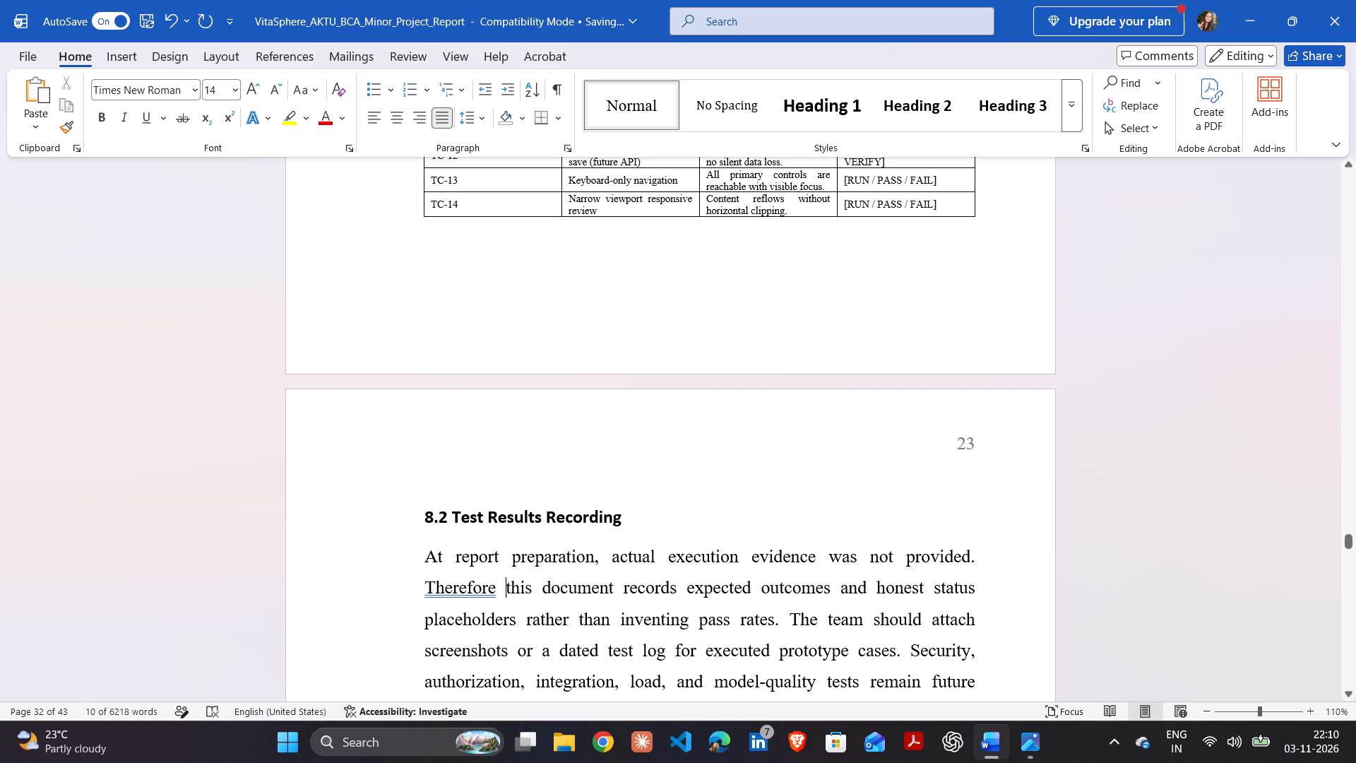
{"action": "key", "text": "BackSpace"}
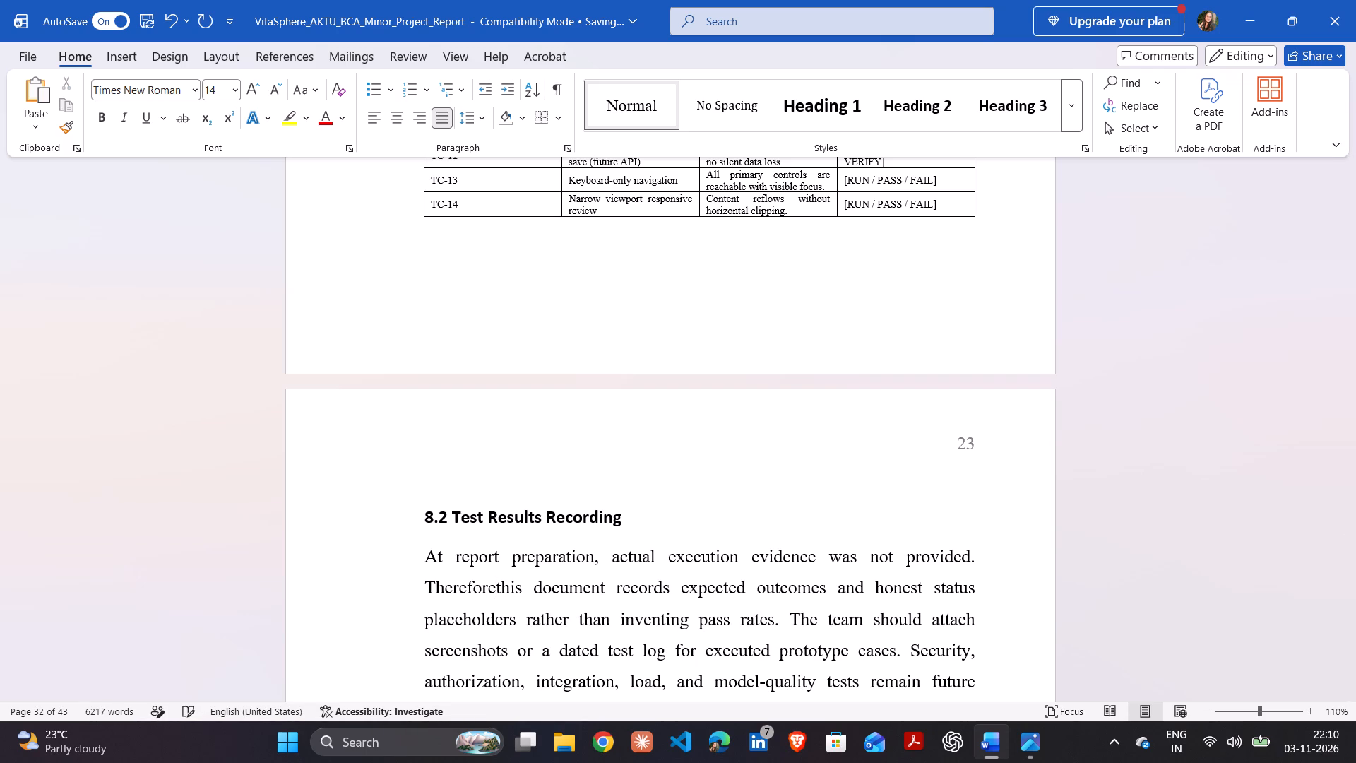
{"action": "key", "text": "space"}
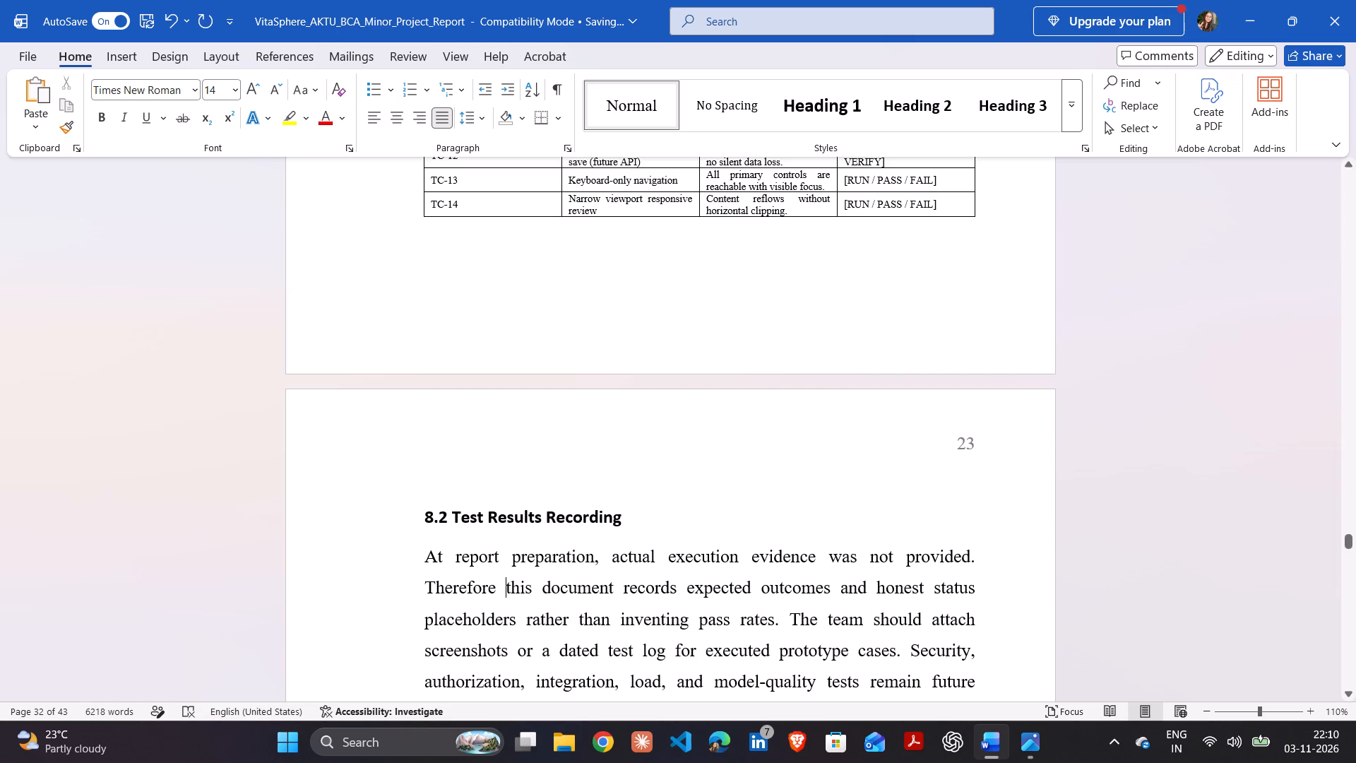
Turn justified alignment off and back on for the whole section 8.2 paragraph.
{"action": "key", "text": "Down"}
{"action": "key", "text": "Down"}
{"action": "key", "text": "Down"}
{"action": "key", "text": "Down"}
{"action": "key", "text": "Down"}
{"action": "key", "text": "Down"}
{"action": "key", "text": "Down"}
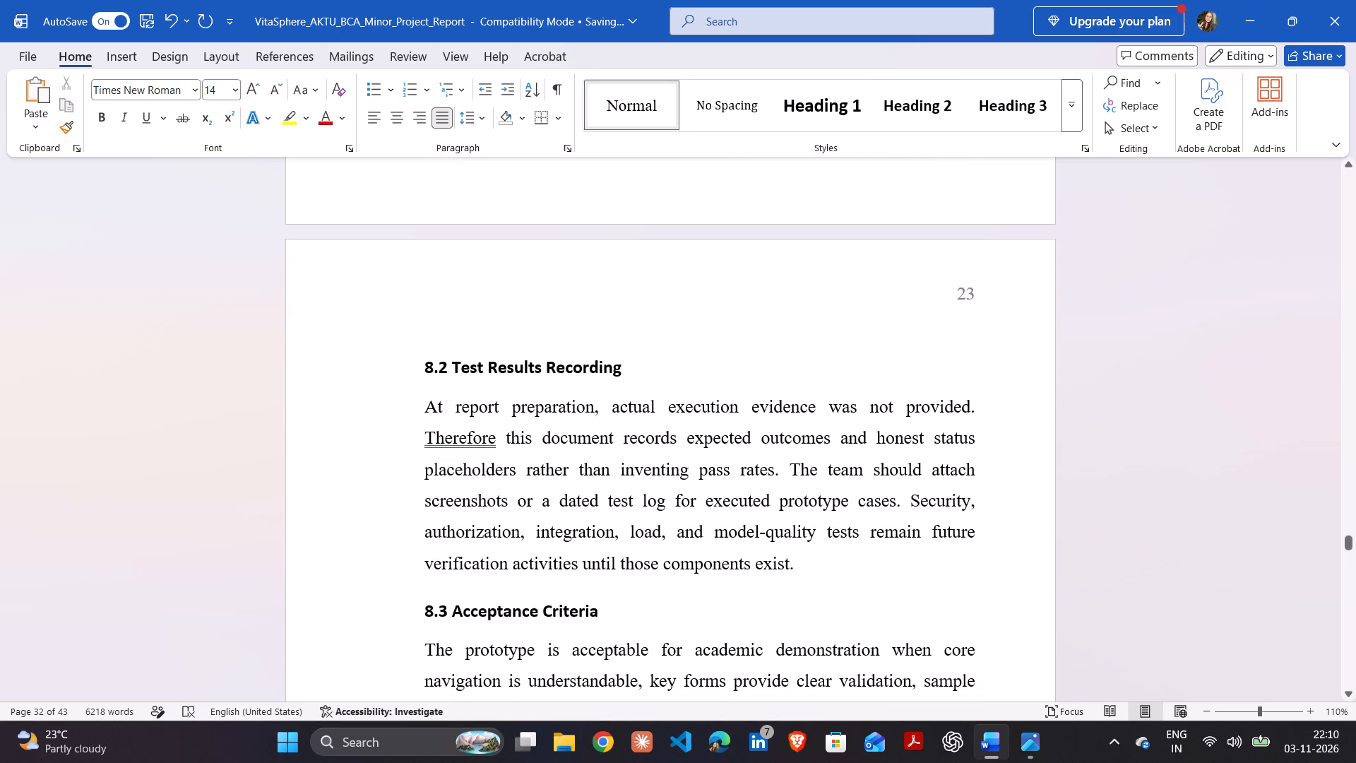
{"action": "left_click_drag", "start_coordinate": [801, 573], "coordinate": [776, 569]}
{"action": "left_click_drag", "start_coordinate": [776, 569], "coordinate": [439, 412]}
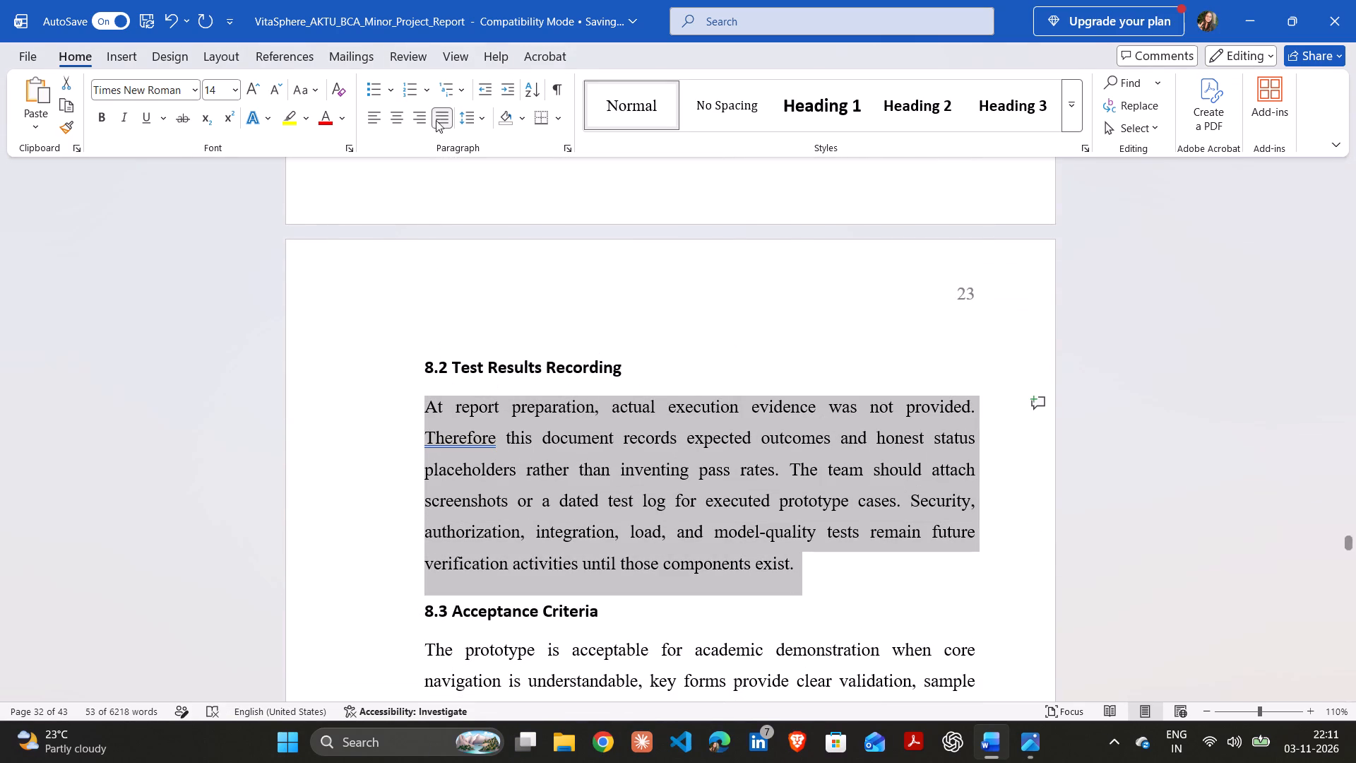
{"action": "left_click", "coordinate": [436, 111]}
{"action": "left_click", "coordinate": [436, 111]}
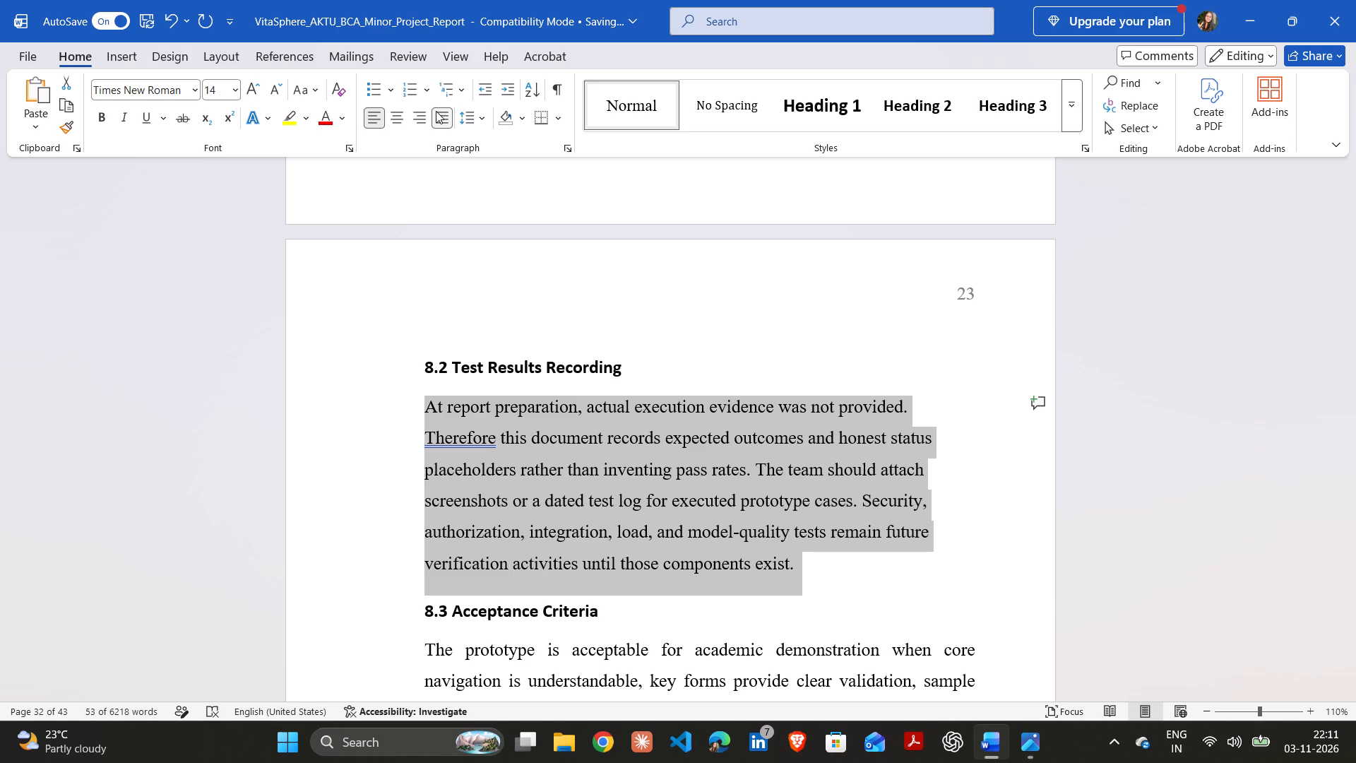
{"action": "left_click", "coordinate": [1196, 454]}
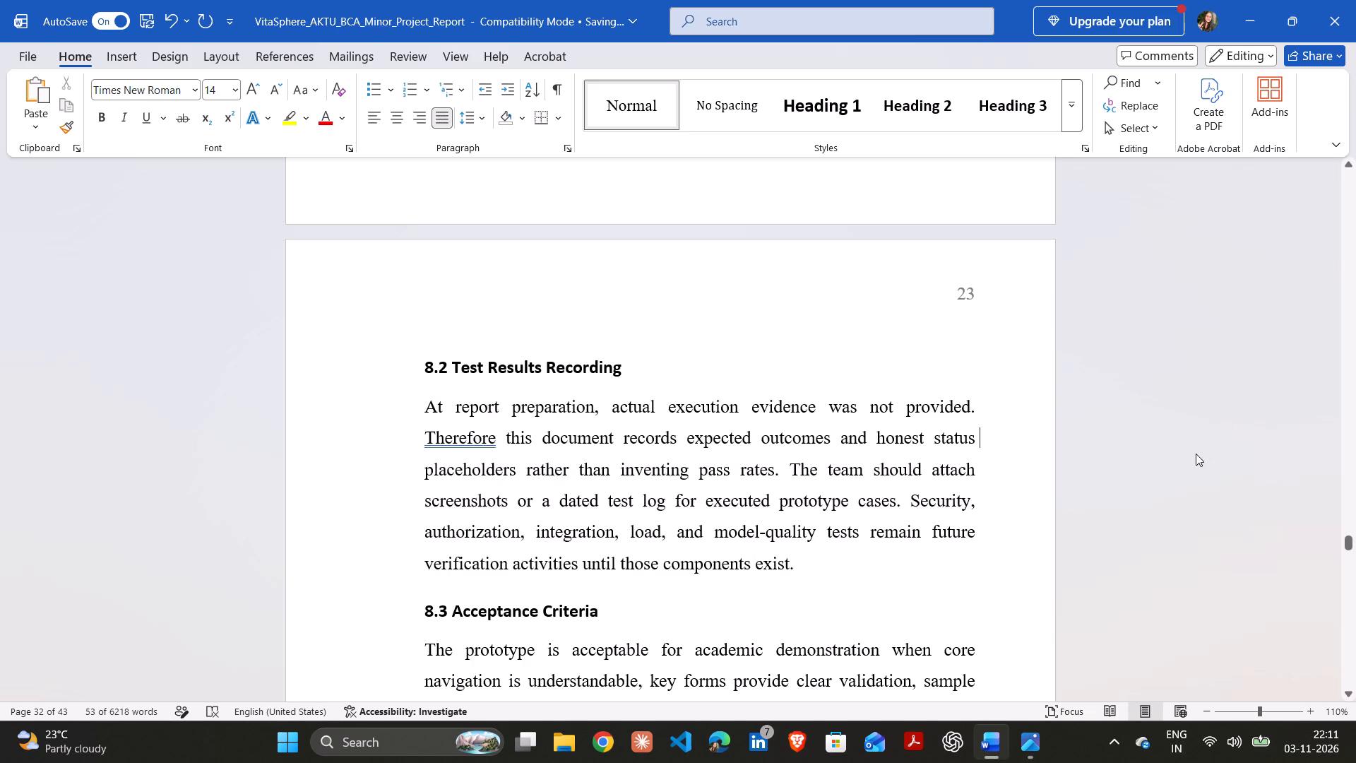
Check section 8.3 and the opening of Chapter 9, including section 9.1, for proofing flags.
{"action": "key", "text": "Down"}
{"action": "key", "text": "Down"}
{"action": "key", "text": "Down"}
{"action": "key", "text": "Down"}
{"action": "key", "text": "Down"}
{"action": "key", "text": "Down"}
{"action": "key", "text": "Down"}
{"action": "key", "text": "Down"}
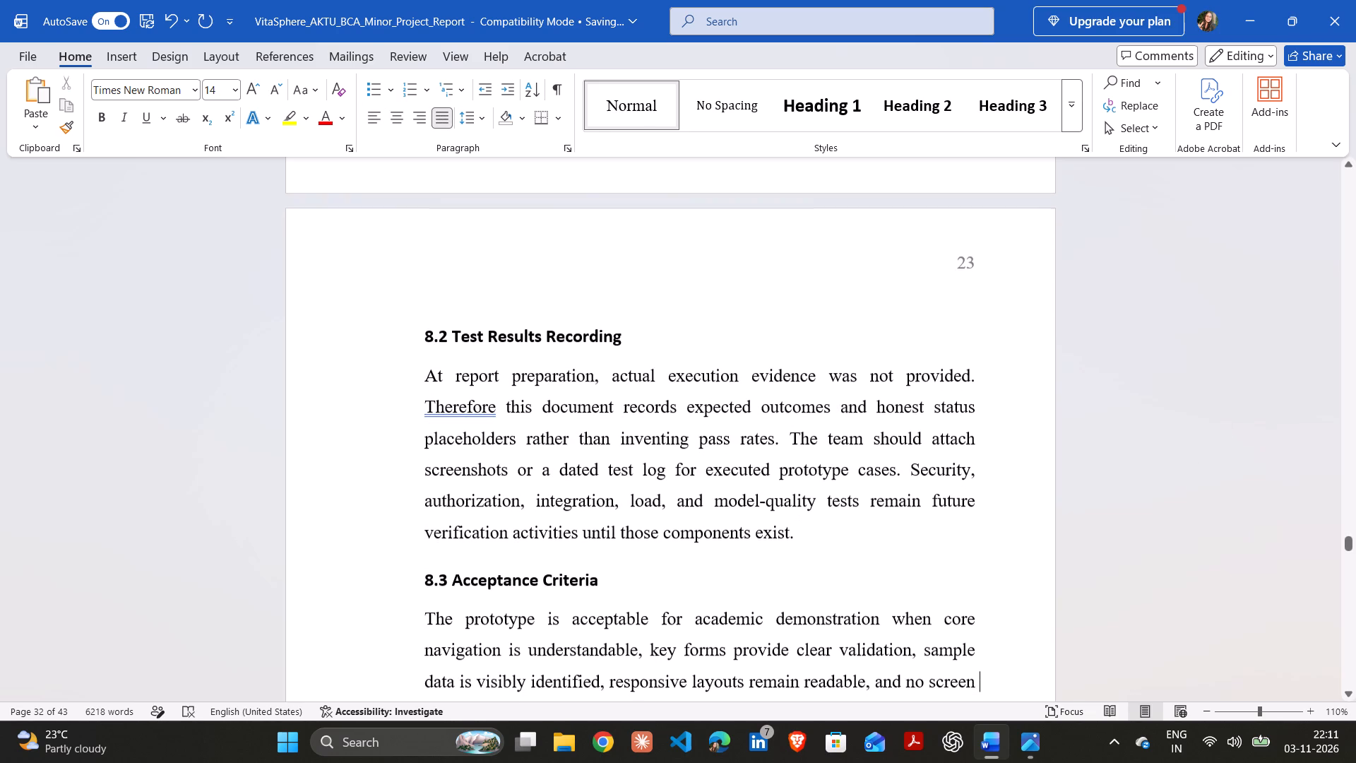
{"action": "key", "text": "Down"}
{"action": "key", "text": "Down"}
{"action": "key", "text": "Down"}
{"action": "key", "text": "Down"}
{"action": "key", "text": "Down"}
{"action": "key", "text": "Down"}
{"action": "key", "text": "Down"}
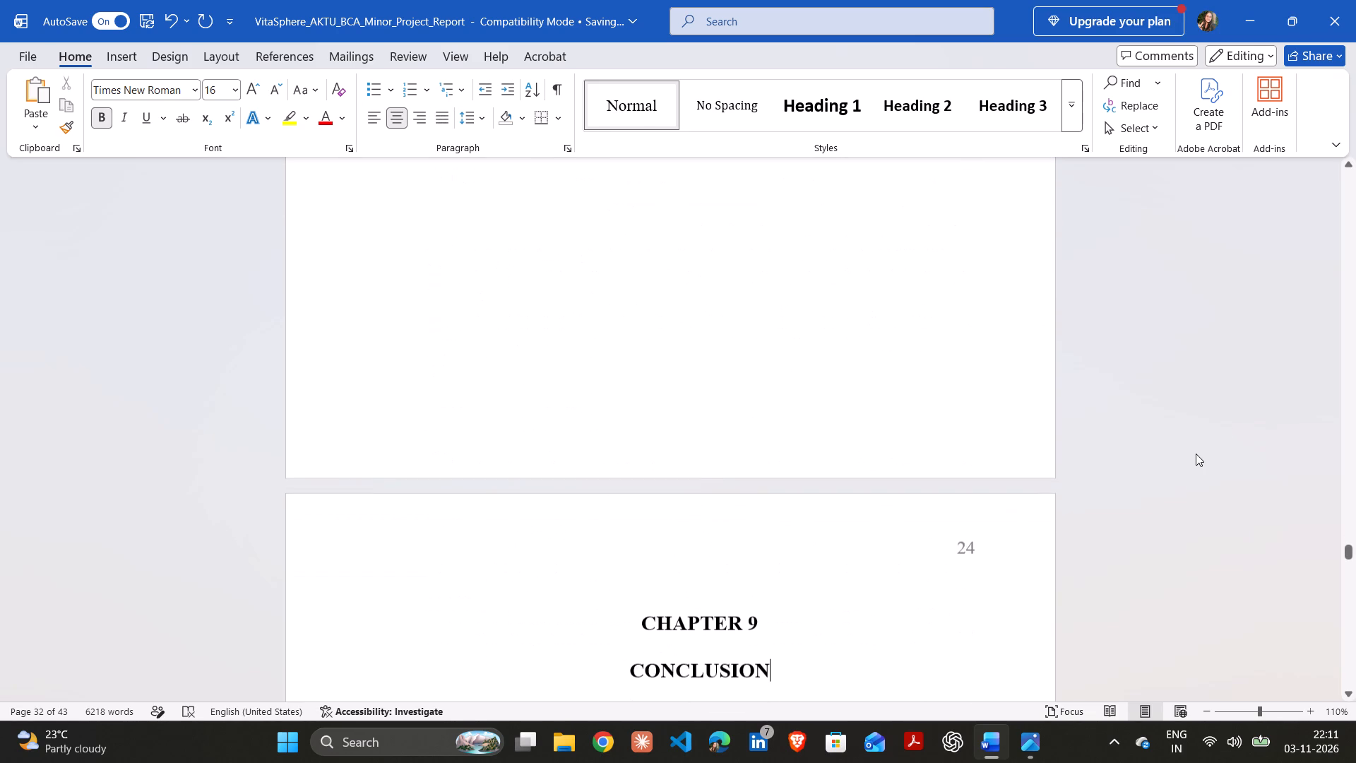
{"action": "key", "text": "Down"}
{"action": "key", "text": "Down"}
{"action": "key", "text": "Down"}
{"action": "key", "text": "Down"}
{"action": "key", "text": "Down"}
{"action": "key", "text": "Down"}
{"action": "key", "text": "Down"}
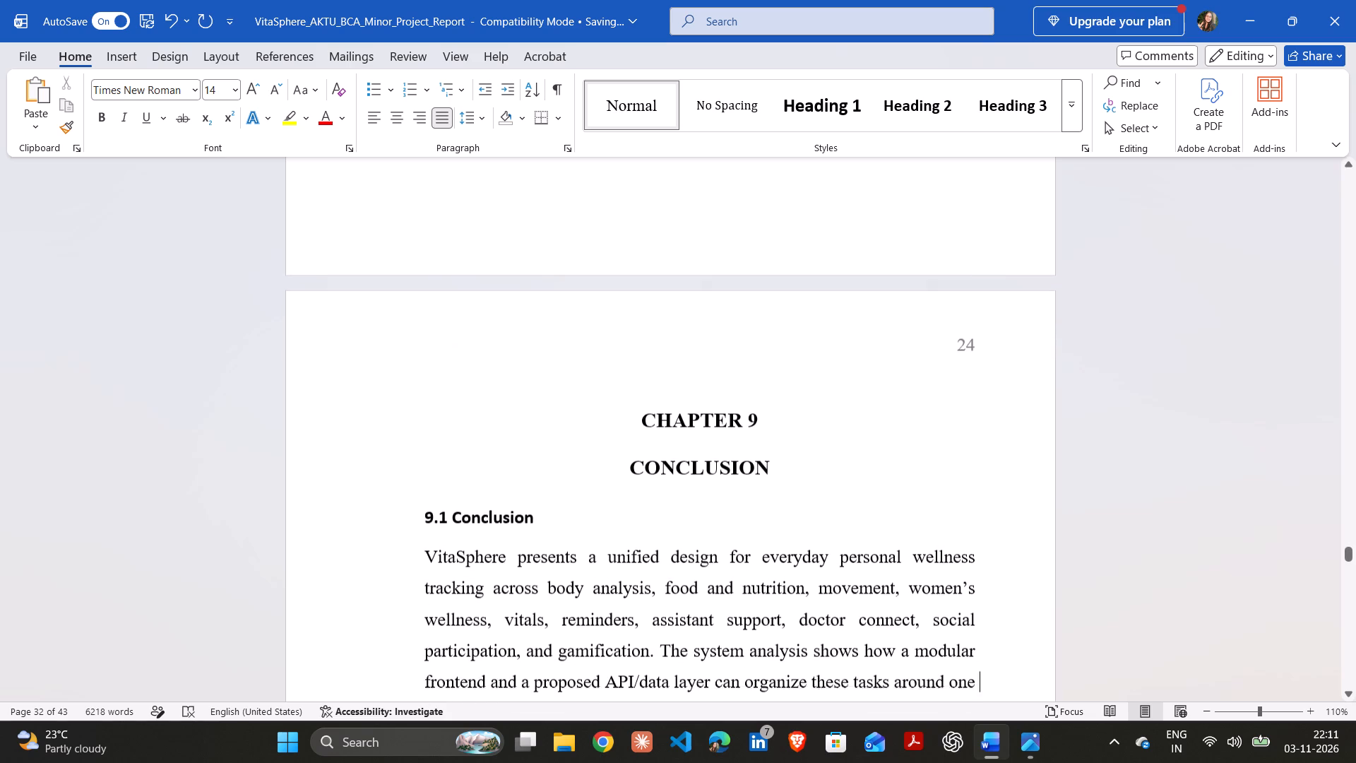
Check the rest of section 9.1 Conclusion and section 9.2 Limitations for proofing flags and layout gaps.
{"action": "key", "text": "Down"}
{"action": "key", "text": "Down"}
{"action": "key", "text": "Down"}
{"action": "key", "text": "Down"}
{"action": "key", "text": "Down"}
{"action": "key", "text": "Down"}
{"action": "key", "text": "Down"}
{"action": "key", "text": "Down"}
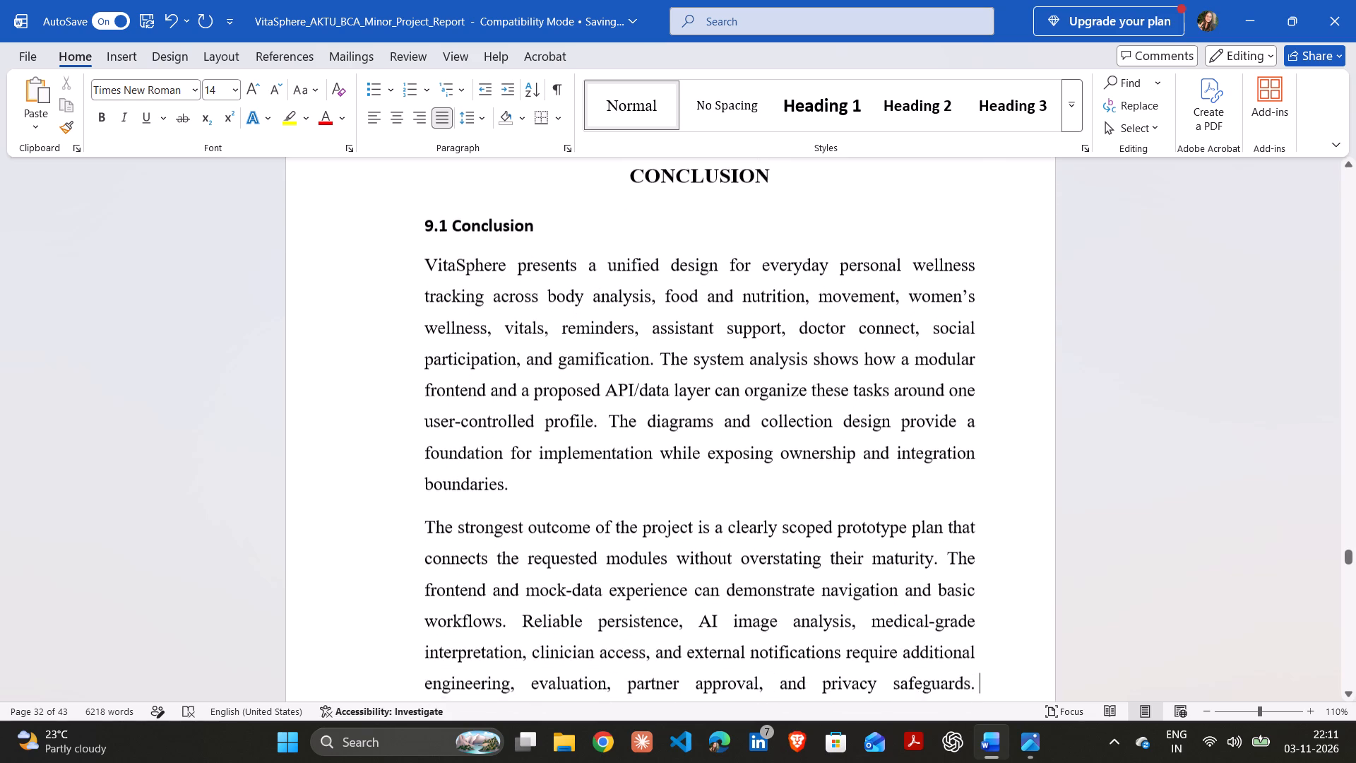
{"action": "key", "text": "Down"}
{"action": "key", "text": "Down"}
{"action": "key", "text": "Down"}
{"action": "key", "text": "Down"}
{"action": "key", "text": "Down"}
{"action": "key", "text": "Down"}
{"action": "key", "text": "Down"}
{"action": "key", "text": "Down"}
{"action": "key", "text": "Down"}
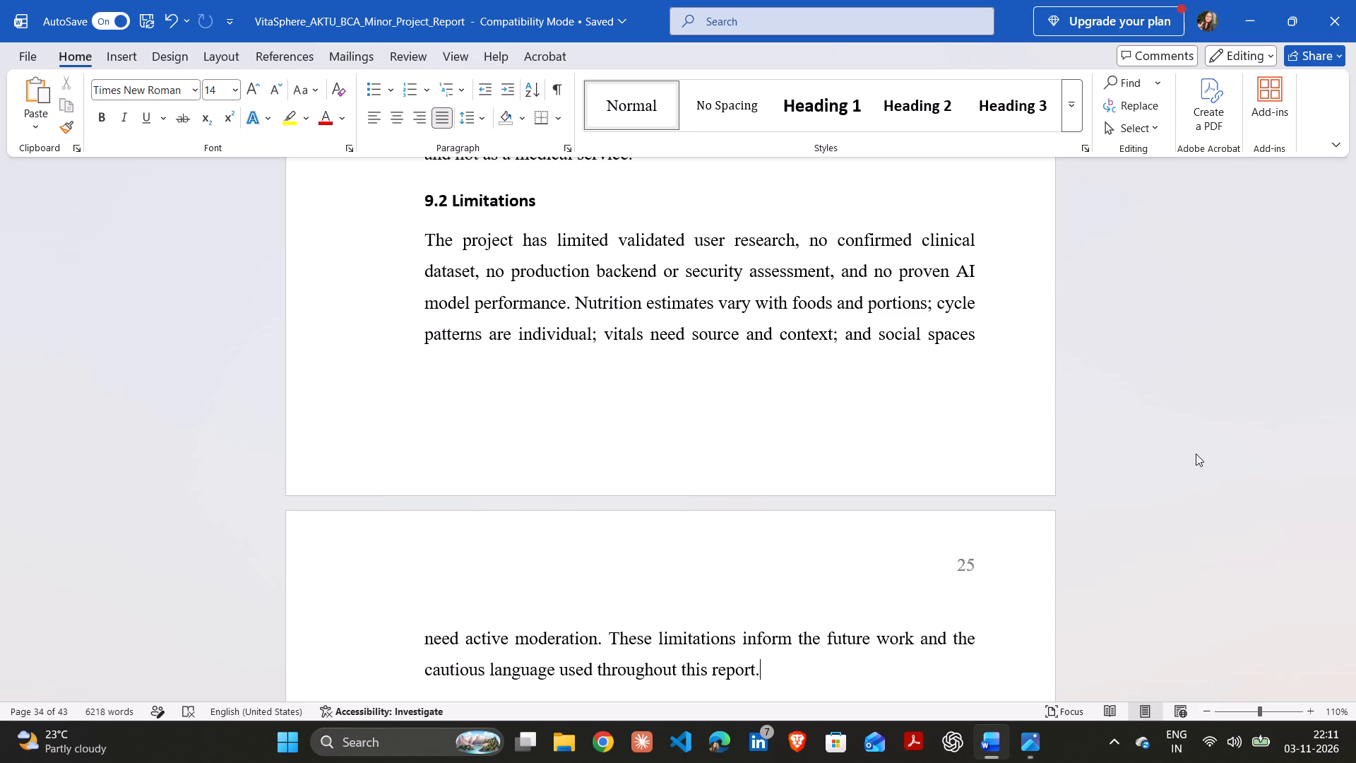
{"action": "key", "text": "Down"}
{"action": "key", "text": "Down"}
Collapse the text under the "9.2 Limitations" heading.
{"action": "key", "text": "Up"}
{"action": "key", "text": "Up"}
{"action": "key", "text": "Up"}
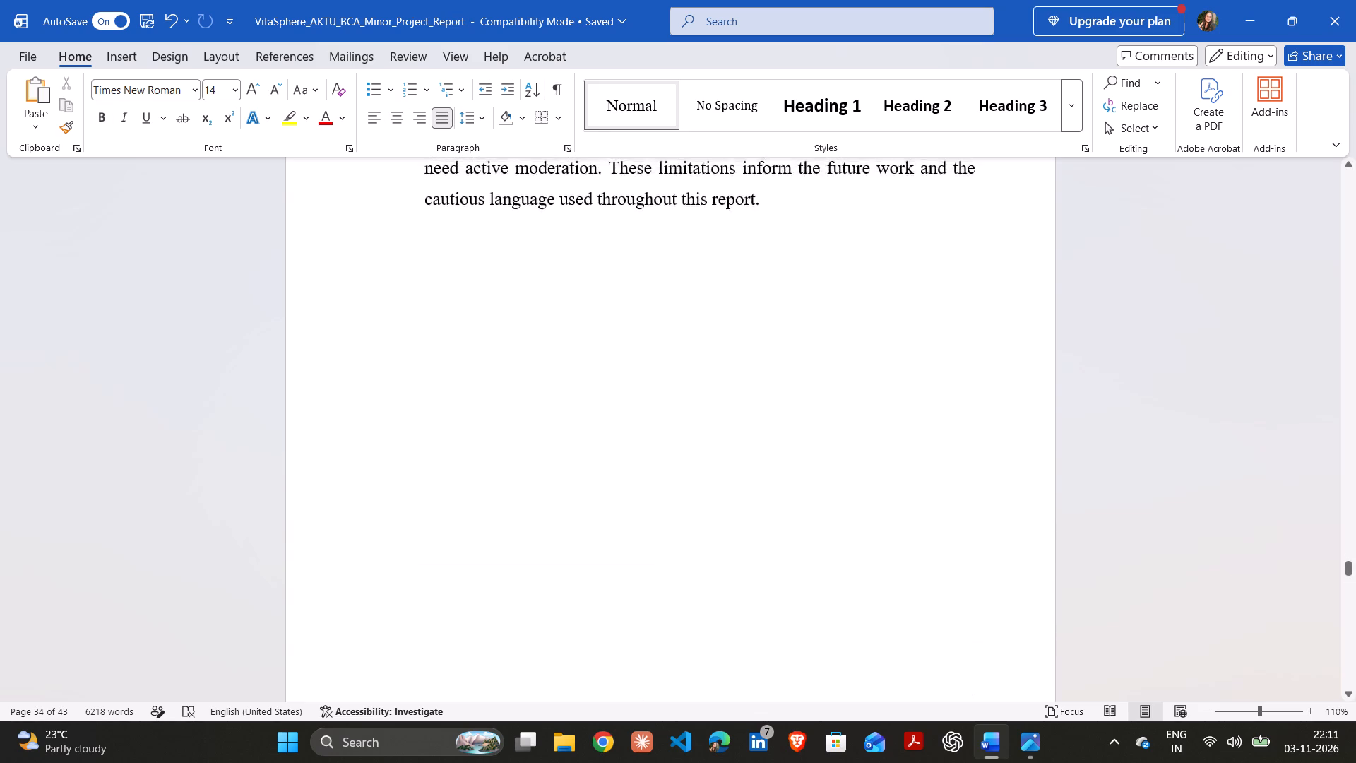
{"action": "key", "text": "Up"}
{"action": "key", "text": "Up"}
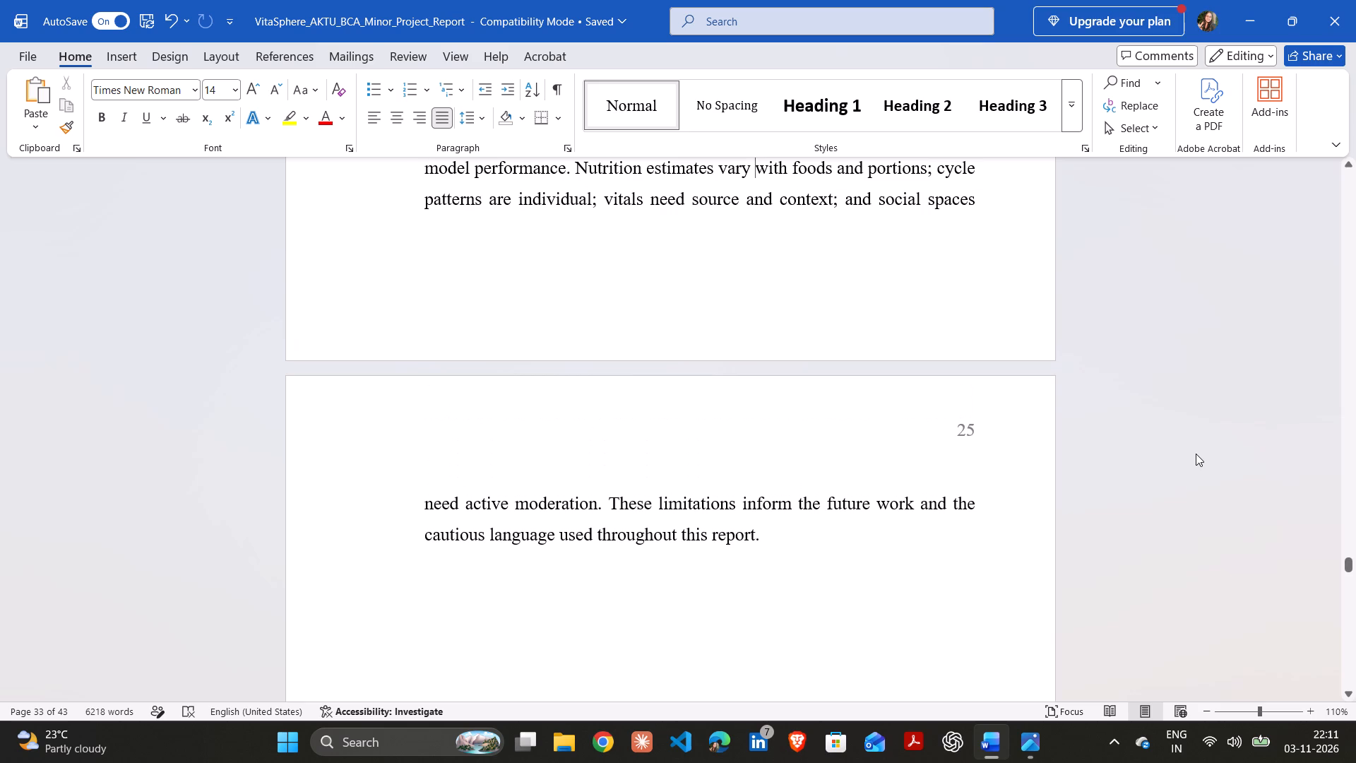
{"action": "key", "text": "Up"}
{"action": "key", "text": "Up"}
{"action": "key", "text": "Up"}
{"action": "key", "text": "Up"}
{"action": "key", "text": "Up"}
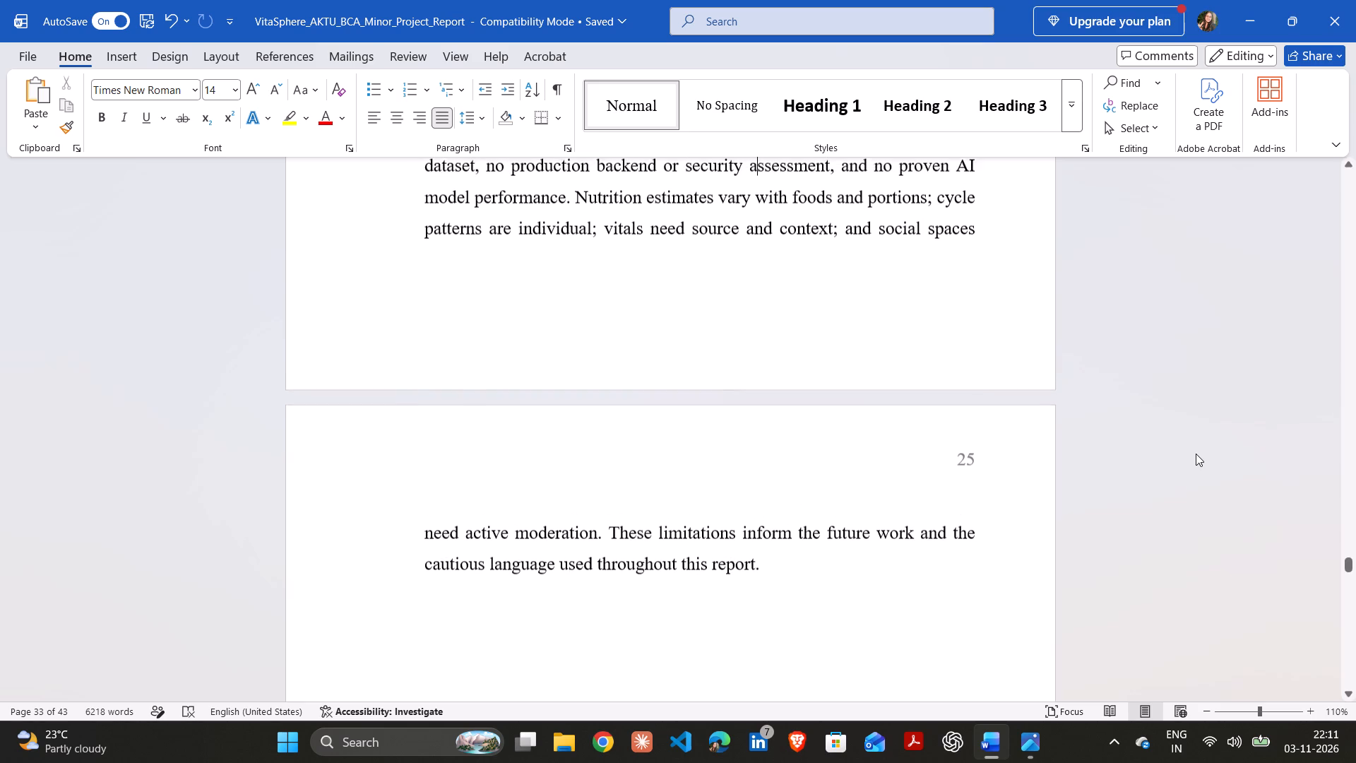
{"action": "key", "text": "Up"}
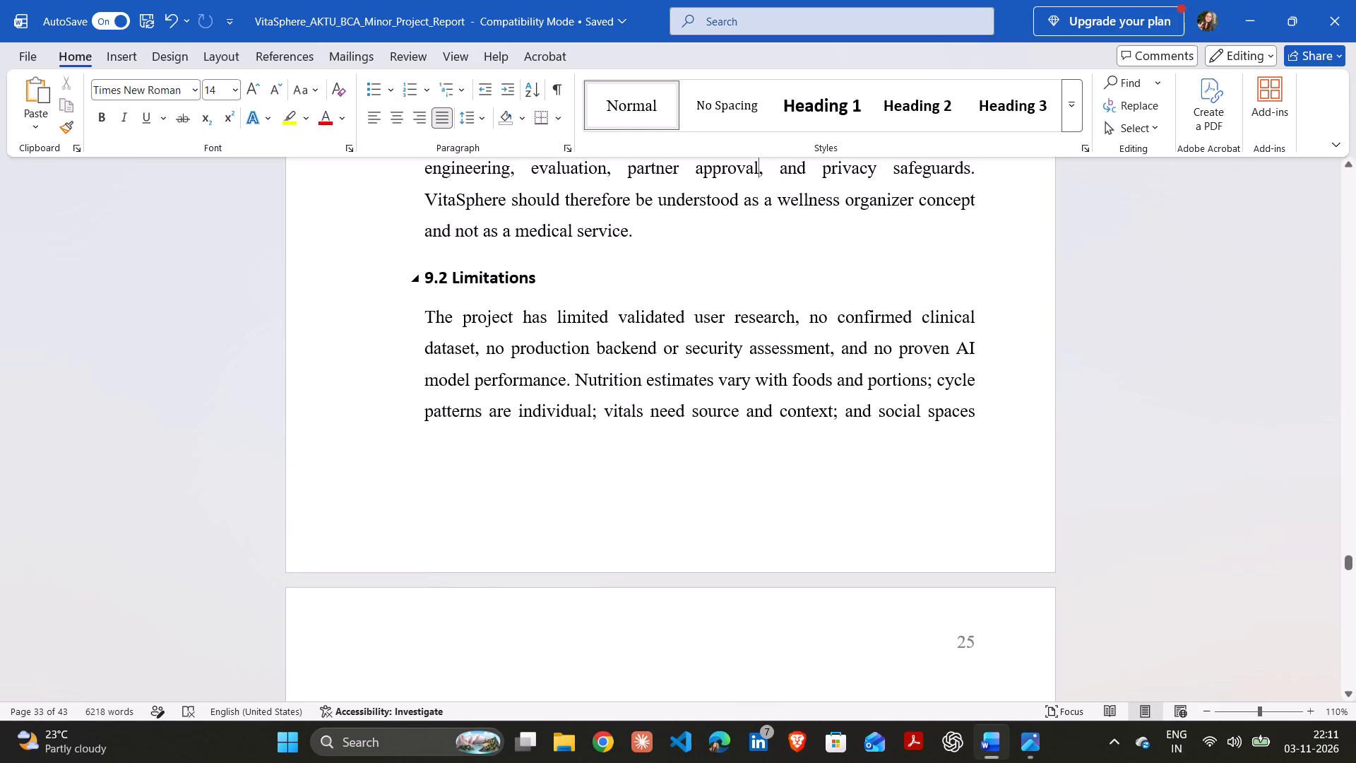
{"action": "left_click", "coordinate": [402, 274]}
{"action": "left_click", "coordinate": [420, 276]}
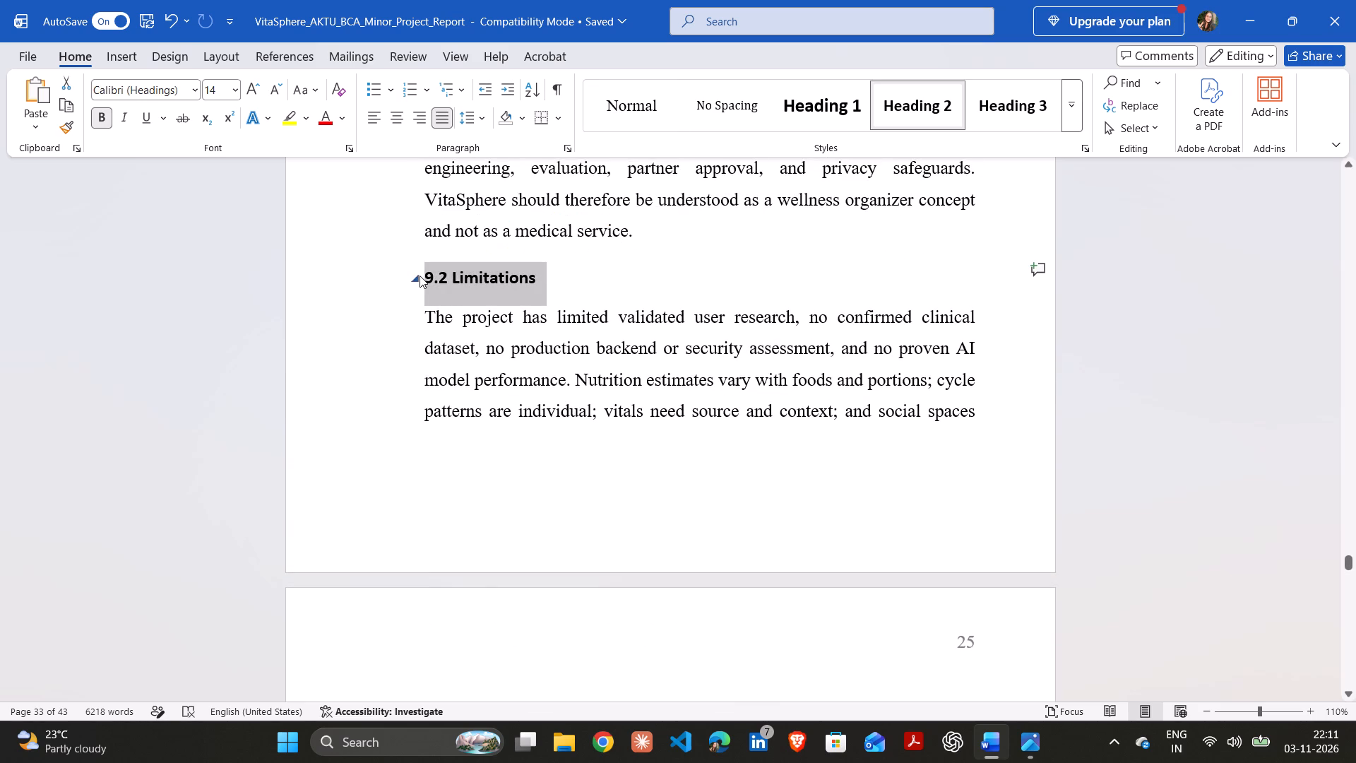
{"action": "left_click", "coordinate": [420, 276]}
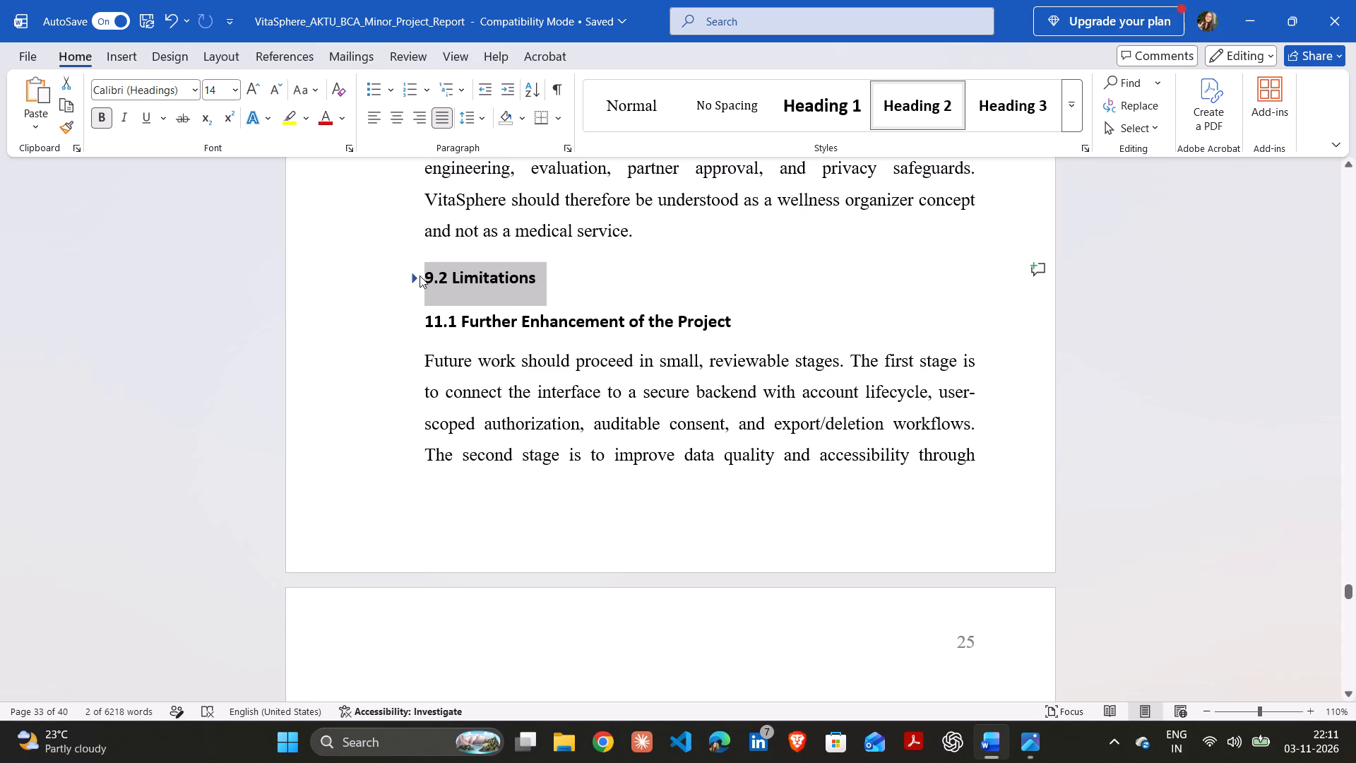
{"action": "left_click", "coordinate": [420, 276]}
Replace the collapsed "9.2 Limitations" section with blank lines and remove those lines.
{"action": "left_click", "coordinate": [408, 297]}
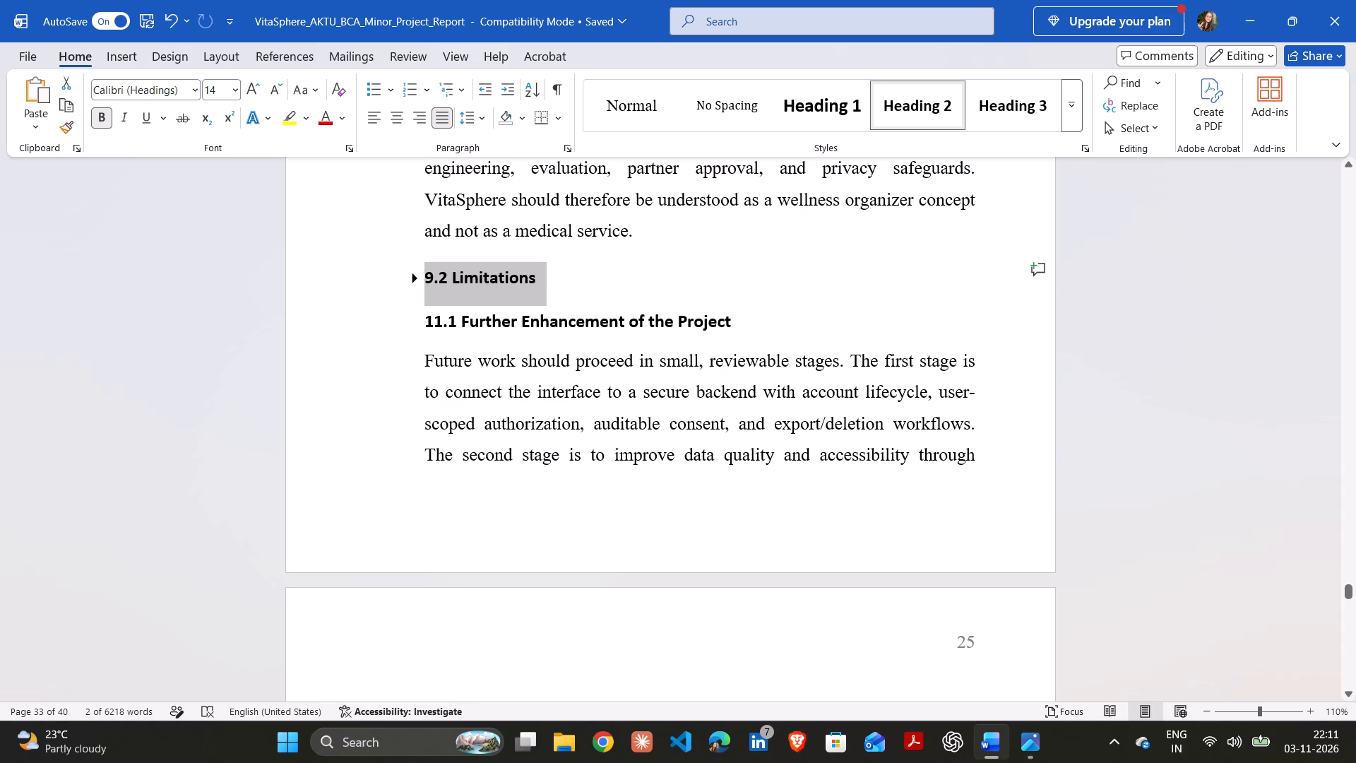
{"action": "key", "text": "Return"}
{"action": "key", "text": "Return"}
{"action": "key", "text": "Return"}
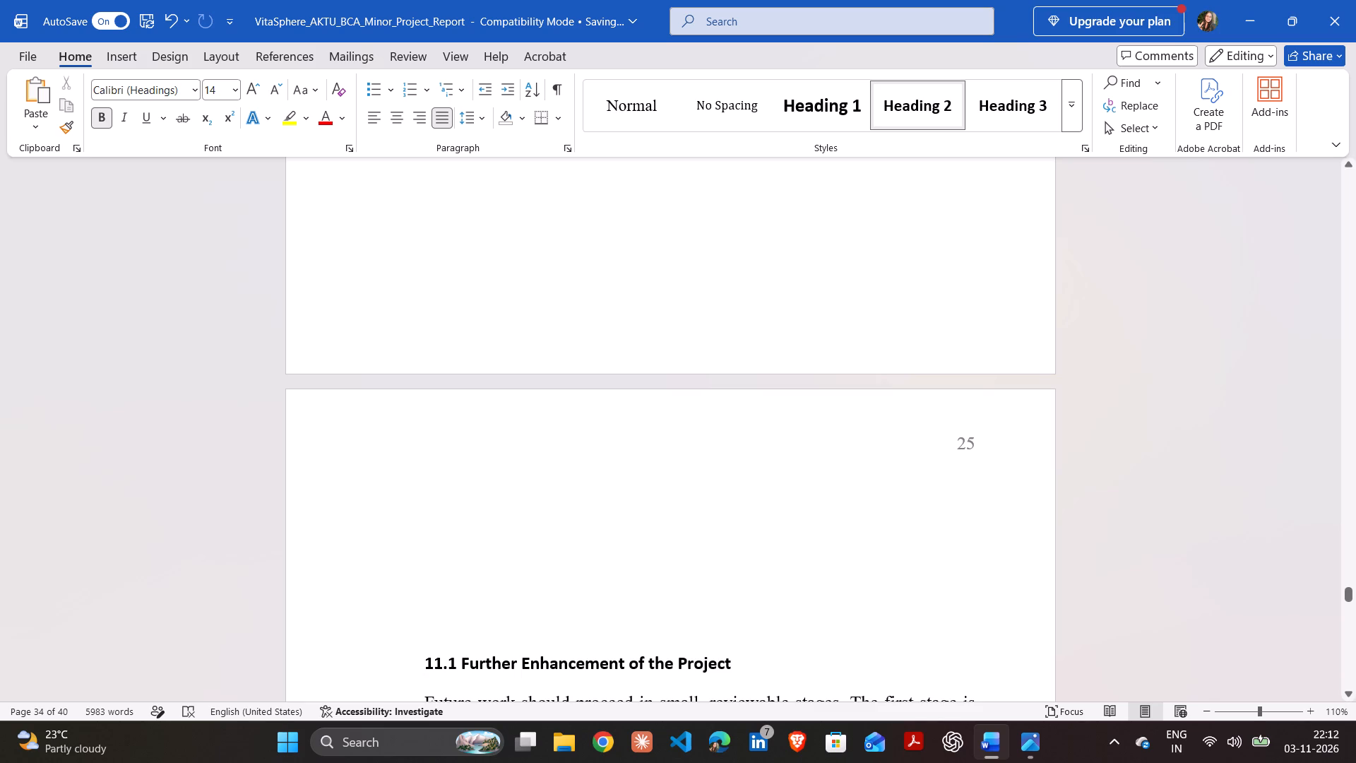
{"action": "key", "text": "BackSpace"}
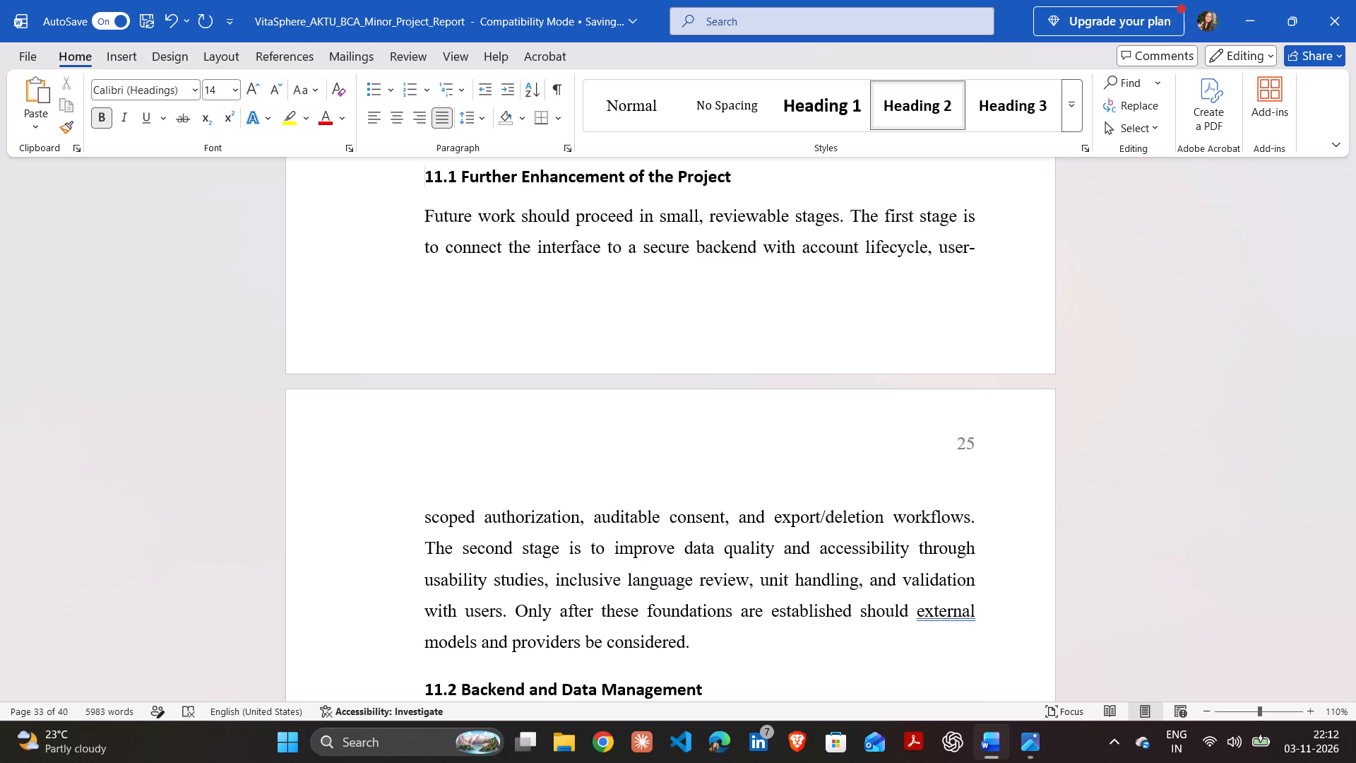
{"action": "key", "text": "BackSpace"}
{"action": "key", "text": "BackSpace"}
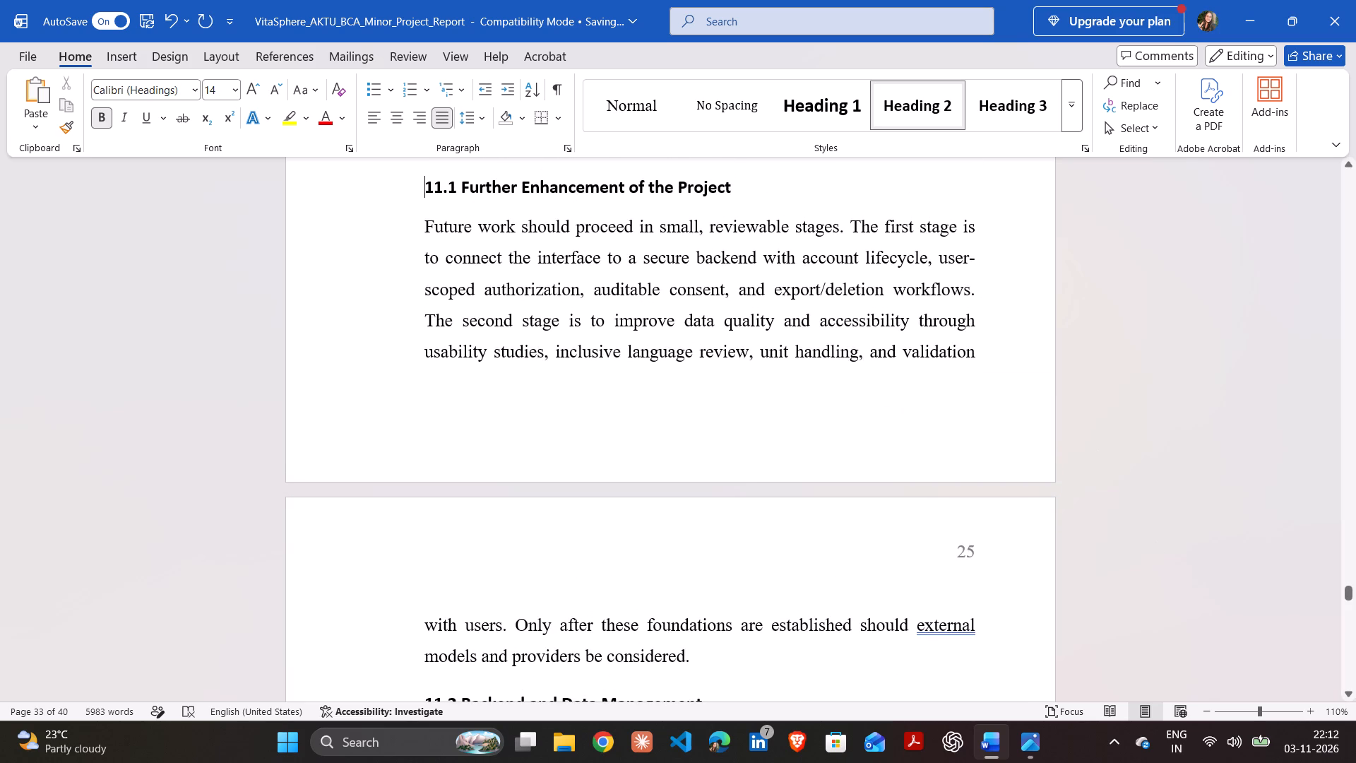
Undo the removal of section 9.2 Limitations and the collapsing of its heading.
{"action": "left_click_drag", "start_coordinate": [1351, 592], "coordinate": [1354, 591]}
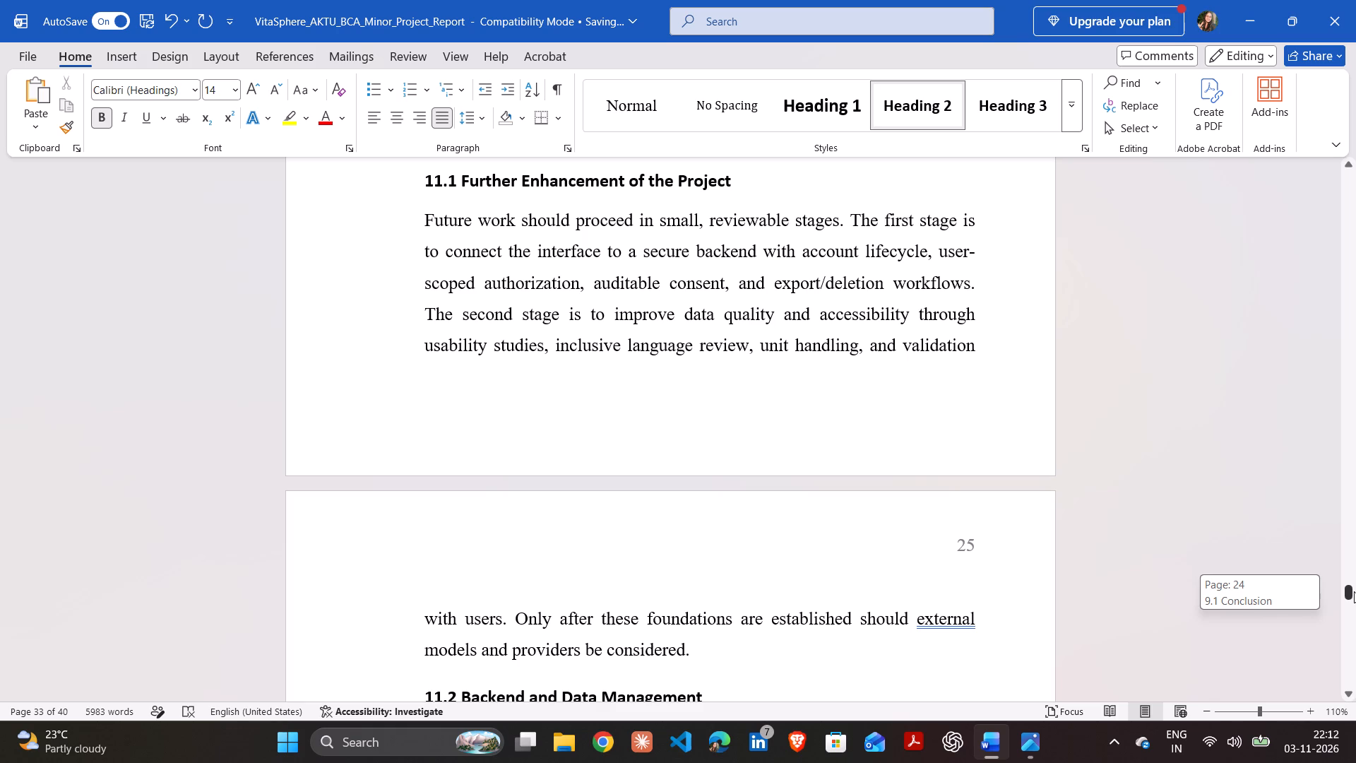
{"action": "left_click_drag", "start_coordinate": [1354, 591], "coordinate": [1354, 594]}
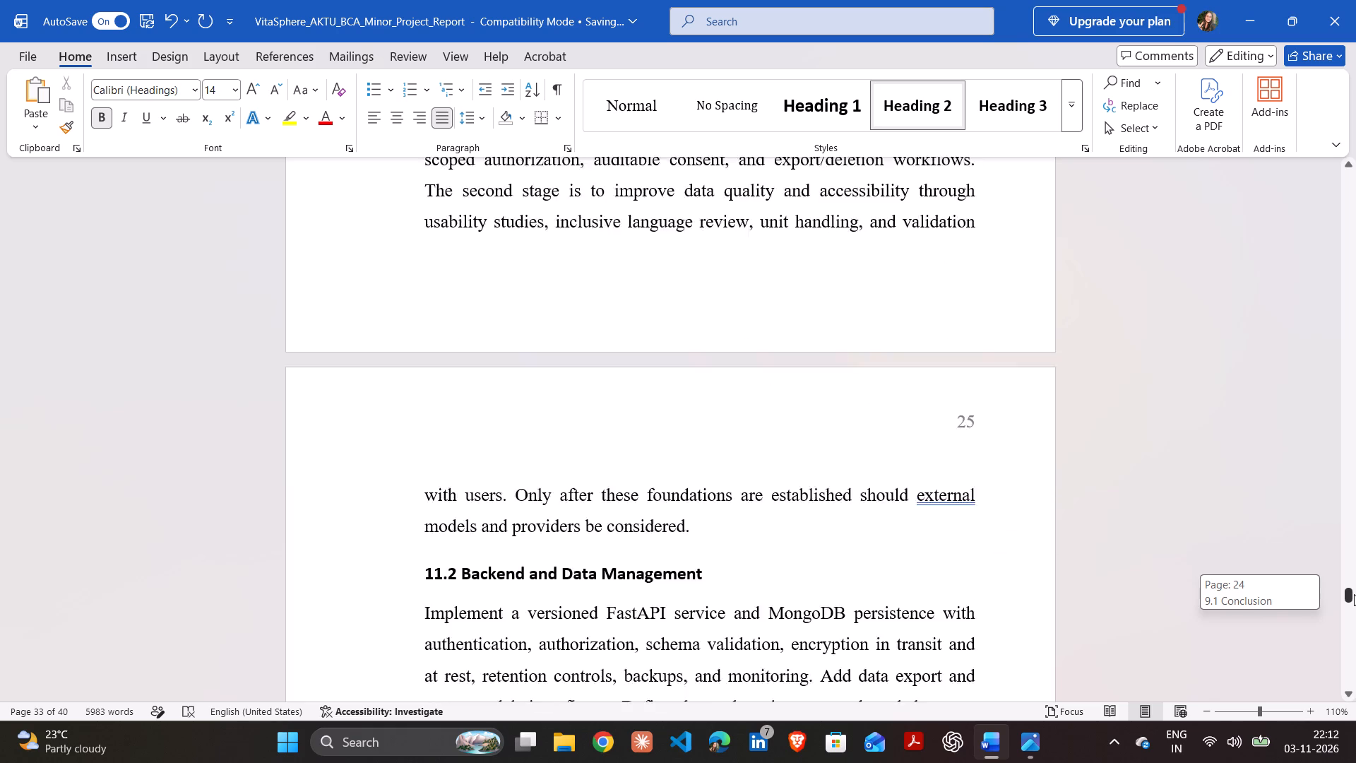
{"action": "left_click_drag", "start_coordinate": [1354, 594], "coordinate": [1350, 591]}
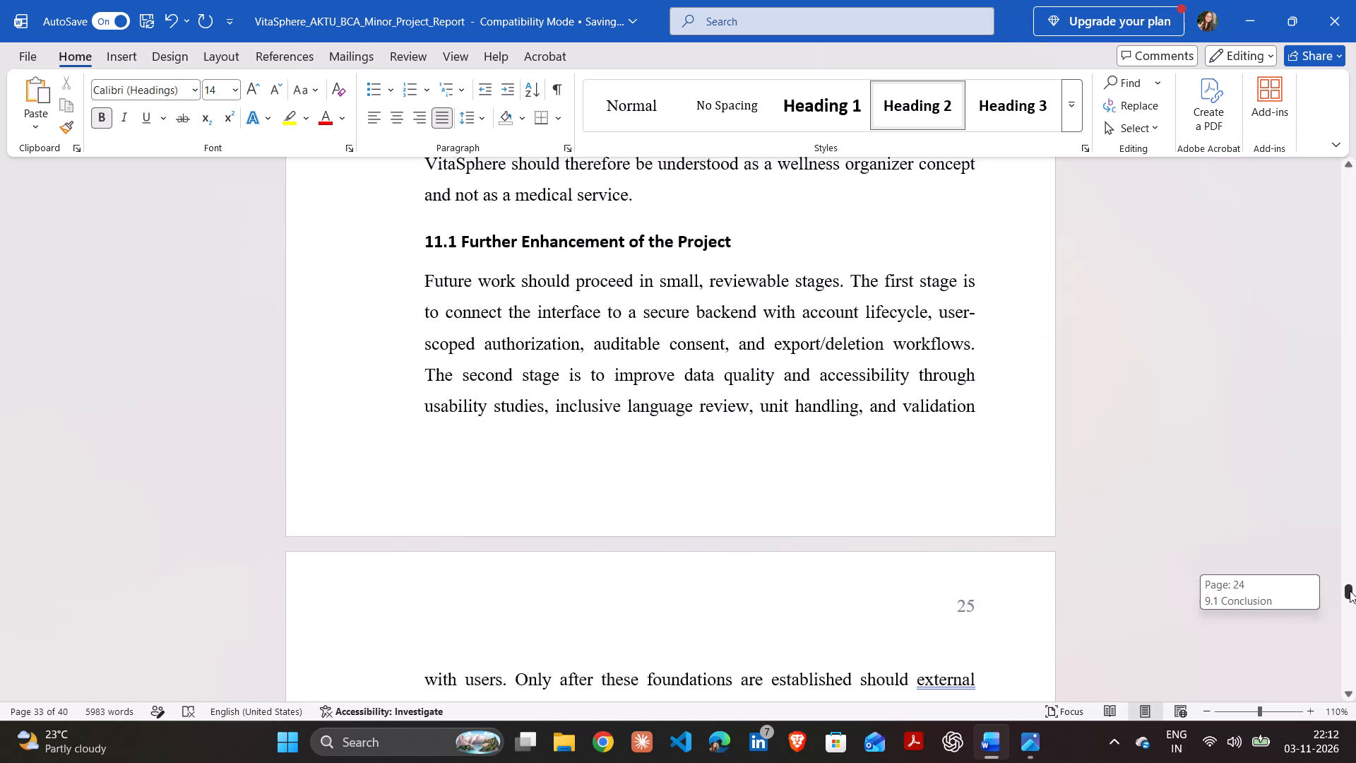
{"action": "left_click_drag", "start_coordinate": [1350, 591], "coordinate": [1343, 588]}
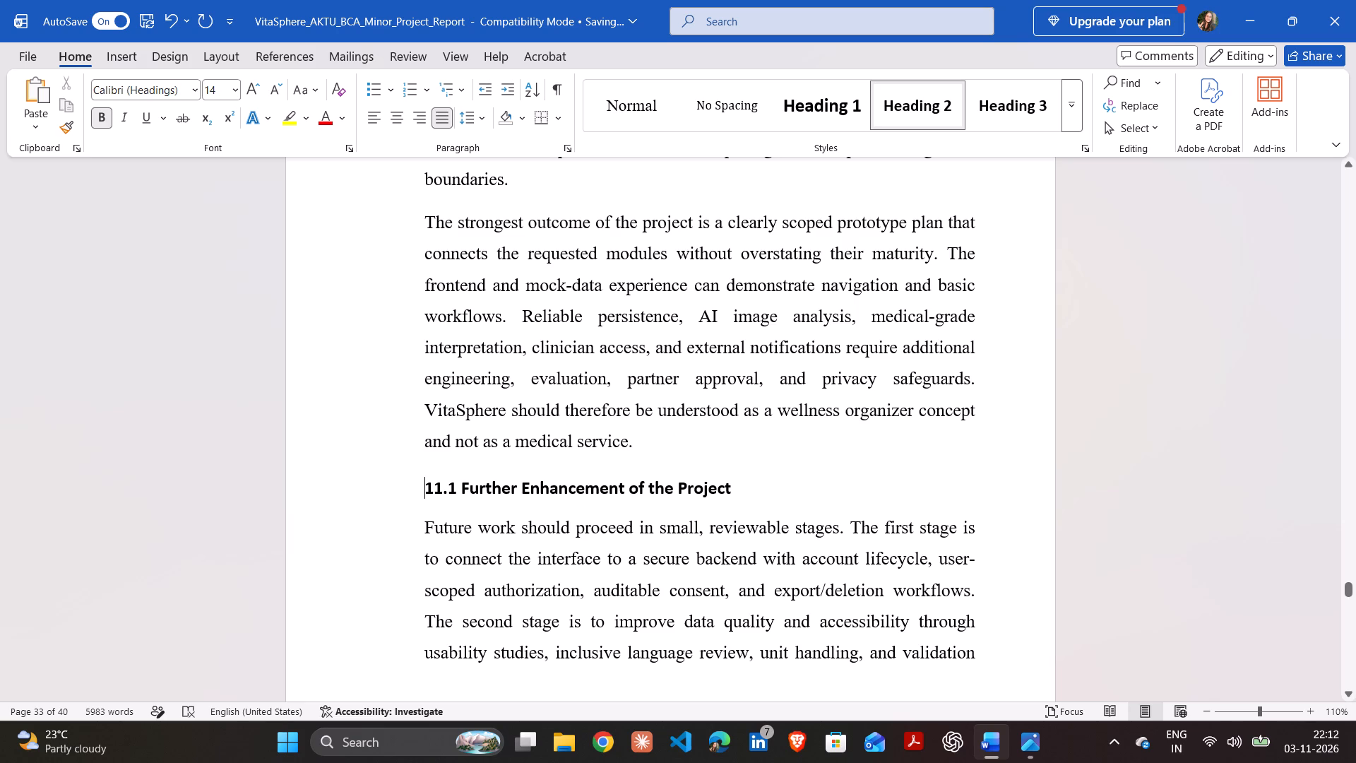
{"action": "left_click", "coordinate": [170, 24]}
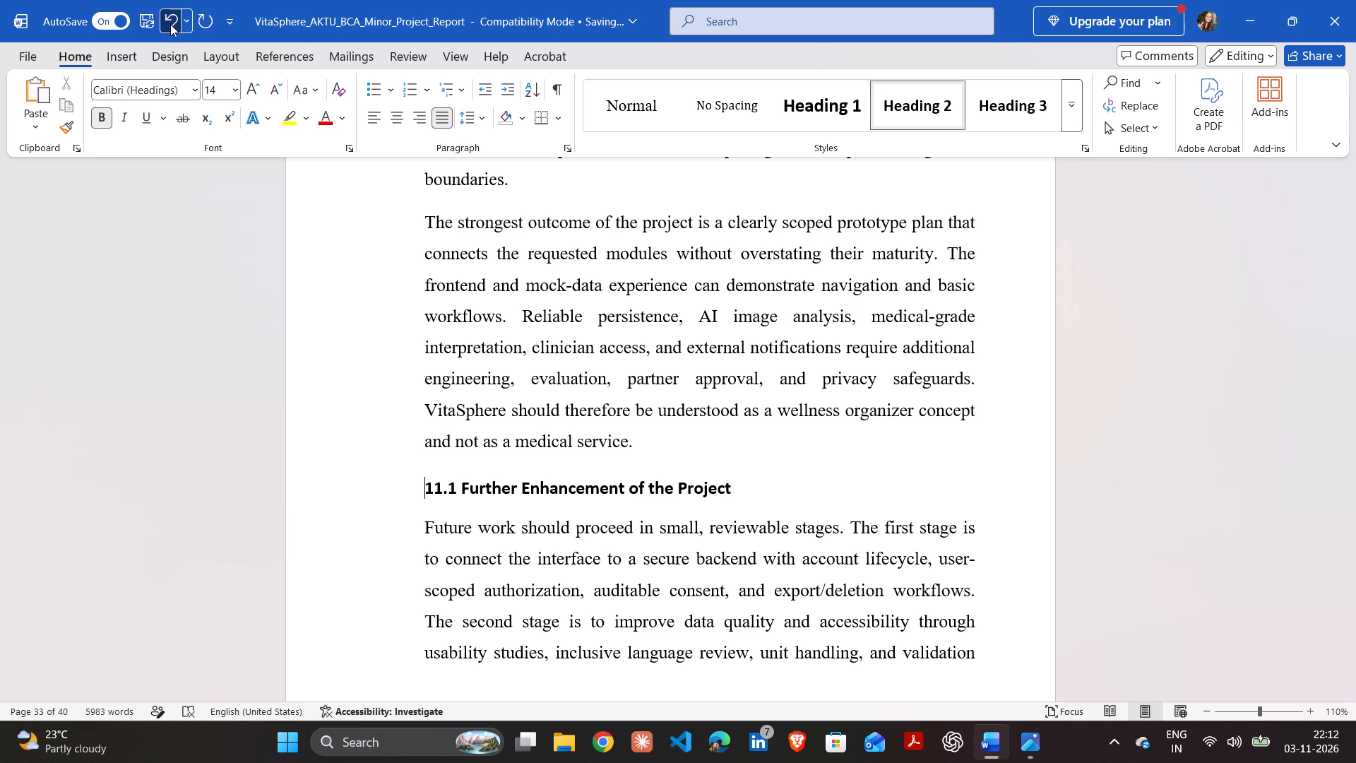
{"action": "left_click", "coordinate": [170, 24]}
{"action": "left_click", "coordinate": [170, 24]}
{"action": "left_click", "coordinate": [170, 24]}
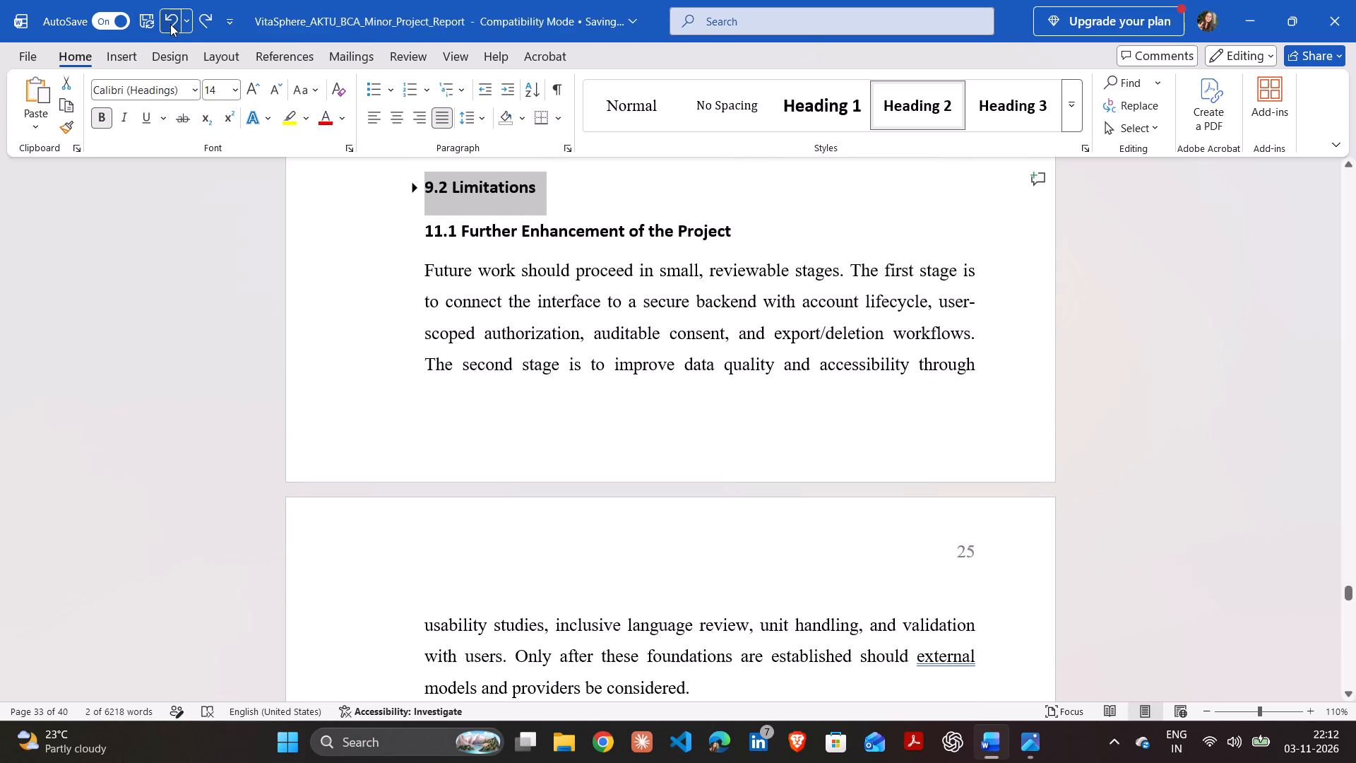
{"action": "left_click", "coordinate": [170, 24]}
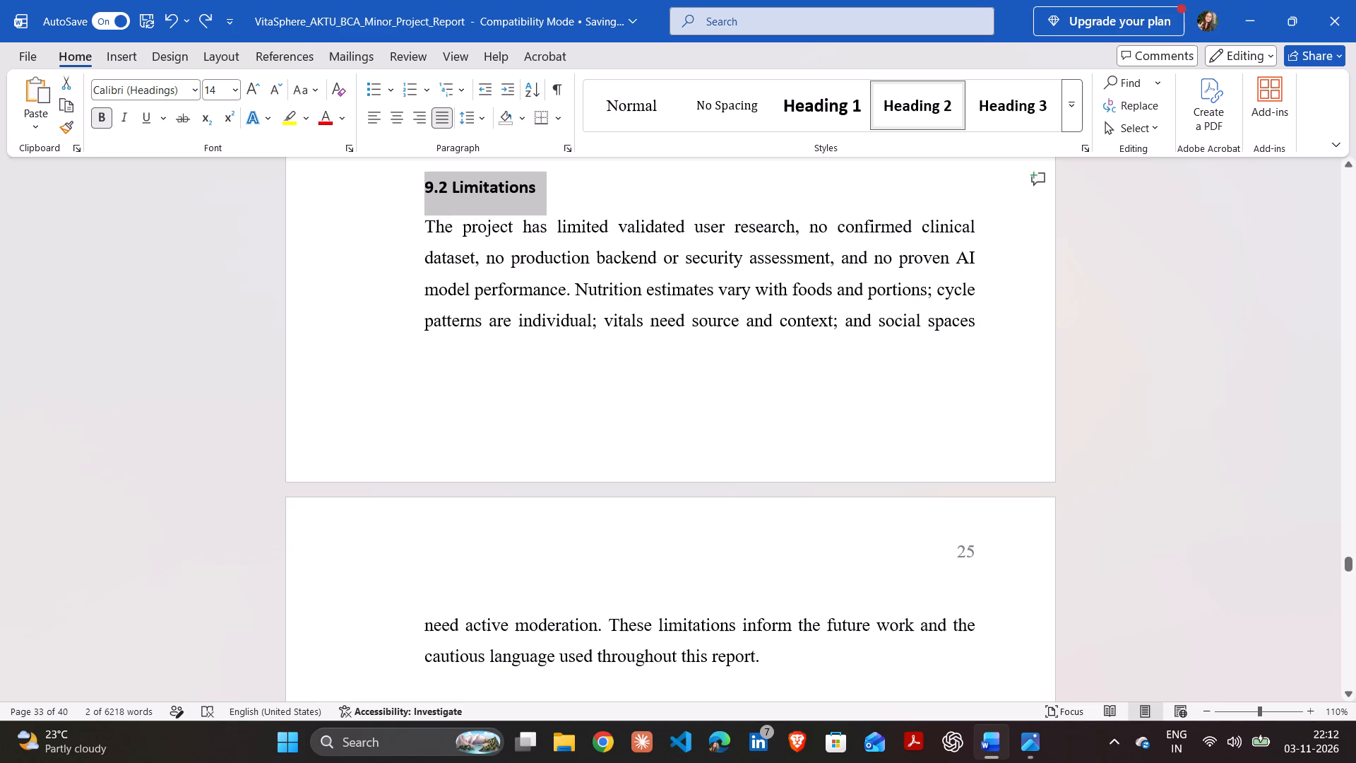
Collapse the restored "9.2 Limitations" heading.
{"action": "left_click", "coordinate": [413, 191]}
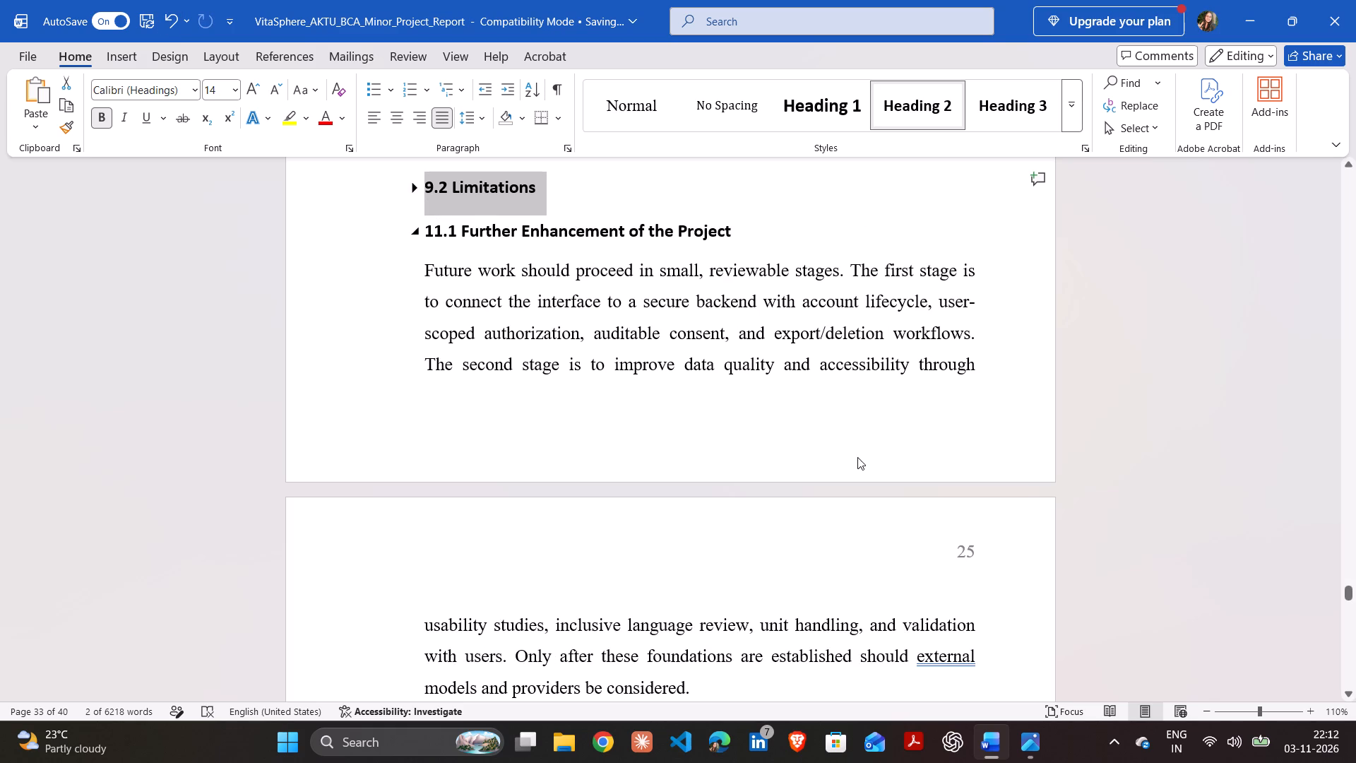
Check sections 11.1 through 11.5 for proofing flags and page layout.
{"action": "left_click", "coordinate": [1235, 546]}
{"action": "key", "text": "Down"}
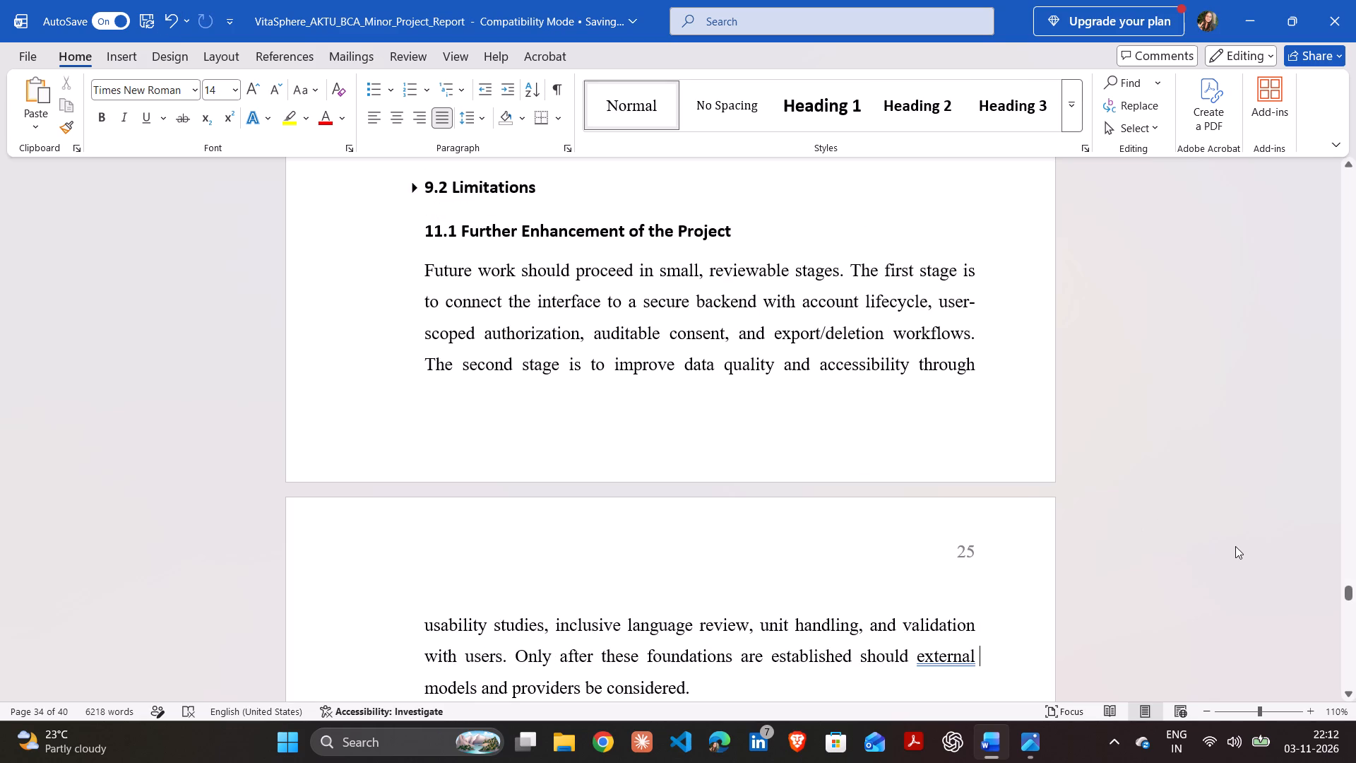
{"action": "key", "text": "Down"}
{"action": "key", "text": "Down"}
{"action": "key", "text": "Down"}
{"action": "key", "text": "Down"}
{"action": "key", "text": "Down"}
{"action": "key", "text": "Down"}
{"action": "key", "text": "Down"}
{"action": "key", "text": "Down"}
{"action": "key", "text": "Down"}
{"action": "key", "text": "Down"}
{"action": "key", "text": "Down"}
{"action": "key", "text": "Down"}
{"action": "key", "text": "Down"}
{"action": "key", "text": "Down"}
{"action": "key", "text": "Down"}
{"action": "key", "text": "Down"}
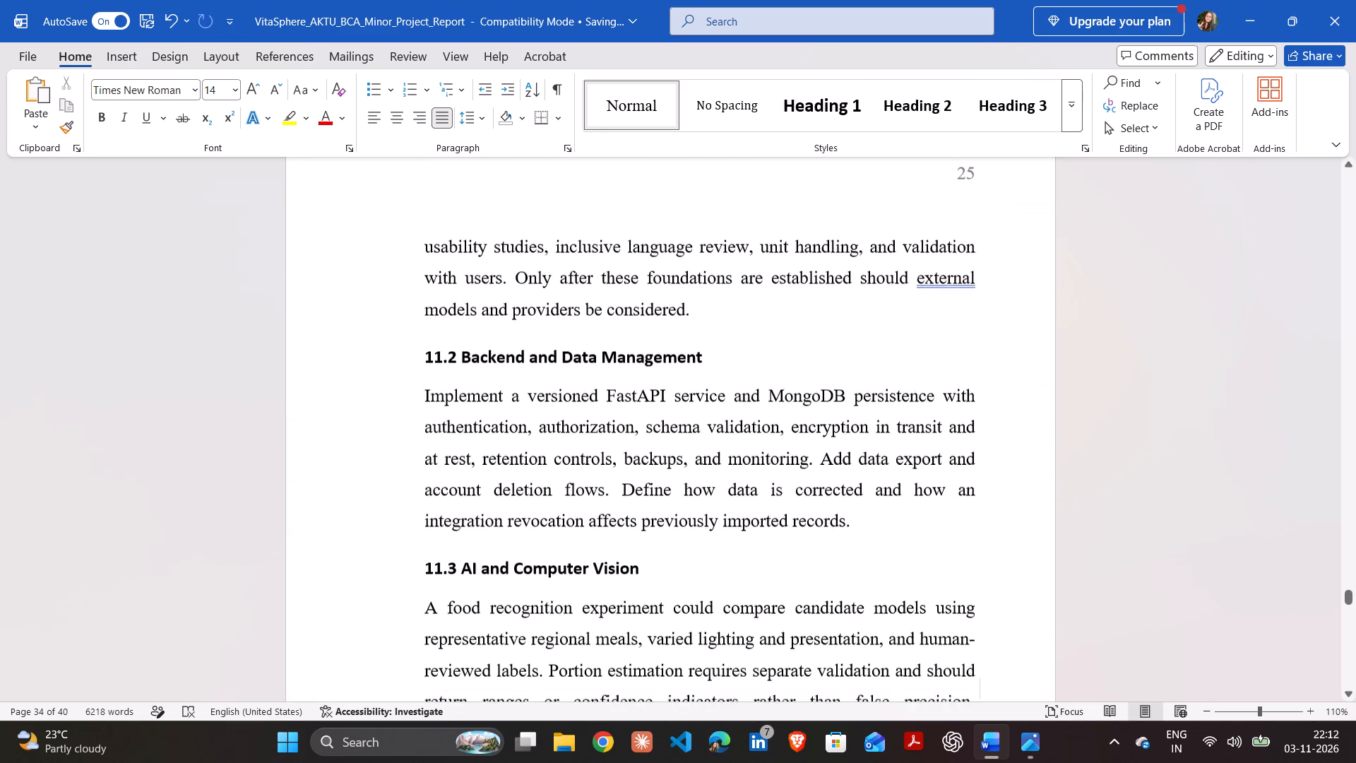
{"action": "key", "text": "Down"}
{"action": "key", "text": "Down"}
{"action": "key", "text": "Down"}
{"action": "key", "text": "Down"}
{"action": "key", "text": "Down"}
{"action": "key", "text": "Down"}
{"action": "key", "text": "Down"}
{"action": "key", "text": "Down"}
{"action": "key", "text": "Down"}
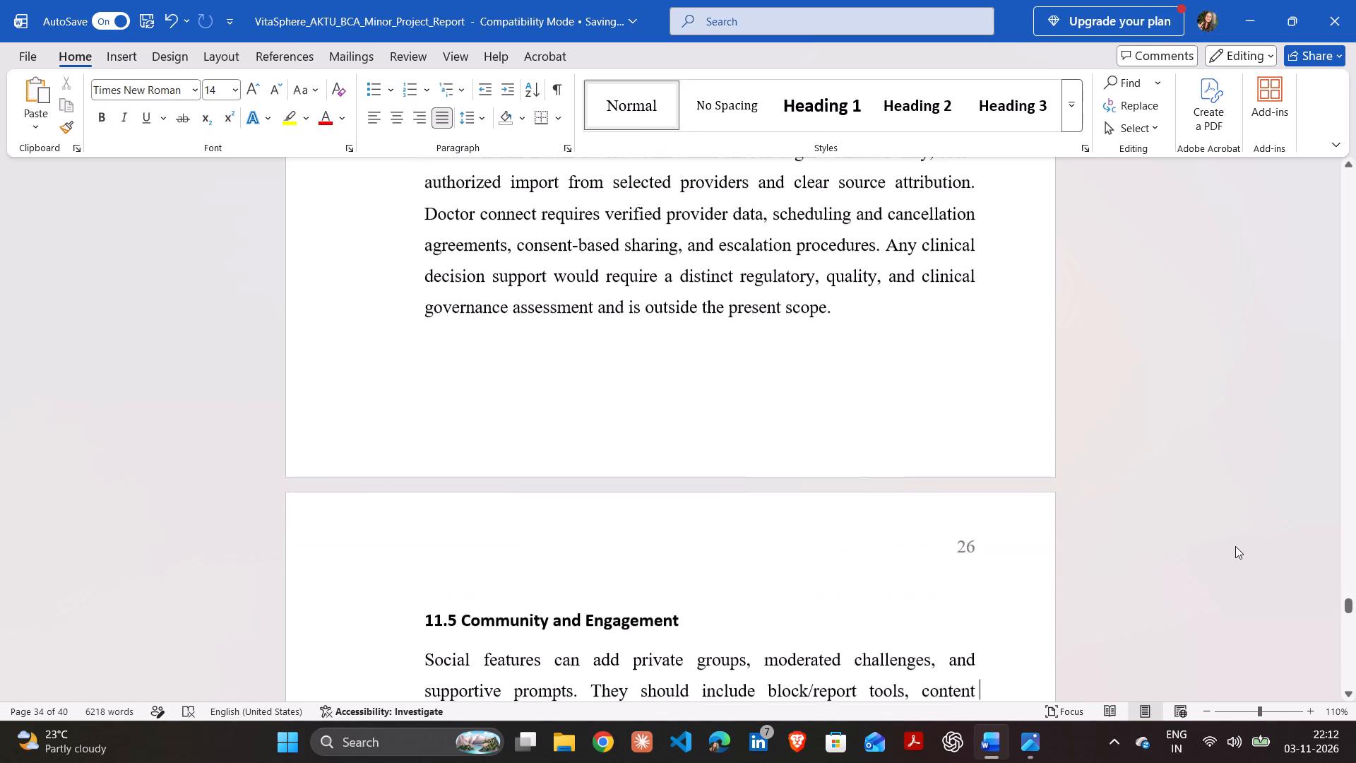
{"action": "key", "text": "Down"}
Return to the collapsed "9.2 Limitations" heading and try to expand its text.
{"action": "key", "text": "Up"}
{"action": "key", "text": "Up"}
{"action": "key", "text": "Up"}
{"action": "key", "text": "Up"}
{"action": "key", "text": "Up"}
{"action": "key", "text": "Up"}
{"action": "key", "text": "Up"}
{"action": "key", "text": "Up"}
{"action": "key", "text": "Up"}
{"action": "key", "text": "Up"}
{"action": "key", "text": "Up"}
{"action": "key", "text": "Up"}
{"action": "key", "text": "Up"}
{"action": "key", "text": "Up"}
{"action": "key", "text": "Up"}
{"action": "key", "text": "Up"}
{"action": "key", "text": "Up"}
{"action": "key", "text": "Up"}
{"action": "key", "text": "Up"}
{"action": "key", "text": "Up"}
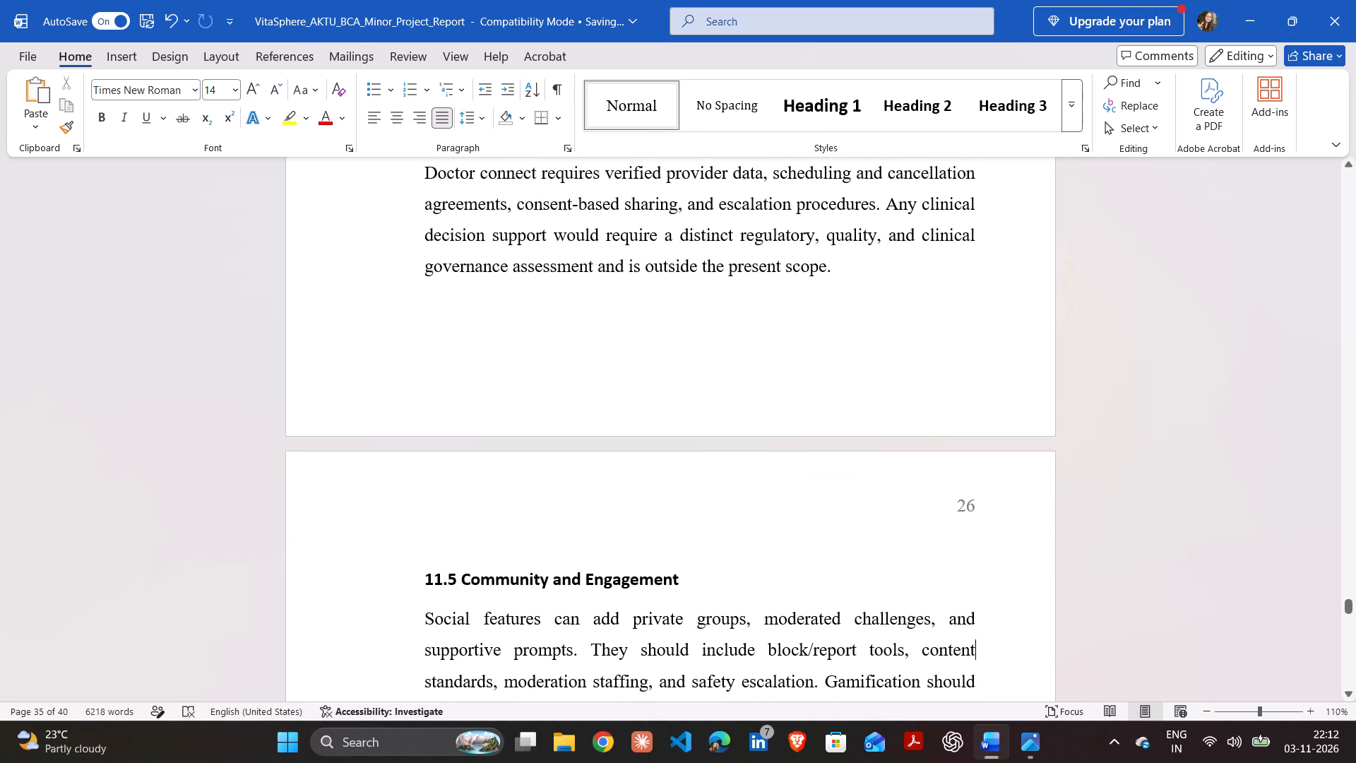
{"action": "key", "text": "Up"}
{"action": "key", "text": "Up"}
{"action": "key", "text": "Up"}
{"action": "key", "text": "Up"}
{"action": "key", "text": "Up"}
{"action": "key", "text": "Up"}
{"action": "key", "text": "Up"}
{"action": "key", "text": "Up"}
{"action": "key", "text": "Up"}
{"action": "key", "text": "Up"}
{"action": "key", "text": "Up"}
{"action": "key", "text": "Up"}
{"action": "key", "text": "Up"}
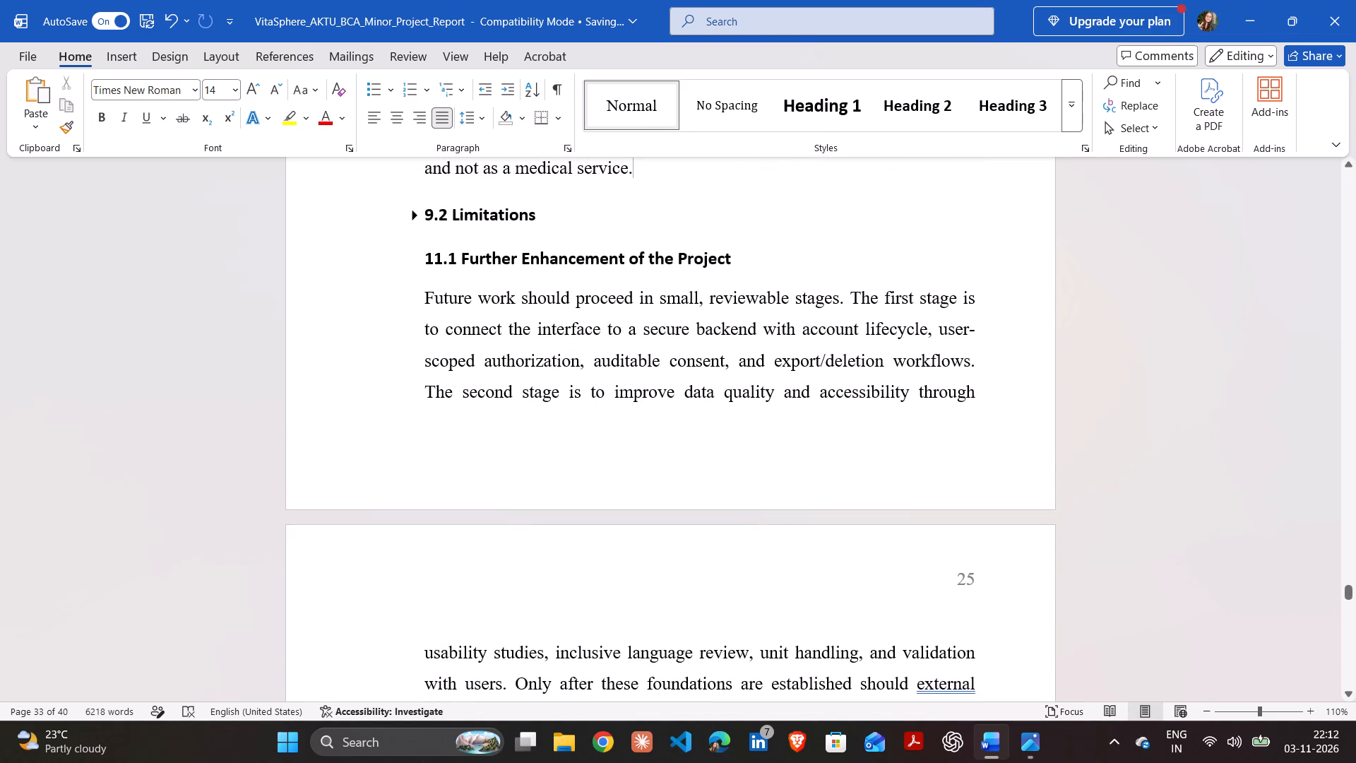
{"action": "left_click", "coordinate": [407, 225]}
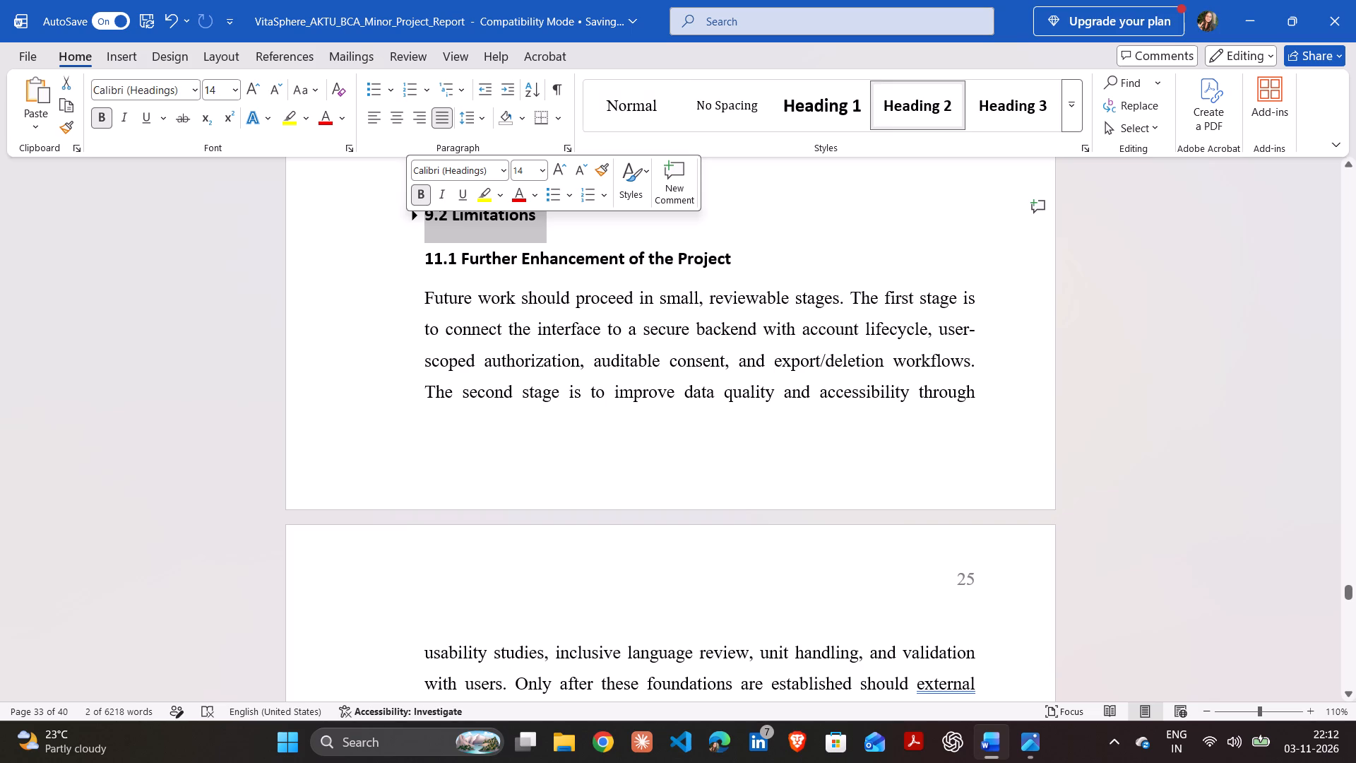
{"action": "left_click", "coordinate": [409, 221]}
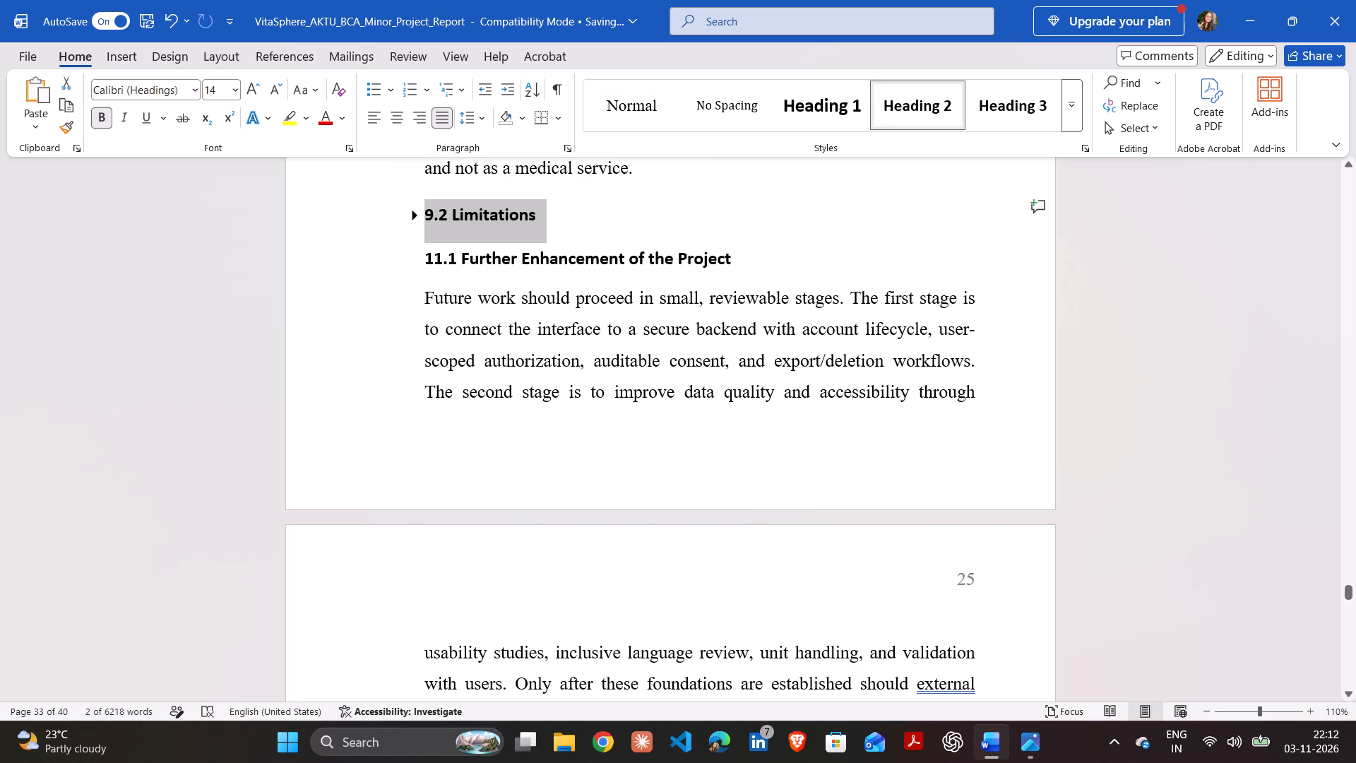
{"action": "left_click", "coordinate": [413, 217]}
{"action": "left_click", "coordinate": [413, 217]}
Delete the extra space between "11.1" and "Prioritised" in the roadmap table caption in section 11.6.
{"action": "left_click", "coordinate": [1153, 591]}
{"action": "key", "text": "Down"}
{"action": "key", "text": "Down"}
{"action": "key", "text": "Down"}
{"action": "key", "text": "Down"}
{"action": "key", "text": "Down"}
{"action": "key", "text": "Down"}
{"action": "key", "text": "Down"}
{"action": "key", "text": "Down"}
{"action": "key", "text": "Down"}
{"action": "key", "text": "Down"}
{"action": "key", "text": "Down"}
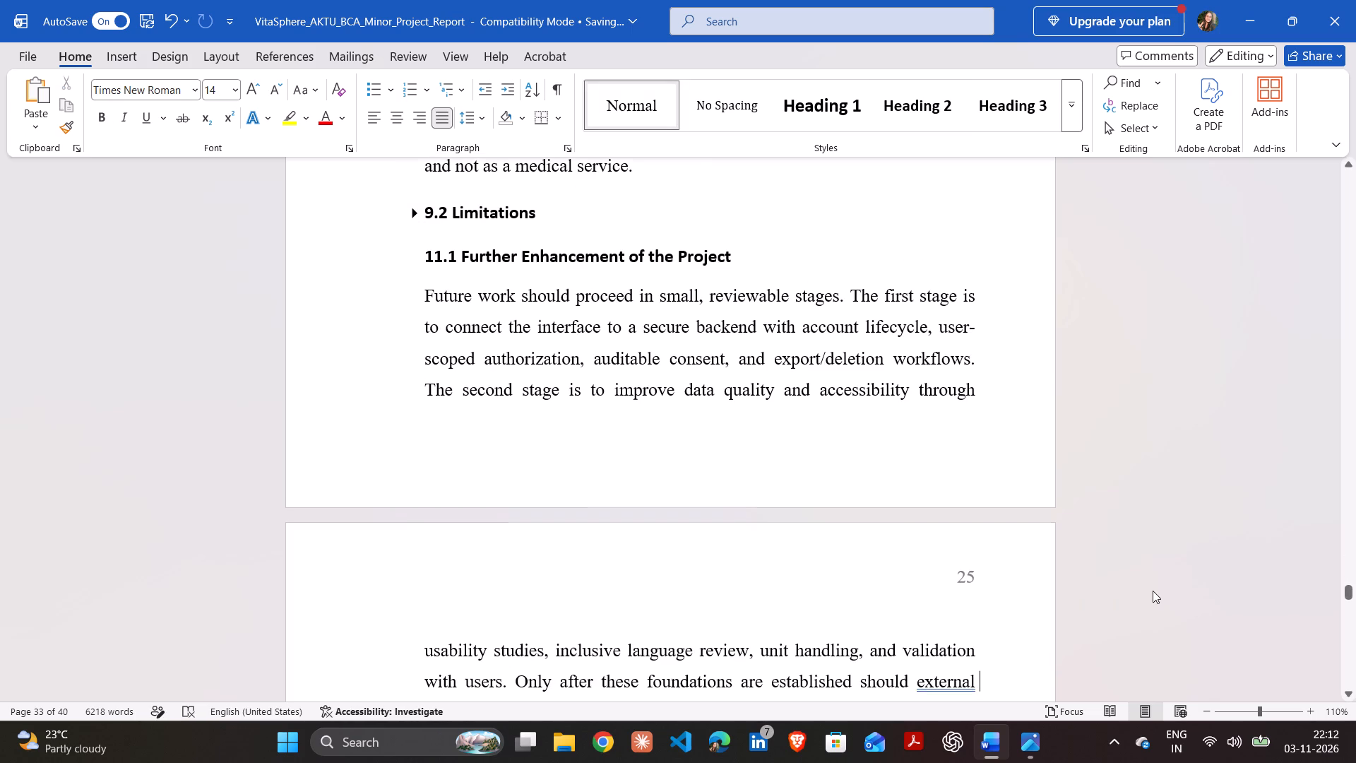
{"action": "key", "text": "Down"}
{"action": "key", "text": "Down"}
{"action": "key", "text": "Down"}
{"action": "key", "text": "Down"}
{"action": "key", "text": "Down"}
{"action": "key", "text": "Down"}
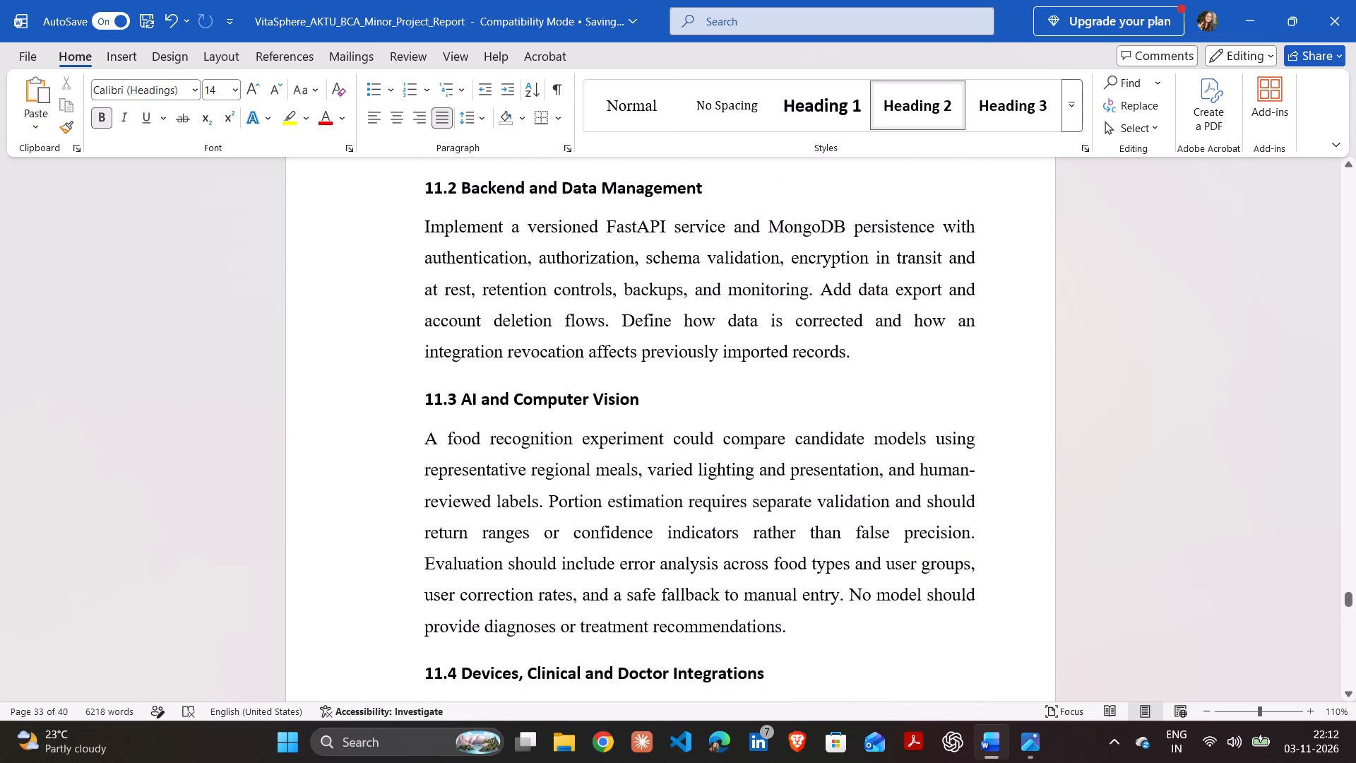
{"action": "key", "text": "Down"}
{"action": "key", "text": "Down"}
{"action": "key", "text": "Down"}
{"action": "key", "text": "Down"}
{"action": "key", "text": "Down"}
{"action": "key", "text": "Down"}
{"action": "key", "text": "Down"}
{"action": "key", "text": "Down"}
{"action": "key", "text": "Down"}
{"action": "key", "text": "Down"}
{"action": "key", "text": "Down"}
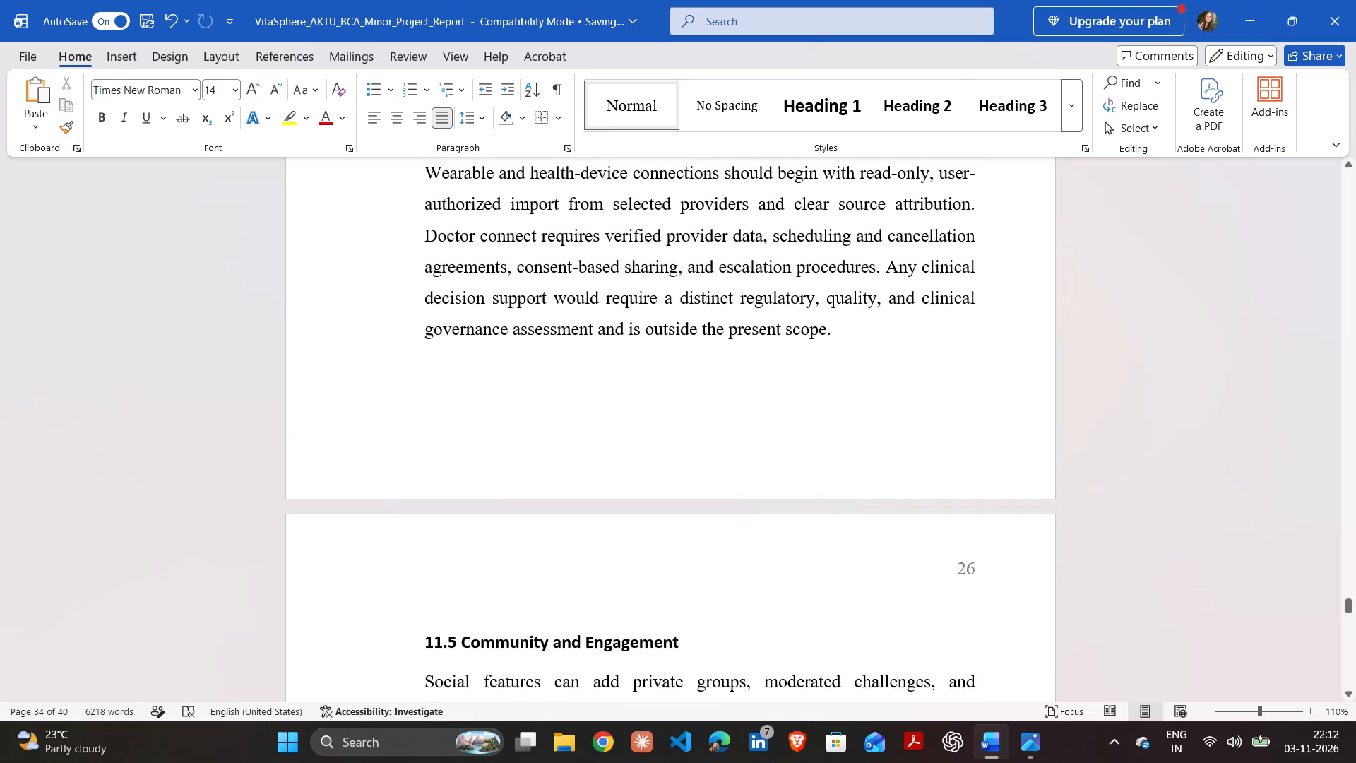
{"action": "key", "text": "Down"}
{"action": "key", "text": "Down"}
{"action": "key", "text": "Down"}
{"action": "key", "text": "Down"}
{"action": "key", "text": "Down"}
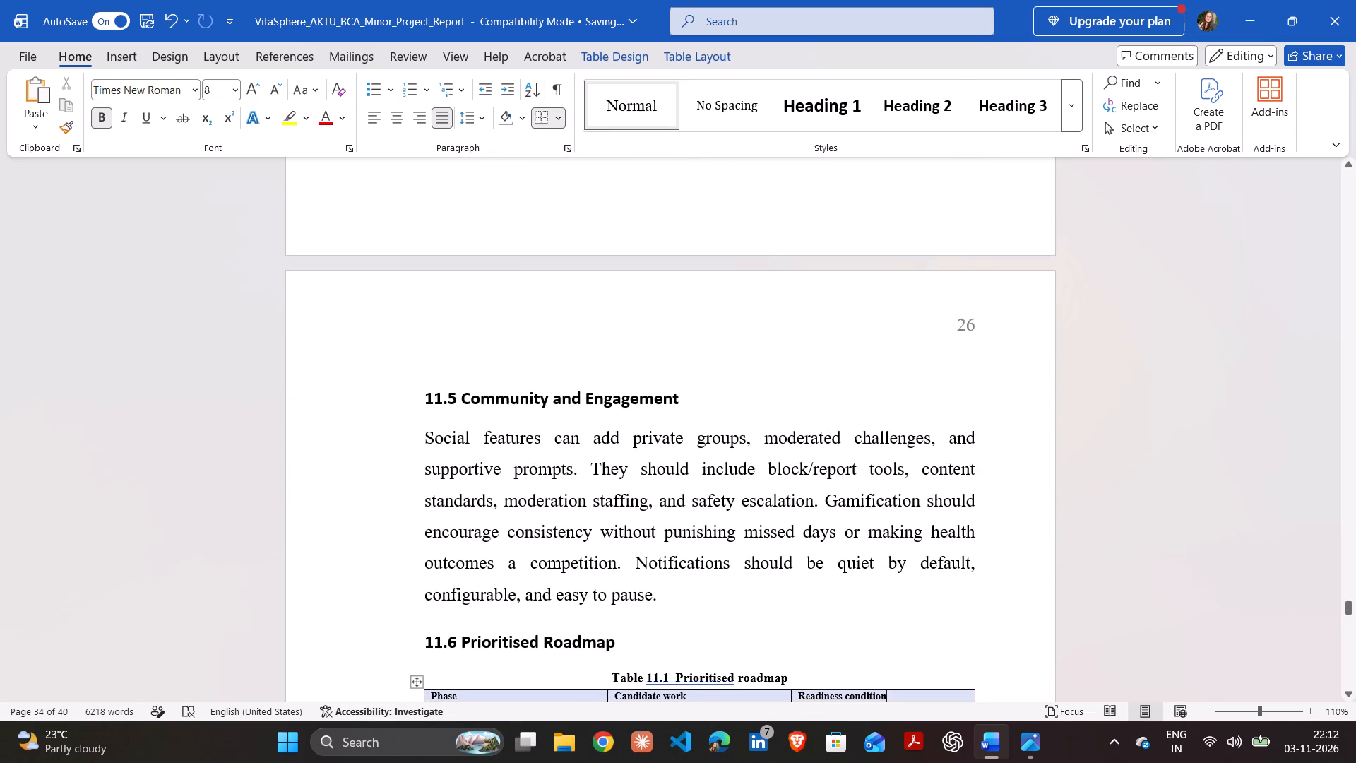
{"action": "key", "text": "Down"}
{"action": "key", "text": "Down"}
{"action": "key", "text": "Down"}
{"action": "key", "text": "Down"}
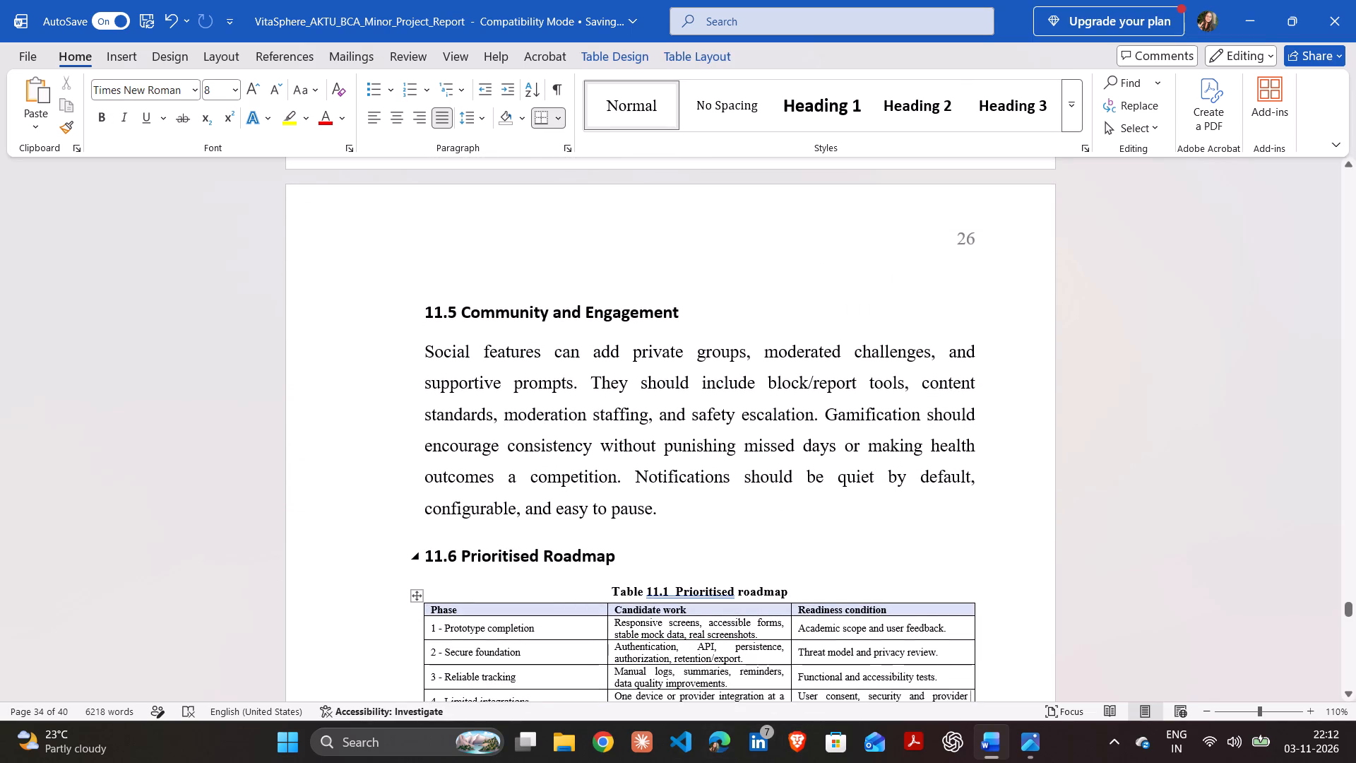
{"action": "left_click", "coordinate": [673, 588]}
{"action": "key", "text": "BackSpace"}
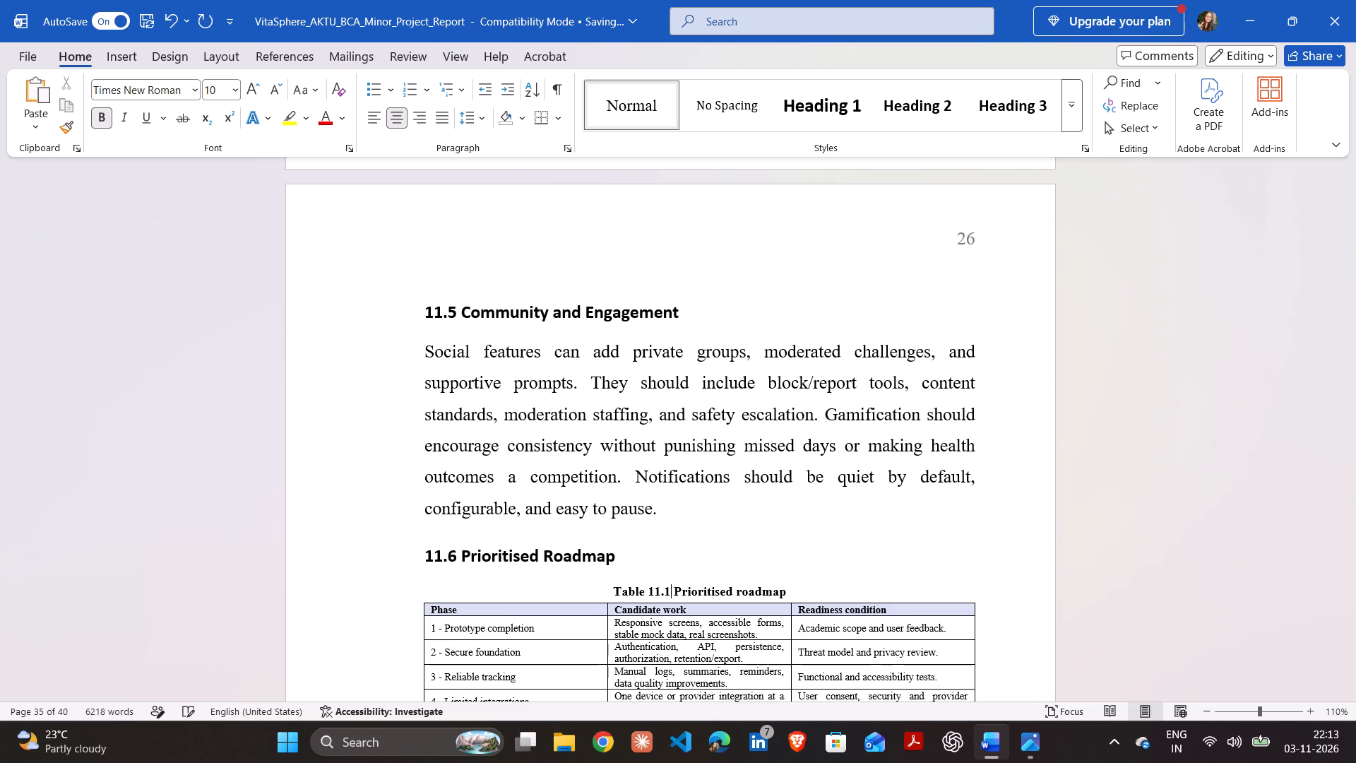
Check the section 11.6 roadmap table and the Chapter 12 bibliography for proofing flags and page layout.
{"action": "left_click", "coordinate": [1192, 610]}
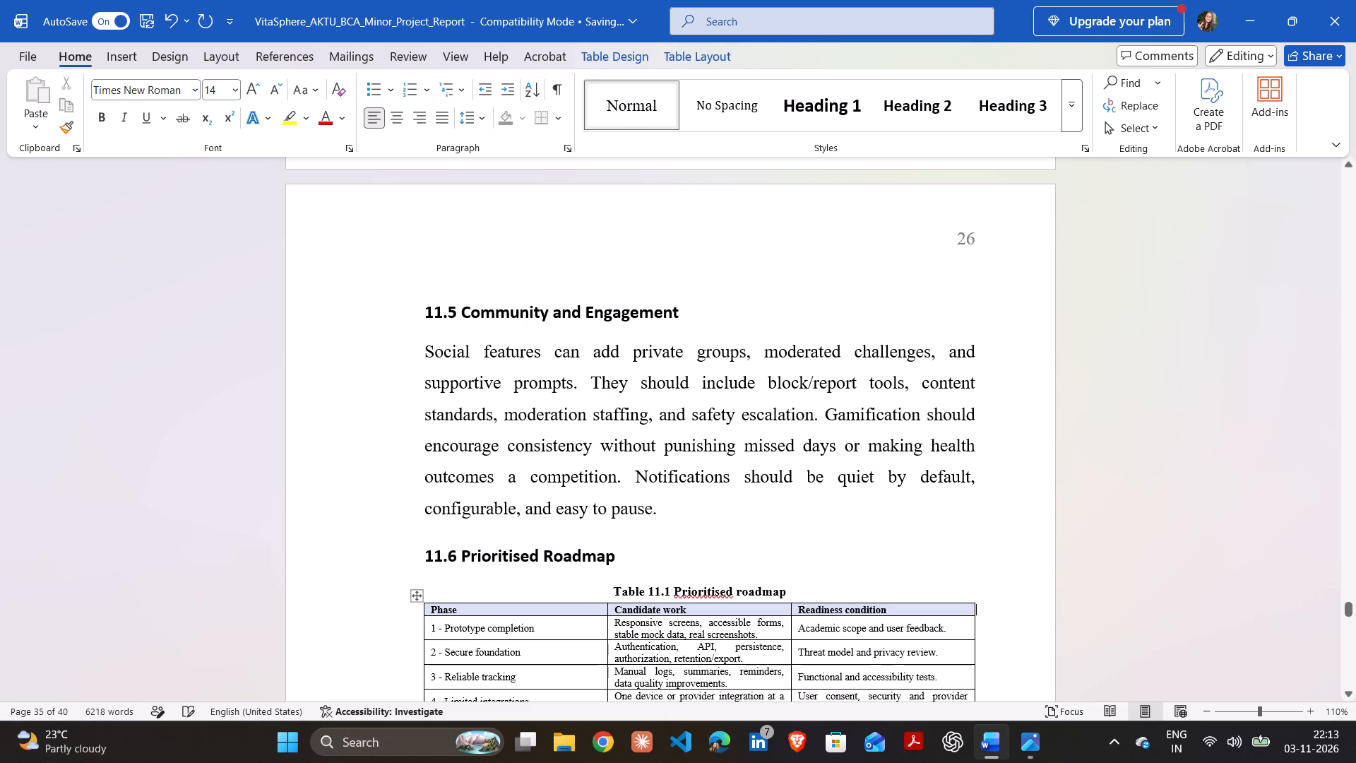
{"action": "key", "text": "Down"}
{"action": "key", "text": "Down"}
{"action": "key", "text": "Down"}
{"action": "key", "text": "Down"}
{"action": "key", "text": "Down"}
{"action": "key", "text": "Down"}
{"action": "key", "text": "Down"}
{"action": "key", "text": "Down"}
{"action": "key", "text": "Down"}
{"action": "key", "text": "Down"}
{"action": "key", "text": "Down"}
{"action": "key", "text": "Down"}
{"action": "key", "text": "Down"}
{"action": "key", "text": "Down"}
{"action": "key", "text": "Down"}
{"action": "key", "text": "Down"}
{"action": "key", "text": "Down"}
{"action": "key", "text": "Down"}
{"action": "key", "text": "Down"}
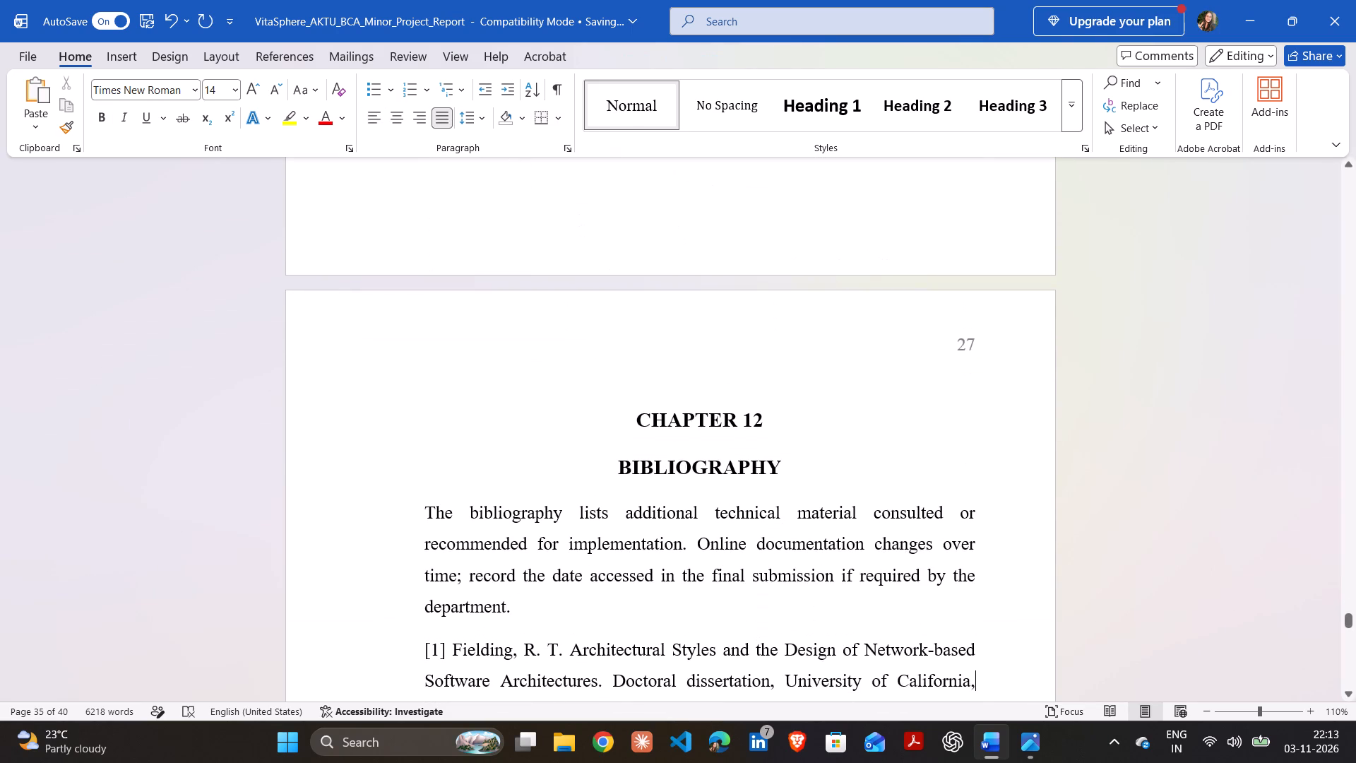
{"action": "key", "text": "Down"}
{"action": "key", "text": "Down"}
{"action": "key", "text": "Down"}
{"action": "key", "text": "Down"}
{"action": "key", "text": "Down"}
{"action": "key", "text": "Down"}
{"action": "key", "text": "Down"}
{"action": "key", "text": "Down"}
{"action": "key", "text": "Down"}
{"action": "key", "text": "Down"}
{"action": "key", "text": "Down"}
{"action": "key", "text": "Down"}
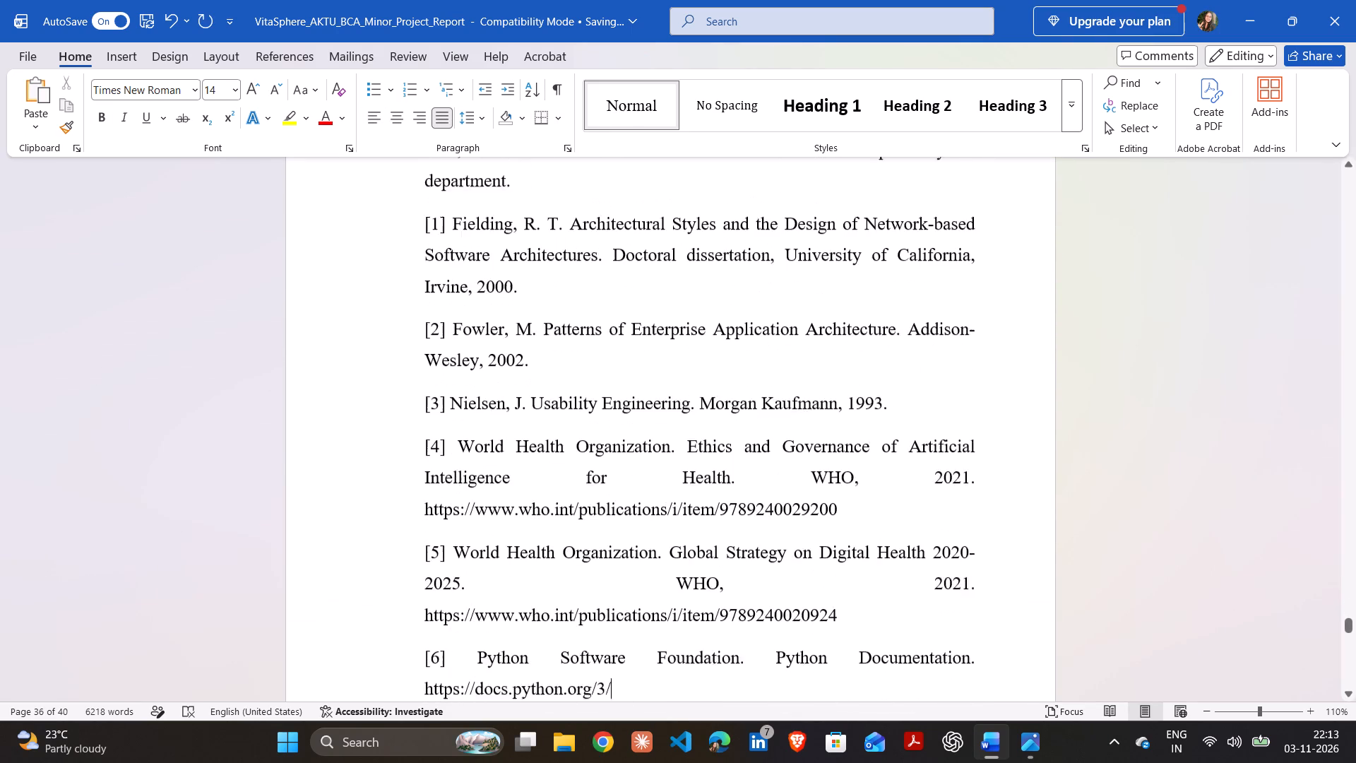
{"action": "key", "text": "Down"}
{"action": "key", "text": "Down"}
{"action": "key", "text": "Down"}
{"action": "key", "text": "Down"}
{"action": "key", "text": "Down"}
{"action": "key", "text": "Down"}
{"action": "key", "text": "Down"}
{"action": "key", "text": "Down"}
{"action": "key", "text": "Down"}
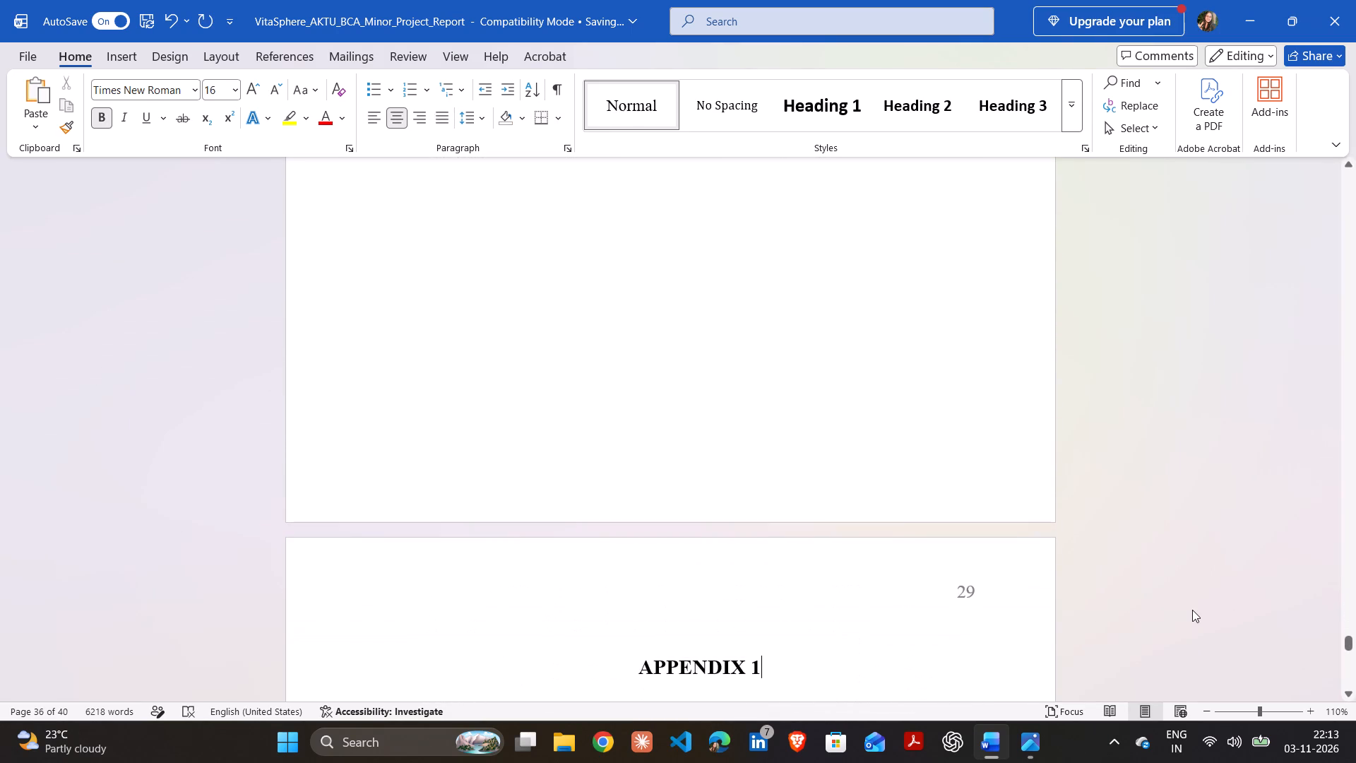
Check Appendix 1's API contract and data dictionary tables and the start of Appendix 2 for flagged captions.
{"action": "key", "text": "Down"}
{"action": "key", "text": "Down"}
{"action": "key", "text": "Down"}
{"action": "key", "text": "Down"}
{"action": "key", "text": "Down"}
{"action": "key", "text": "Down"}
{"action": "key", "text": "Down"}
{"action": "key", "text": "Down"}
{"action": "key", "text": "Down"}
{"action": "key", "text": "Down"}
{"action": "key", "text": "Down"}
{"action": "key", "text": "Down"}
{"action": "key", "text": "Down"}
{"action": "key", "text": "Down"}
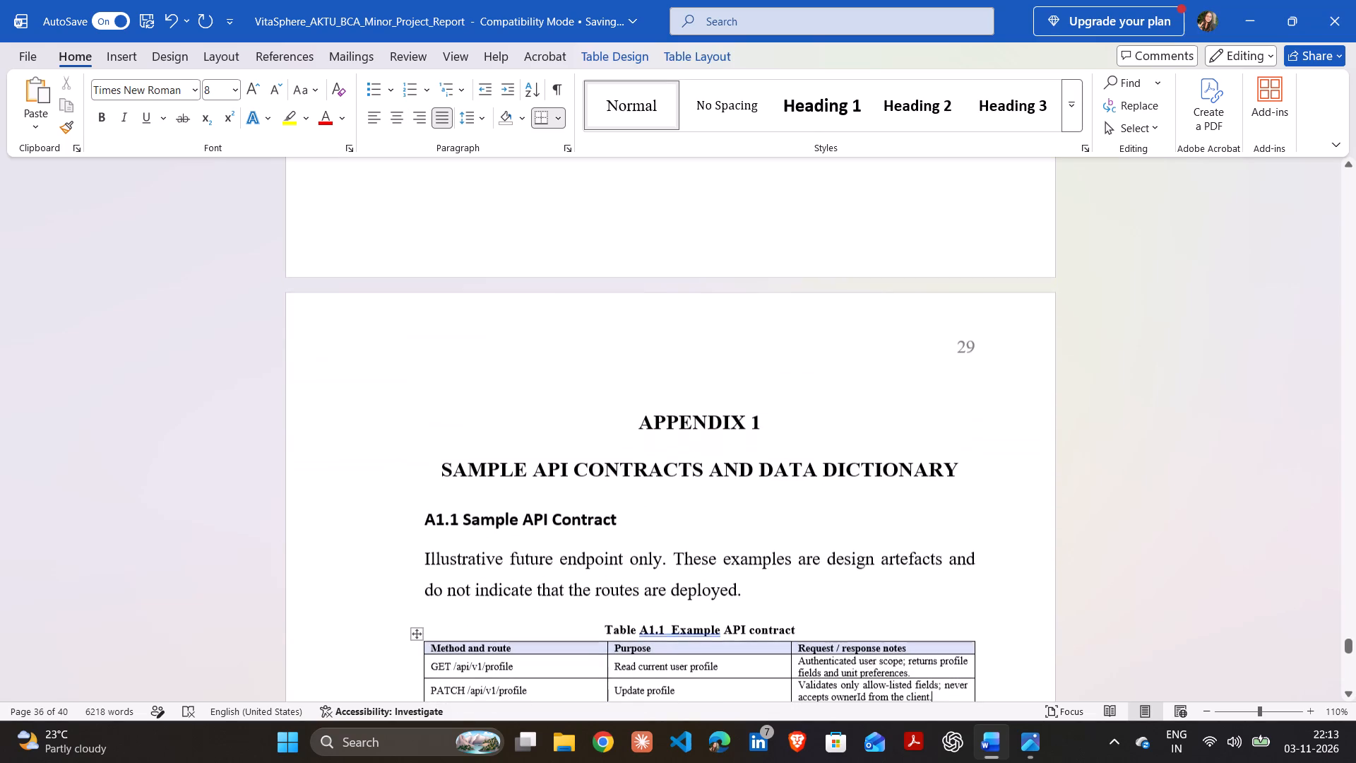
{"action": "key", "text": "Down"}
{"action": "key", "text": "Down"}
{"action": "key", "text": "Down"}
{"action": "key", "text": "Down"}
{"action": "key", "text": "Down"}
{"action": "key", "text": "Down"}
{"action": "key", "text": "Down"}
{"action": "key", "text": "Down"}
{"action": "key", "text": "Down"}
{"action": "key", "text": "Down"}
{"action": "key", "text": "Down"}
{"action": "key", "text": "Down"}
{"action": "key", "text": "Down"}
{"action": "key", "text": "Down"}
{"action": "key", "text": "Down"}
{"action": "key", "text": "Down"}
{"action": "key", "text": "Down"}
{"action": "key", "text": "Down"}
{"action": "key", "text": "Down"}
{"action": "key", "text": "Down"}
{"action": "key", "text": "Down"}
{"action": "key", "text": "Down"}
{"action": "key", "text": "Down"}
{"action": "key", "text": "Down"}
{"action": "key", "text": "Down"}
{"action": "key", "text": "Down"}
{"action": "key", "text": "Down"}
{"action": "key", "text": "Down"}
{"action": "key", "text": "Down"}
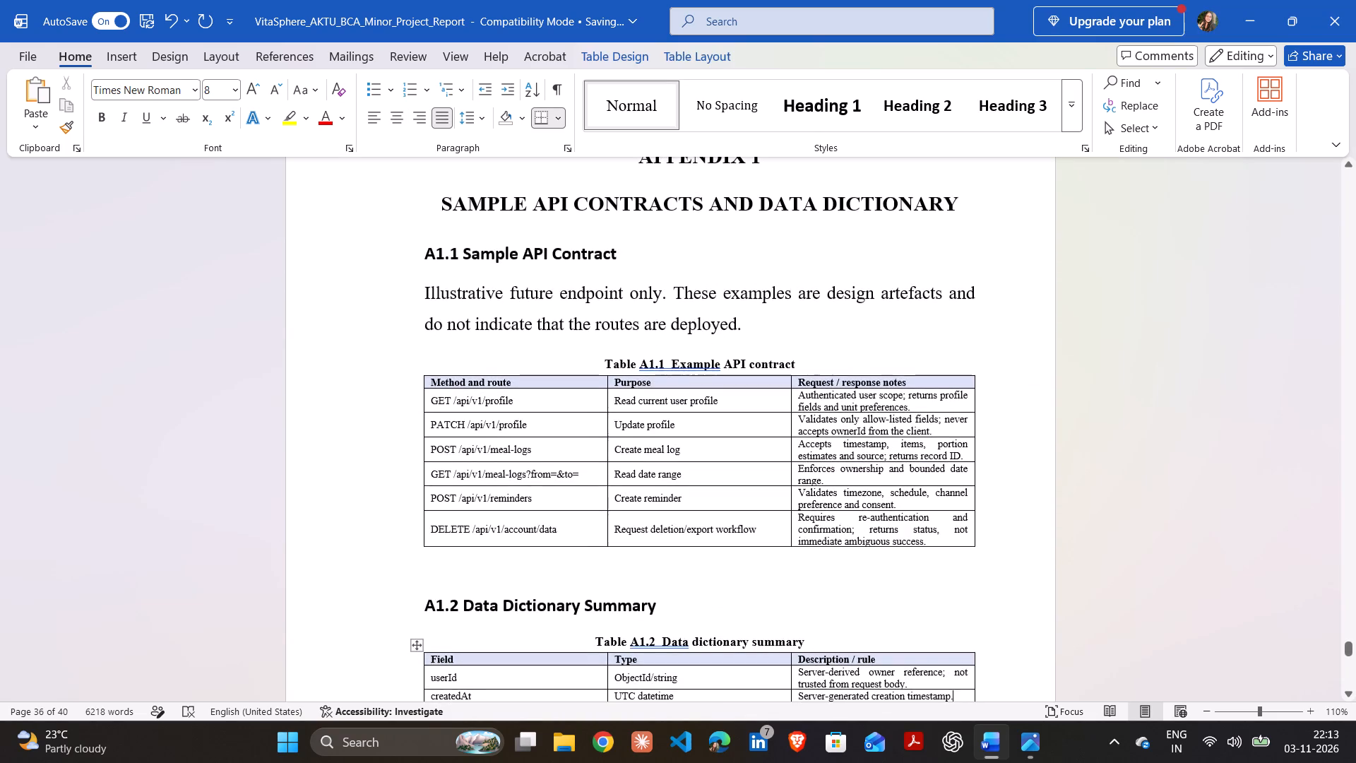
{"action": "key", "text": "Down"}
{"action": "key", "text": "Down"}
{"action": "key", "text": "Down"}
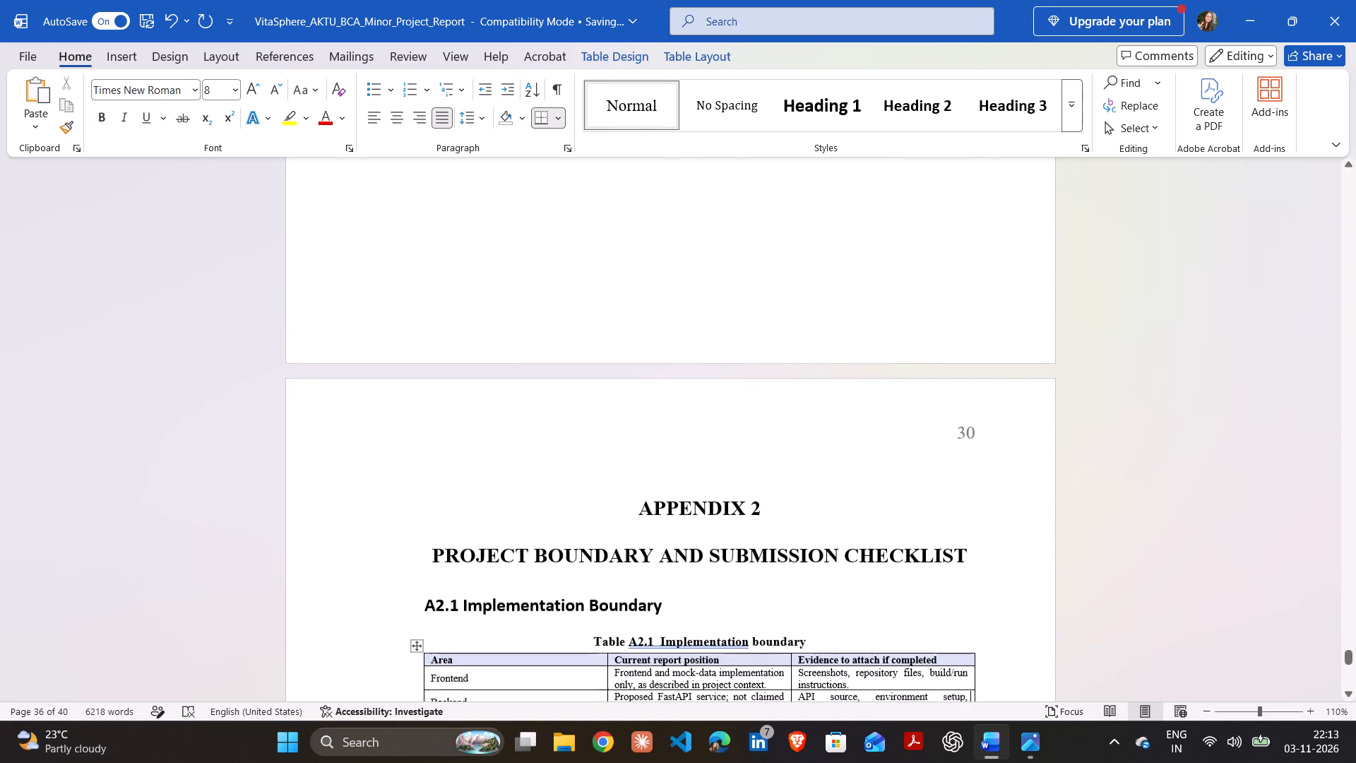
{"action": "key", "text": "Down"}
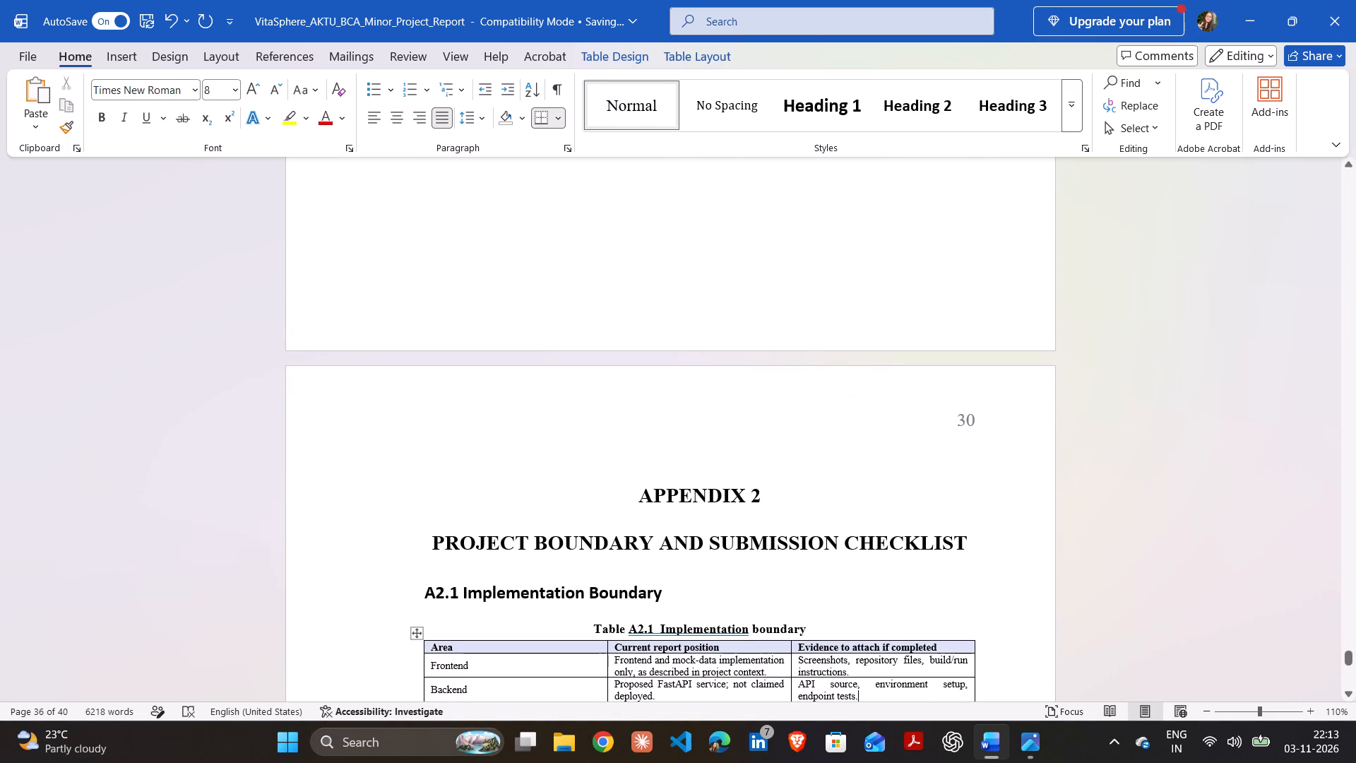
Delete the extra space between "A2.1" and "Implementation" in the Appendix 2 table caption.
{"action": "left_click", "coordinate": [659, 627]}
{"action": "key", "text": "BackSpace"}
Review the rest of Appendix 2, from the implementation boundary table through the A2.2 checklist to the document's end.
{"action": "key", "text": "Down"}
{"action": "key", "text": "Down"}
{"action": "key", "text": "Down"}
{"action": "key", "text": "Down"}
{"action": "key", "text": "Down"}
{"action": "key", "text": "Down"}
{"action": "key", "text": "Down"}
{"action": "key", "text": "Down"}
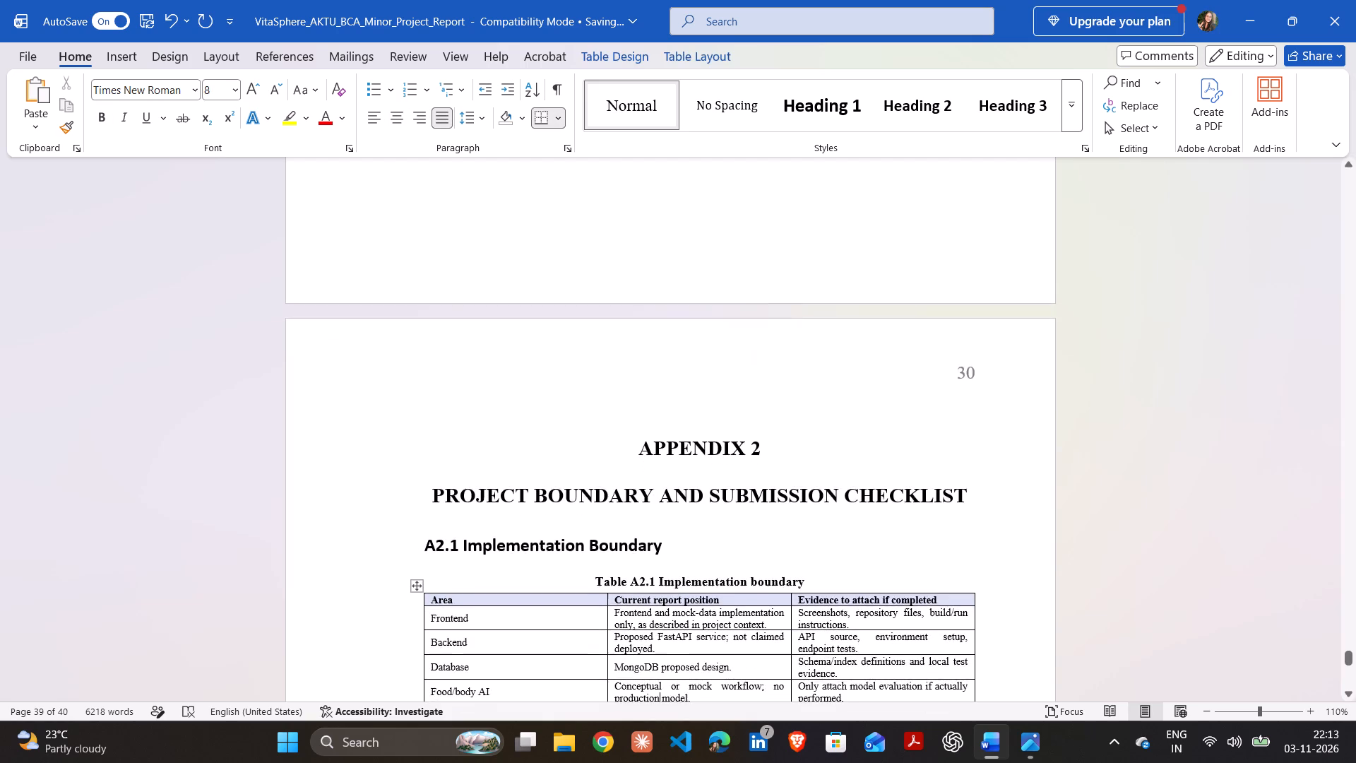
{"action": "key", "text": "Down"}
{"action": "key", "text": "Down"}
{"action": "key", "text": "Down"}
{"action": "key", "text": "Down"}
{"action": "key", "text": "Down"}
{"action": "key", "text": "Down"}
{"action": "key", "text": "Down"}
{"action": "key", "text": "Down"}
{"action": "key", "text": "Down"}
{"action": "key", "text": "Down"}
{"action": "key", "text": "Down"}
{"action": "key", "text": "Down"}
{"action": "key", "text": "Down"}
{"action": "key", "text": "Down"}
{"action": "key", "text": "Down"}
{"action": "key", "text": "Down"}
{"action": "key", "text": "Down"}
{"action": "key", "text": "Down"}
{"action": "key", "text": "Down"}
{"action": "key", "text": "Down"}
{"action": "key", "text": "Down"}
{"action": "key", "text": "Down"}
{"action": "key", "text": "Down"}
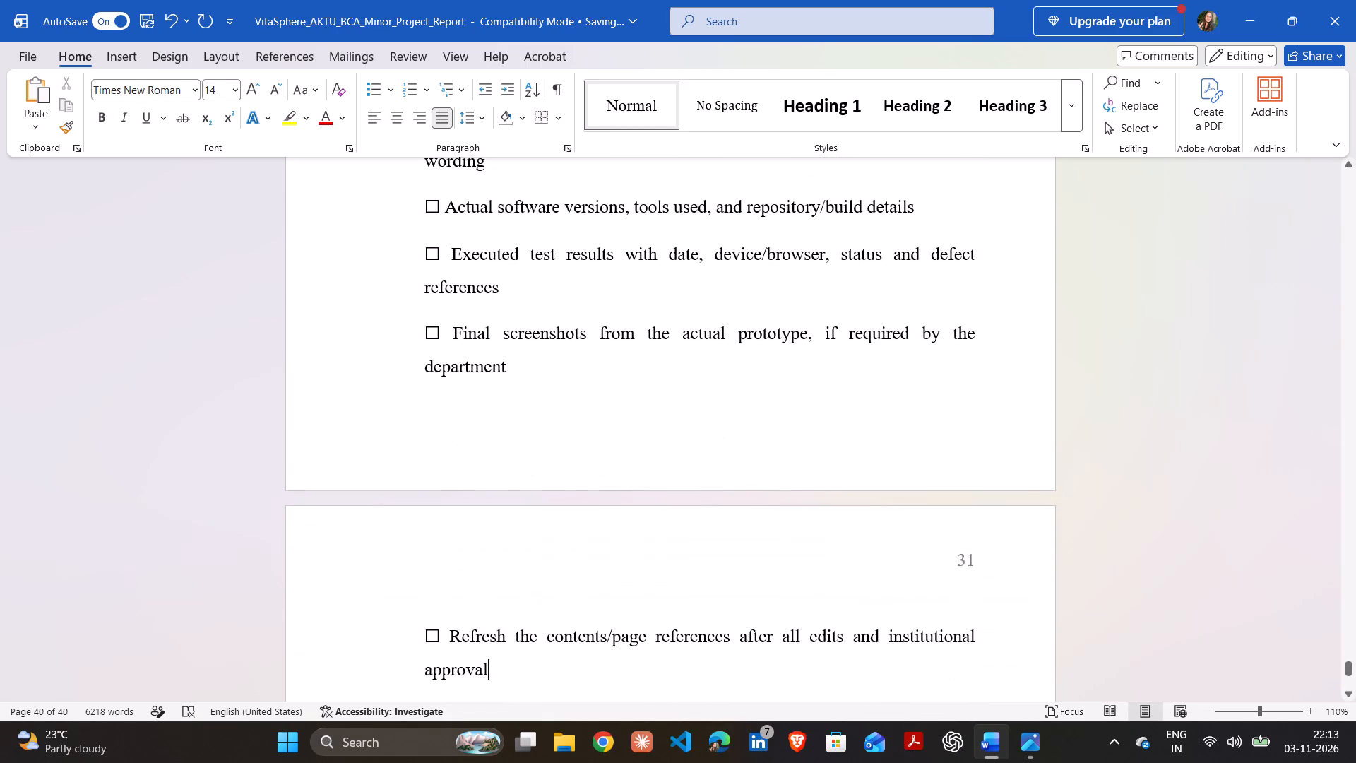
Delete the whole "A2.2 Fields to Complete Before Submission" section, from its heading through the last checklist item.
{"action": "key", "text": "Up"}
{"action": "key", "text": "Up"}
{"action": "key", "text": "Up"}
{"action": "key", "text": "Up"}
{"action": "key", "text": "Up"}
{"action": "key", "text": "Up"}
{"action": "key", "text": "Up"}
{"action": "key", "text": "Up"}
{"action": "key", "text": "Up"}
{"action": "key", "text": "Up"}
{"action": "key", "text": "Up"}
{"action": "key", "text": "Up"}
{"action": "key", "text": "Up"}
{"action": "key", "text": "Up"}
{"action": "key", "text": "Up"}
{"action": "key", "text": "Up"}
{"action": "key", "text": "Up"}
{"action": "key", "text": "Up"}
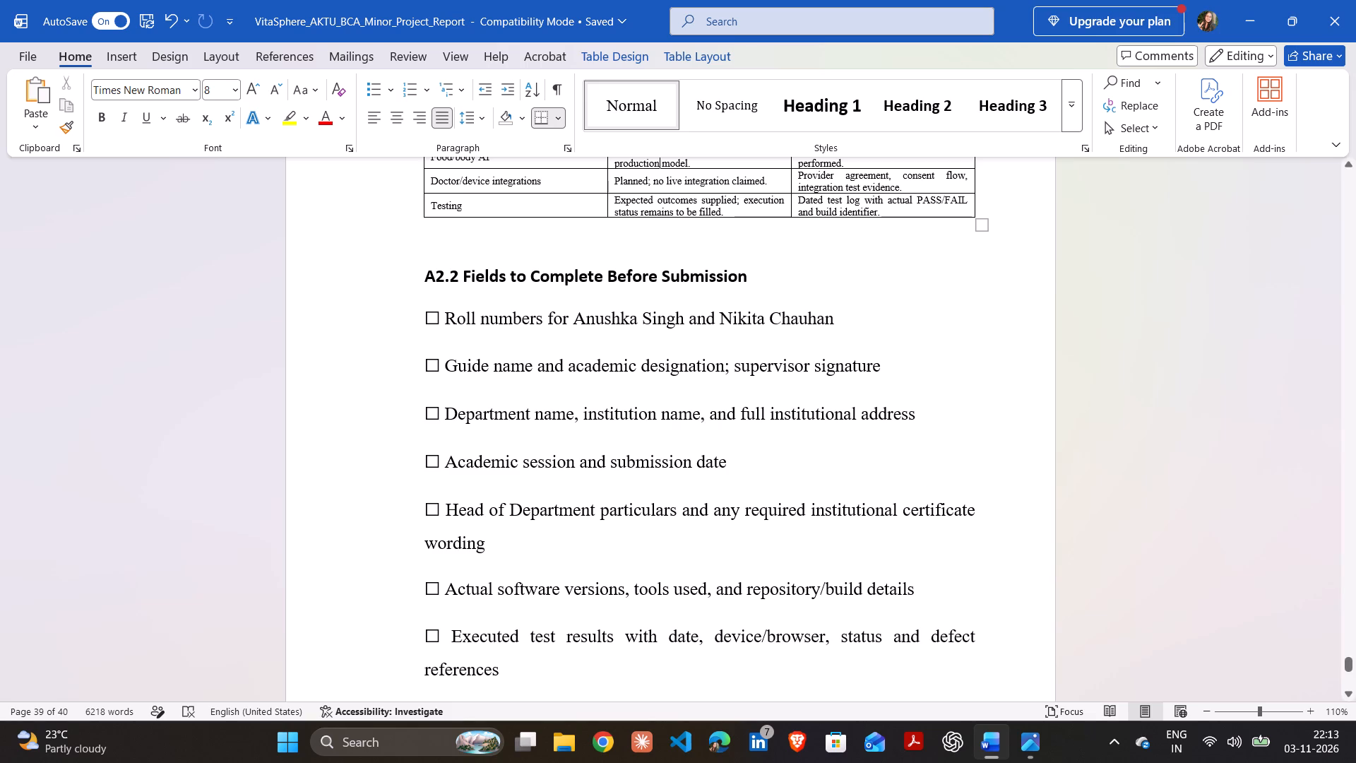
{"action": "left_click_drag", "start_coordinate": [432, 277], "coordinate": [493, 386]}
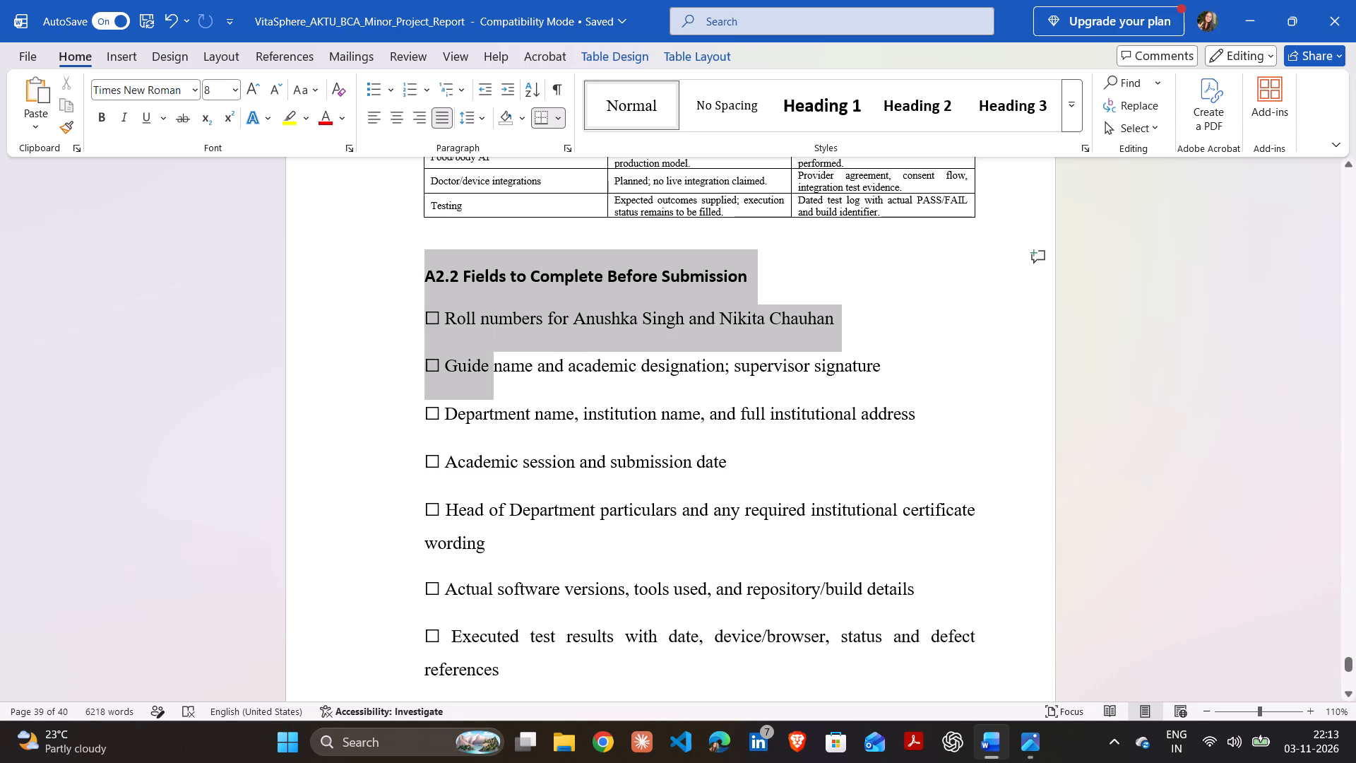
{"action": "left_click_drag", "start_coordinate": [493, 386], "coordinate": [537, 309]}
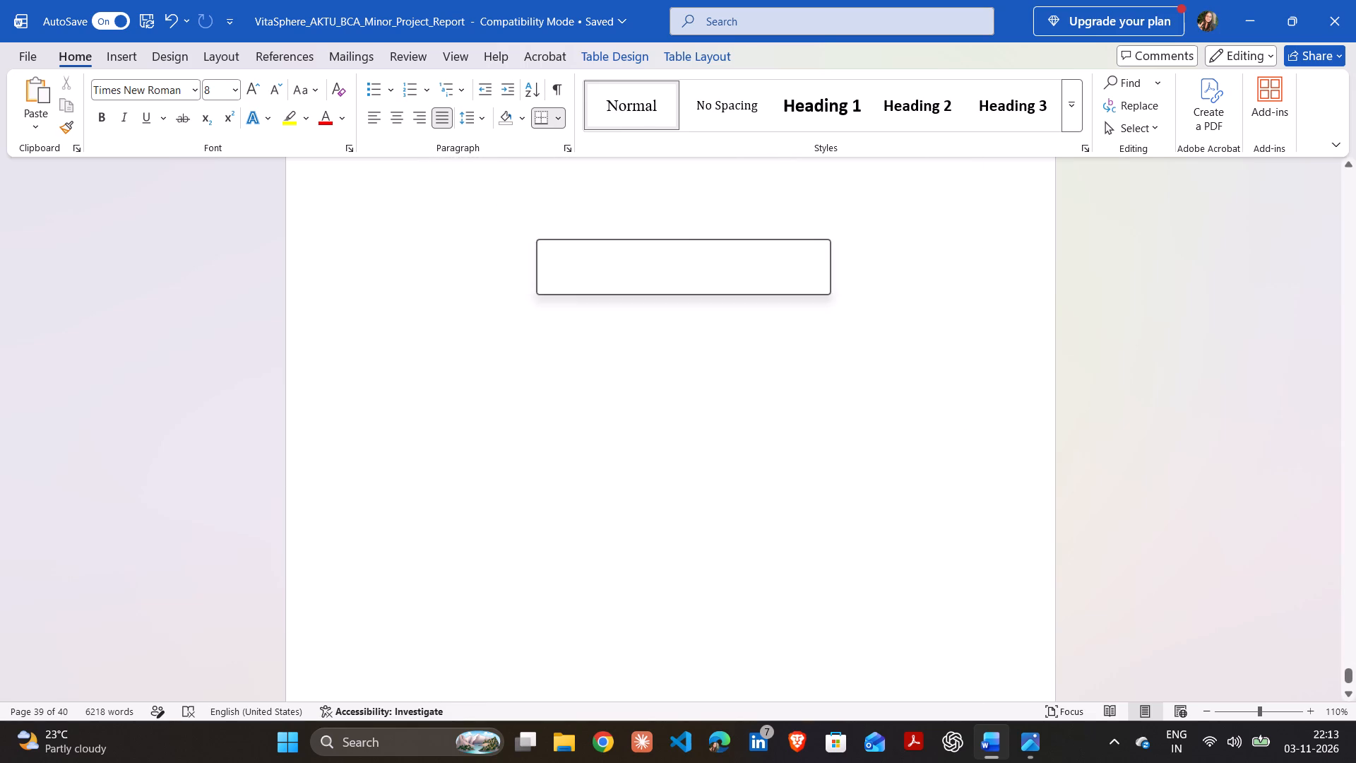
{"action": "key", "text": "BackSpace"}
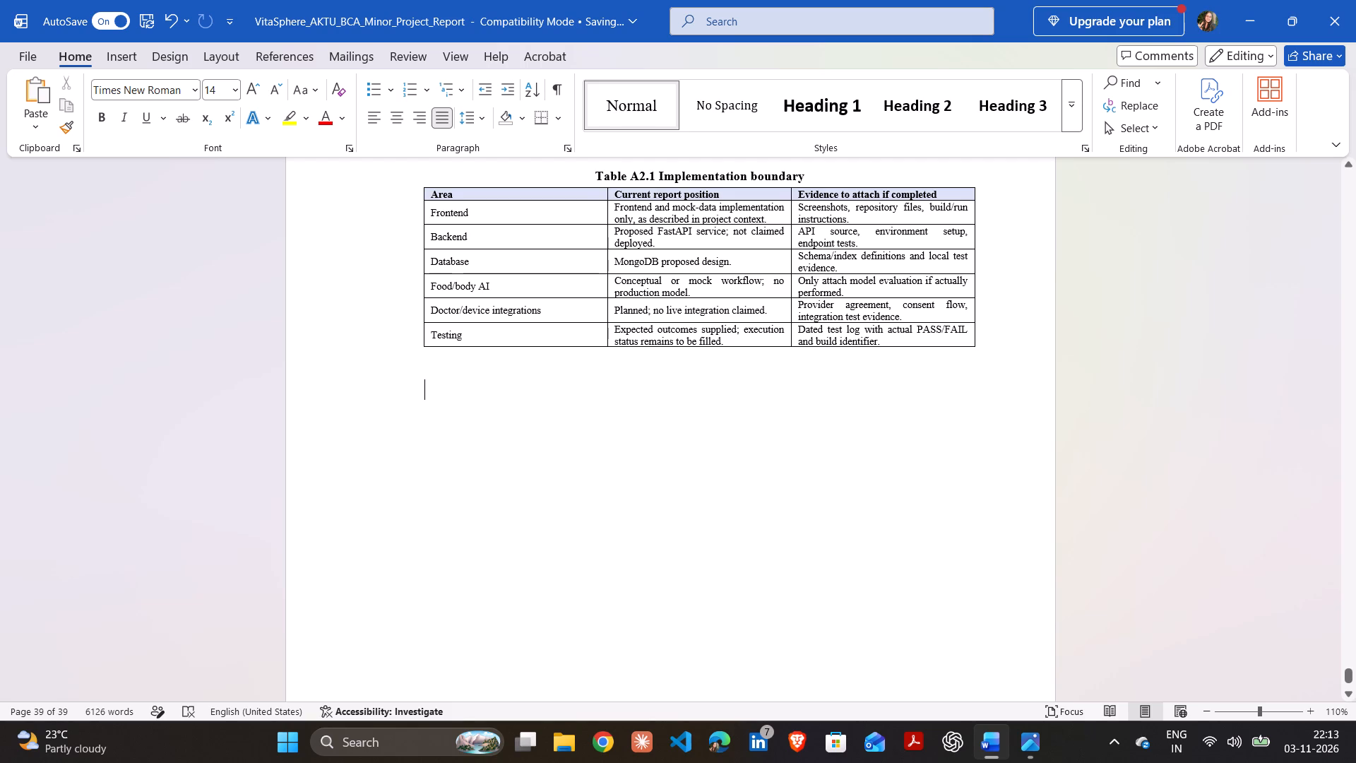
Check the remaining Appendix 2 page from below the implementation boundary table up to the appendix title.
{"action": "left_click", "coordinate": [1336, 688]}
{"action": "left_click_drag", "start_coordinate": [1350, 682], "coordinate": [1339, 679]}
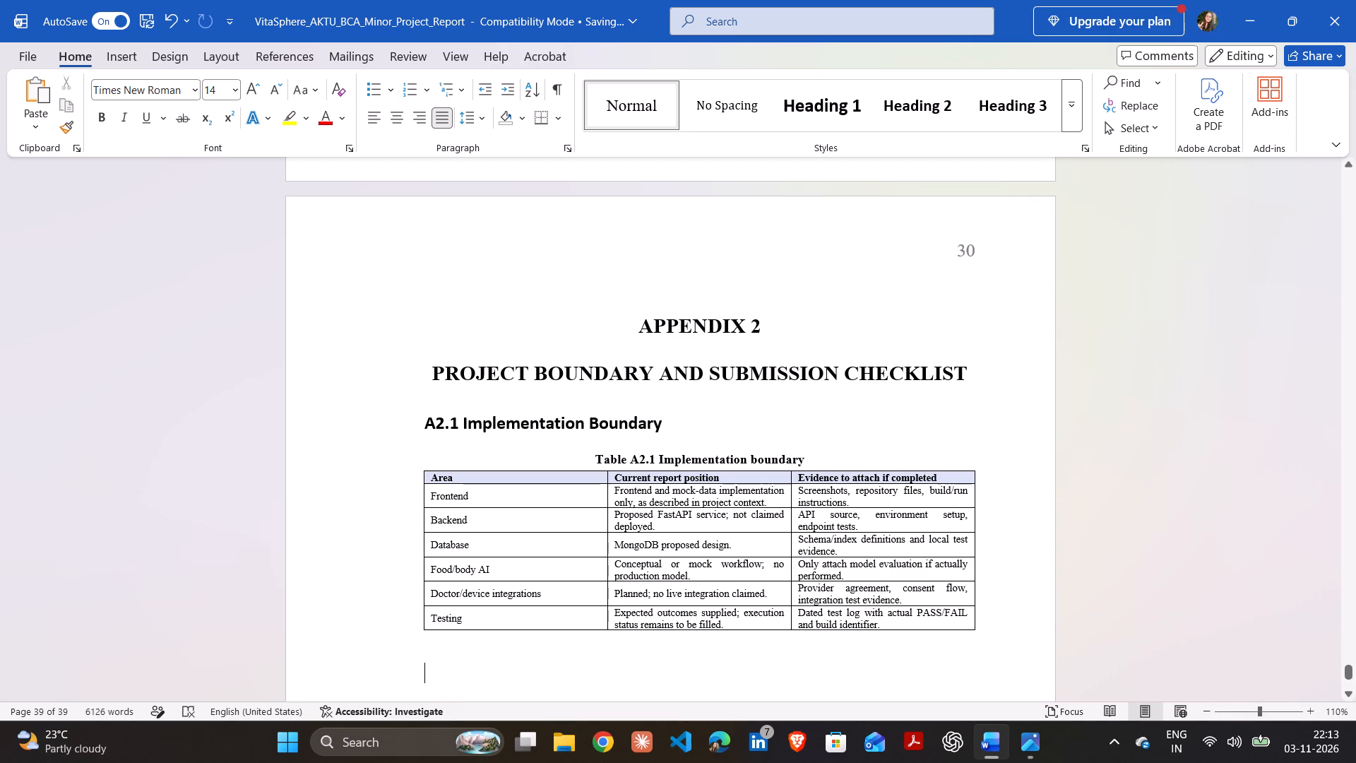
{"action": "left_click", "coordinate": [1206, 615]}
{"action": "key", "text": "Up"}
{"action": "key", "text": "Up"}
{"action": "key", "text": "Up"}
{"action": "key", "text": "Up"}
{"action": "key", "text": "Up"}
{"action": "key", "text": "Up"}
{"action": "key", "text": "Up"}
{"action": "key", "text": "Up"}
{"action": "key", "text": "Up"}
{"action": "key", "text": "Up"}
{"action": "key", "text": "Up"}
{"action": "key", "text": "Up"}
{"action": "key", "text": "Up"}
{"action": "key", "text": "Up"}
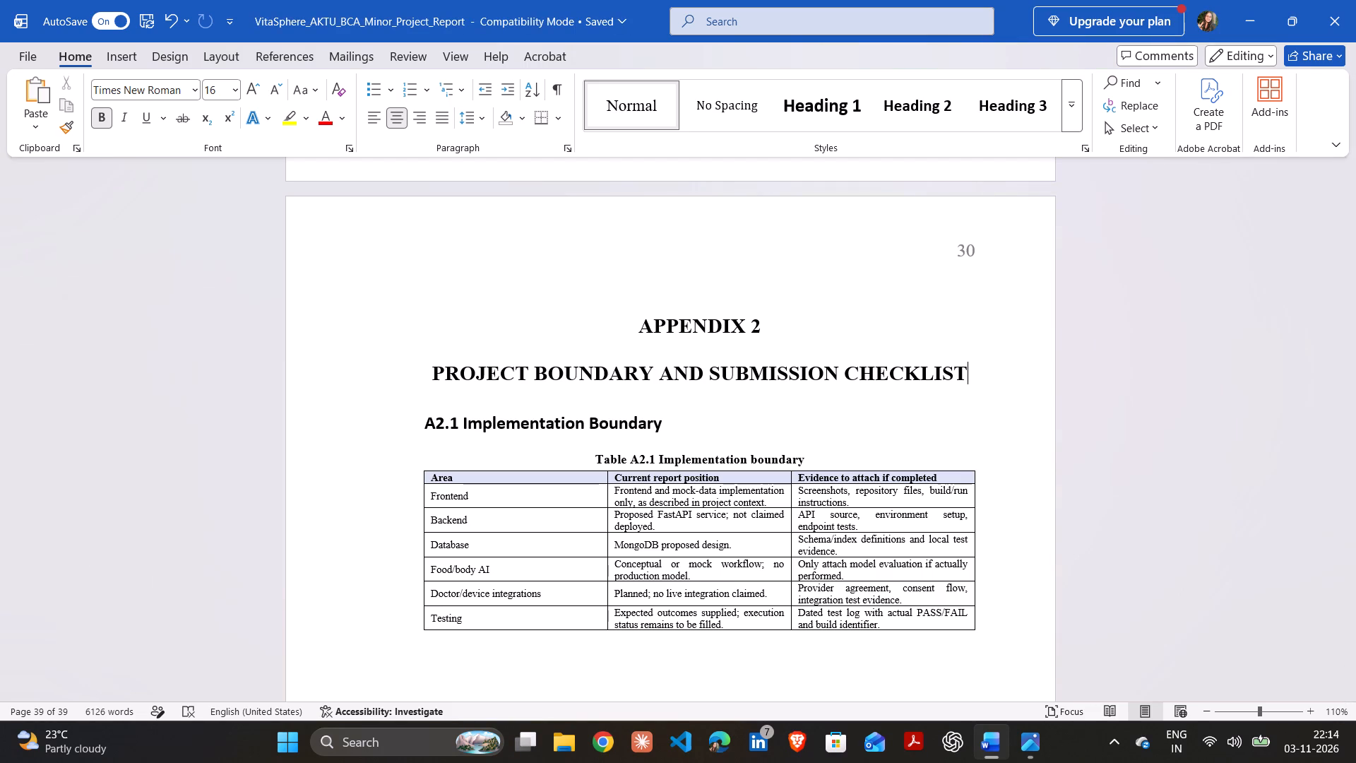
Review Appendix 1 backwards, from the A1.2 data dictionary table through the A1.1 sample API contract to the appendix title.
{"action": "key", "text": "Up"}
{"action": "key", "text": "Up"}
{"action": "key", "text": "Up"}
{"action": "key", "text": "Up"}
{"action": "key", "text": "Up"}
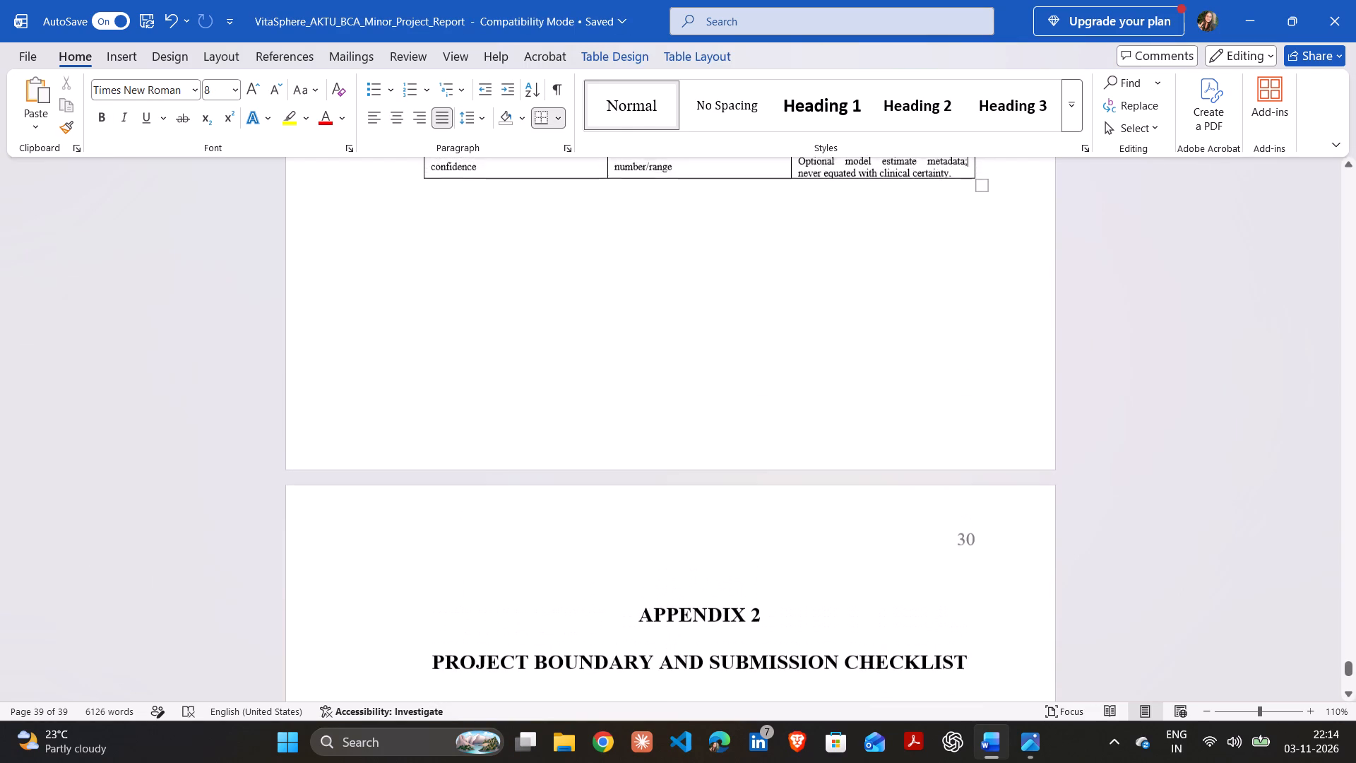
{"action": "key", "text": "Up"}
{"action": "key", "text": "Up"}
{"action": "key", "text": "Up"}
{"action": "key", "text": "Up"}
{"action": "key", "text": "Up"}
{"action": "key", "text": "Up"}
{"action": "key", "text": "Up"}
{"action": "key", "text": "Up"}
{"action": "key", "text": "Up"}
{"action": "key", "text": "Up"}
{"action": "key", "text": "Up"}
{"action": "key", "text": "Up"}
{"action": "key", "text": "Up"}
{"action": "key", "text": "Up"}
{"action": "key", "text": "Up"}
{"action": "key", "text": "Up"}
{"action": "key", "text": "Up"}
{"action": "key", "text": "Up"}
{"action": "key", "text": "Up"}
{"action": "key", "text": "Up"}
{"action": "key", "text": "Up"}
{"action": "key", "text": "Up"}
{"action": "key", "text": "Up"}
{"action": "key", "text": "Up"}
{"action": "key", "text": "Up"}
{"action": "key", "text": "Up"}
{"action": "key", "text": "Up"}
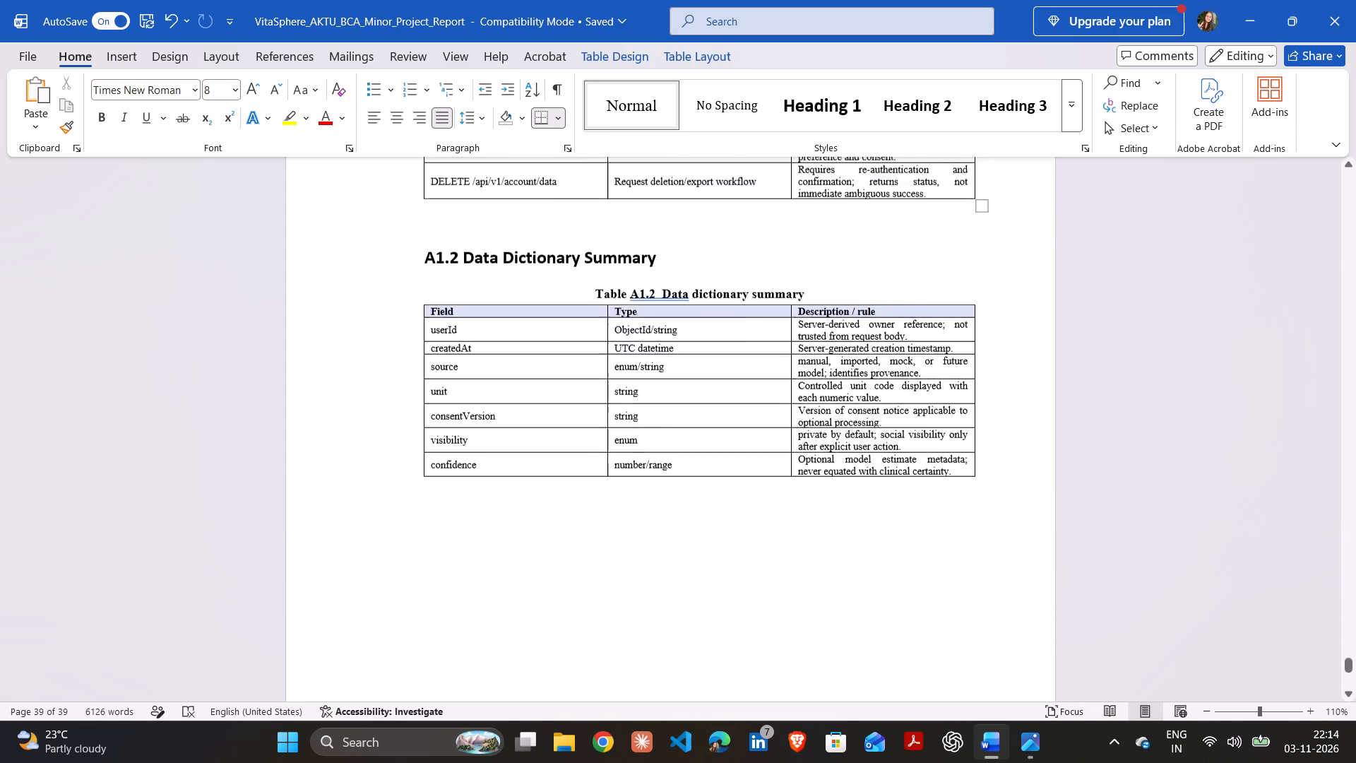
{"action": "key", "text": "Up"}
{"action": "key", "text": "Up"}
{"action": "key", "text": "Up"}
{"action": "key", "text": "Up"}
{"action": "key", "text": "Up"}
{"action": "key", "text": "Up"}
{"action": "key", "text": "Up"}
{"action": "key", "text": "Up"}
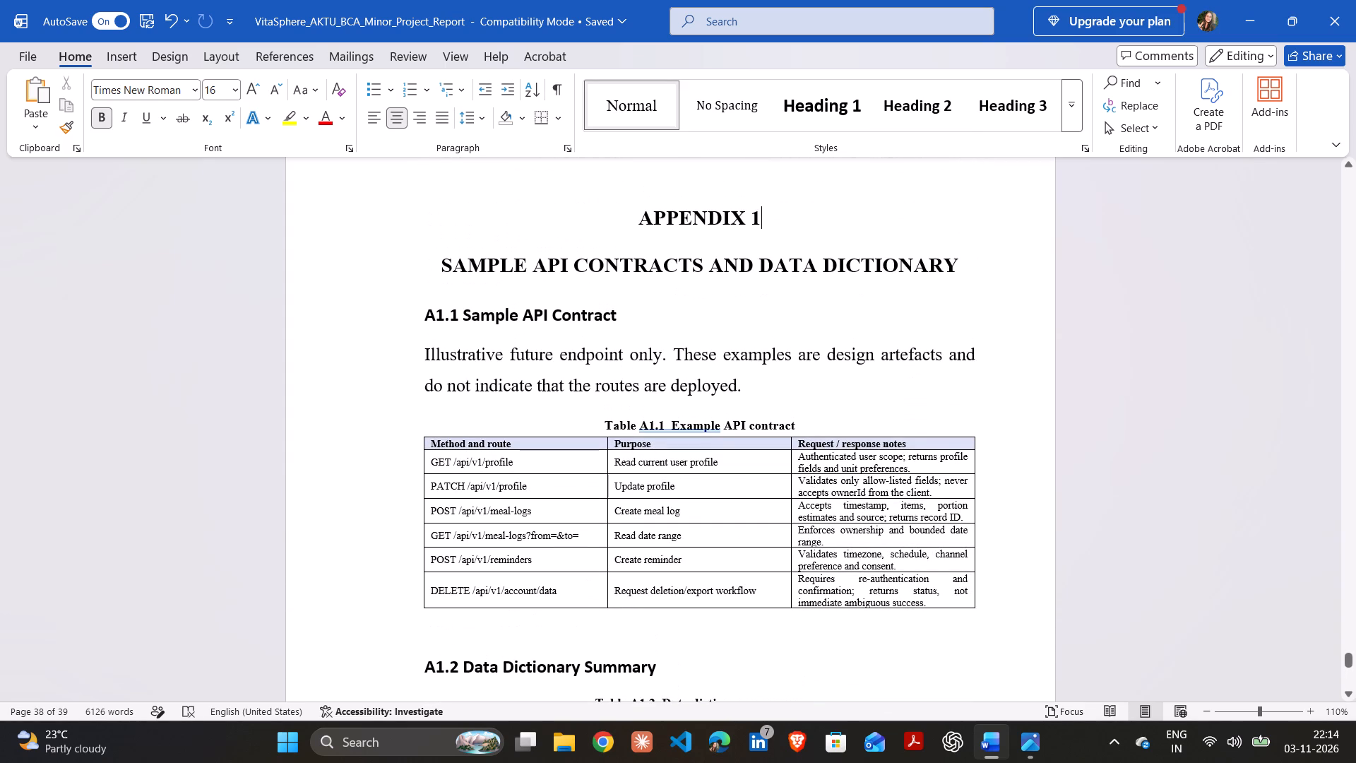
{"action": "key", "text": "Up"}
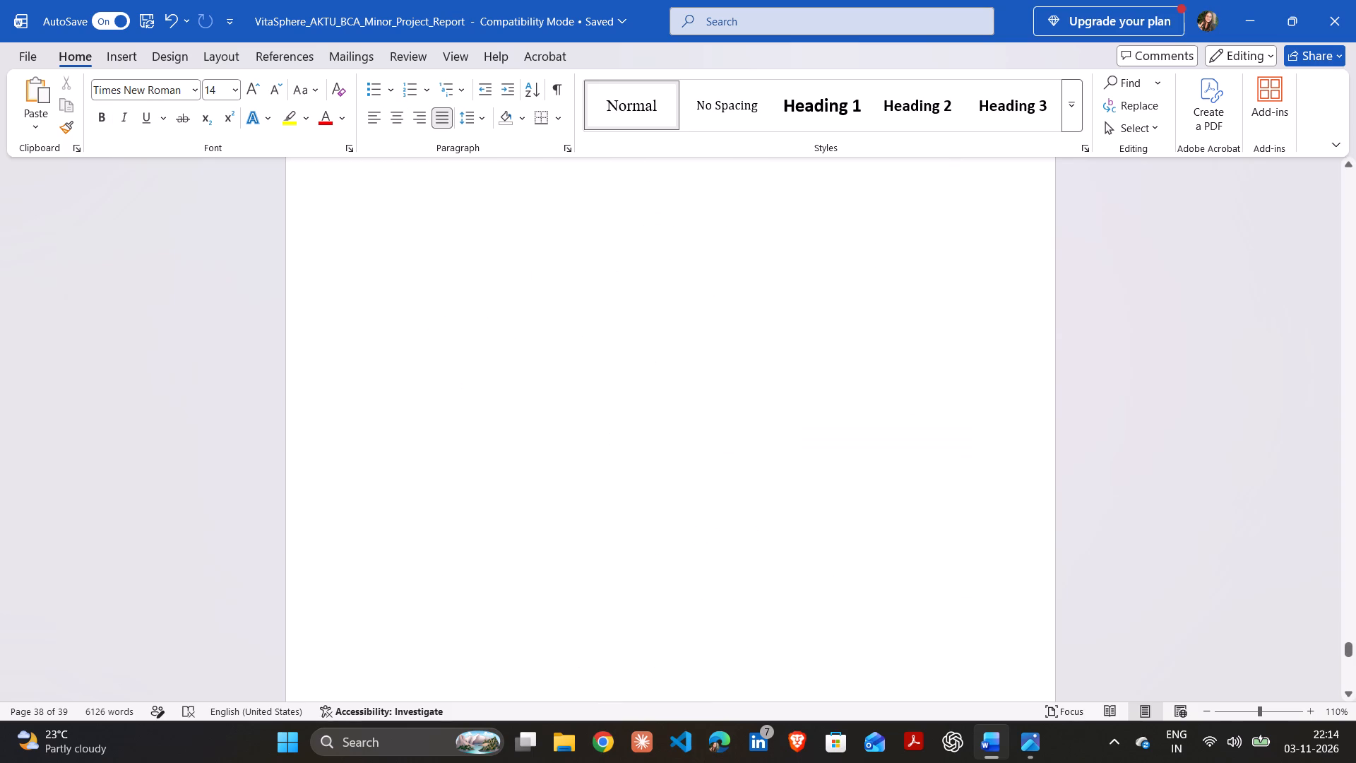
Review the Chapter 12 bibliography backwards, from the last entry up to the chapter title.
{"action": "key", "text": "Up"}
{"action": "key", "text": "Up"}
{"action": "key", "text": "Up"}
{"action": "key", "text": "Up"}
{"action": "key", "text": "Up"}
{"action": "key", "text": "Up"}
{"action": "key", "text": "Up"}
{"action": "key", "text": "Up"}
{"action": "key", "text": "Up"}
{"action": "key", "text": "Up"}
{"action": "key", "text": "Up"}
{"action": "key", "text": "Up"}
{"action": "key", "text": "Up"}
{"action": "key", "text": "Up"}
{"action": "key", "text": "Up"}
{"action": "key", "text": "Up"}
{"action": "key", "text": "Up"}
{"action": "key", "text": "Up"}
{"action": "key", "text": "Up"}
{"action": "key", "text": "Up"}
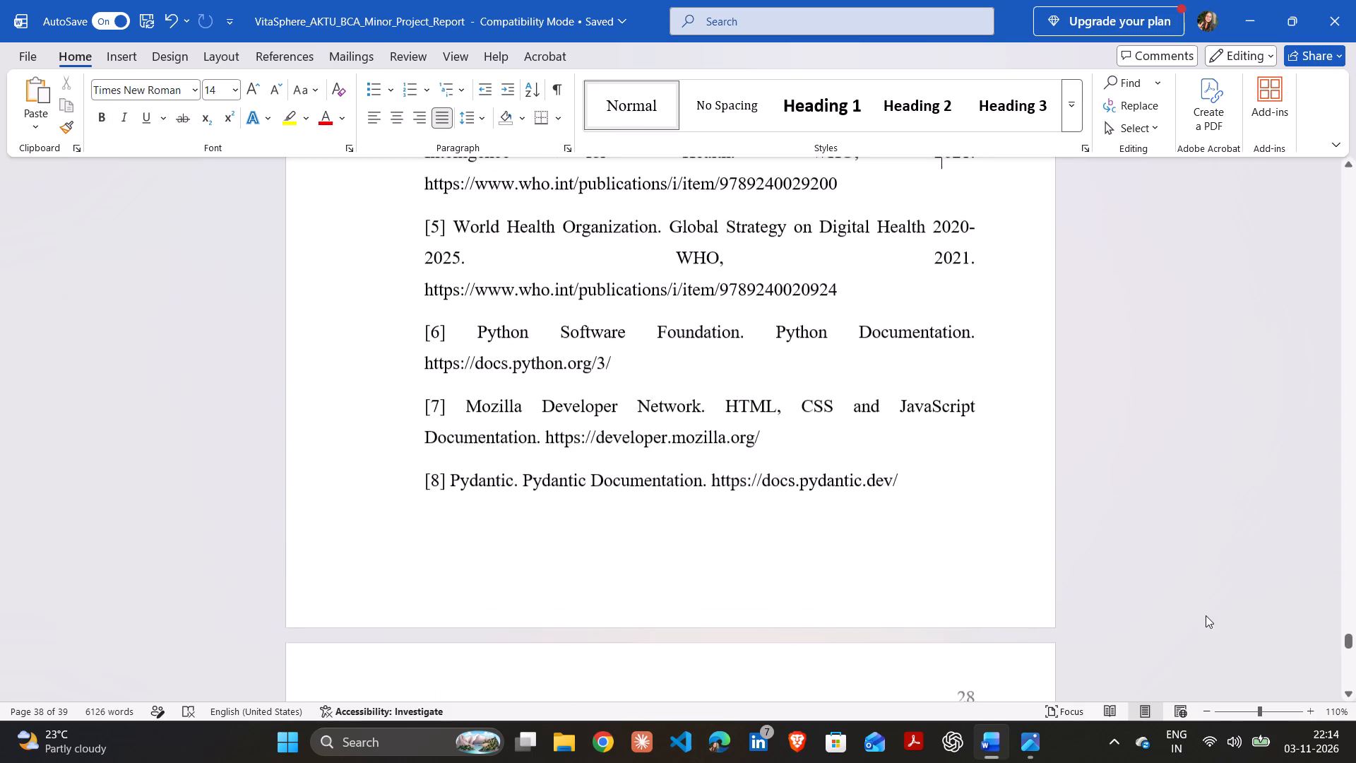
{"action": "key", "text": "Up"}
{"action": "key", "text": "Up"}
{"action": "key", "text": "Up"}
{"action": "key", "text": "Up"}
{"action": "key", "text": "Up"}
{"action": "key", "text": "Up"}
{"action": "key", "text": "Up"}
{"action": "key", "text": "Up"}
{"action": "key", "text": "Up"}
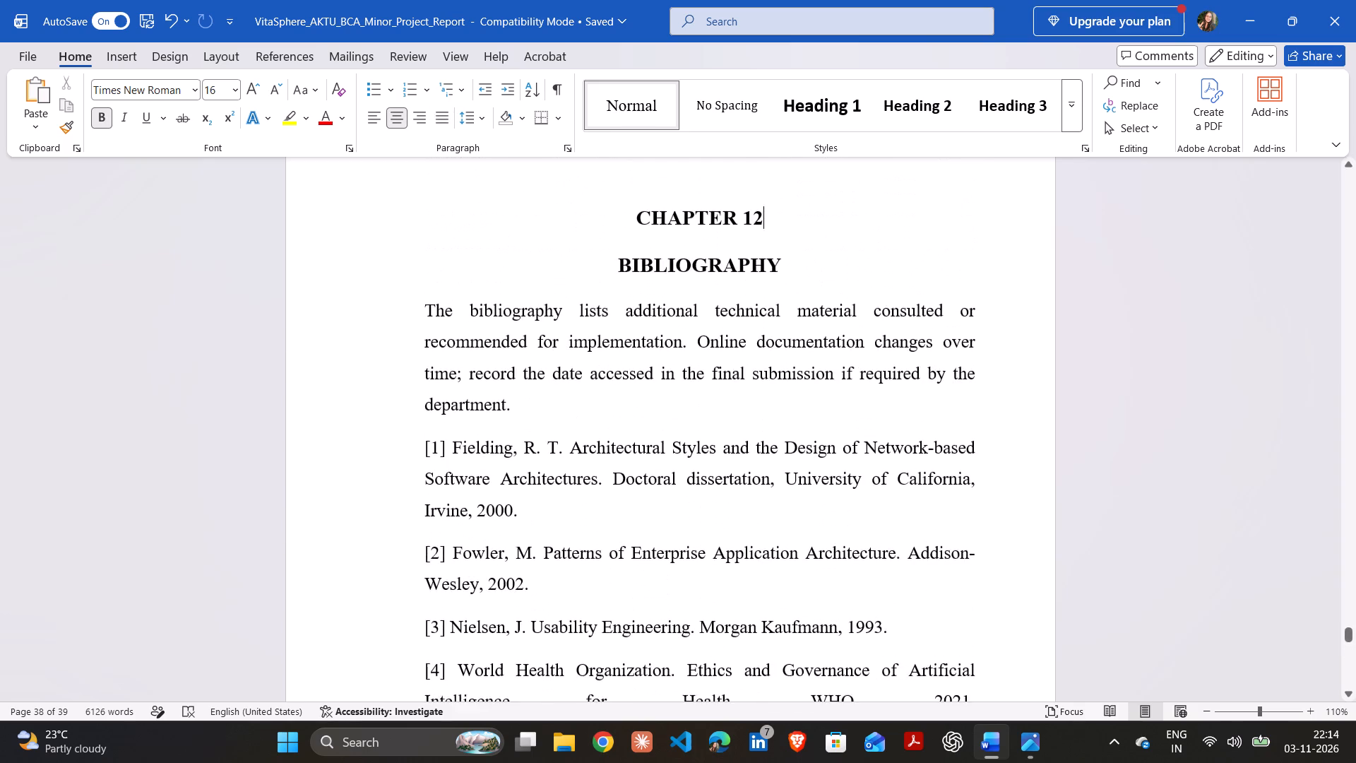
Check the end of Chapter 11 backwards, from the roadmap table through section 11.5 to the 11.4 heading.
{"action": "key", "text": "Up"}
{"action": "key", "text": "Up"}
{"action": "key", "text": "Up"}
{"action": "key", "text": "Up"}
{"action": "key", "text": "Up"}
{"action": "key", "text": "Up"}
{"action": "key", "text": "Up"}
{"action": "key", "text": "Up"}
{"action": "key", "text": "Up"}
{"action": "key", "text": "Up"}
{"action": "key", "text": "Up"}
{"action": "key", "text": "Up"}
{"action": "key", "text": "Up"}
{"action": "key", "text": "Up"}
{"action": "key", "text": "Up"}
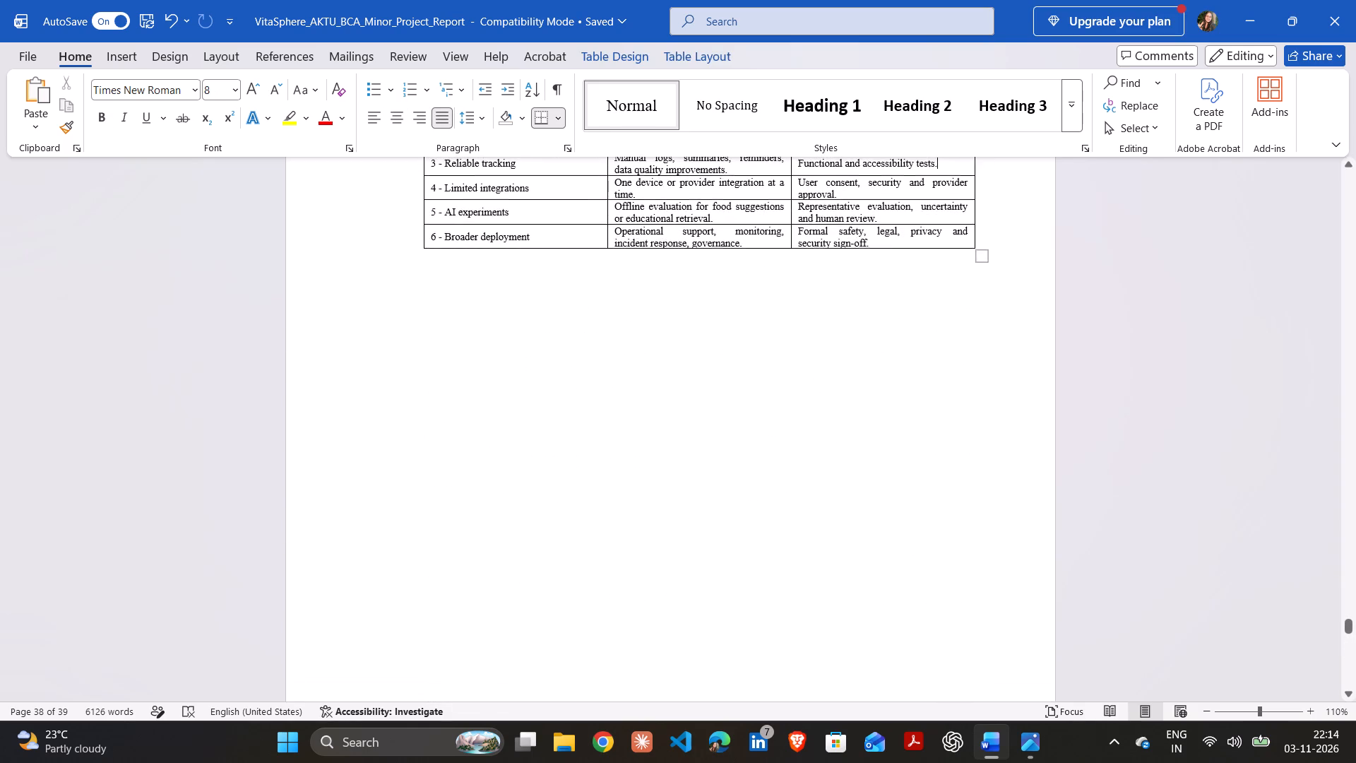
{"action": "key", "text": "Up"}
{"action": "key", "text": "Up"}
{"action": "key", "text": "Up"}
{"action": "key", "text": "Up"}
{"action": "key", "text": "Up"}
{"action": "key", "text": "Up"}
{"action": "key", "text": "Up"}
{"action": "key", "text": "Up"}
{"action": "key", "text": "Up"}
{"action": "key", "text": "Up"}
{"action": "key", "text": "Up"}
{"action": "key", "text": "Up"}
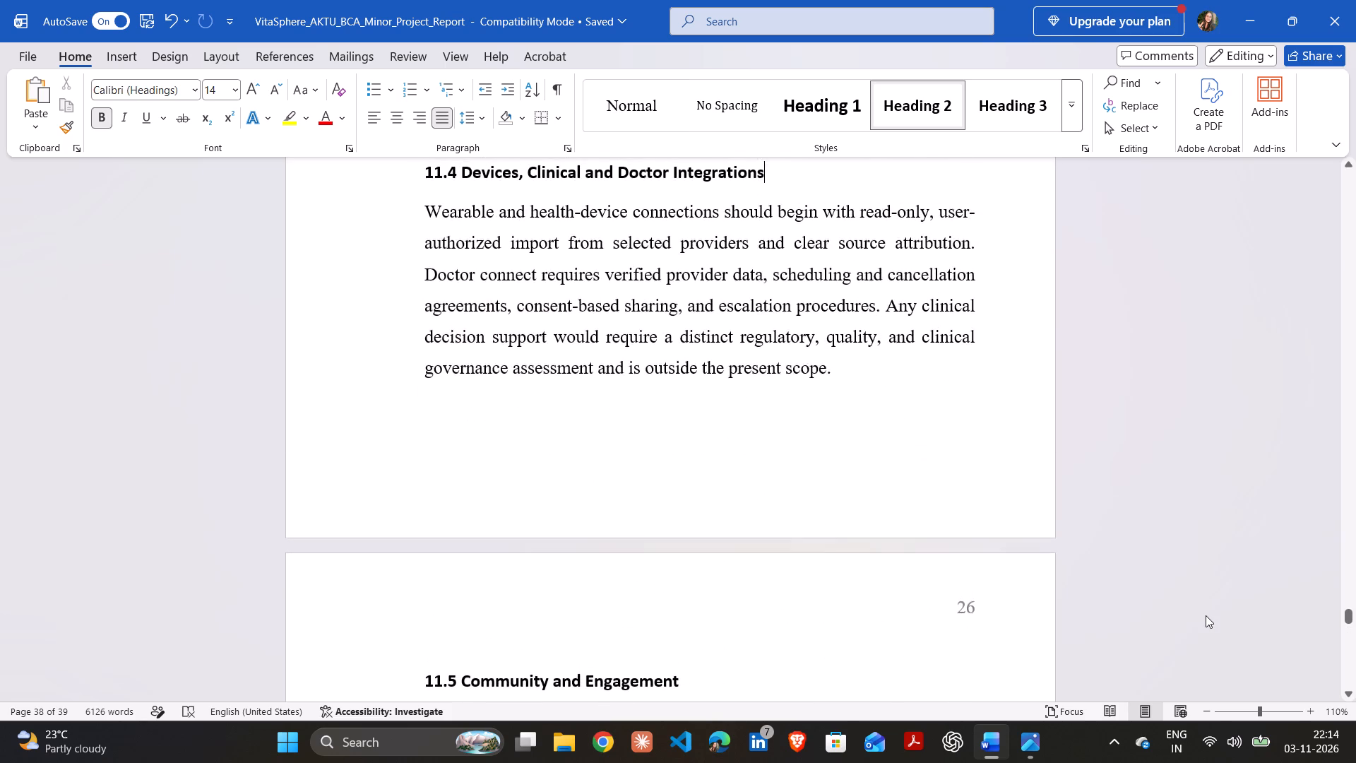
Change the spelling of "Prioritised" to "Prioritized" in the Table 11.1 roadmap caption.
{"action": "key", "text": "Down"}
{"action": "key", "text": "Down"}
{"action": "key", "text": "Down"}
{"action": "key", "text": "Down"}
{"action": "key", "text": "Down"}
{"action": "key", "text": "Down"}
{"action": "key", "text": "Down"}
{"action": "key", "text": "Down"}
{"action": "key", "text": "Down"}
{"action": "key", "text": "Down"}
{"action": "key", "text": "Down"}
{"action": "key", "text": "Down"}
{"action": "key", "text": "Down"}
{"action": "key", "text": "Down"}
{"action": "key", "text": "Down"}
{"action": "key", "text": "Down"}
{"action": "key", "text": "Down"}
{"action": "key", "text": "Down"}
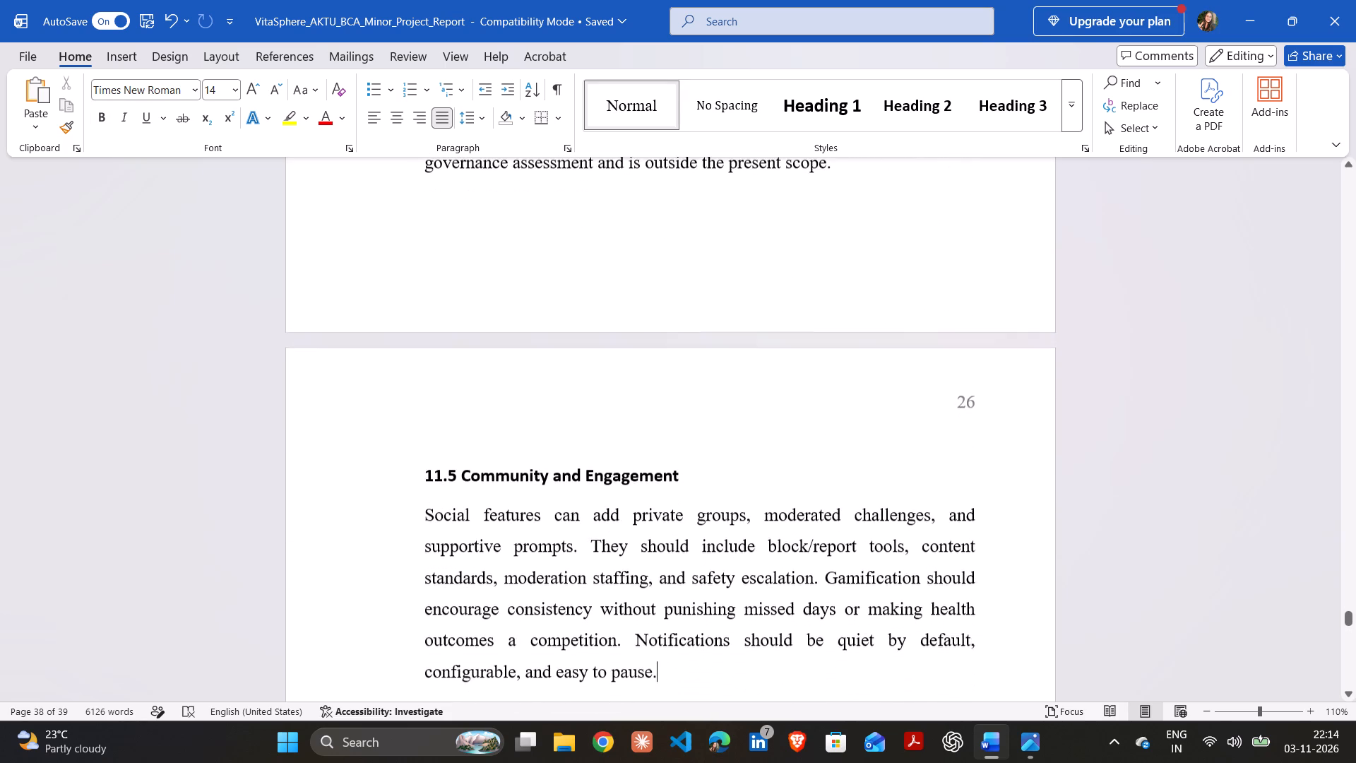
{"action": "key", "text": "Down"}
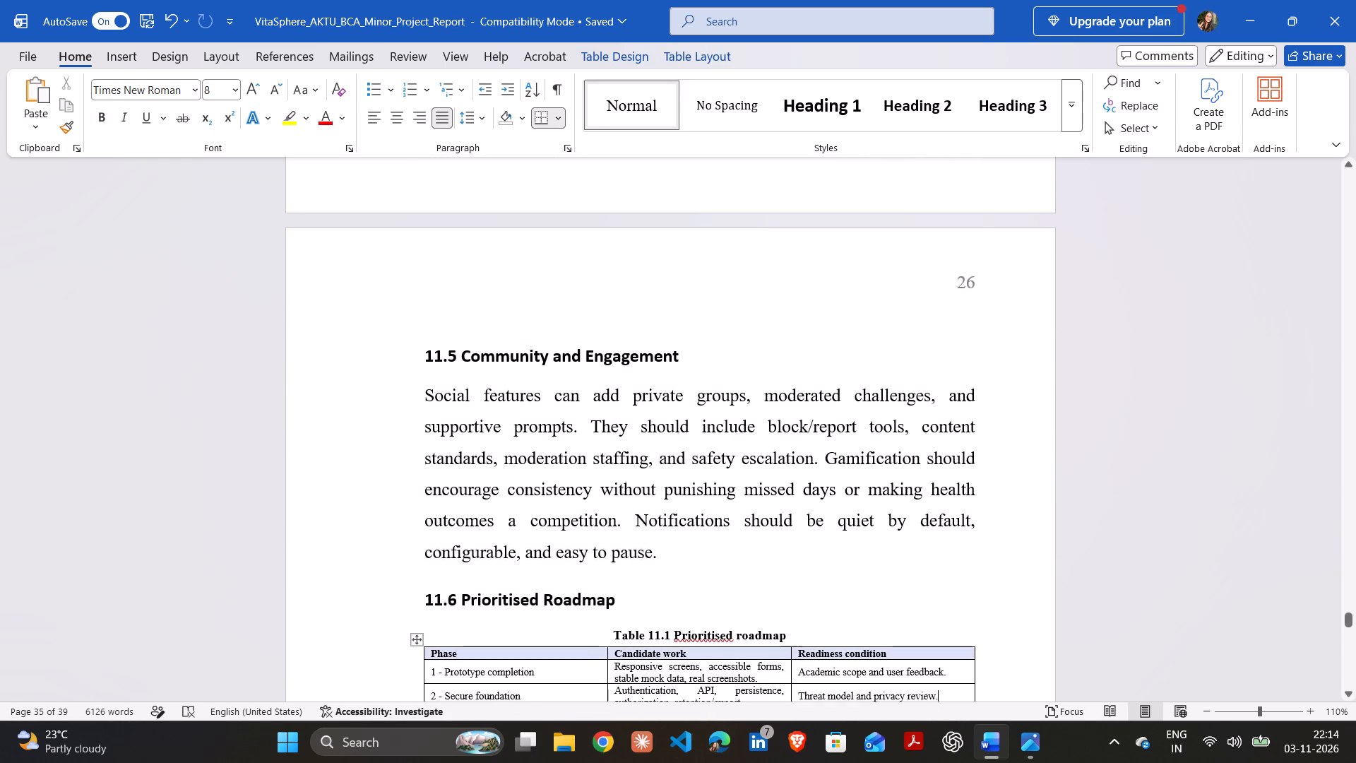
{"action": "left_click", "coordinate": [722, 633]}
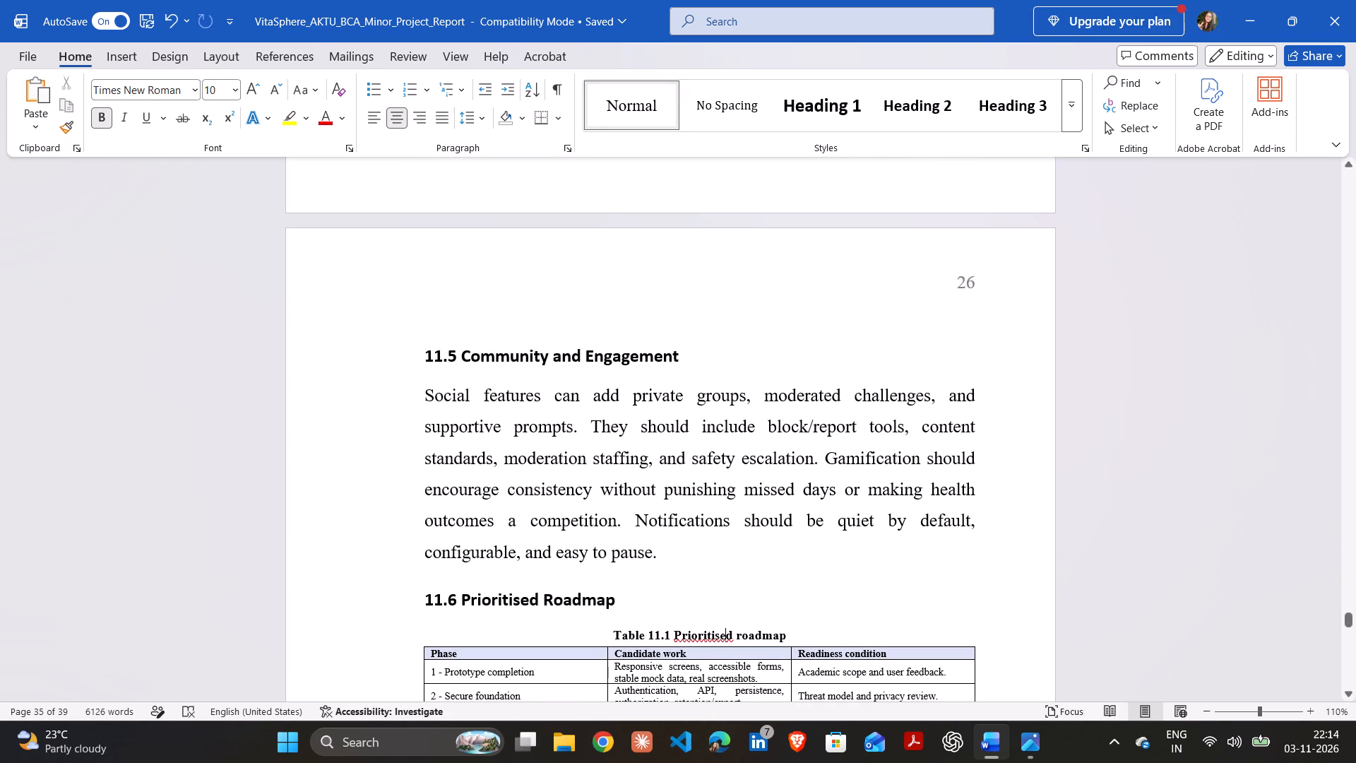
{"action": "key", "text": "BackSpace"}
{"action": "key", "text": "BackSpace"}
{"action": "type", "text": "ze"}
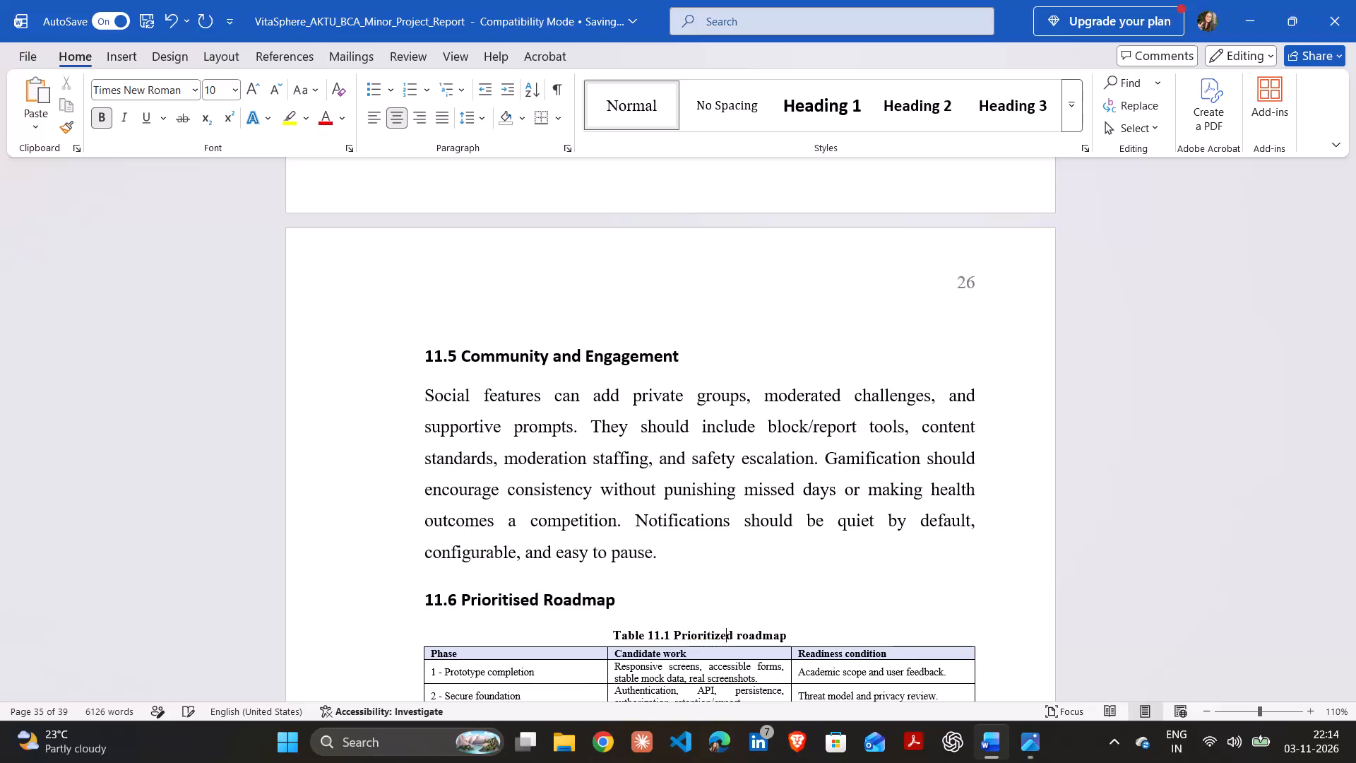
Change "Prioritised" to "Prioritized" in the section 11.6 roadmap heading.
{"action": "left_click", "coordinate": [518, 598]}
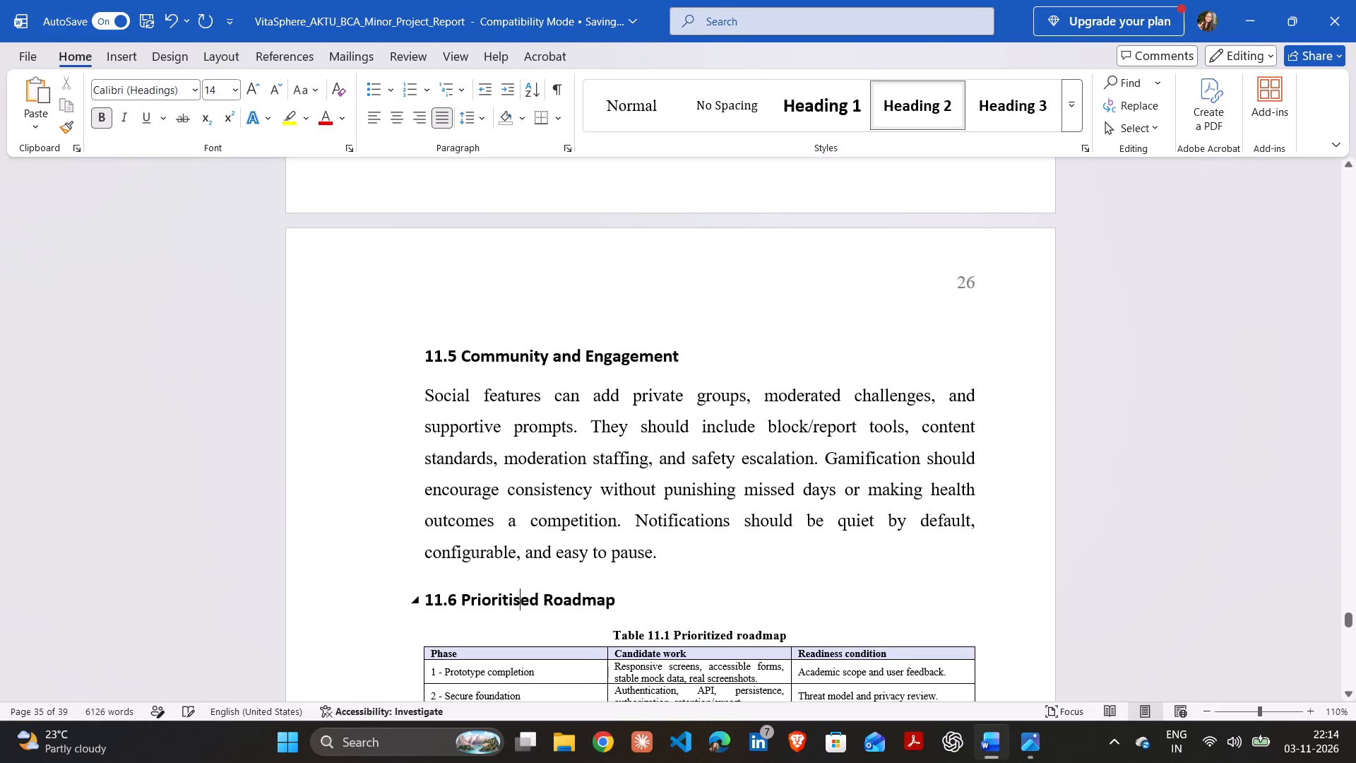
{"action": "key", "text": "BackSpace"}
{"action": "key", "text": "z"}
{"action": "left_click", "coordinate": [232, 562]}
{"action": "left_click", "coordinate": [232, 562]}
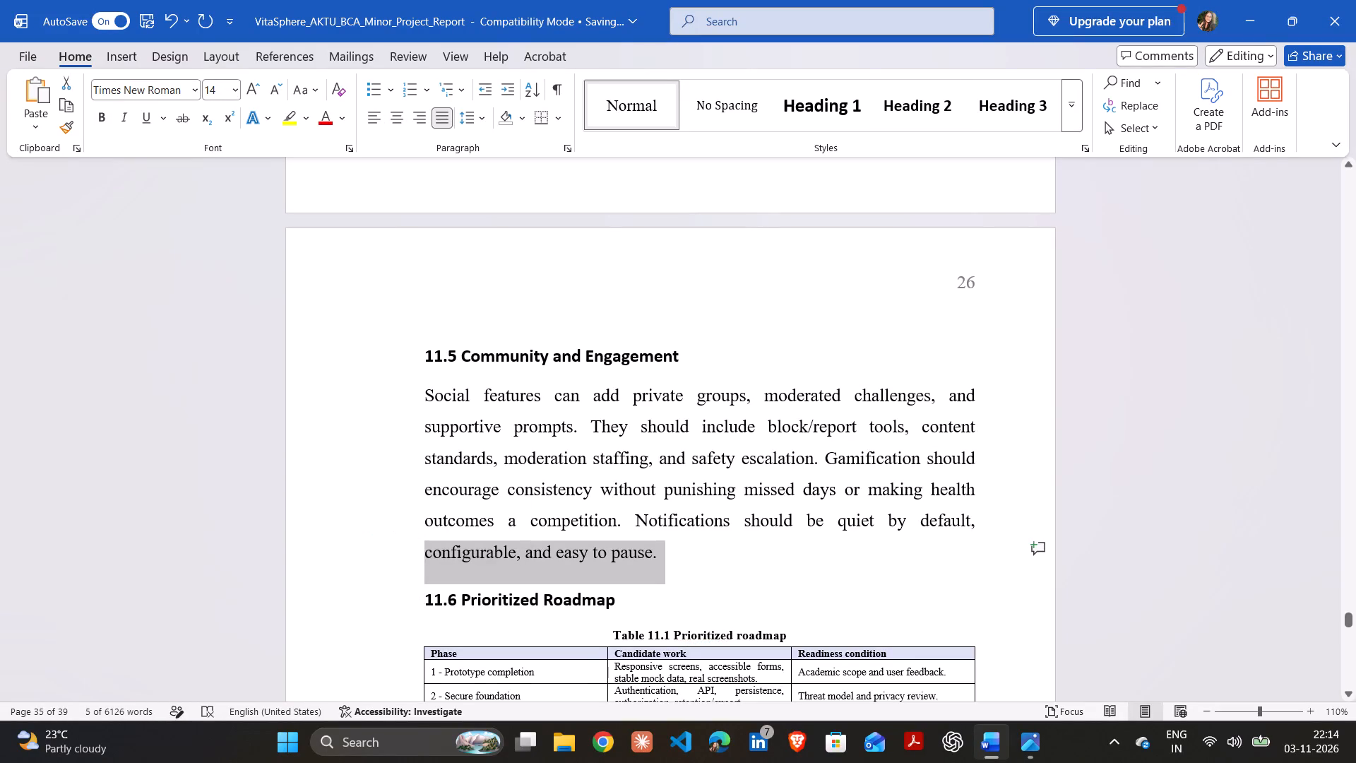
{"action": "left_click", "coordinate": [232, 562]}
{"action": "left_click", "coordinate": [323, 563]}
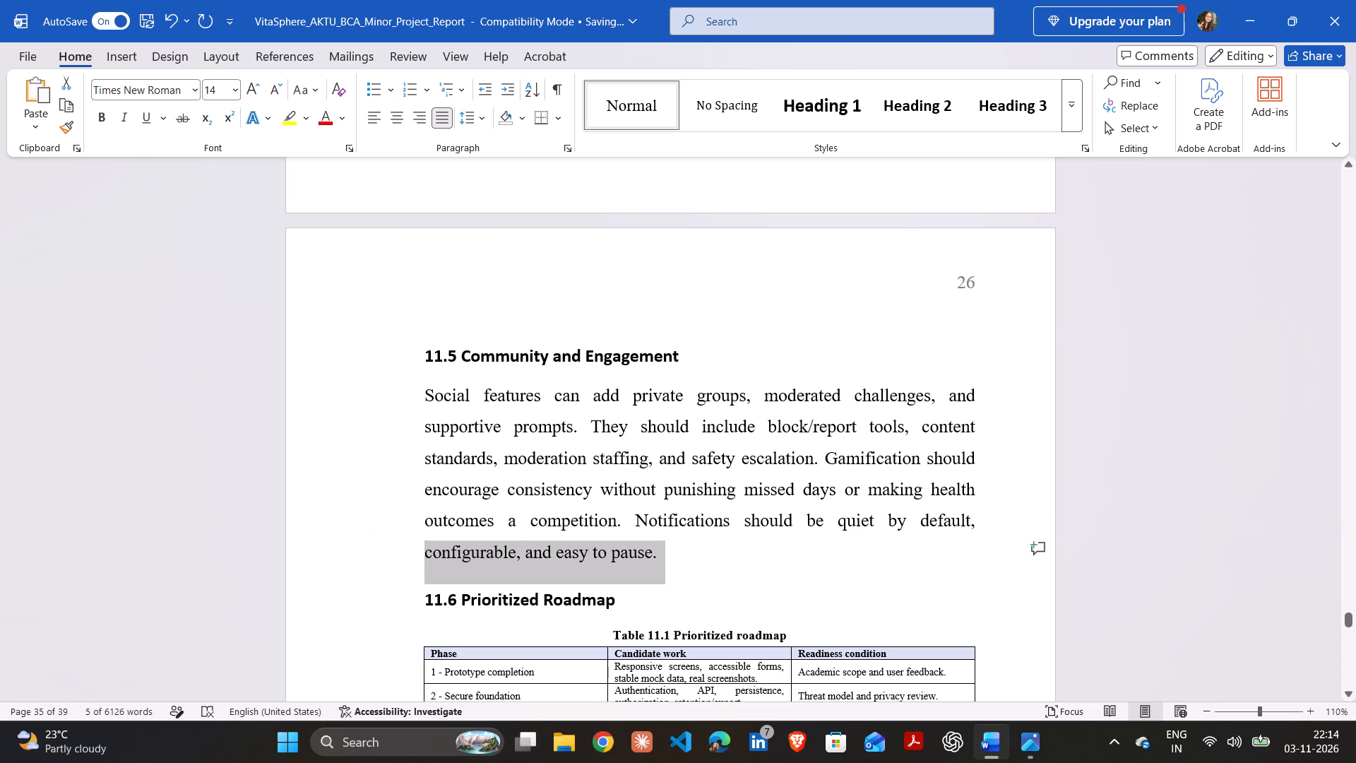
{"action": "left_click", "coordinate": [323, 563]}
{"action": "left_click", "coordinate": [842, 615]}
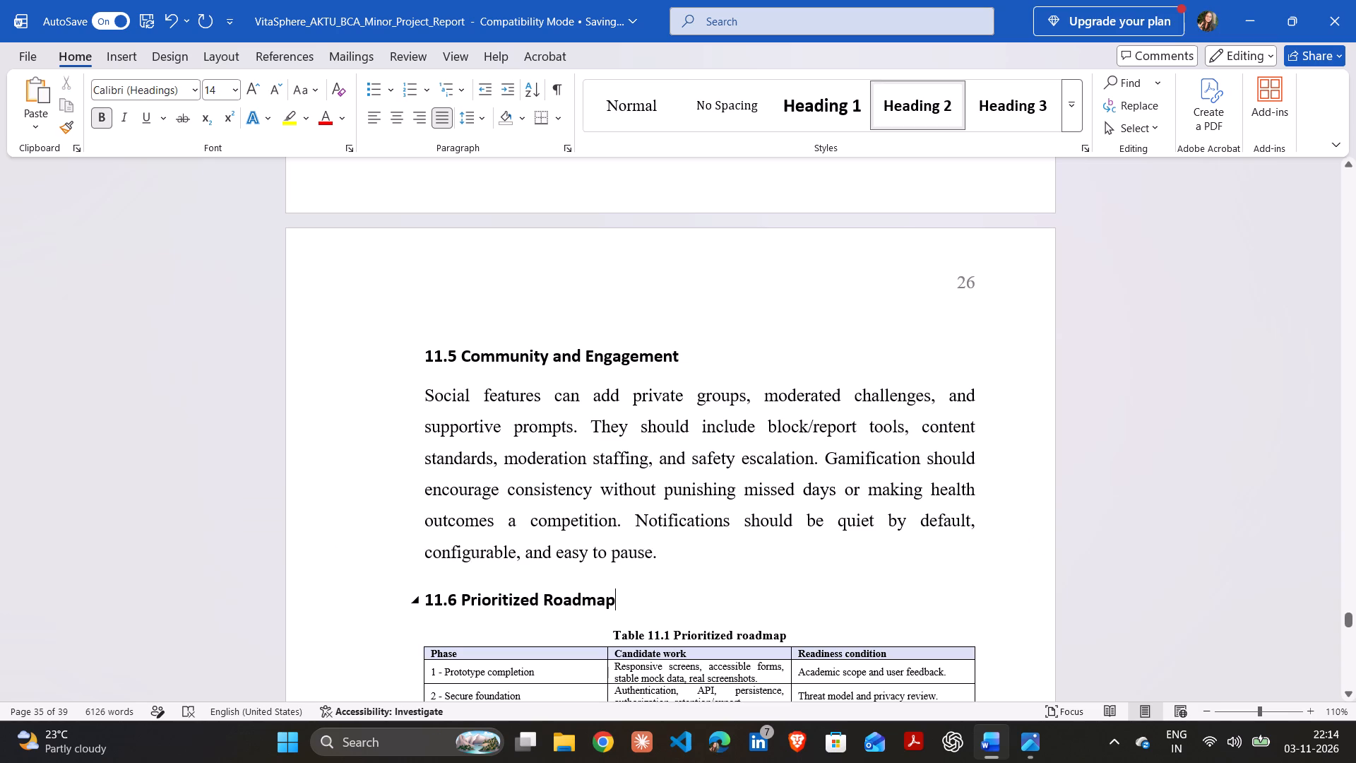
Check Chapter 11 backwards, from the 11.6 roadmap heading up to the paragraph that precedes section 11.2.
{"action": "key", "text": "Up"}
{"action": "key", "text": "Up"}
{"action": "key", "text": "Up"}
{"action": "key", "text": "Up"}
{"action": "key", "text": "Up"}
{"action": "key", "text": "Up"}
{"action": "key", "text": "Up"}
{"action": "key", "text": "Up"}
{"action": "key", "text": "Up"}
{"action": "key", "text": "Up"}
{"action": "key", "text": "Up"}
{"action": "key", "text": "Up"}
{"action": "key", "text": "Up"}
{"action": "key", "text": "Up"}
{"action": "key", "text": "Up"}
{"action": "key", "text": "Up"}
{"action": "key", "text": "Up"}
{"action": "key", "text": "Up"}
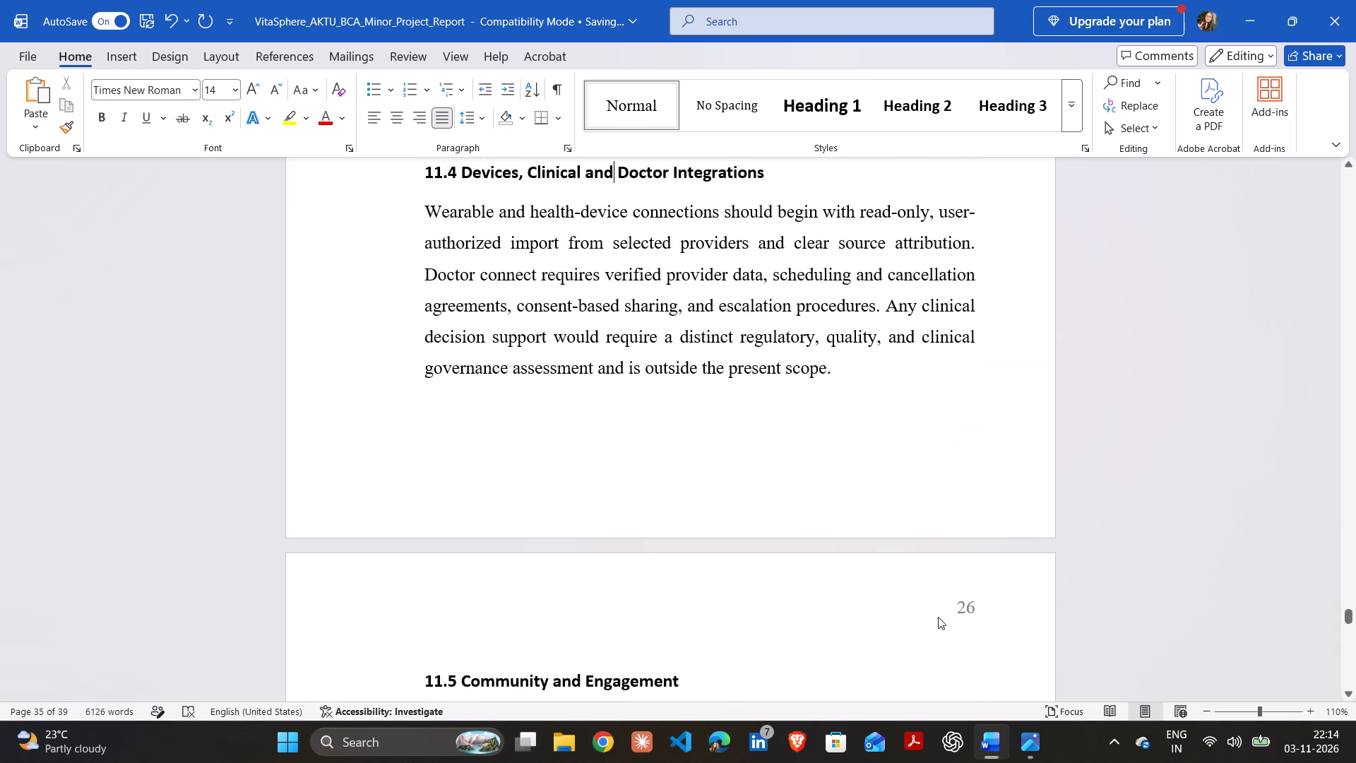
{"action": "key", "text": "Up"}
{"action": "key", "text": "Up"}
{"action": "key", "text": "Up"}
{"action": "key", "text": "Up"}
{"action": "key", "text": "Up"}
{"action": "key", "text": "Up"}
{"action": "key", "text": "Up"}
{"action": "key", "text": "Up"}
{"action": "key", "text": "Up"}
{"action": "key", "text": "Up"}
{"action": "key", "text": "Up"}
{"action": "key", "text": "Up"}
{"action": "key", "text": "Up"}
{"action": "key", "text": "Up"}
{"action": "key", "text": "Up"}
{"action": "key", "text": "Up"}
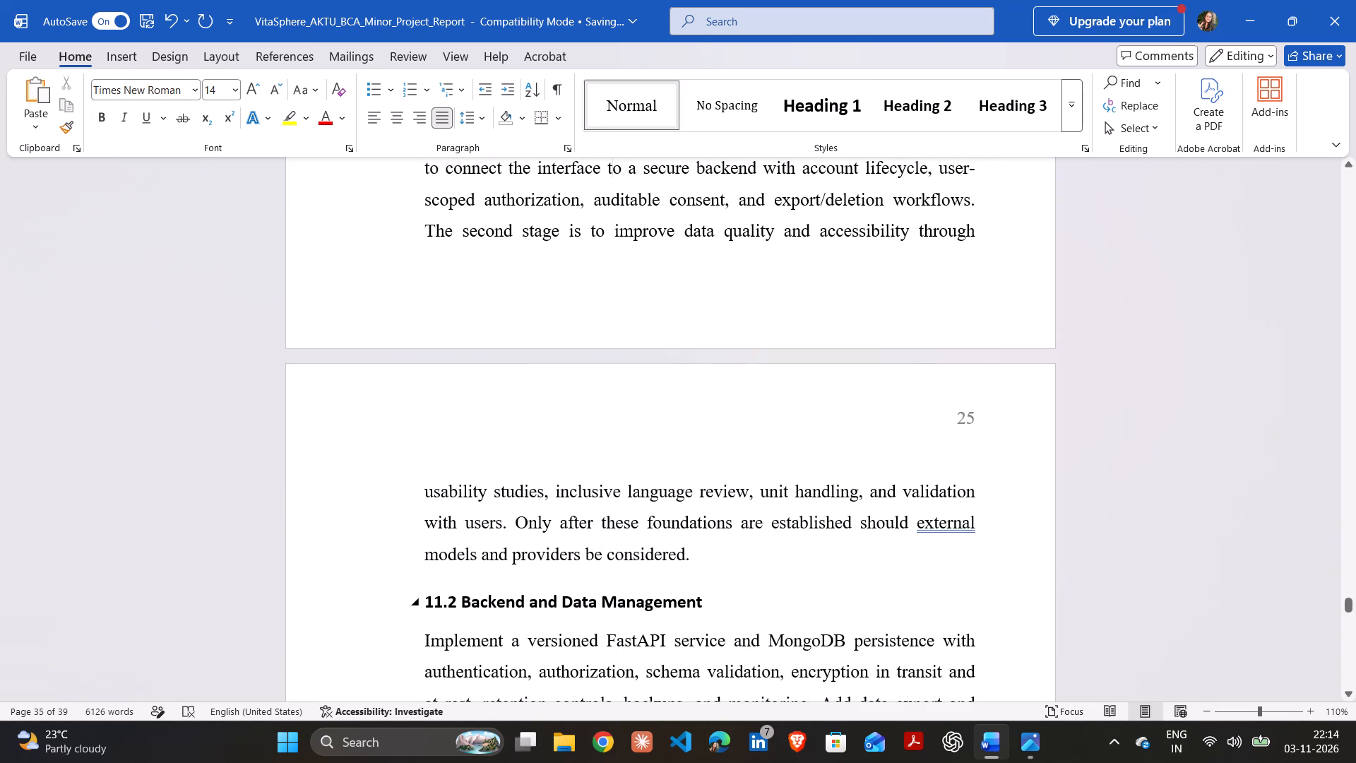
Look forward from section 11.2 through the prioritized roadmap table to the API contract table in Appendix 1.
{"action": "key", "text": "Down"}
{"action": "key", "text": "Down"}
{"action": "key", "text": "Down"}
{"action": "key", "text": "Down"}
{"action": "key", "text": "Down"}
{"action": "key", "text": "Down"}
{"action": "key", "text": "Down"}
{"action": "key", "text": "Down"}
{"action": "key", "text": "Down"}
{"action": "key", "text": "Down"}
{"action": "key", "text": "Down"}
{"action": "key", "text": "Down"}
{"action": "key", "text": "Down"}
{"action": "key", "text": "Down"}
{"action": "key", "text": "Down"}
{"action": "key", "text": "Down"}
{"action": "key", "text": "Down"}
{"action": "key", "text": "Down"}
{"action": "key", "text": "Down"}
{"action": "key", "text": "Down"}
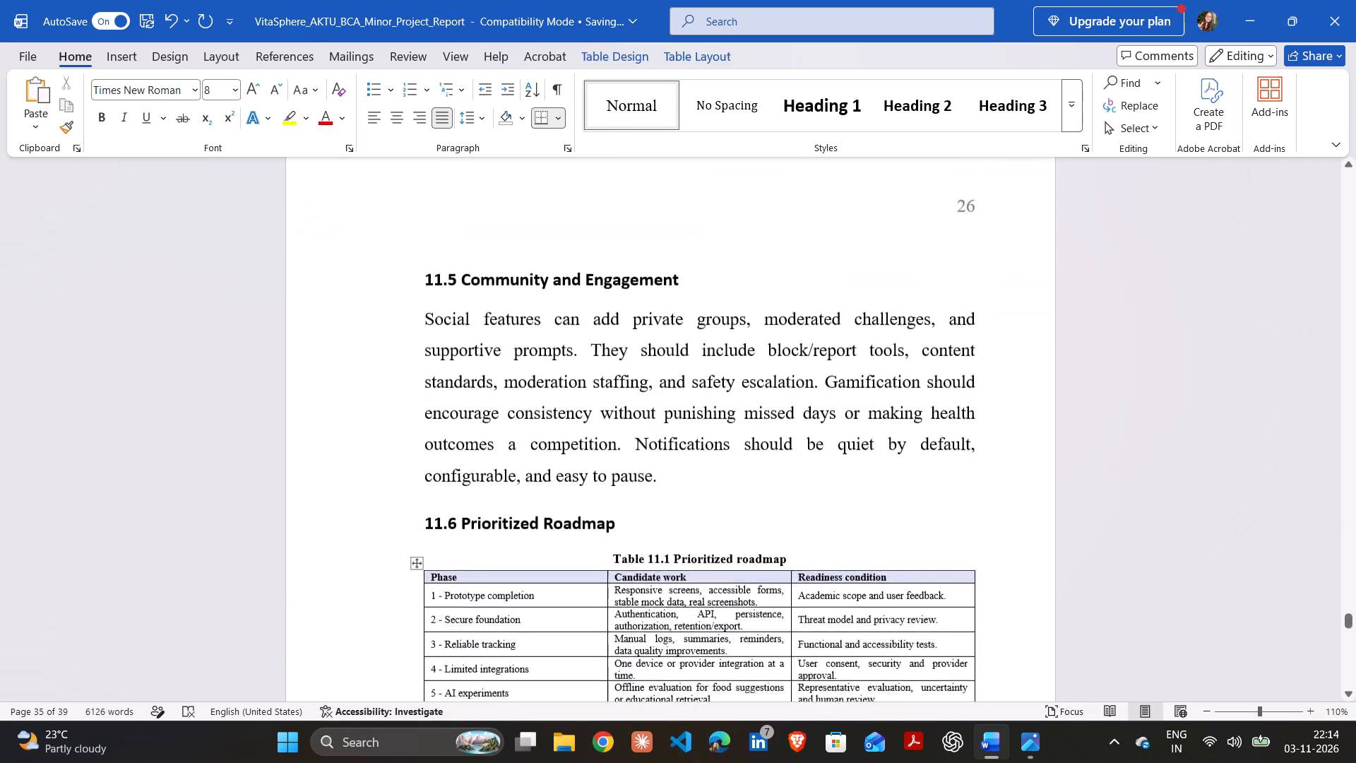
{"action": "key", "text": "Down"}
{"action": "key", "text": "Down"}
{"action": "key", "text": "Down"}
{"action": "key", "text": "Down"}
{"action": "key", "text": "Down"}
{"action": "key", "text": "Down"}
{"action": "key", "text": "Down"}
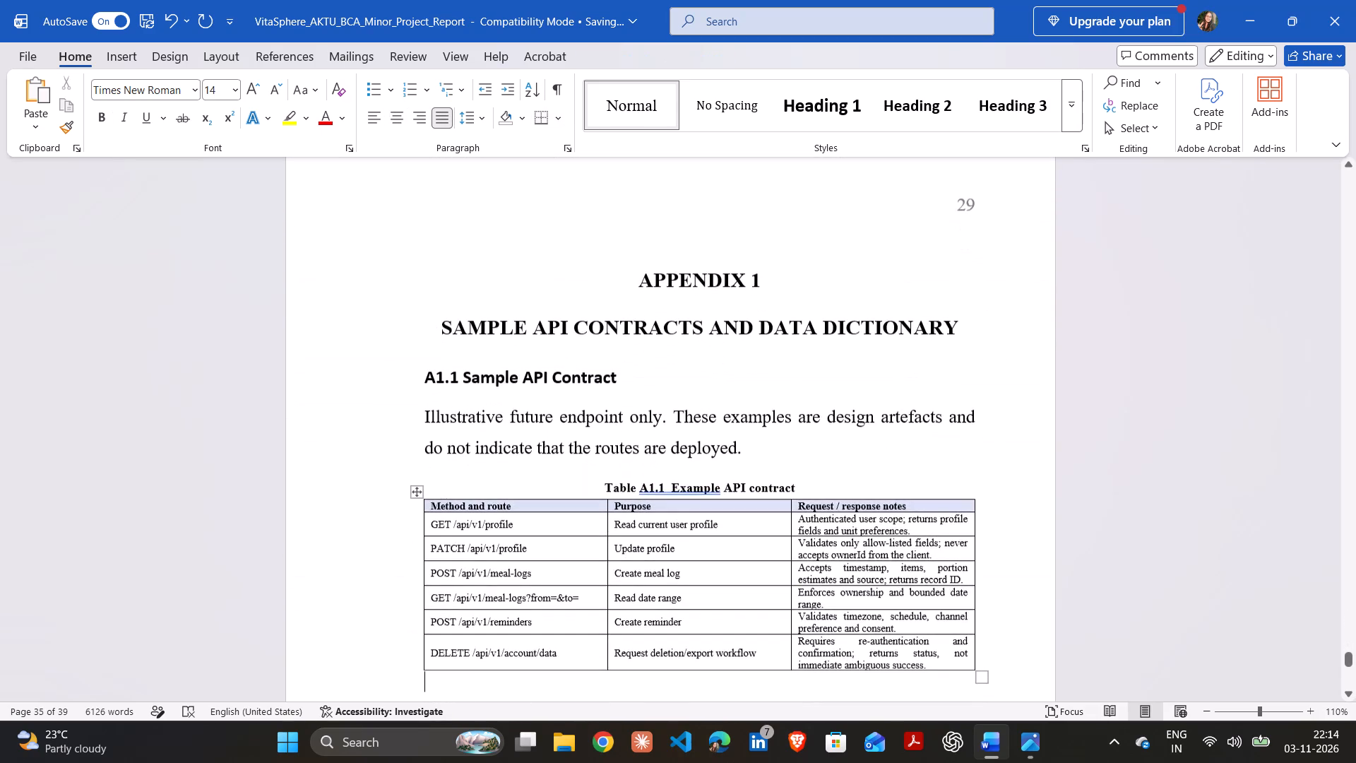
Review the rest of Appendix 1 and the implementation boundary and submission checklist content in Appendix 2.
{"action": "key", "text": "Down"}
{"action": "key", "text": "Down"}
{"action": "key", "text": "Down"}
{"action": "key", "text": "Down"}
{"action": "key", "text": "Down"}
{"action": "key", "text": "Down"}
{"action": "key", "text": "Down"}
{"action": "key", "text": "Down"}
{"action": "key", "text": "Down"}
{"action": "key", "text": "Down"}
{"action": "key", "text": "Down"}
{"action": "key", "text": "Down"}
{"action": "key", "text": "Down"}
{"action": "key", "text": "Down"}
{"action": "key", "text": "Down"}
{"action": "key", "text": "Down"}
{"action": "key", "text": "Down"}
{"action": "key", "text": "Down"}
{"action": "key", "text": "Down"}
{"action": "key", "text": "Down"}
{"action": "key", "text": "Down"}
{"action": "key", "text": "Down"}
{"action": "key", "text": "Down"}
{"action": "key", "text": "Down"}
{"action": "key", "text": "Down"}
{"action": "key", "text": "Down"}
{"action": "key", "text": "Down"}
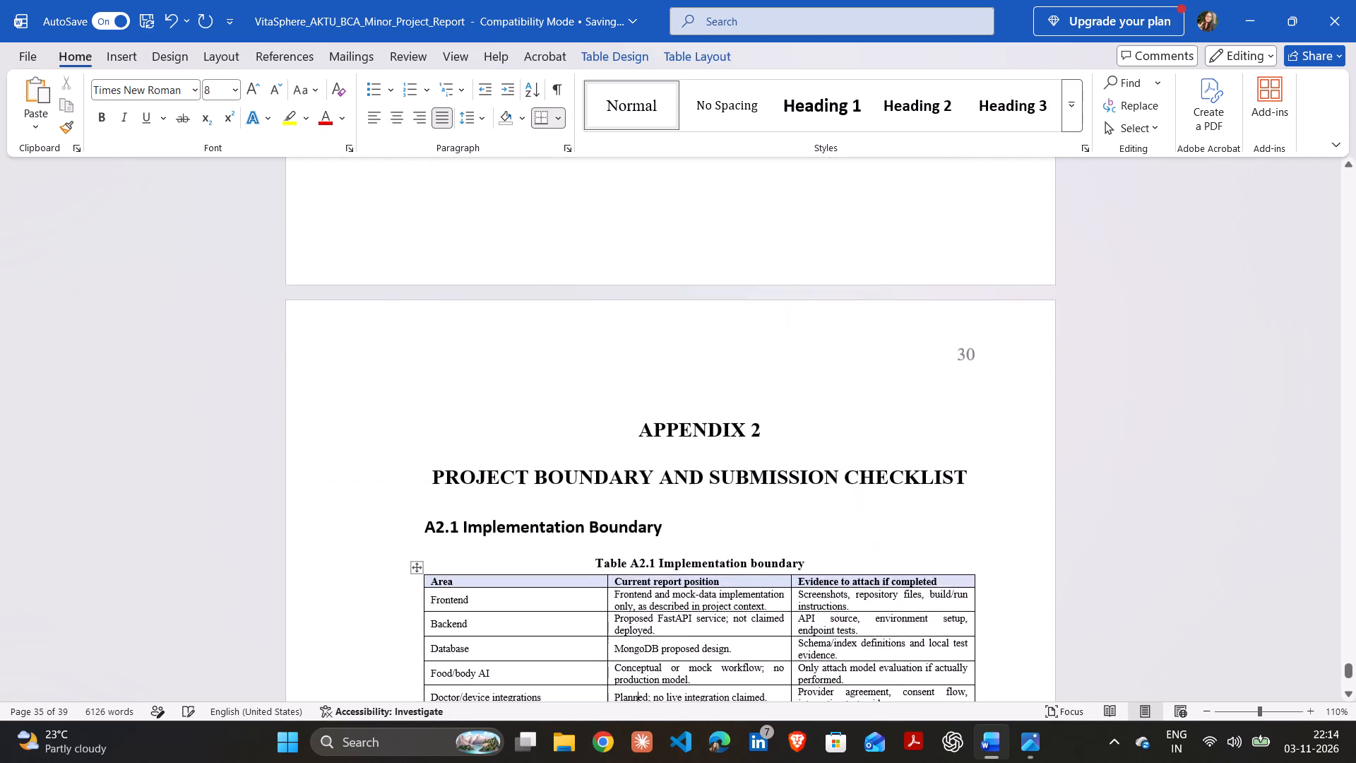
{"action": "key", "text": "Down"}
{"action": "key", "text": "Down"}
{"action": "key", "text": "Down"}
{"action": "key", "text": "Down"}
{"action": "key", "text": "Down"}
{"action": "key", "text": "Down"}
{"action": "key", "text": "Down"}
{"action": "key", "text": "Down"}
{"action": "key", "text": "Down"}
{"action": "key", "text": "Down"}
{"action": "key", "text": "Down"}
{"action": "key", "text": "Down"}
{"action": "key", "text": "Down"}
{"action": "key", "text": "Down"}
{"action": "key", "text": "Down"}
Look back through the report from the Appendix 2 implementation boundary table to section 4.8 Database Design.
{"action": "key", "text": "Up"}
{"action": "key", "text": "Up"}
{"action": "key", "text": "Up"}
{"action": "key", "text": "Up"}
{"action": "key", "text": "Up"}
{"action": "key", "text": "Up"}
{"action": "key", "text": "Up"}
{"action": "key", "text": "Up"}
{"action": "key", "text": "Up"}
{"action": "key", "text": "Up"}
{"action": "key", "text": "Up"}
{"action": "key", "text": "Up"}
{"action": "key", "text": "Up"}
{"action": "key", "text": "Up"}
{"action": "key", "text": "Up"}
{"action": "key", "text": "Up"}
{"action": "key", "text": "Up"}
{"action": "key", "text": "Up"}
{"action": "key", "text": "Up"}
{"action": "key", "text": "Up"}
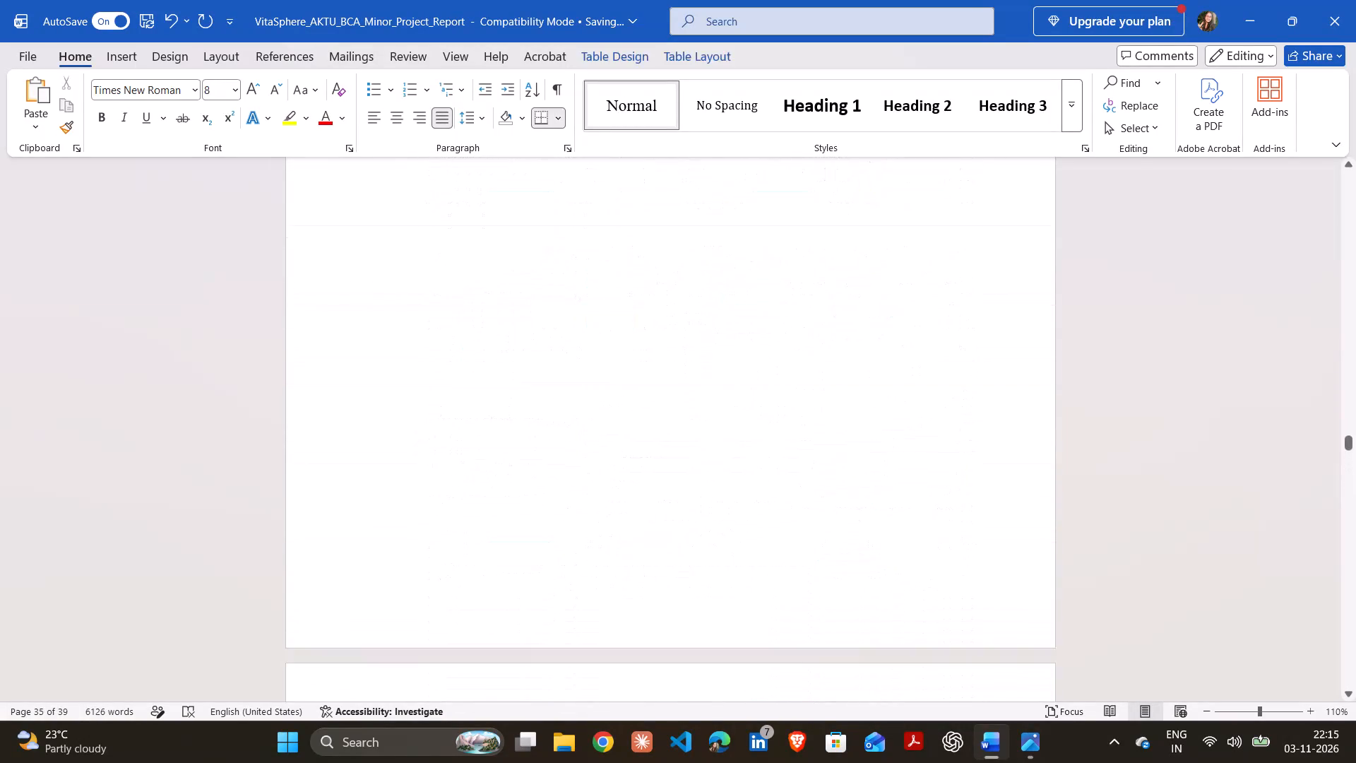
{"action": "key", "text": "Up"}
{"action": "key", "text": "Up"}
{"action": "key", "text": "Up"}
{"action": "key", "text": "Up"}
{"action": "key", "text": "Up"}
{"action": "key", "text": "Up"}
{"action": "key", "text": "Up"}
{"action": "key", "text": "Up"}
{"action": "key", "text": "Up"}
{"action": "key", "text": "Up"}
{"action": "key", "text": "Up"}
{"action": "key", "text": "Up"}
{"action": "key", "text": "Up"}
{"action": "key", "text": "Up"}
{"action": "key", "text": "Up"}
{"action": "key", "text": "Up"}
{"action": "key", "text": "Up"}
{"action": "key", "text": "Up"}
{"action": "key", "text": "Up"}
{"action": "key", "text": "Up"}
{"action": "key", "text": "Up"}
{"action": "key", "text": "Up"}
{"action": "key", "text": "Up"}
{"action": "key", "text": "Up"}
{"action": "key", "text": "Up"}
{"action": "key", "text": "Up"}
{"action": "key", "text": "Up"}
{"action": "key", "text": "Up"}
{"action": "key", "text": "Up"}
{"action": "key", "text": "Up"}
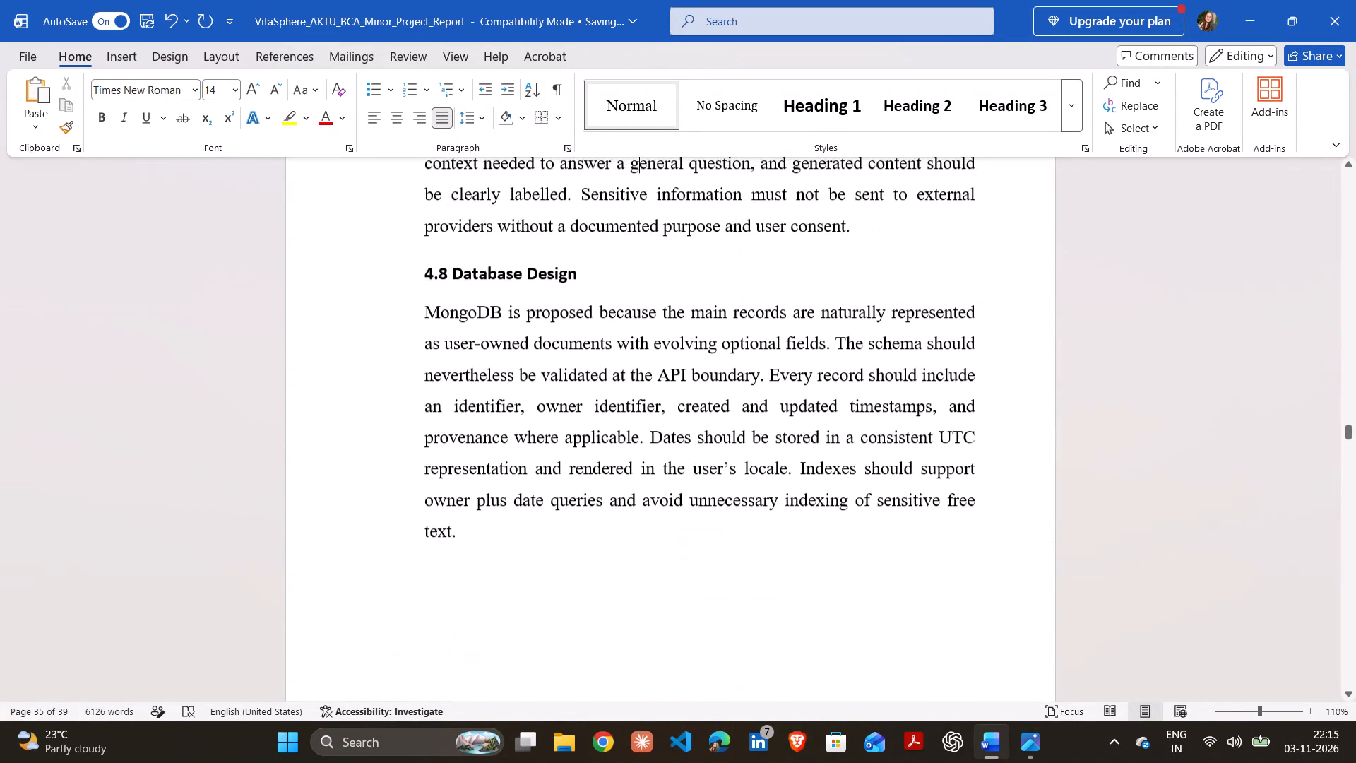
Look backwards from section 4.8 through the ER diagram and constraints to the software requirements table in section 3.2.
{"action": "key", "text": "Up"}
{"action": "key", "text": "Up"}
{"action": "key", "text": "Up"}
{"action": "key", "text": "Up"}
{"action": "key", "text": "Up"}
{"action": "key", "text": "Up"}
{"action": "key", "text": "Up"}
{"action": "key", "text": "Up"}
{"action": "key", "text": "Up"}
{"action": "key", "text": "Up"}
{"action": "key", "text": "Up"}
{"action": "key", "text": "Up"}
{"action": "key", "text": "Up"}
{"action": "key", "text": "Up"}
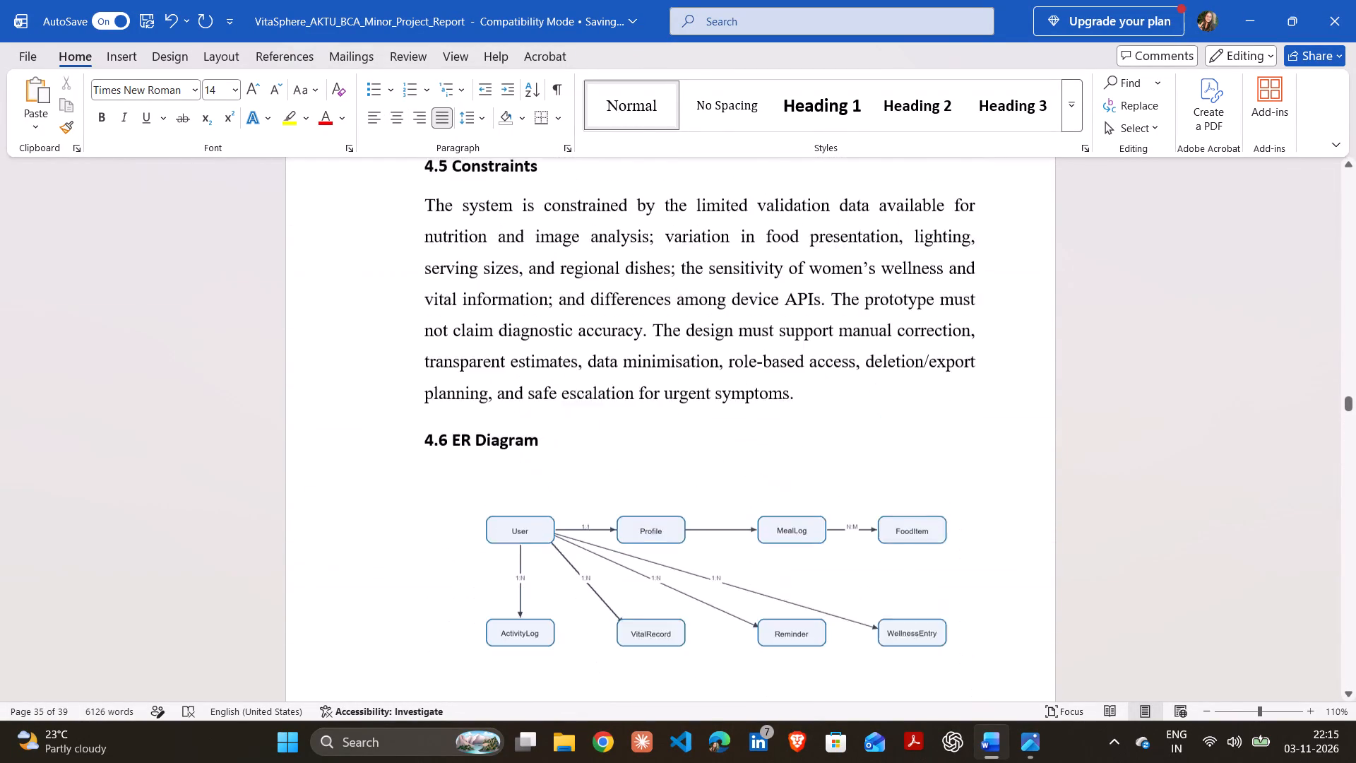
{"action": "key", "text": "Up"}
{"action": "key", "text": "Up"}
{"action": "key", "text": "Up"}
{"action": "key", "text": "Up"}
{"action": "key", "text": "Up"}
{"action": "key", "text": "Up"}
{"action": "key", "text": "Up"}
{"action": "key", "text": "Up"}
{"action": "key", "text": "Up"}
{"action": "key", "text": "Up"}
{"action": "key", "text": "Up"}
{"action": "key", "text": "Up"}
{"action": "key", "text": "Up"}
{"action": "key", "text": "Up"}
{"action": "key", "text": "Up"}
{"action": "key", "text": "Up"}
{"action": "key", "text": "Up"}
{"action": "key", "text": "Up"}
{"action": "key", "text": "Up"}
{"action": "key", "text": "Up"}
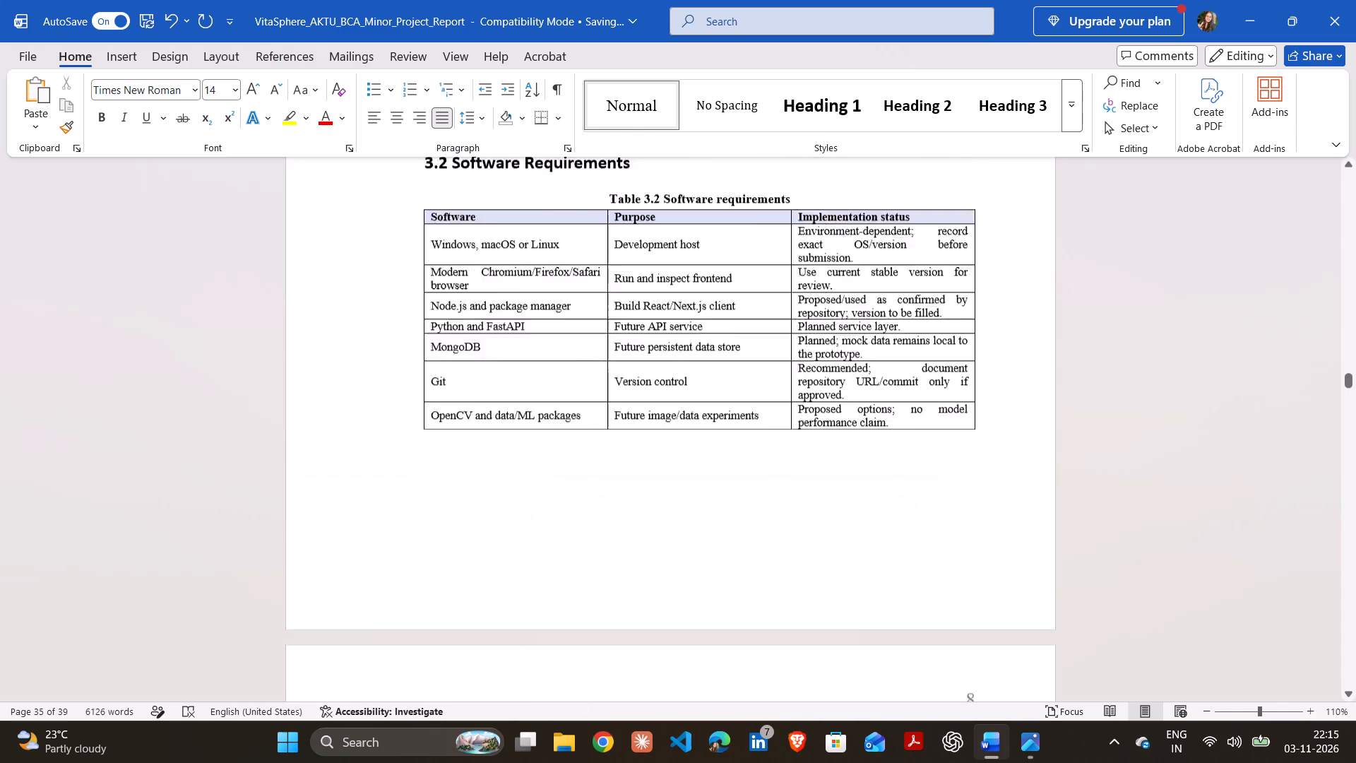
Look backwards from the software requirements table in section 3.2 through Chapter 2 to section 1.6 Technology Used.
{"action": "key", "text": "Up"}
{"action": "key", "text": "Up"}
{"action": "key", "text": "Up"}
{"action": "key", "text": "Up"}
{"action": "key", "text": "Up"}
{"action": "key", "text": "Up"}
{"action": "key", "text": "Up"}
{"action": "key", "text": "Up"}
{"action": "key", "text": "Up"}
{"action": "key", "text": "Up"}
{"action": "key", "text": "Up"}
{"action": "key", "text": "Up"}
{"action": "key", "text": "Up"}
{"action": "key", "text": "Up"}
{"action": "key", "text": "Up"}
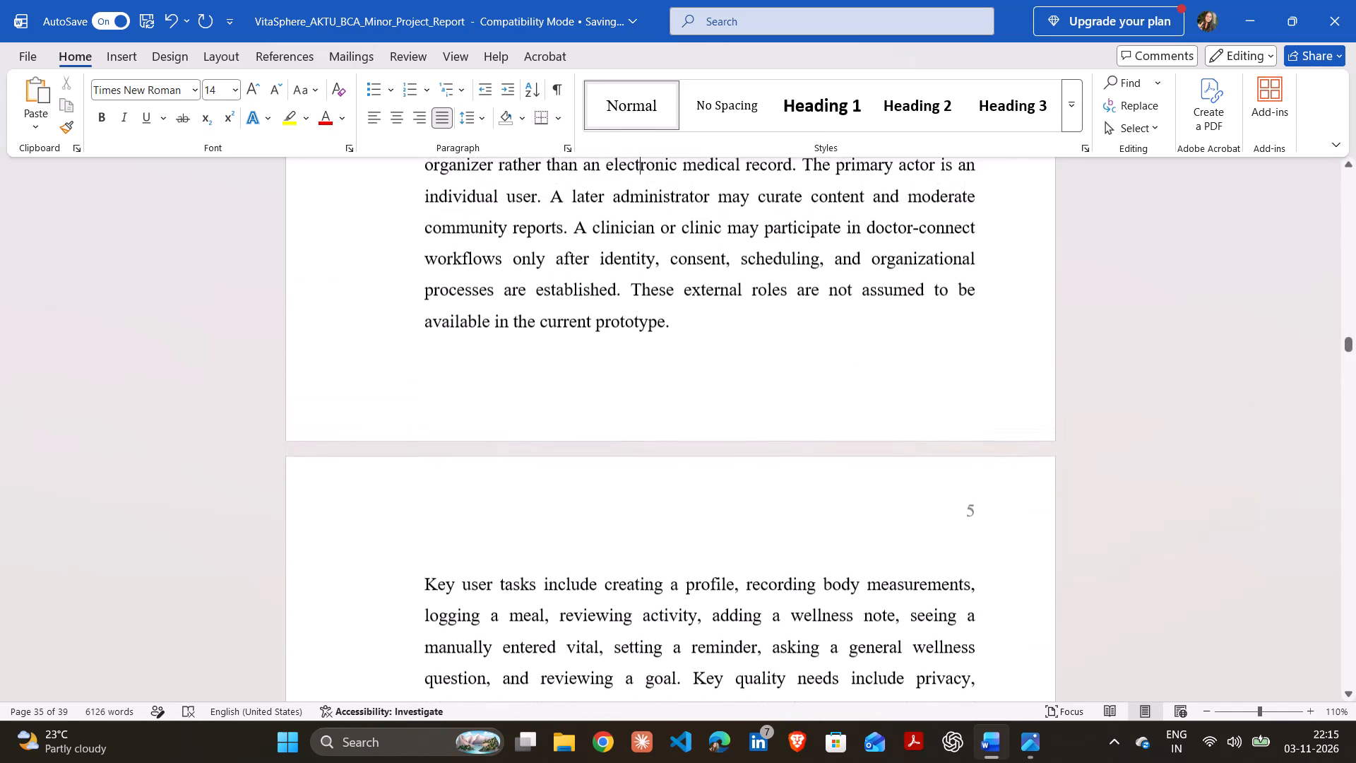
{"action": "key", "text": "Up"}
{"action": "key", "text": "Up"}
{"action": "key", "text": "Up"}
{"action": "key", "text": "Up"}
{"action": "key", "text": "Up"}
{"action": "key", "text": "Up"}
{"action": "key", "text": "Up"}
{"action": "key", "text": "Up"}
{"action": "key", "text": "Up"}
{"action": "key", "text": "Up"}
{"action": "key", "text": "Up"}
{"action": "key", "text": "Up"}
{"action": "key", "text": "Up"}
{"action": "key", "text": "Up"}
{"action": "key", "text": "Up"}
{"action": "key", "text": "Up"}
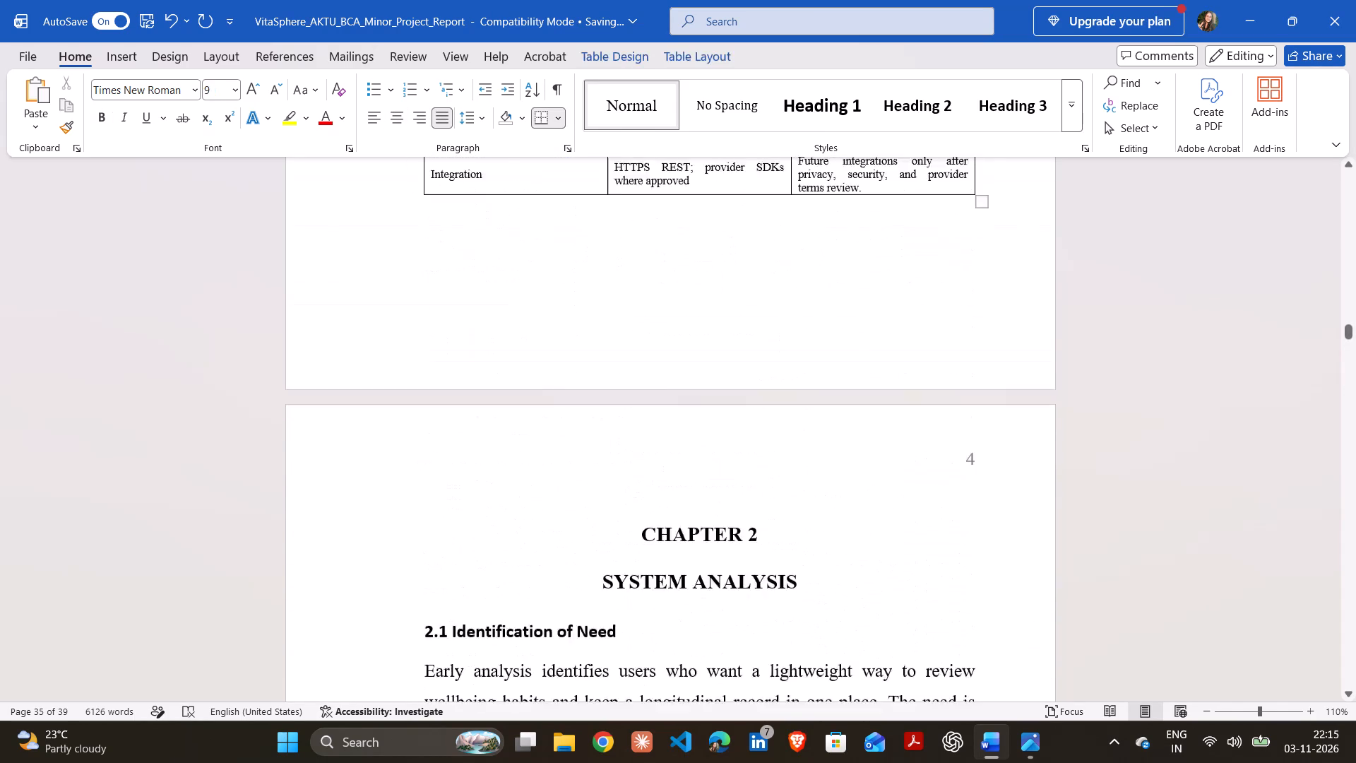
{"action": "key", "text": "Up"}
{"action": "key", "text": "Up"}
{"action": "key", "text": "Up"}
{"action": "key", "text": "Up"}
{"action": "key", "text": "Up"}
{"action": "key", "text": "Up"}
{"action": "key", "text": "Up"}
{"action": "key", "text": "Up"}
{"action": "key", "text": "Up"}
{"action": "key", "text": "Up"}
{"action": "key", "text": "Up"}
{"action": "key", "text": "Up"}
{"action": "key", "text": "Up"}
{"action": "key", "text": "Up"}
{"action": "key", "text": "Up"}
{"action": "key", "text": "Up"}
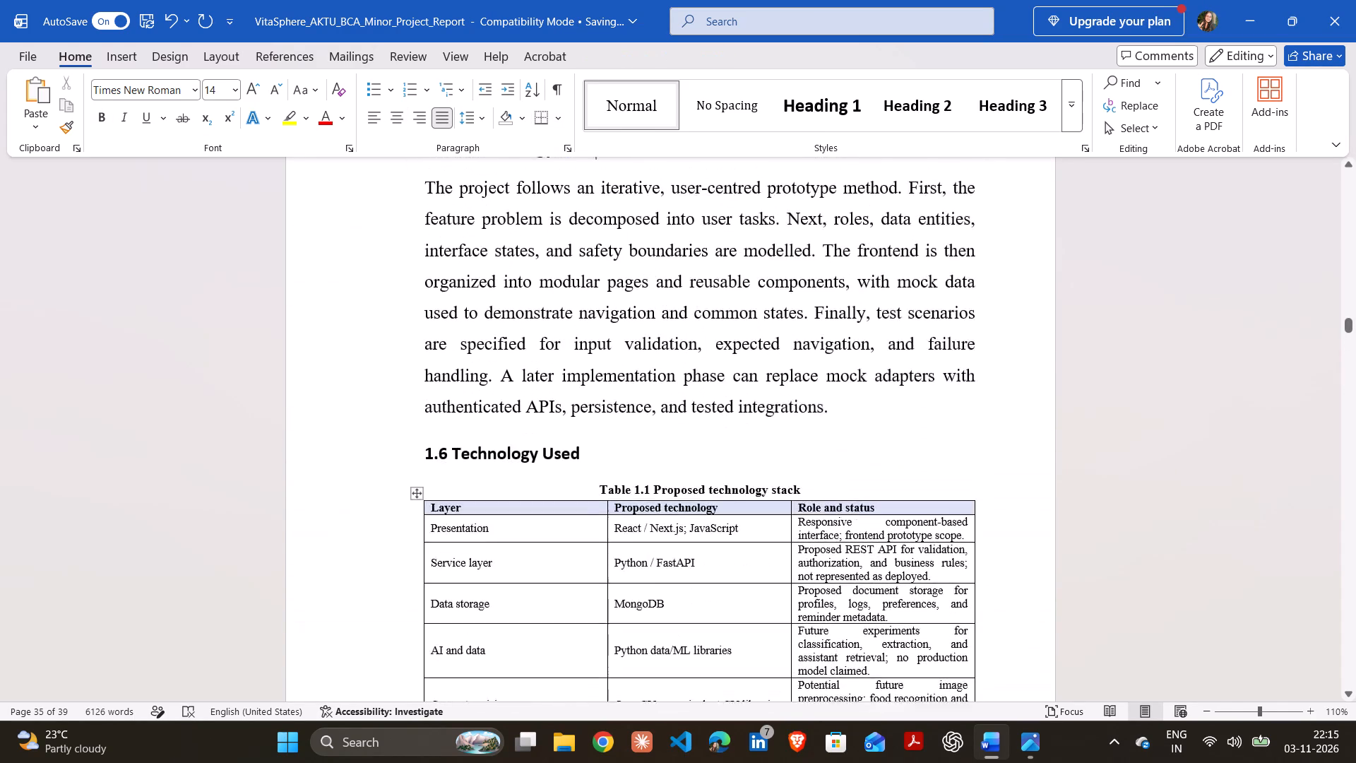
Look backwards through Chapter 1, from the development method text above section 1.6, to the front matter's table of contents.
{"action": "key", "text": "Up"}
{"action": "key", "text": "Up"}
{"action": "key", "text": "Up"}
{"action": "key", "text": "Up"}
{"action": "key", "text": "Up"}
{"action": "key", "text": "Up"}
{"action": "key", "text": "Up"}
{"action": "key", "text": "Up"}
{"action": "key", "text": "Up"}
{"action": "key", "text": "Up"}
{"action": "key", "text": "Up"}
{"action": "key", "text": "Up"}
{"action": "key", "text": "Up"}
{"action": "key", "text": "Up"}
{"action": "key", "text": "Up"}
{"action": "key", "text": "Up"}
{"action": "key", "text": "Up"}
{"action": "key", "text": "Up"}
{"action": "key", "text": "Up"}
{"action": "key", "text": "Up"}
{"action": "key", "text": "Up"}
{"action": "key", "text": "Up"}
{"action": "key", "text": "Up"}
{"action": "key", "text": "Up"}
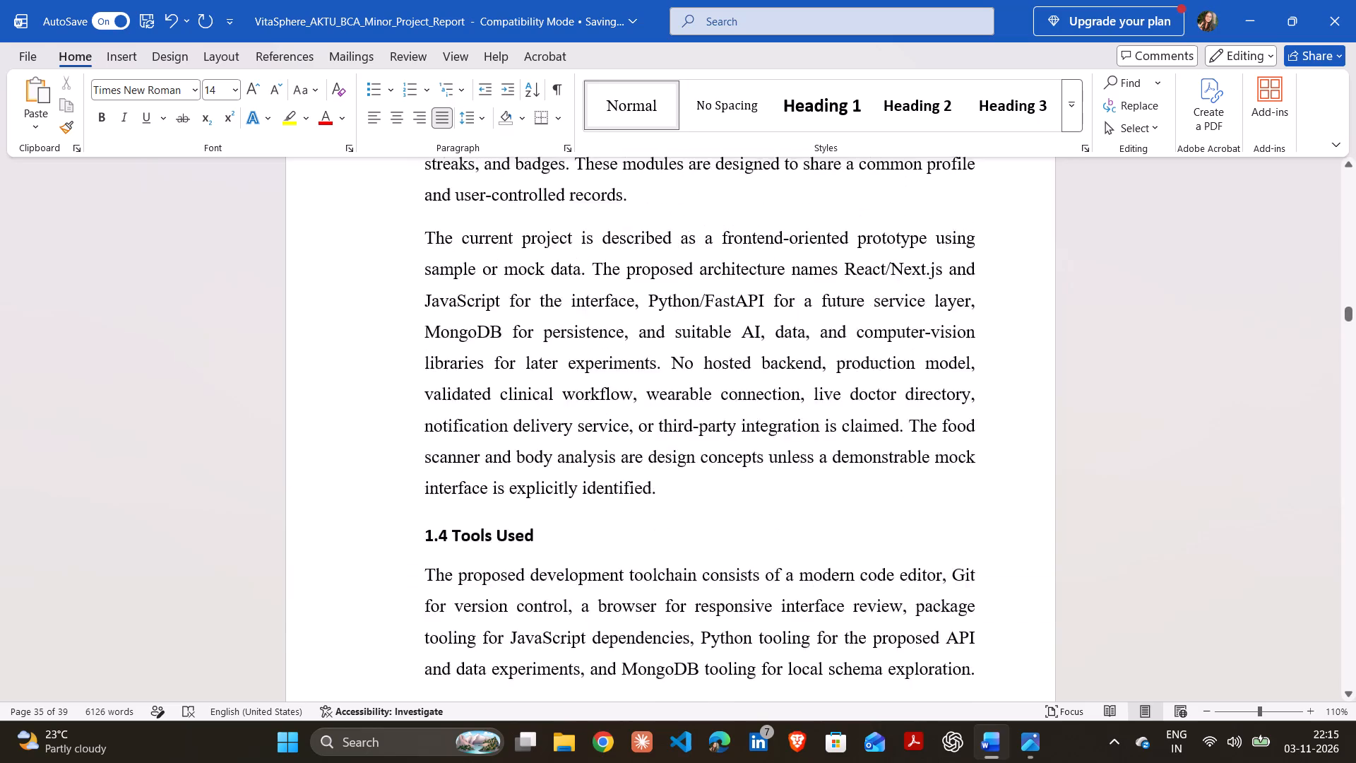
{"action": "key", "text": "Up"}
{"action": "key", "text": "Up"}
{"action": "key", "text": "Up"}
{"action": "key", "text": "Up"}
{"action": "key", "text": "Up"}
{"action": "key", "text": "Up"}
{"action": "key", "text": "Up"}
{"action": "key", "text": "Up"}
{"action": "key", "text": "Up"}
{"action": "key", "text": "Up"}
{"action": "key", "text": "Up"}
{"action": "key", "text": "Up"}
{"action": "key", "text": "Up"}
{"action": "key", "text": "Up"}
{"action": "key", "text": "Up"}
{"action": "key", "text": "Up"}
{"action": "key", "text": "Up"}
{"action": "key", "text": "Up"}
{"action": "key", "text": "Up"}
{"action": "key", "text": "Up"}
{"action": "key", "text": "Up"}
{"action": "key", "text": "Up"}
{"action": "key", "text": "Up"}
{"action": "key", "text": "Up"}
{"action": "key", "text": "Up"}
{"action": "key", "text": "Up"}
{"action": "key", "text": "Up"}
{"action": "key", "text": "Up"}
{"action": "key", "text": "Up"}
{"action": "key", "text": "Up"}
{"action": "key", "text": "Up"}
{"action": "key", "text": "Up"}
{"action": "key", "text": "Up"}
{"action": "key", "text": "Up"}
{"action": "key", "text": "Up"}
{"action": "key", "text": "Up"}
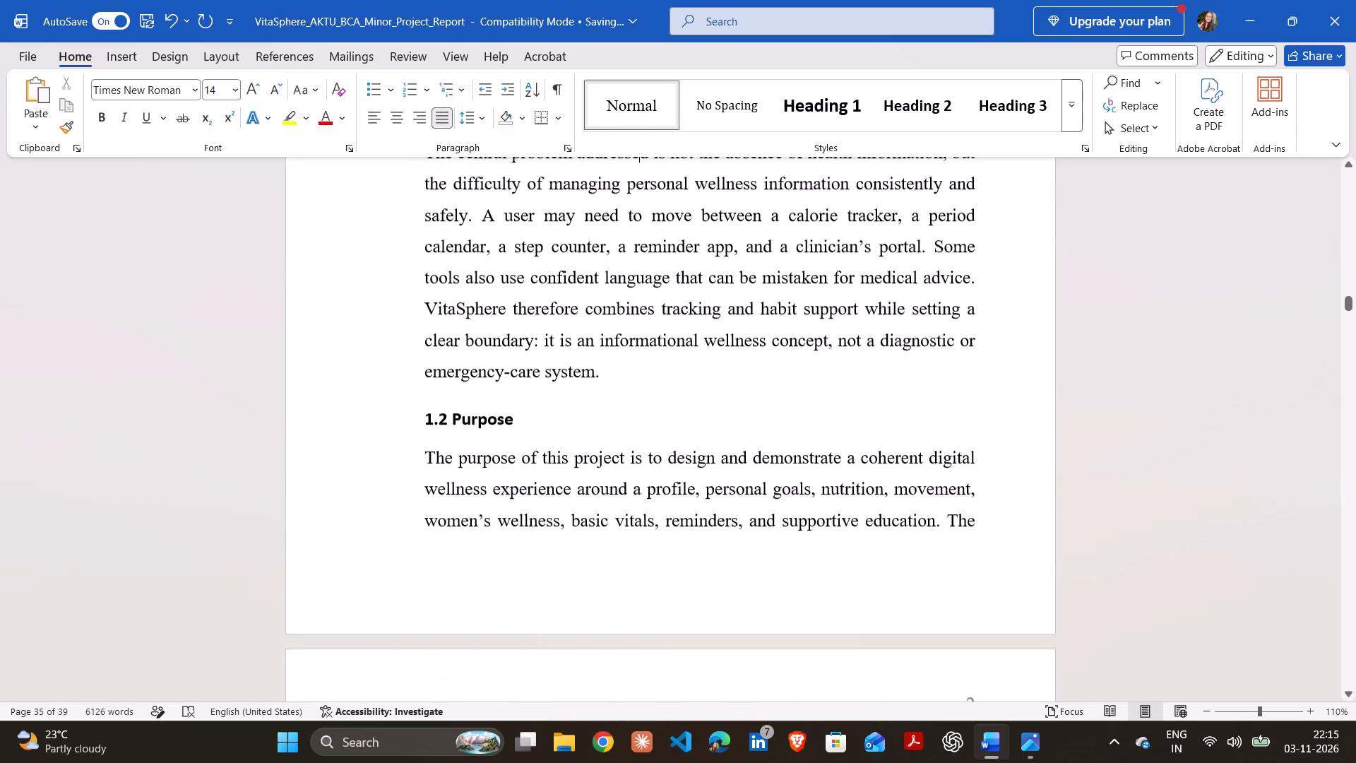
{"action": "key", "text": "Up"}
{"action": "key", "text": "Up"}
{"action": "key", "text": "Up"}
{"action": "key", "text": "Up"}
{"action": "key", "text": "Up"}
{"action": "key", "text": "Up"}
{"action": "key", "text": "Up"}
{"action": "key", "text": "Up"}
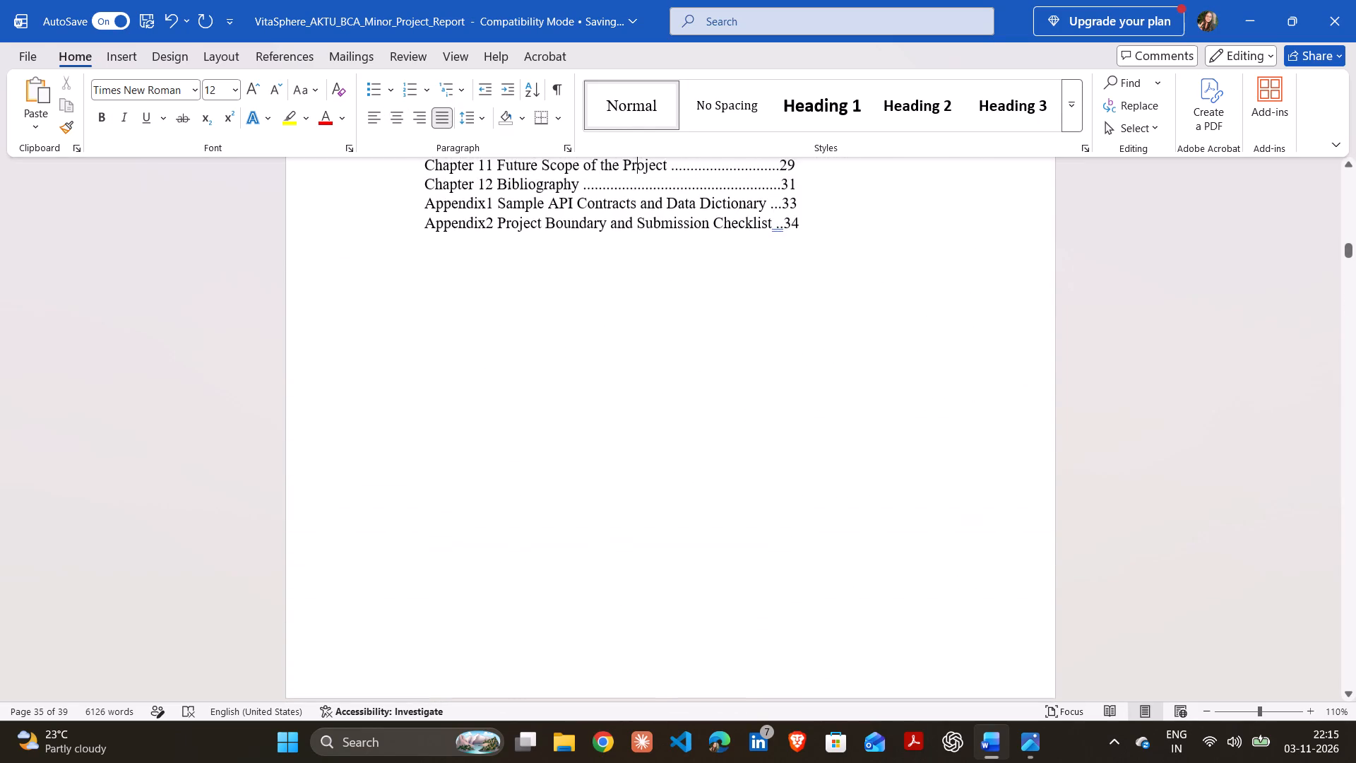
Examine the table of contents page, checking the dotted leaders and page numbers from Declaration to Appendix2.
{"action": "key", "text": "Up"}
{"action": "key", "text": "Up"}
{"action": "key", "text": "Up"}
{"action": "key", "text": "Up"}
{"action": "key", "text": "Up"}
{"action": "key", "text": "Up"}
{"action": "key", "text": "Up"}
{"action": "key", "text": "Up"}
{"action": "key", "text": "Up"}
{"action": "key", "text": "Up"}
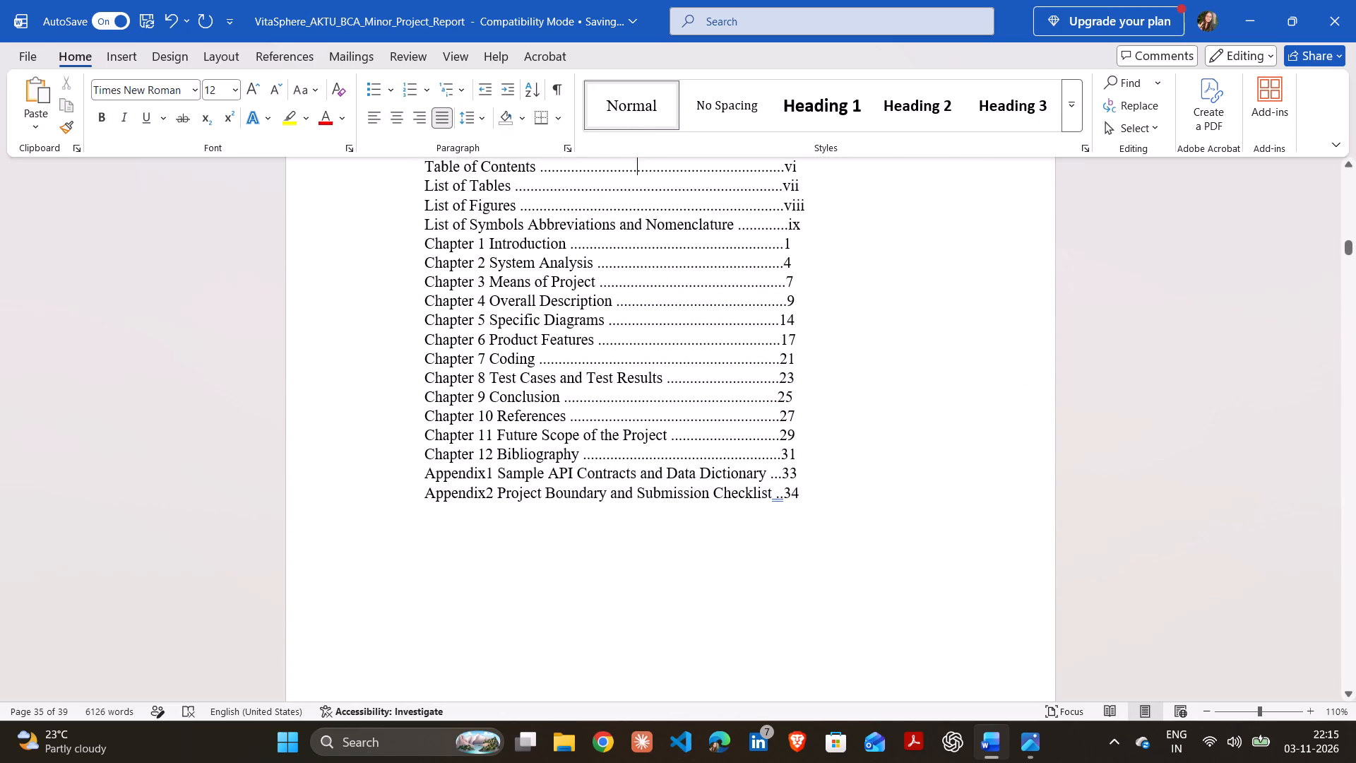
{"action": "key", "text": "Up"}
{"action": "key", "text": "Up"}
{"action": "key", "text": "Up"}
{"action": "key", "text": "Up"}
{"action": "key", "text": "Up"}
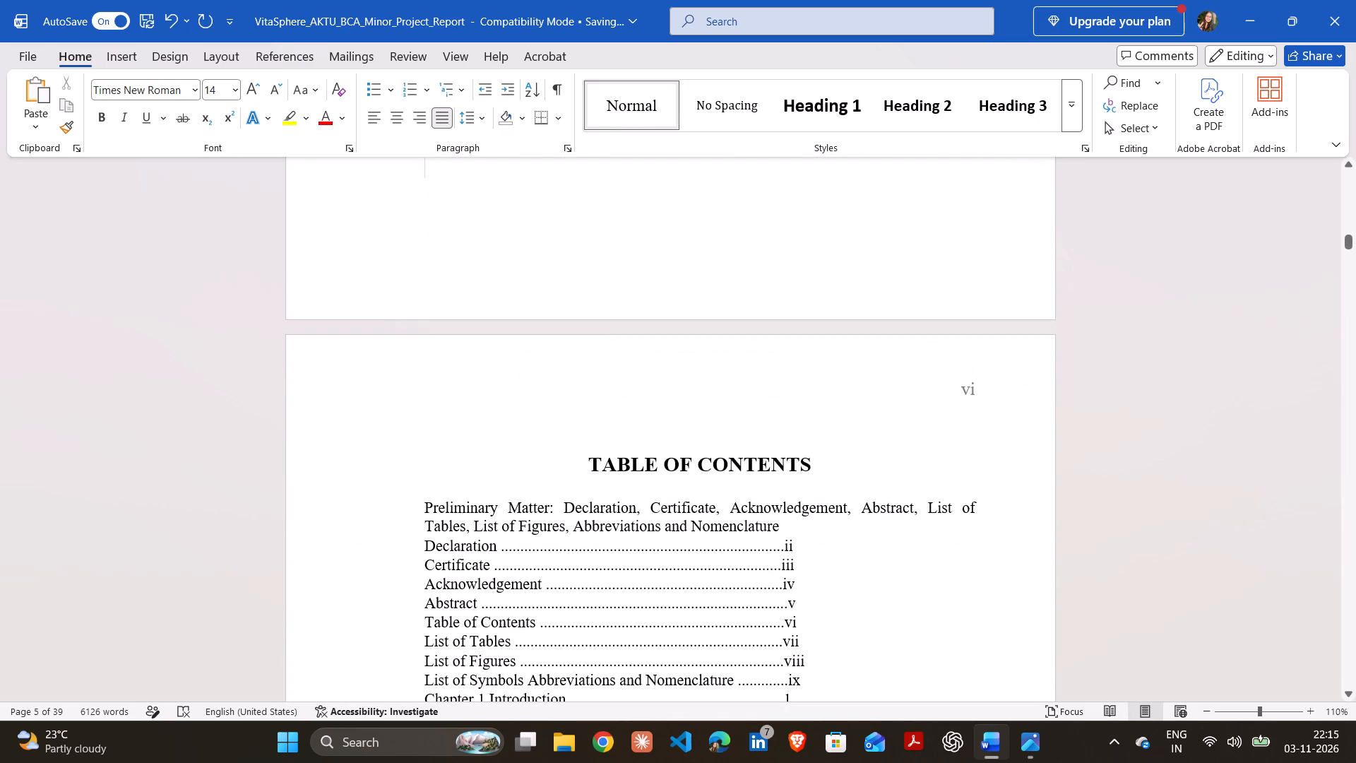
{"action": "key", "text": "Down"}
{"action": "key", "text": "Down"}
{"action": "key", "text": "Down"}
{"action": "key", "text": "Down"}
{"action": "key", "text": "Down"}
{"action": "key", "text": "Down"}
{"action": "key", "text": "Down"}
{"action": "key", "text": "Down"}
{"action": "key", "text": "Down"}
{"action": "key", "text": "Down"}
{"action": "key", "text": "Down"}
{"action": "key", "text": "Down"}
{"action": "key", "text": "Down"}
{"action": "key", "text": "Down"}
{"action": "key", "text": "Down"}
{"action": "key", "text": "Down"}
{"action": "key", "text": "Down"}
{"action": "key", "text": "Down"}
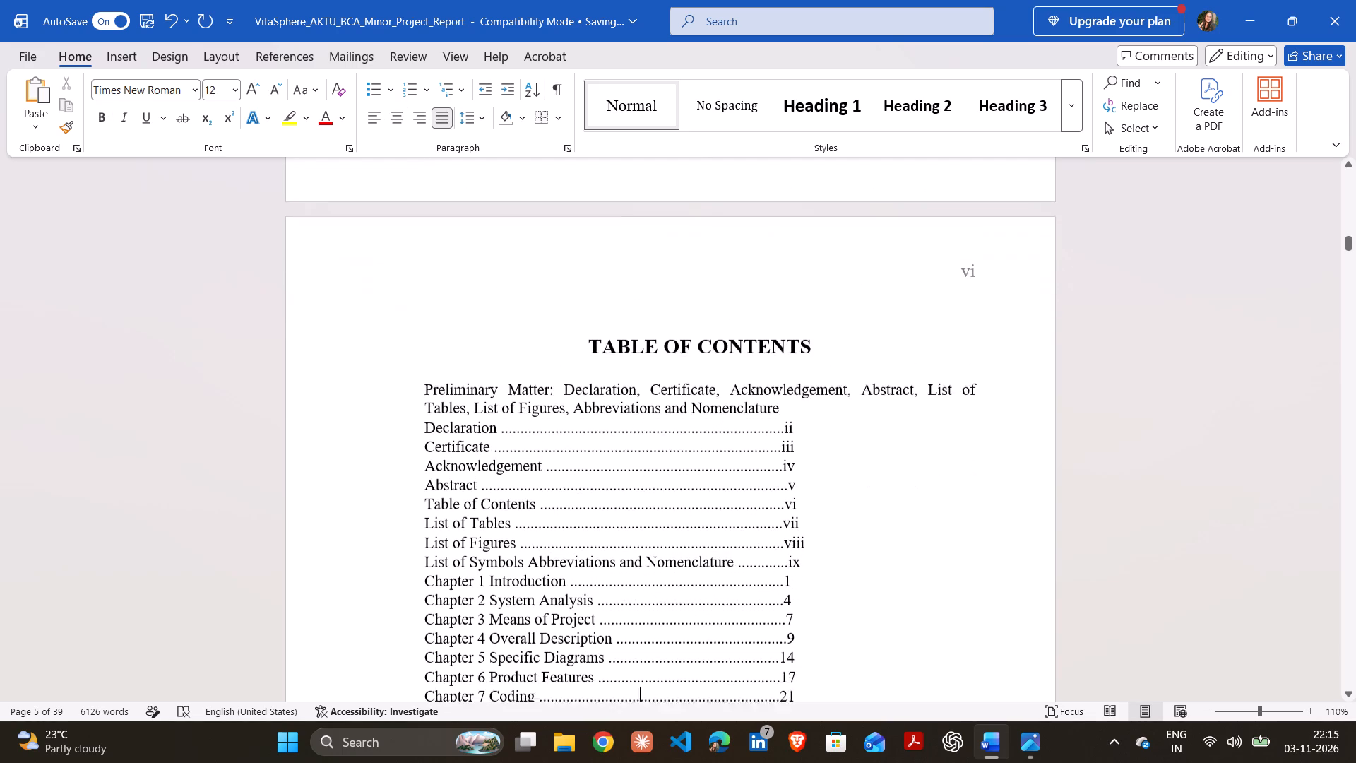
{"action": "key", "text": "Down"}
{"action": "key", "text": "Down"}
{"action": "key", "text": "Down"}
{"action": "key", "text": "Down"}
{"action": "key", "text": "Down"}
{"action": "key", "text": "Down"}
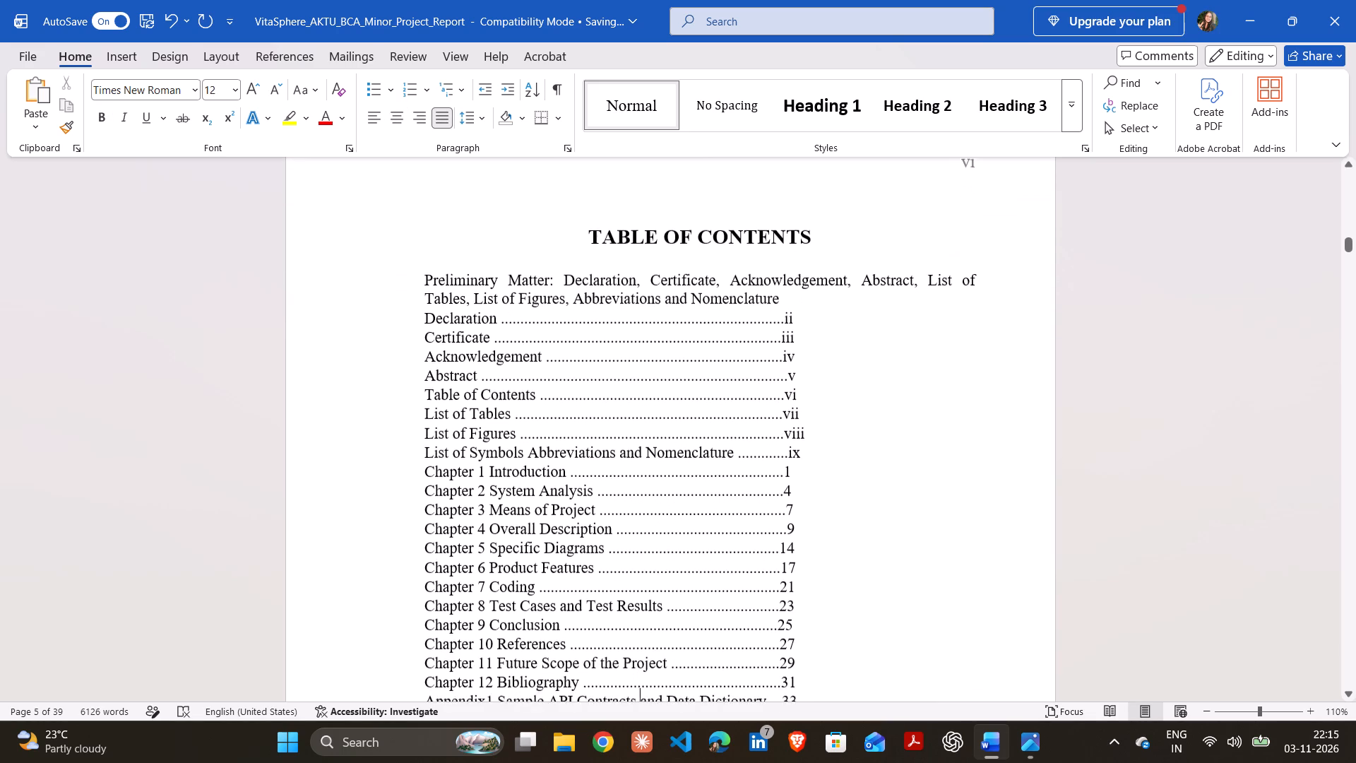
{"action": "key", "text": "Down"}
{"action": "key", "text": "Down"}
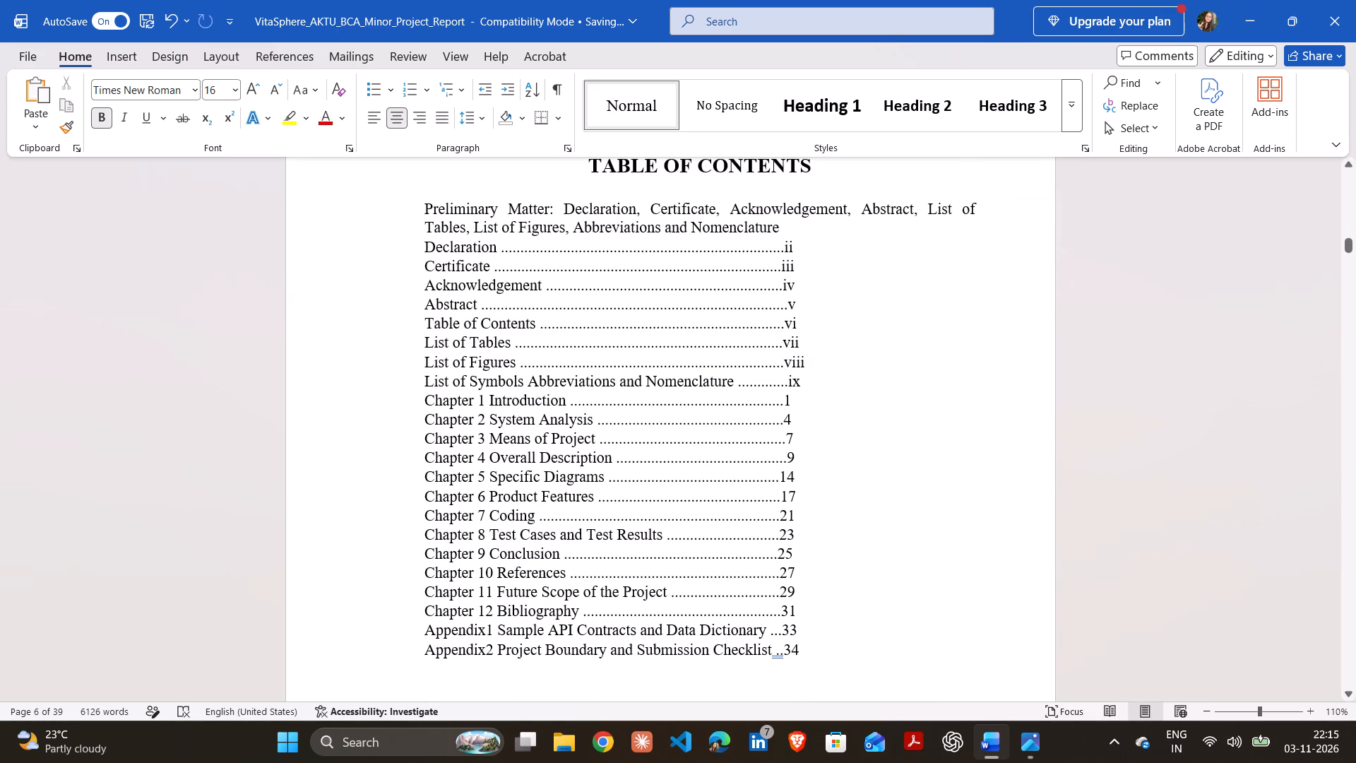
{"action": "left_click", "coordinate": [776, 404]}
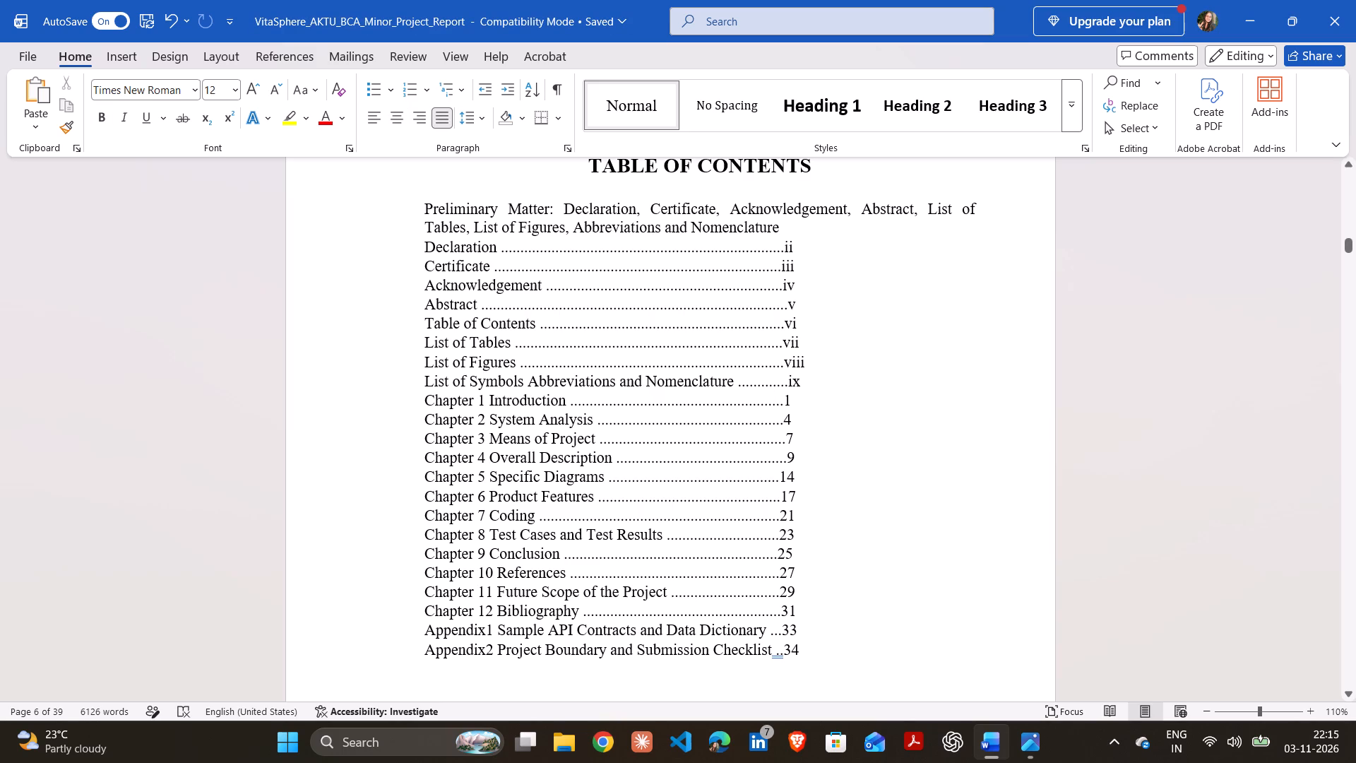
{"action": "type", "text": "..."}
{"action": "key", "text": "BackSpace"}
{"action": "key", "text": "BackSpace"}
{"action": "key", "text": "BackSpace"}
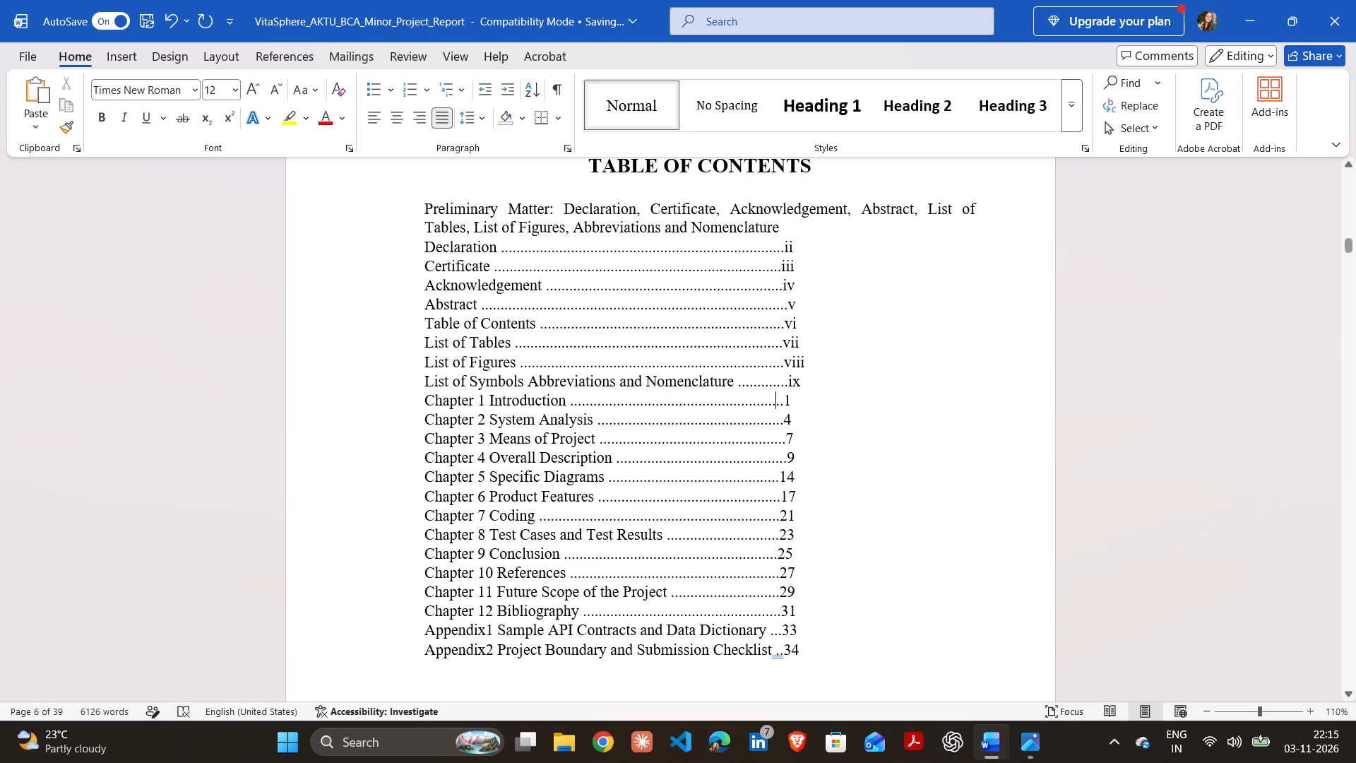
Shorten the dotted leaders by two dots for List of Symbols Abbreviations and Nomenclature, three for List of Figures, and two for List of Tables.
{"action": "left_click", "coordinate": [772, 381]}
{"action": "key", "text": "BackSpace"}
{"action": "key", "text": "BackSpace"}
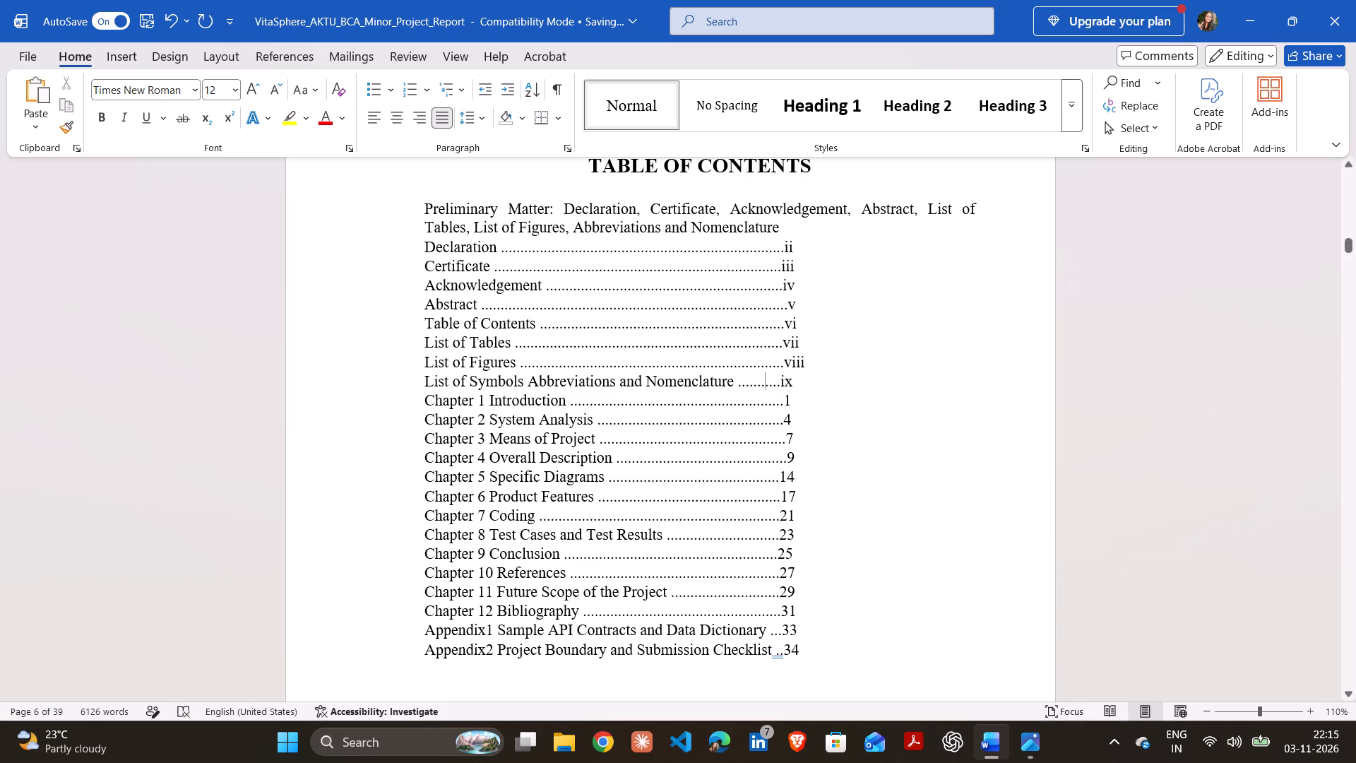
{"action": "left_click", "coordinate": [768, 361]}
{"action": "key", "text": "BackSpace"}
{"action": "key", "text": "BackSpace"}
{"action": "key", "text": "BackSpace"}
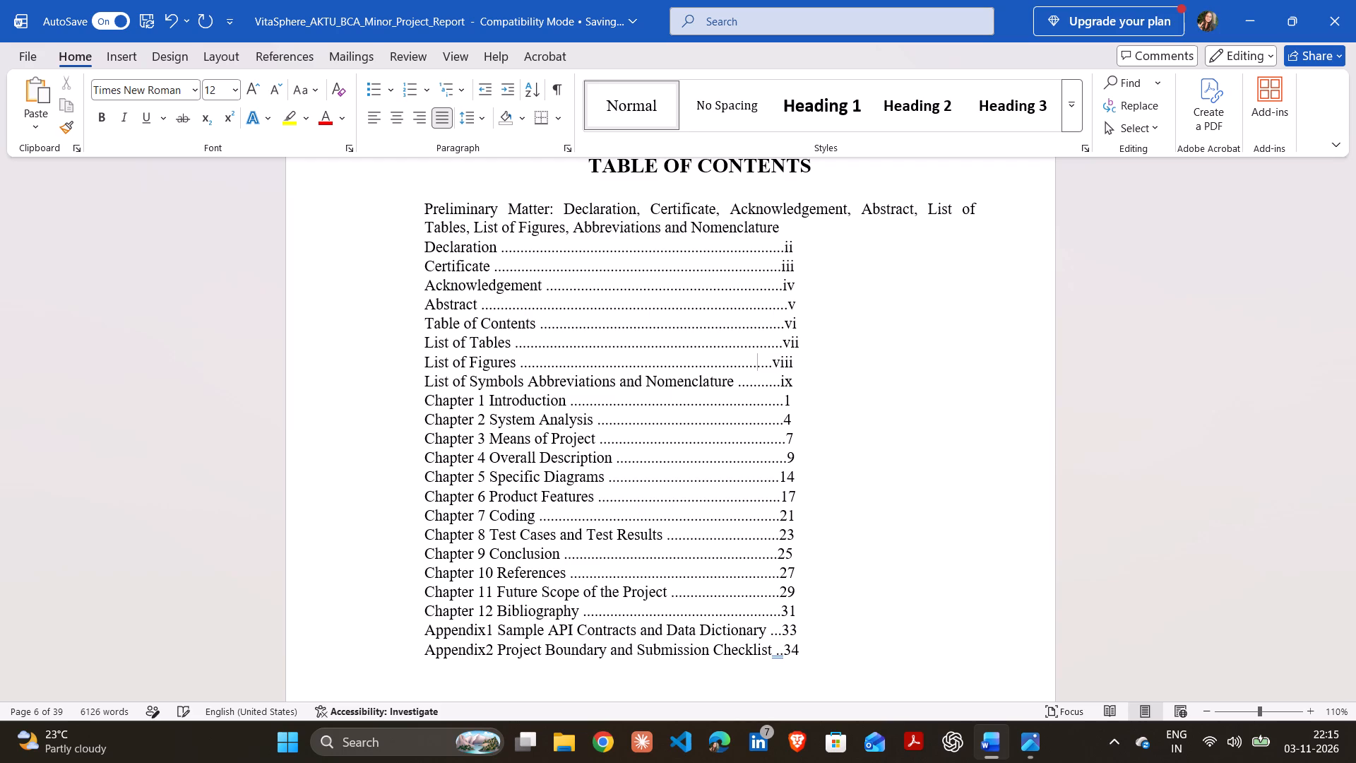
{"action": "left_click", "coordinate": [769, 350]}
{"action": "key", "text": "BackSpace"}
{"action": "key", "text": "backslash"}
{"action": "key", "text": "BackSpace"}
{"action": "key", "text": "BackSpace"}
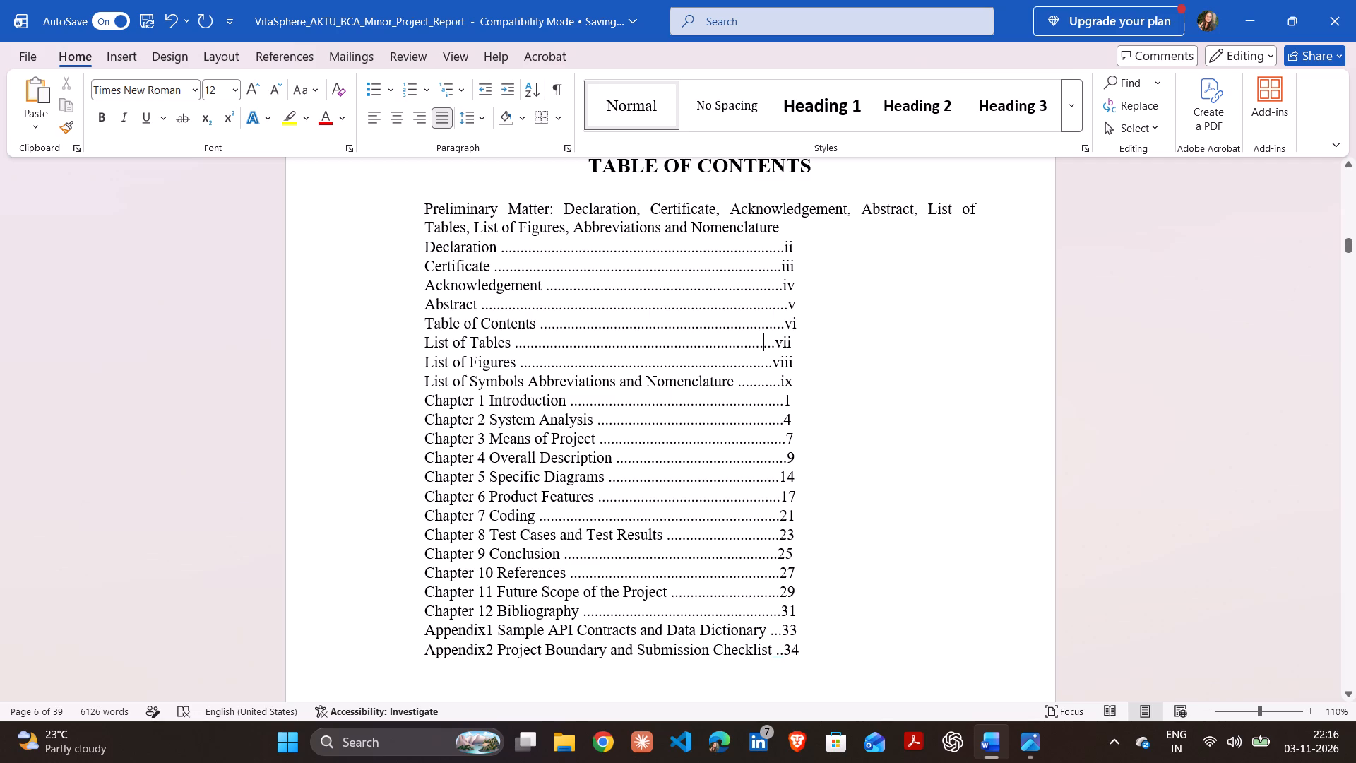
Remove one dot each from the leaders of the Table of Contents, Abstract, Acknowledgement, Certificate and Declaration entries.
{"action": "left_click", "coordinate": [775, 327]}
{"action": "key", "text": "BackSpace"}
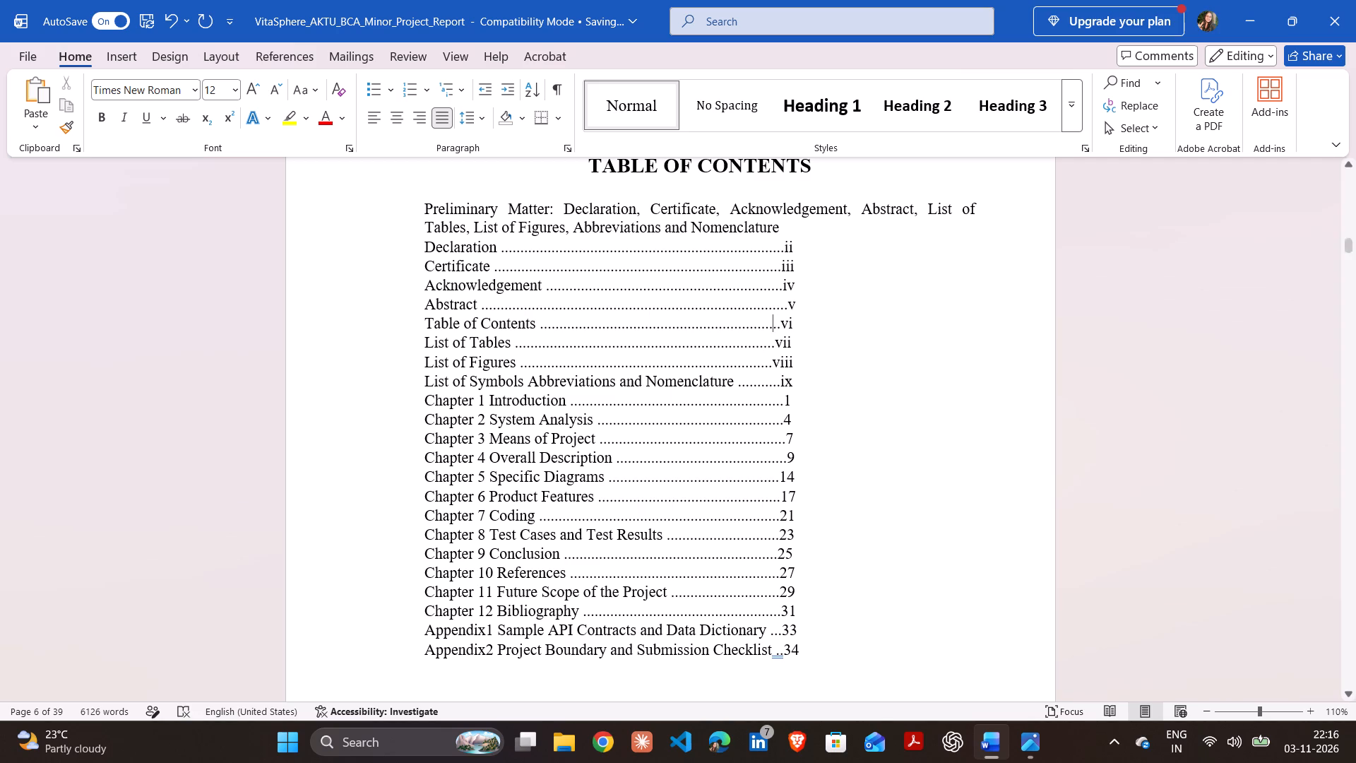
{"action": "left_click", "coordinate": [771, 306]}
{"action": "key", "text": "BackSpace"}
{"action": "left_click", "coordinate": [758, 284]}
{"action": "key", "text": "BackSpace"}
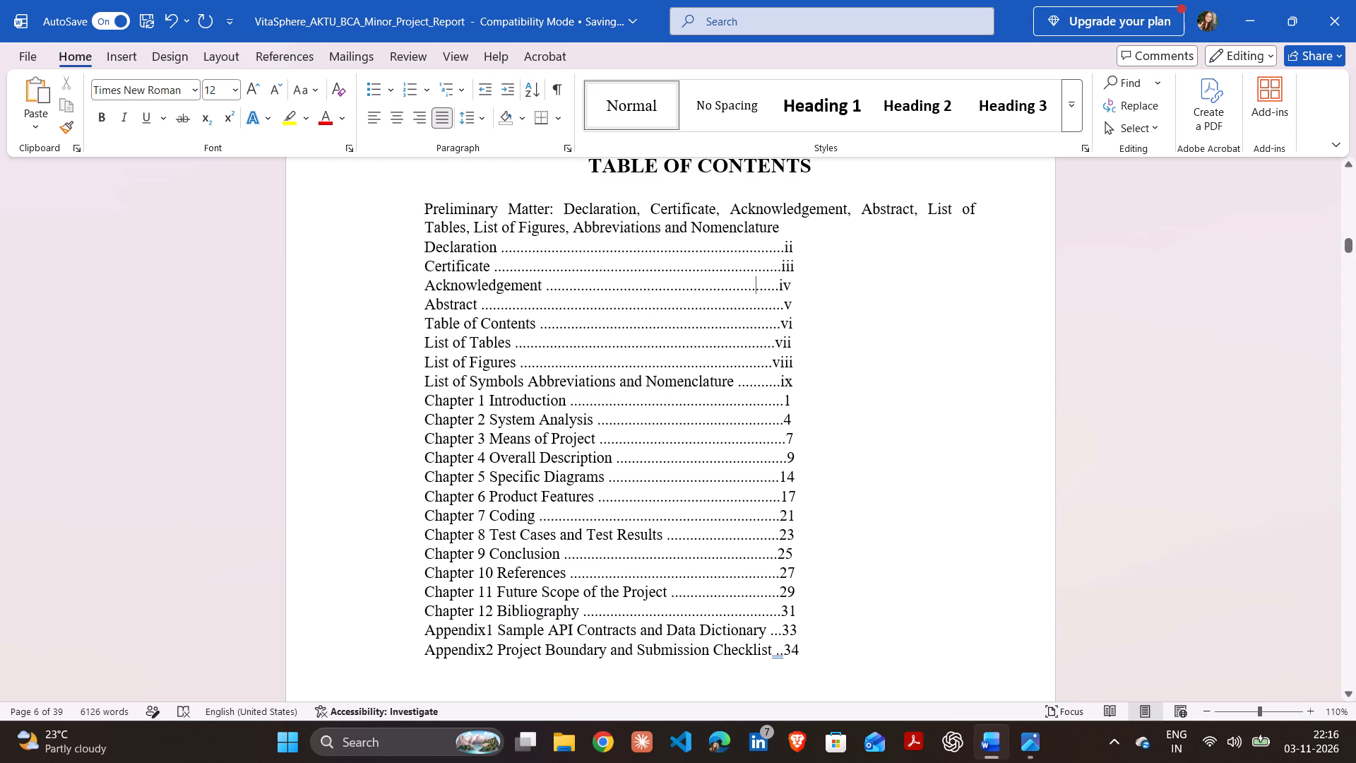
{"action": "left_click", "coordinate": [767, 266]}
{"action": "key", "text": "BackSpace"}
{"action": "left_click", "coordinate": [768, 249]}
{"action": "key", "text": "BackSpace"}
{"action": "left_click", "coordinate": [1184, 478]}
Remove one dot from the Appendix2 leader and replace the space after "Dictionary" in the Appendix1 entry, leaving a four-dot leader.
{"action": "left_click", "coordinate": [783, 657]}
{"action": "key", "text": "BackSpace"}
{"action": "left_click", "coordinate": [768, 631]}
{"action": "key", "text": "BackSpace"}
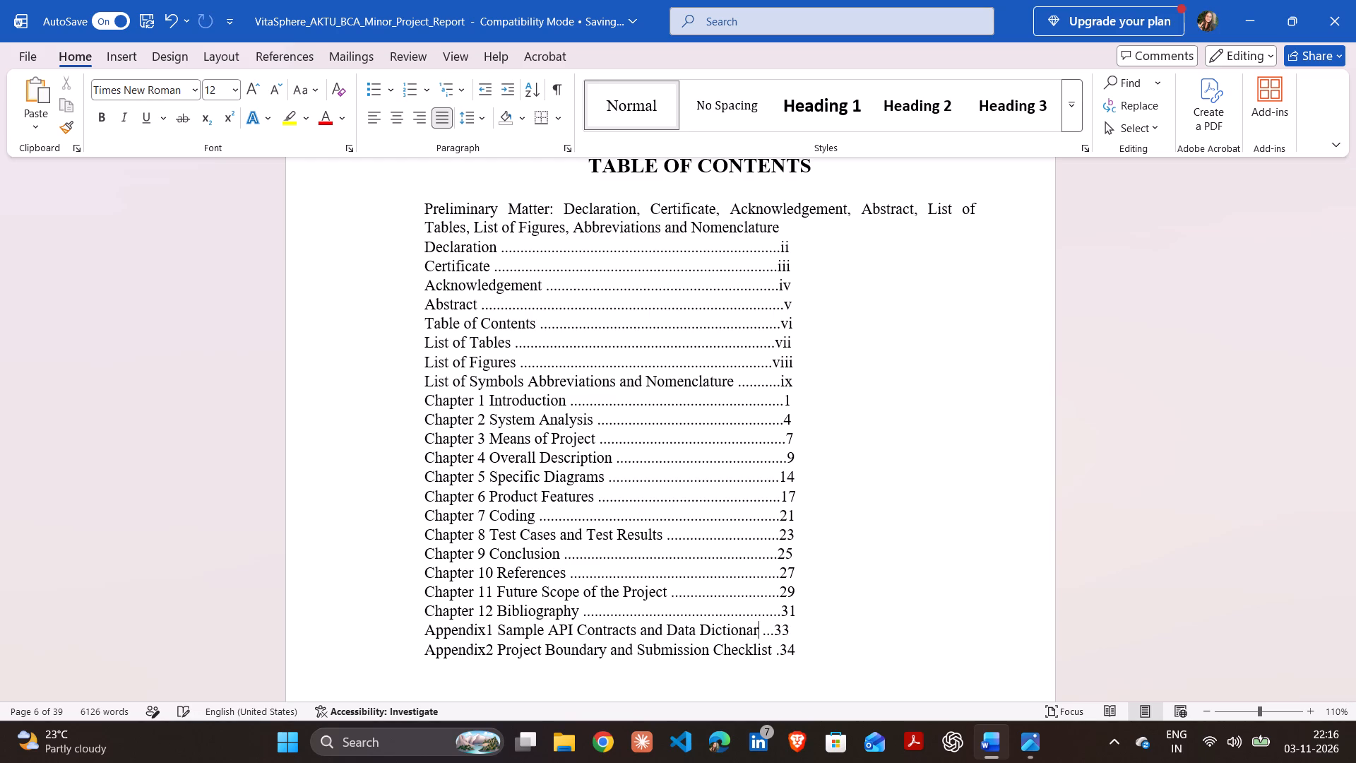
{"action": "key", "text": "y"}
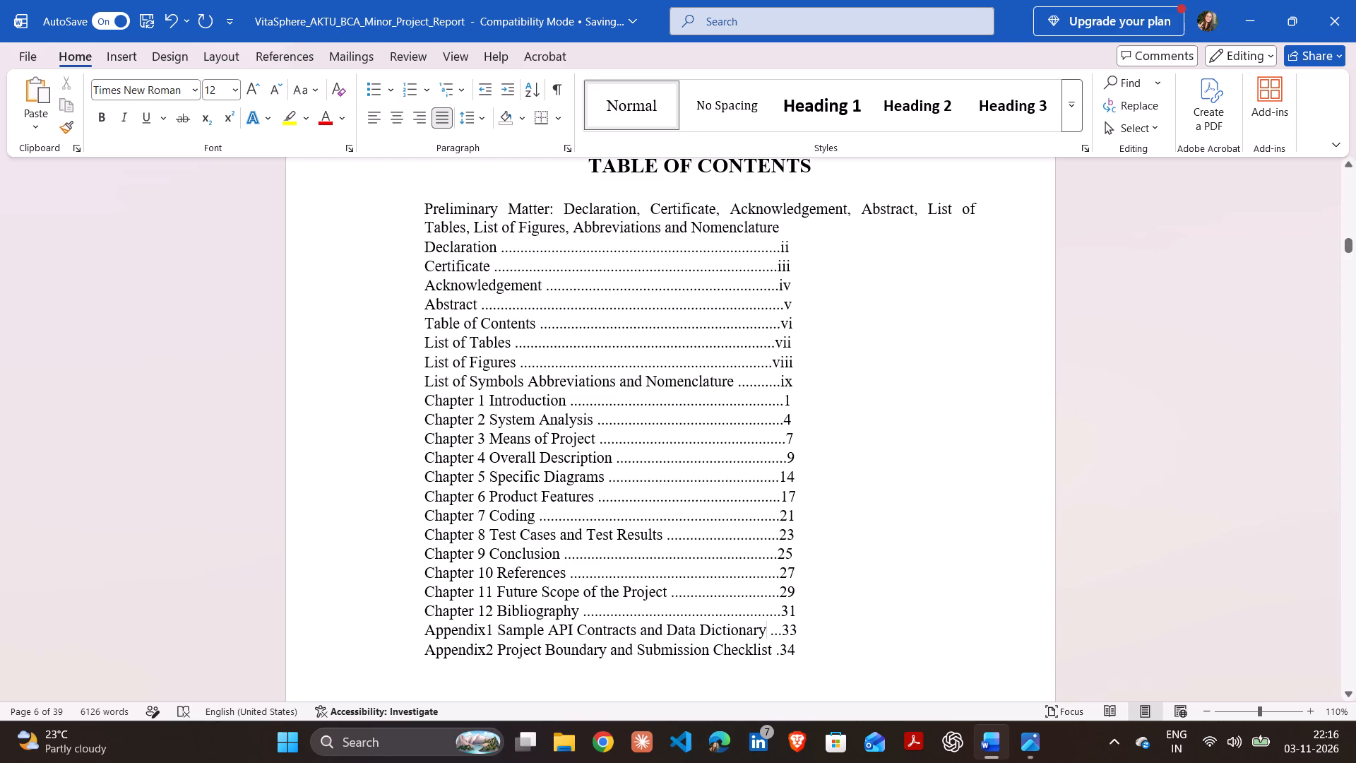
{"action": "left_click", "coordinate": [773, 626]}
{"action": "key", "text": "bracketright"}
{"action": "key", "text": "BackSpace"}
{"action": "key", "text": "BackSpace"}
{"action": "key", "text": "BackSpace"}
{"action": "type", "text": ".."}
Look through the front matter from the table of contents past the List of Tables to the List of Symbols Abbreviations and Nomenclature.
{"action": "left_click", "coordinate": [1190, 528]}
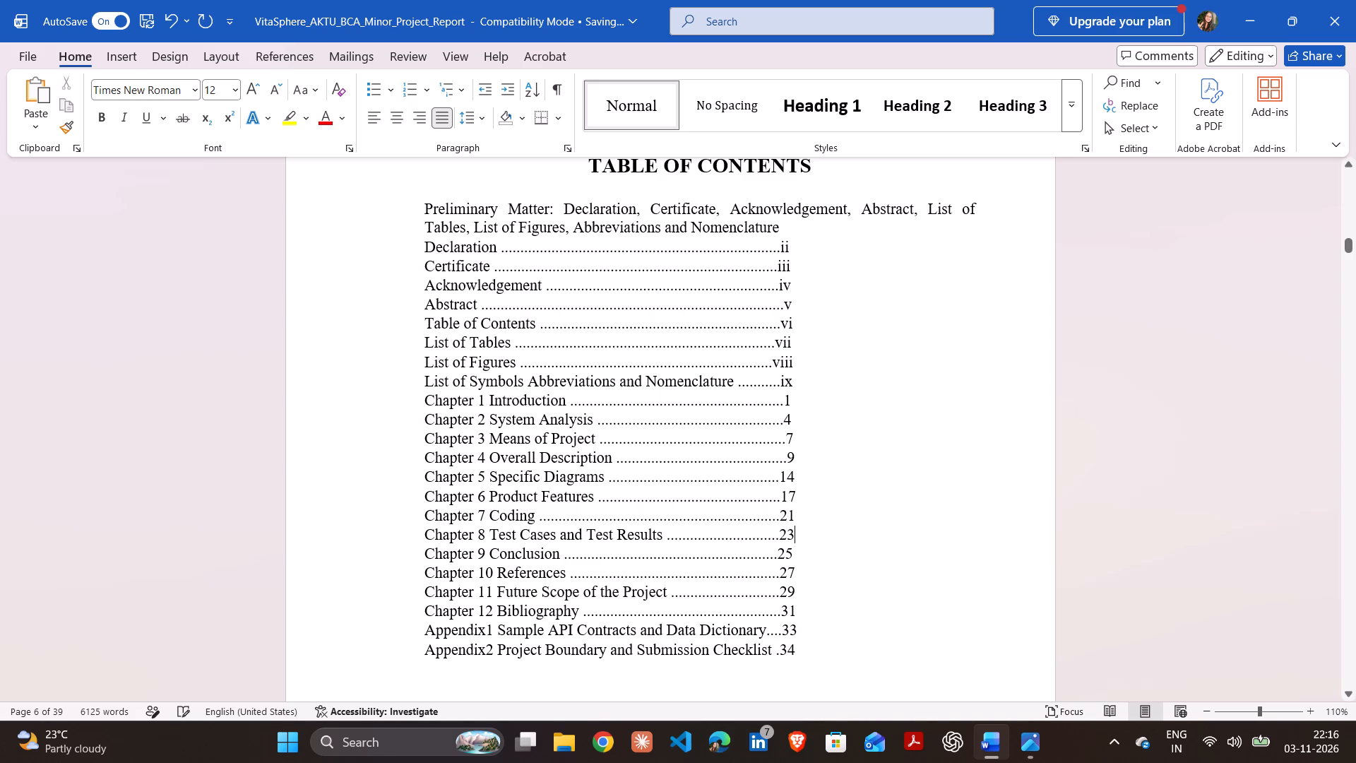
{"action": "key", "text": "Down"}
{"action": "key", "text": "Down"}
{"action": "key", "text": "Down"}
{"action": "key", "text": "Down"}
{"action": "key", "text": "Down"}
{"action": "key", "text": "Down"}
{"action": "key", "text": "Down"}
{"action": "key", "text": "Down"}
{"action": "key", "text": "Down"}
{"action": "key", "text": "Down"}
{"action": "key", "text": "Down"}
{"action": "key", "text": "Down"}
{"action": "key", "text": "Down"}
{"action": "key", "text": "Down"}
{"action": "key", "text": "Down"}
{"action": "key", "text": "Down"}
{"action": "key", "text": "Down"}
{"action": "key", "text": "Down"}
{"action": "key", "text": "Down"}
{"action": "key", "text": "Down"}
{"action": "key", "text": "Down"}
{"action": "key", "text": "Down"}
{"action": "key", "text": "Down"}
{"action": "key", "text": "Down"}
{"action": "key", "text": "Down"}
{"action": "key", "text": "Down"}
{"action": "key", "text": "Down"}
{"action": "key", "text": "Down"}
{"action": "key", "text": "Down"}
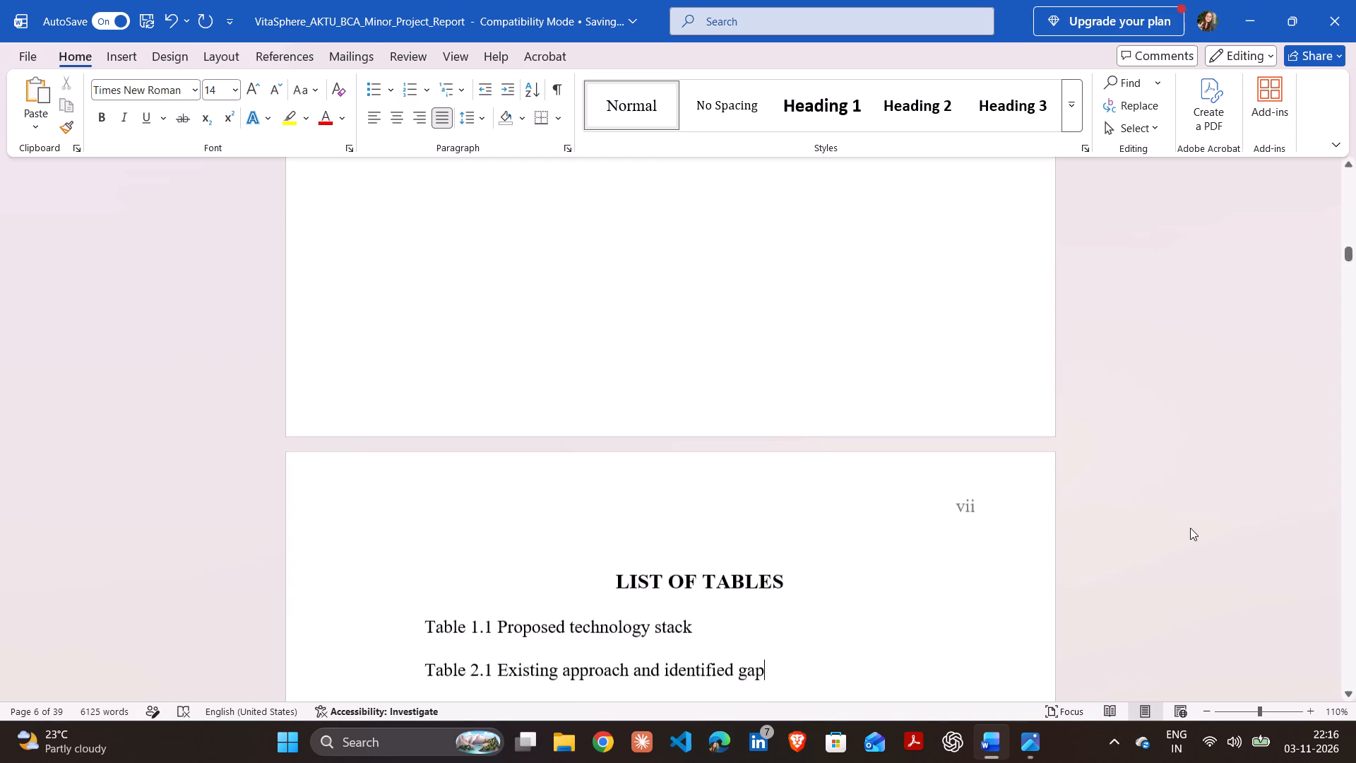
{"action": "key", "text": "Down"}
{"action": "key", "text": "Down"}
{"action": "key", "text": "Down"}
{"action": "key", "text": "Down"}
{"action": "key", "text": "Down"}
{"action": "key", "text": "Down"}
{"action": "key", "text": "Down"}
{"action": "key", "text": "Down"}
{"action": "key", "text": "Down"}
{"action": "key", "text": "Down"}
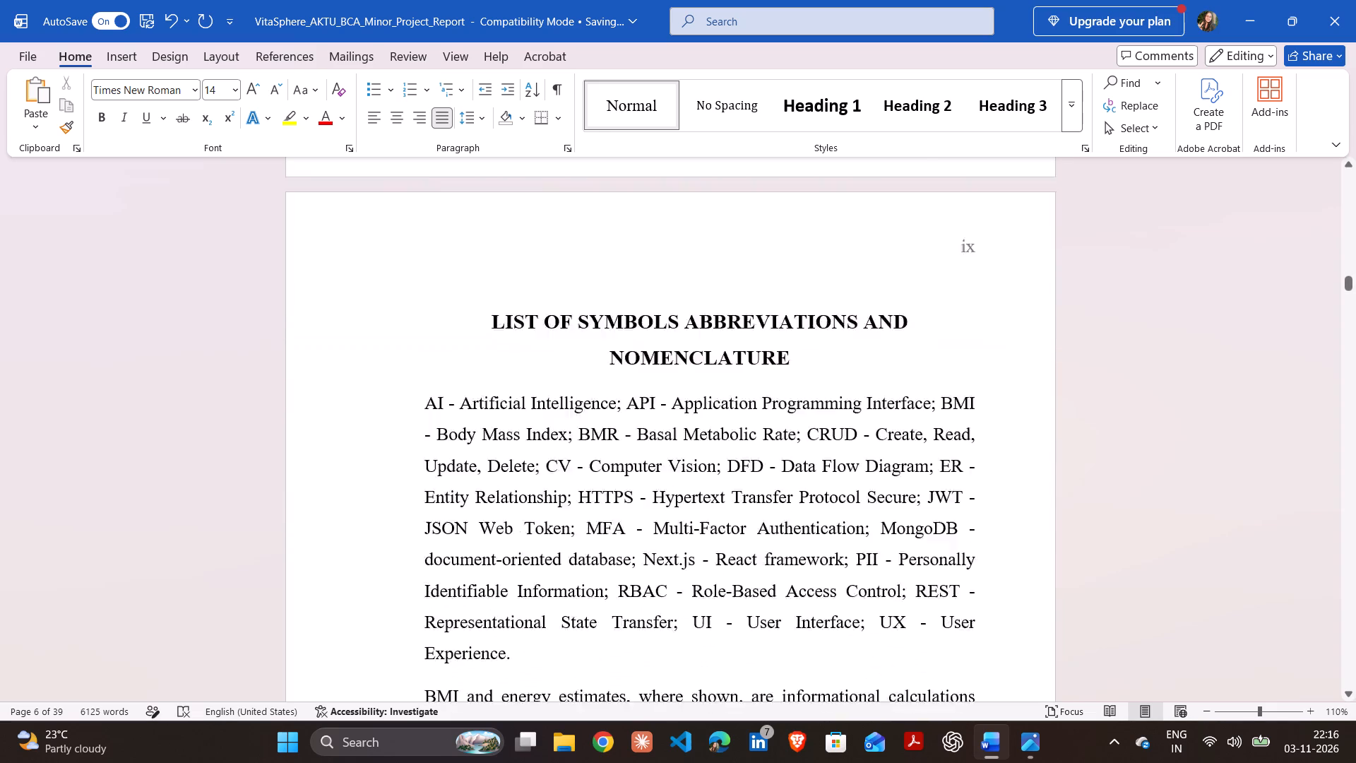
Look through Chapter 1, from the scope and methodology sections to the technology stack table at the chapter's end.
{"action": "key", "text": "Down"}
{"action": "key", "text": "Down"}
{"action": "key", "text": "Down"}
{"action": "key", "text": "Down"}
{"action": "key", "text": "Down"}
{"action": "key", "text": "Down"}
{"action": "key", "text": "Down"}
{"action": "key", "text": "Down"}
{"action": "key", "text": "Down"}
{"action": "key", "text": "Down"}
{"action": "key", "text": "Down"}
{"action": "key", "text": "Down"}
{"action": "key", "text": "Down"}
{"action": "key", "text": "Down"}
{"action": "key", "text": "Down"}
{"action": "key", "text": "Down"}
{"action": "key", "text": "Down"}
{"action": "key", "text": "Down"}
{"action": "key", "text": "Down"}
{"action": "key", "text": "Down"}
{"action": "key", "text": "Down"}
{"action": "key", "text": "Down"}
{"action": "key", "text": "Down"}
{"action": "key", "text": "Down"}
{"action": "key", "text": "Down"}
{"action": "key", "text": "Down"}
{"action": "key", "text": "Down"}
{"action": "key", "text": "Down"}
{"action": "key", "text": "Down"}
{"action": "key", "text": "Down"}
{"action": "key", "text": "Down"}
{"action": "key", "text": "Down"}
{"action": "key", "text": "Down"}
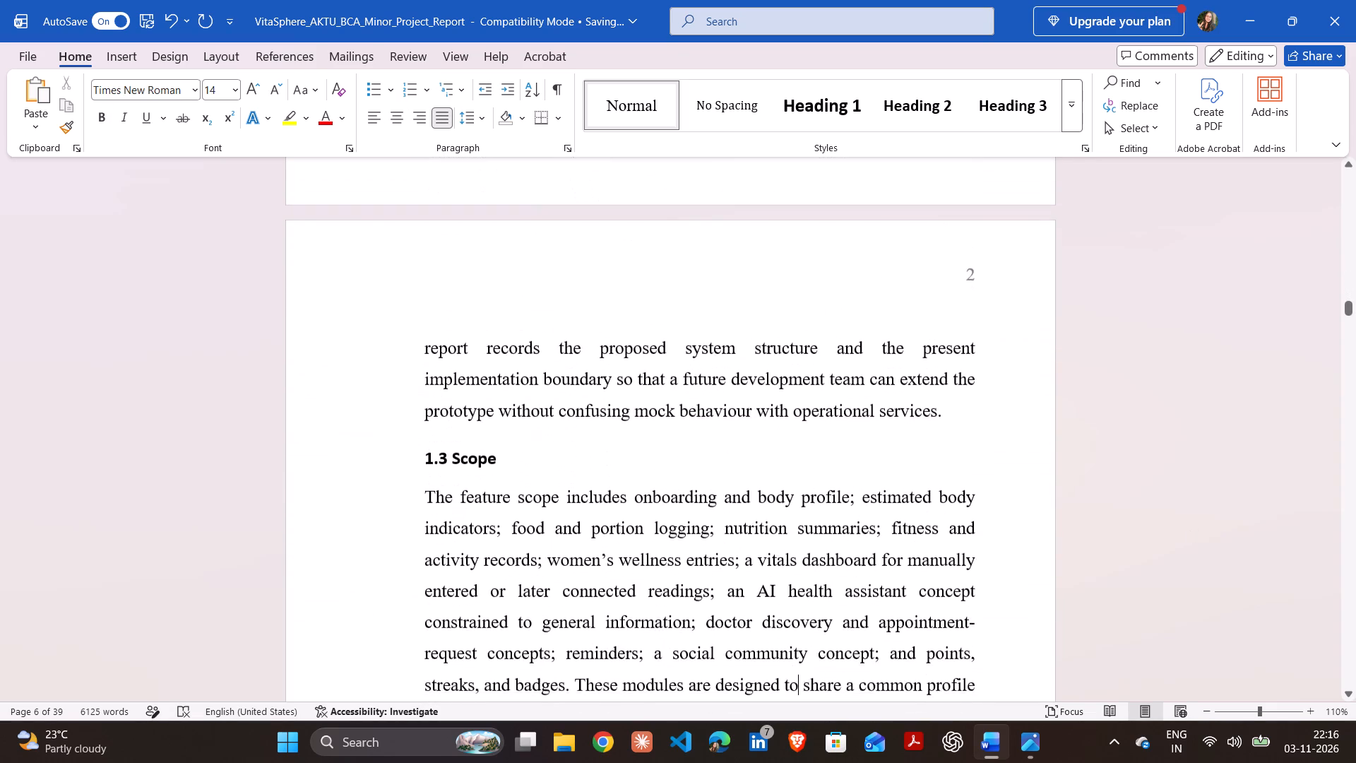
{"action": "key", "text": "Down"}
{"action": "key", "text": "Down"}
{"action": "key", "text": "Down"}
{"action": "key", "text": "Down"}
{"action": "key", "text": "Down"}
{"action": "key", "text": "Down"}
{"action": "key", "text": "Down"}
{"action": "key", "text": "Down"}
{"action": "key", "text": "Down"}
{"action": "key", "text": "Down"}
{"action": "key", "text": "Down"}
{"action": "key", "text": "Down"}
{"action": "key", "text": "Down"}
{"action": "key", "text": "Down"}
{"action": "key", "text": "Down"}
{"action": "key", "text": "Down"}
{"action": "key", "text": "Down"}
{"action": "key", "text": "Down"}
{"action": "key", "text": "Down"}
{"action": "key", "text": "Down"}
{"action": "key", "text": "Down"}
{"action": "key", "text": "Down"}
{"action": "key", "text": "Down"}
{"action": "key", "text": "Down"}
{"action": "key", "text": "Down"}
{"action": "key", "text": "Down"}
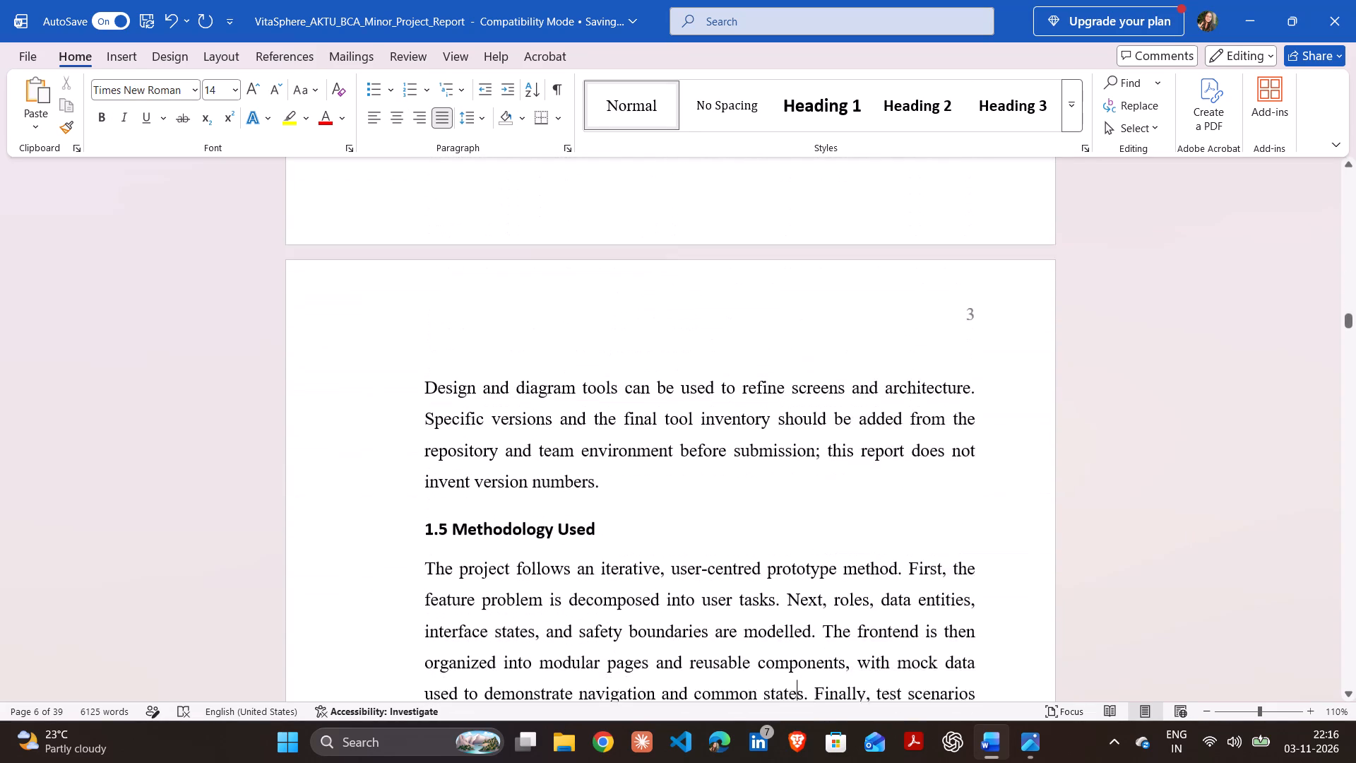
{"action": "key", "text": "Down"}
{"action": "key", "text": "Down"}
{"action": "key", "text": "Down"}
{"action": "key", "text": "Down"}
{"action": "key", "text": "Down"}
{"action": "key", "text": "Down"}
{"action": "key", "text": "Down"}
{"action": "key", "text": "Down"}
{"action": "key", "text": "Down"}
{"action": "key", "text": "Down"}
{"action": "key", "text": "Down"}
{"action": "key", "text": "Down"}
{"action": "key", "text": "Down"}
{"action": "key", "text": "Down"}
{"action": "key", "text": "Down"}
{"action": "key", "text": "Down"}
{"action": "key", "text": "Down"}
{"action": "key", "text": "Down"}
{"action": "key", "text": "Down"}
{"action": "key", "text": "Down"}
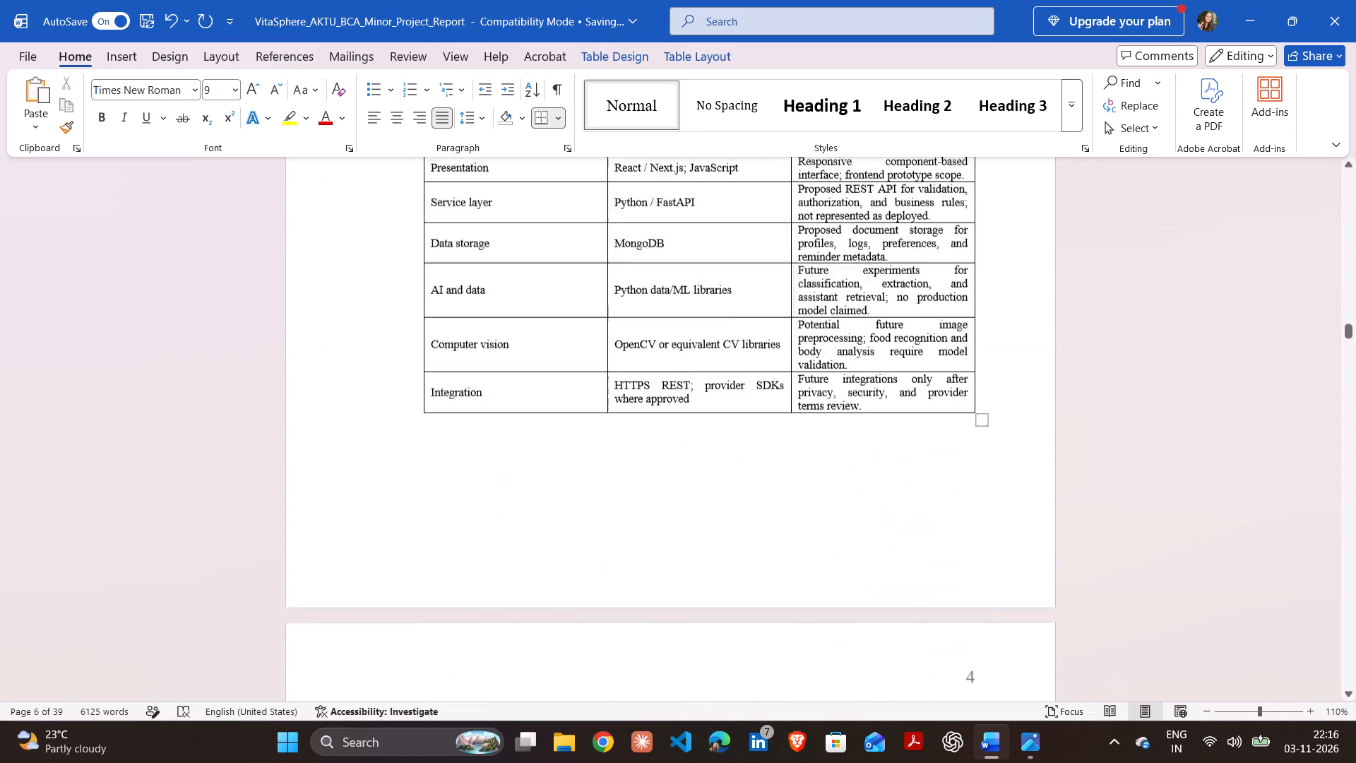
Look through Chapter 2, from the stakeholder and user task text to the Table 2.2 feasibility summary.
{"action": "key", "text": "Down"}
{"action": "key", "text": "Down"}
{"action": "key", "text": "Down"}
{"action": "key", "text": "Down"}
{"action": "key", "text": "Down"}
{"action": "key", "text": "Down"}
{"action": "key", "text": "Down"}
{"action": "key", "text": "Down"}
{"action": "key", "text": "Down"}
{"action": "key", "text": "Down"}
{"action": "key", "text": "Down"}
{"action": "key", "text": "Down"}
{"action": "key", "text": "Down"}
{"action": "key", "text": "Down"}
{"action": "key", "text": "Down"}
{"action": "key", "text": "Down"}
{"action": "key", "text": "Down"}
{"action": "key", "text": "Down"}
{"action": "key", "text": "Down"}
{"action": "key", "text": "Down"}
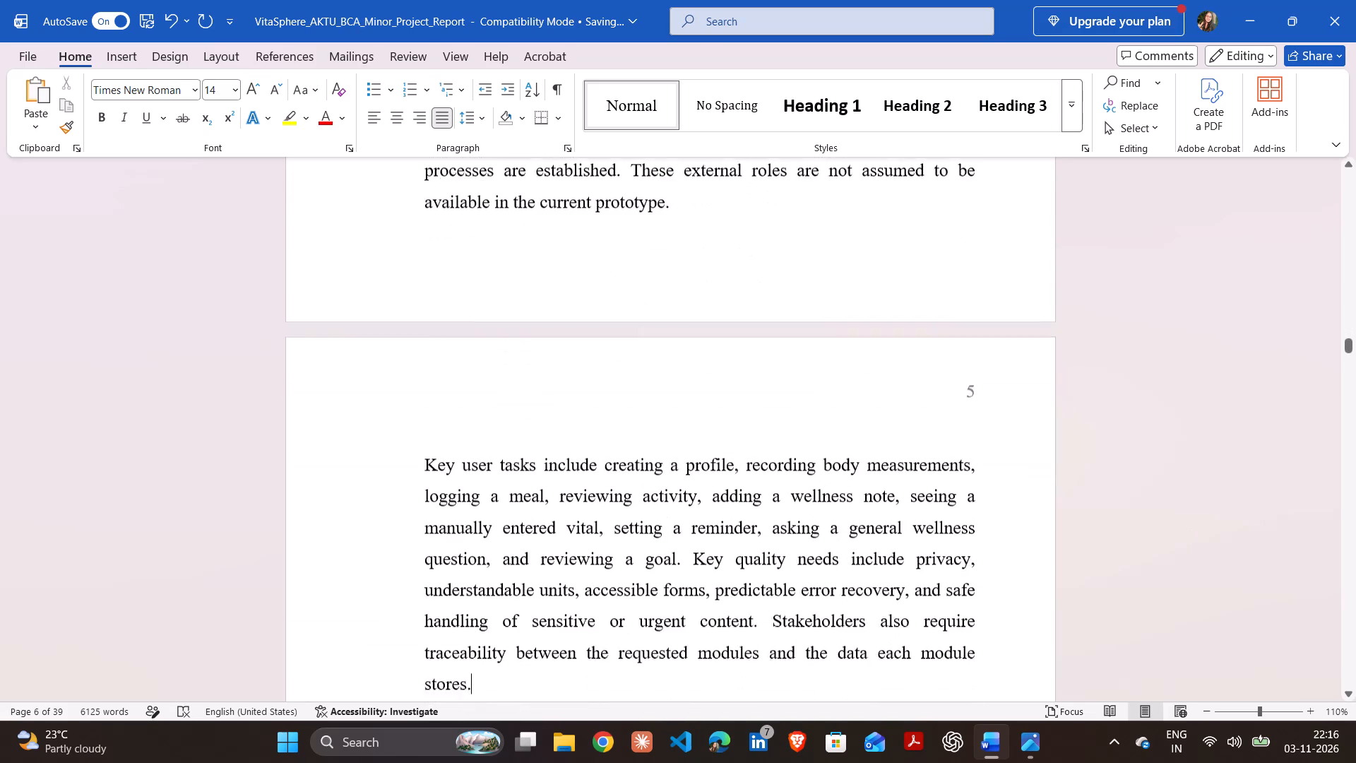
{"action": "key", "text": "Down"}
{"action": "key", "text": "Down"}
{"action": "key", "text": "Down"}
{"action": "key", "text": "Down"}
{"action": "key", "text": "Down"}
{"action": "key", "text": "Down"}
{"action": "key", "text": "Down"}
{"action": "key", "text": "Down"}
{"action": "key", "text": "Down"}
{"action": "key", "text": "Down"}
{"action": "key", "text": "Down"}
{"action": "key", "text": "Down"}
{"action": "key", "text": "Down"}
{"action": "key", "text": "Down"}
{"action": "key", "text": "Down"}
{"action": "key", "text": "Down"}
{"action": "key", "text": "Down"}
{"action": "key", "text": "Down"}
{"action": "key", "text": "Down"}
{"action": "key", "text": "Down"}
{"action": "key", "text": "Down"}
{"action": "key", "text": "Down"}
{"action": "key", "text": "Down"}
{"action": "key", "text": "Down"}
{"action": "key", "text": "Down"}
{"action": "key", "text": "Down"}
{"action": "key", "text": "Down"}
{"action": "key", "text": "Down"}
{"action": "key", "text": "Down"}
{"action": "key", "text": "Down"}
{"action": "key", "text": "Down"}
{"action": "key", "text": "Down"}
{"action": "key", "text": "Down"}
{"action": "key", "text": "Down"}
{"action": "key", "text": "Down"}
{"action": "key", "text": "Down"}
{"action": "key", "text": "Down"}
{"action": "key", "text": "Down"}
{"action": "key", "text": "Down"}
{"action": "key", "text": "Down"}
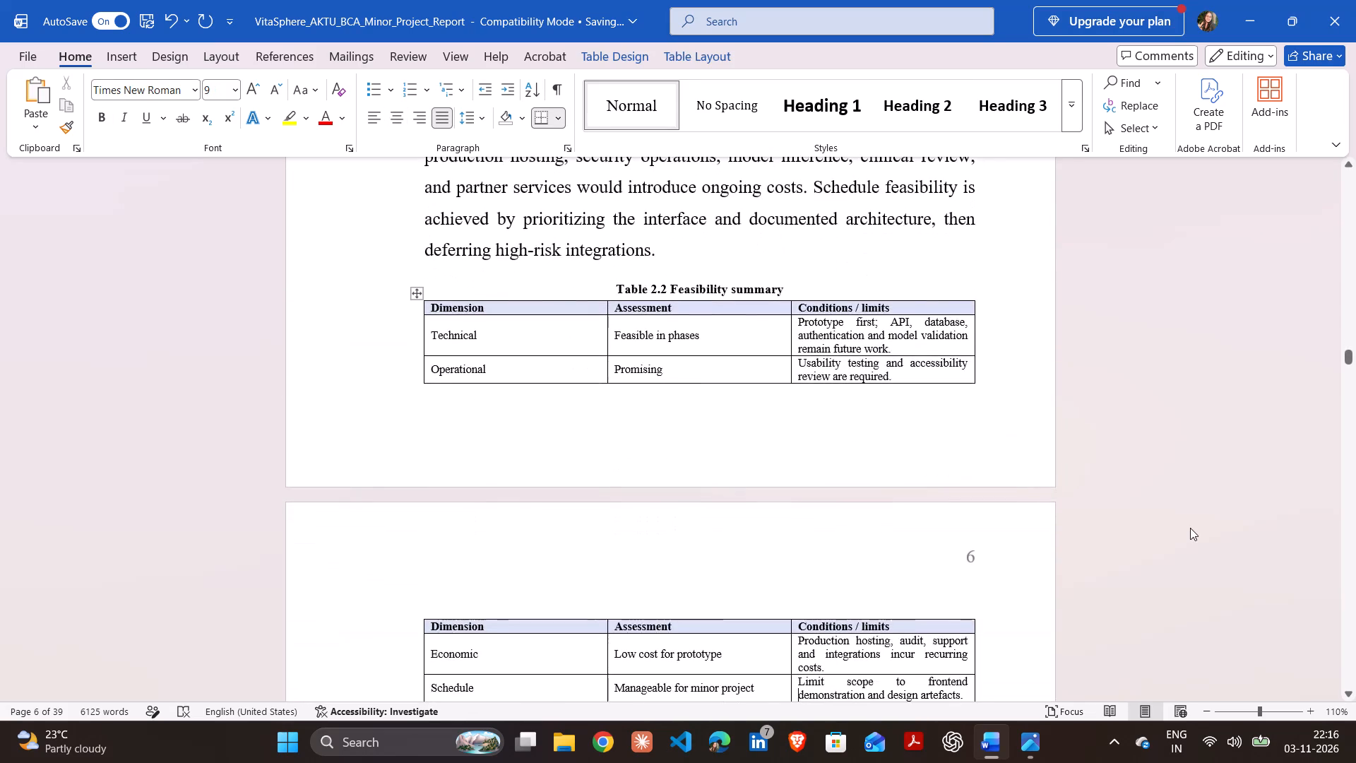
Look through the following chapters up to the prototype screen descriptions in section 6.3.
{"action": "key", "text": "Down"}
{"action": "key", "text": "Down"}
{"action": "key", "text": "Down"}
{"action": "key", "text": "Down"}
{"action": "key", "text": "Down"}
{"action": "key", "text": "Down"}
{"action": "key", "text": "Down"}
{"action": "key", "text": "Down"}
{"action": "key", "text": "Down"}
{"action": "key", "text": "Down"}
{"action": "key", "text": "Down"}
{"action": "key", "text": "Down"}
{"action": "key", "text": "Down"}
{"action": "key", "text": "Down"}
{"action": "key", "text": "Down"}
{"action": "key", "text": "Down"}
{"action": "key", "text": "Down"}
{"action": "key", "text": "Down"}
{"action": "key", "text": "Down"}
{"action": "key", "text": "Down"}
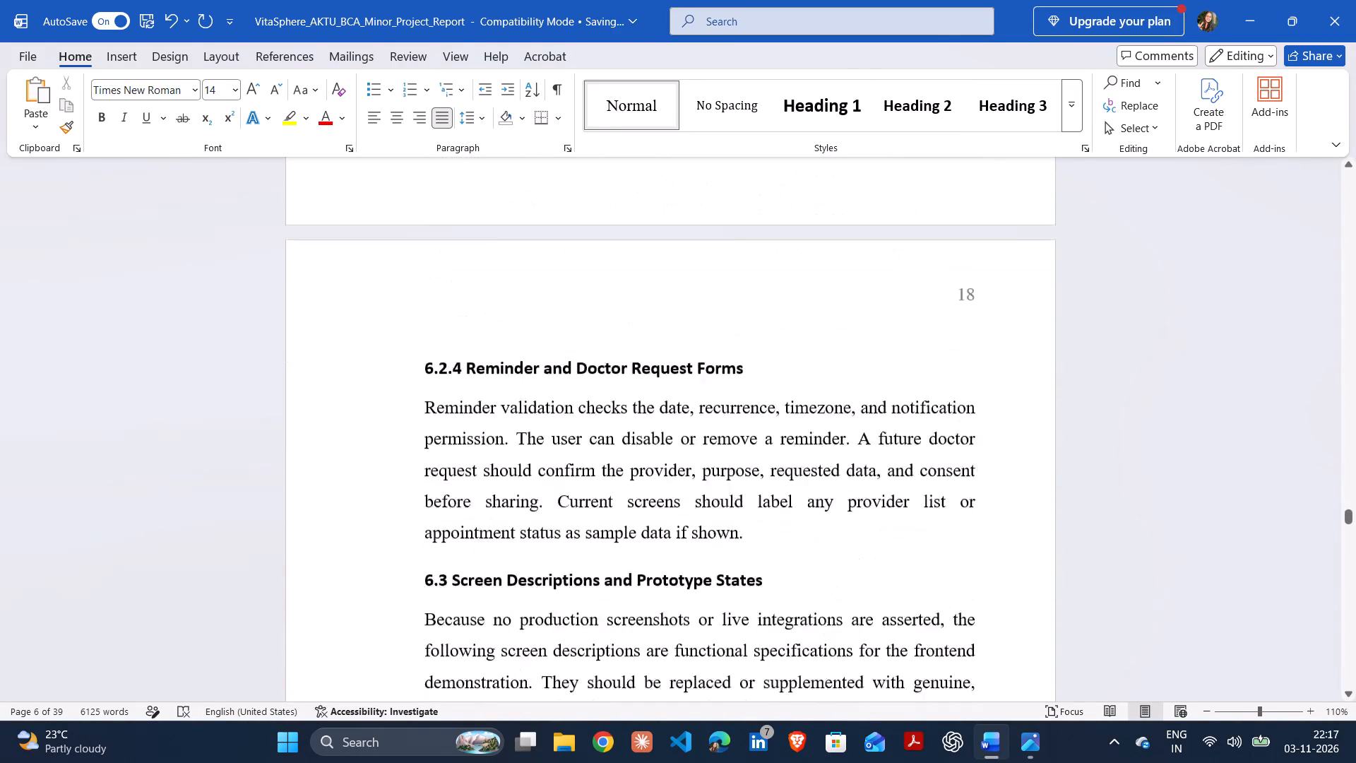
{"action": "key", "text": "Down"}
{"action": "key", "text": "Down"}
{"action": "key", "text": "Down"}
{"action": "key", "text": "Down"}
{"action": "key", "text": "Down"}
{"action": "key", "text": "Down"}
{"action": "key", "text": "Down"}
{"action": "key", "text": "Down"}
{"action": "key", "text": "Down"}
{"action": "key", "text": "Down"}
{"action": "key", "text": "Down"}
{"action": "key", "text": "Down"}
{"action": "key", "text": "Down"}
{"action": "key", "text": "Down"}
{"action": "key", "text": "Down"}
{"action": "key", "text": "Down"}
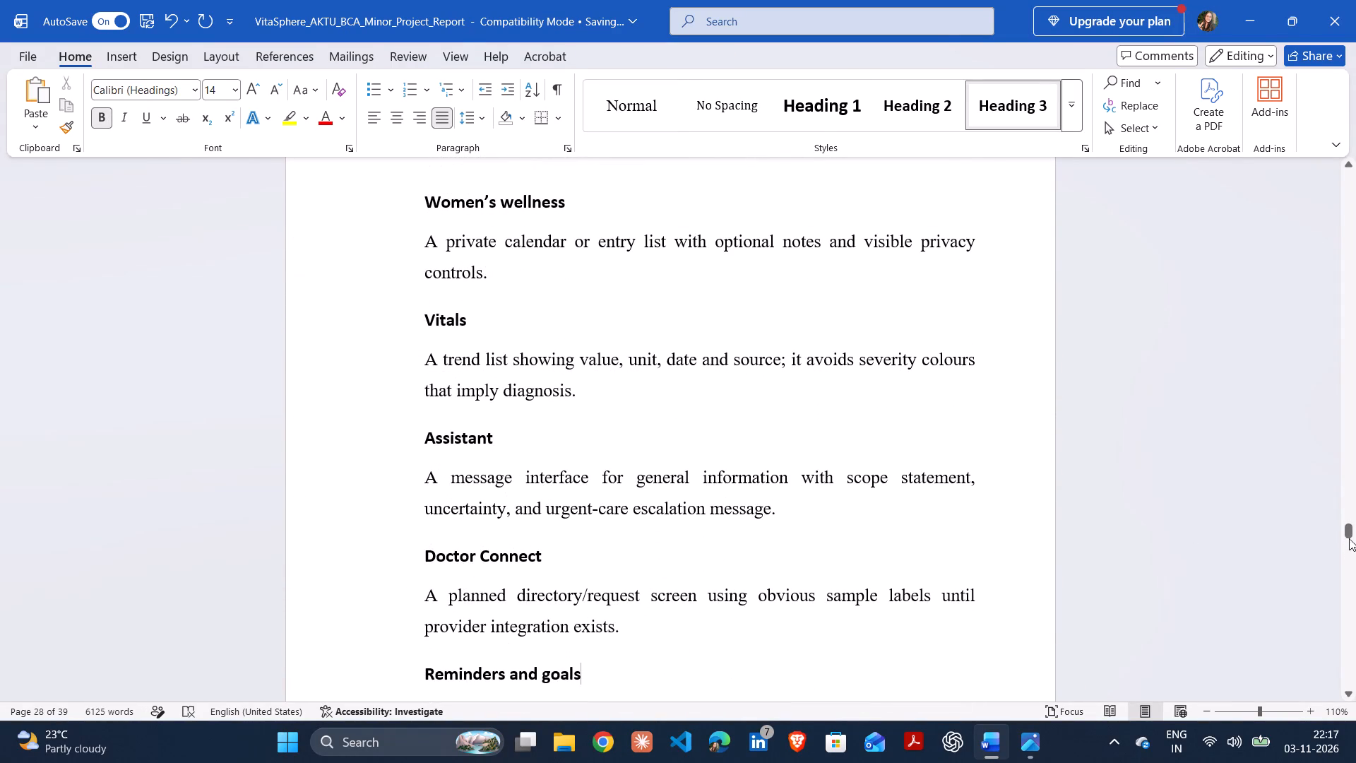
Open the recent document Minor Project Report.
{"action": "left_click_drag", "start_coordinate": [1349, 533], "coordinate": [1355, 196]}
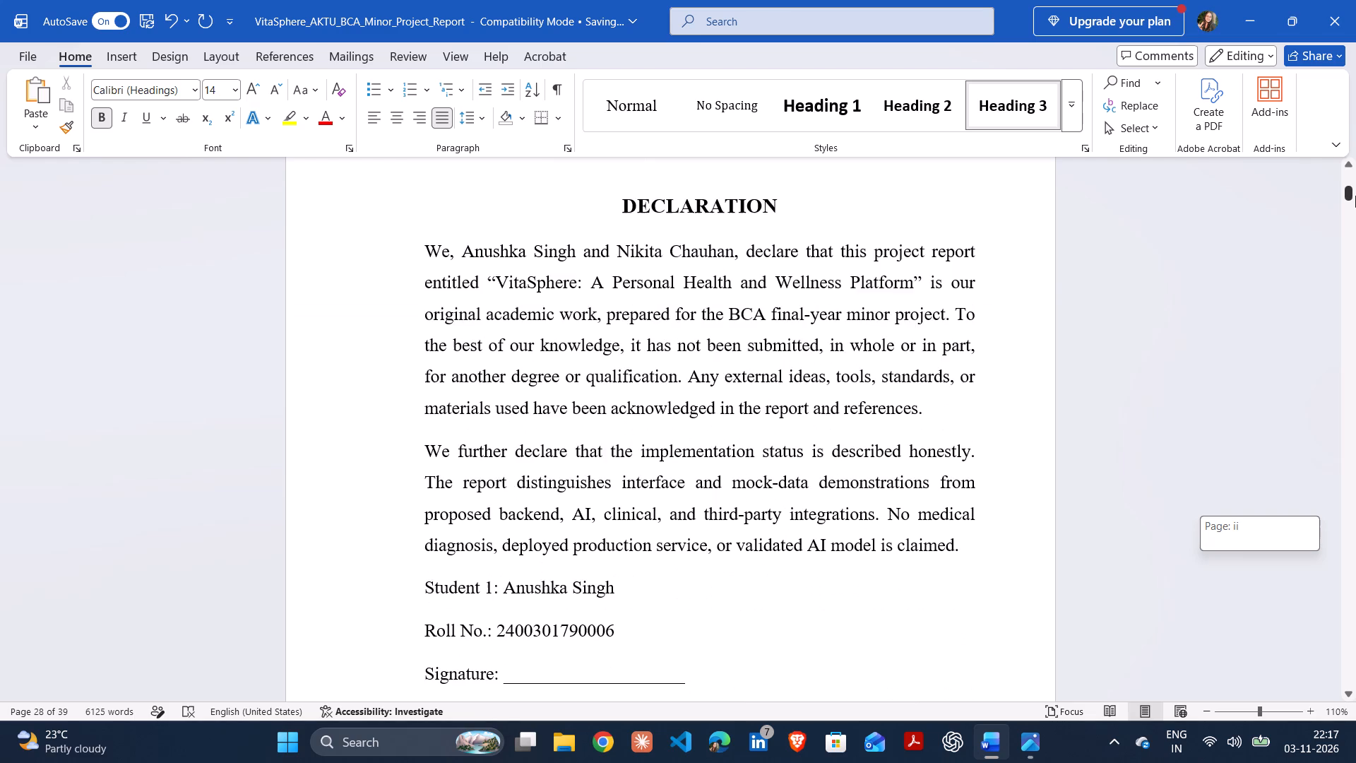
{"action": "left_click_drag", "start_coordinate": [1355, 196], "coordinate": [1347, 182]}
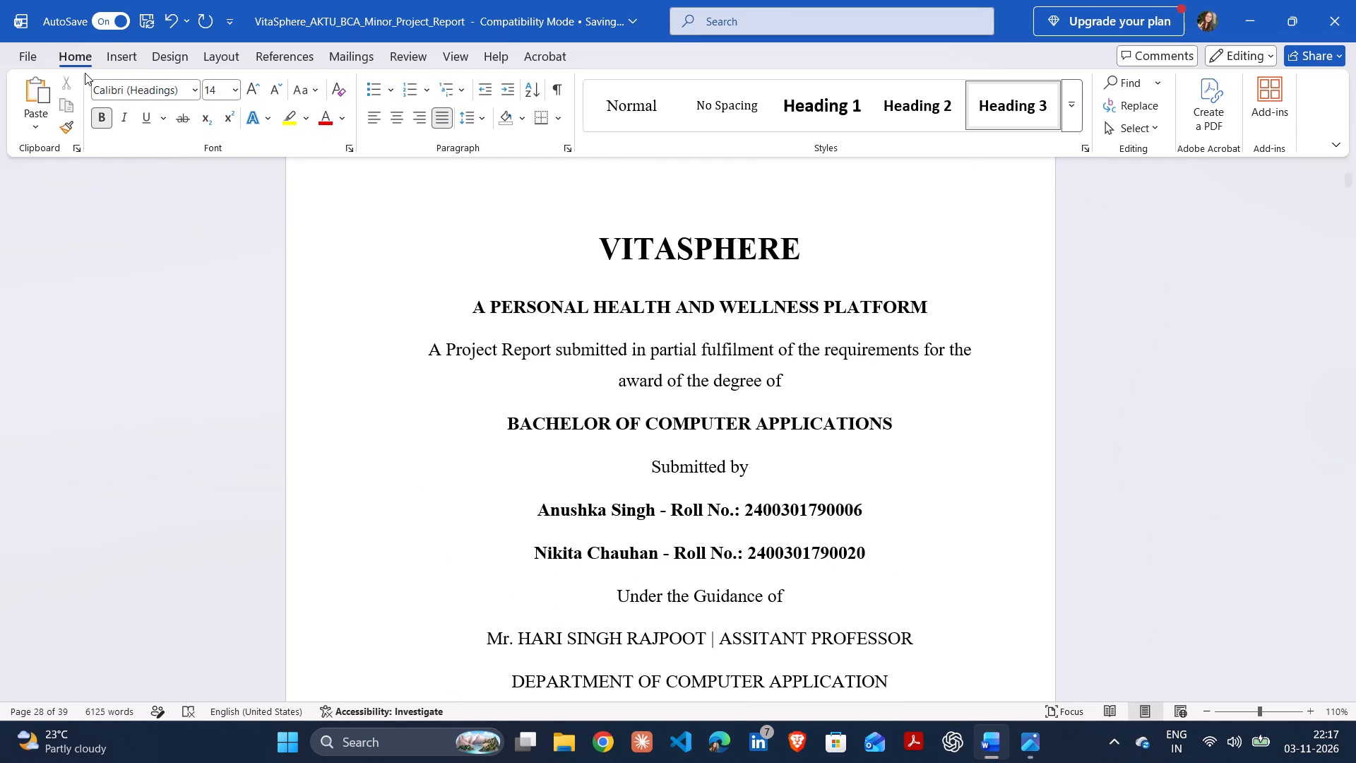
{"action": "left_click", "coordinate": [16, 46]}
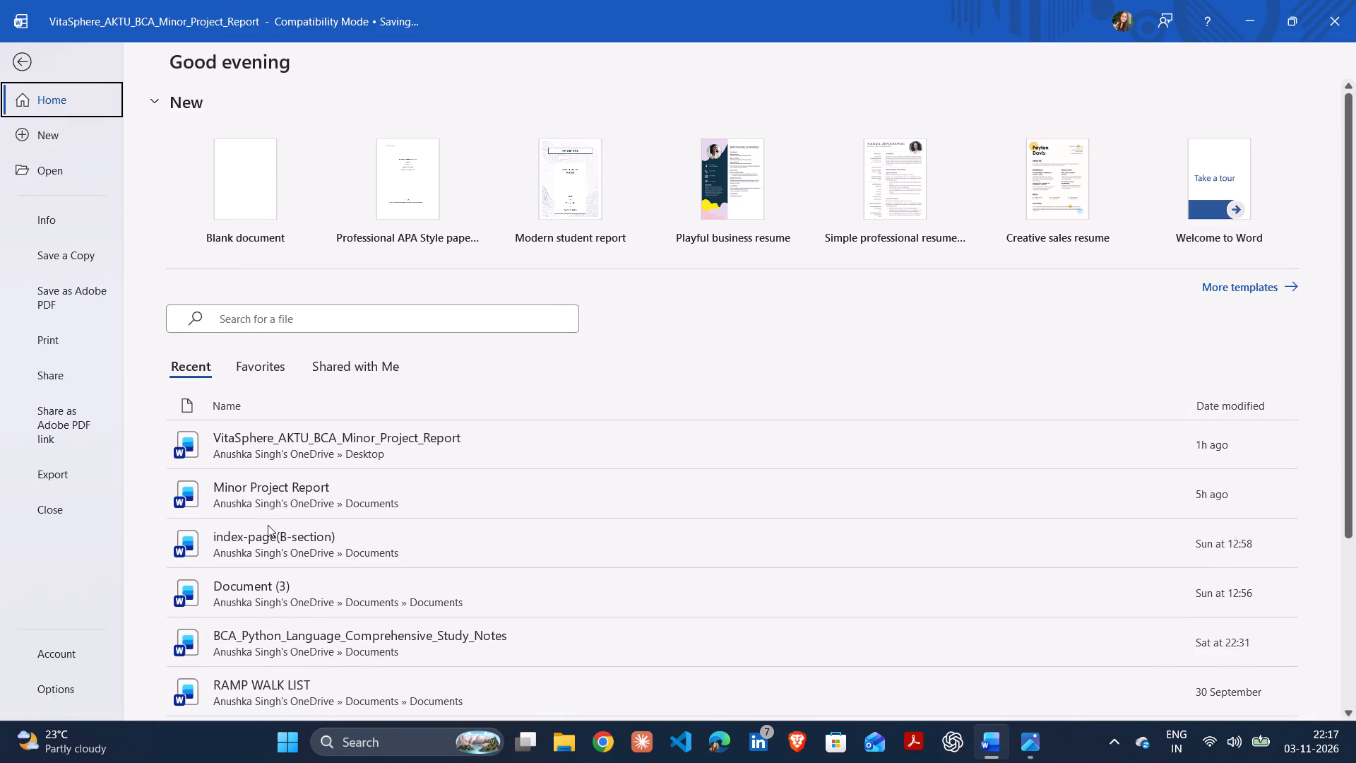
{"action": "left_click", "coordinate": [267, 497]}
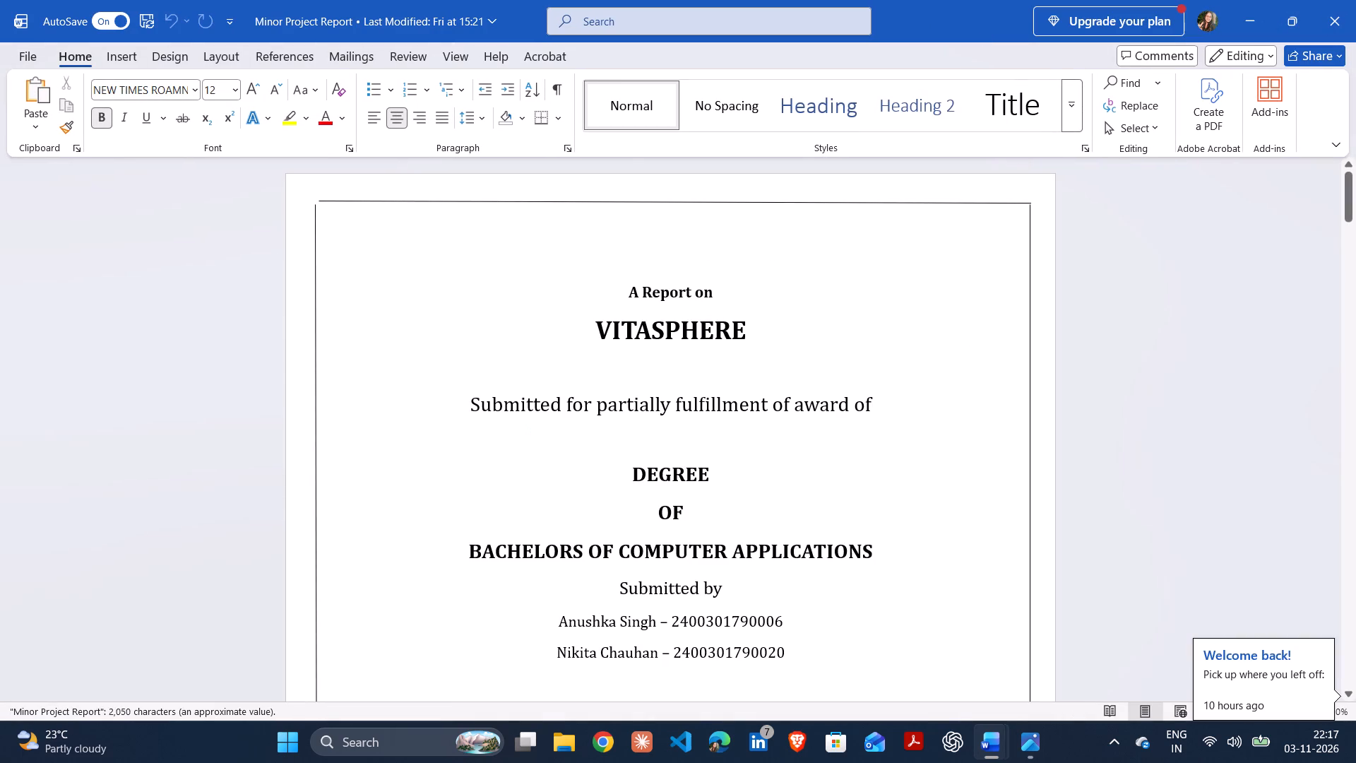
Look through the cover page of Minor Project Report down to the supervisor's name.
{"action": "left_click", "coordinate": [1184, 413]}
{"action": "key", "text": "Down"}
{"action": "key", "text": "Down"}
{"action": "key", "text": "Down"}
{"action": "key", "text": "Down"}
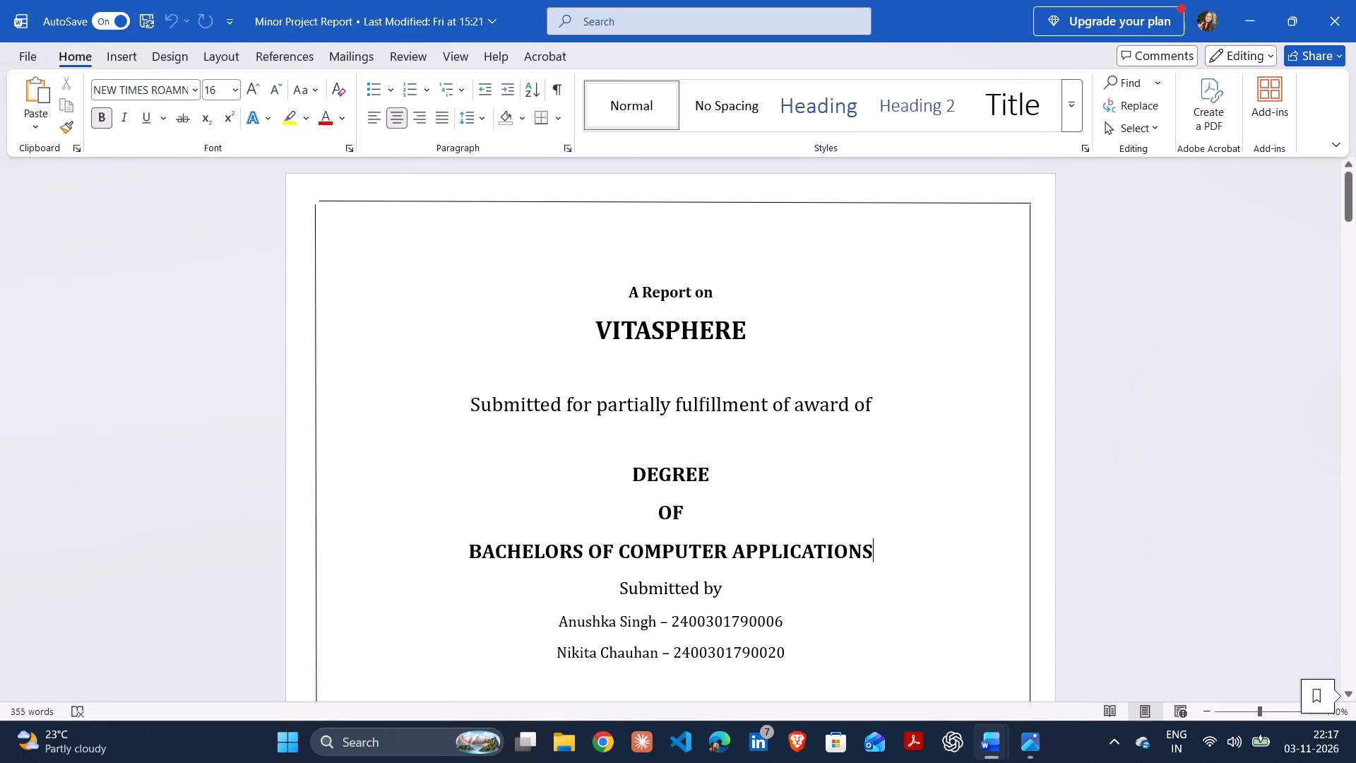
{"action": "key", "text": "Down"}
{"action": "key", "text": "Down"}
{"action": "key", "text": "Down"}
{"action": "key", "text": "Down"}
{"action": "key", "text": "Down"}
{"action": "key", "text": "Down"}
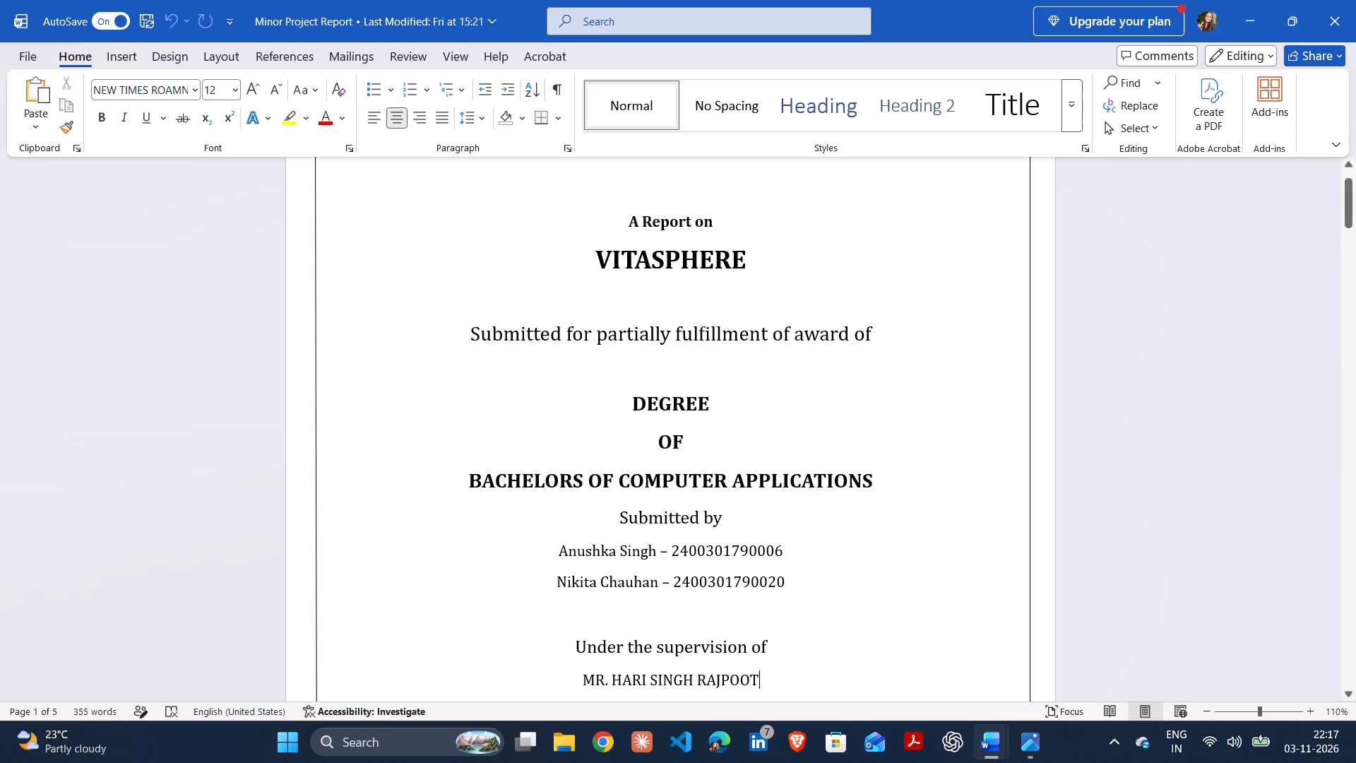
Arrange Minor Project Report and the VitaSphere report side by side, closing the template screenshot in Photos.
{"action": "left_click_drag", "start_coordinate": [886, 8], "coordinate": [853, 87]}
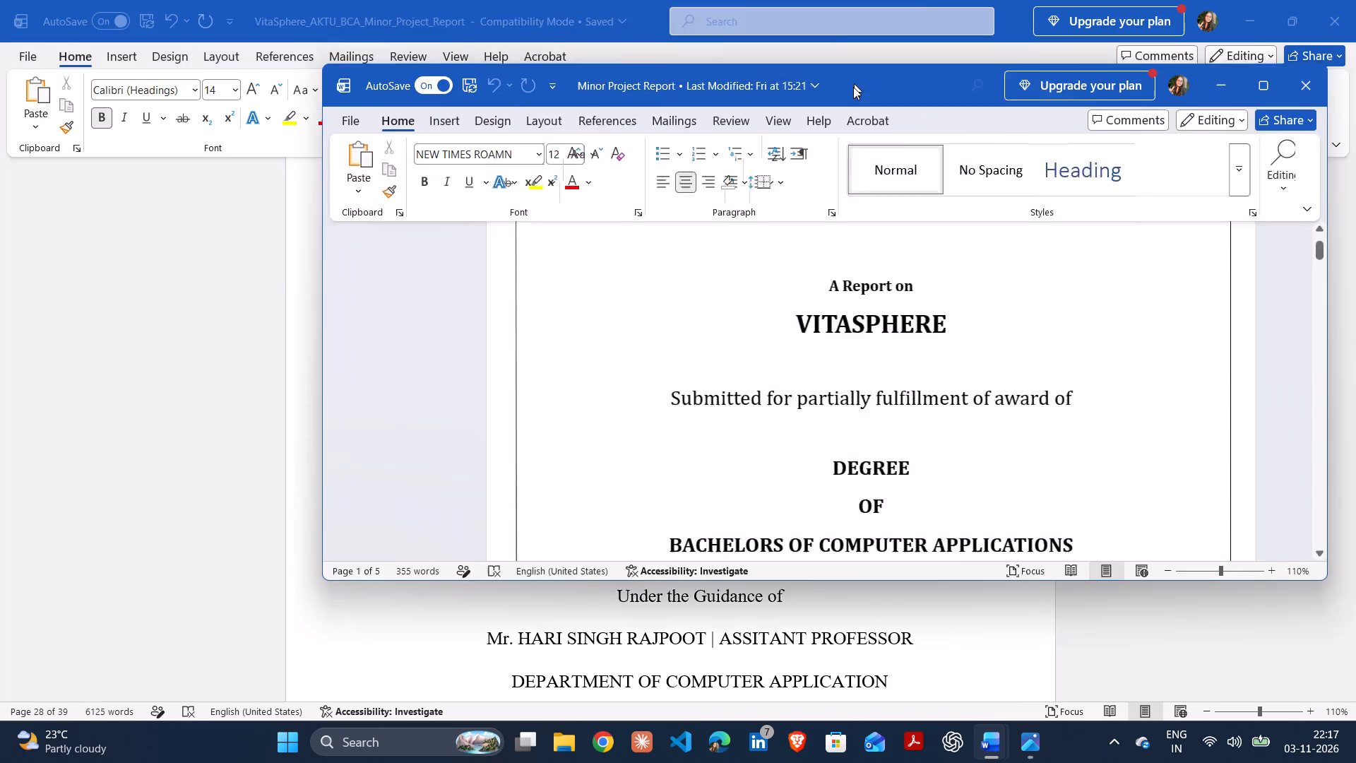
{"action": "left_click_drag", "start_coordinate": [853, 87], "coordinate": [551, 49]}
{"action": "left_click", "coordinate": [997, 445]}
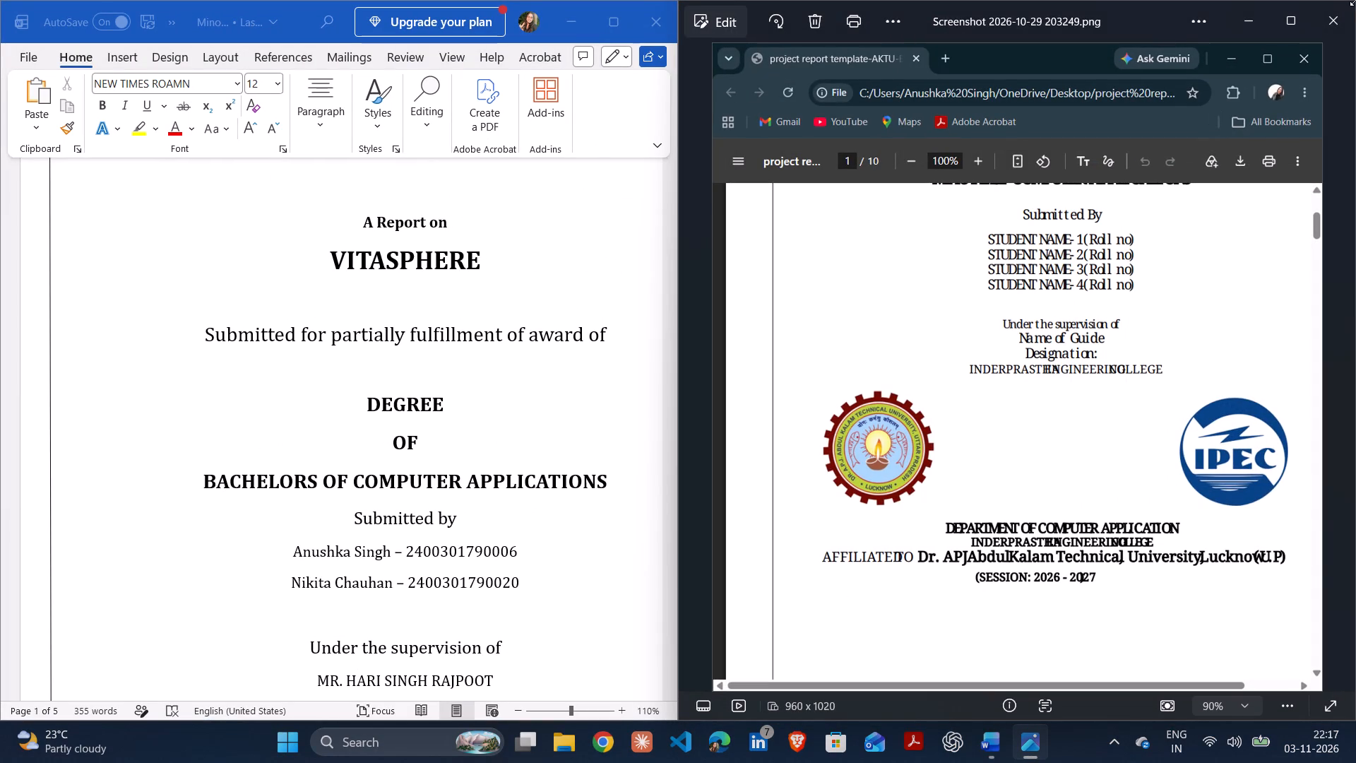
{"action": "left_click", "coordinate": [1335, 23]}
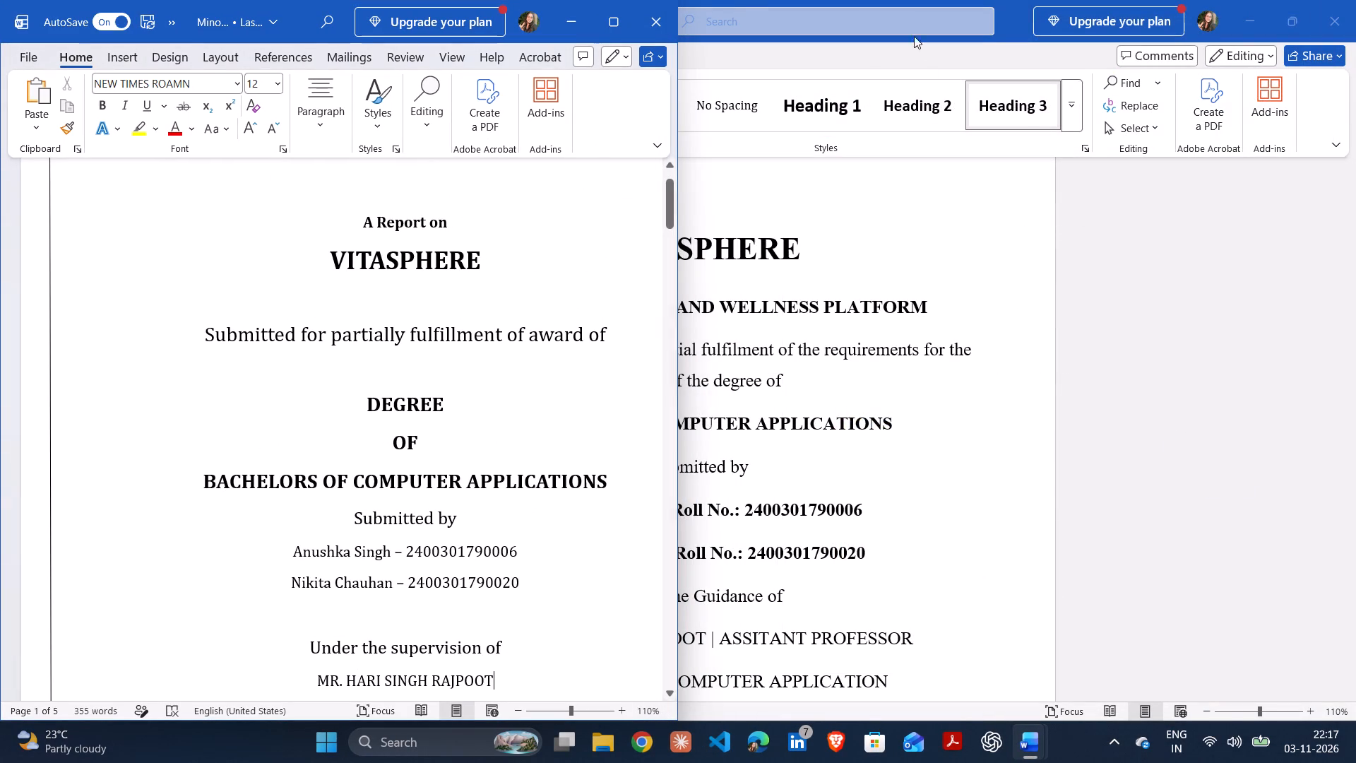
{"action": "left_click_drag", "start_coordinate": [1009, 13], "coordinate": [746, 1]}
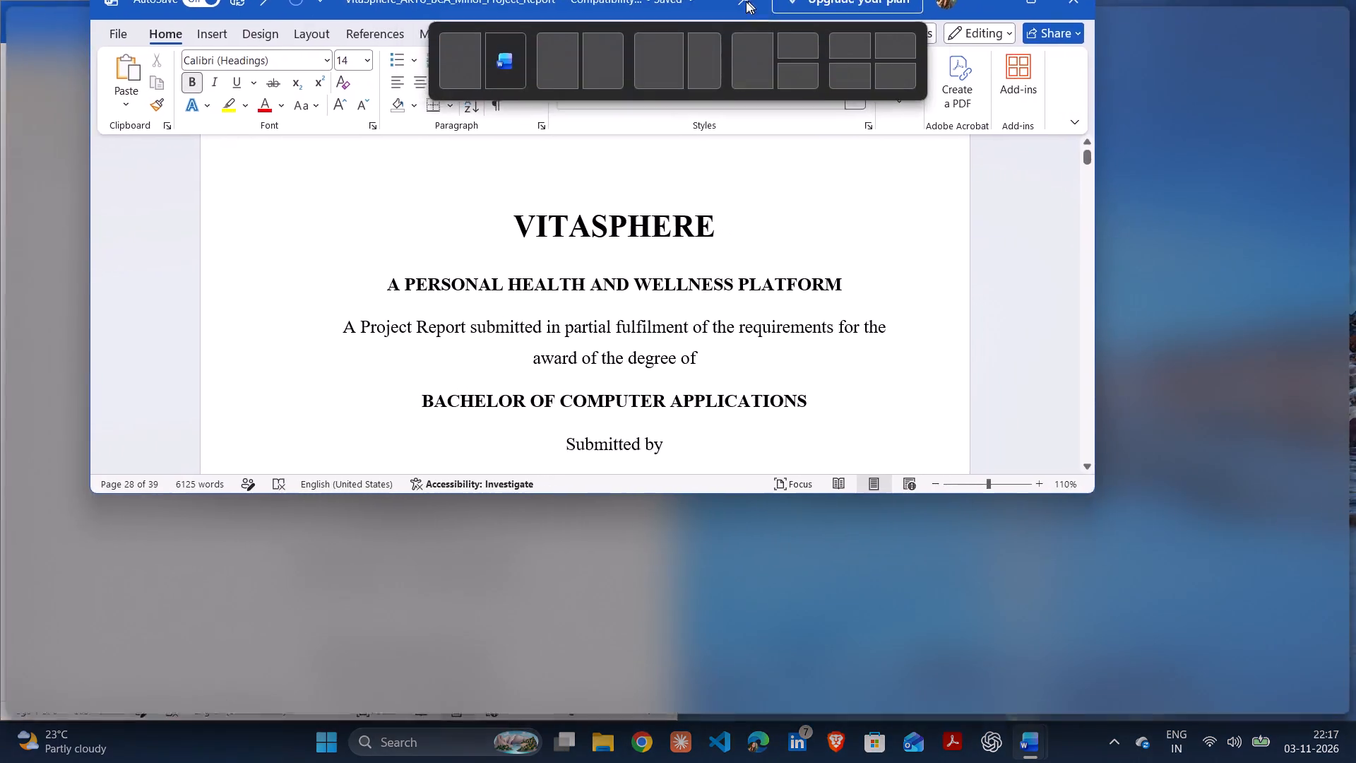
{"action": "left_click_drag", "start_coordinate": [746, 1], "coordinate": [595, 45]}
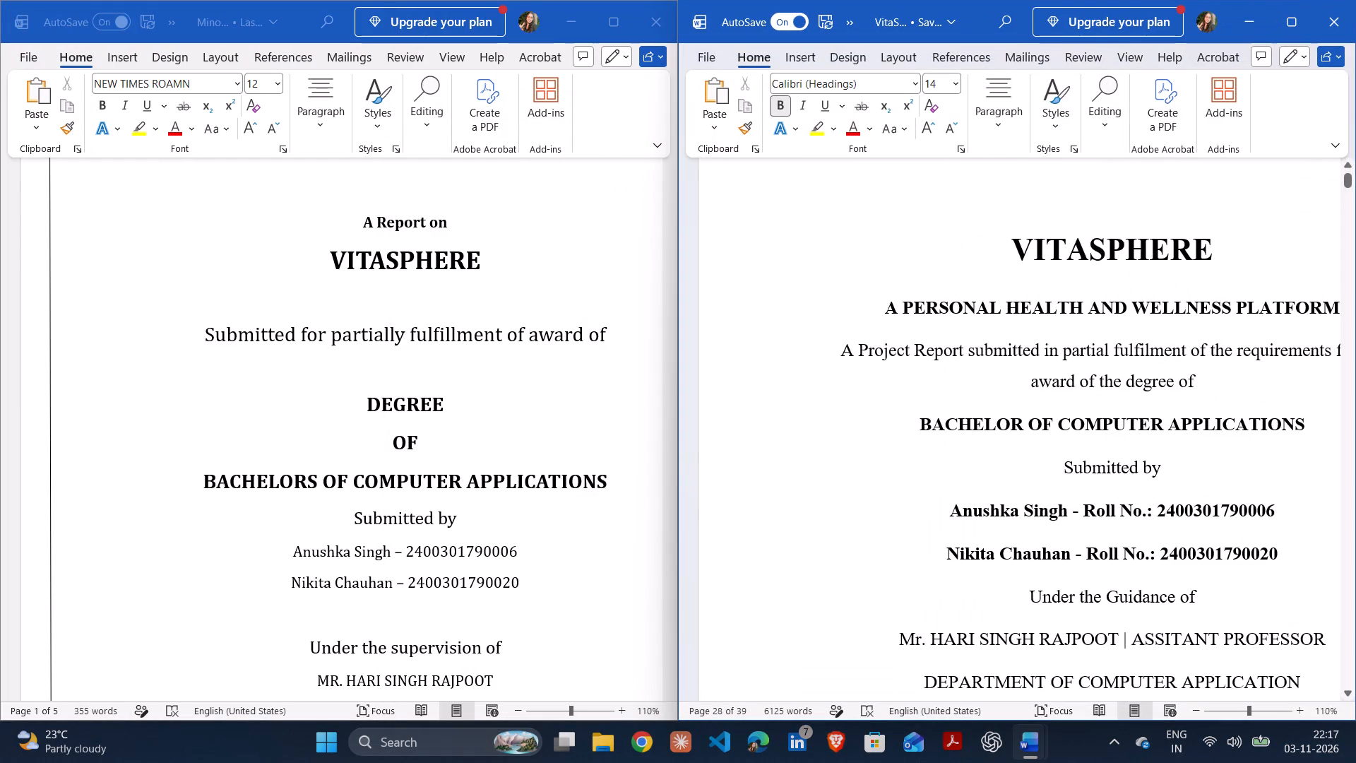
Compare the VitaSphere report's title page at 90% zoom with the Minor Project Report cover at 100%.
{"action": "left_click", "coordinate": [798, 468]}
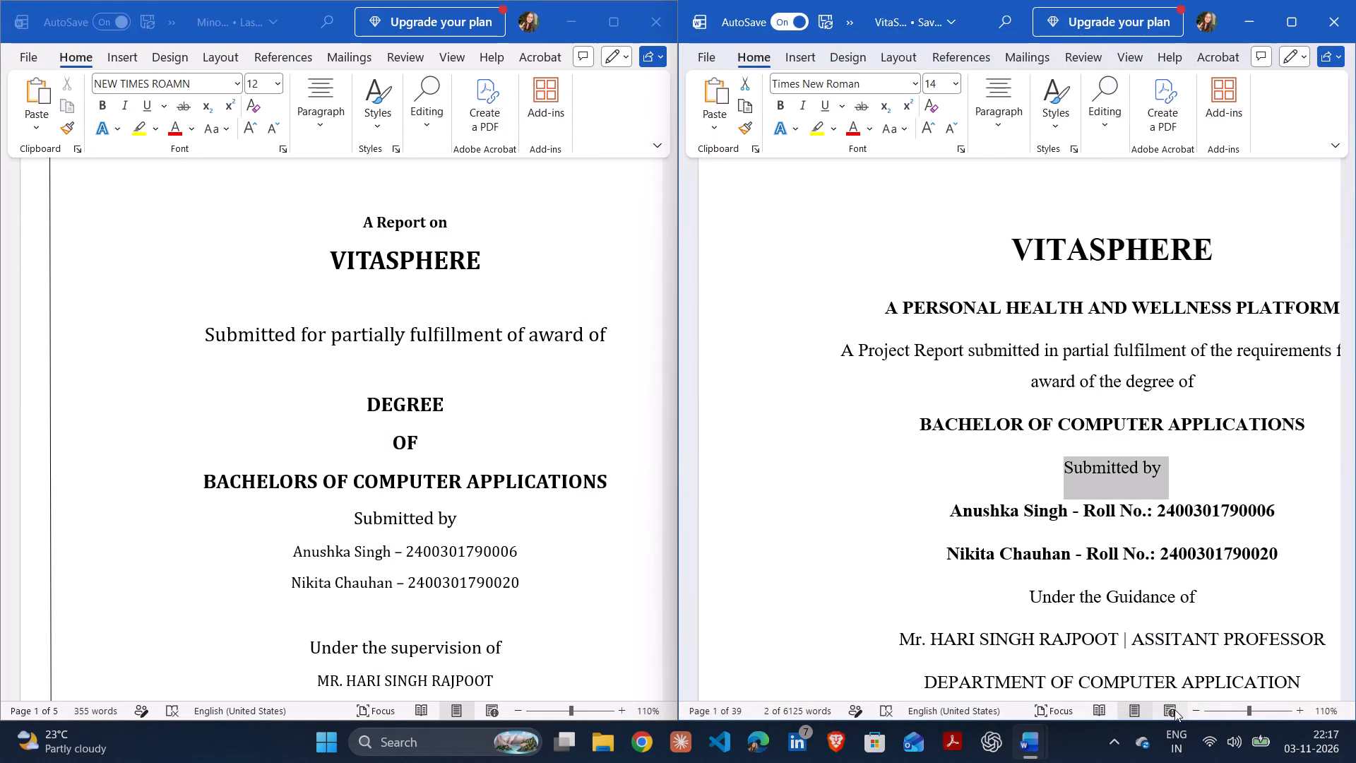
{"action": "left_click", "coordinate": [1197, 719]}
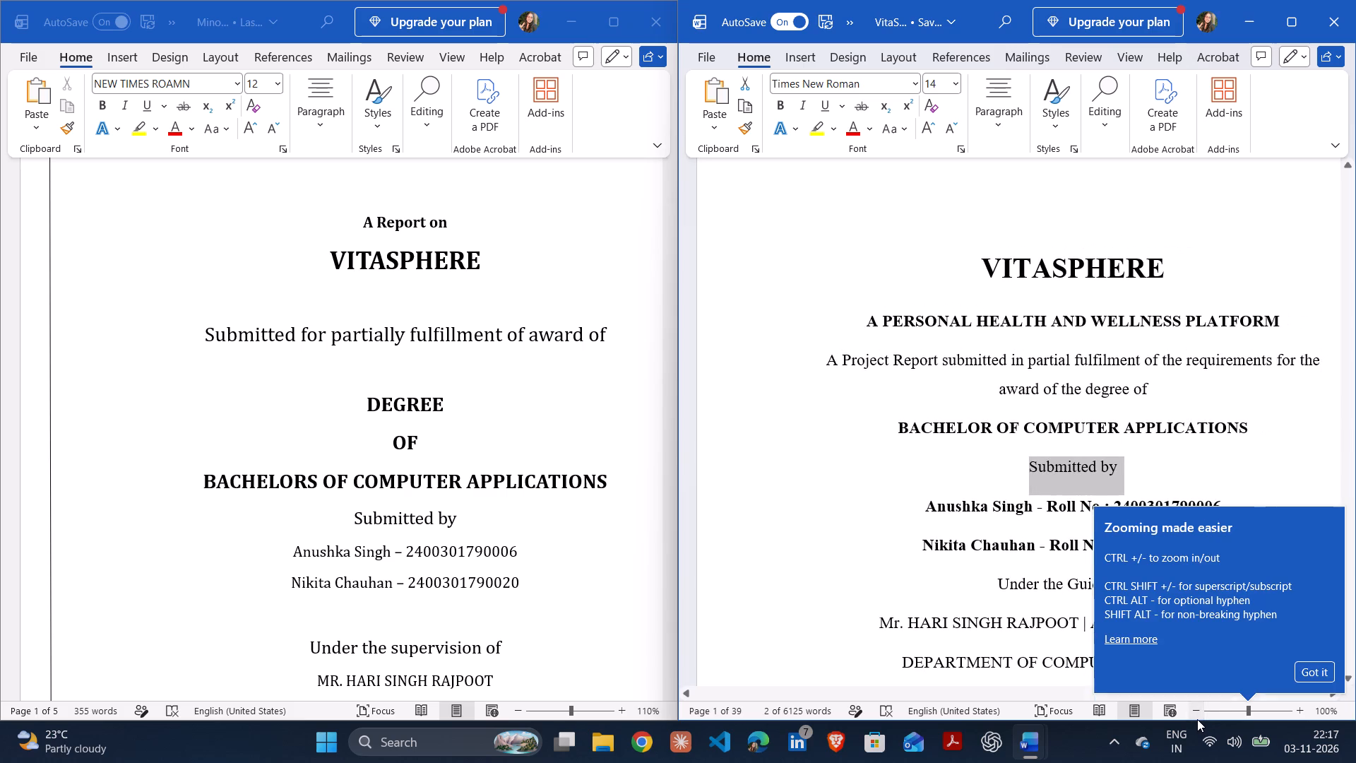
{"action": "left_click", "coordinate": [1197, 719]}
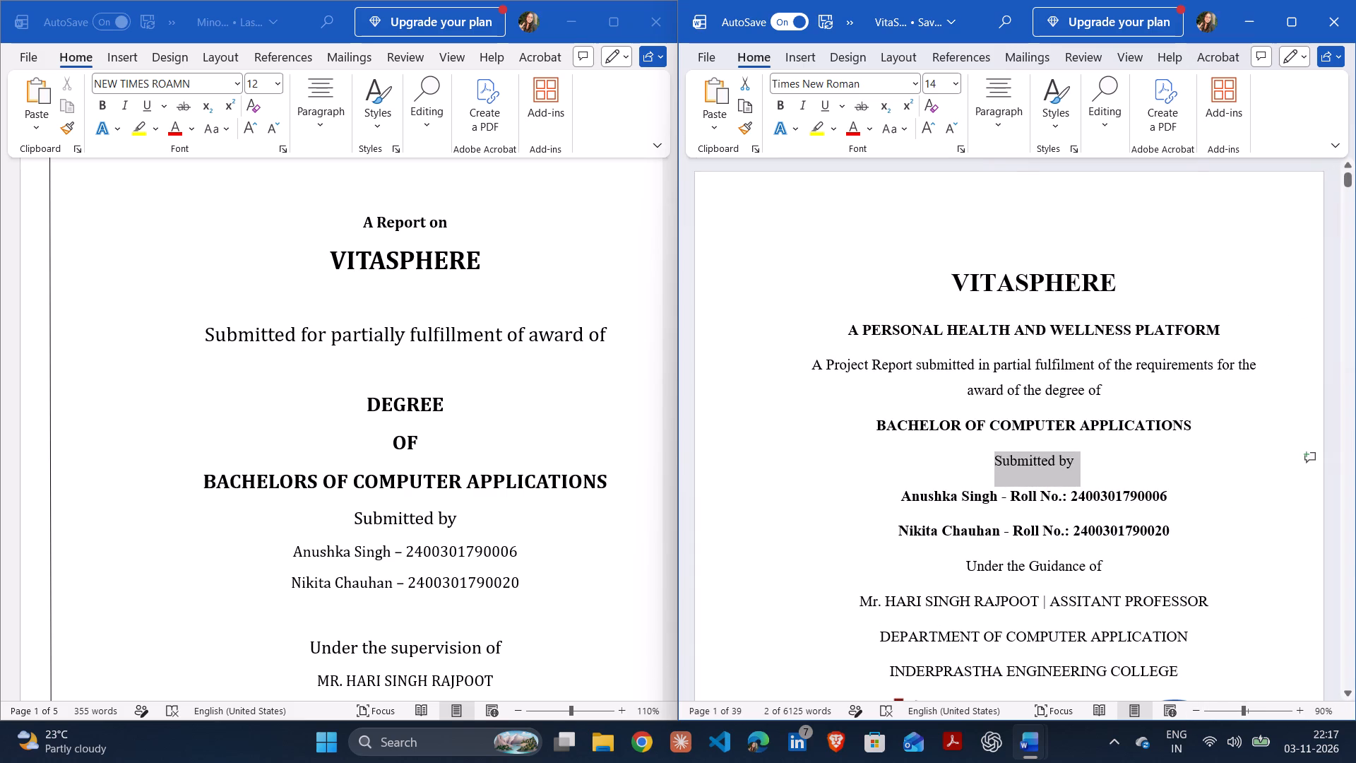
{"action": "left_click", "coordinate": [512, 709]}
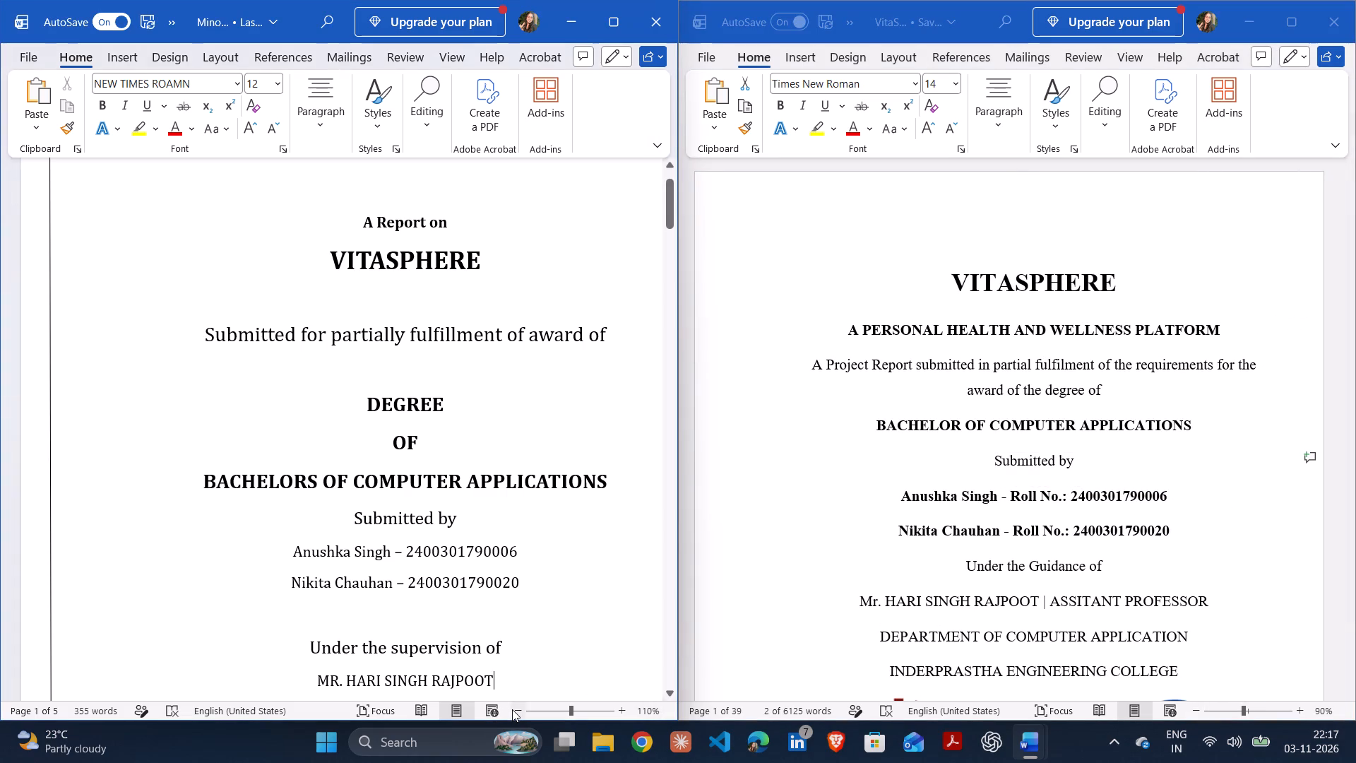
{"action": "left_click", "coordinate": [512, 709]}
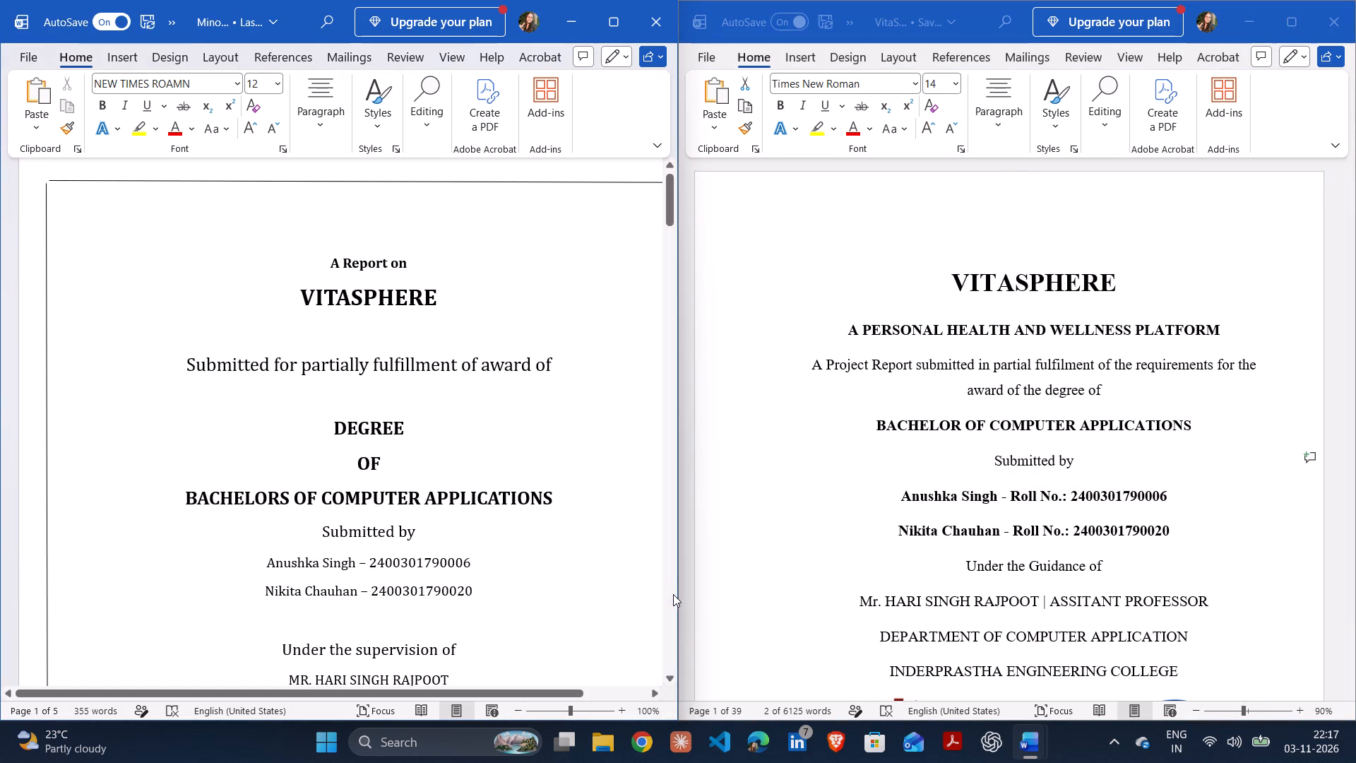
{"action": "left_click", "coordinate": [685, 593]}
{"action": "key", "text": "Down"}
{"action": "key", "text": "Down"}
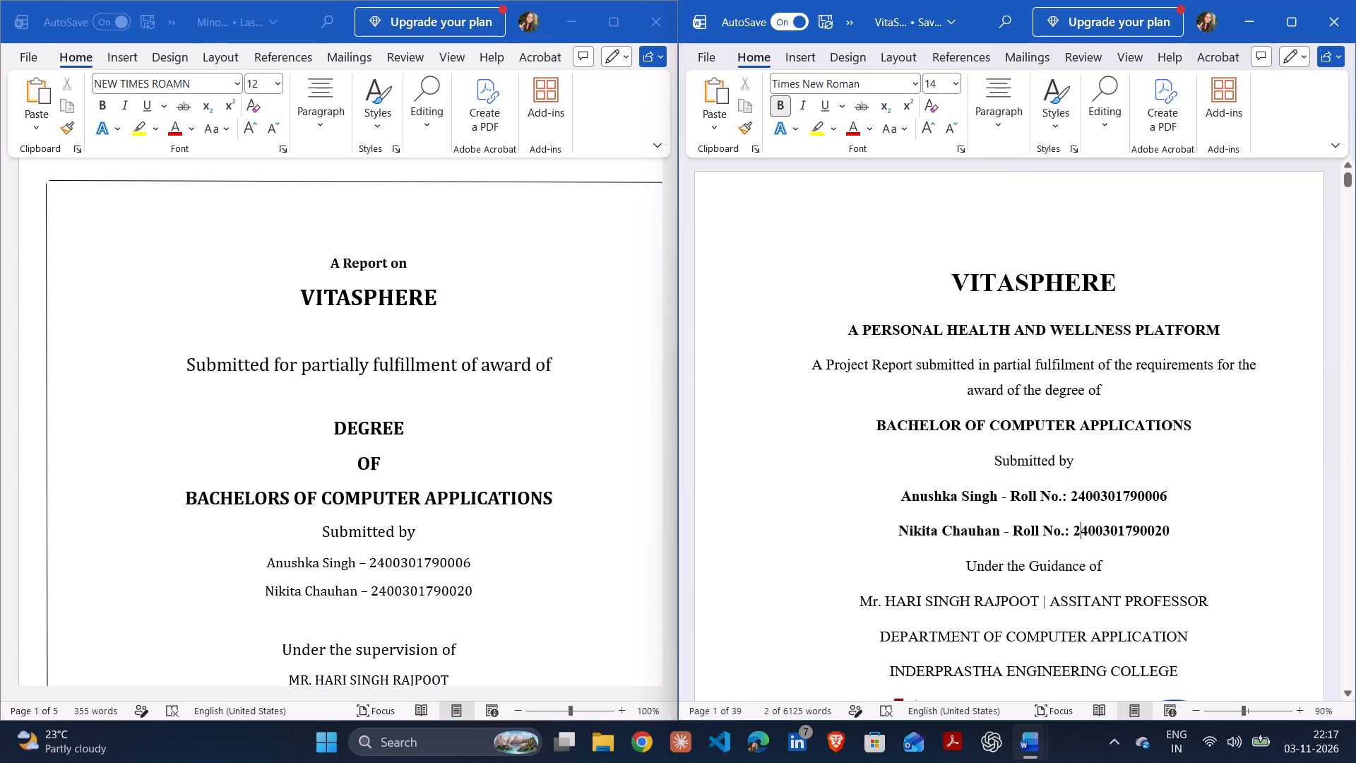
{"action": "key", "text": "Down"}
{"action": "key", "text": "Down"}
{"action": "key", "text": "Down"}
{"action": "key", "text": "Down"}
{"action": "key", "text": "Down"}
{"action": "key", "text": "Down"}
{"action": "key", "text": "Up"}
{"action": "key", "text": "Up"}
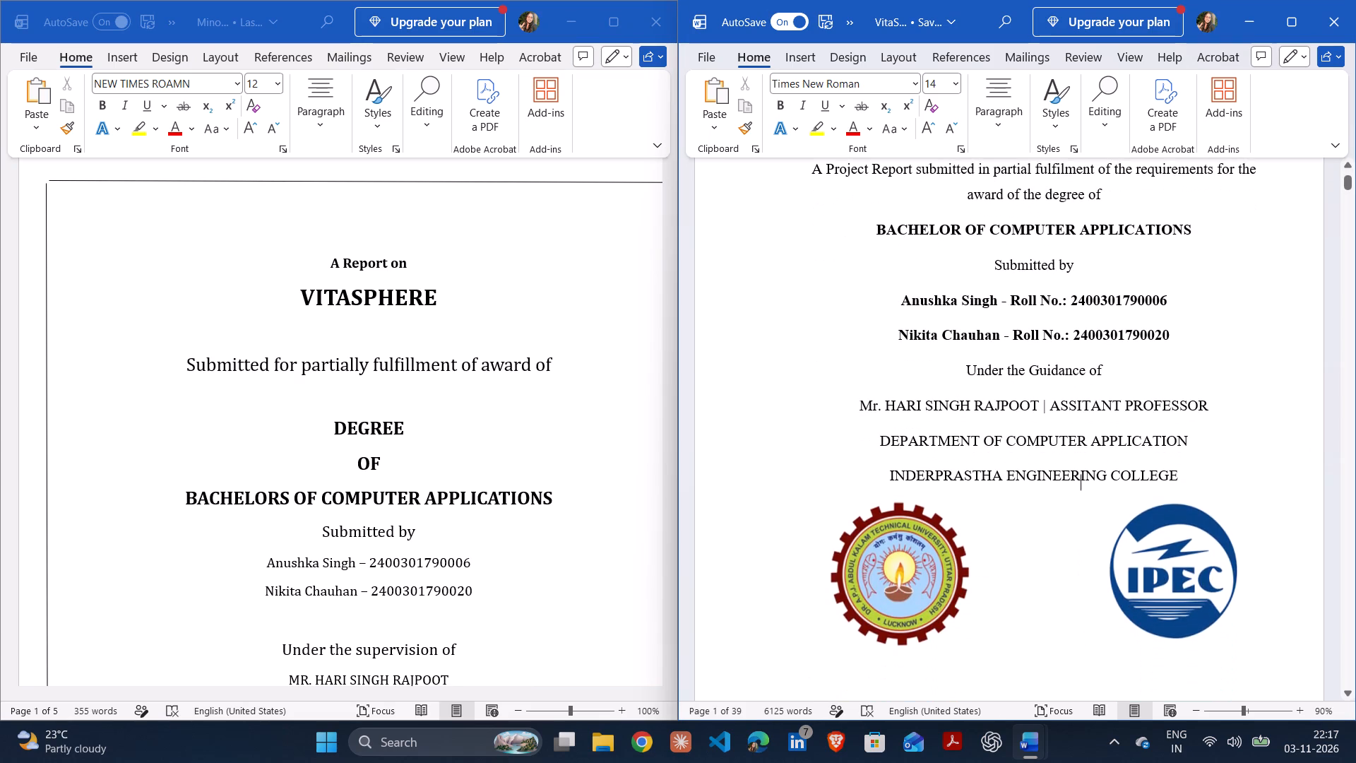
{"action": "key", "text": "Up"}
{"action": "key", "text": "Up"}
{"action": "key", "text": "Up"}
{"action": "key", "text": "Up"}
{"action": "key", "text": "Up"}
{"action": "key", "text": "Up"}
{"action": "key", "text": "Up"}
{"action": "key", "text": "Up"}
{"action": "key", "text": "Up"}
{"action": "key", "text": "Up"}
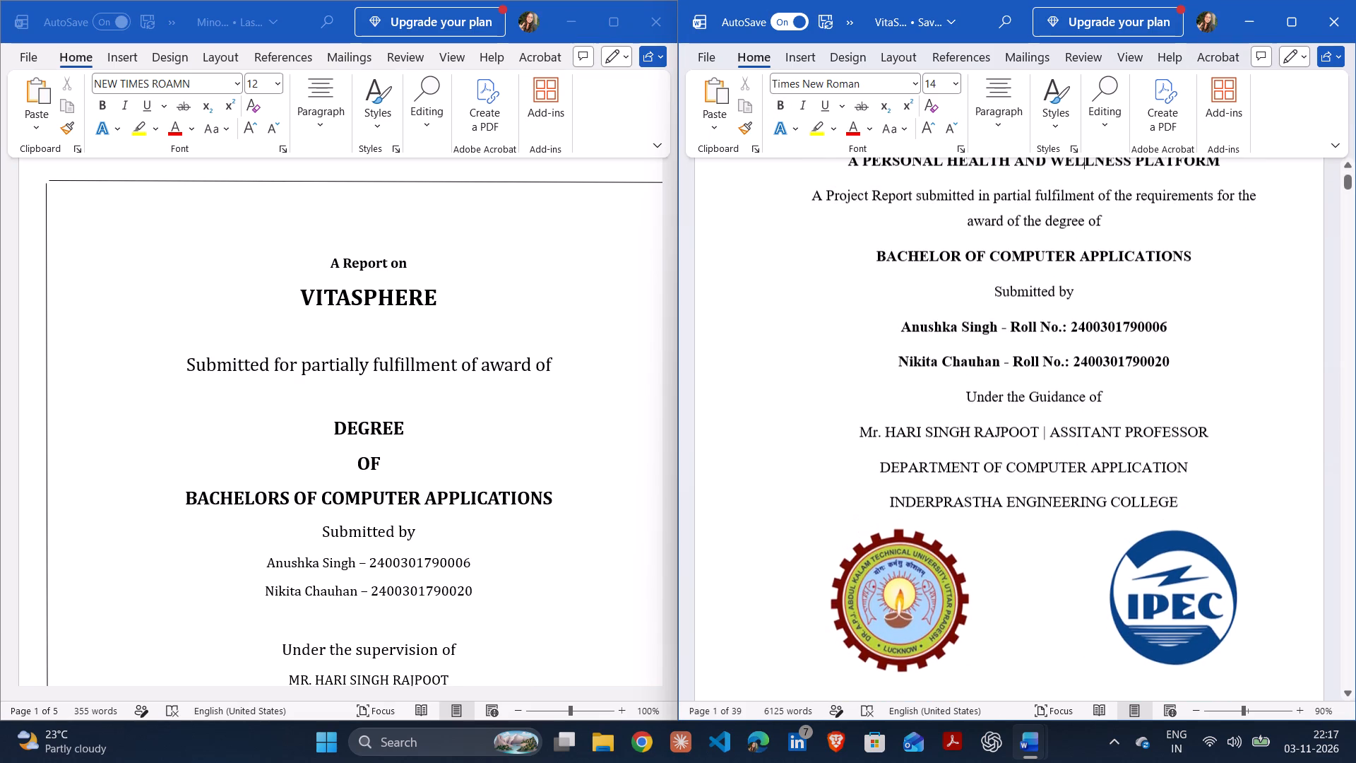
{"action": "key", "text": "Up"}
{"action": "key", "text": "Up"}
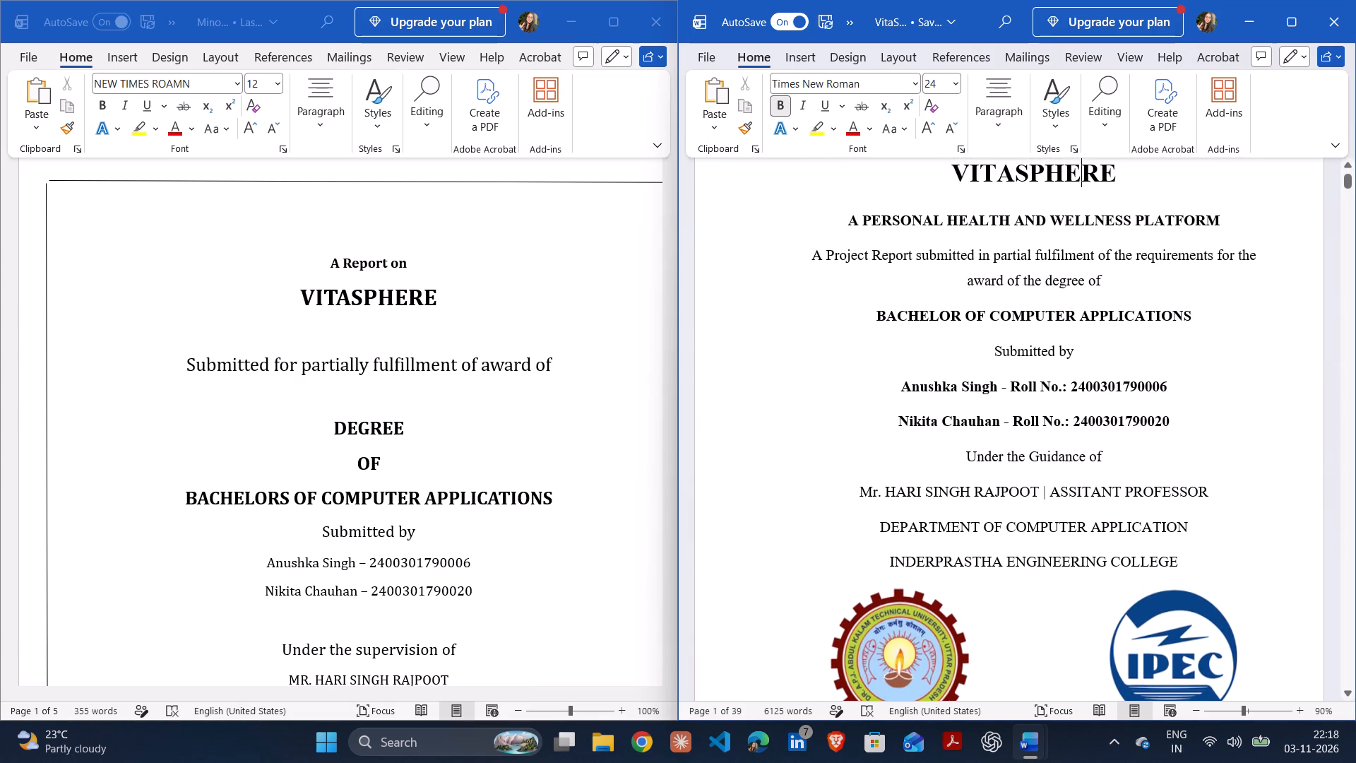
{"action": "key", "text": "Up"}
{"action": "key", "text": "Up"}
{"action": "key", "text": "Up"}
{"action": "key", "text": "Up"}
{"action": "key", "text": "Up"}
{"action": "key", "text": "Up"}
{"action": "key", "text": "Up"}
{"action": "key", "text": "Up"}
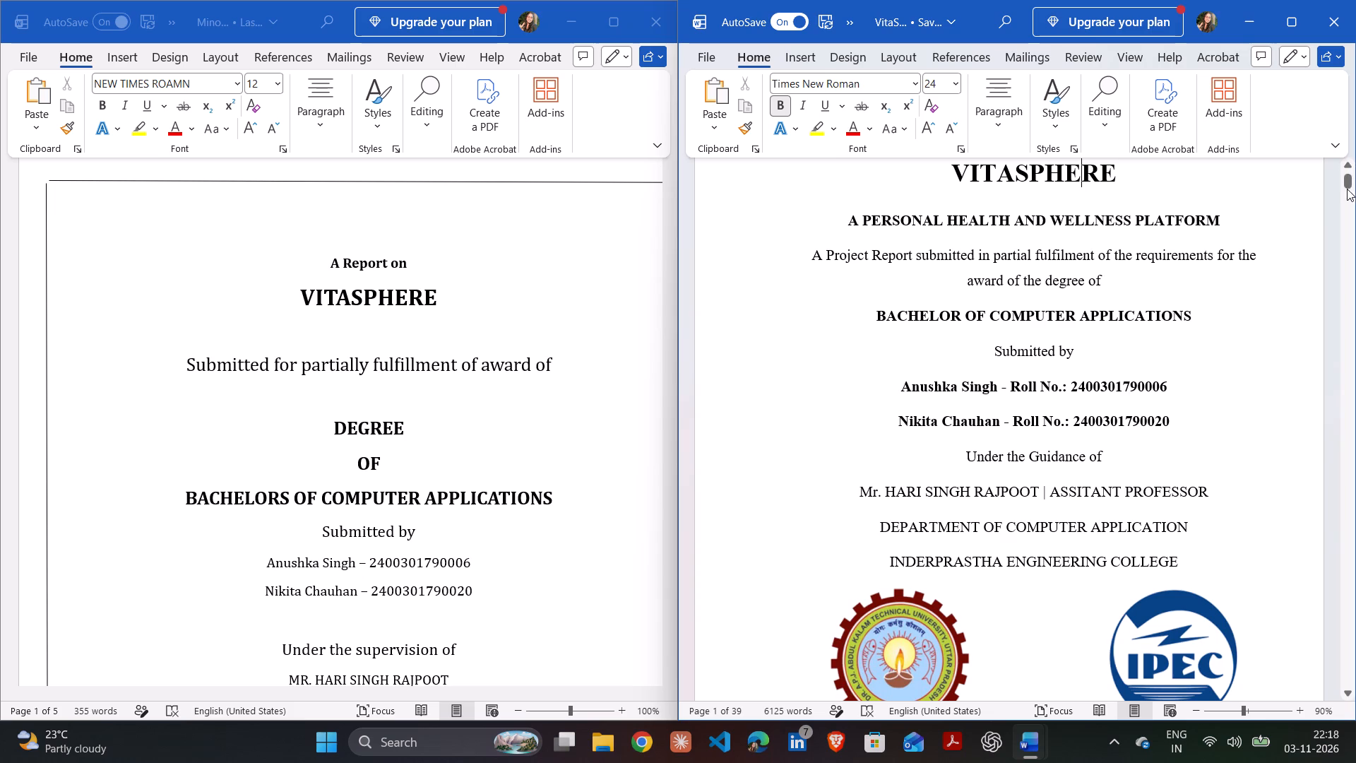
Add the line "A REPORT ON" in 12 pt bold above the VITASPHERE title on the VitaSphere report's title page.
{"action": "left_click_drag", "start_coordinate": [1346, 189], "coordinate": [1347, 141]}
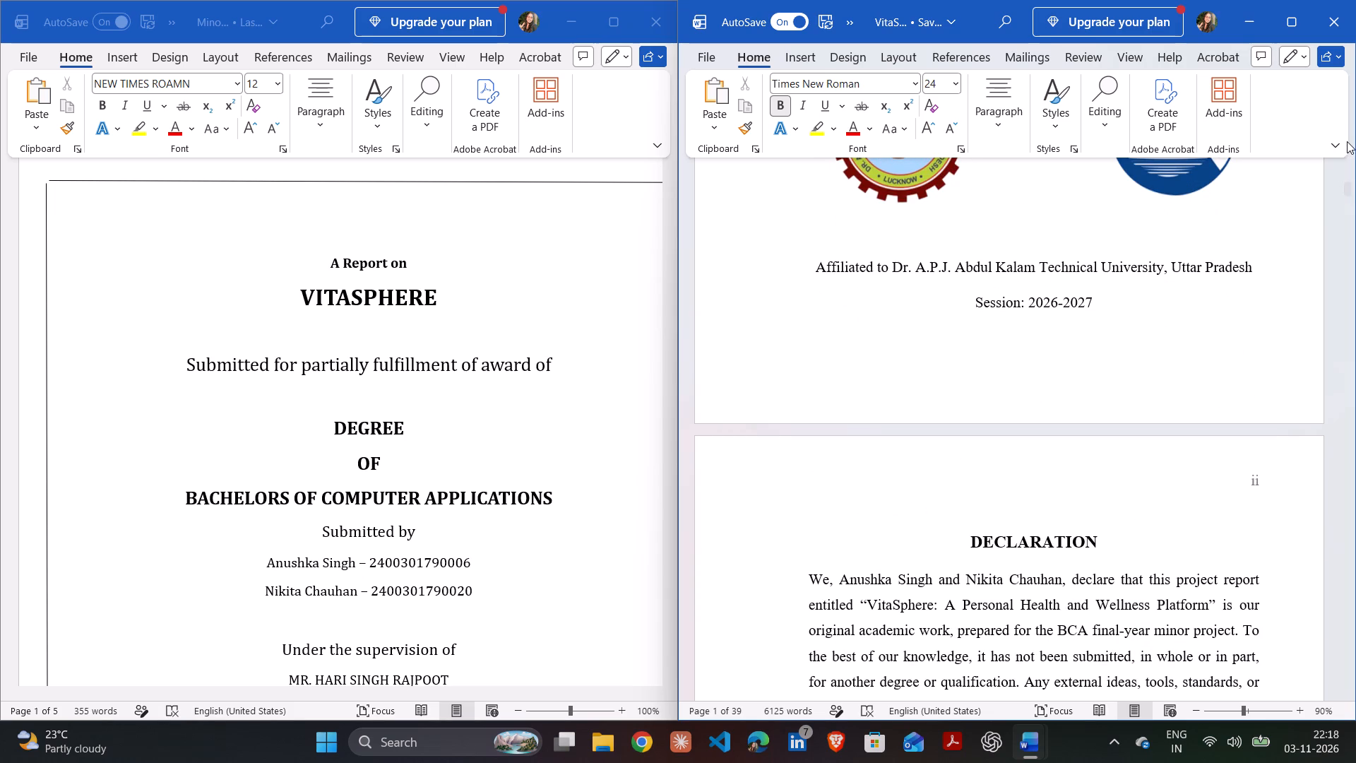
{"action": "left_click_drag", "start_coordinate": [1347, 194], "coordinate": [1340, 160]}
{"action": "left_click", "coordinate": [1023, 242]}
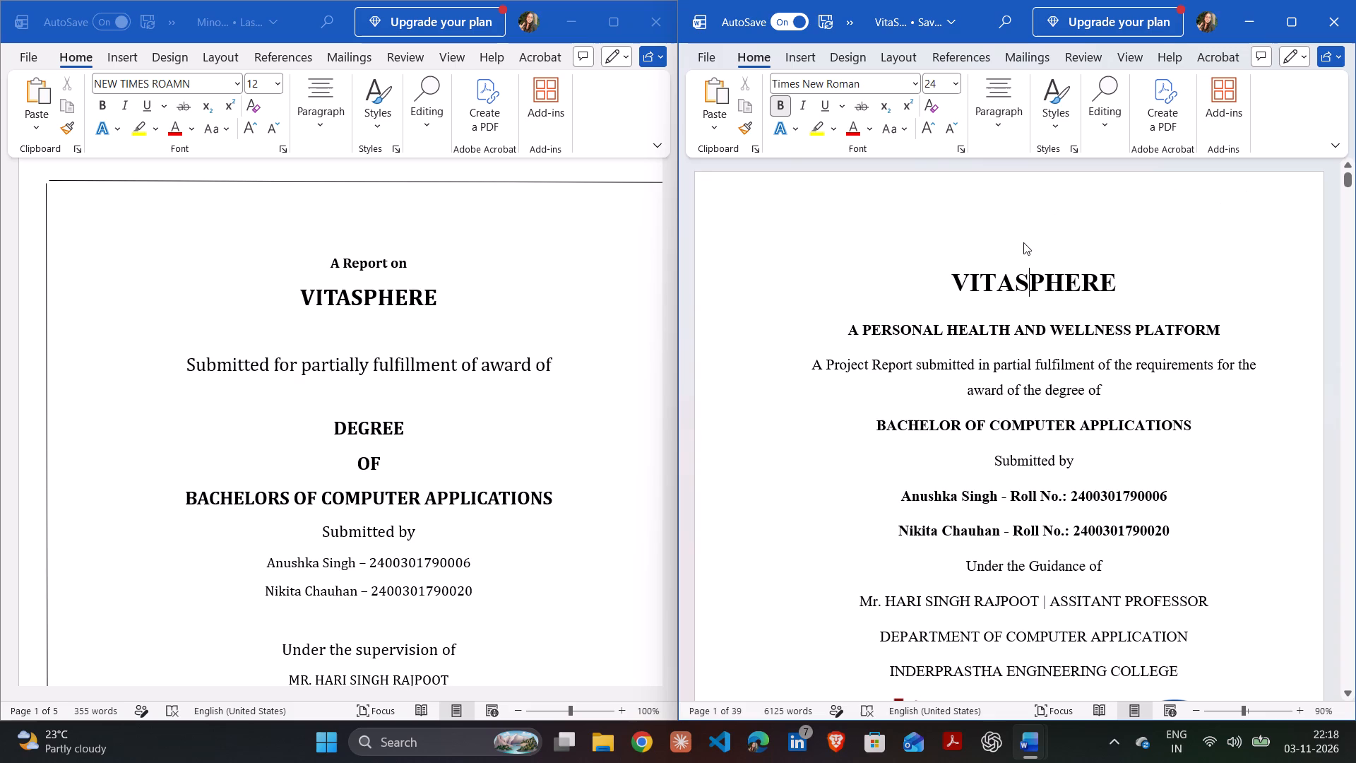
{"action": "left_click", "coordinate": [1024, 240]}
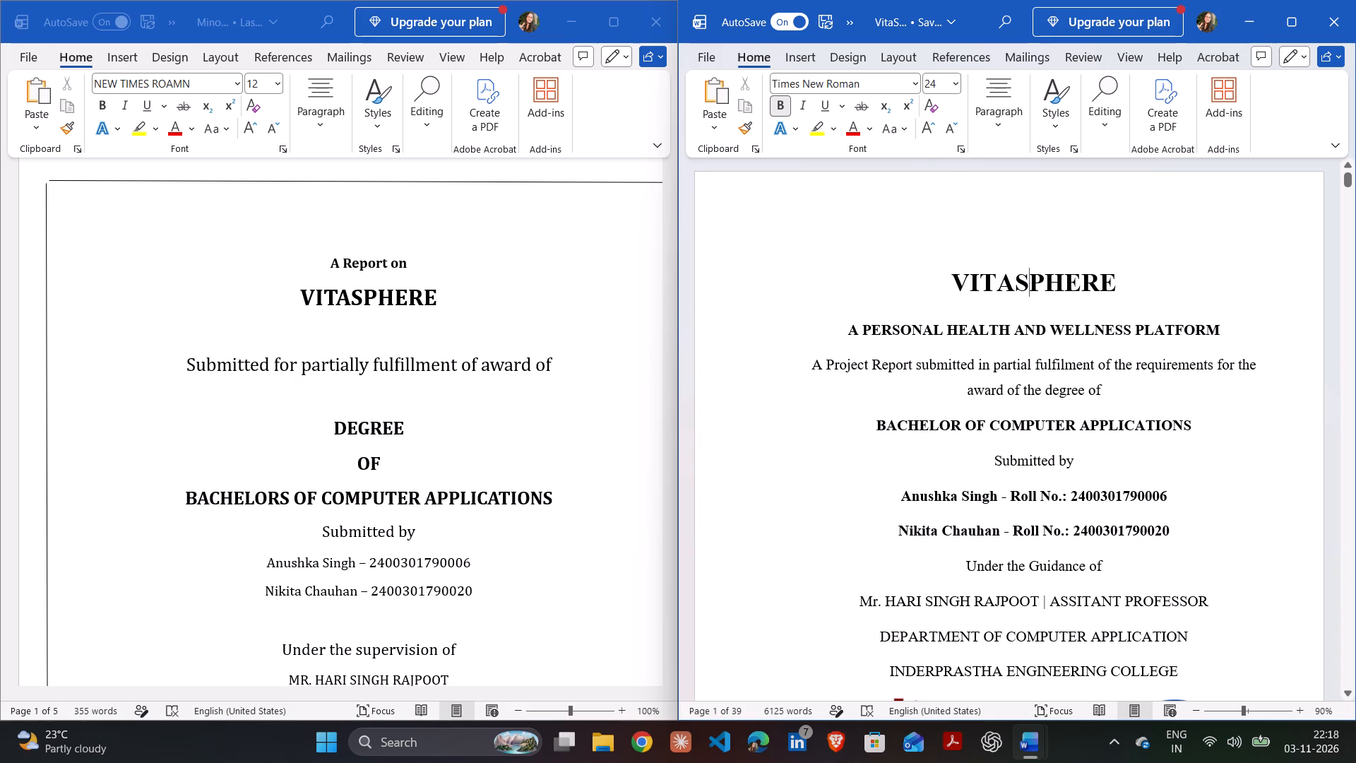
{"action": "left_click", "coordinate": [942, 285]}
{"action": "key", "text": "Return"}
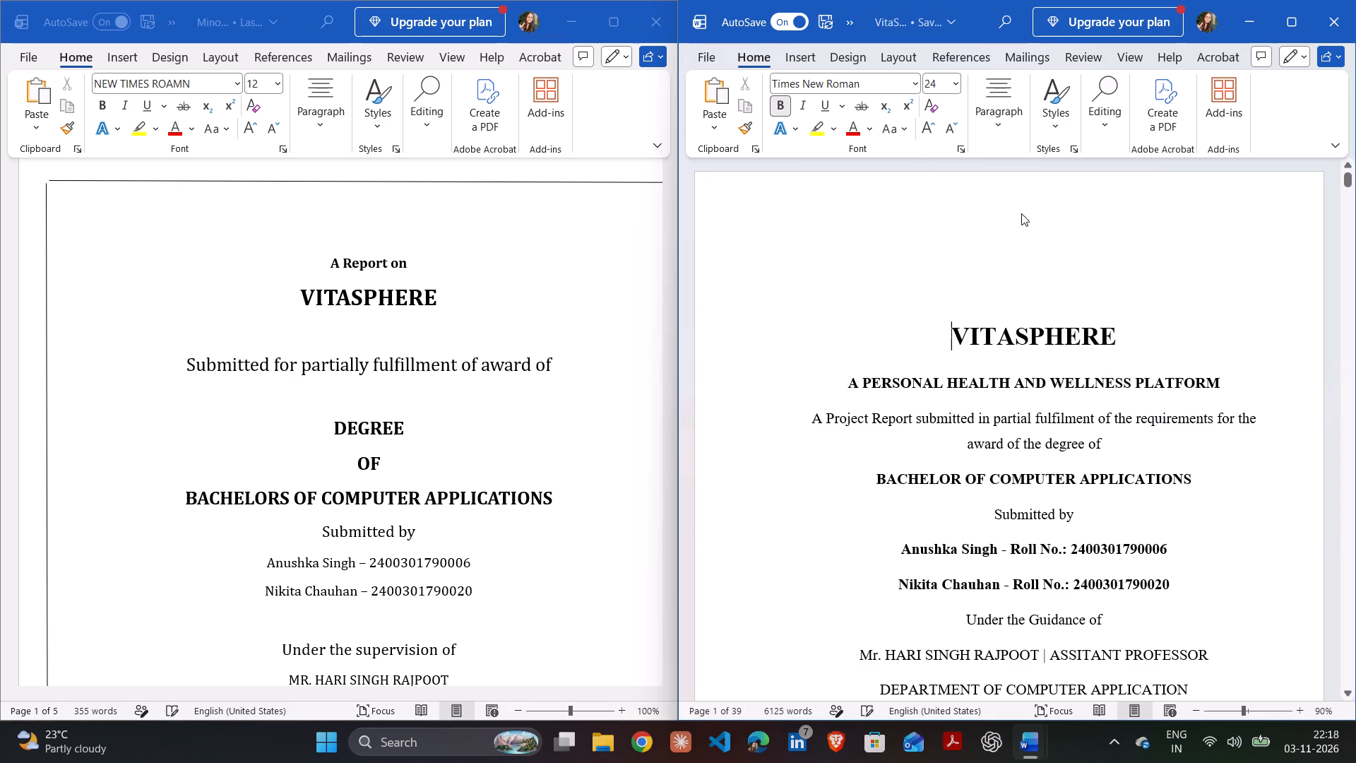
{"action": "left_click", "coordinate": [1023, 249]}
{"action": "left_click", "coordinate": [950, 74]}
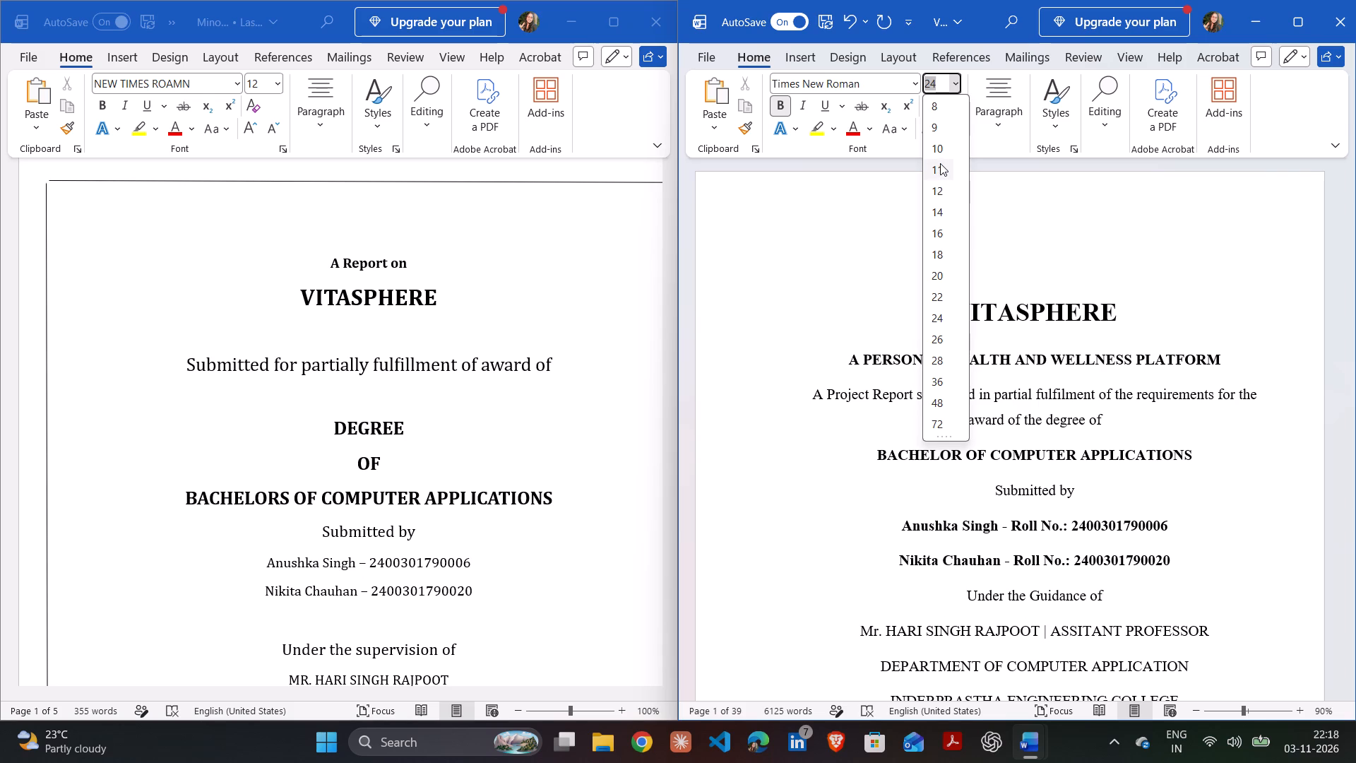
{"action": "left_click", "coordinate": [934, 187]}
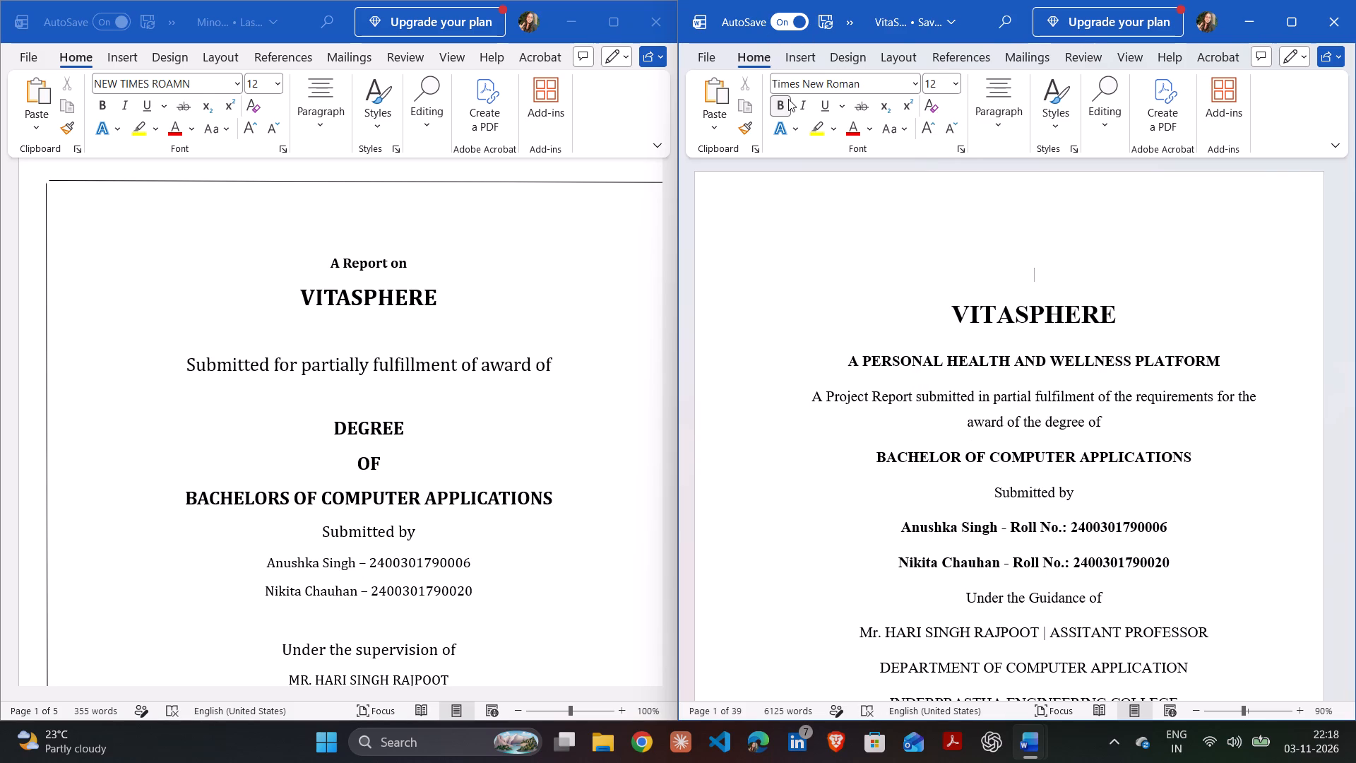
{"action": "type", "text": "A RE"}
{"action": "type", "text": "PORT ON"}
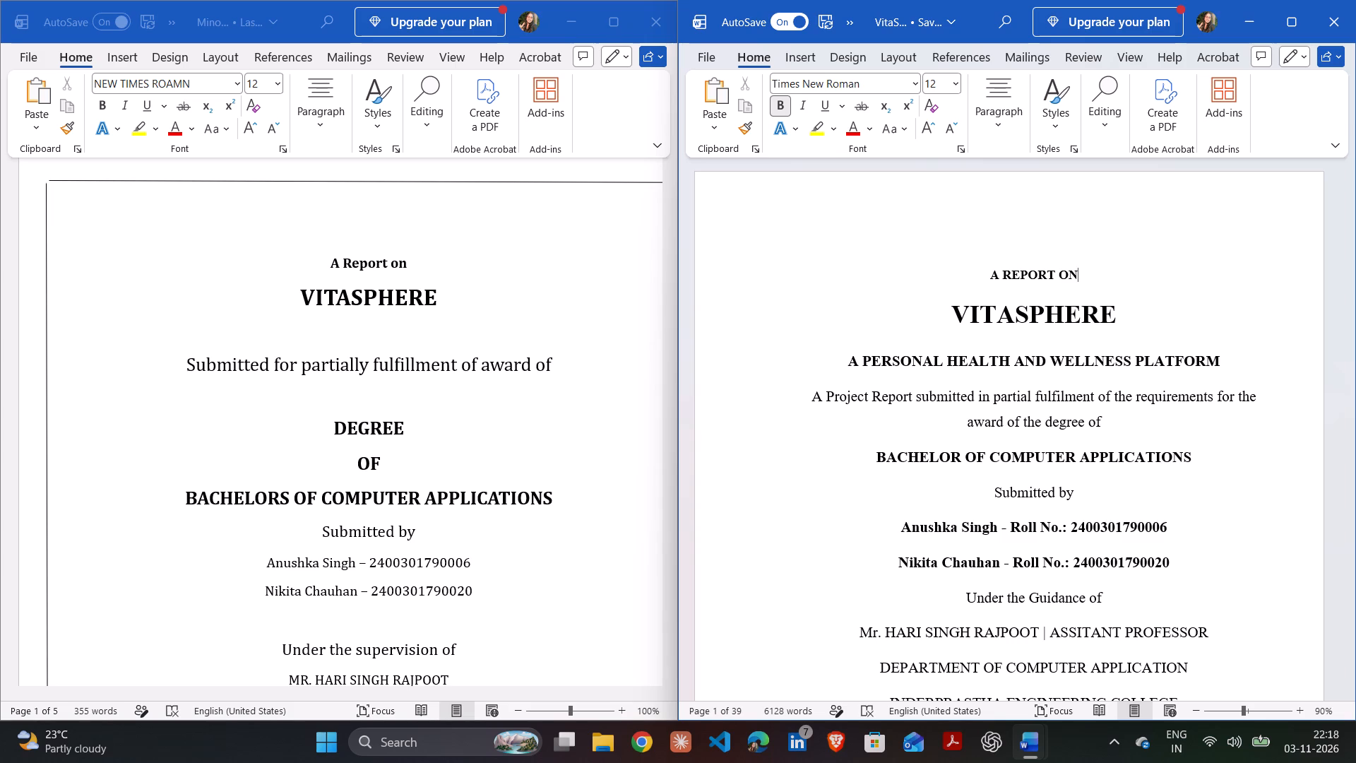
Look through the VitaSphere title page down to the session line and back up to the project report statement.
{"action": "left_click", "coordinate": [1331, 439]}
{"action": "key", "text": "Down"}
{"action": "key", "text": "Down"}
{"action": "key", "text": "Down"}
{"action": "key", "text": "Down"}
{"action": "key", "text": "Down"}
{"action": "key", "text": "Down"}
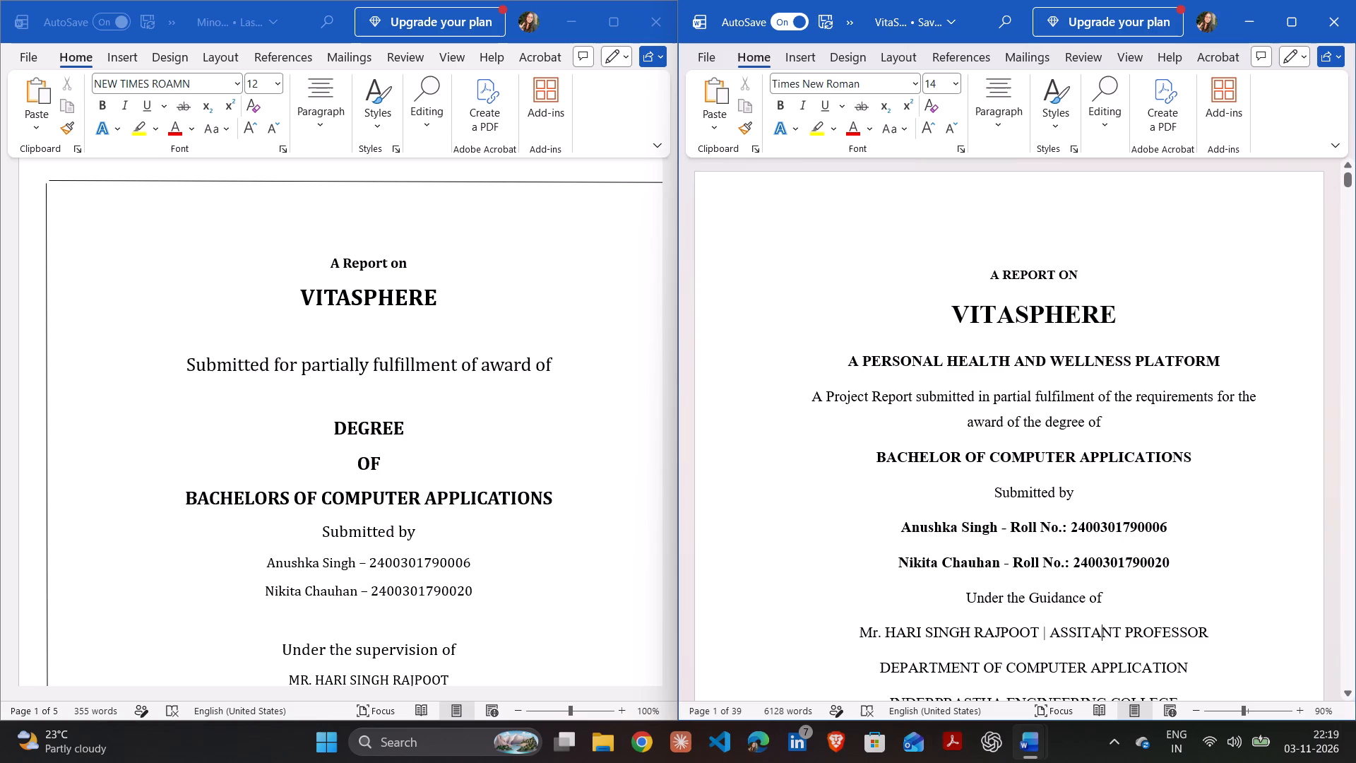
{"action": "key", "text": "Down"}
{"action": "key", "text": "Down"}
{"action": "key", "text": "Down"}
{"action": "key", "text": "Down"}
{"action": "key", "text": "Down"}
{"action": "key", "text": "Down"}
{"action": "key", "text": "Down"}
{"action": "key", "text": "Up"}
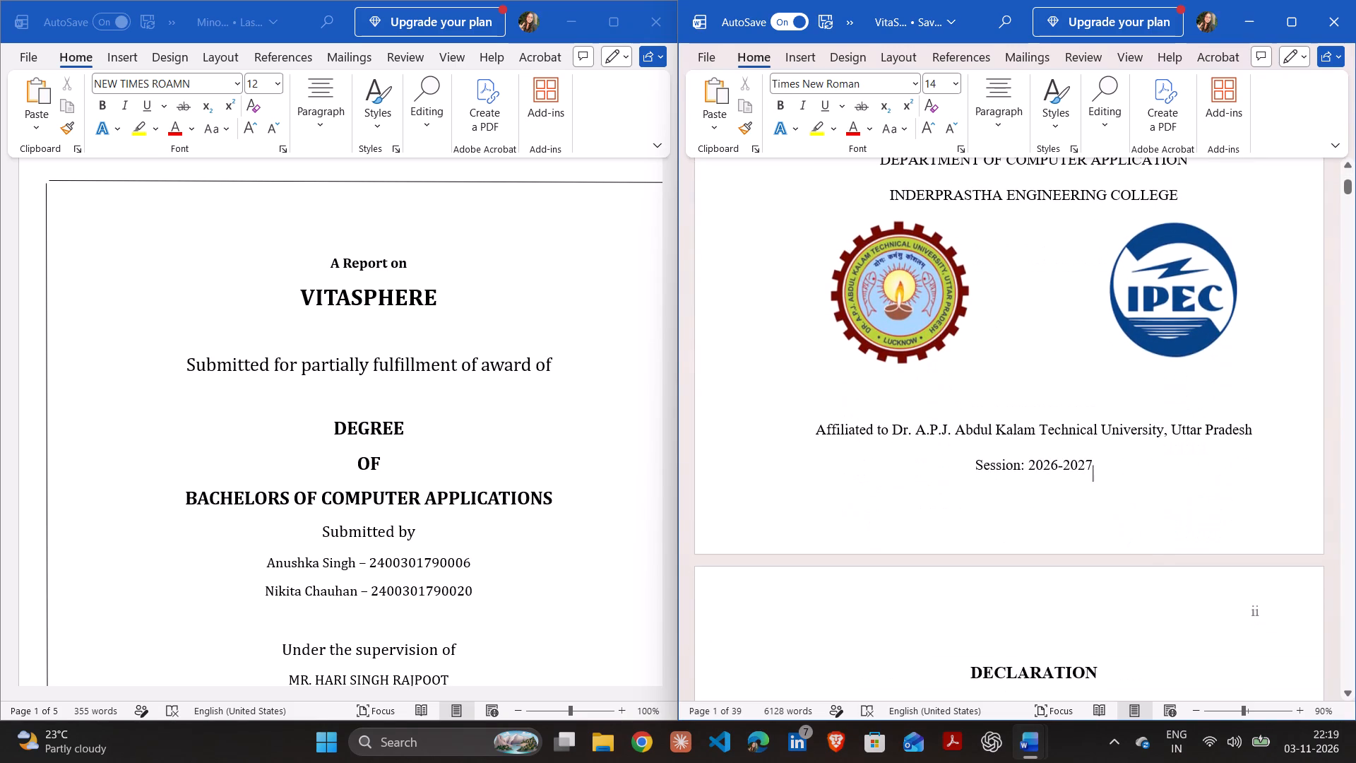
{"action": "key", "text": "Up"}
{"action": "key", "text": "Up"}
{"action": "key", "text": "Up"}
{"action": "key", "text": "Up"}
{"action": "key", "text": "Up"}
{"action": "key", "text": "Up"}
{"action": "key", "text": "Up"}
{"action": "key", "text": "Up"}
{"action": "key", "text": "Up"}
{"action": "key", "text": "Up"}
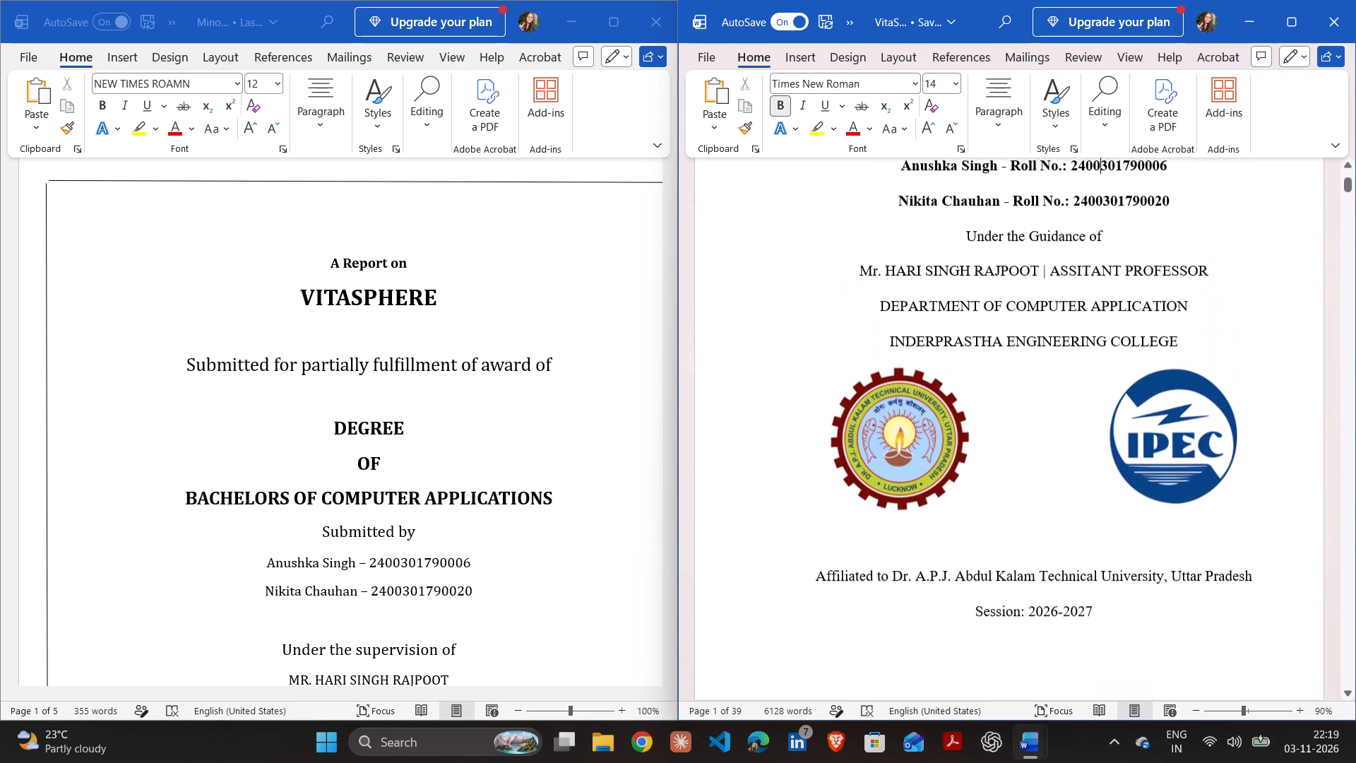
{"action": "key", "text": "Up"}
{"action": "key", "text": "Up"}
{"action": "key", "text": "Up"}
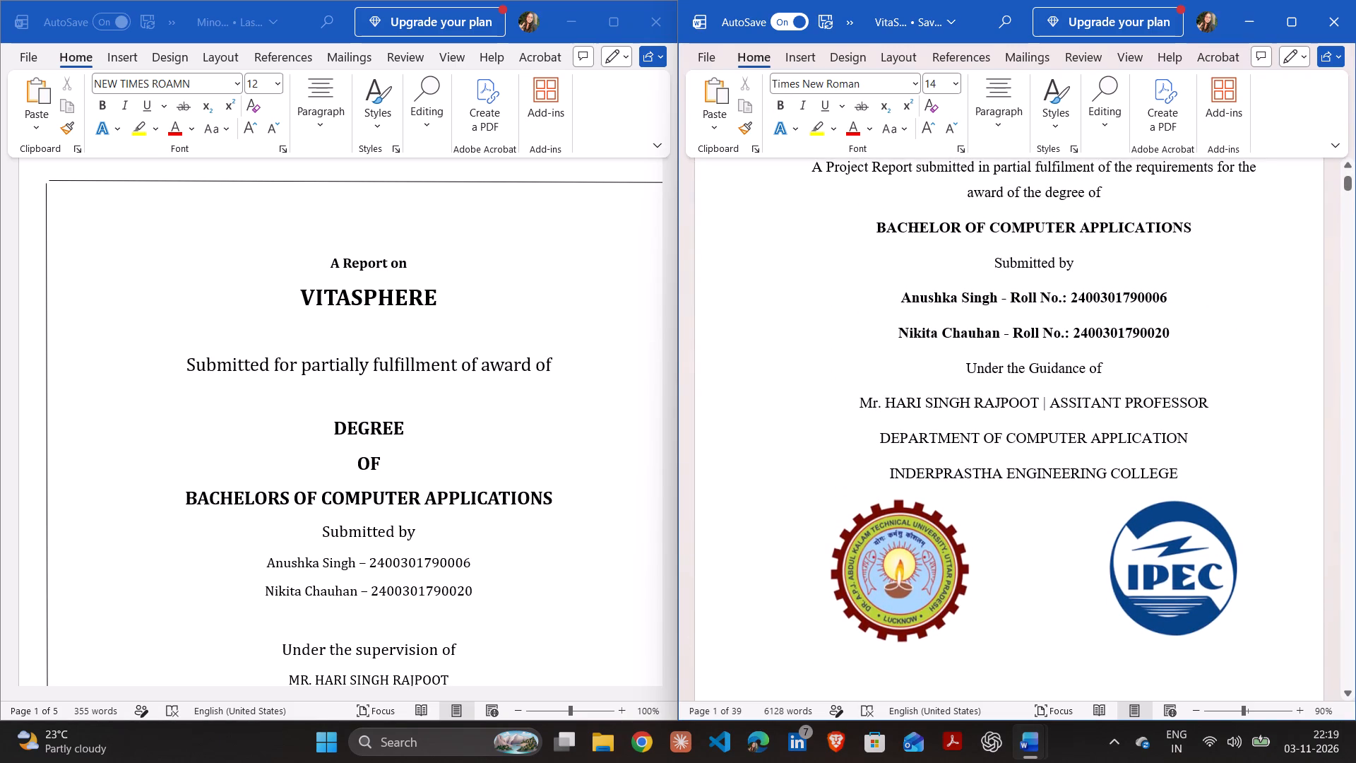
Reword "Under the Guidance of" as "Under the supervision of" on the VitaSphere title page, following the Minor Project Report cover.
{"action": "left_click", "coordinate": [664, 577]}
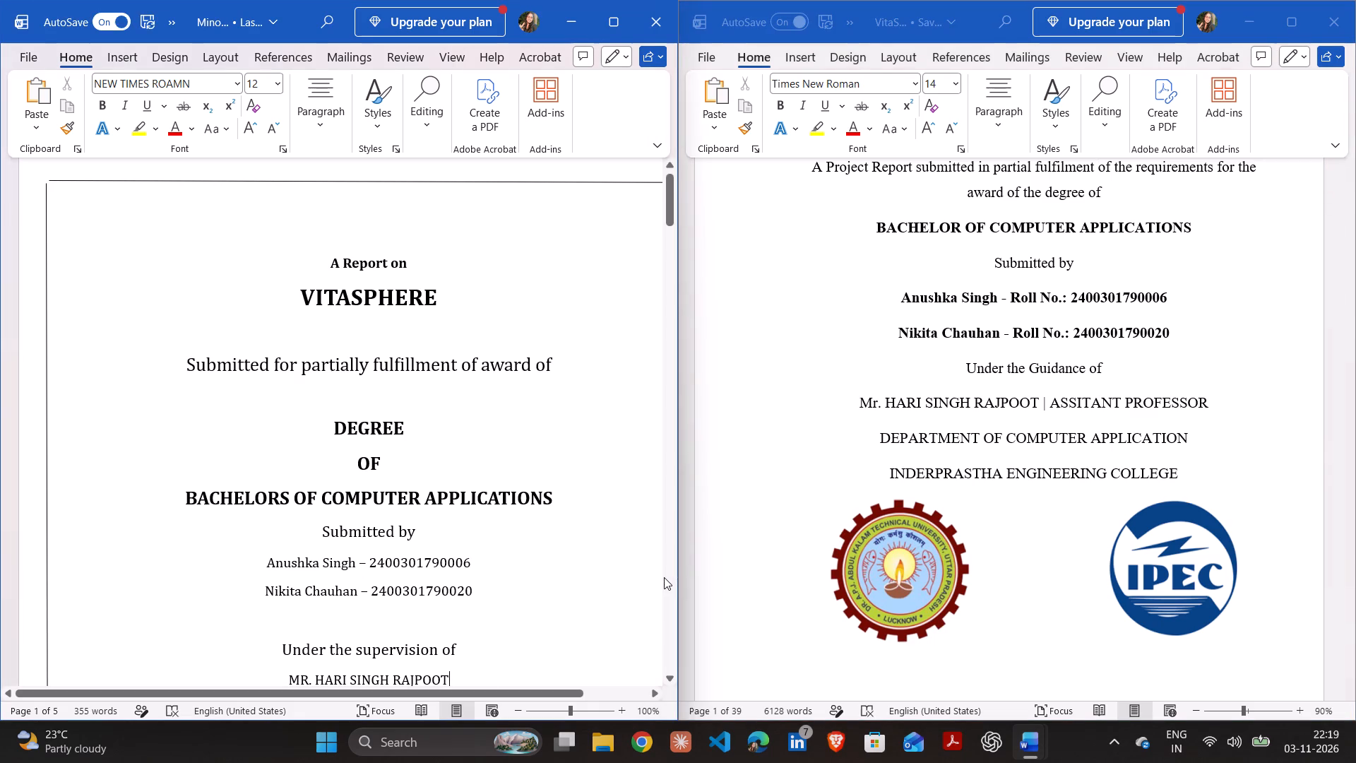
{"action": "key", "text": "Down"}
{"action": "key", "text": "Down"}
{"action": "key", "text": "Down"}
{"action": "key", "text": "Up"}
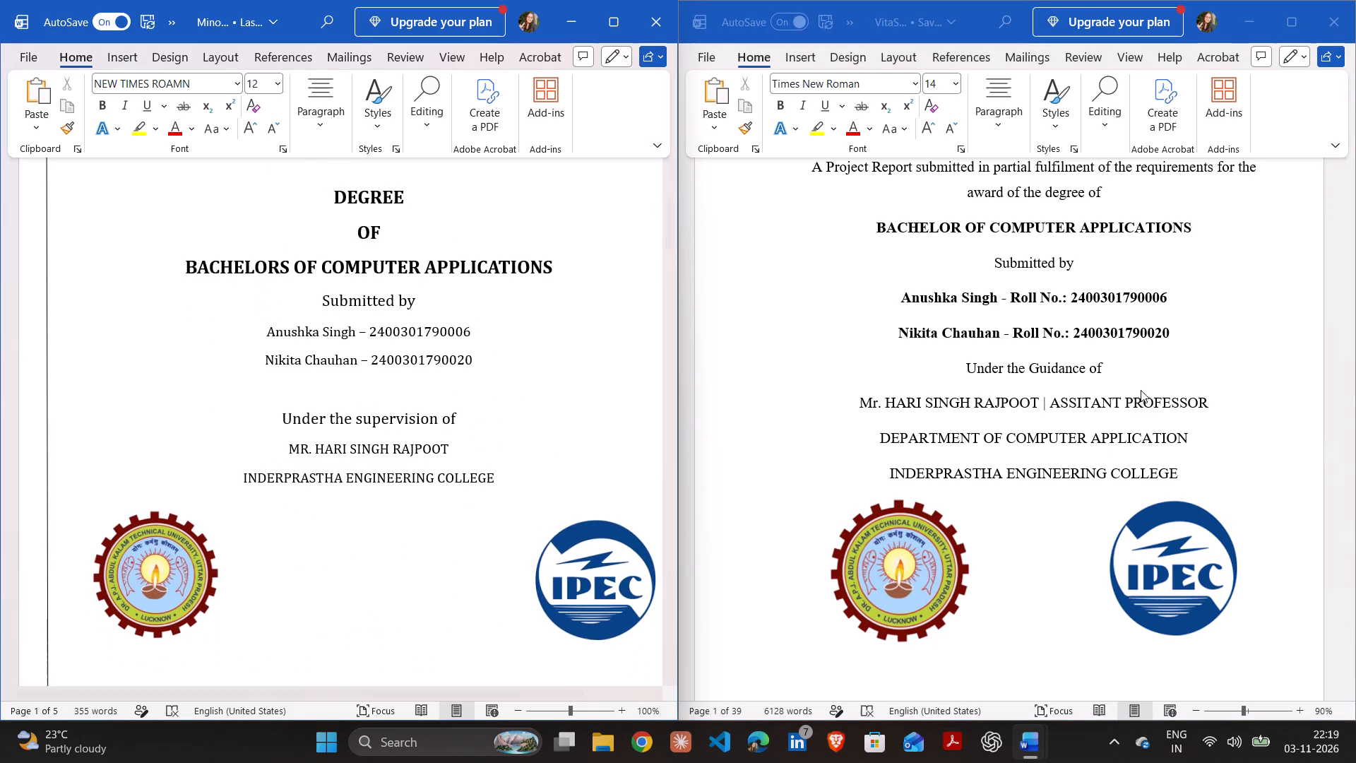
{"action": "left_click", "coordinate": [1084, 362]}
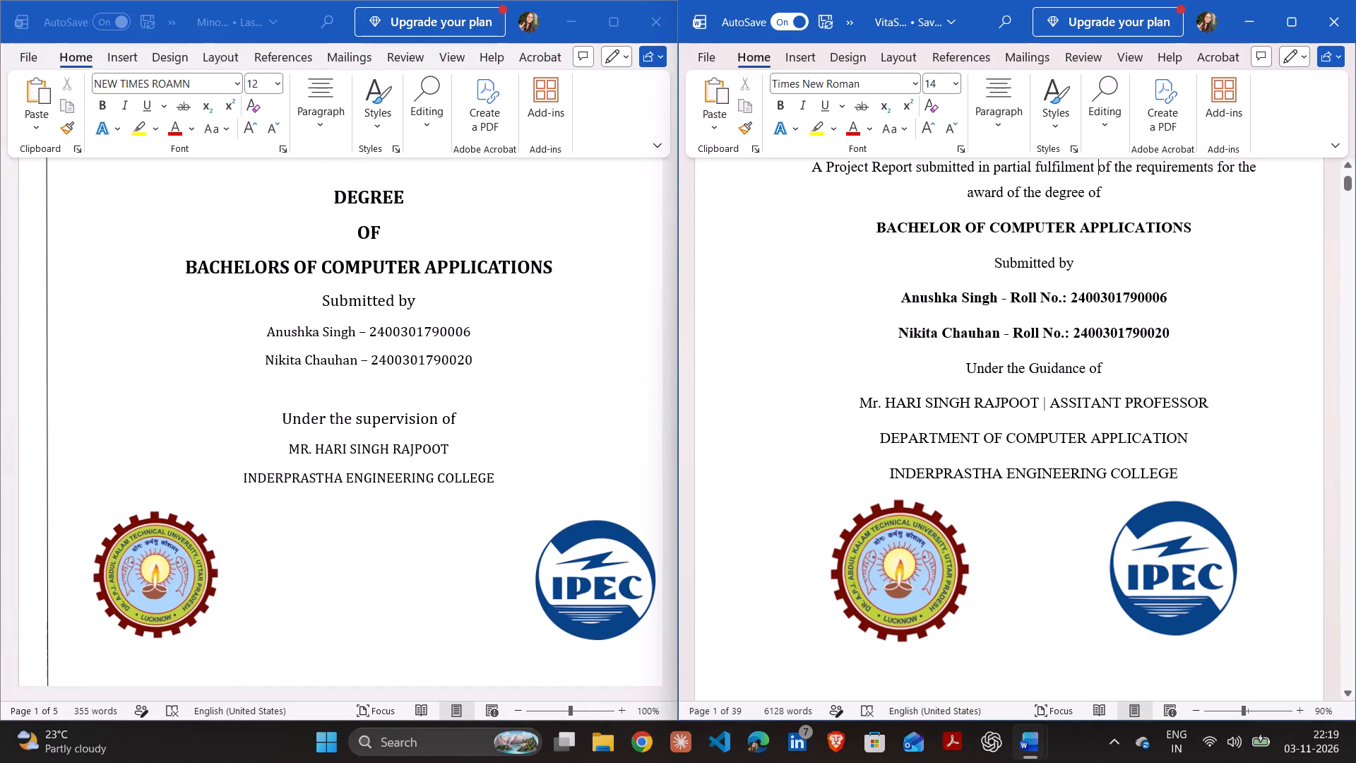
{"action": "left_click", "coordinate": [1084, 362]}
{"action": "key", "text": "BackSpace"}
{"action": "key", "text": "BackSpace"}
{"action": "key", "text": "BackSpace"}
{"action": "key", "text": "BackSpace"}
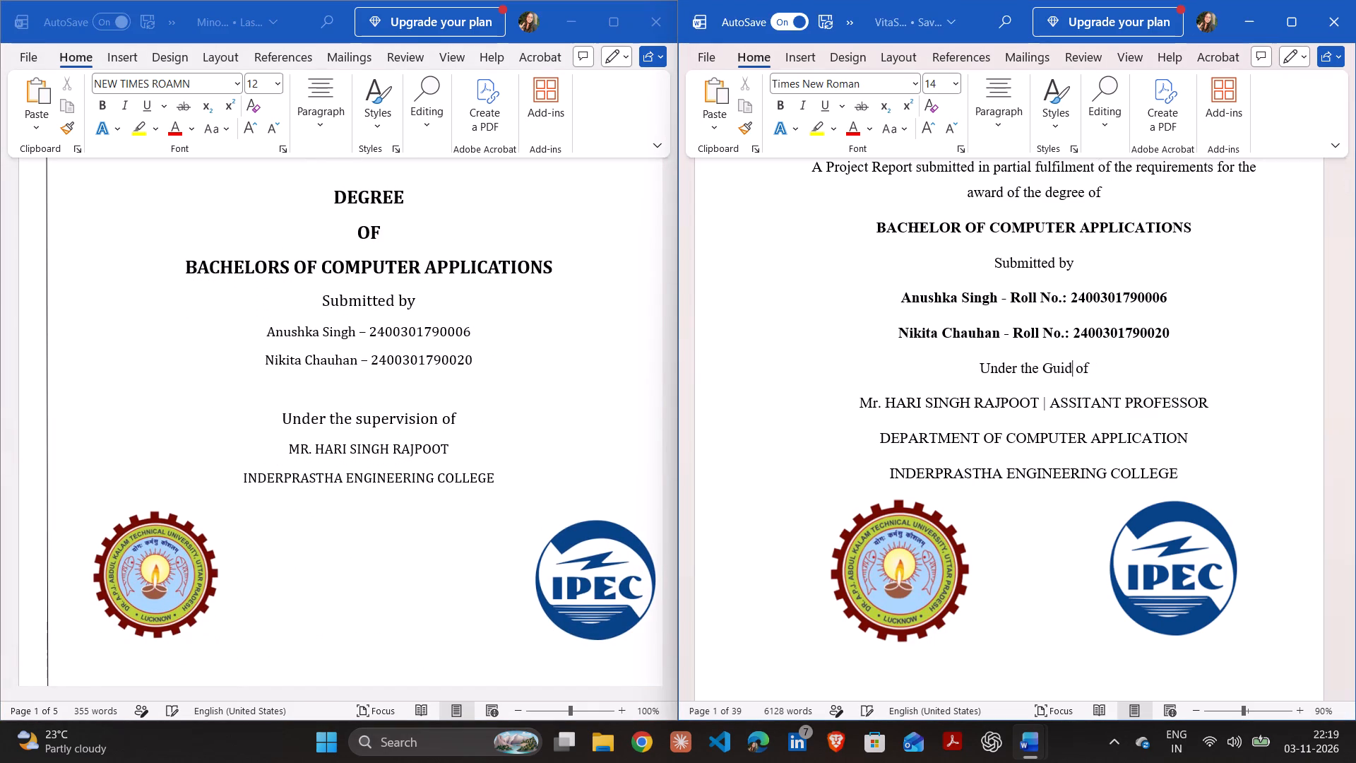
{"action": "key", "text": "BackSpace"}
{"action": "key", "text": "BackSpace"}
{"action": "key", "text": "BackSpace"}
{"action": "key", "text": "BackSpace"}
{"action": "key", "text": "a"}
{"action": "key", "text": "BackSpace"}
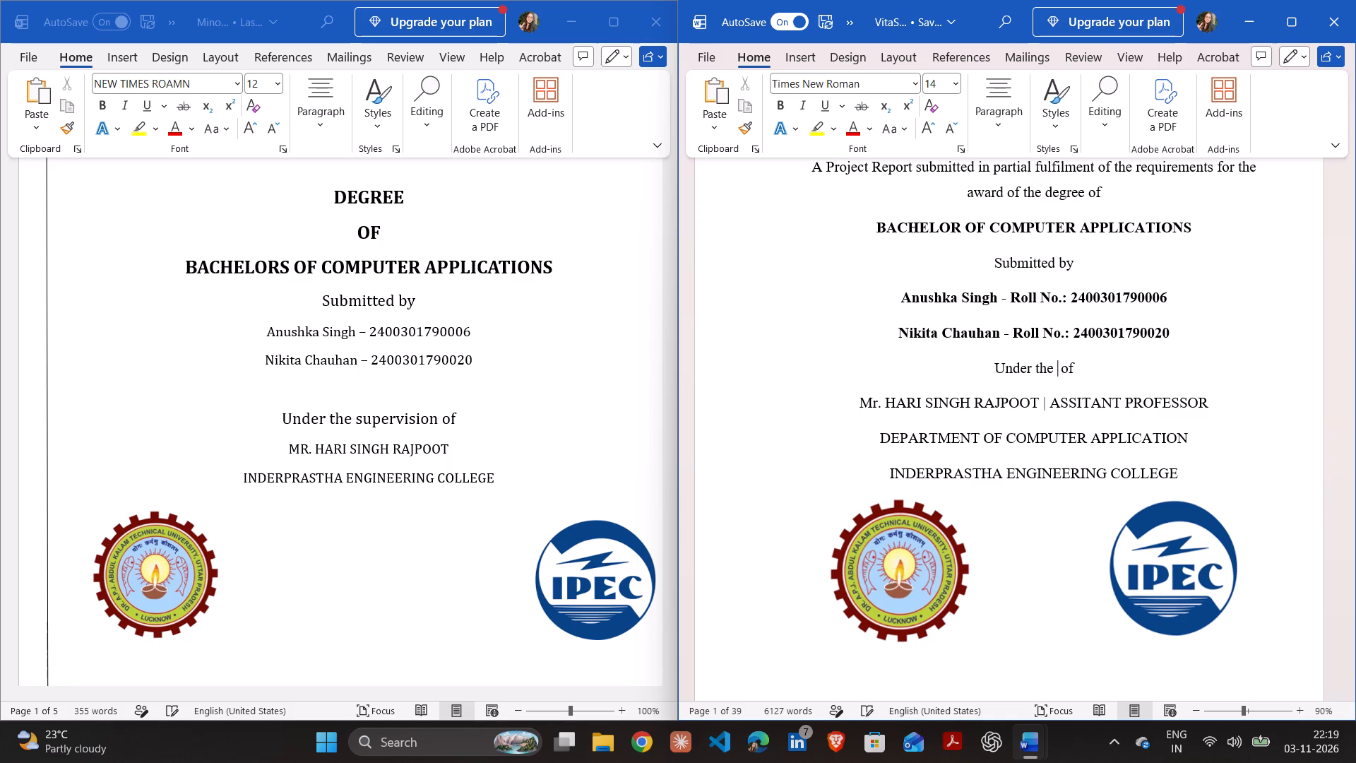
{"action": "key", "text": "s"}
{"action": "type", "text": "uper"}
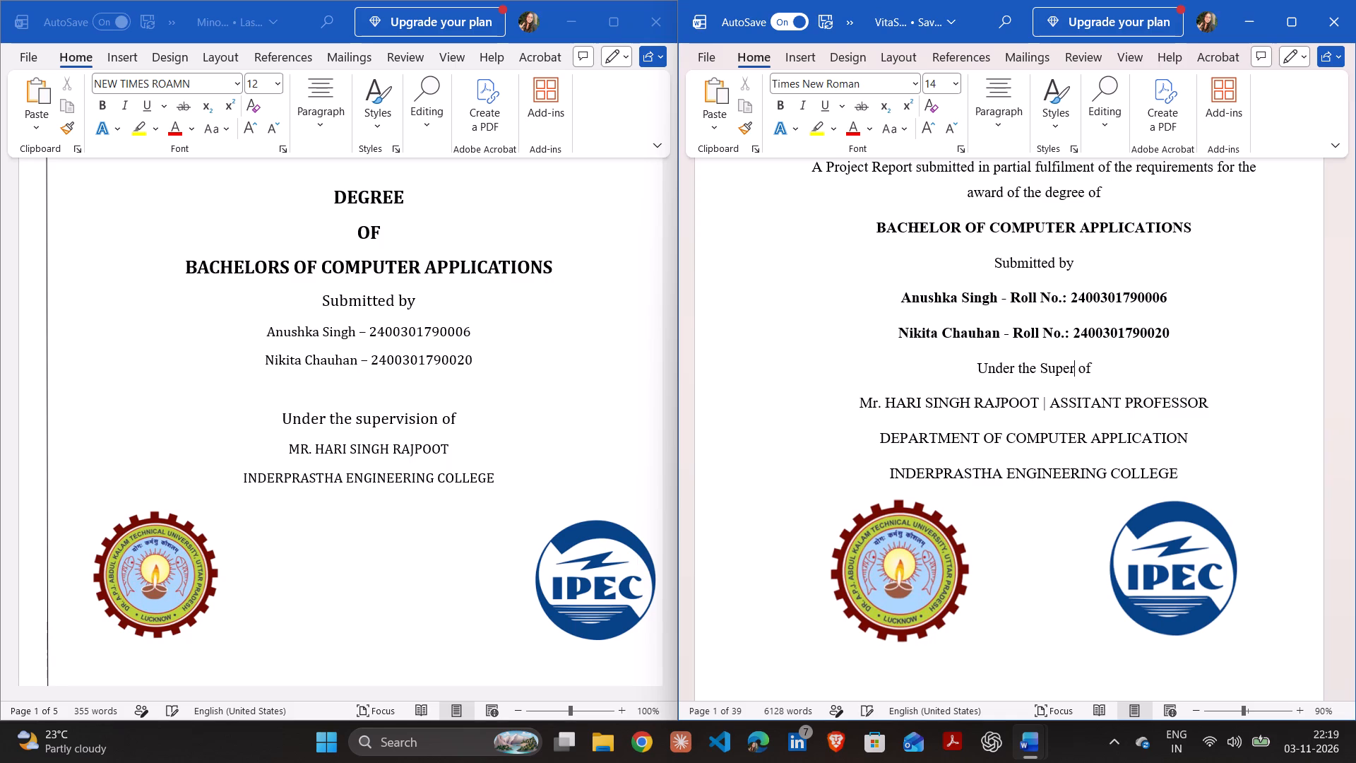
{"action": "type", "text": "vision"}
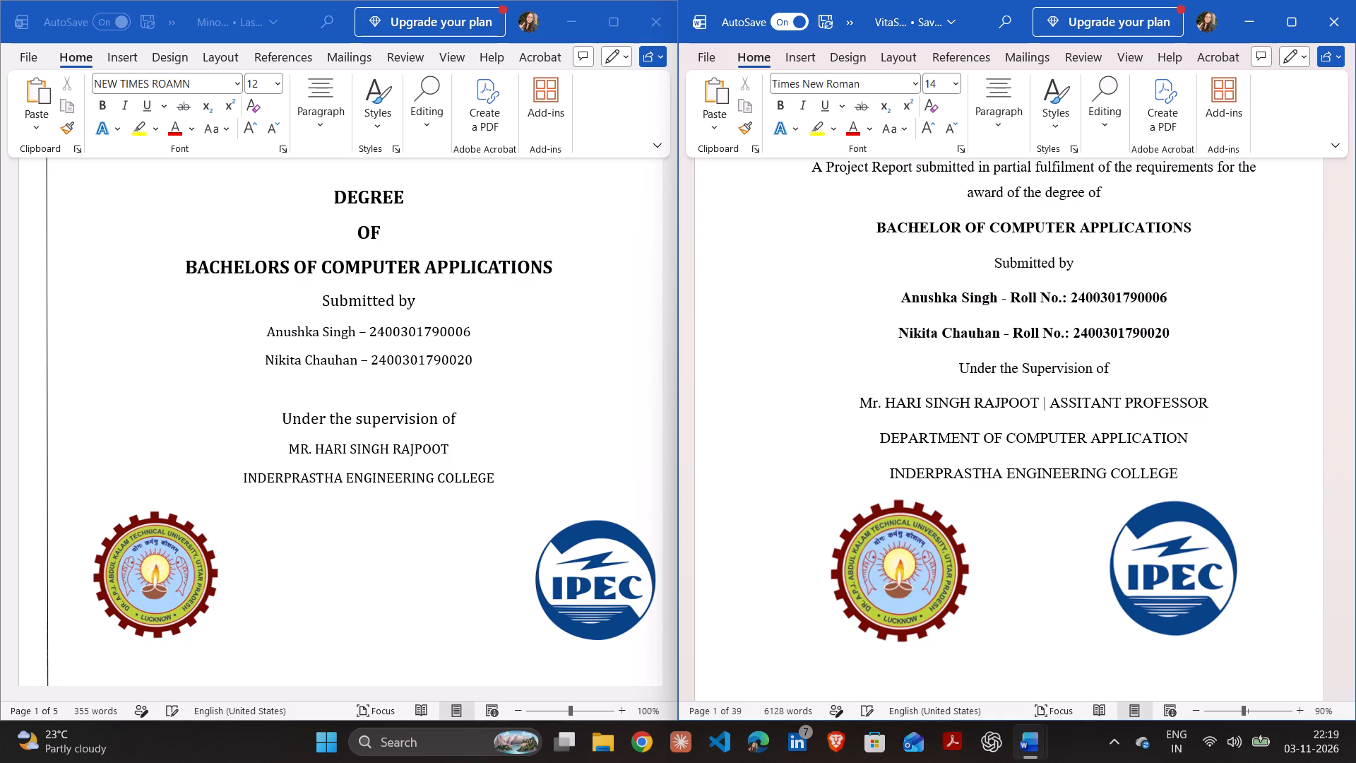
{"action": "left_click", "coordinate": [1028, 372]}
{"action": "key", "text": "BackSpace"}
{"action": "key", "text": "s"}
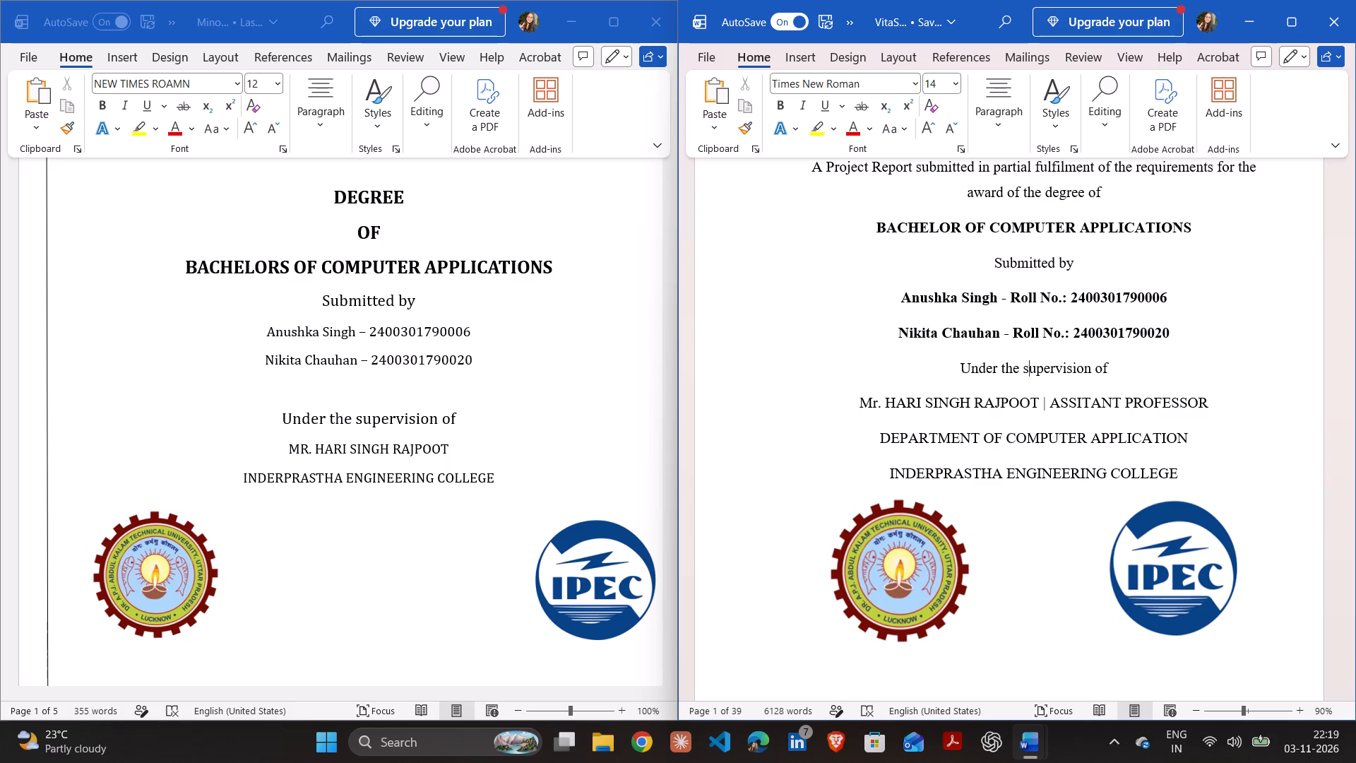
Review the VitaSphere title page from the supervision line up to the "A REPORT ON" line.
{"action": "left_click", "coordinate": [1332, 403]}
{"action": "key", "text": "Up"}
{"action": "key", "text": "Up"}
{"action": "key", "text": "Up"}
{"action": "key", "text": "Up"}
{"action": "key", "text": "Up"}
{"action": "key", "text": "Up"}
{"action": "key", "text": "Down"}
{"action": "key", "text": "Down"}
{"action": "key", "text": "Down"}
{"action": "key", "text": "Up"}
{"action": "key", "text": "Up"}
{"action": "key", "text": "Up"}
{"action": "key", "text": "Up"}
{"action": "key", "text": "Up"}
{"action": "key", "text": "Up"}
{"action": "key", "text": "Up"}
{"action": "key", "text": "Up"}
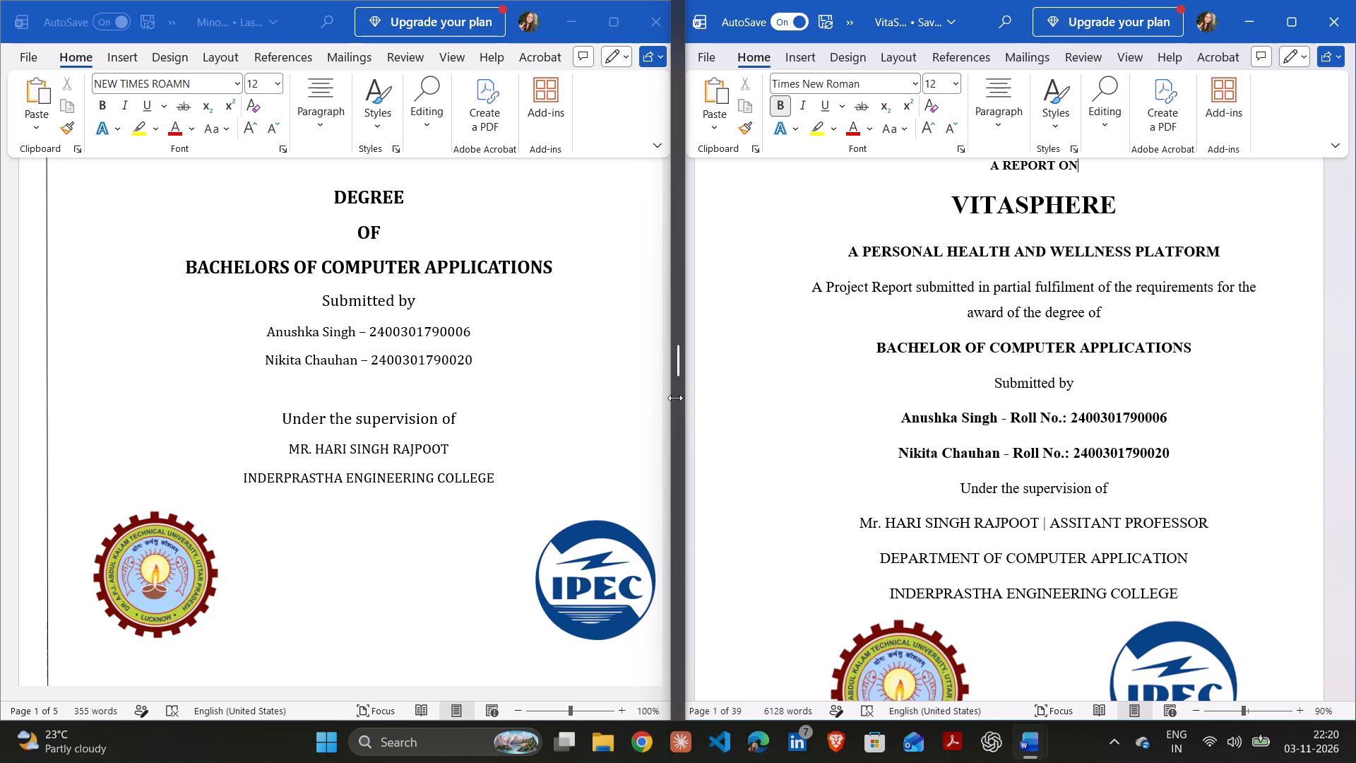
Check the font size of the VITASPHERE heading on the Minor Project Report cover.
{"action": "left_click", "coordinate": [624, 390]}
{"action": "key", "text": "Up"}
{"action": "key", "text": "Up"}
{"action": "key", "text": "Up"}
{"action": "key", "text": "Up"}
{"action": "key", "text": "Up"}
{"action": "key", "text": "Up"}
{"action": "key", "text": "Up"}
{"action": "key", "text": "Up"}
{"action": "key", "text": "Up"}
{"action": "key", "text": "Up"}
{"action": "key", "text": "Up"}
{"action": "key", "text": "Up"}
{"action": "key", "text": "Up"}
{"action": "key", "text": "Up"}
{"action": "key", "text": "Up"}
{"action": "key", "text": "Up"}
{"action": "key", "text": "Up"}
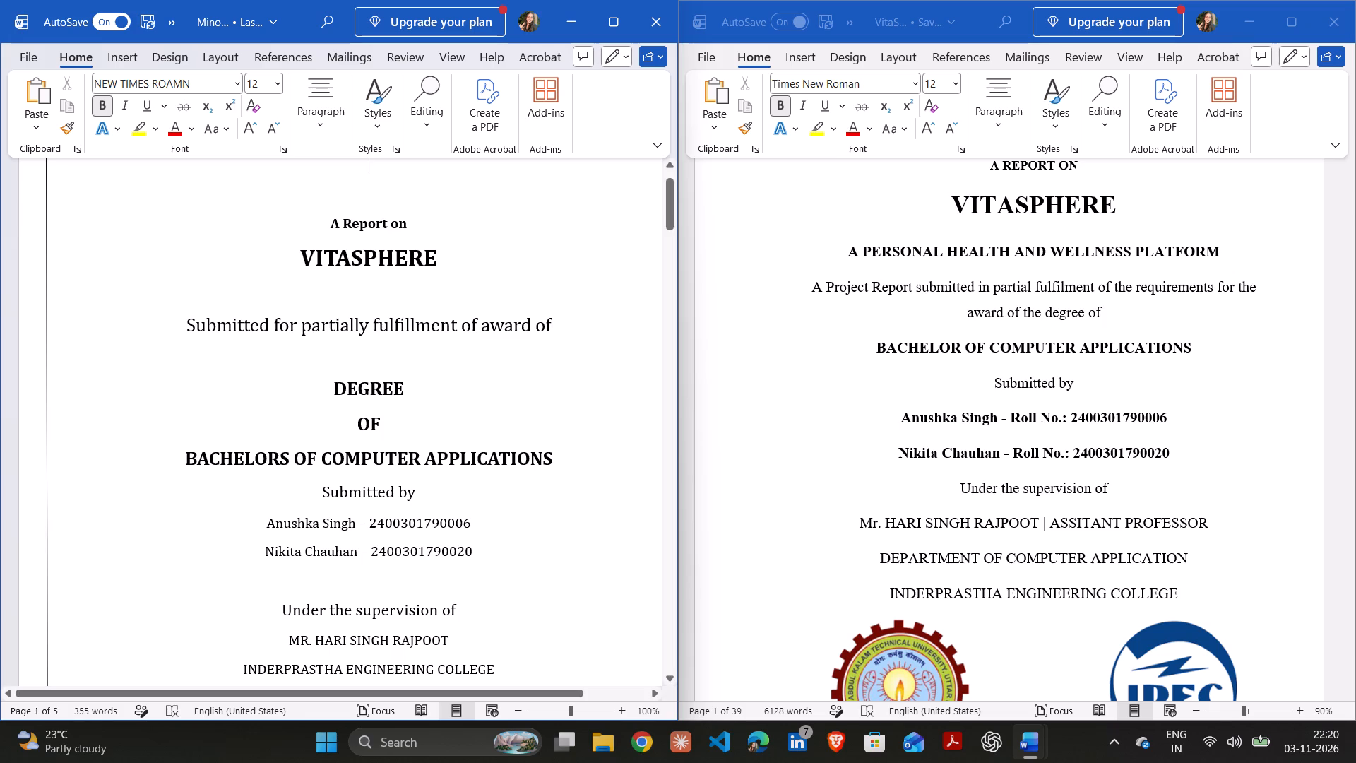
{"action": "left_click", "coordinate": [439, 249]}
Place the cursor at the start of the VITASPHERE title on the VitaSphere report's title page.
{"action": "left_click", "coordinate": [959, 210]}
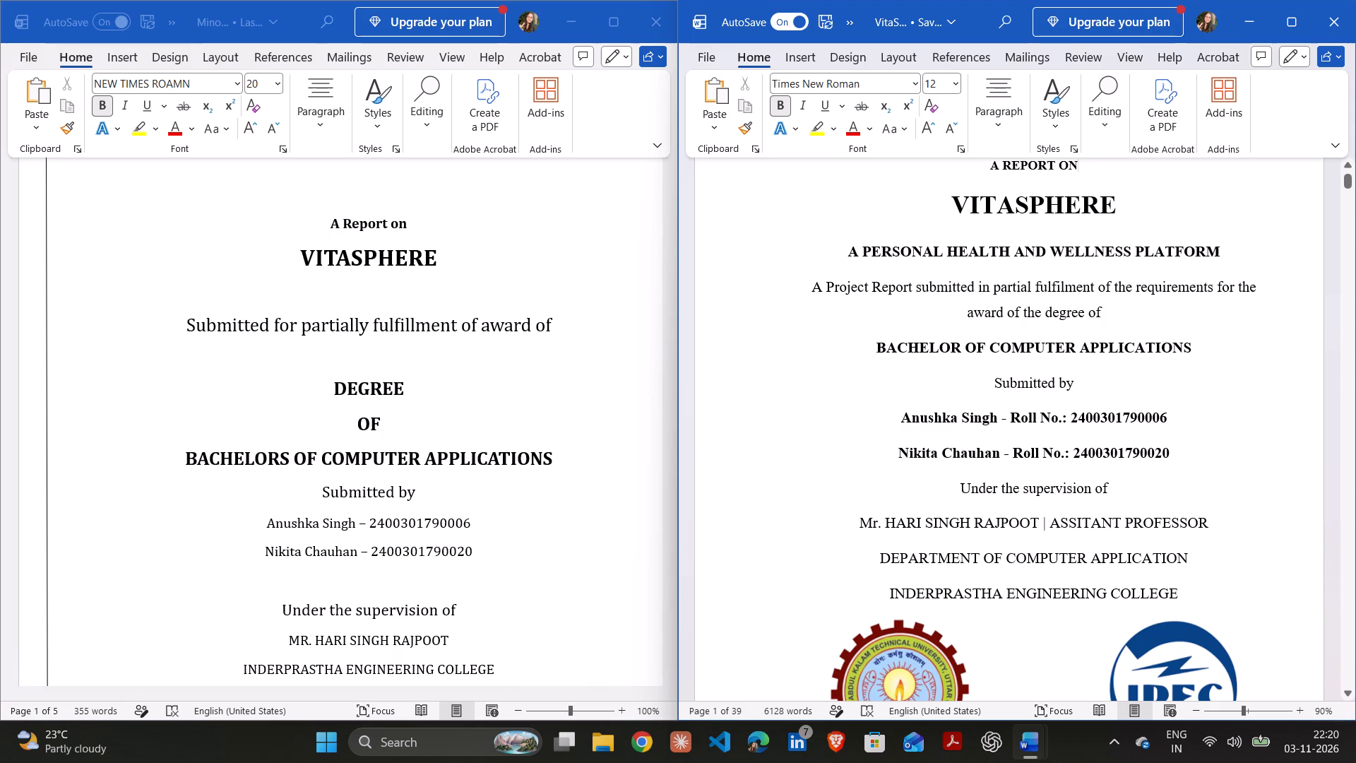
{"action": "left_click", "coordinate": [959, 210]}
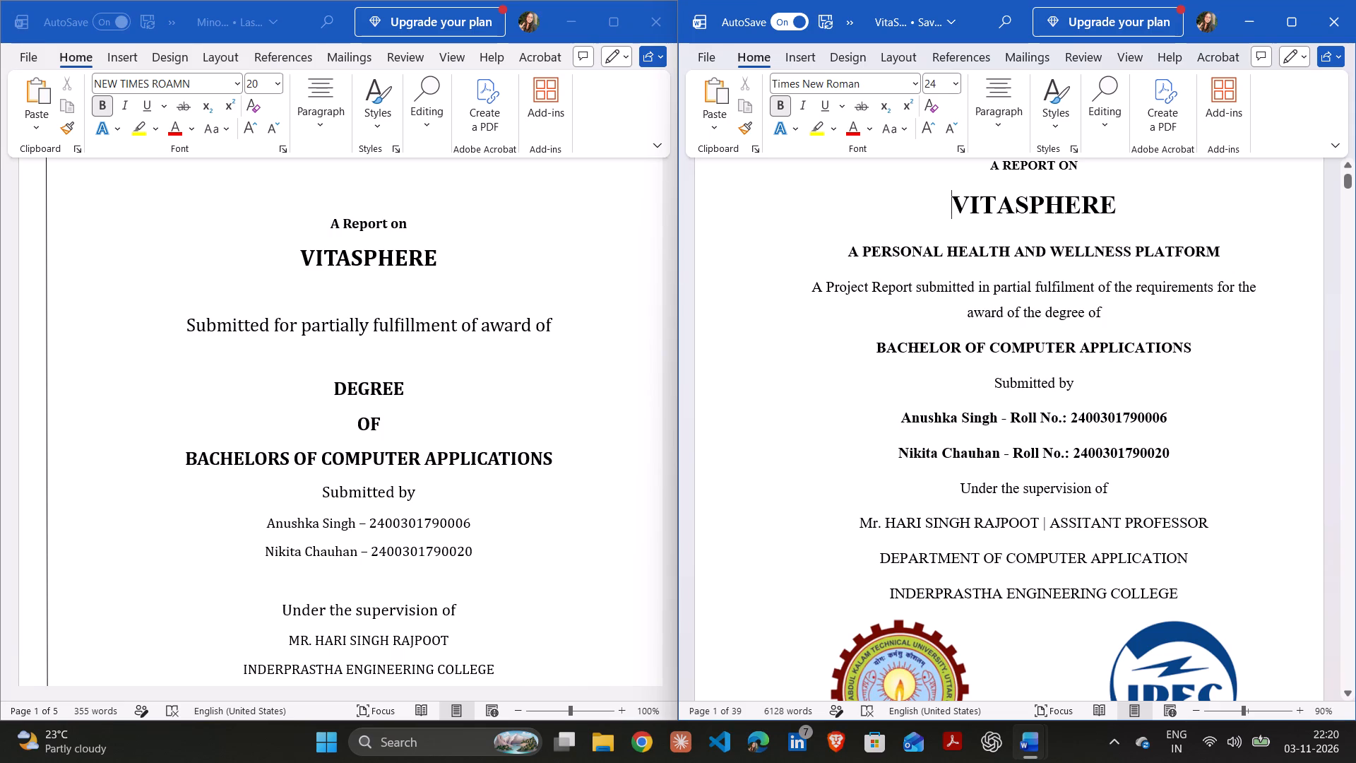
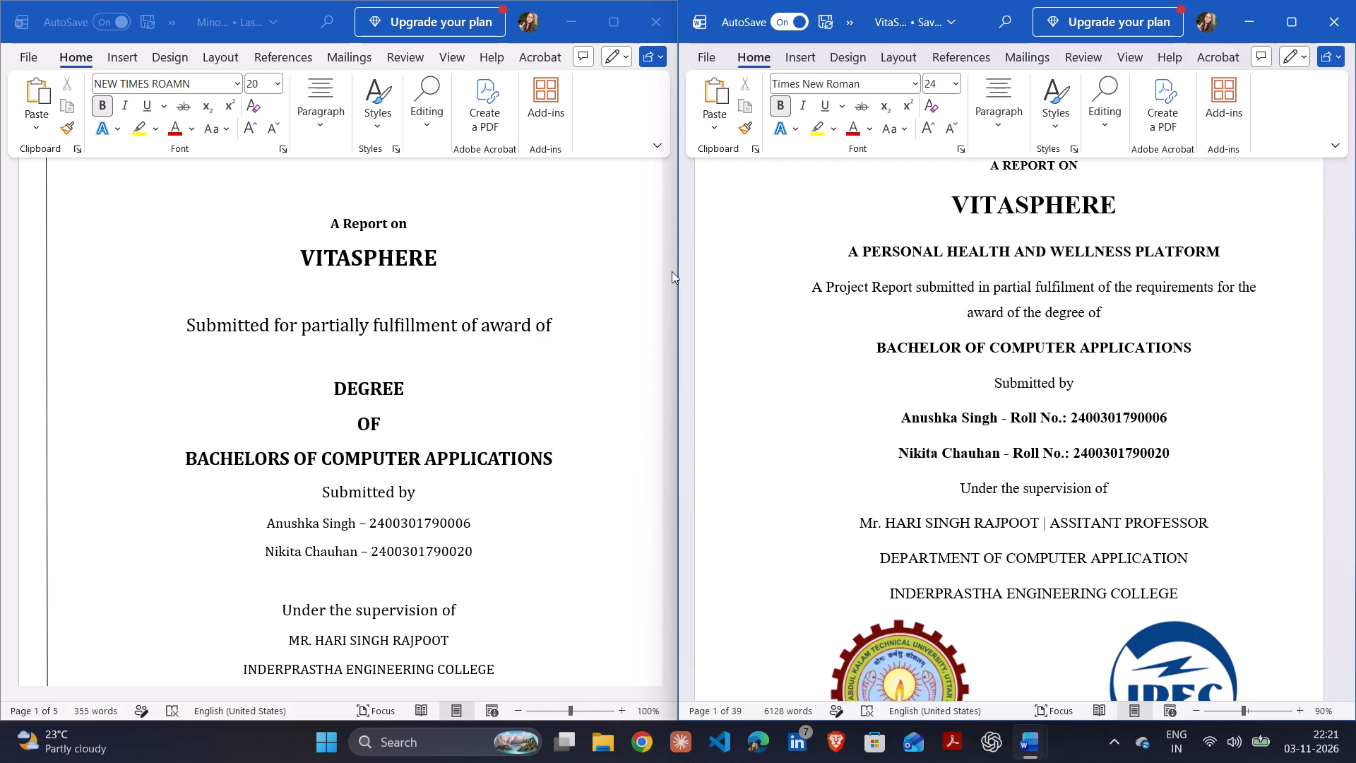
Switch to the five-page VITASPHERE report document beside the 39-page version.
{"action": "left_click", "coordinate": [672, 271]}
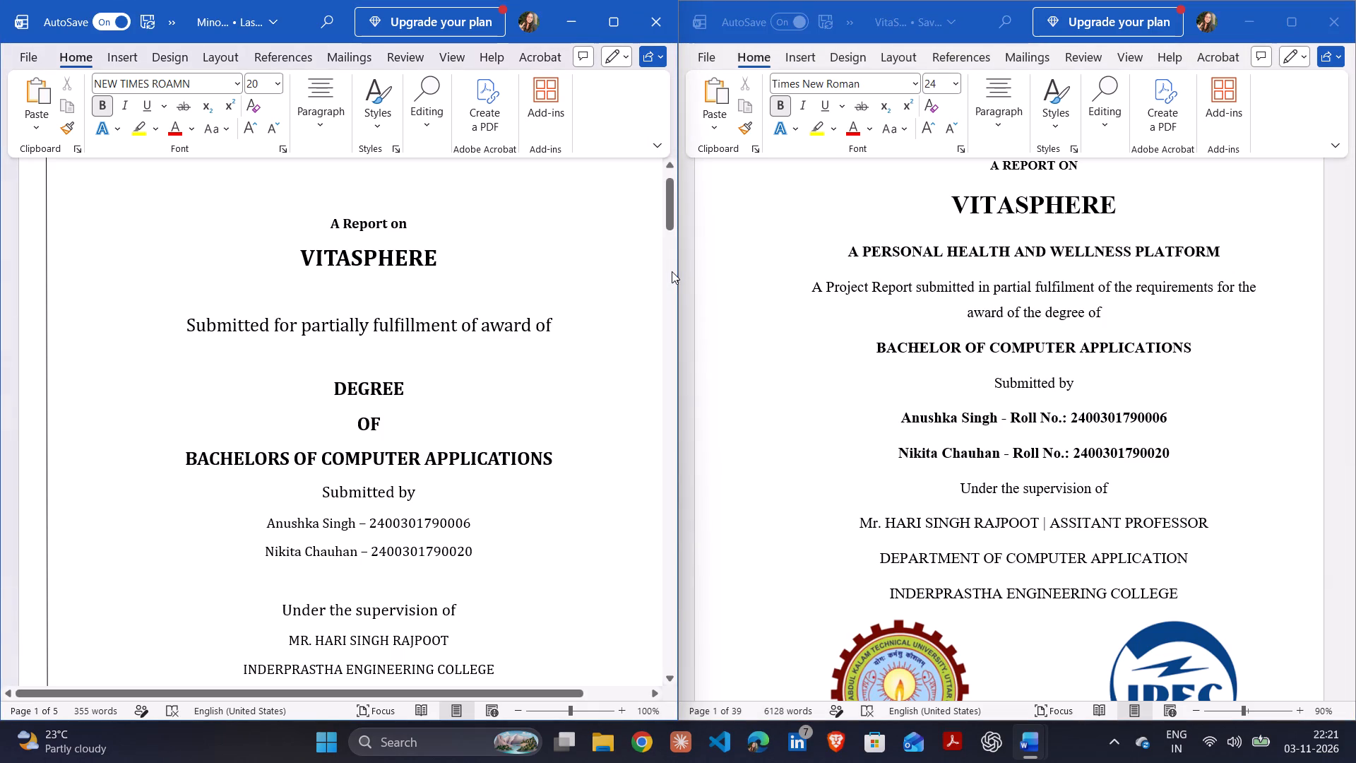
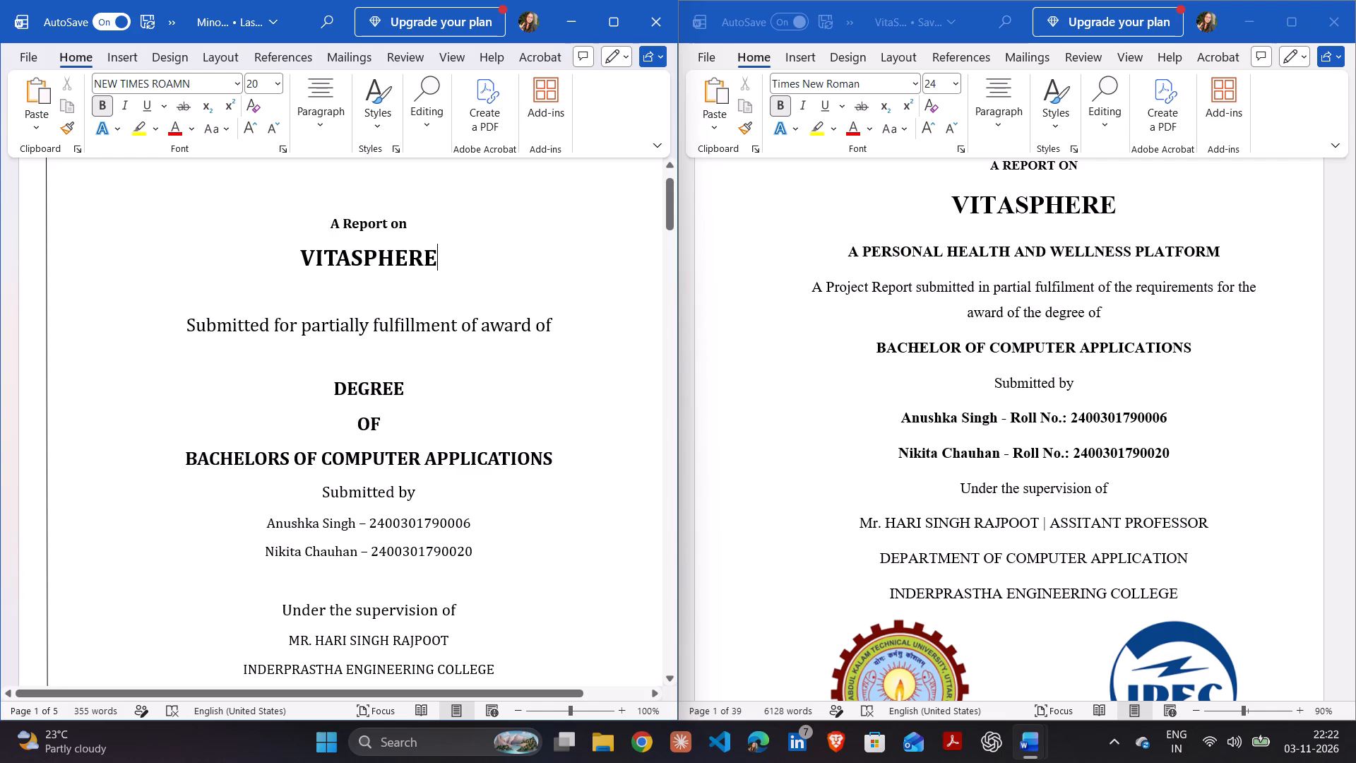
Compare the supervisor, department and college lines on the title pages of the five-page and 39-page reports.
{"action": "left_click", "coordinate": [371, 620]}
{"action": "left_click", "coordinate": [911, 523]}
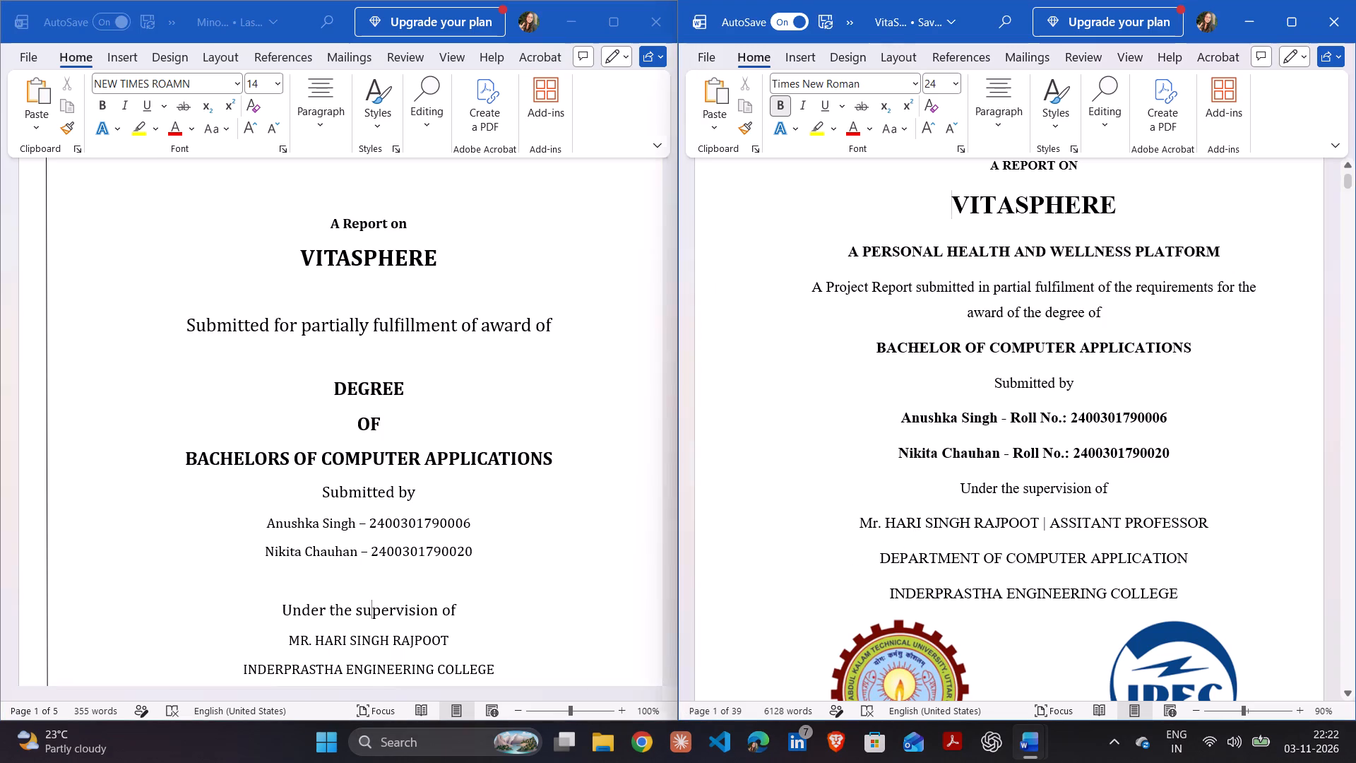
{"action": "left_click", "coordinate": [898, 531]}
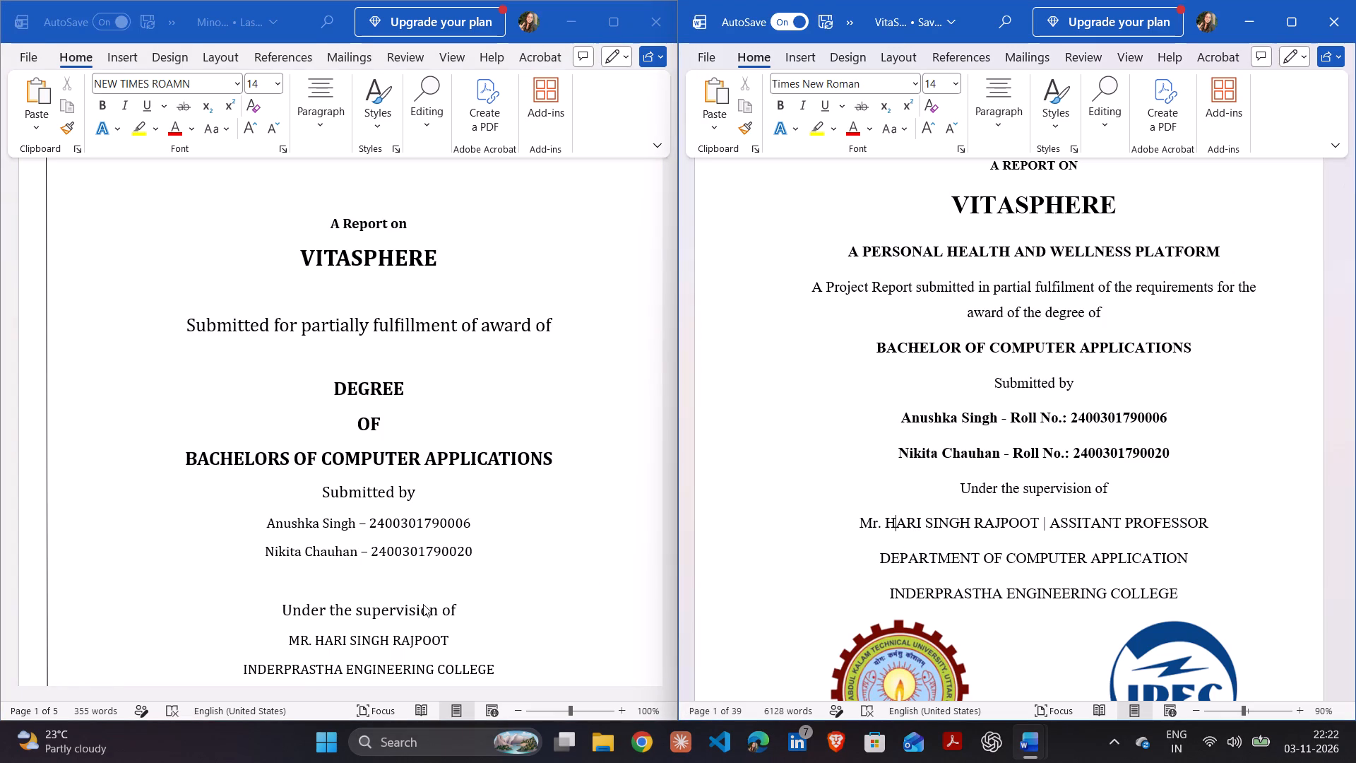
{"action": "left_click", "coordinate": [417, 646]}
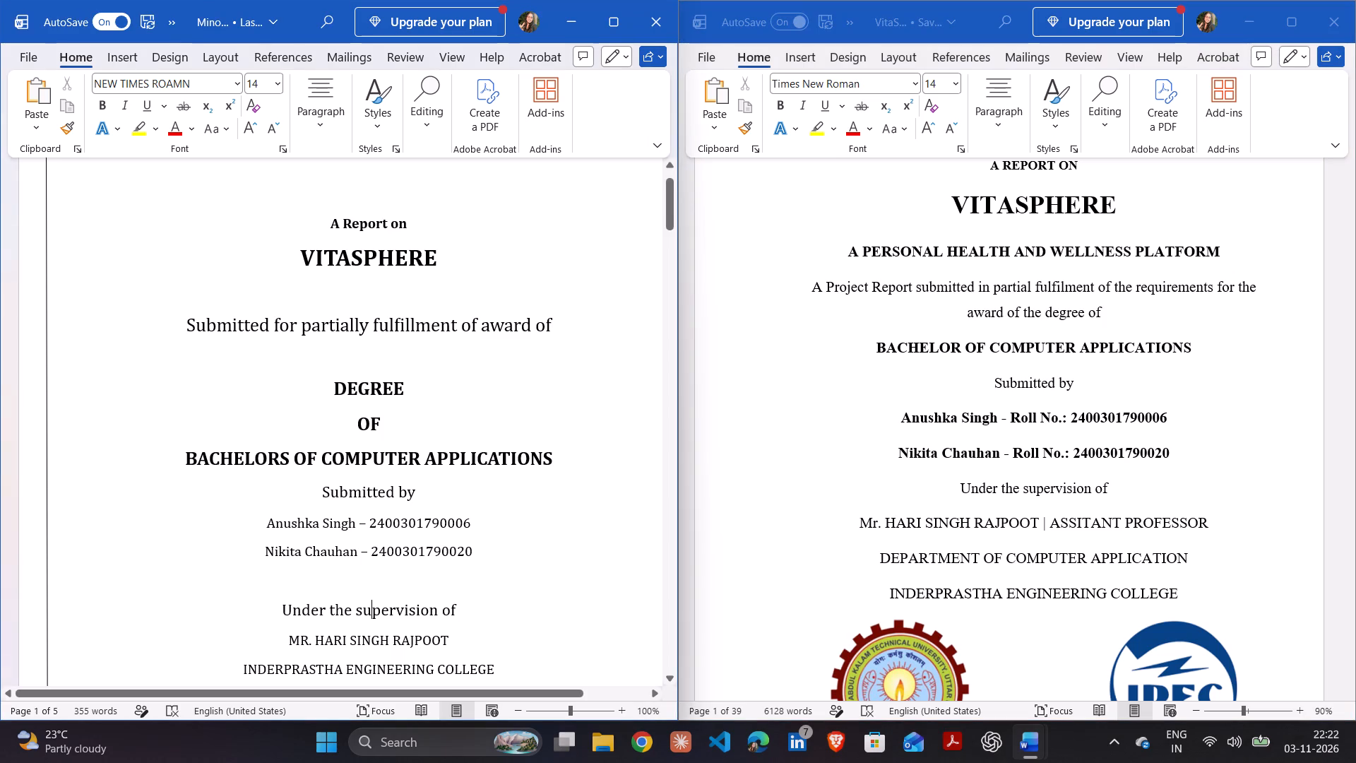
{"action": "left_click", "coordinate": [929, 560]}
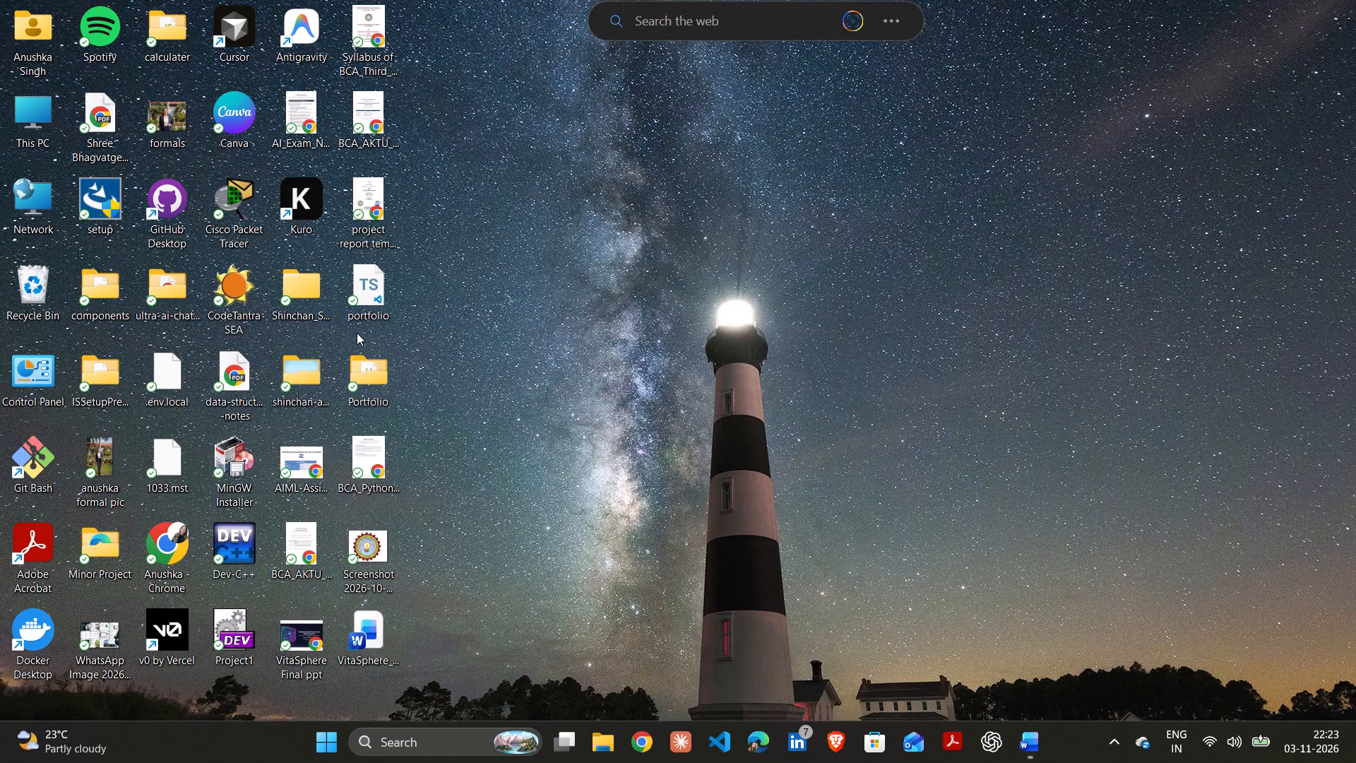
Launch the Kuro app from the desktop.
{"action": "double_click", "coordinate": [302, 228]}
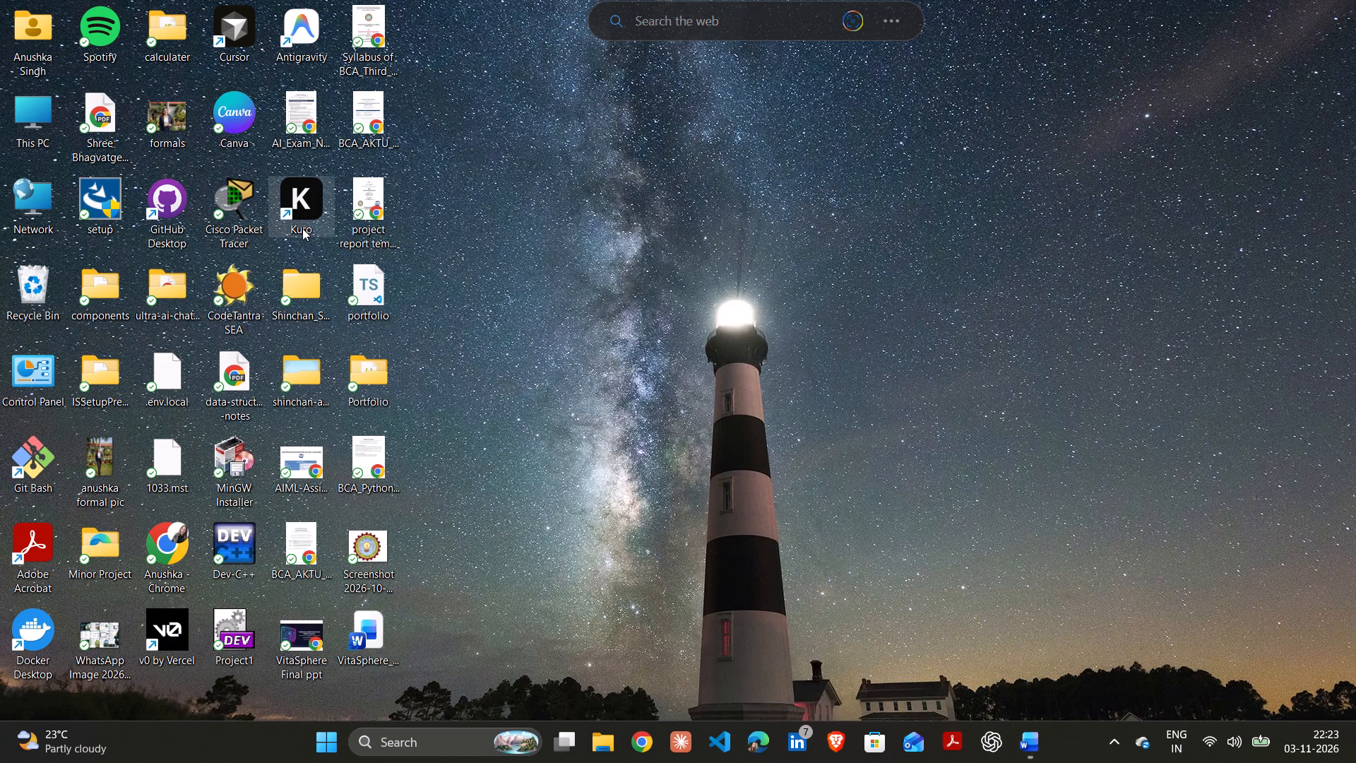
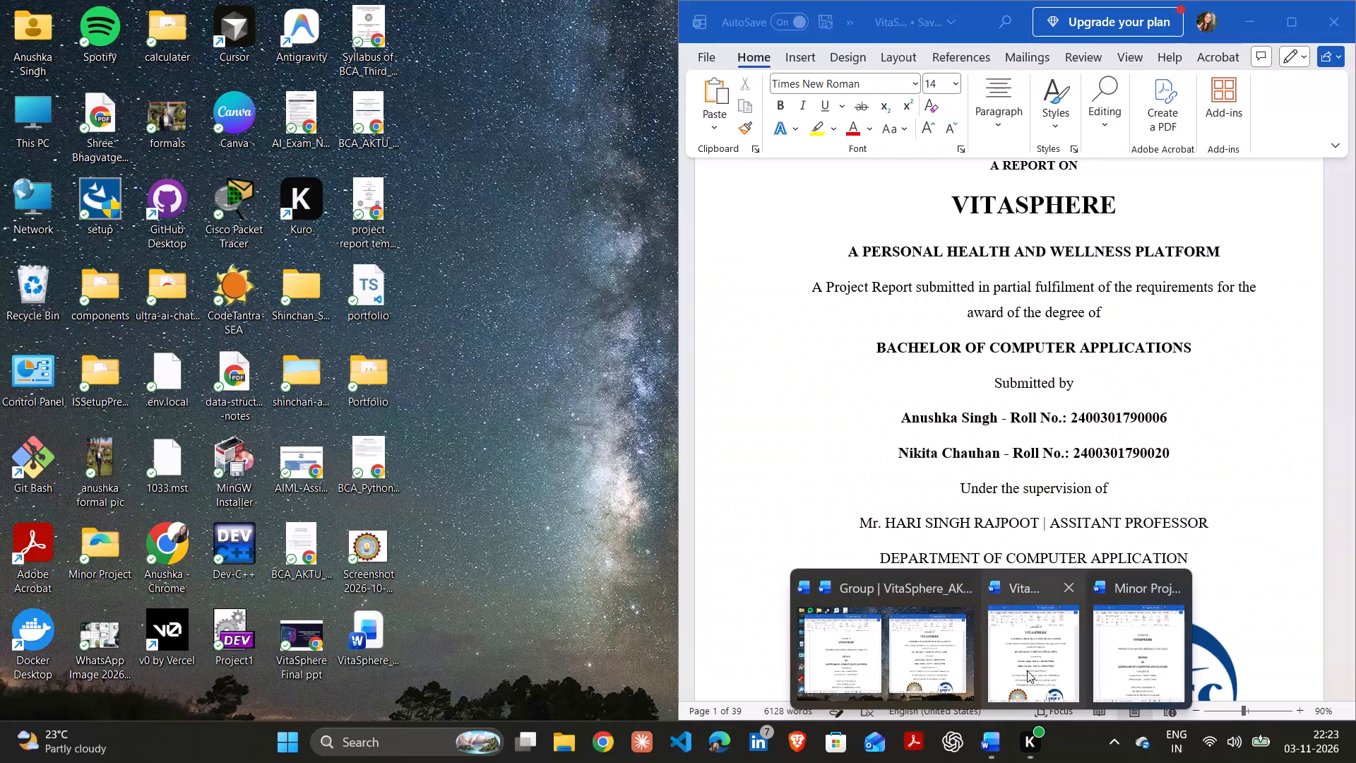
Switch back to the Word window group showing the five-page and 39-page VITASPHERE reports side by side.
{"action": "left_click", "coordinate": [964, 656]}
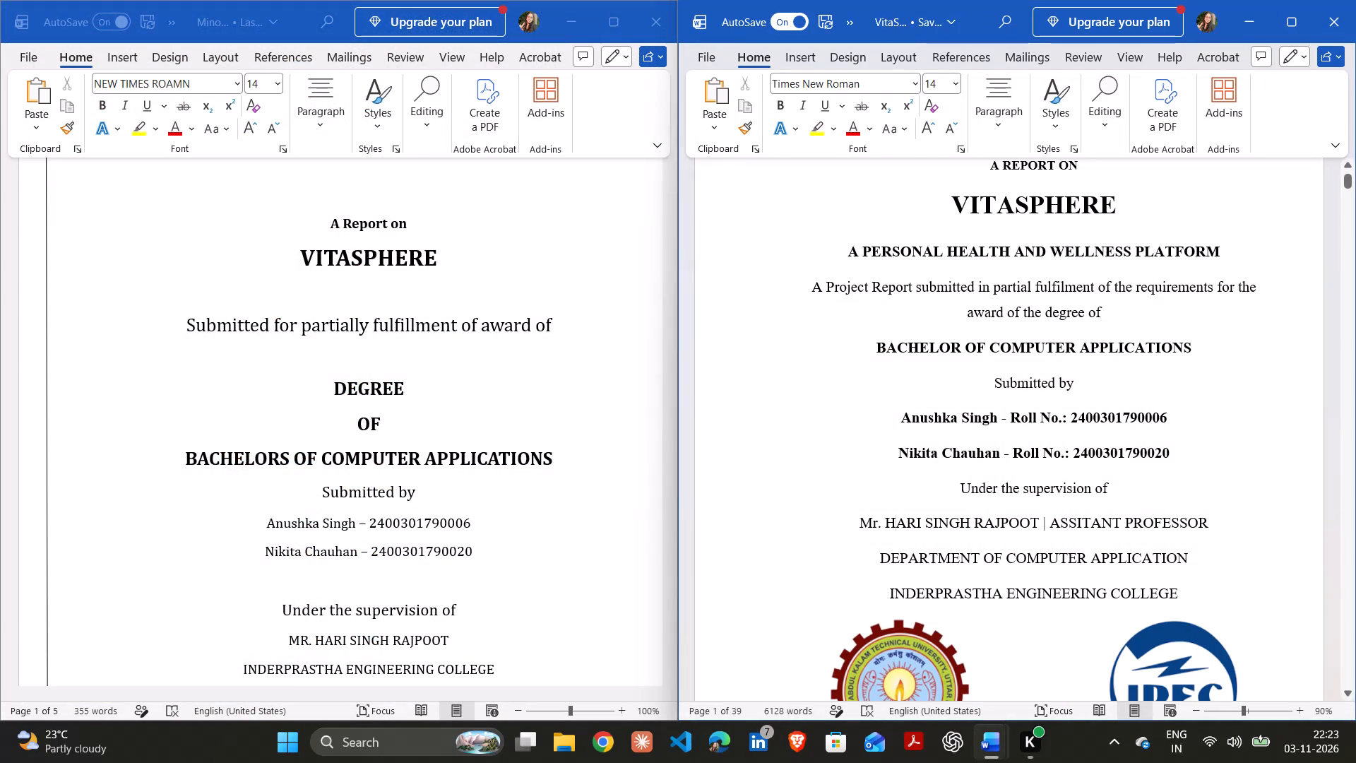
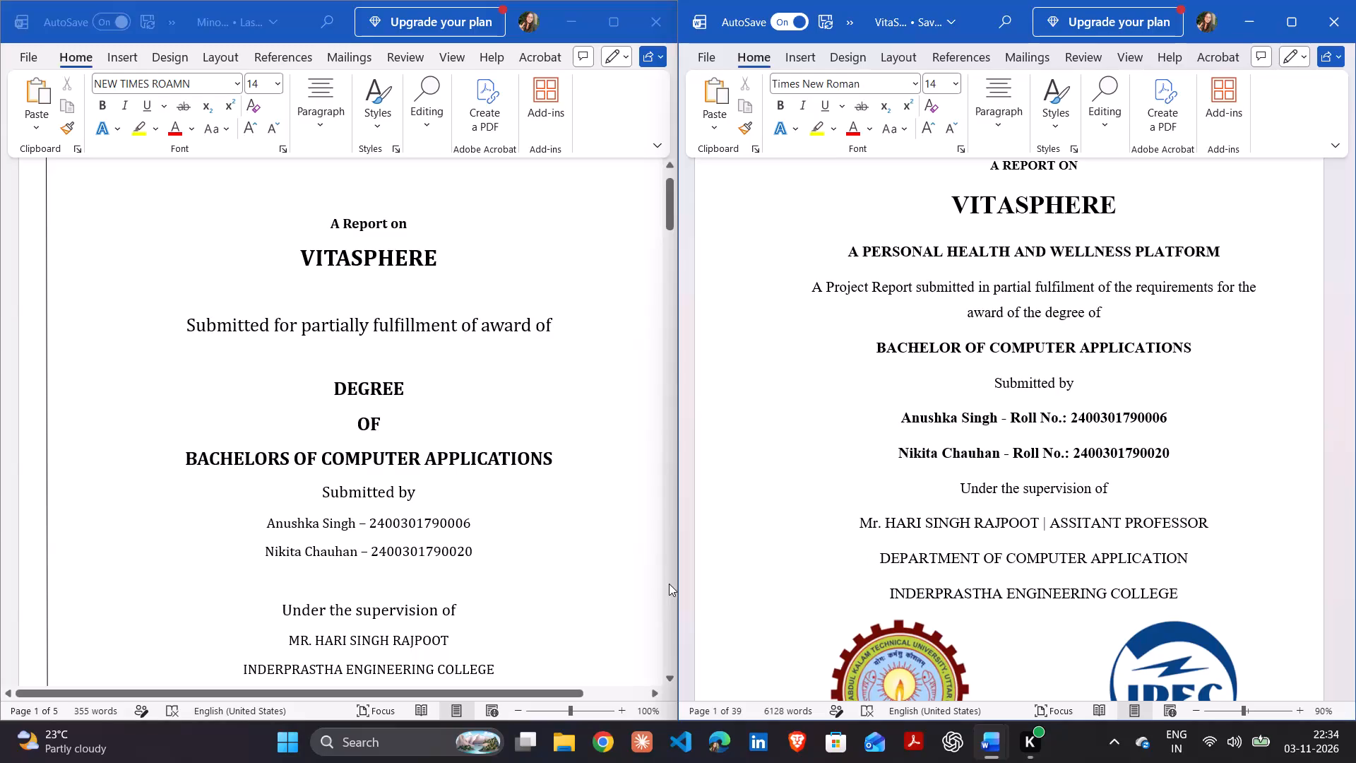
Read through the 39-page report from the title page to the student declaration and its signature and date lines.
{"action": "left_click", "coordinate": [739, 501]}
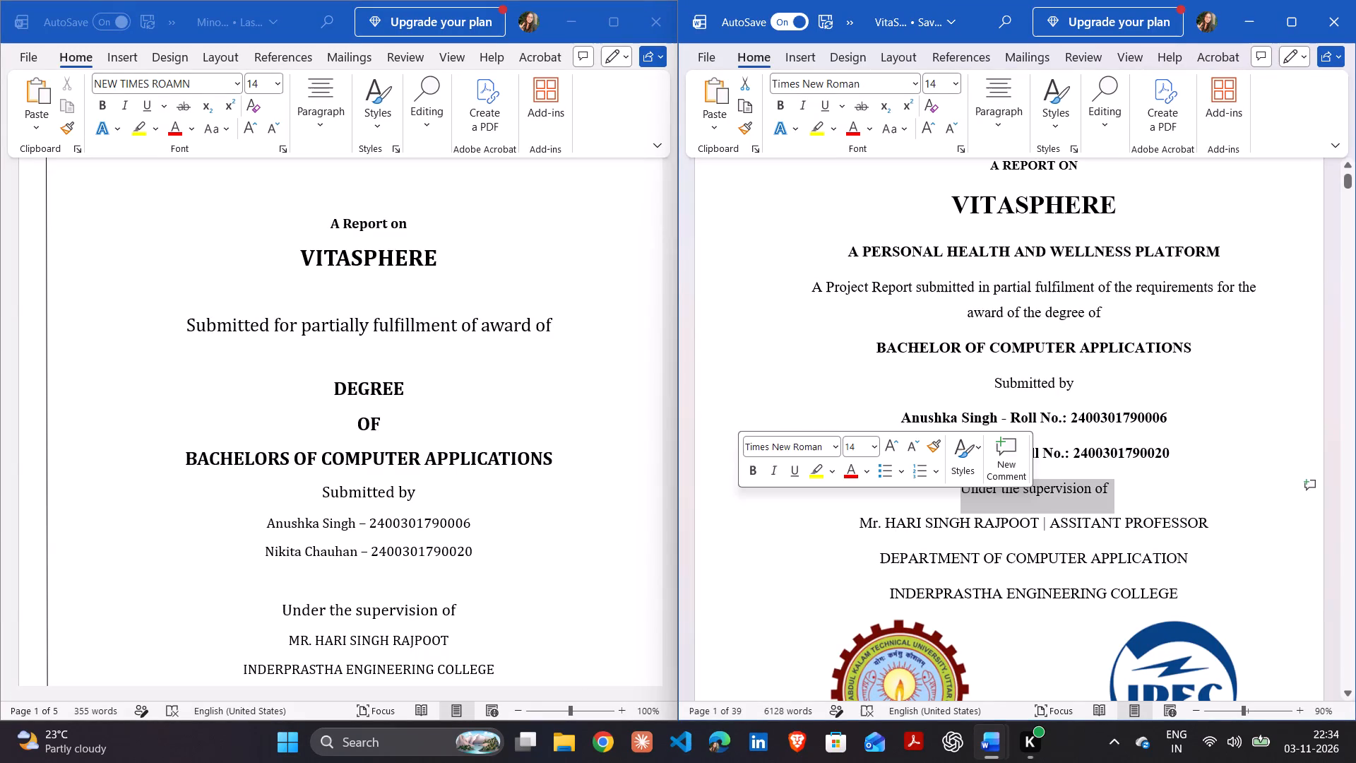
{"action": "key", "text": "Down"}
{"action": "key", "text": "Down"}
{"action": "key", "text": "Down"}
{"action": "key", "text": "Down"}
{"action": "key", "text": "Down"}
{"action": "key", "text": "Down"}
{"action": "key", "text": "Down"}
{"action": "key", "text": "Down"}
{"action": "key", "text": "Down"}
{"action": "key", "text": "Down"}
{"action": "key", "text": "Down"}
{"action": "key", "text": "Down"}
{"action": "key", "text": "Down"}
{"action": "key", "text": "Down"}
{"action": "key", "text": "Down"}
{"action": "key", "text": "Down"}
{"action": "key", "text": "Down"}
{"action": "key", "text": "Down"}
{"action": "key", "text": "Down"}
{"action": "key", "text": "Down"}
{"action": "key", "text": "Down"}
{"action": "key", "text": "Down"}
{"action": "key", "text": "Down"}
{"action": "key", "text": "Down"}
{"action": "key", "text": "Down"}
{"action": "key", "text": "Down"}
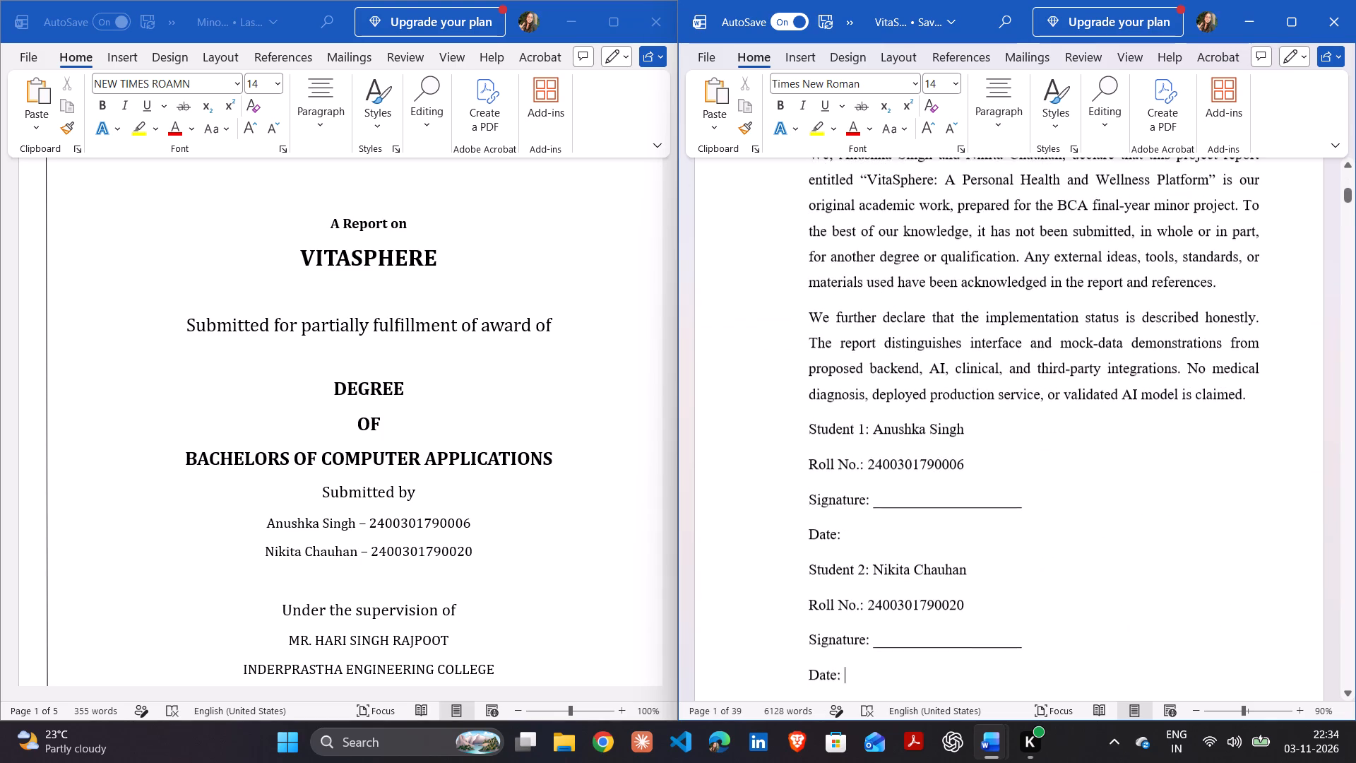
Examine the Certificate page of the 39-page report, including the supervisor and Head of Department signature blocks.
{"action": "key", "text": "Down"}
{"action": "key", "text": "Down"}
{"action": "key", "text": "Down"}
{"action": "key", "text": "Down"}
{"action": "key", "text": "Down"}
{"action": "key", "text": "Down"}
{"action": "key", "text": "Down"}
{"action": "key", "text": "Down"}
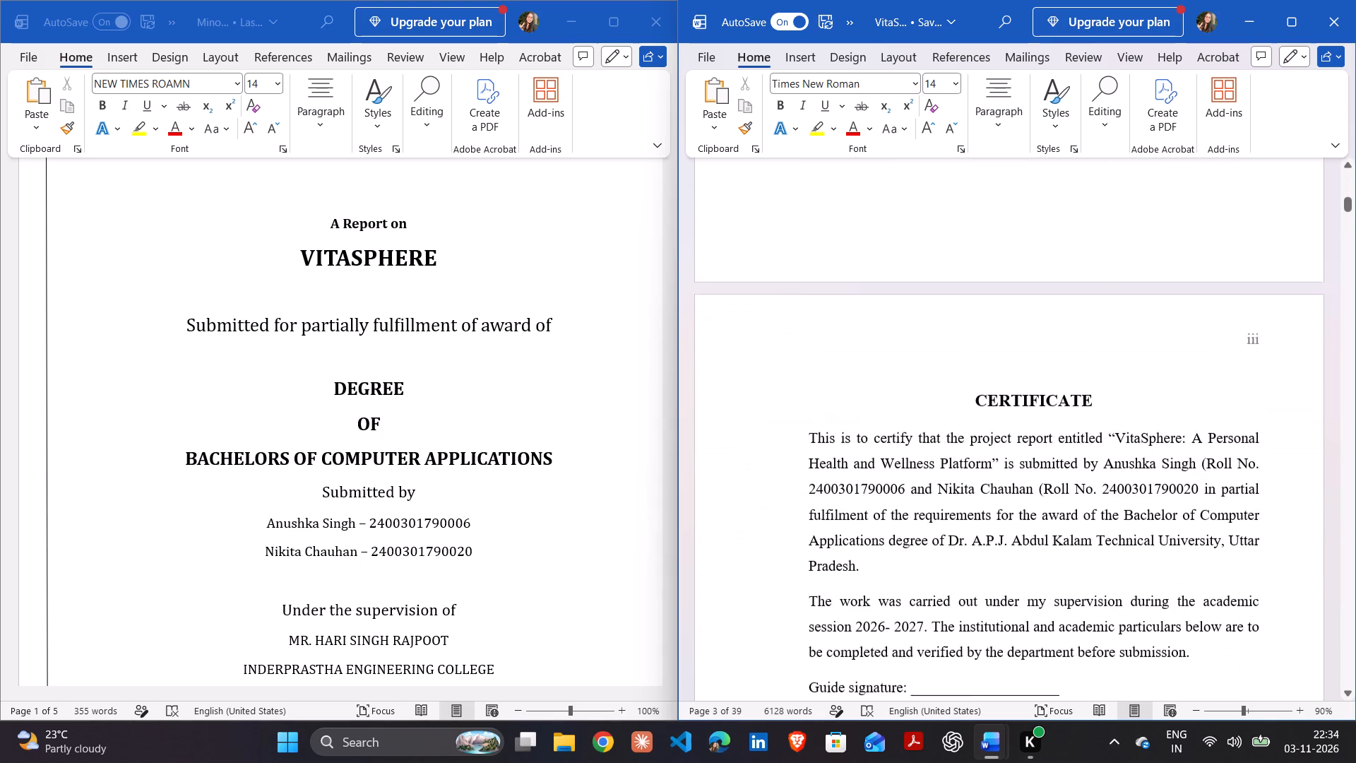
{"action": "key", "text": "Down"}
{"action": "key", "text": "Down"}
{"action": "key", "text": "Down"}
{"action": "key", "text": "Down"}
{"action": "key", "text": "Down"}
{"action": "key", "text": "Down"}
{"action": "key", "text": "Down"}
{"action": "key", "text": "Down"}
{"action": "key", "text": "Down"}
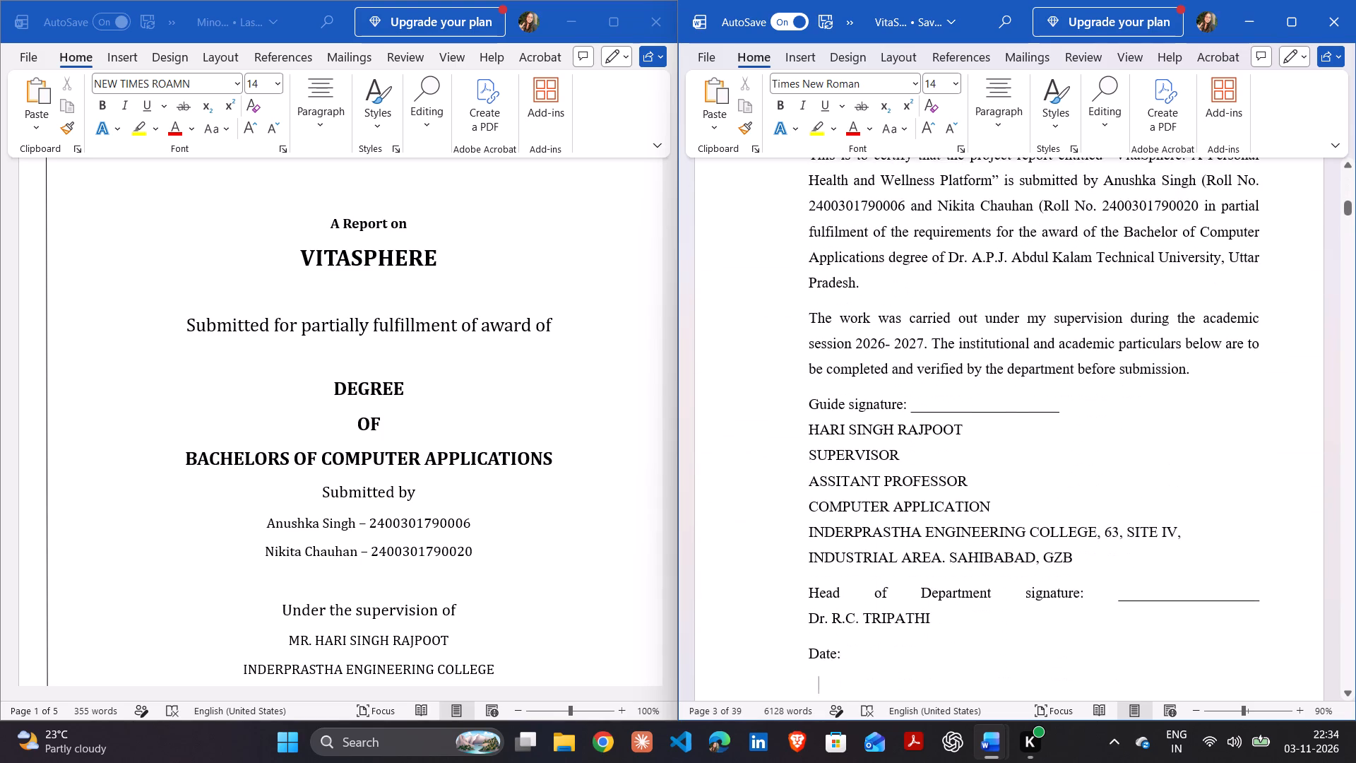
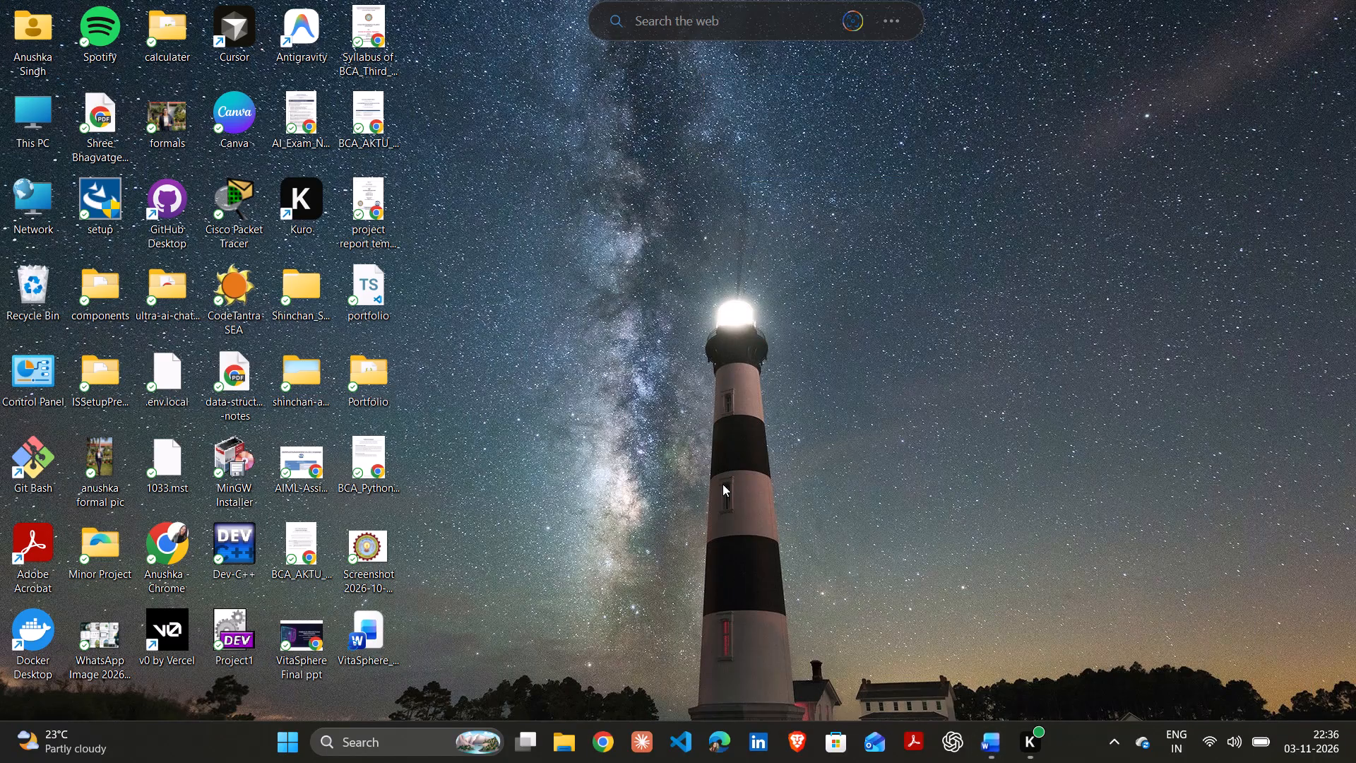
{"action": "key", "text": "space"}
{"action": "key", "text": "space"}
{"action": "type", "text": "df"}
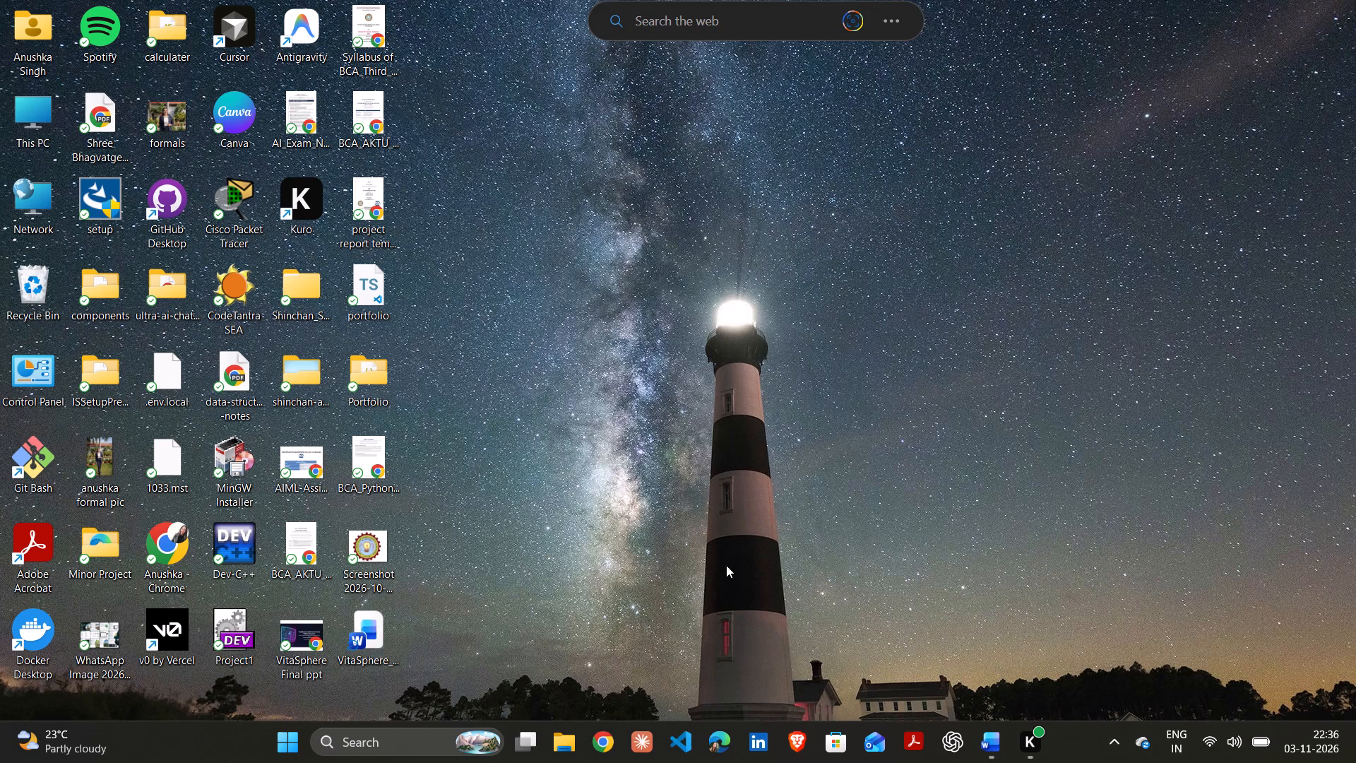
Launch the Kuro application from its desktop shortcut.
{"action": "left_click", "coordinate": [292, 213]}
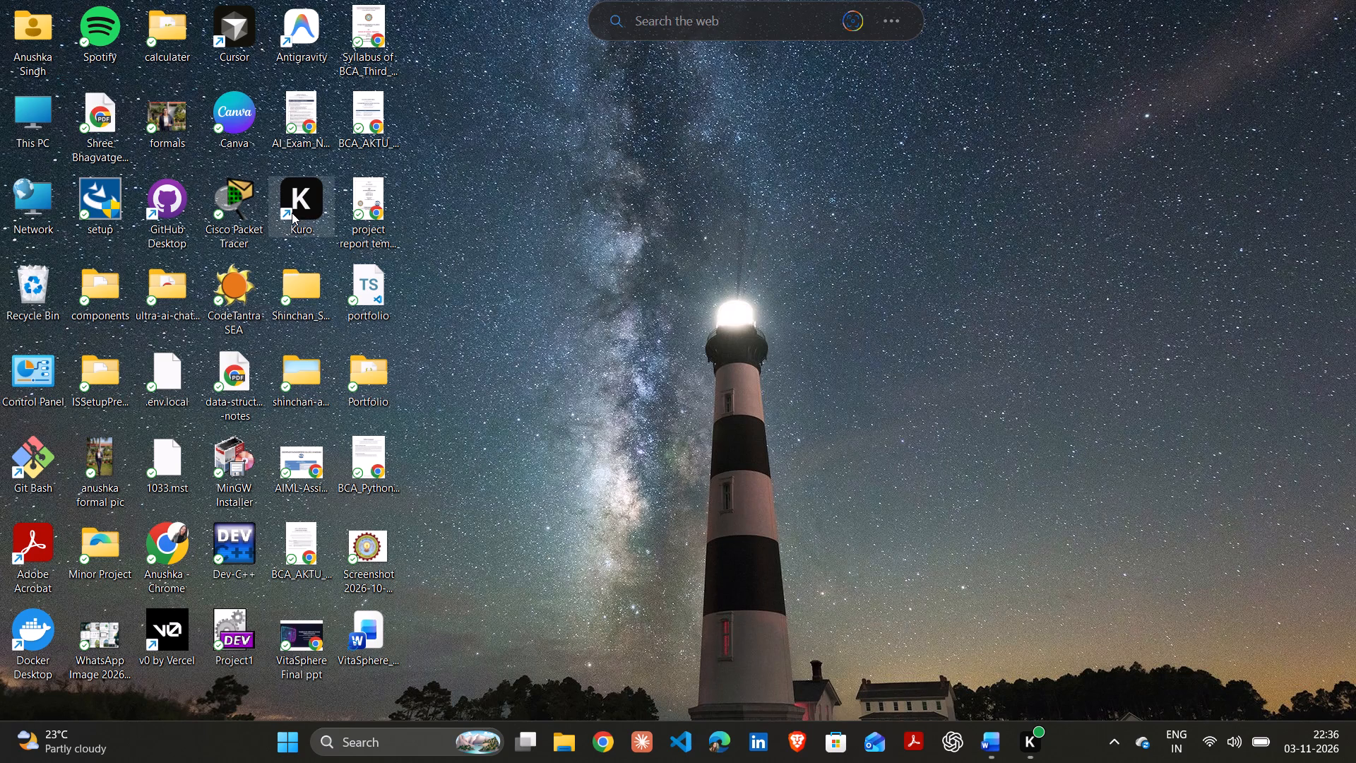
{"action": "double_click", "coordinate": [303, 218]}
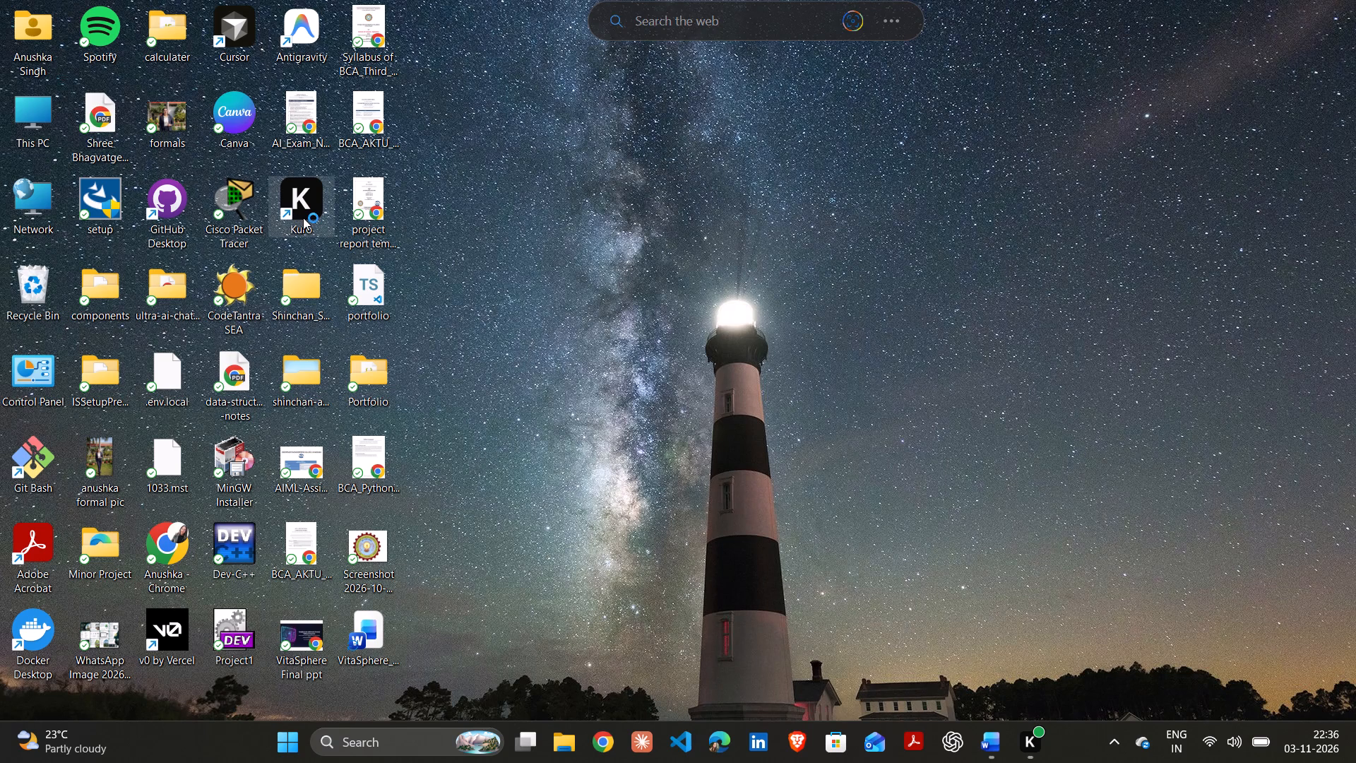
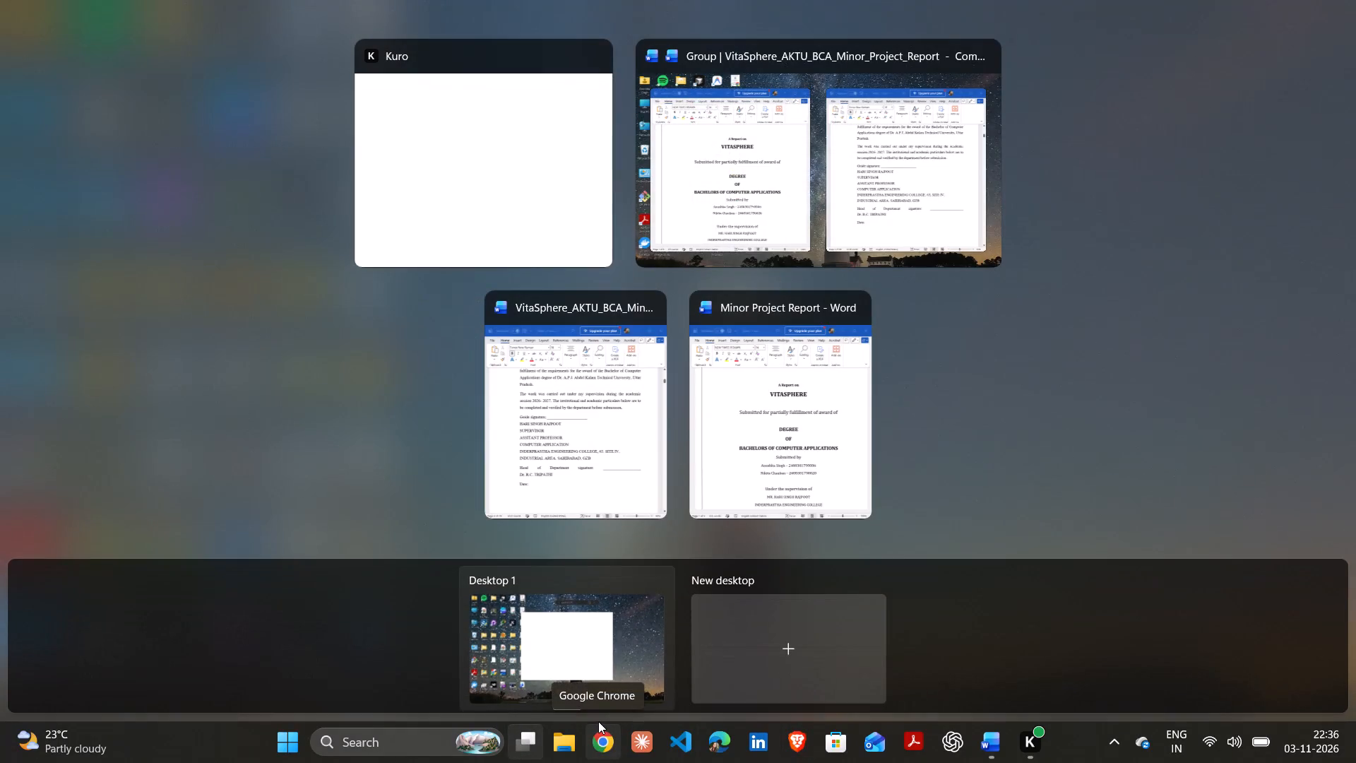
Switch back to the side-by-side Word documents and check the signature block on the report's certificate page and the page following it.
{"action": "left_click", "coordinate": [691, 189]}
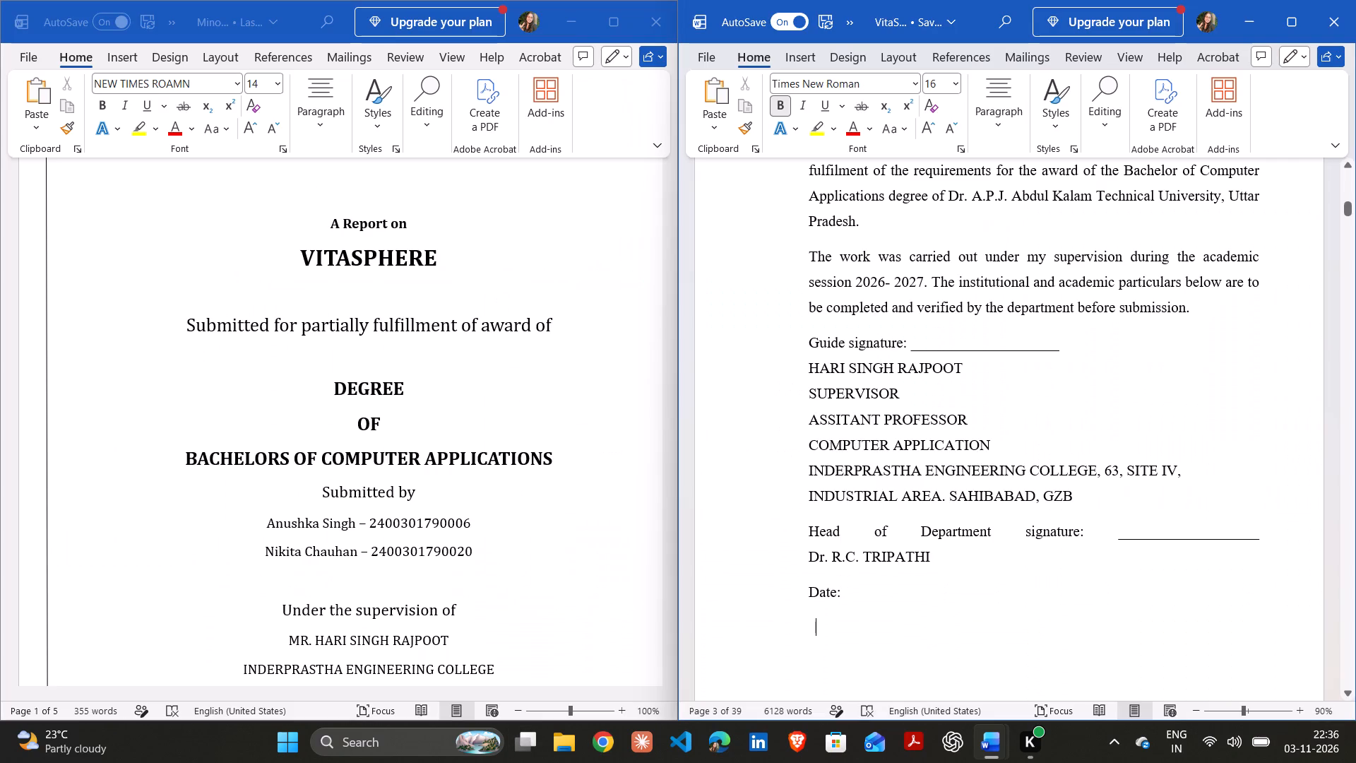
{"action": "key", "text": "Down"}
{"action": "key", "text": "Down"}
{"action": "key", "text": "Down"}
{"action": "key", "text": "Down"}
{"action": "key", "text": "Down"}
{"action": "key", "text": "Down"}
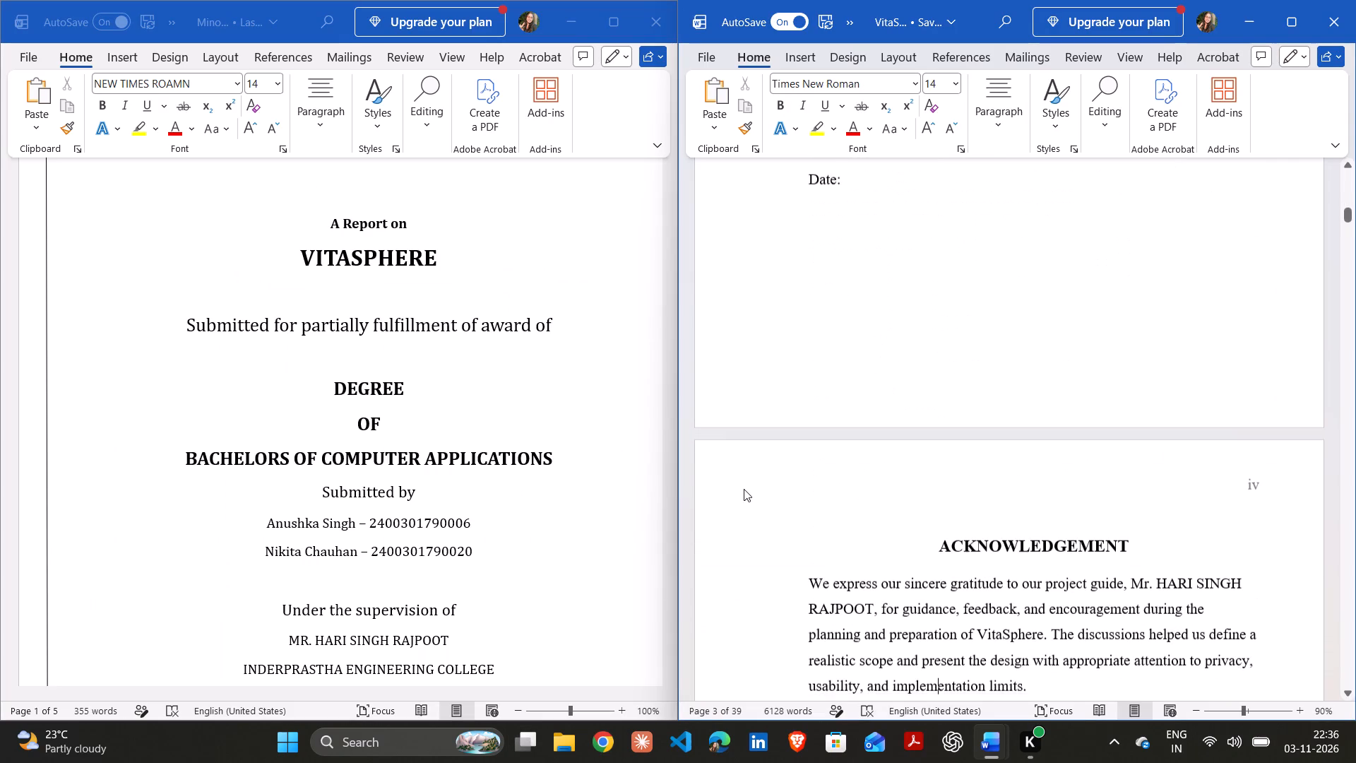
{"action": "key", "text": "Up"}
{"action": "key", "text": "Up"}
{"action": "key", "text": "Up"}
{"action": "key", "text": "Up"}
{"action": "key", "text": "Up"}
{"action": "key", "text": "Up"}
{"action": "key", "text": "Up"}
{"action": "key", "text": "Up"}
{"action": "key", "text": "Up"}
{"action": "key", "text": "Up"}
{"action": "key", "text": "Up"}
{"action": "key", "text": "Up"}
{"action": "key", "text": "Up"}
{"action": "key", "text": "Up"}
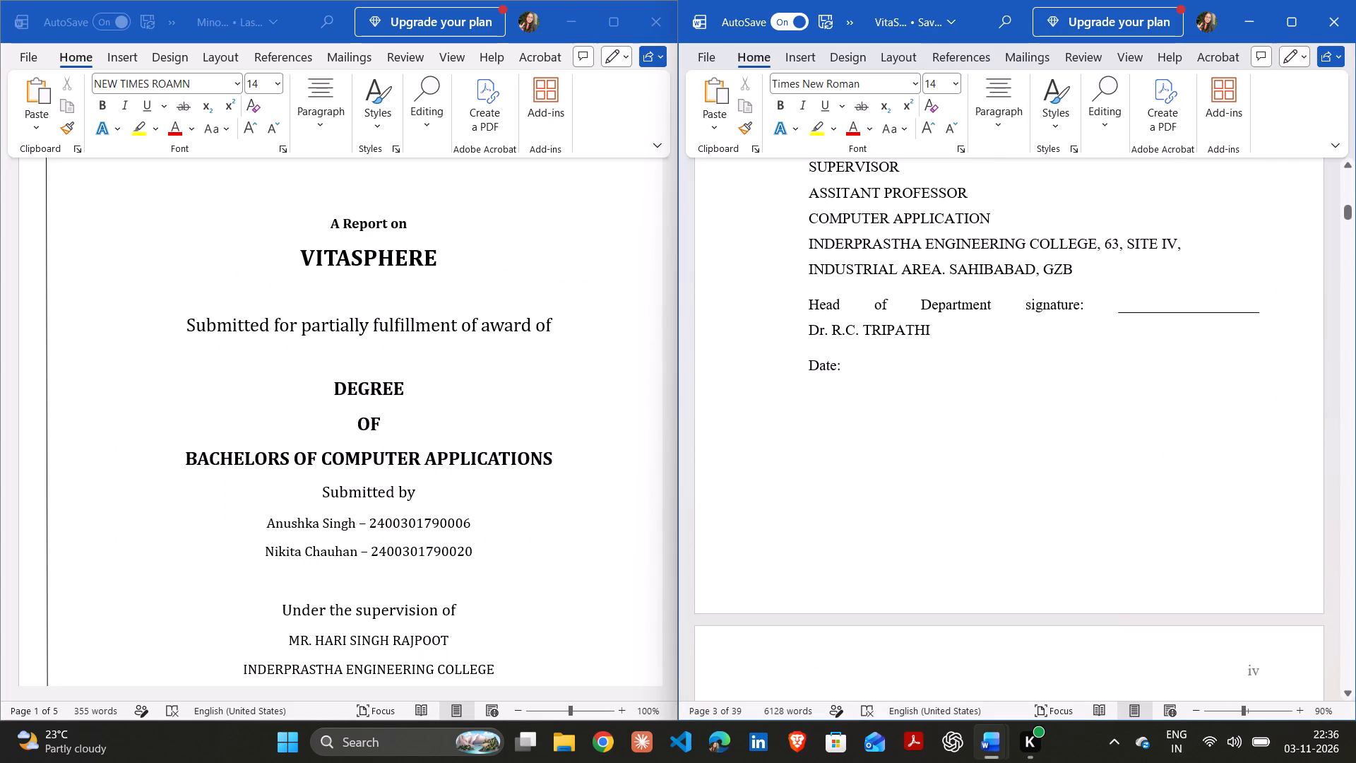
Cut the signature label and blank line from the report's Head of Department entry and insert a colon before the department head's name.
{"action": "left_click", "coordinate": [808, 332]}
{"action": "left_click_drag", "start_coordinate": [1018, 301], "coordinate": [1045, 304]}
{"action": "left_click_drag", "start_coordinate": [1045, 304], "coordinate": [1355, 313]}
{"action": "key", "text": "ctrl+x"}
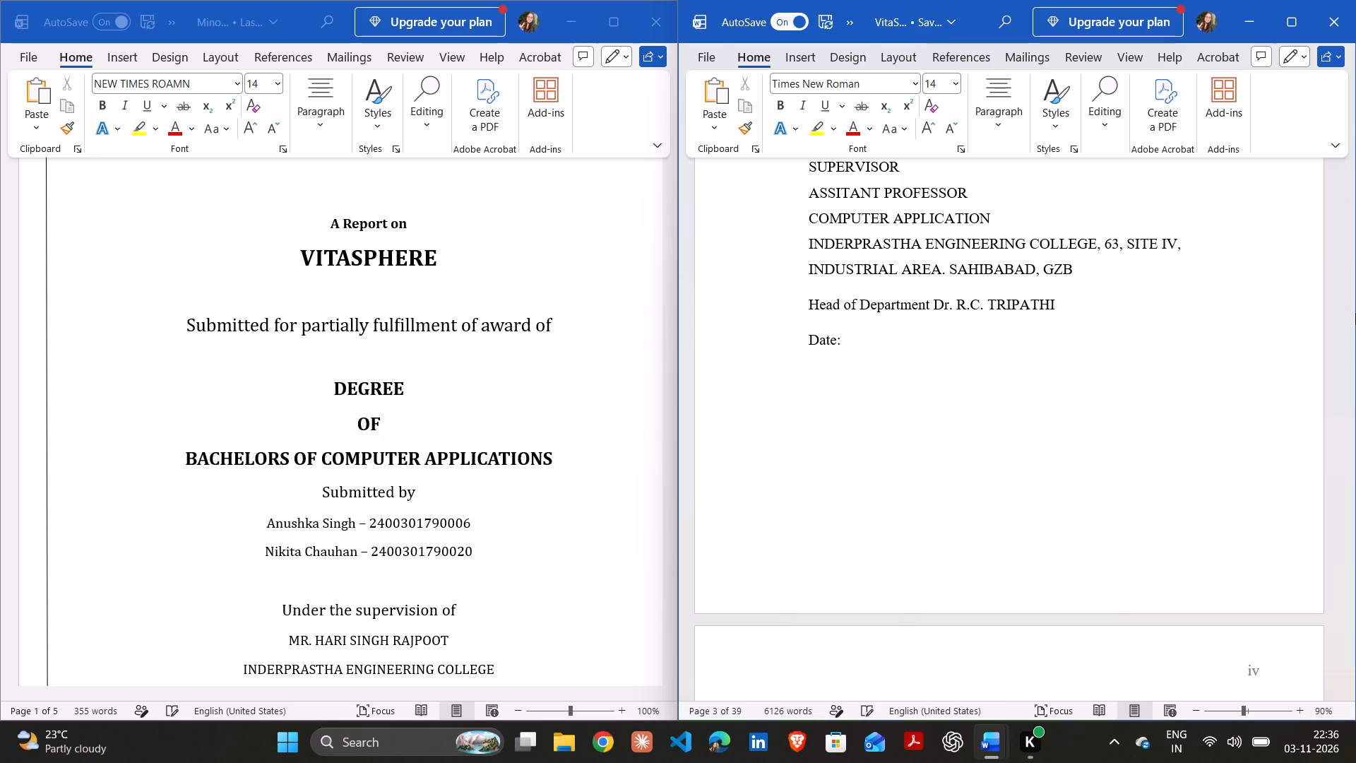
{"action": "type", "text": ":"}
{"action": "key", "text": "space"}
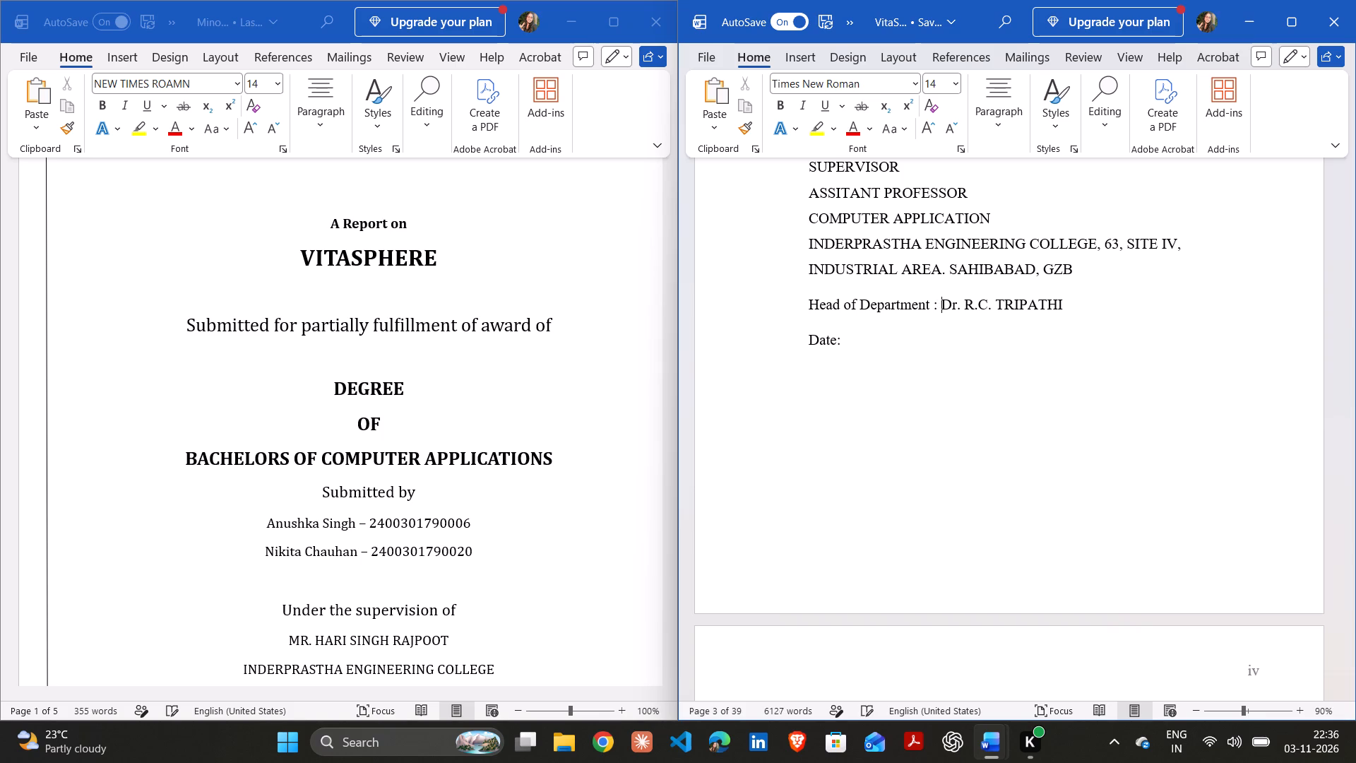
Paste the signature label and blank line on a new line below the Head of Department entry, closing the gap between them.
{"action": "left_click", "coordinate": [1099, 311]}
{"action": "key", "text": "Return"}
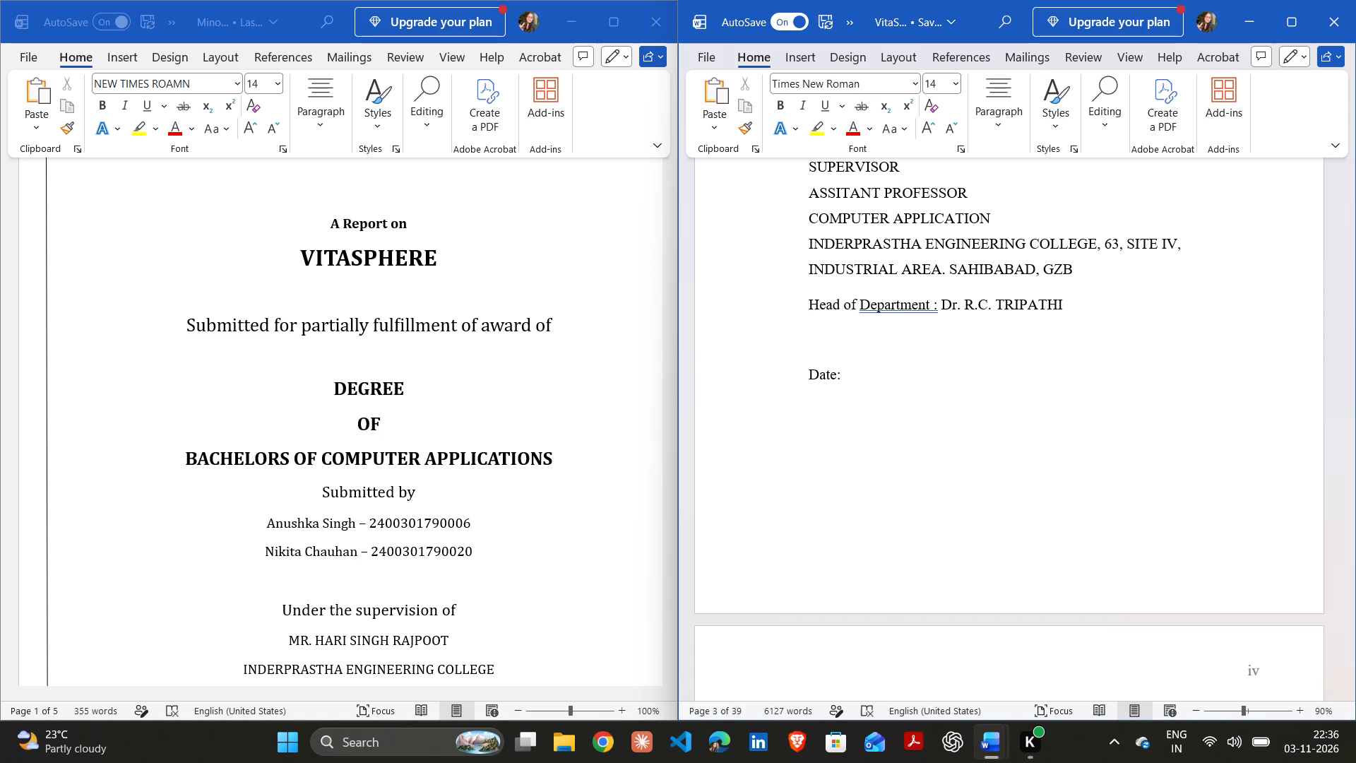
{"action": "key", "text": "ctrl+v"}
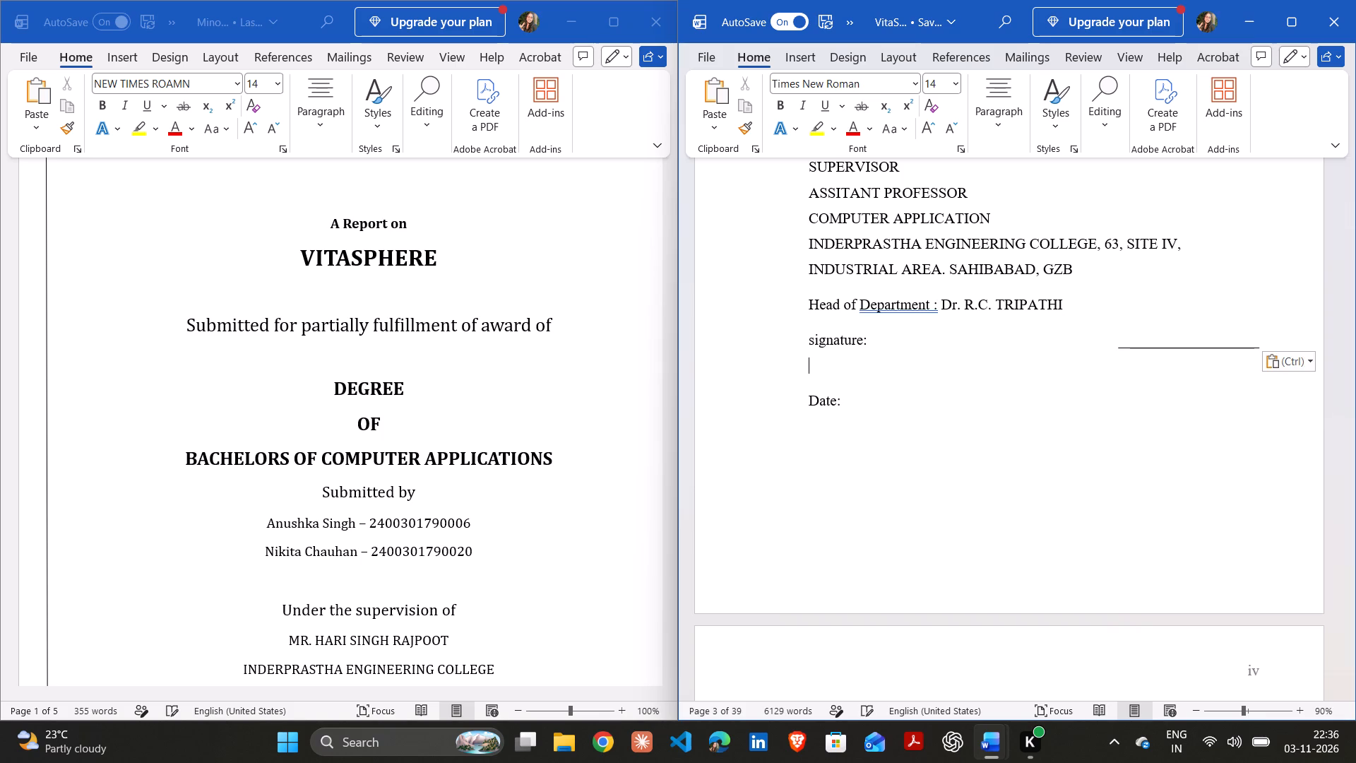
{"action": "left_click", "coordinate": [1047, 345]}
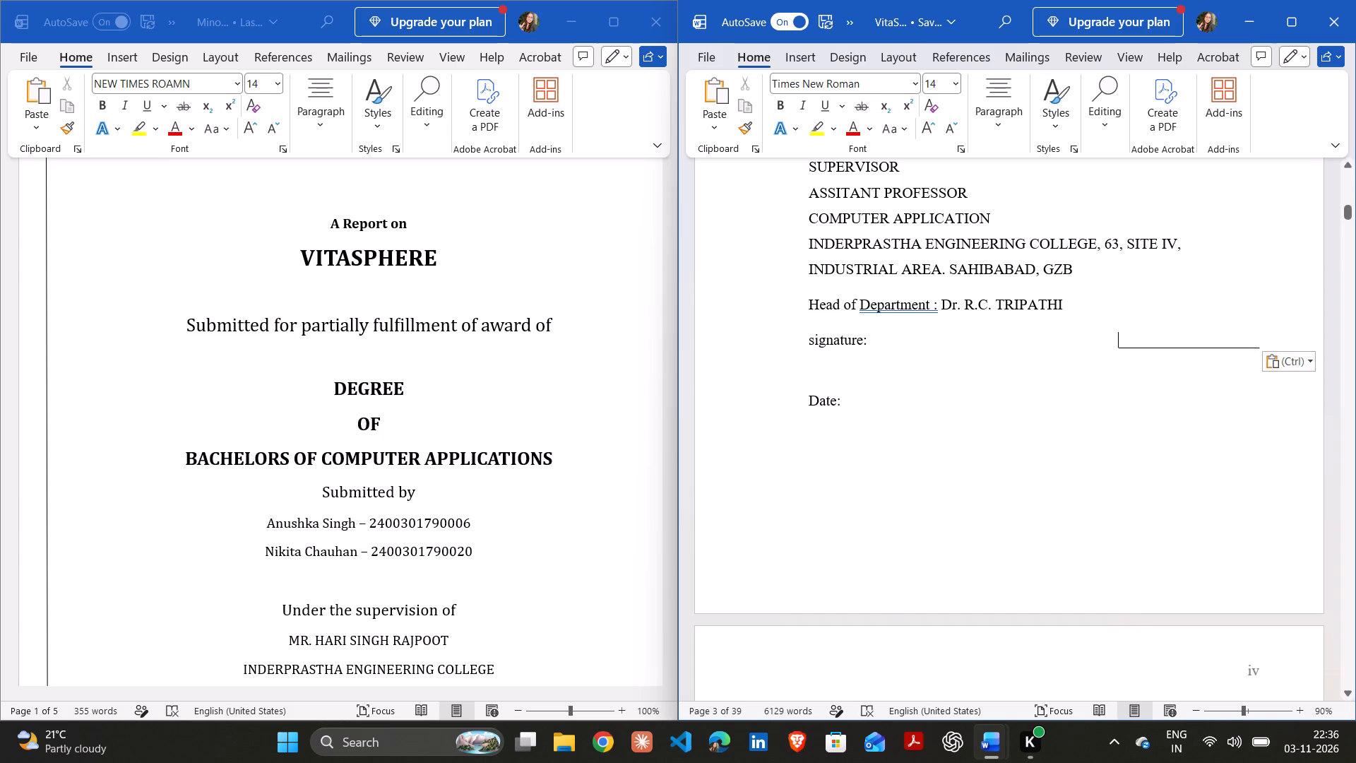
{"action": "key", "text": "BackSpace"}
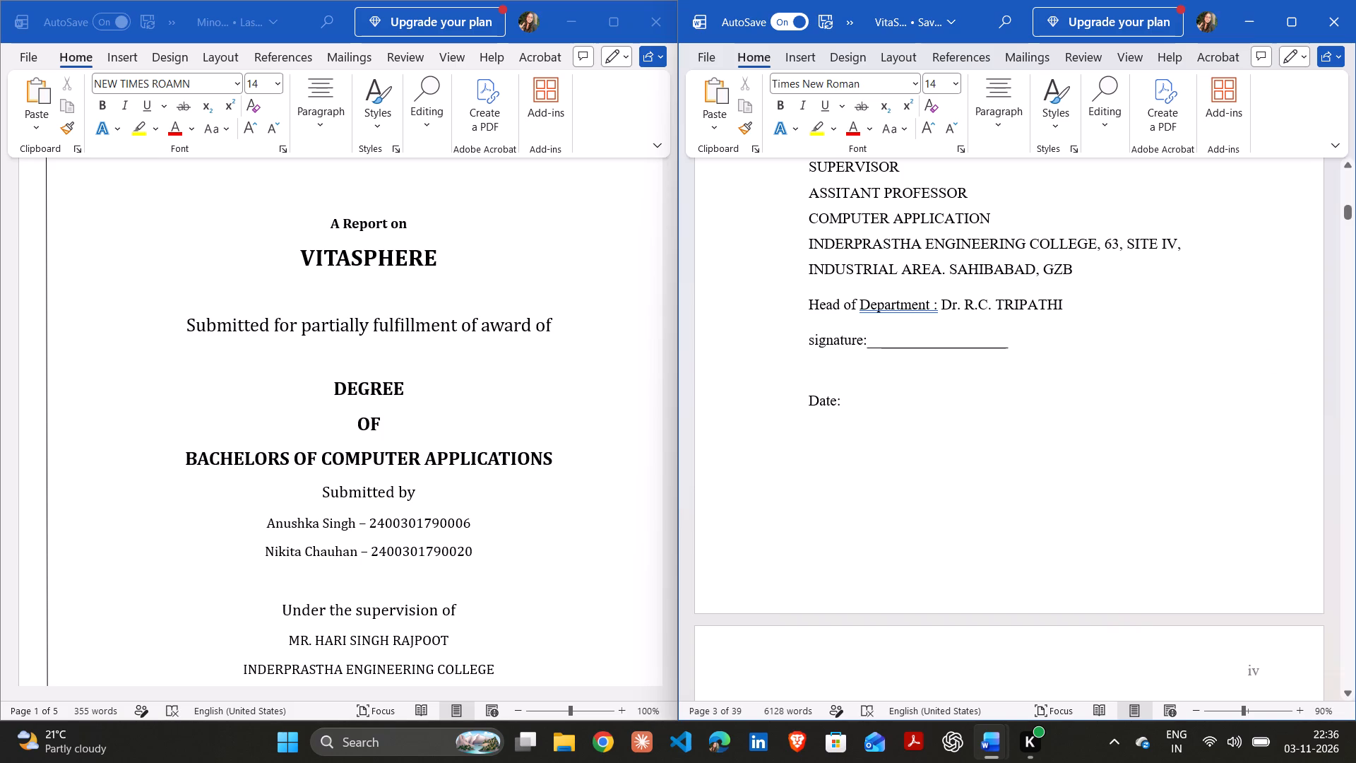
Capitalise the moved signature label so it reads "Signature".
{"action": "left_click", "coordinate": [812, 338]}
{"action": "key", "text": "BackSpace"}
{"action": "key", "text": "s"}
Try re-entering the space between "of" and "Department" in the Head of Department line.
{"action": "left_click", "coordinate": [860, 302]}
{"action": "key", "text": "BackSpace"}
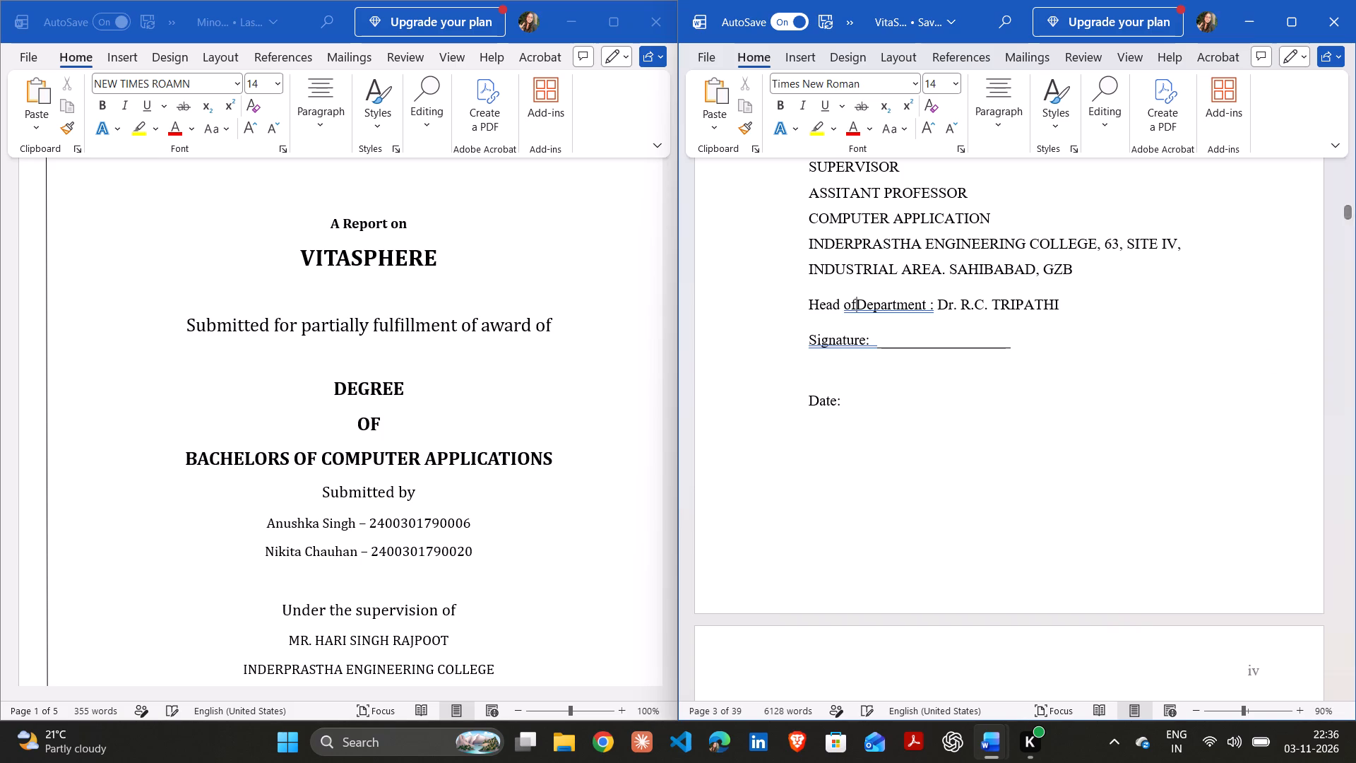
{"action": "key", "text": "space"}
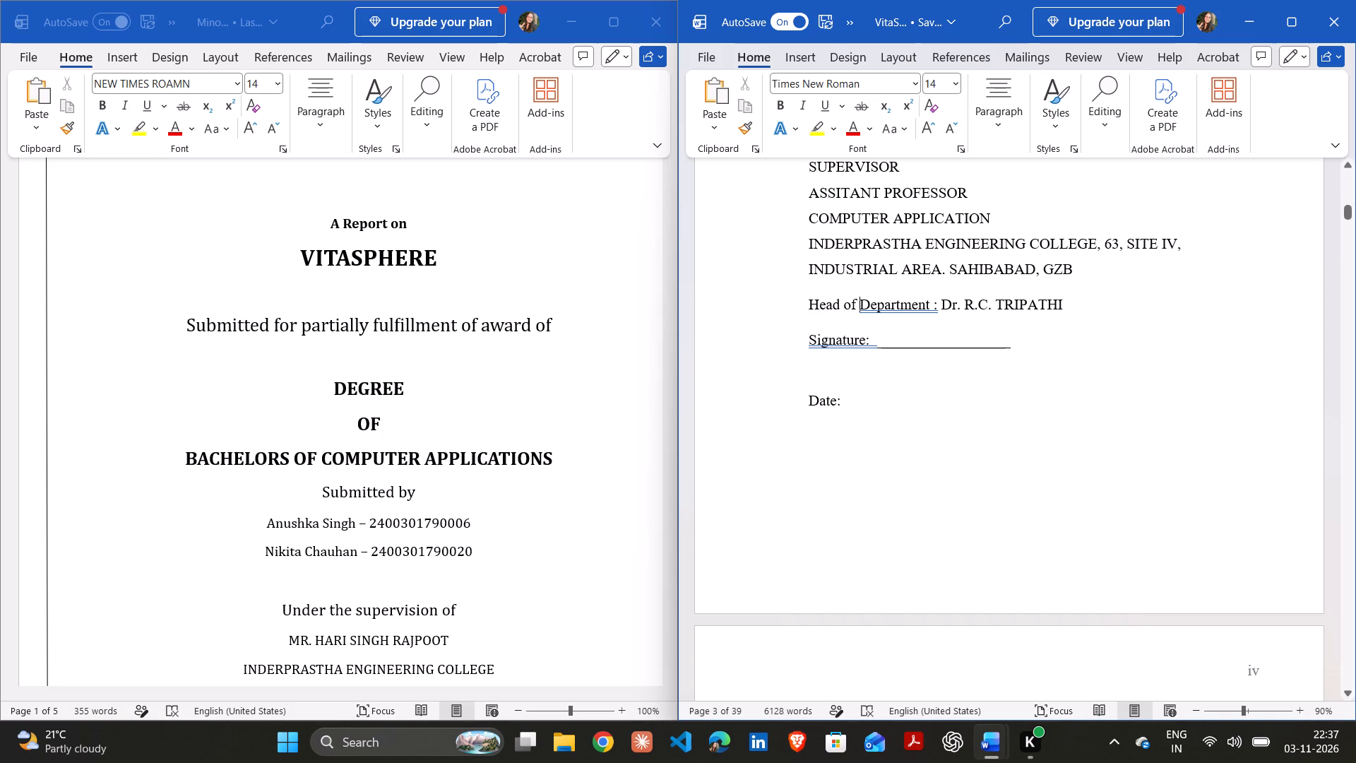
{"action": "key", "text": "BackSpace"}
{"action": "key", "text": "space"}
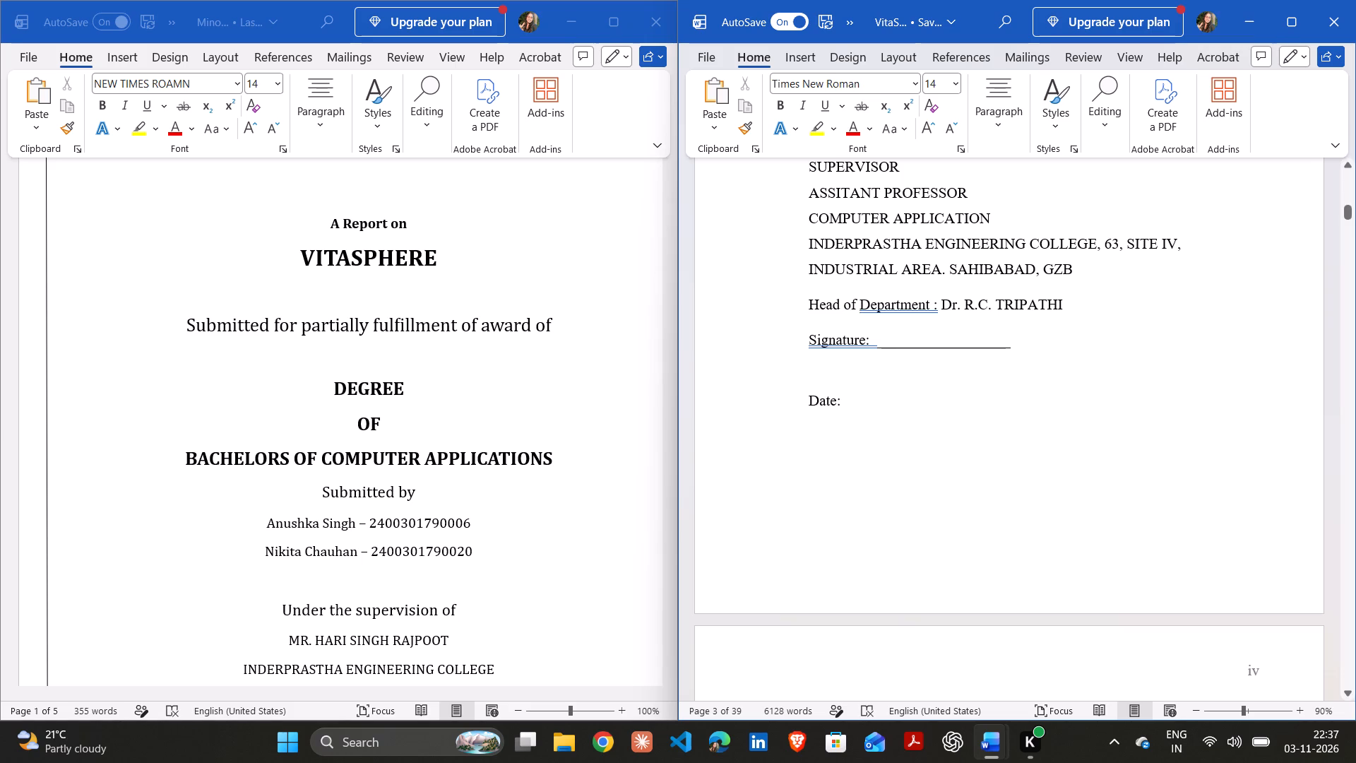
Remove the extra space before the colon in "Head of Department:" and the colon following "Signature".
{"action": "left_click", "coordinate": [932, 302]}
{"action": "key", "text": "BackSpace"}
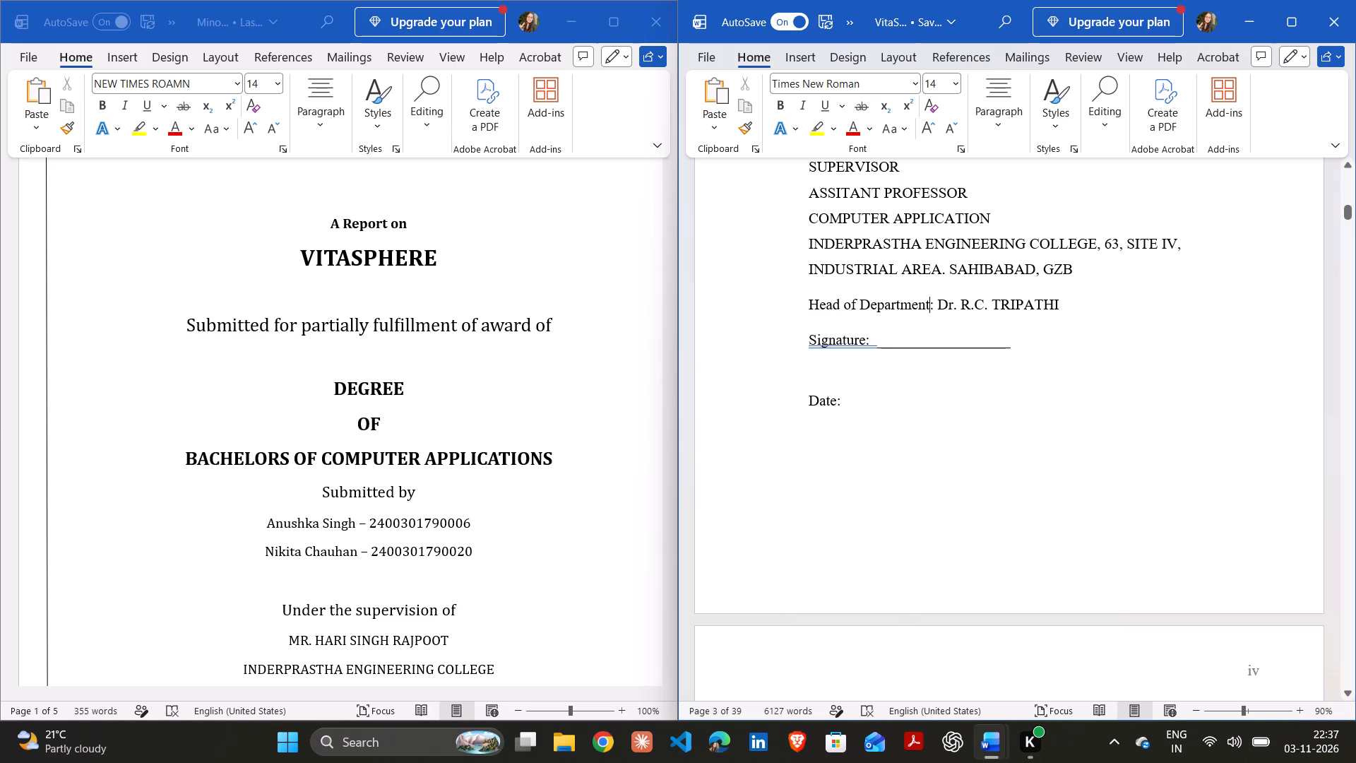
{"action": "left_click", "coordinate": [867, 338]}
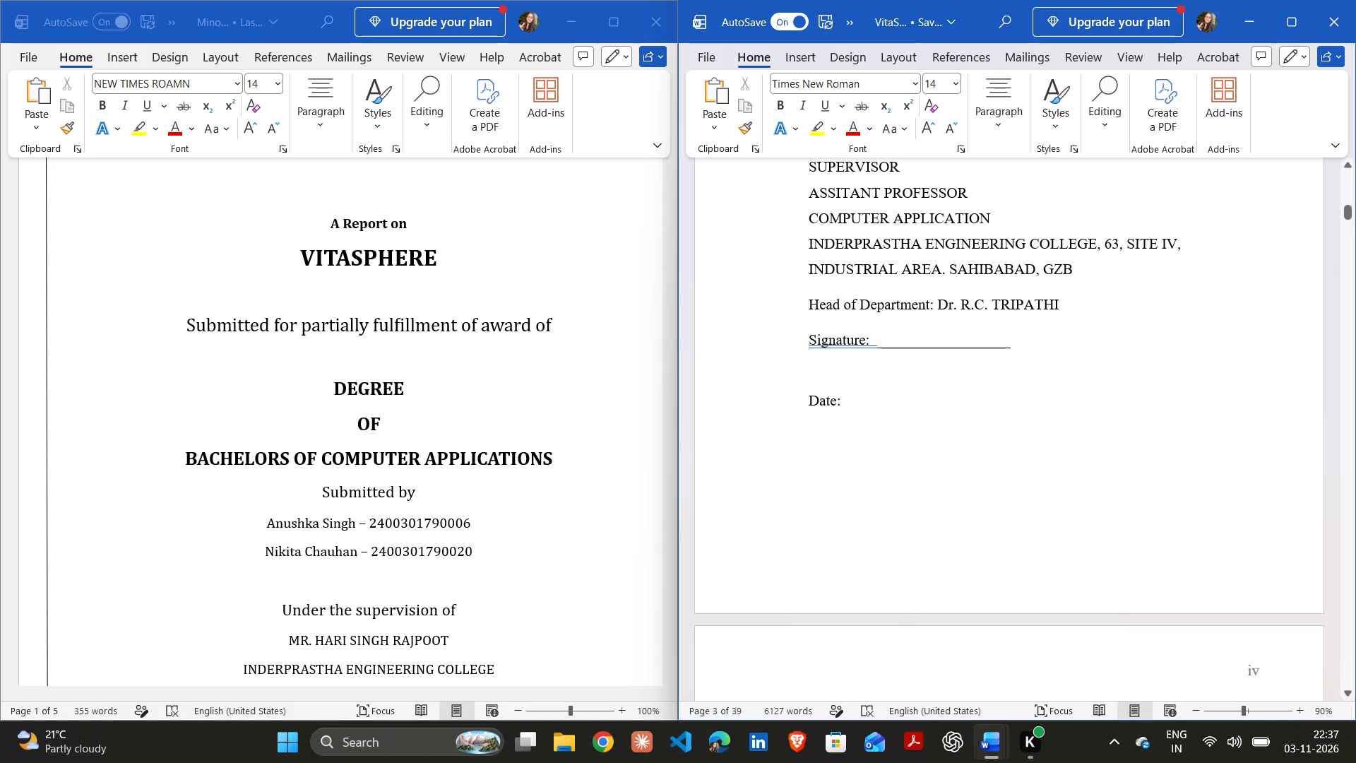
{"action": "left_click", "coordinate": [870, 339]}
{"action": "key", "text": "BackSpace"}
Delete the empty line between the Signature line and Date on the certificate page.
{"action": "left_click", "coordinate": [1329, 430]}
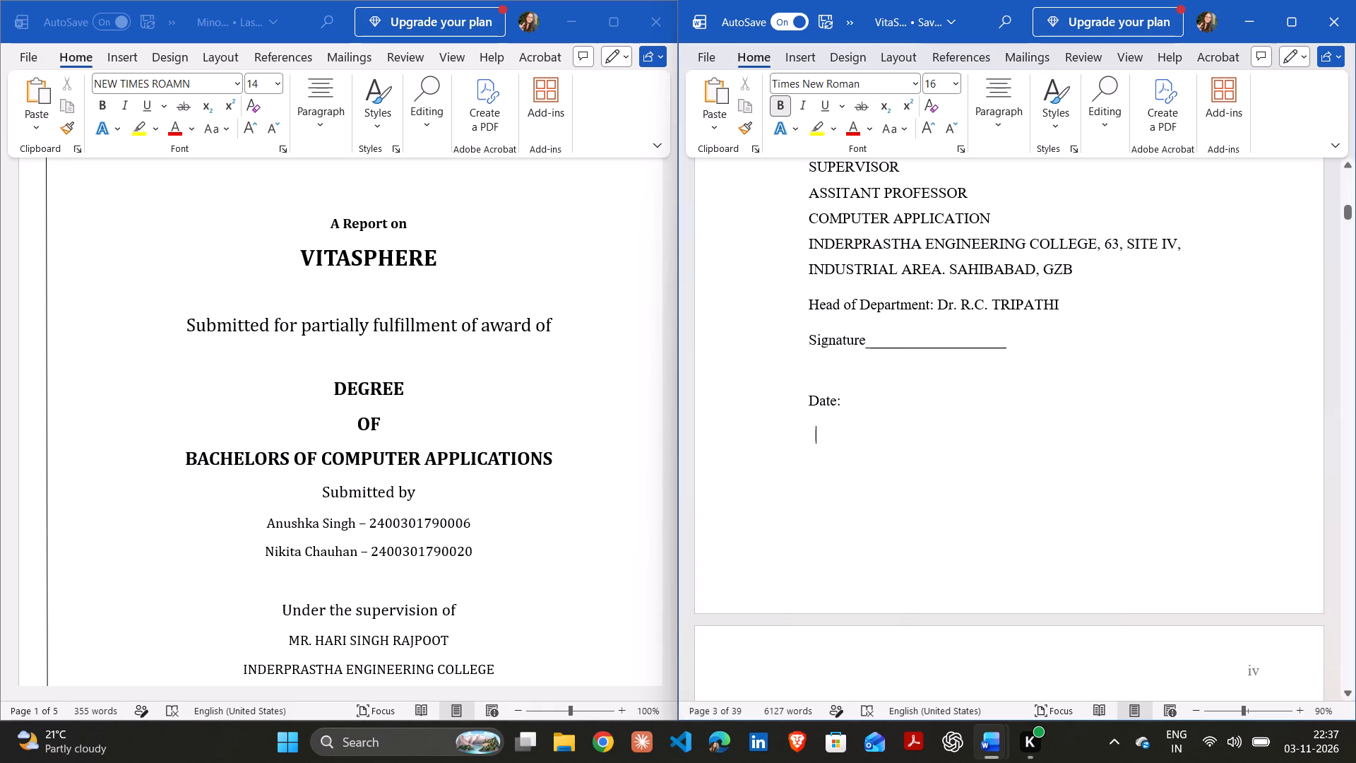
{"action": "left_click", "coordinate": [831, 372]}
{"action": "key", "text": "BackSpace"}
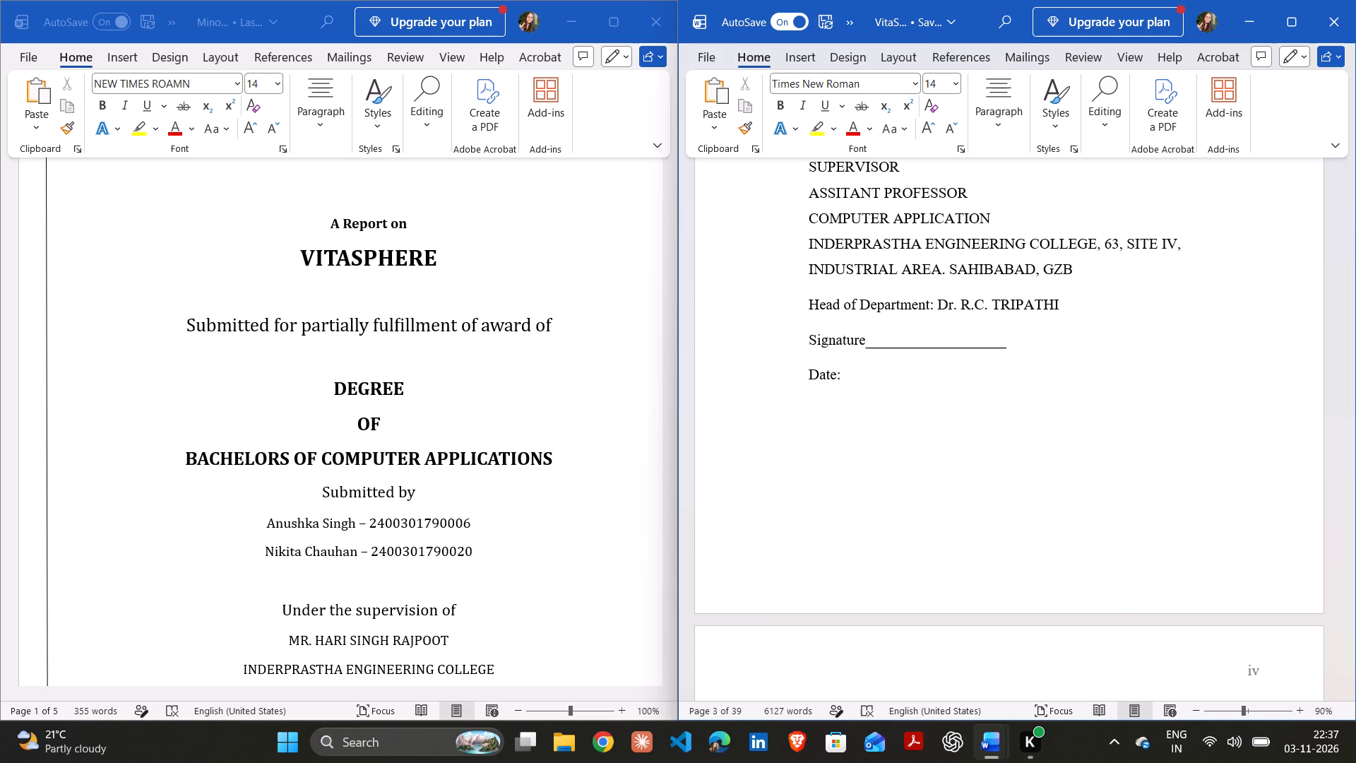
Check the edited certificate page of the report from the Date line back up to the supervision paragraph.
{"action": "left_click", "coordinate": [1327, 603]}
{"action": "key", "text": "Down"}
{"action": "key", "text": "Up"}
{"action": "key", "text": "Up"}
{"action": "key", "text": "Up"}
{"action": "key", "text": "Up"}
{"action": "key", "text": "Up"}
{"action": "key", "text": "Up"}
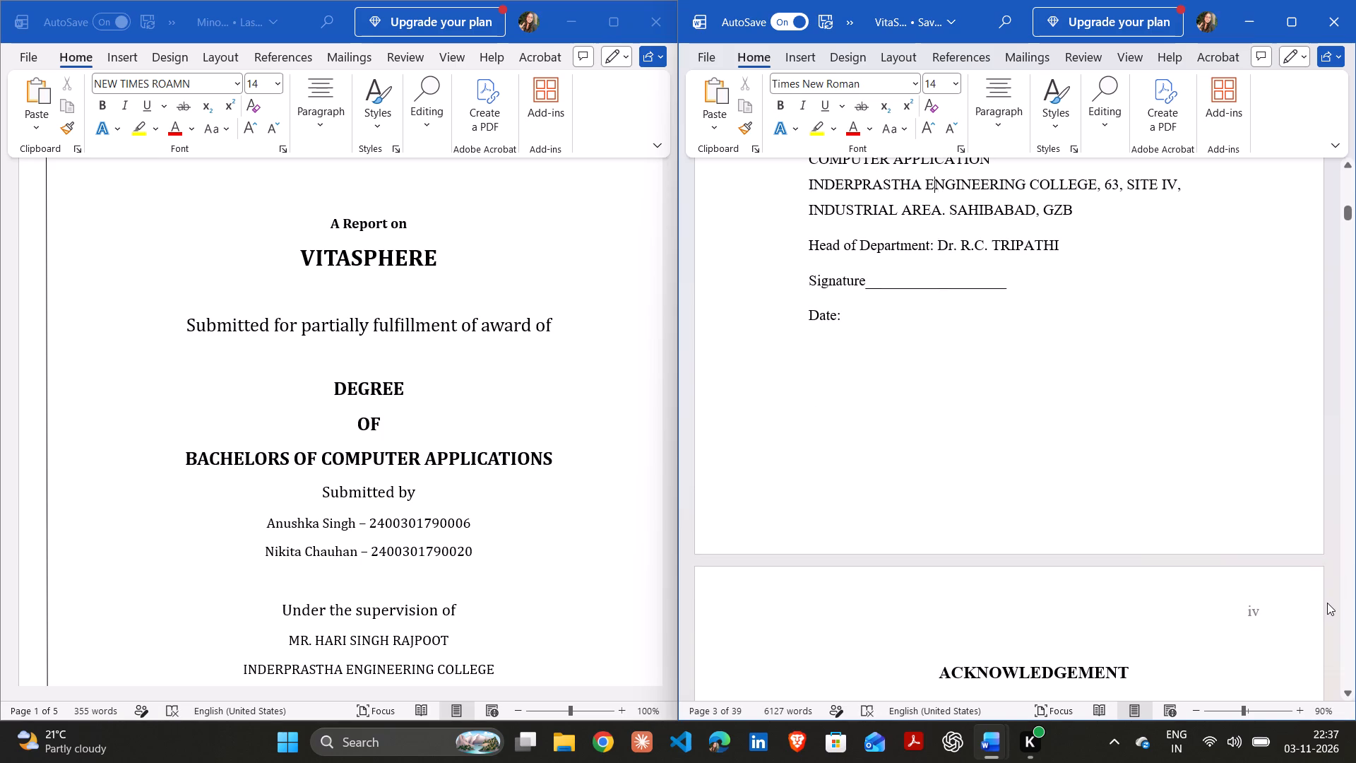
{"action": "key", "text": "Up"}
{"action": "key", "text": "Up"}
{"action": "key", "text": "Up"}
{"action": "key", "text": "Up"}
{"action": "key", "text": "Up"}
{"action": "key", "text": "Up"}
{"action": "key", "text": "Up"}
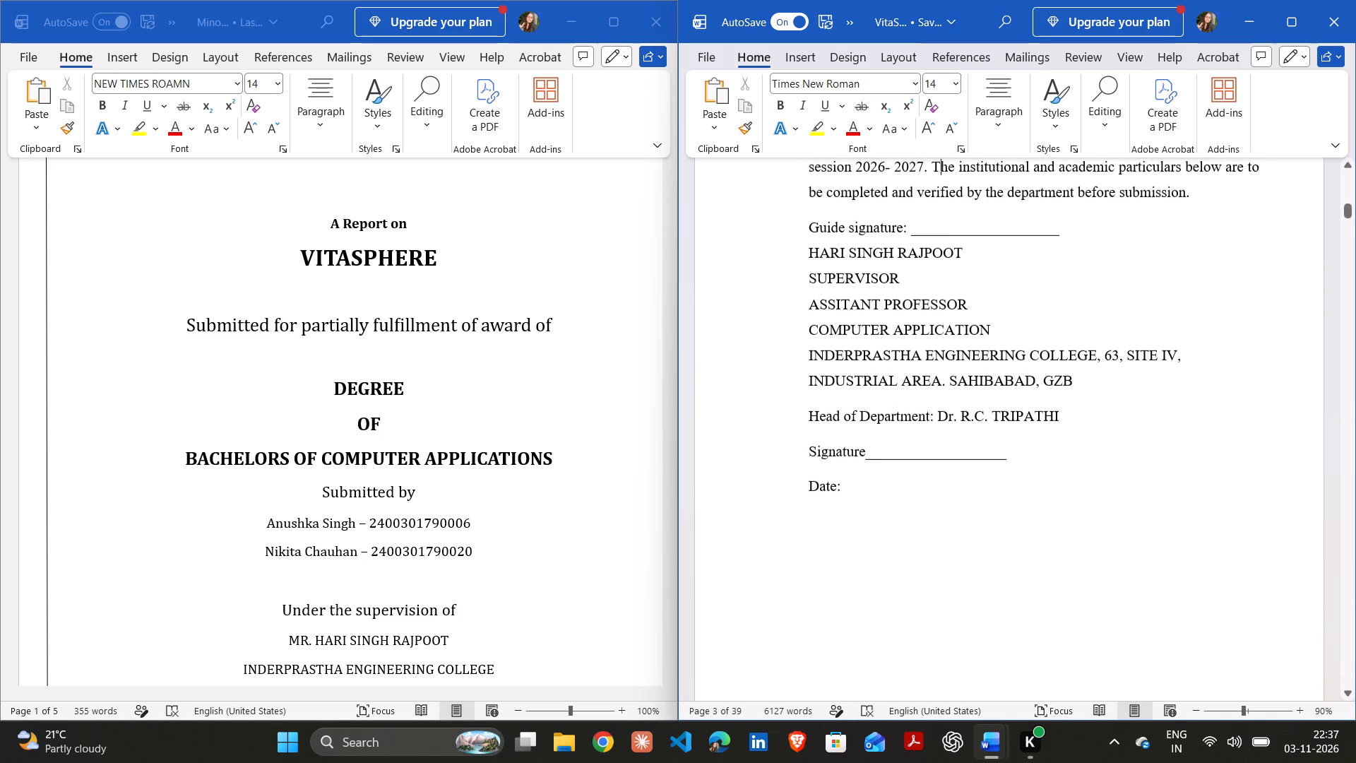
{"action": "key", "text": "Up"}
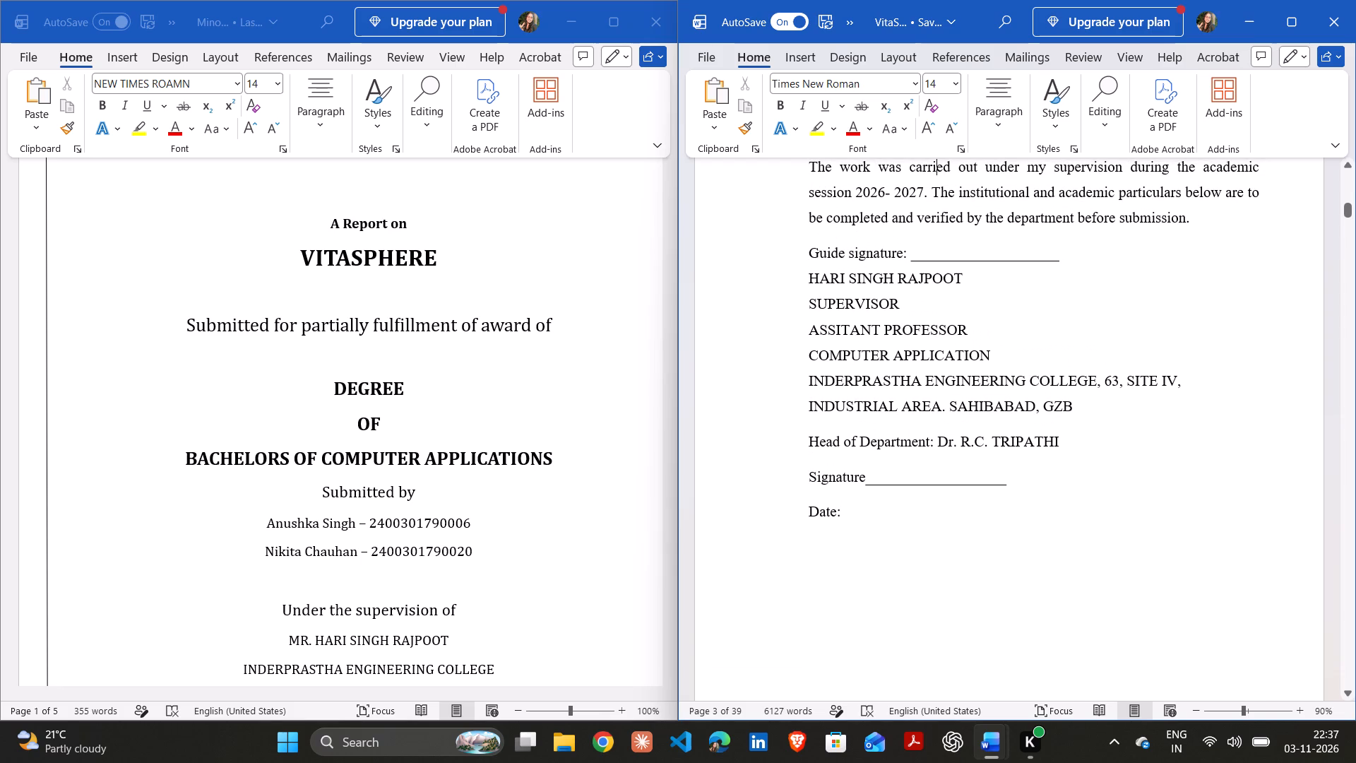
Look through the five-page document from its title page to the Declaration page.
{"action": "left_click", "coordinate": [666, 612]}
{"action": "key", "text": "Down"}
{"action": "key", "text": "Down"}
{"action": "key", "text": "Down"}
{"action": "key", "text": "Down"}
{"action": "key", "text": "Down"}
{"action": "key", "text": "Down"}
{"action": "key", "text": "Down"}
{"action": "key", "text": "Down"}
{"action": "key", "text": "Down"}
{"action": "key", "text": "Down"}
{"action": "key", "text": "Down"}
{"action": "key", "text": "Down"}
{"action": "key", "text": "Down"}
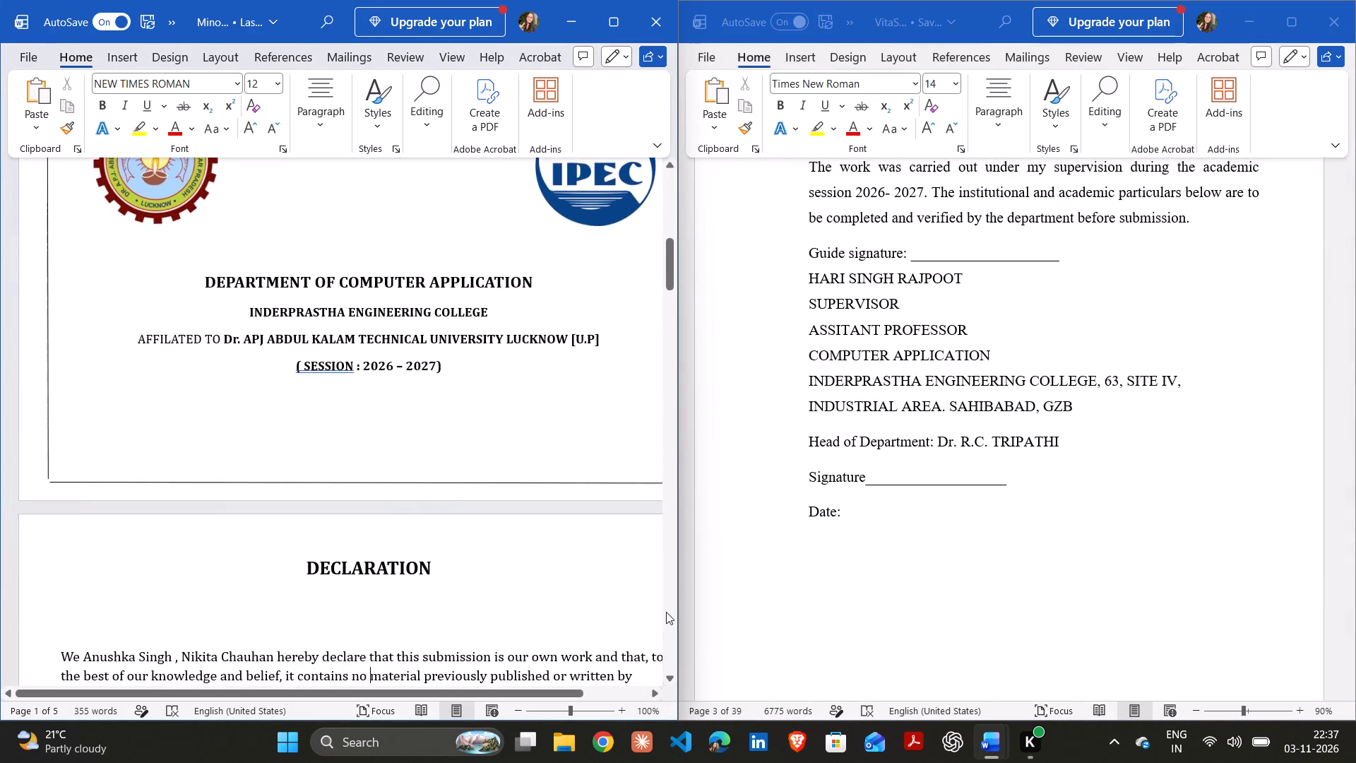
{"action": "key", "text": "Down"}
Go back through the report to view the Certificate heading and its opening paragraph.
{"action": "left_click", "coordinate": [834, 576]}
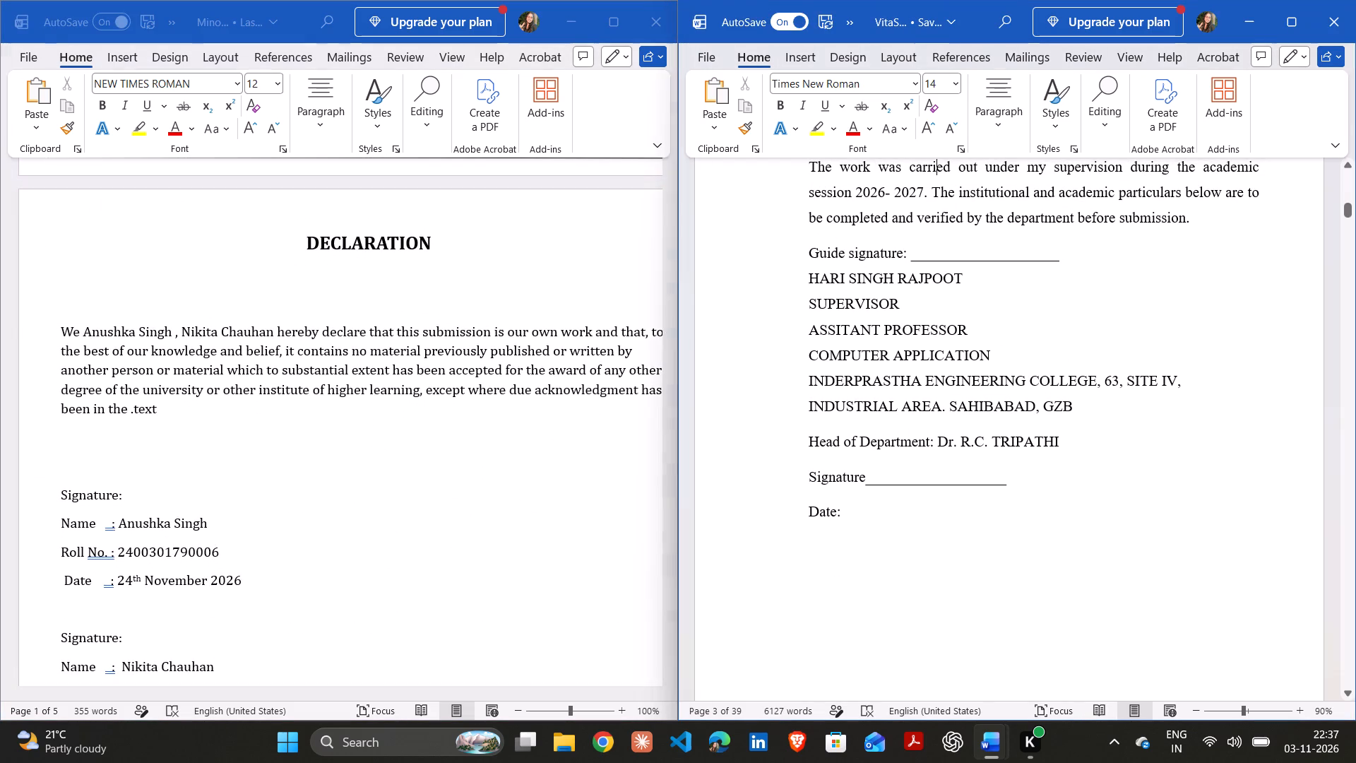
{"action": "key", "text": "Up"}
{"action": "key", "text": "Up"}
{"action": "key", "text": "Up"}
{"action": "key", "text": "Up"}
{"action": "key", "text": "Up"}
{"action": "key", "text": "Up"}
{"action": "key", "text": "Up"}
{"action": "key", "text": "Up"}
{"action": "key", "text": "Up"}
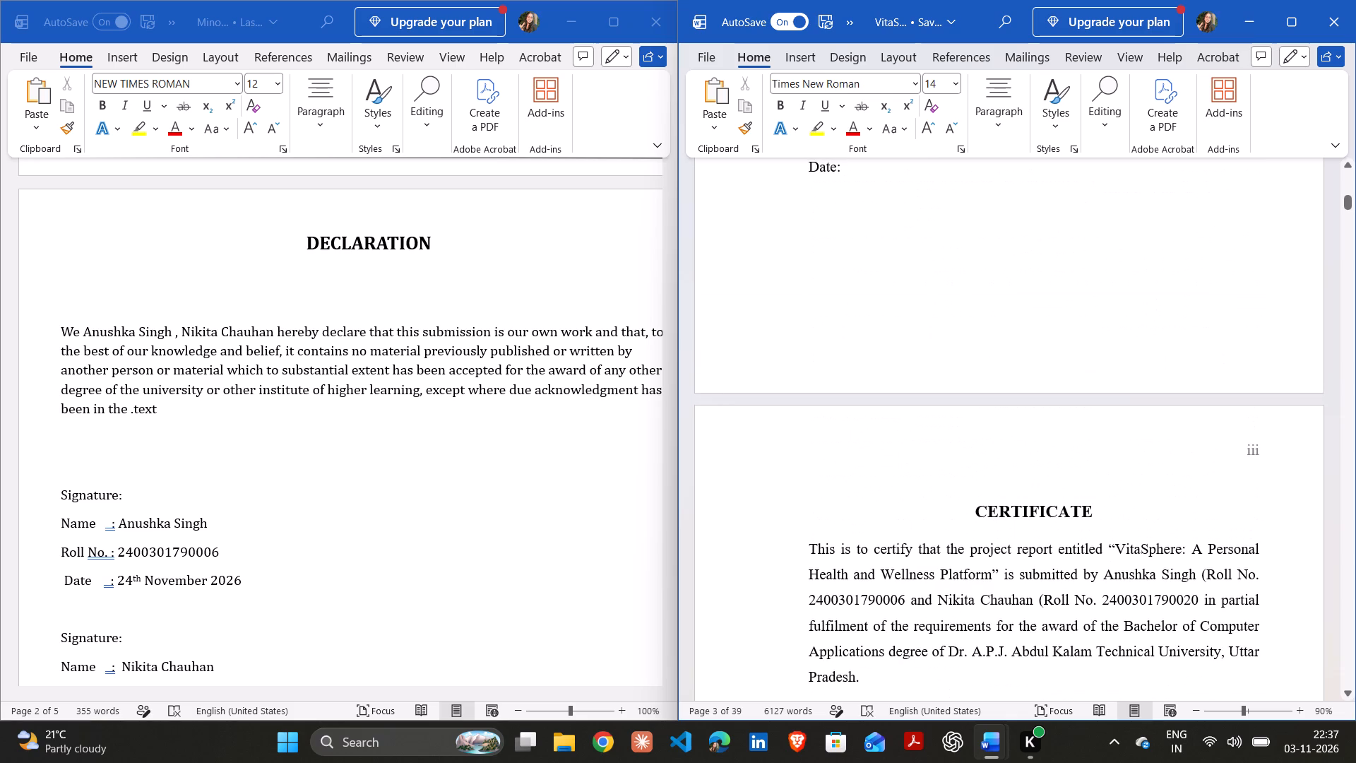
Examine the five-page document's Declaration signature details and its Certificate page for comparison with the report.
{"action": "left_click", "coordinate": [561, 536]}
{"action": "key", "text": "Down"}
{"action": "key", "text": "Down"}
{"action": "key", "text": "Down"}
{"action": "key", "text": "Down"}
{"action": "key", "text": "Down"}
{"action": "key", "text": "Down"}
{"action": "key", "text": "Down"}
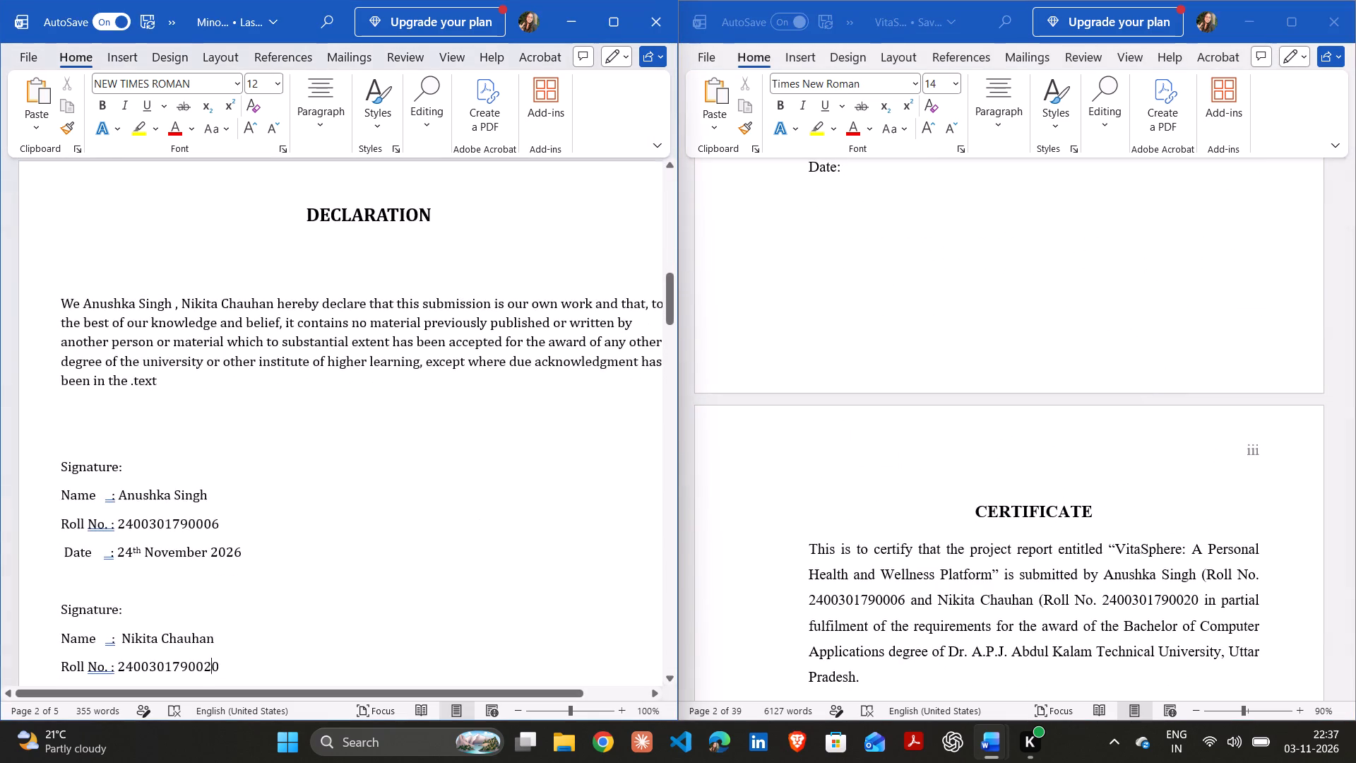
{"action": "key", "text": "Down"}
{"action": "key", "text": "Down"}
{"action": "key", "text": "Down"}
{"action": "key", "text": "Down"}
{"action": "key", "text": "Down"}
{"action": "key", "text": "Down"}
{"action": "key", "text": "Down"}
{"action": "key", "text": "Down"}
{"action": "key", "text": "Down"}
{"action": "key", "text": "Down"}
{"action": "key", "text": "Down"}
{"action": "key", "text": "Down"}
{"action": "key", "text": "Down"}
{"action": "key", "text": "Down"}
{"action": "key", "text": "Down"}
{"action": "key", "text": "Down"}
{"action": "key", "text": "Down"}
{"action": "key", "text": "Down"}
{"action": "key", "text": "Down"}
{"action": "key", "text": "Down"}
{"action": "key", "text": "Down"}
{"action": "key", "text": "Down"}
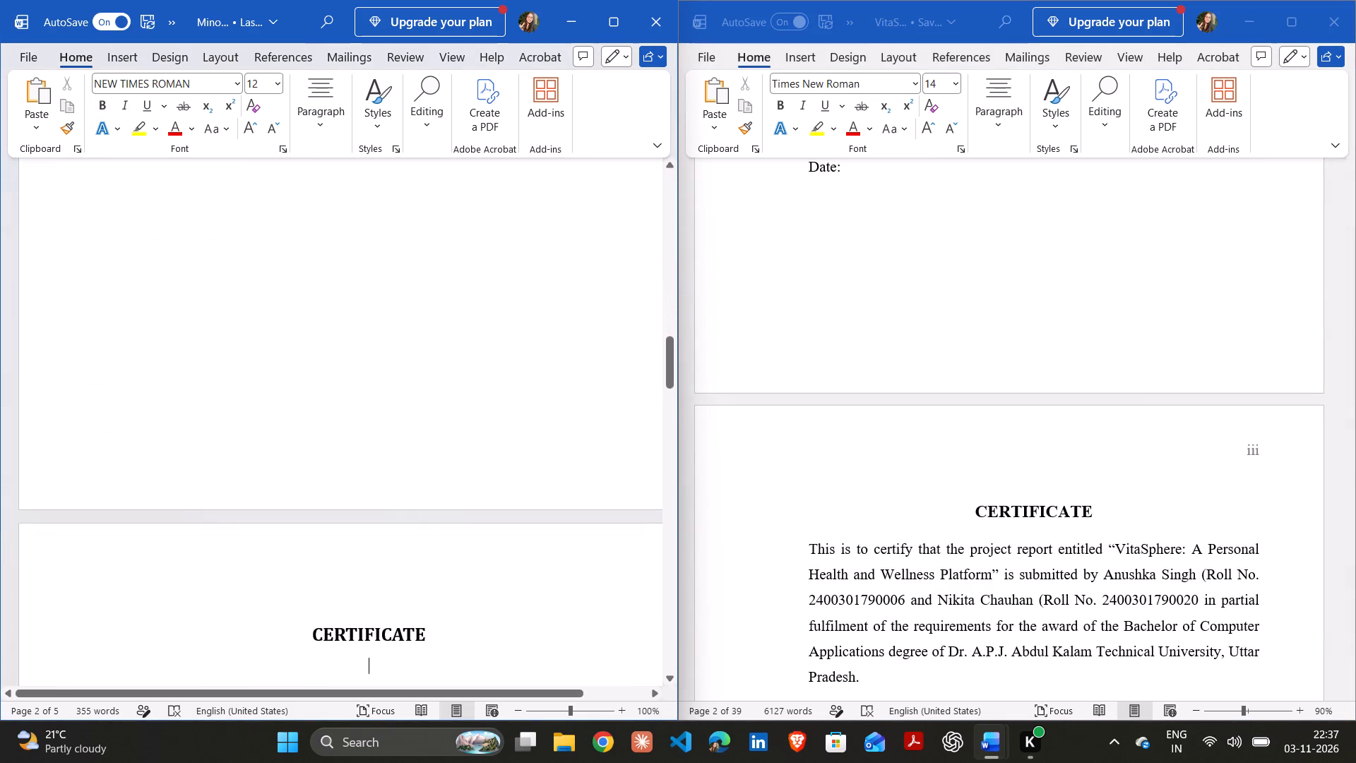
{"action": "key", "text": "Down"}
{"action": "key", "text": "Down"}
{"action": "key", "text": "Down"}
{"action": "key", "text": "Down"}
{"action": "key", "text": "Down"}
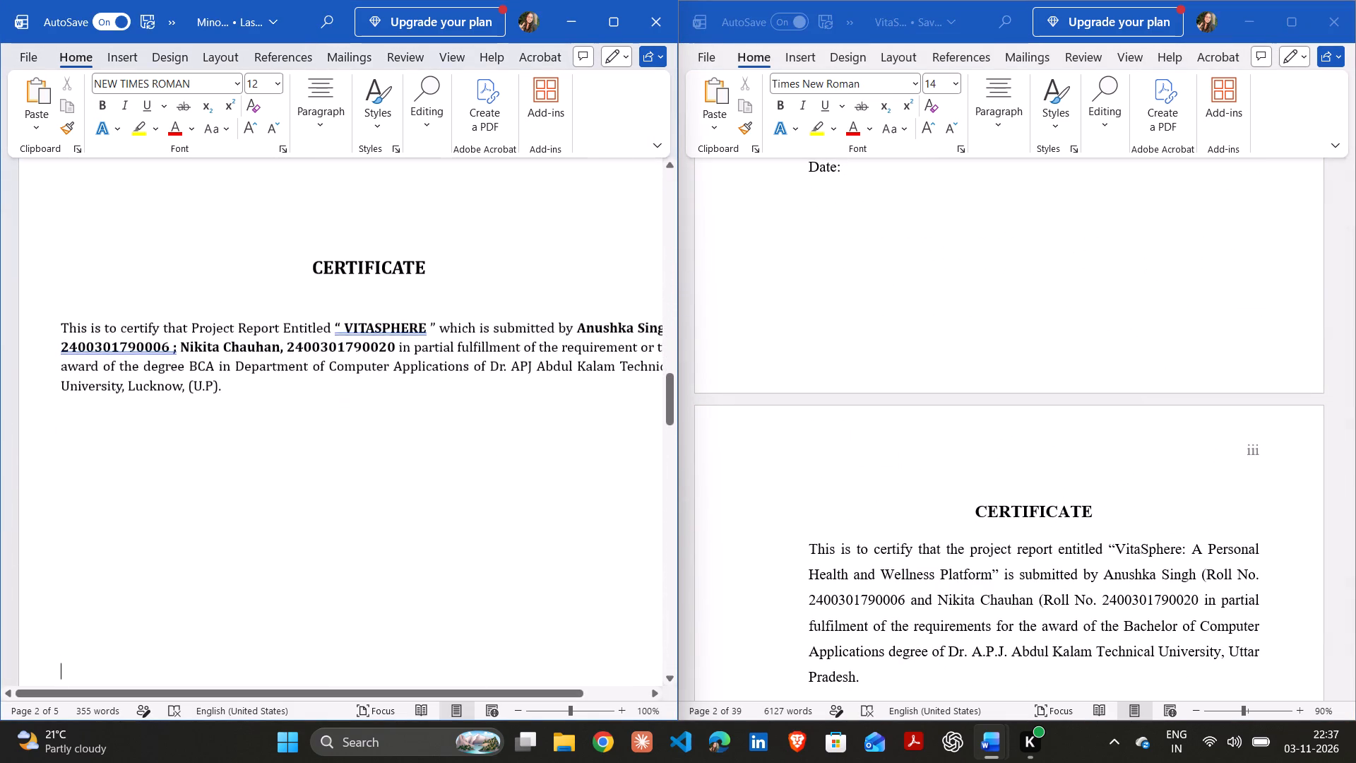
{"action": "key", "text": "Down"}
{"action": "key", "text": "Down"}
{"action": "key", "text": "Down"}
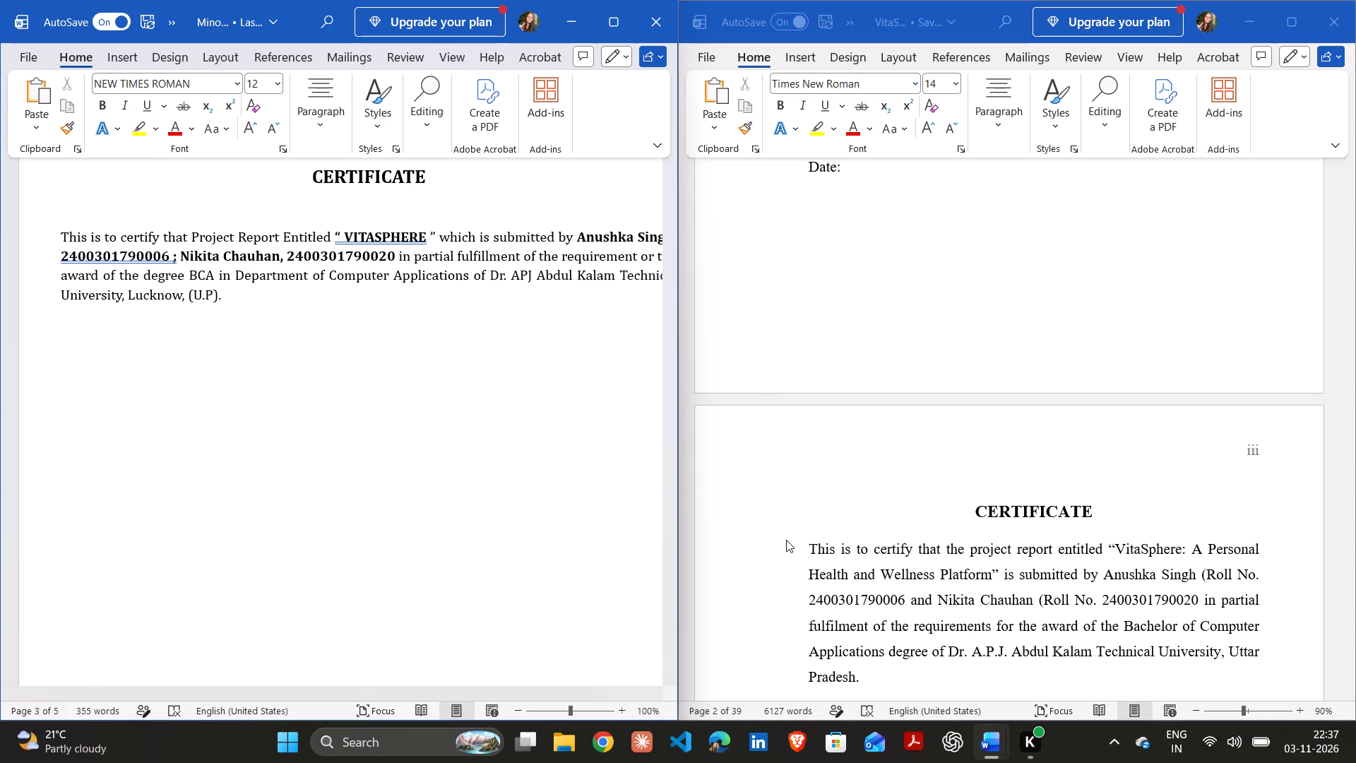
Examine the report's Certificate page from its heading down to the Date line, comparing it with the five-page document's certificate.
{"action": "left_click", "coordinate": [760, 536]}
{"action": "key", "text": "Down"}
{"action": "key", "text": "Down"}
{"action": "key", "text": "Down"}
{"action": "key", "text": "Down"}
{"action": "key", "text": "Down"}
{"action": "key", "text": "Down"}
{"action": "key", "text": "Down"}
{"action": "key", "text": "Down"}
{"action": "key", "text": "Down"}
{"action": "key", "text": "Down"}
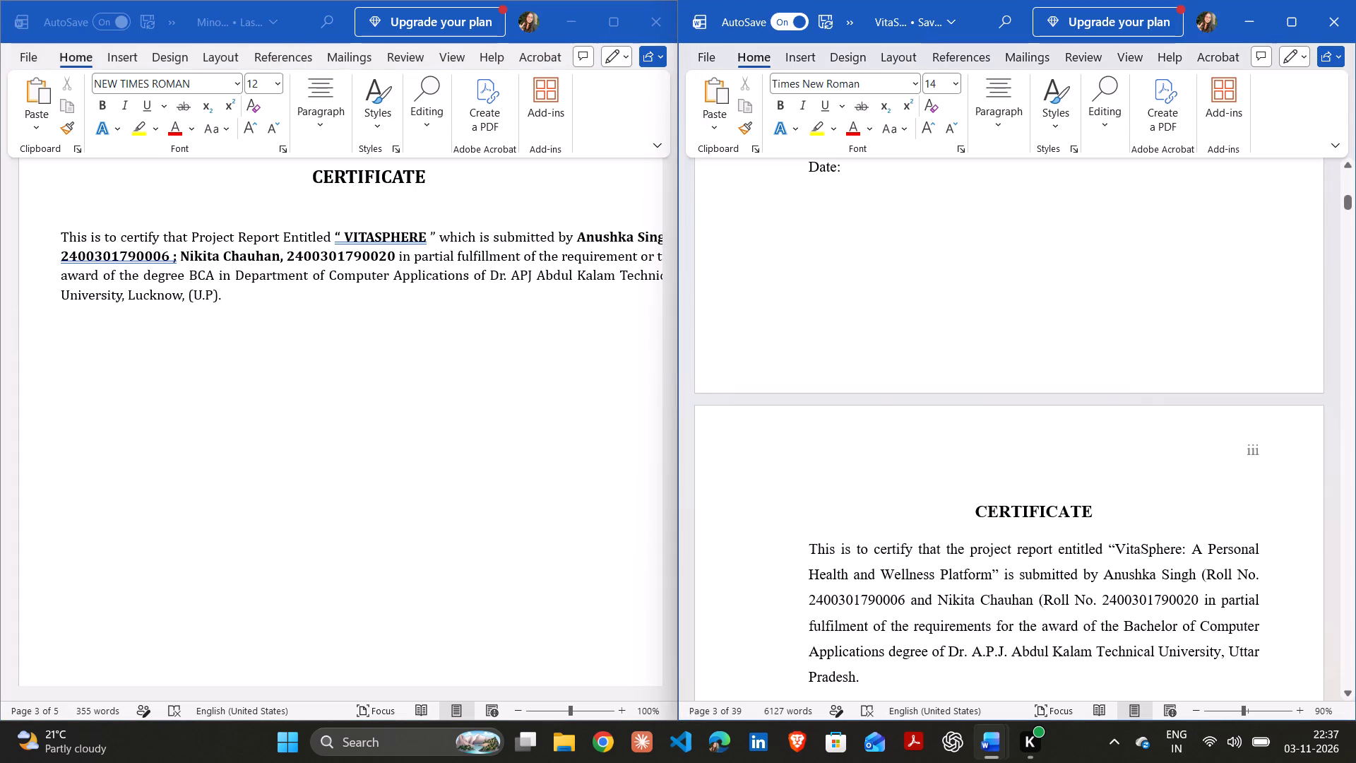
{"action": "key", "text": "Down"}
{"action": "key", "text": "Down"}
{"action": "key", "text": "Down"}
{"action": "key", "text": "Down"}
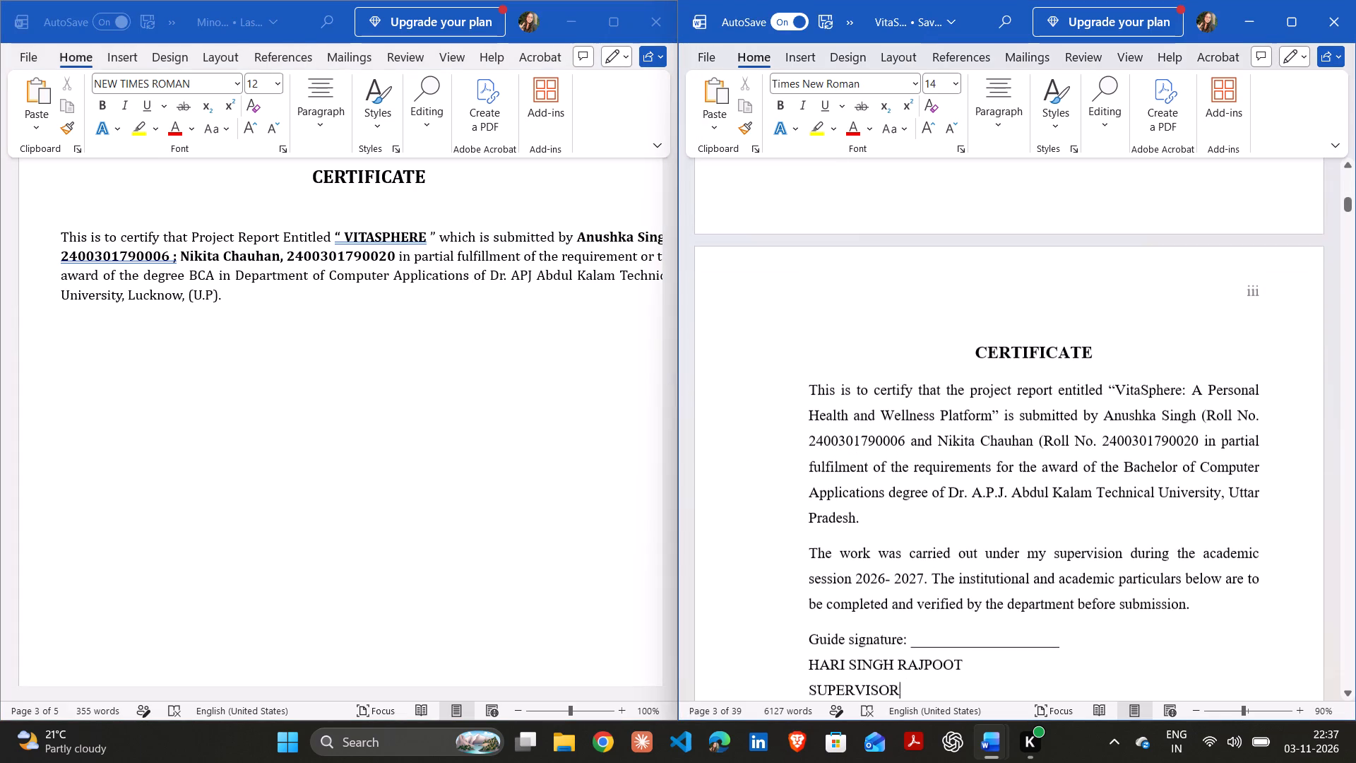
{"action": "key", "text": "Down"}
{"action": "key", "text": "Down"}
{"action": "key", "text": "Down"}
{"action": "key", "text": "Down"}
{"action": "key", "text": "Down"}
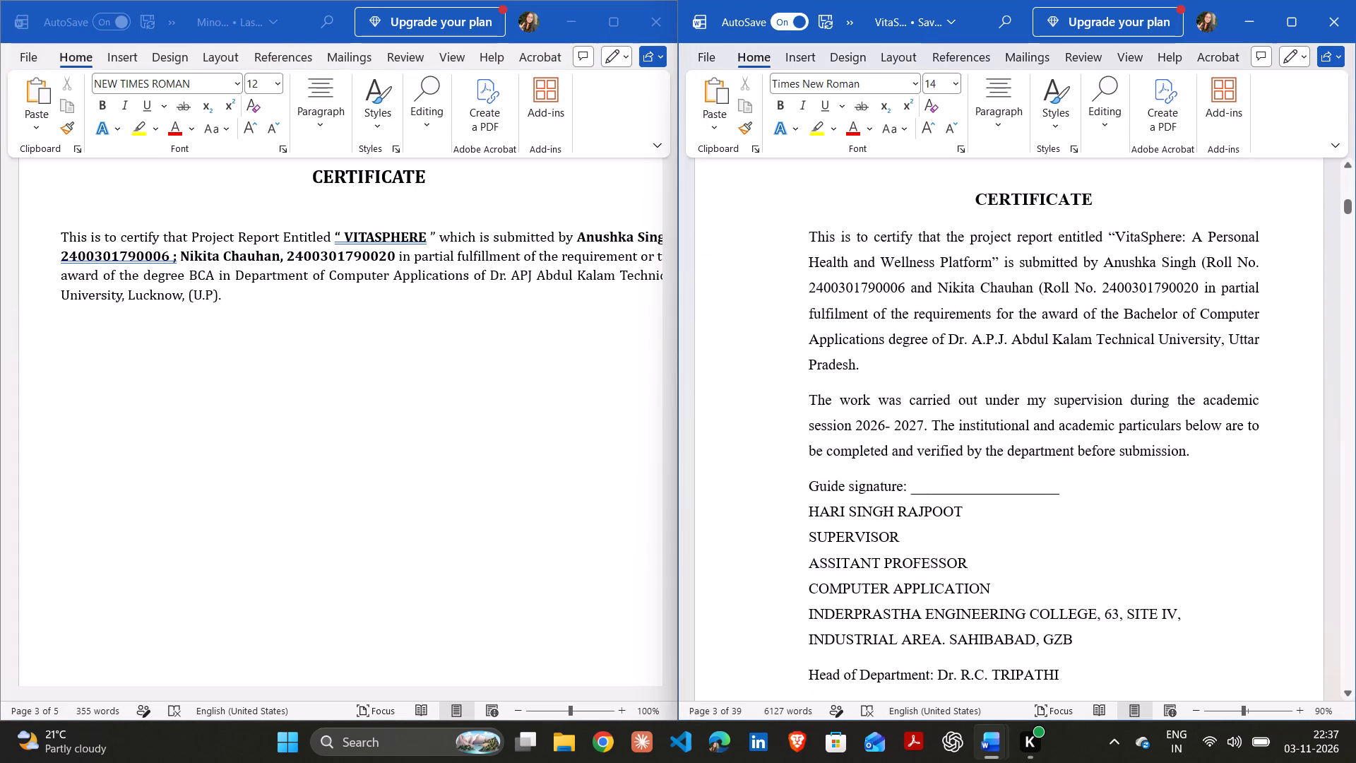
{"action": "key", "text": "Down"}
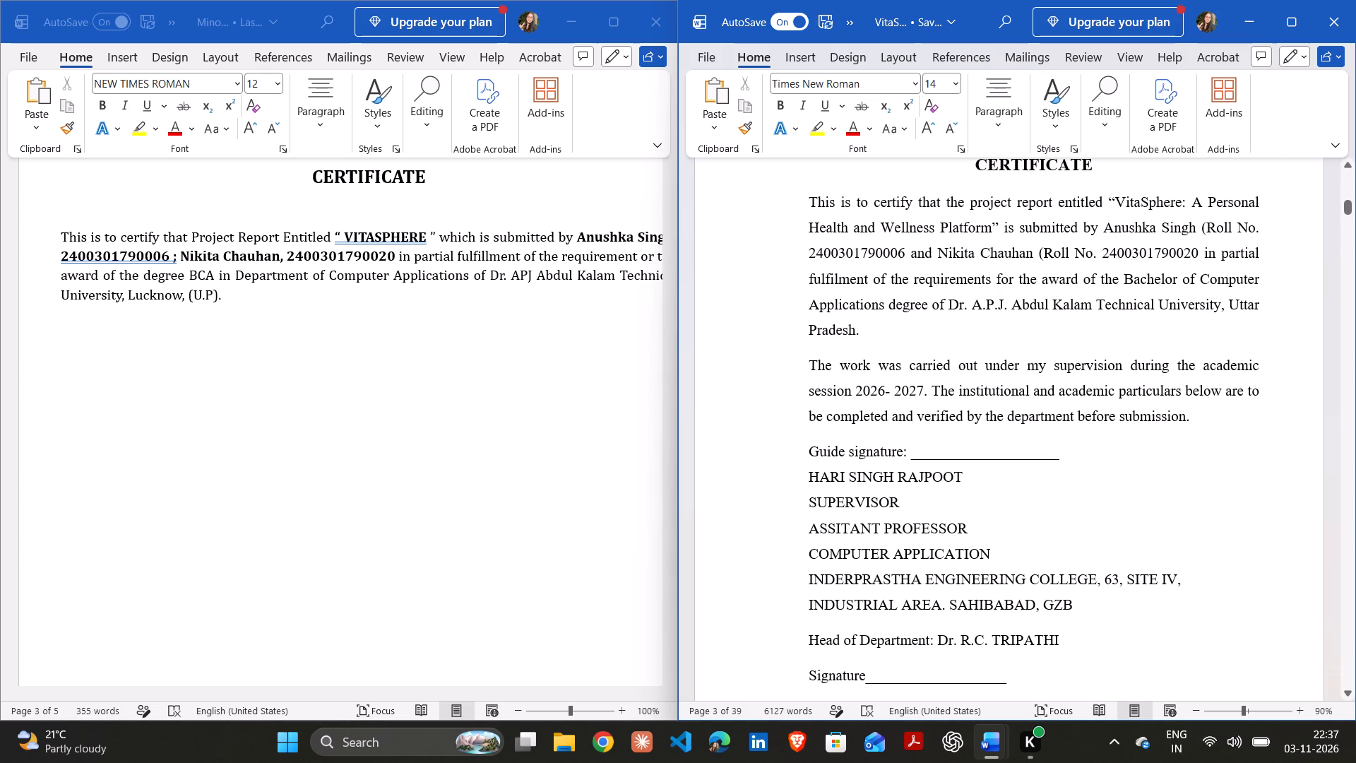
{"action": "key", "text": "Down"}
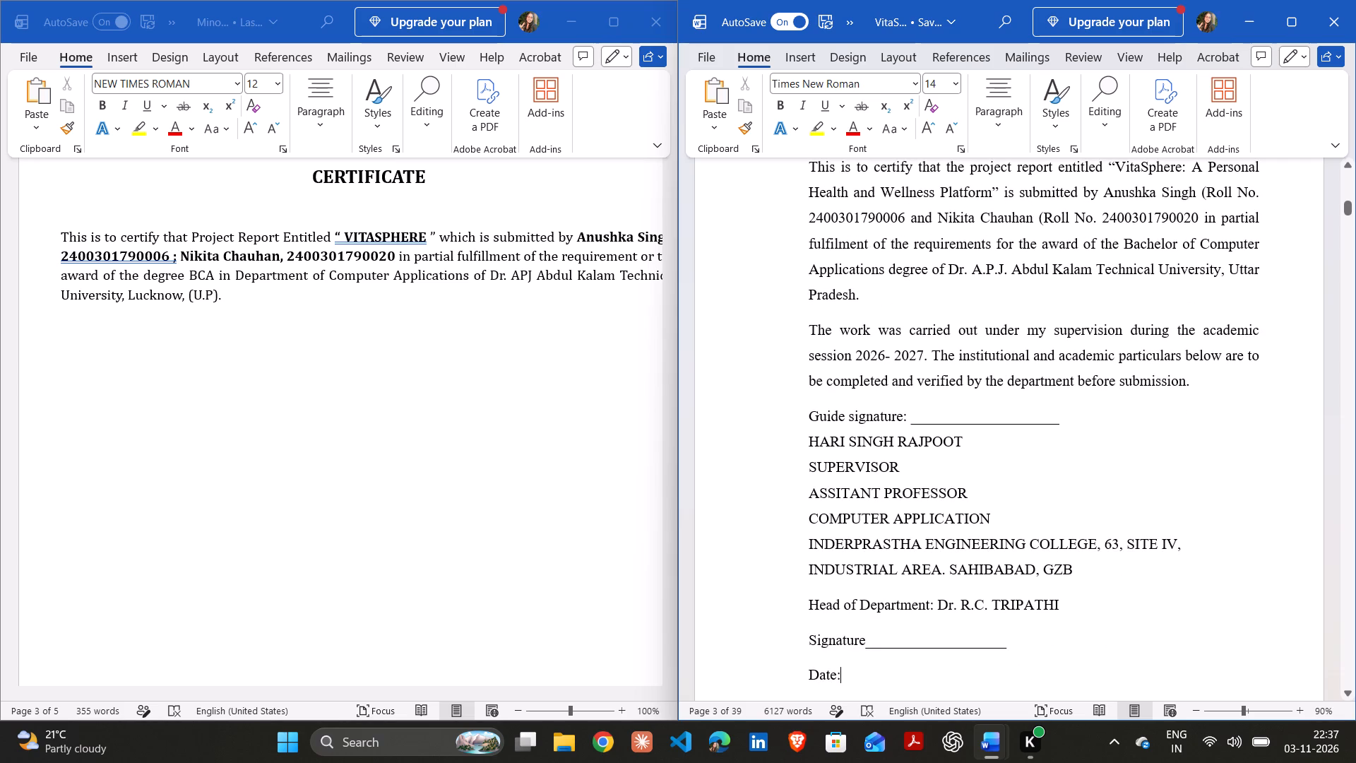
{"action": "key", "text": "Down"}
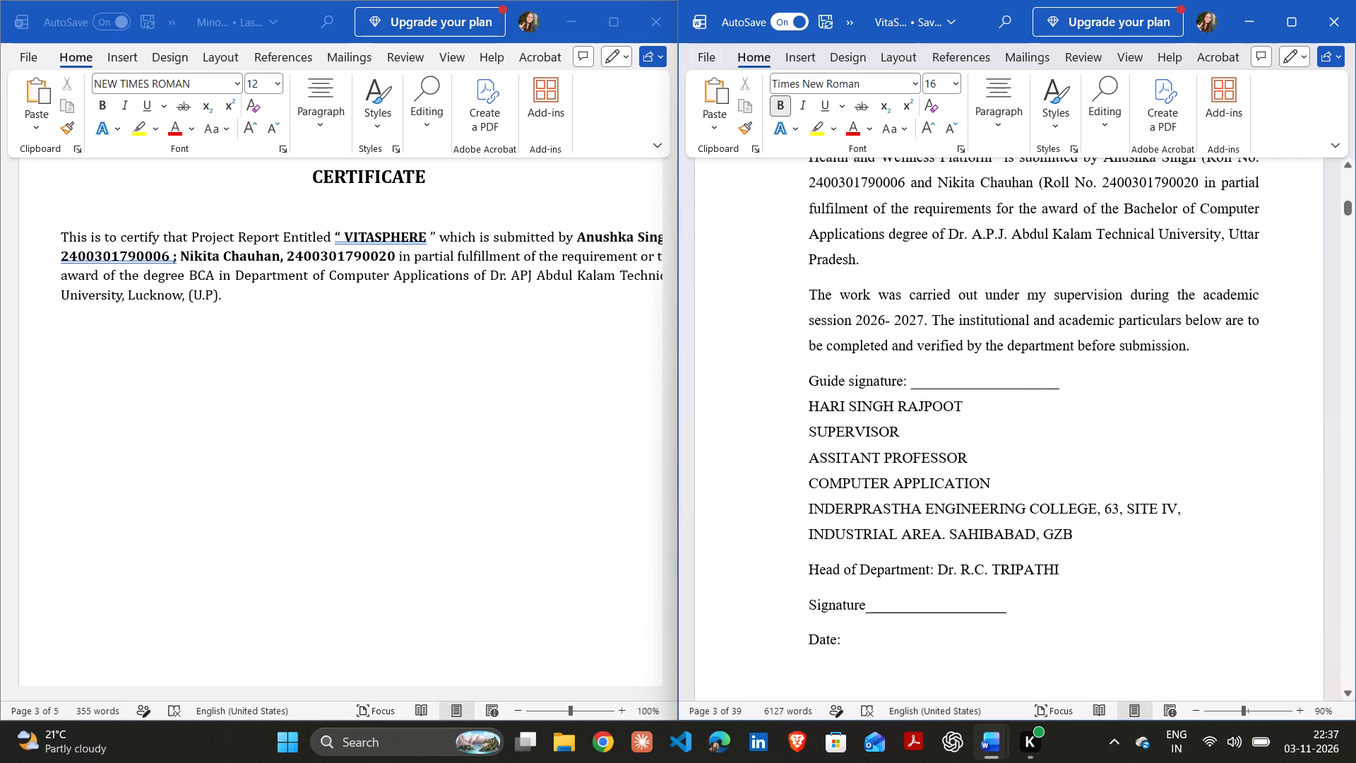
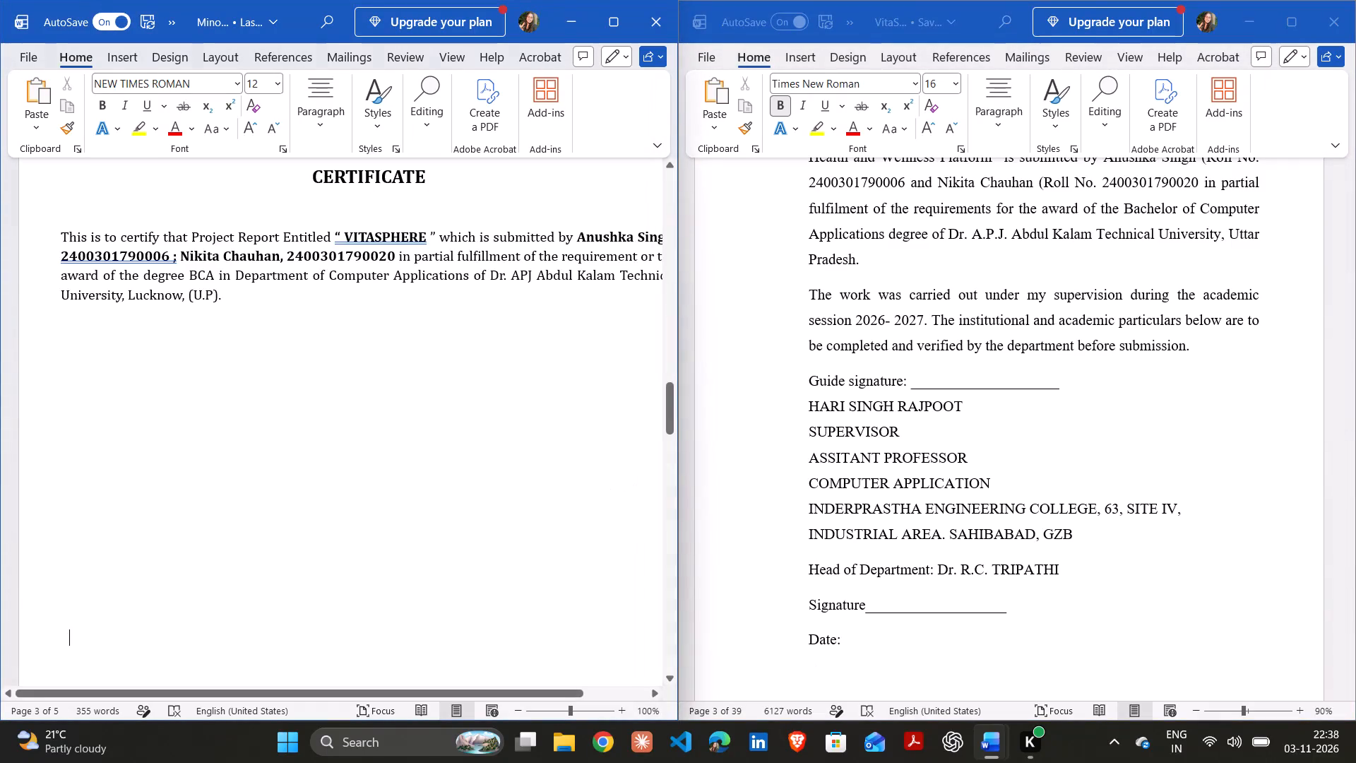
Look through the five-page document from its Certificate page down to the Acknowledgement page's signature lines.
{"action": "key", "text": "Down"}
{"action": "key", "text": "Down"}
{"action": "key", "text": "Down"}
{"action": "key", "text": "Down"}
{"action": "key", "text": "Down"}
{"action": "key", "text": "Down"}
{"action": "key", "text": "Down"}
{"action": "key", "text": "Down"}
{"action": "key", "text": "Down"}
{"action": "key", "text": "Down"}
{"action": "key", "text": "Down"}
{"action": "key", "text": "Down"}
{"action": "key", "text": "Down"}
{"action": "key", "text": "Down"}
{"action": "key", "text": "Down"}
{"action": "key", "text": "Down"}
{"action": "key", "text": "Down"}
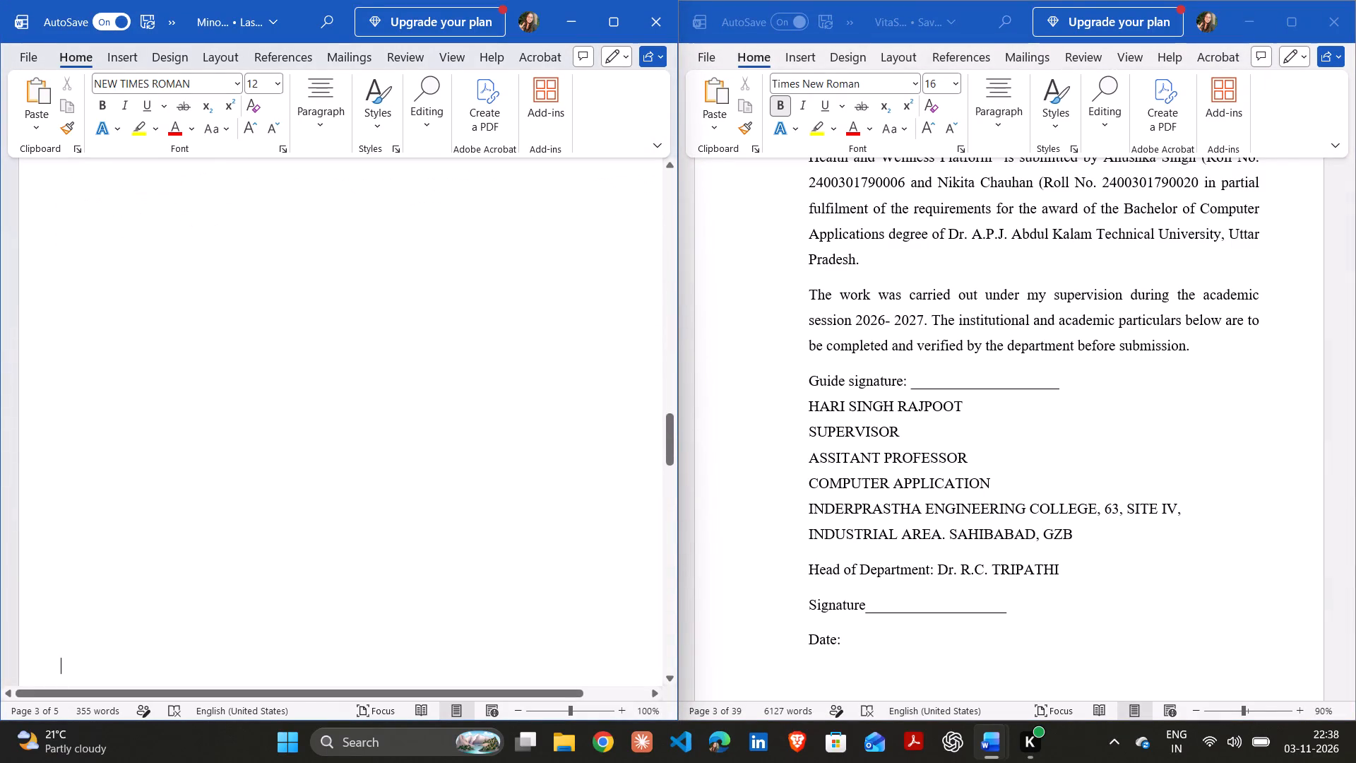
{"action": "key", "text": "Down"}
{"action": "key", "text": "Down"}
{"action": "key", "text": "Down"}
{"action": "key", "text": "Down"}
{"action": "key", "text": "Down"}
{"action": "key", "text": "Down"}
{"action": "key", "text": "Down"}
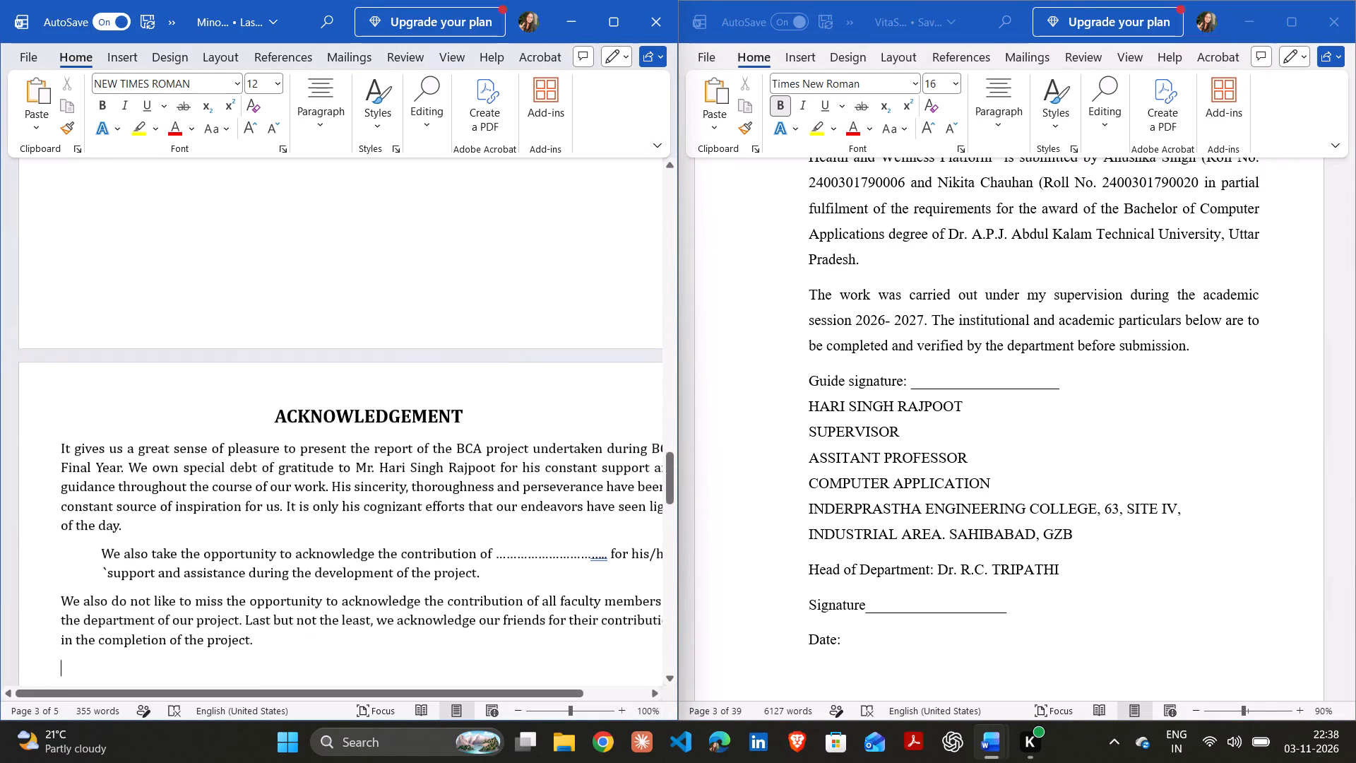
{"action": "key", "text": "Down"}
{"action": "key", "text": "Down"}
{"action": "key", "text": "Down"}
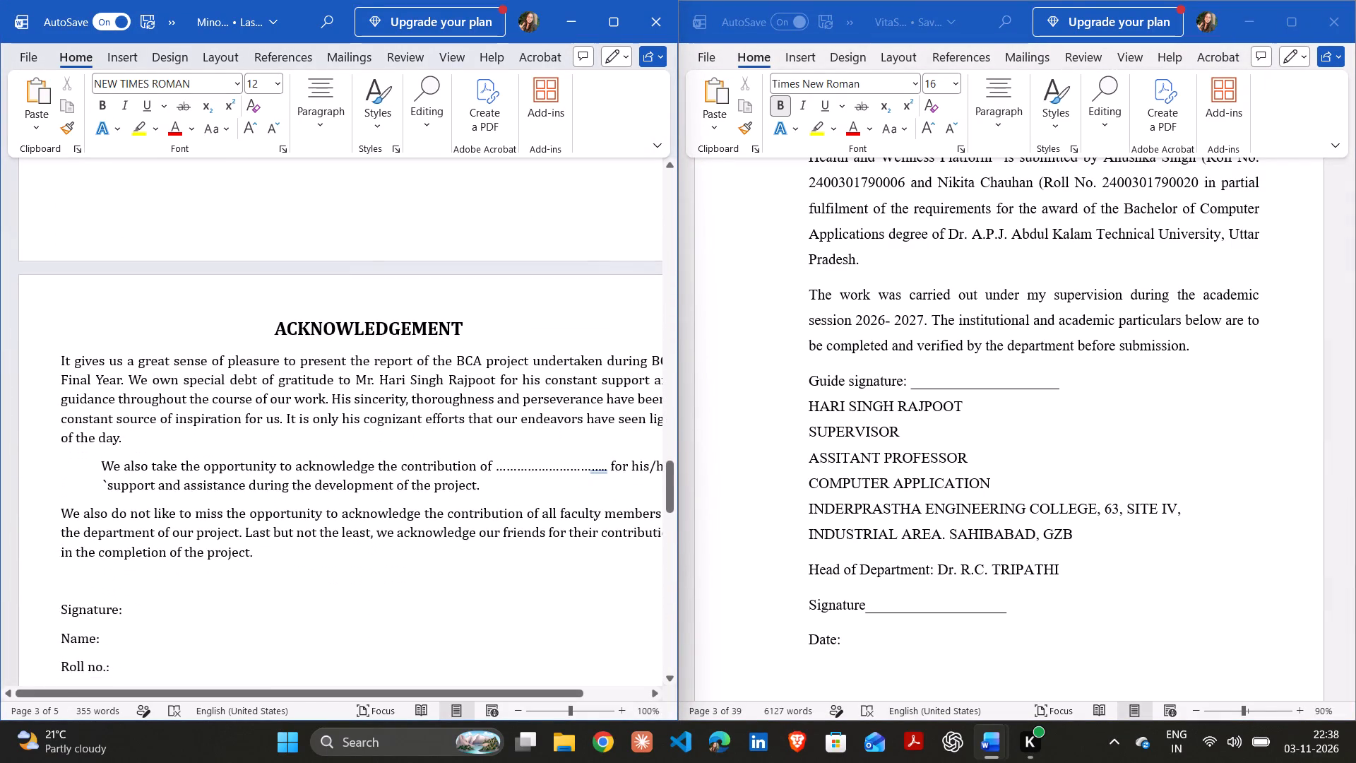
{"action": "key", "text": "Down"}
{"action": "key", "text": "Down"}
{"action": "key", "text": "Down"}
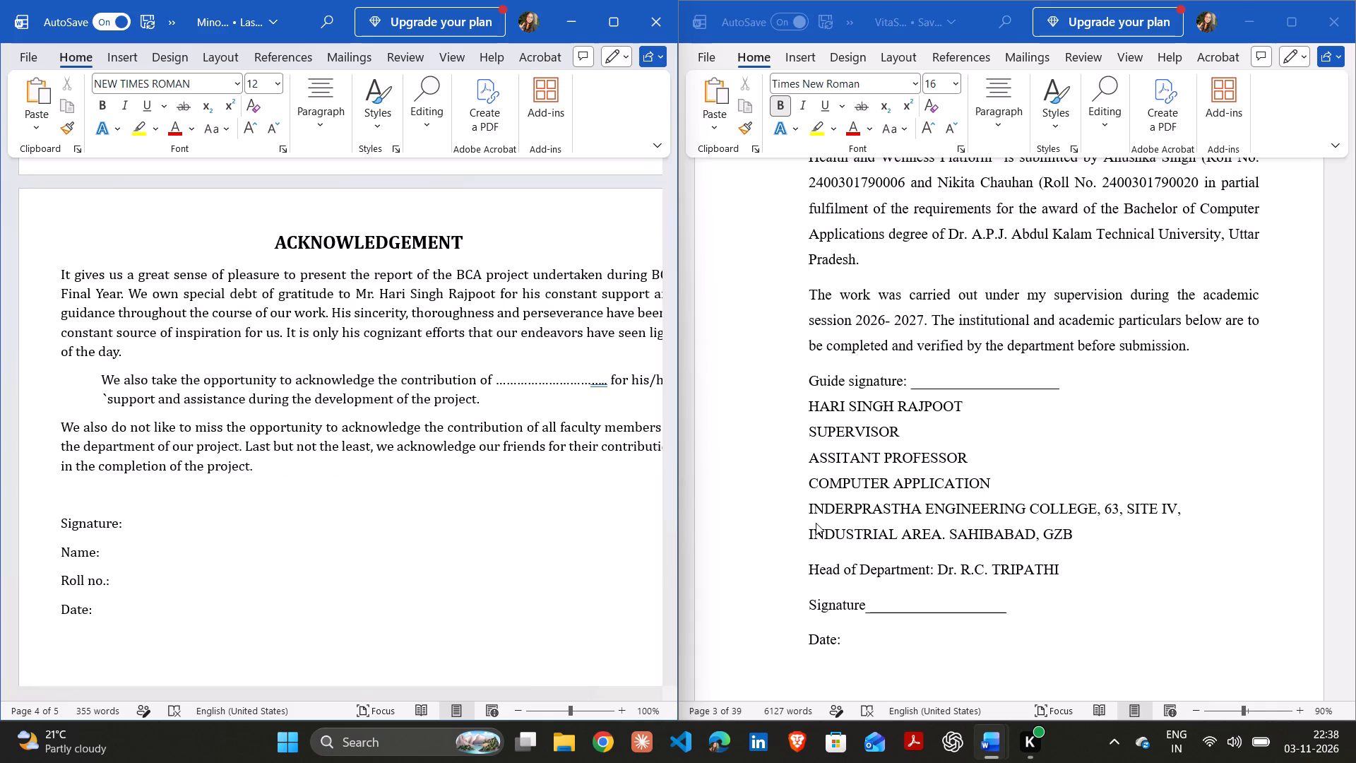
Examine the report's Acknowledgement page from its heading to the two signature lines, comparing it with the five-page document's acknowledgement.
{"action": "left_click", "coordinate": [816, 523]}
{"action": "key", "text": "Down"}
{"action": "key", "text": "Down"}
{"action": "key", "text": "Down"}
{"action": "key", "text": "Down"}
{"action": "key", "text": "Down"}
{"action": "key", "text": "Down"}
{"action": "key", "text": "Down"}
{"action": "key", "text": "Down"}
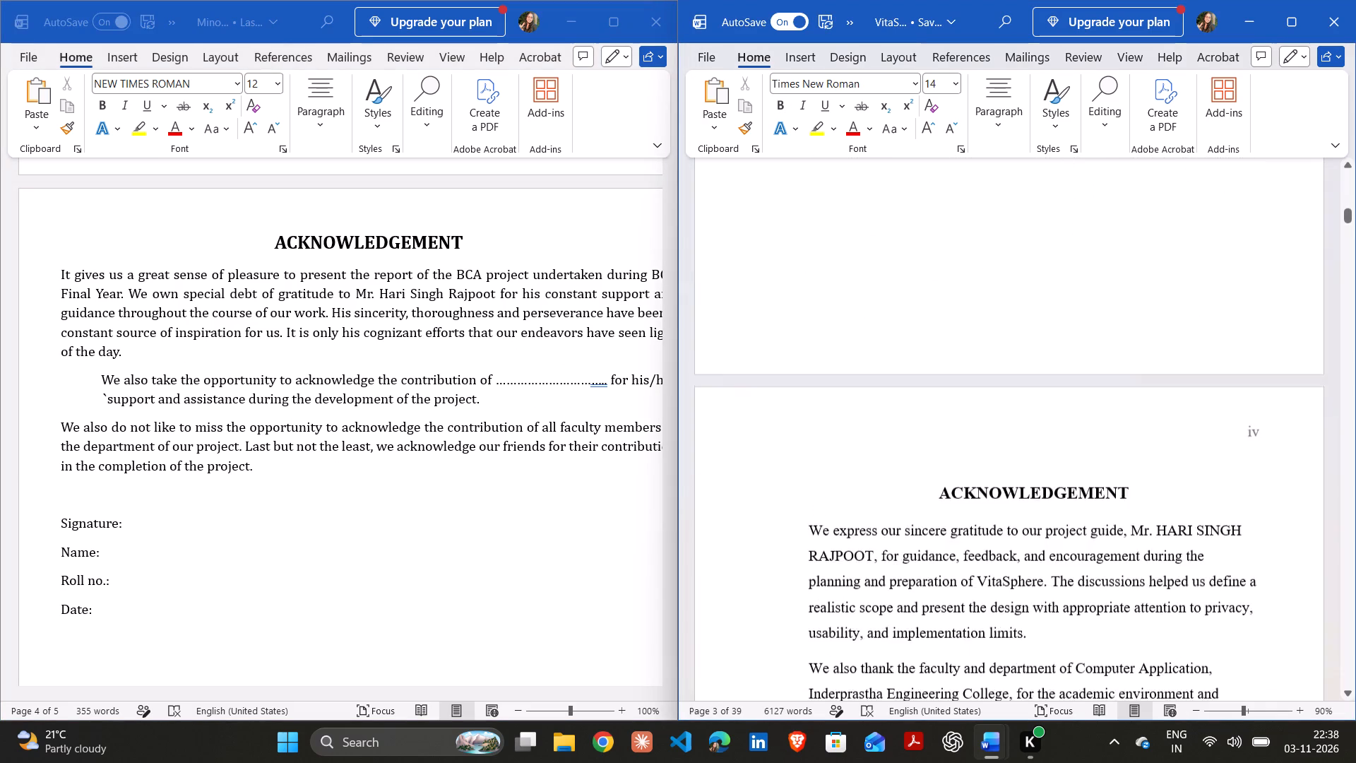
{"action": "key", "text": "Down"}
{"action": "key", "text": "Down"}
{"action": "key", "text": "Down"}
{"action": "key", "text": "Down"}
{"action": "key", "text": "Down"}
{"action": "key", "text": "Down"}
{"action": "key", "text": "Down"}
{"action": "key", "text": "Down"}
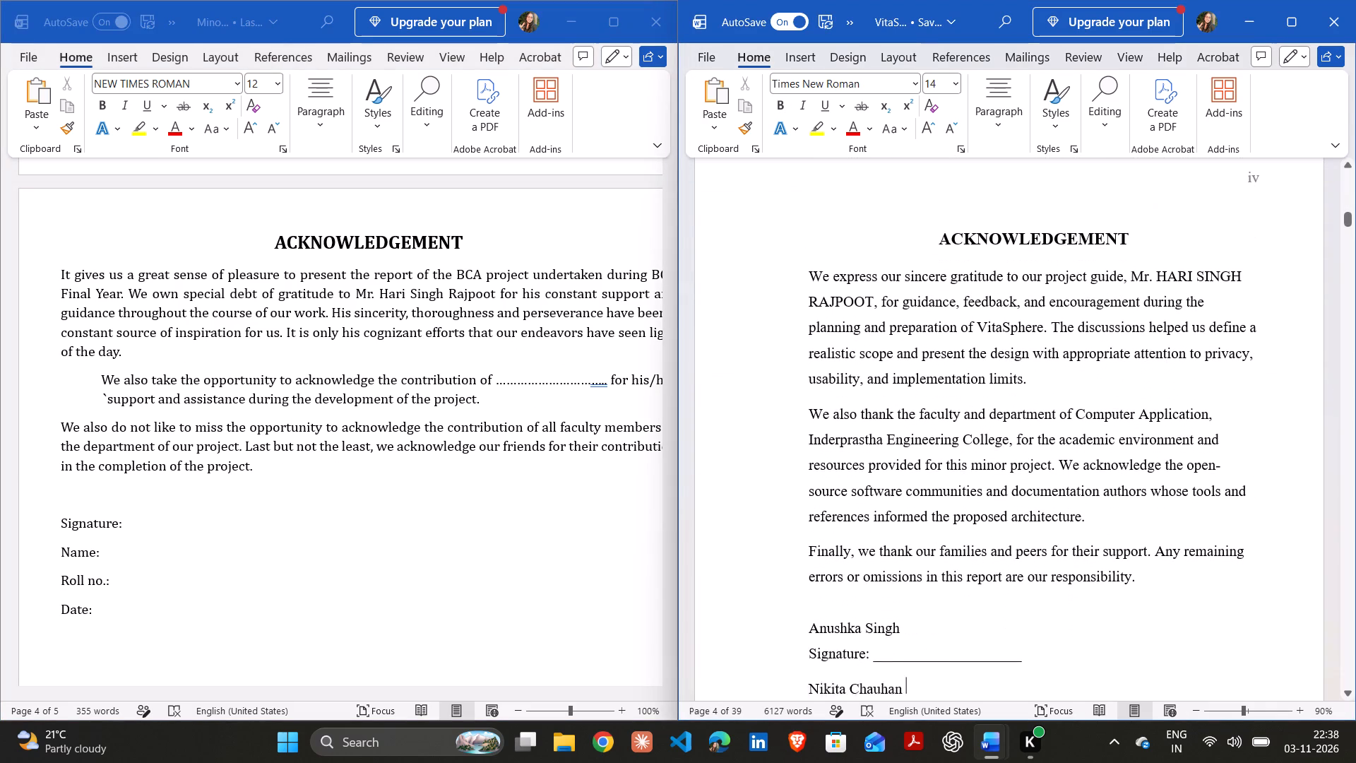
{"action": "key", "text": "Down"}
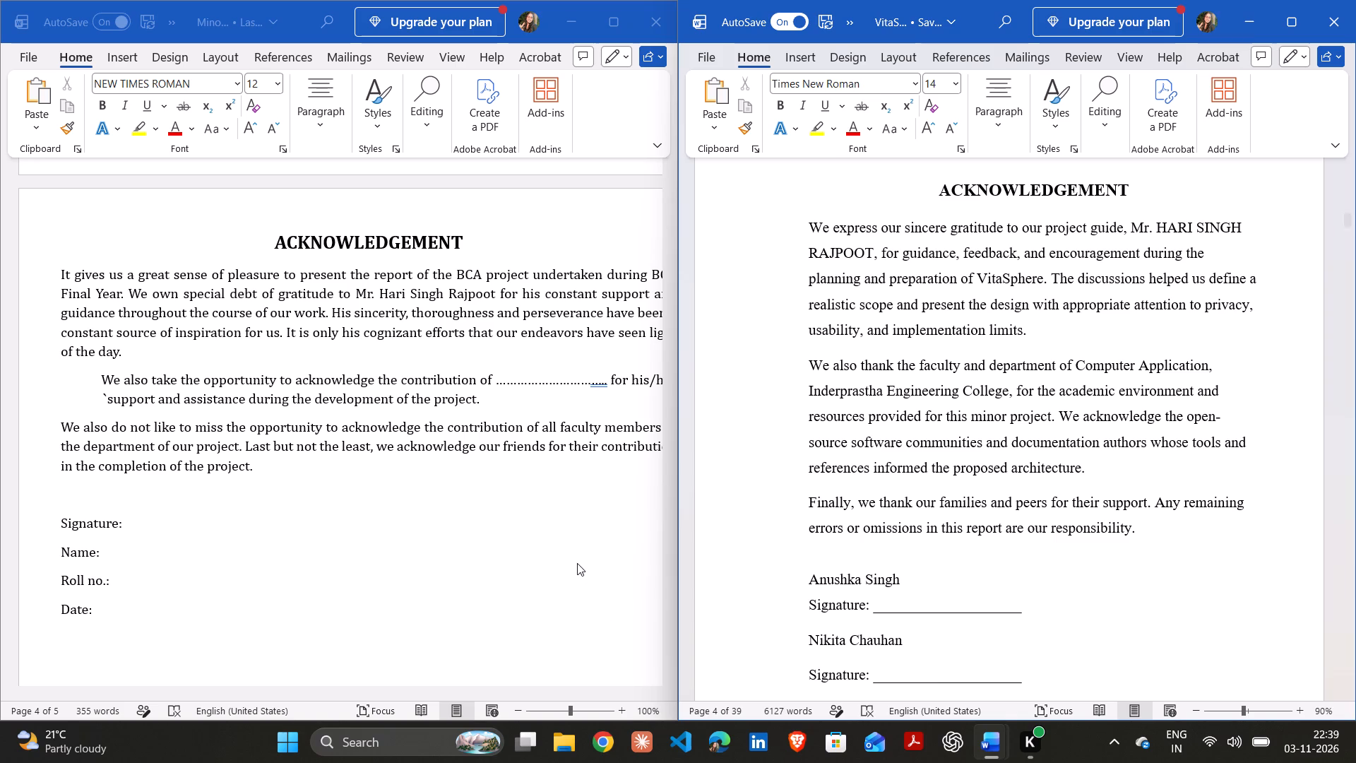
In the five-page document's last acknowledgement paragraph, change "department of our project" to "department for our project".
{"action": "scroll", "coordinate": [577, 563], "scroll_direction": "down", "scroll_amount": 2, "text": "ctrl"}
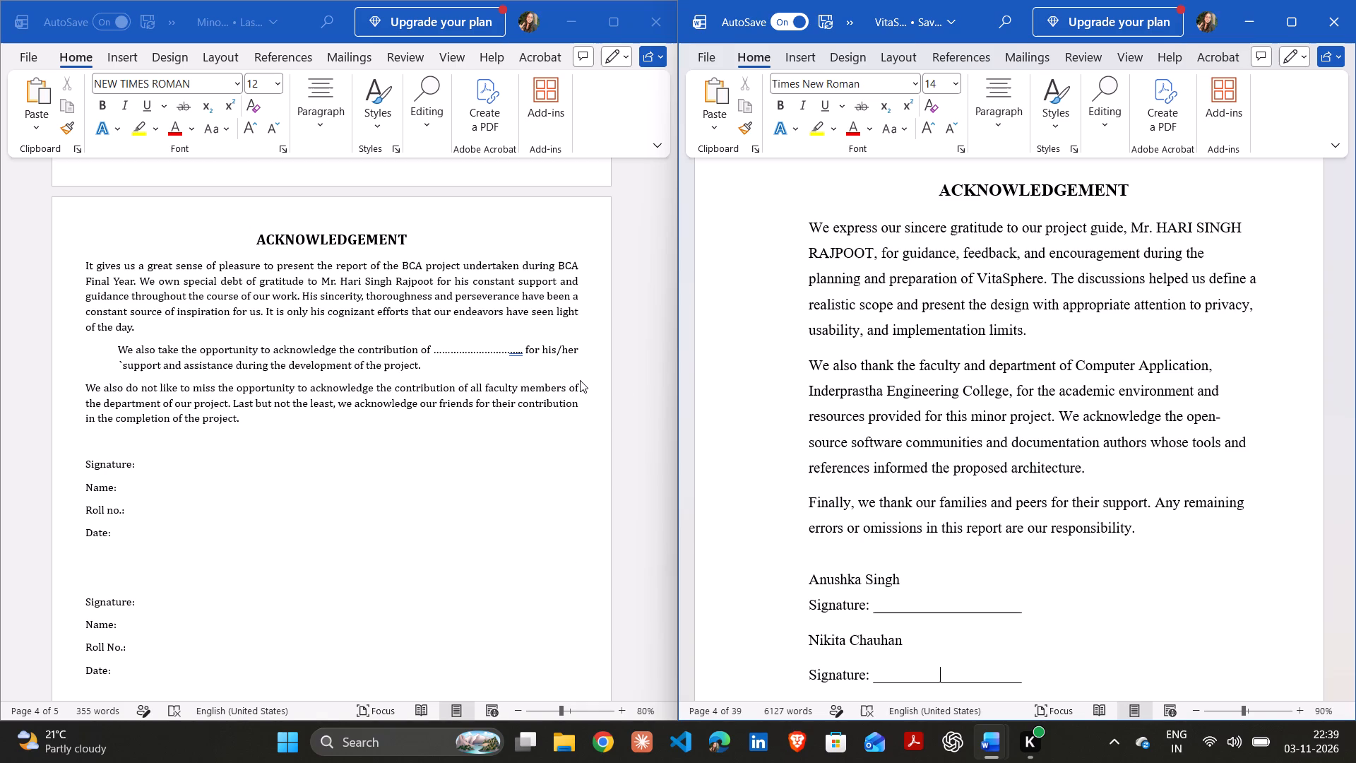
{"action": "left_click", "coordinate": [173, 400]}
{"action": "left_click", "coordinate": [173, 400]}
{"action": "key", "text": "BackSpace"}
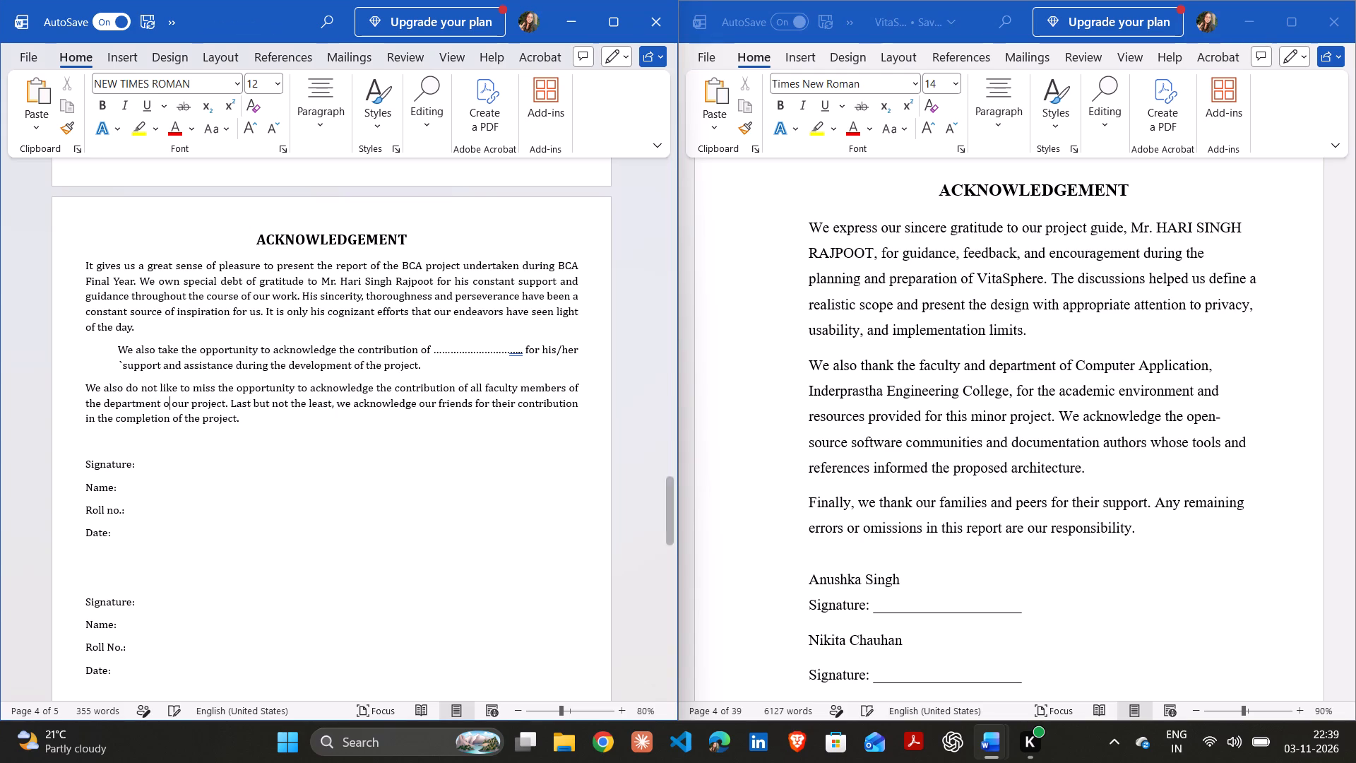
{"action": "key", "text": "BackSpace"}
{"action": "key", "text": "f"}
{"action": "key", "text": "BackSpace"}
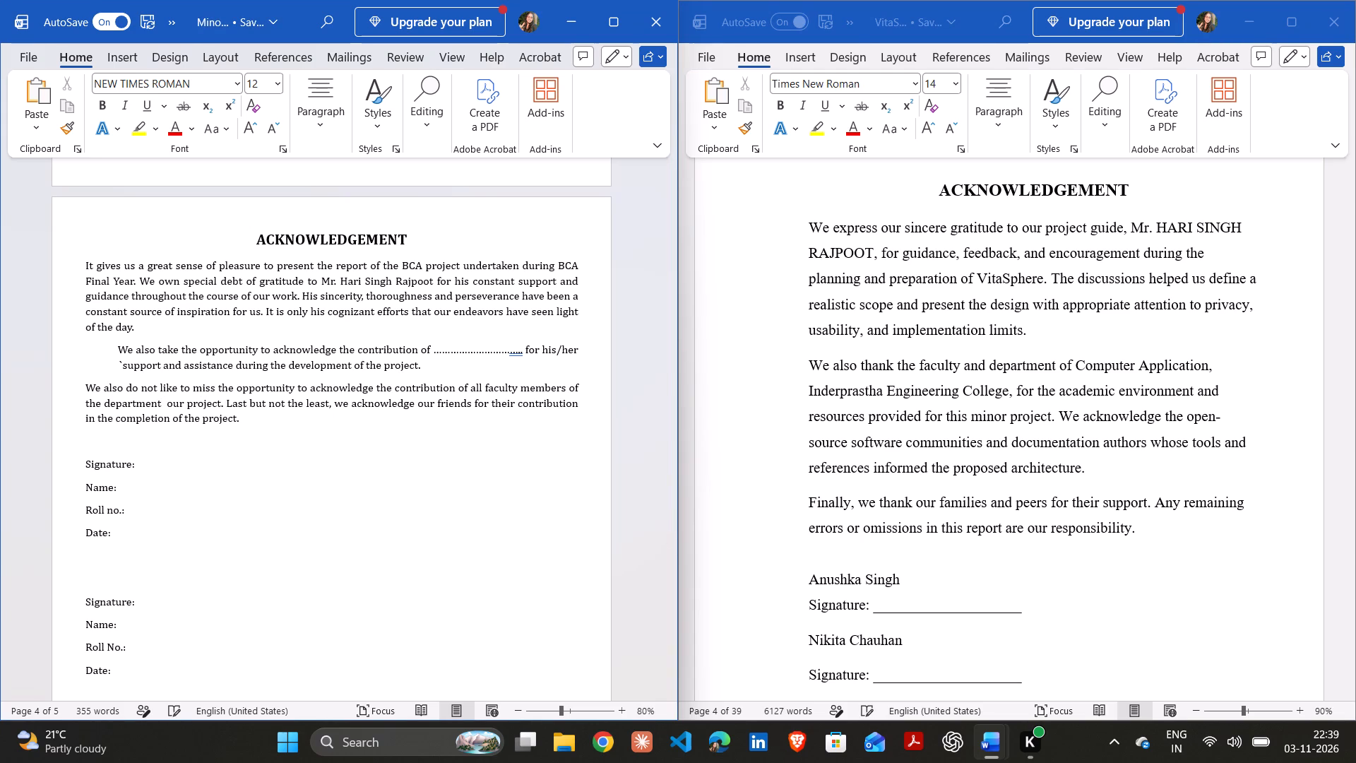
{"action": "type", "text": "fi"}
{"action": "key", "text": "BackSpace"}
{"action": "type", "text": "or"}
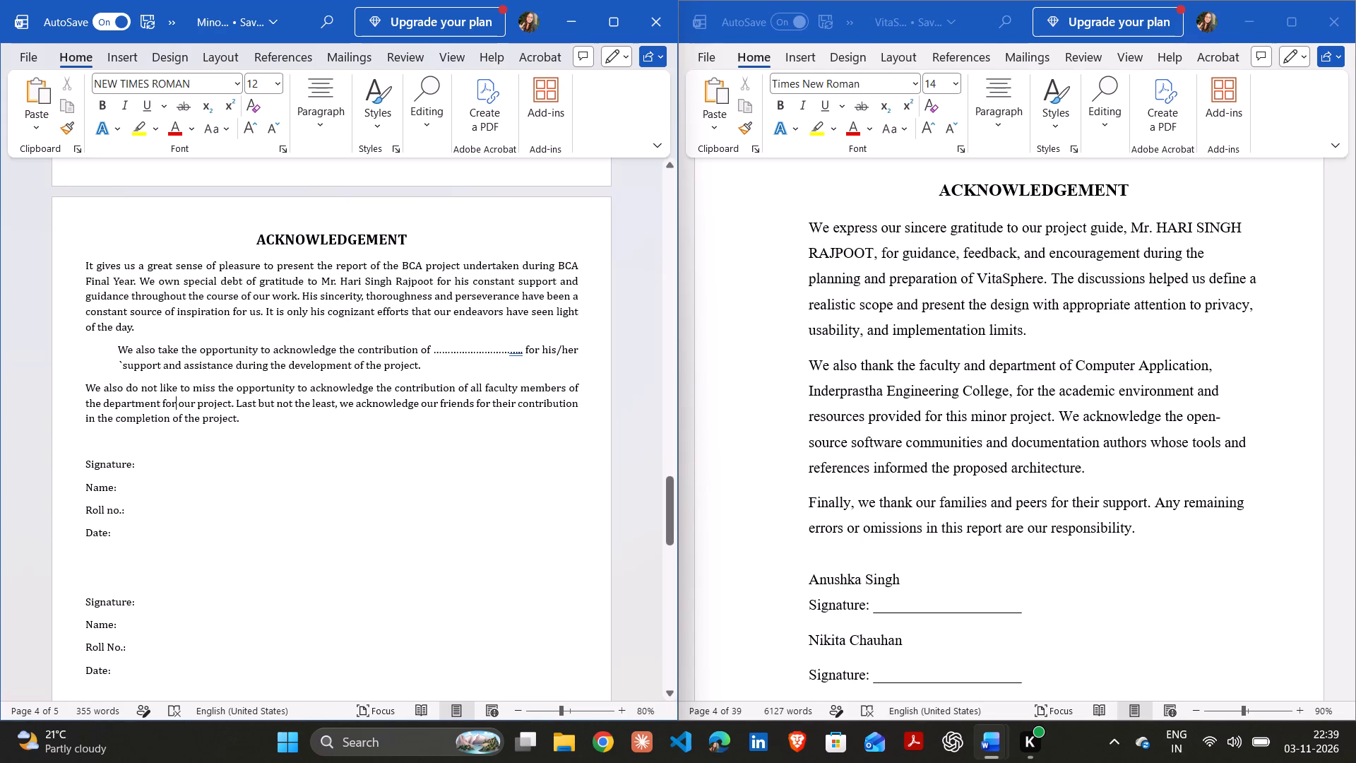
{"action": "left_click", "coordinate": [640, 509]}
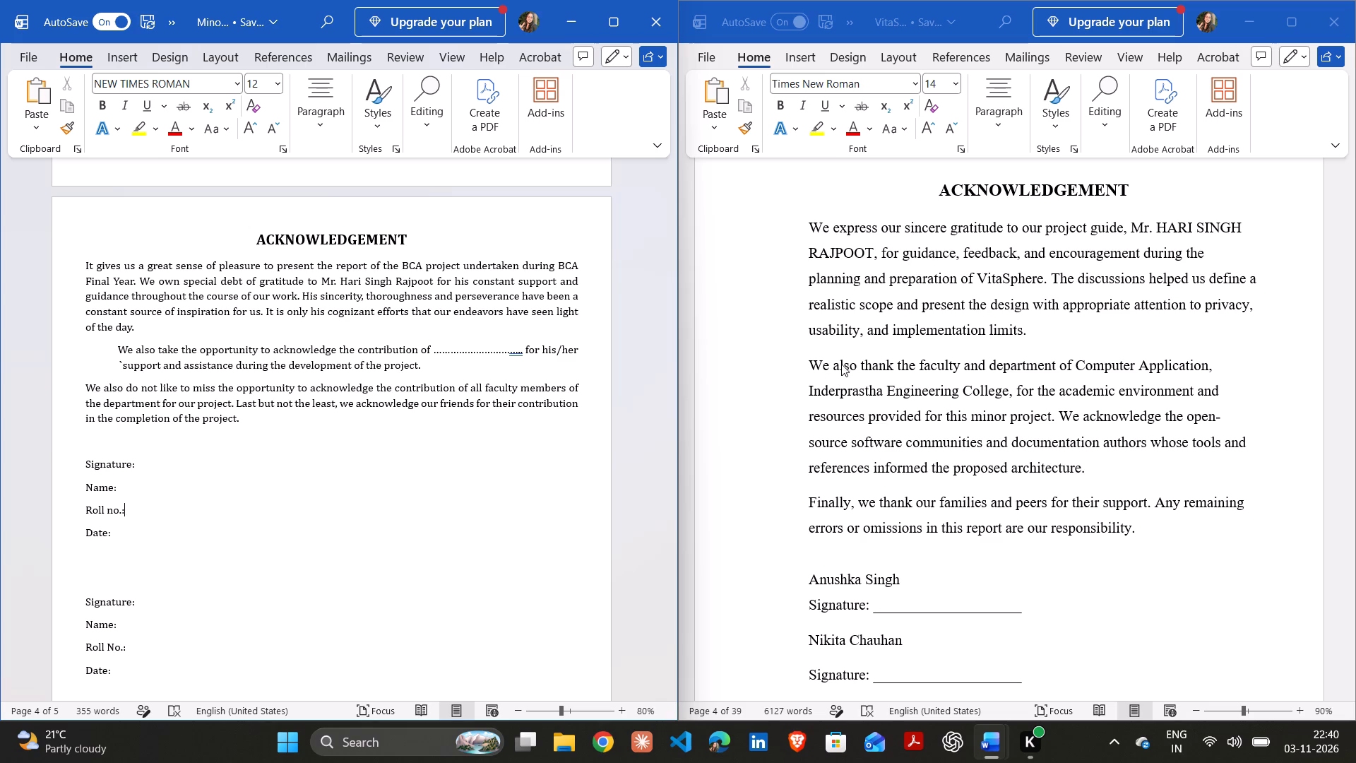
Replace the report's Acknowledgement heading and body text with the three acknowledgement paragraphs copied from the five-page document.
{"action": "left_click_drag", "start_coordinate": [810, 223], "coordinate": [847, 396]}
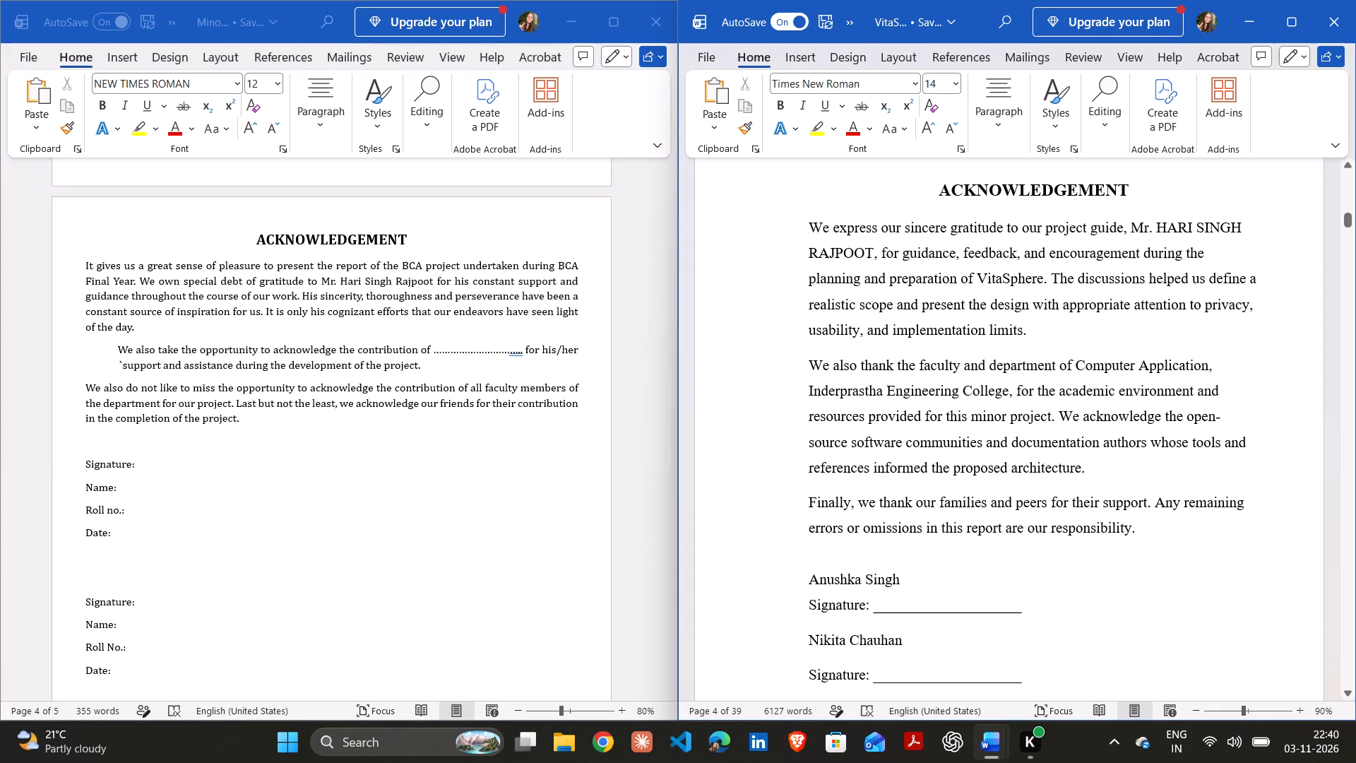
{"action": "left_click_drag", "start_coordinate": [847, 396], "coordinate": [791, 259]}
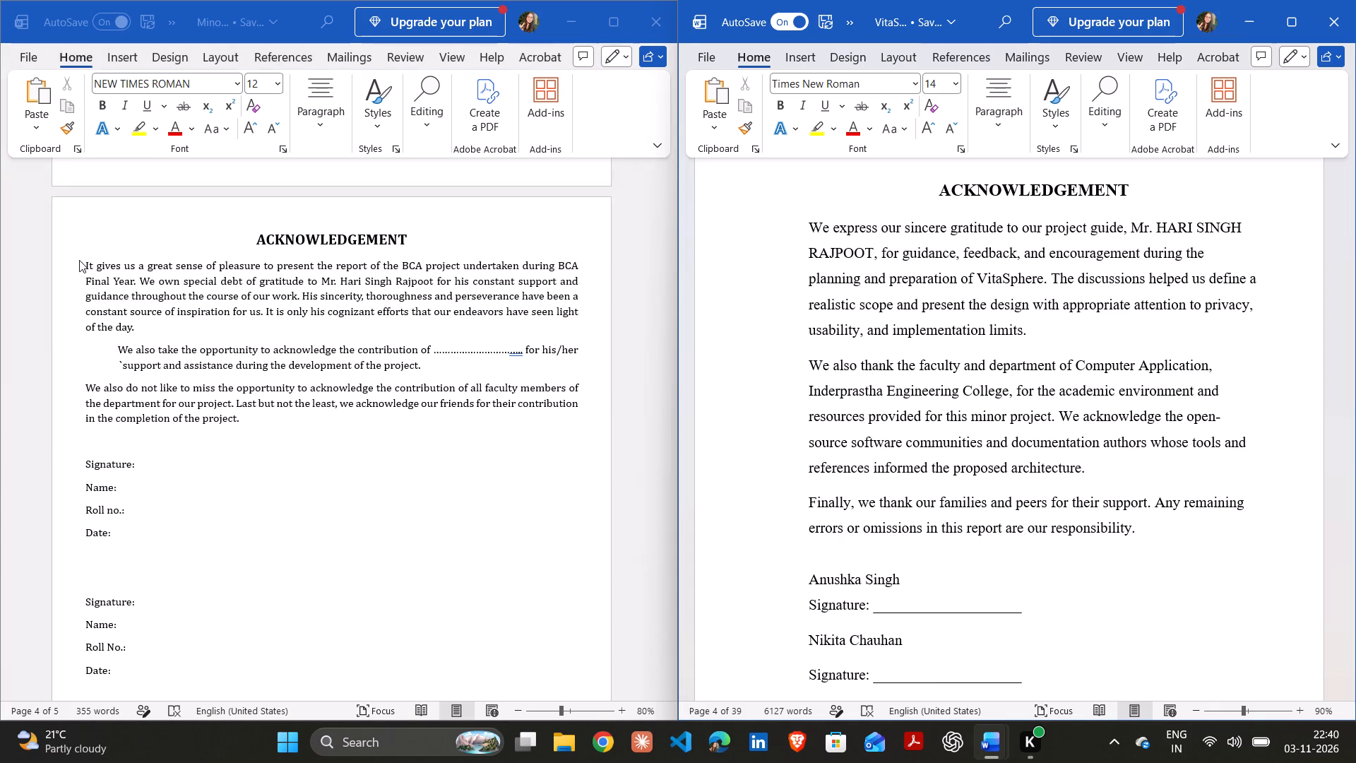
{"action": "left_click_drag", "start_coordinate": [79, 260], "coordinate": [133, 327]}
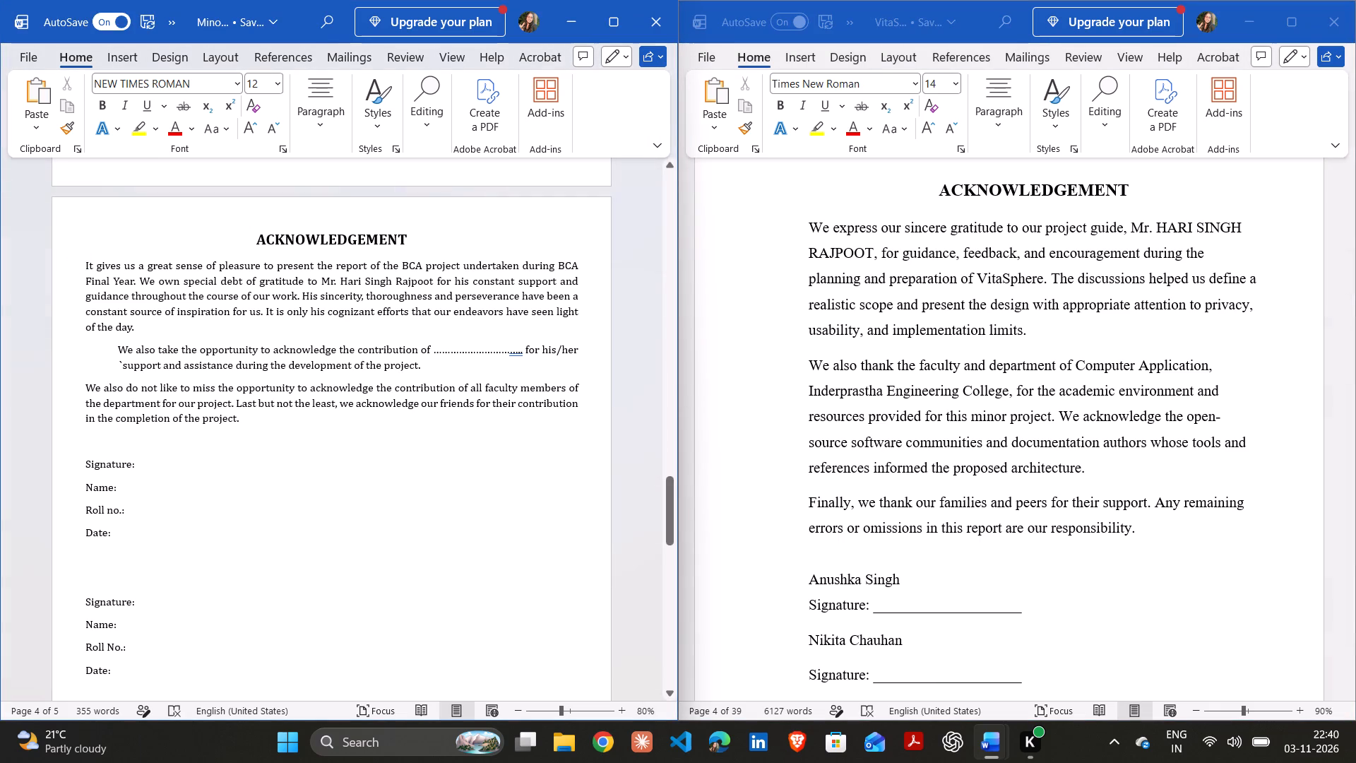
{"action": "left_click", "coordinate": [81, 266]}
{"action": "left_click_drag", "start_coordinate": [81, 266], "coordinate": [233, 433]}
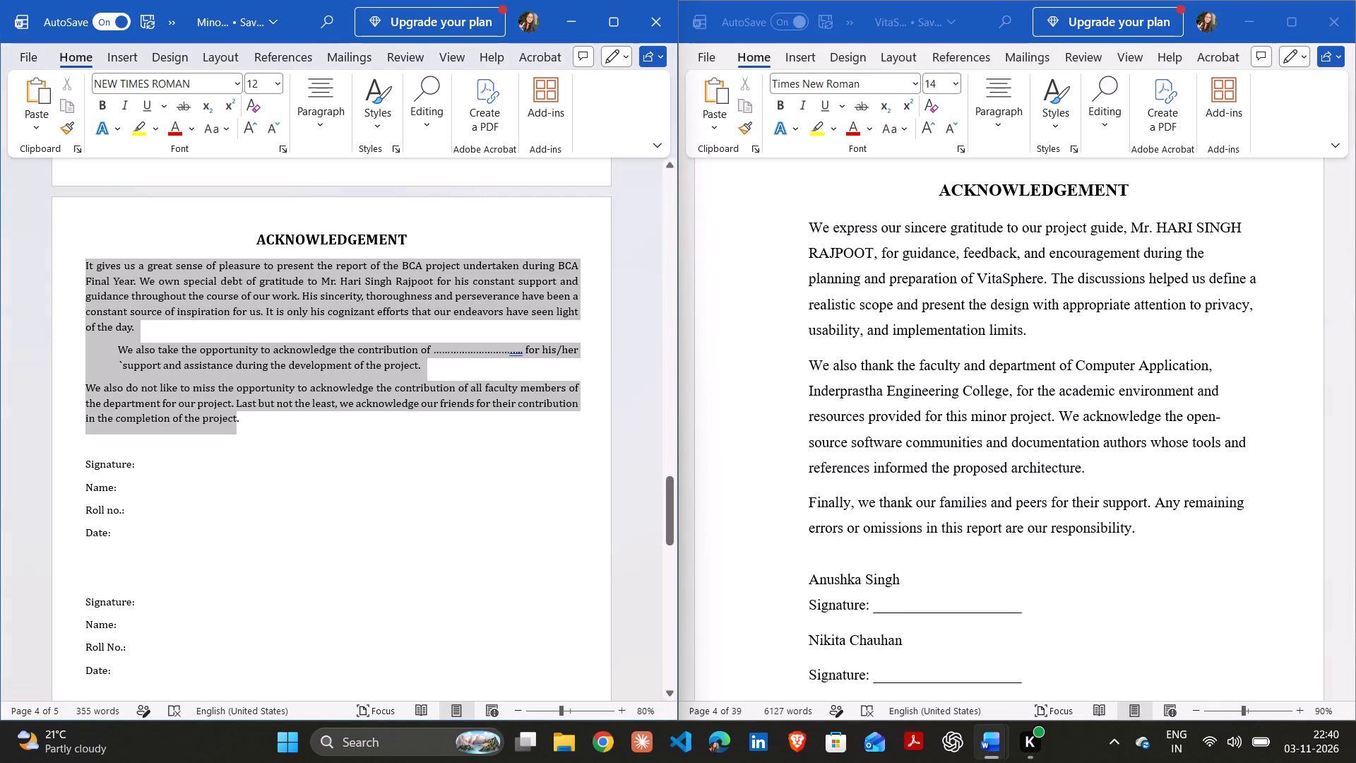
{"action": "left_click_drag", "start_coordinate": [233, 433], "coordinate": [237, 438]}
{"action": "key", "text": "ctrl+c"}
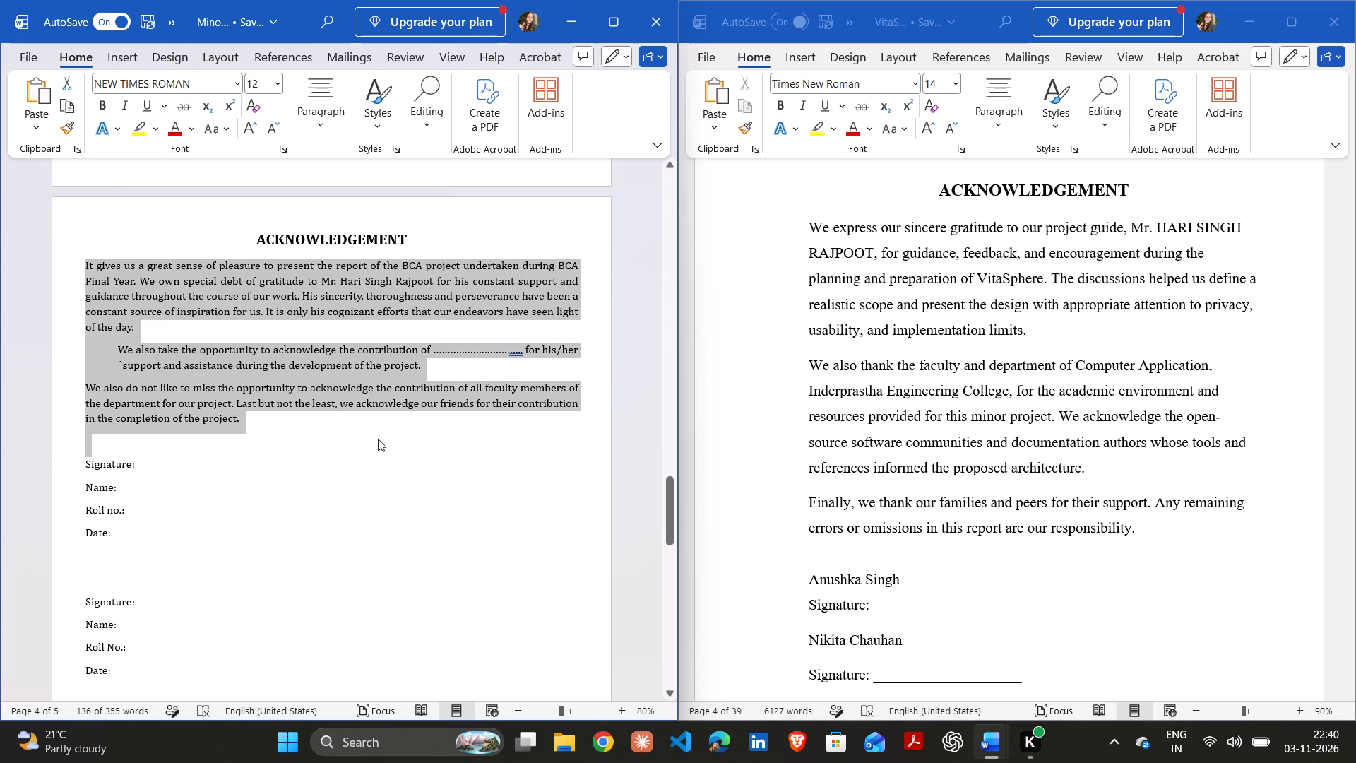
{"action": "left_click", "coordinate": [1131, 526]}
{"action": "left_click_drag", "start_coordinate": [1131, 526], "coordinate": [804, 216]}
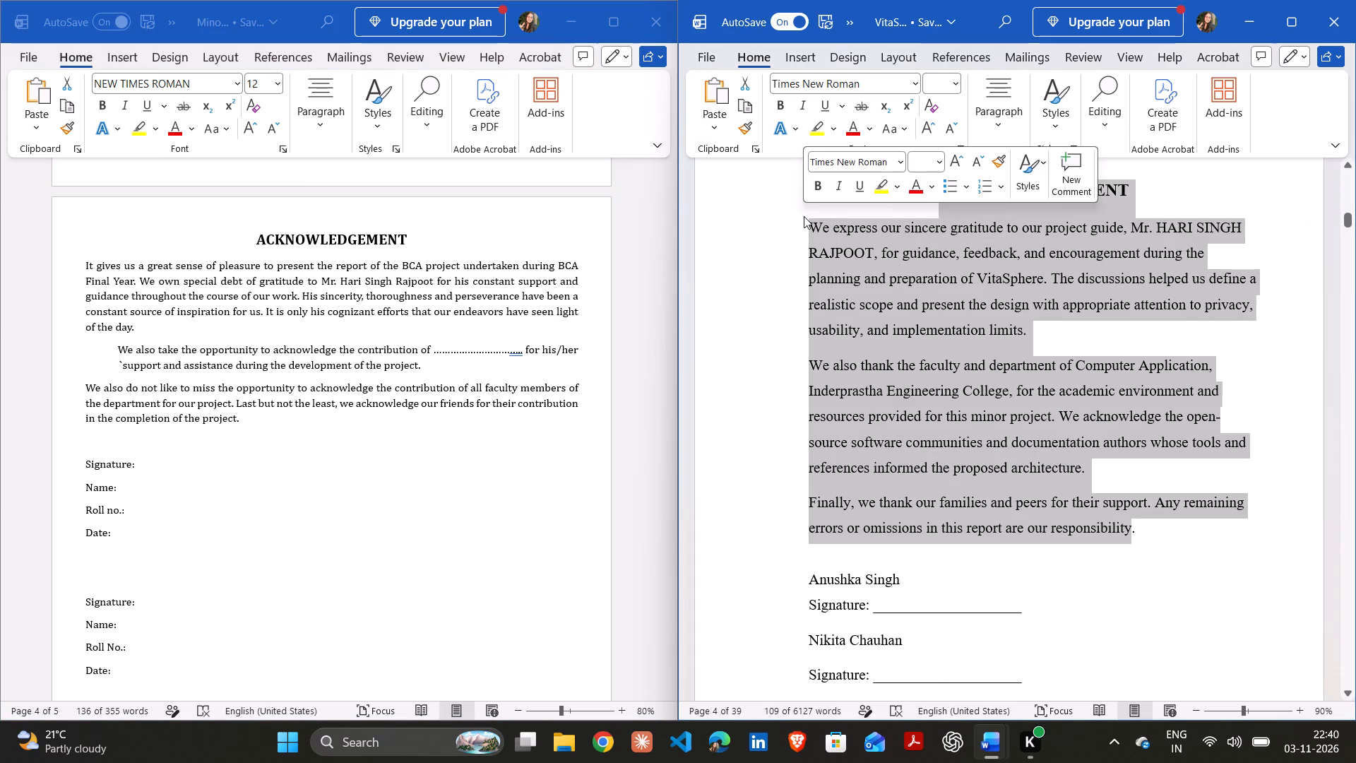
{"action": "key", "text": "BackSpace"}
{"action": "key", "text": "ctrl+v"}
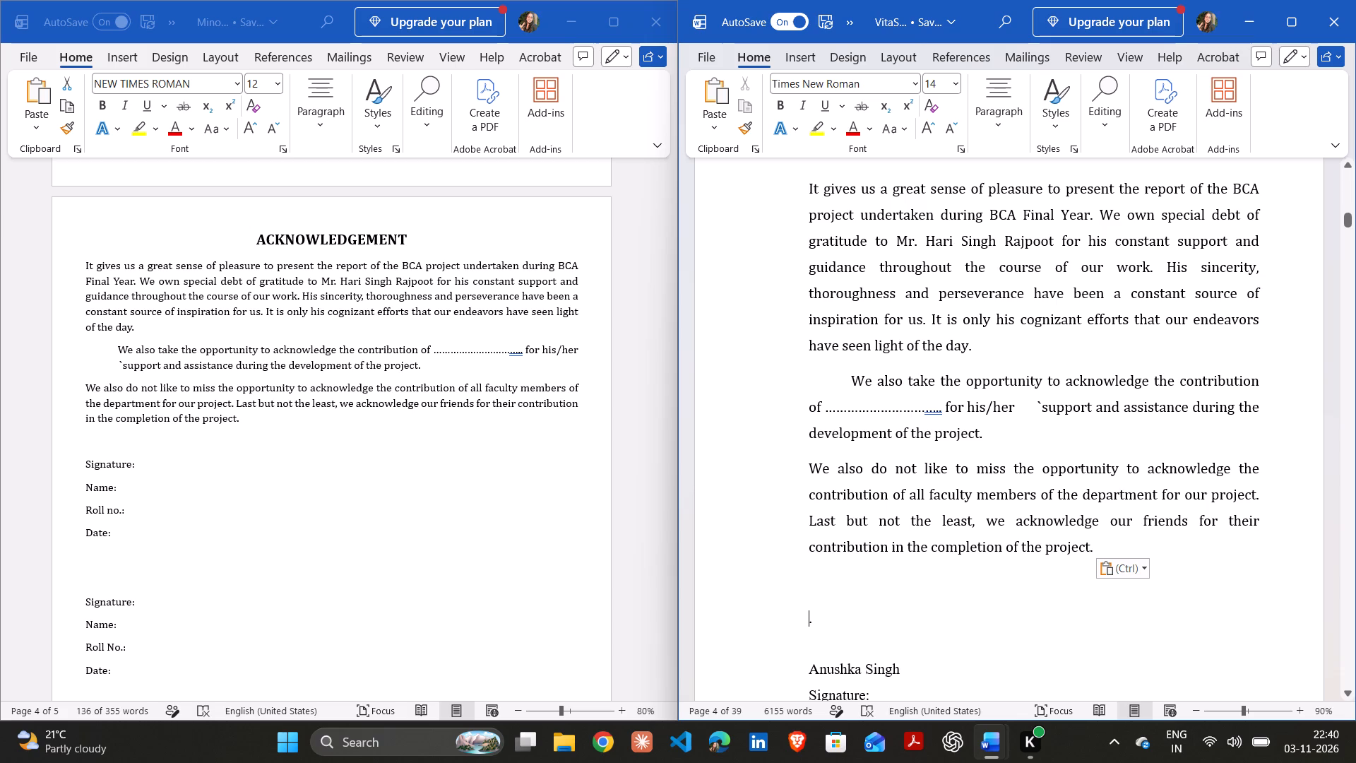
Set the font of the report's three pasted acknowledgement paragraphs to Times New Roman, matching the signature names below.
{"action": "left_click", "coordinate": [879, 669]}
{"action": "left_click", "coordinate": [876, 521]}
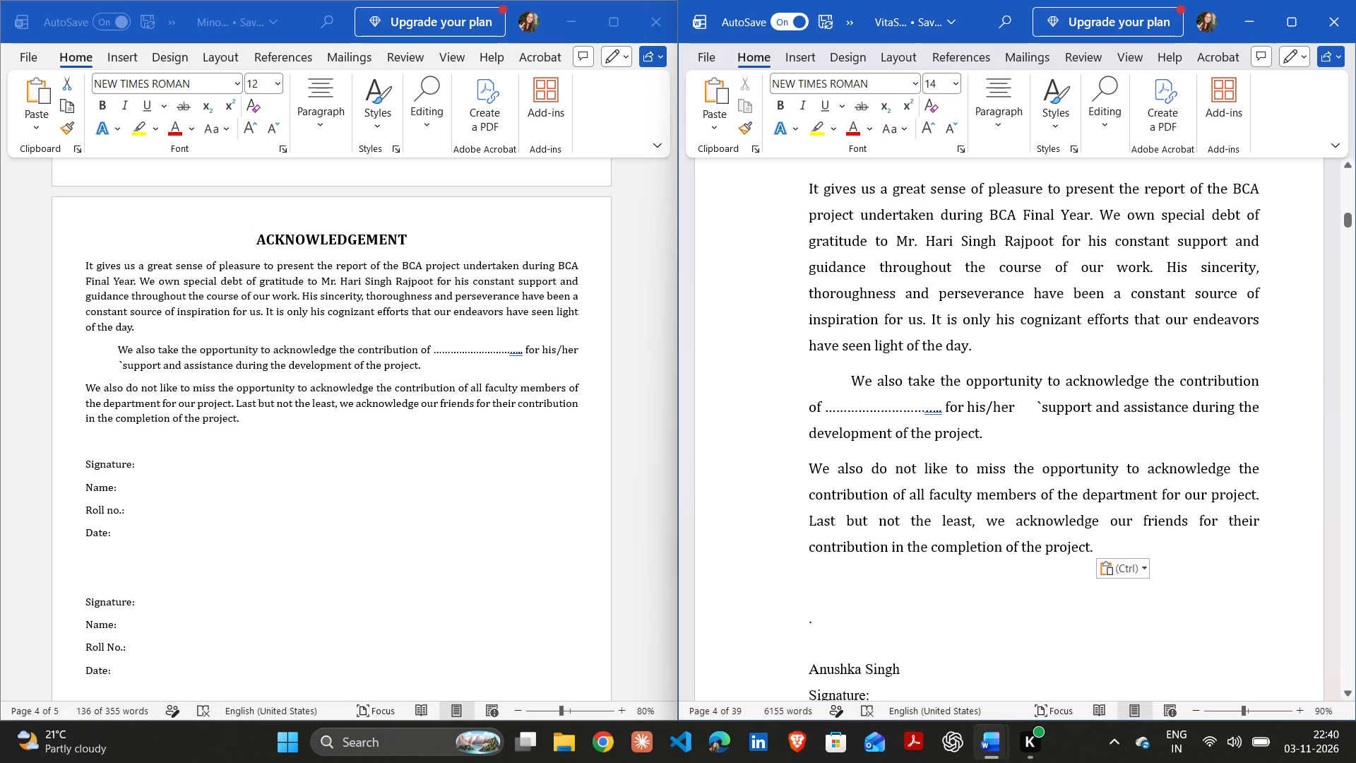
{"action": "left_click", "coordinate": [861, 678]}
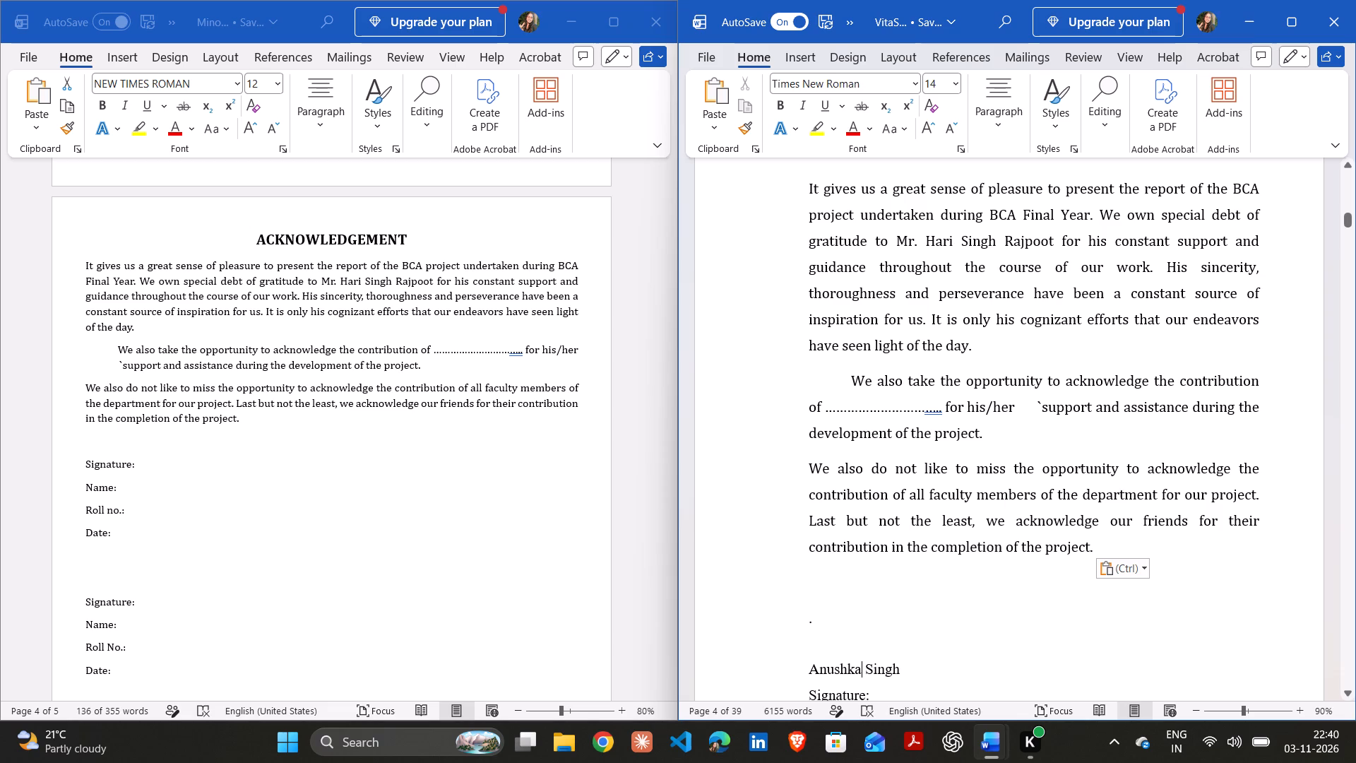
{"action": "left_click", "coordinate": [1044, 552]}
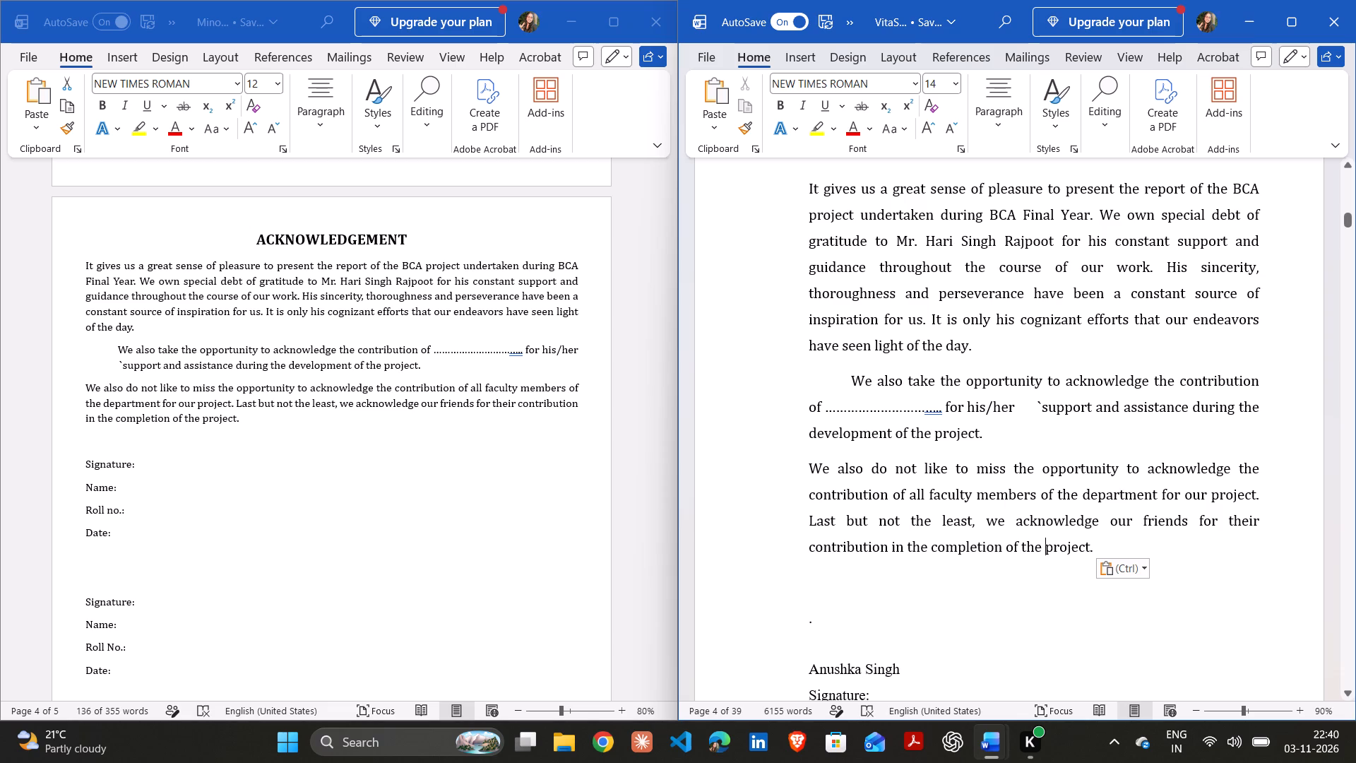
{"action": "left_click", "coordinate": [886, 661]}
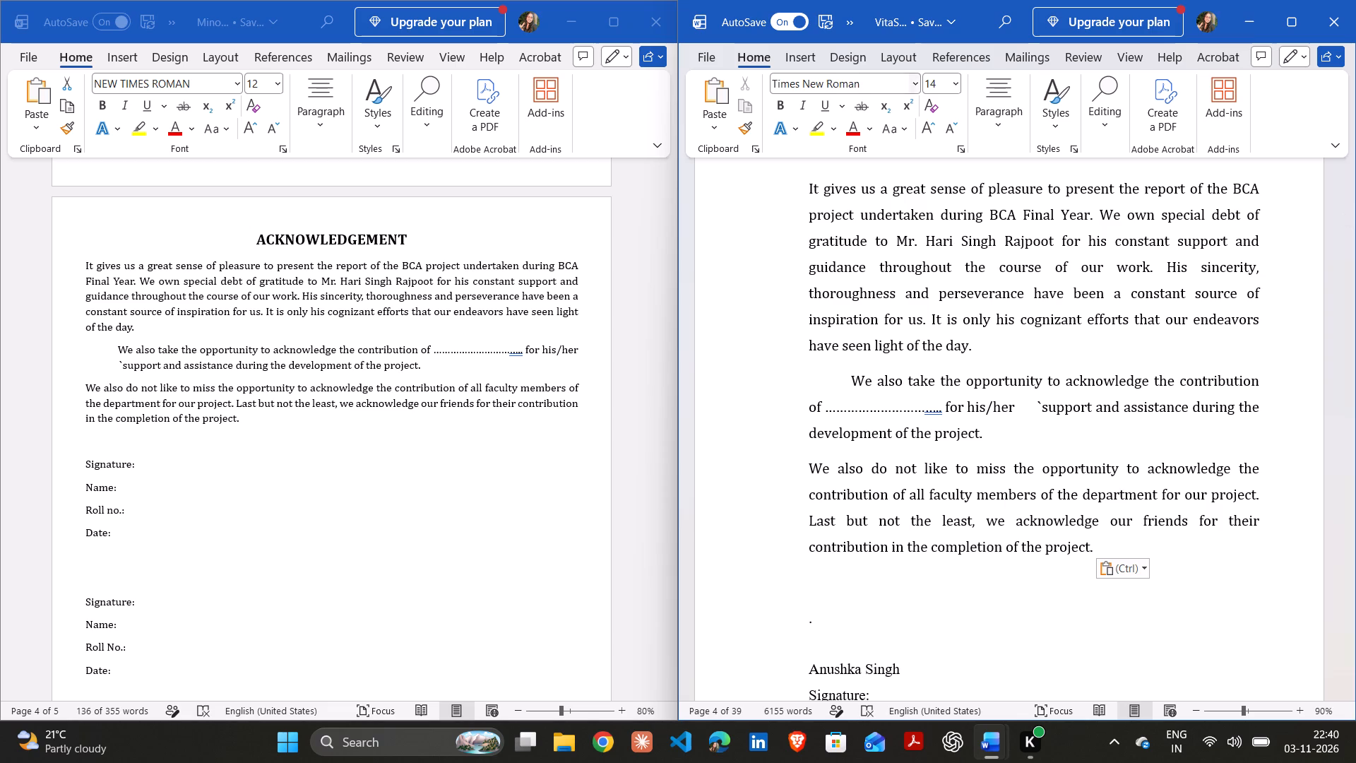
{"action": "left_click_drag", "start_coordinate": [859, 86], "coordinate": [877, 85]}
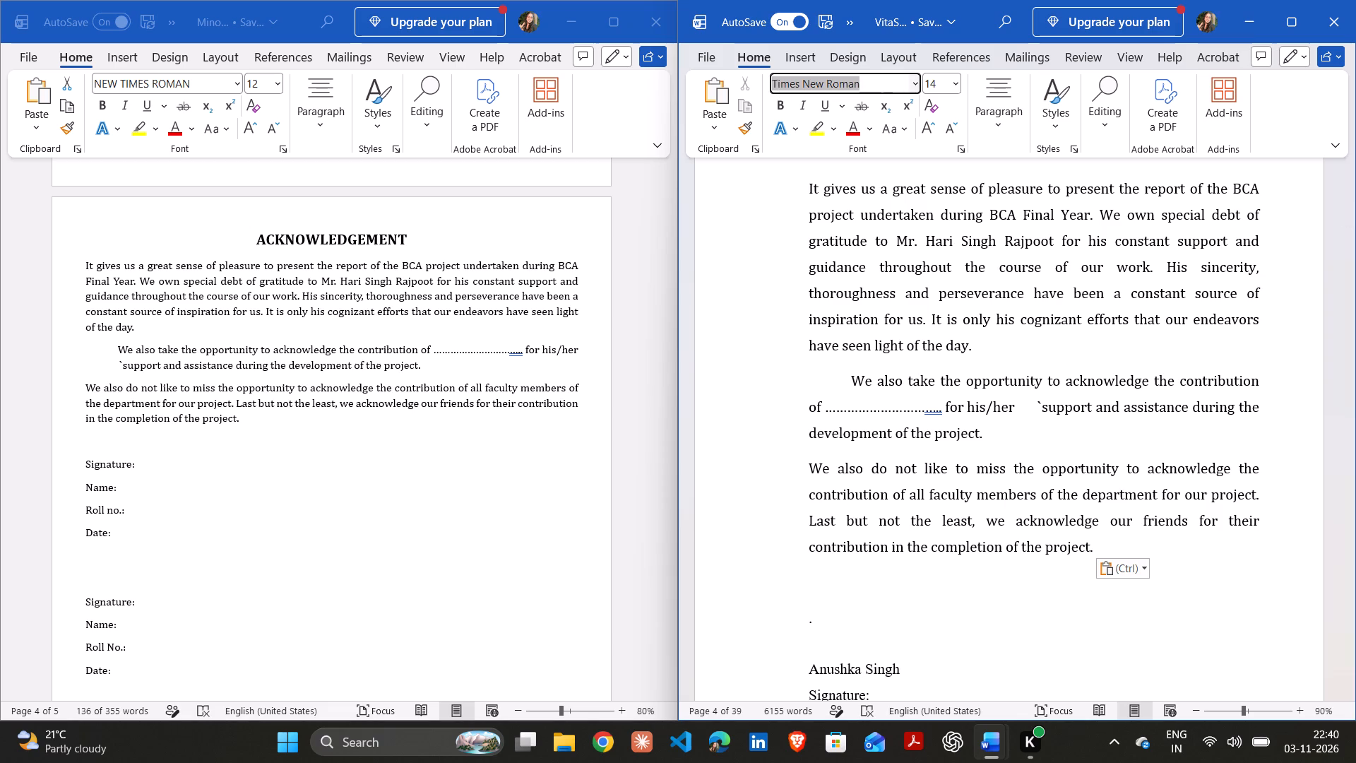
{"action": "key", "text": "ctrl+c"}
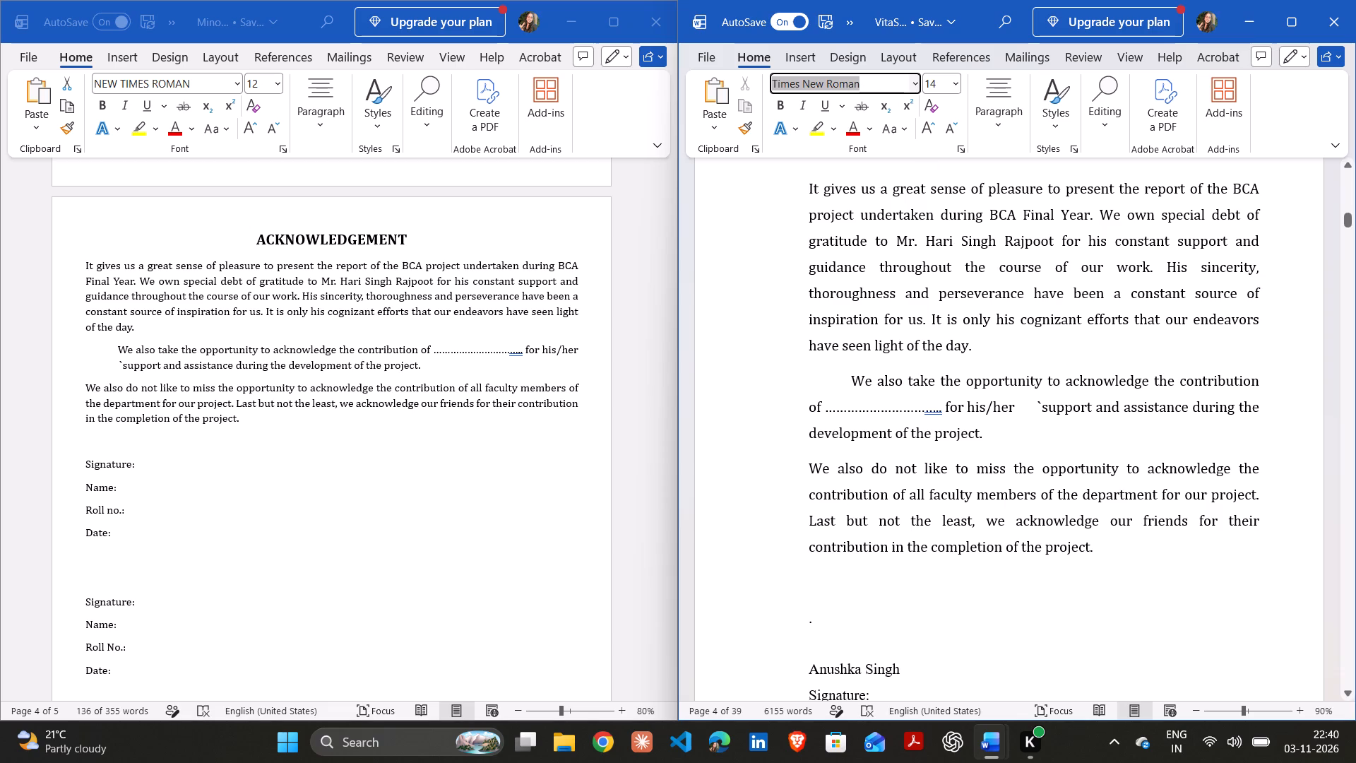
{"action": "left_click", "coordinate": [1016, 527]}
{"action": "left_click_drag", "start_coordinate": [1095, 551], "coordinate": [838, 319]}
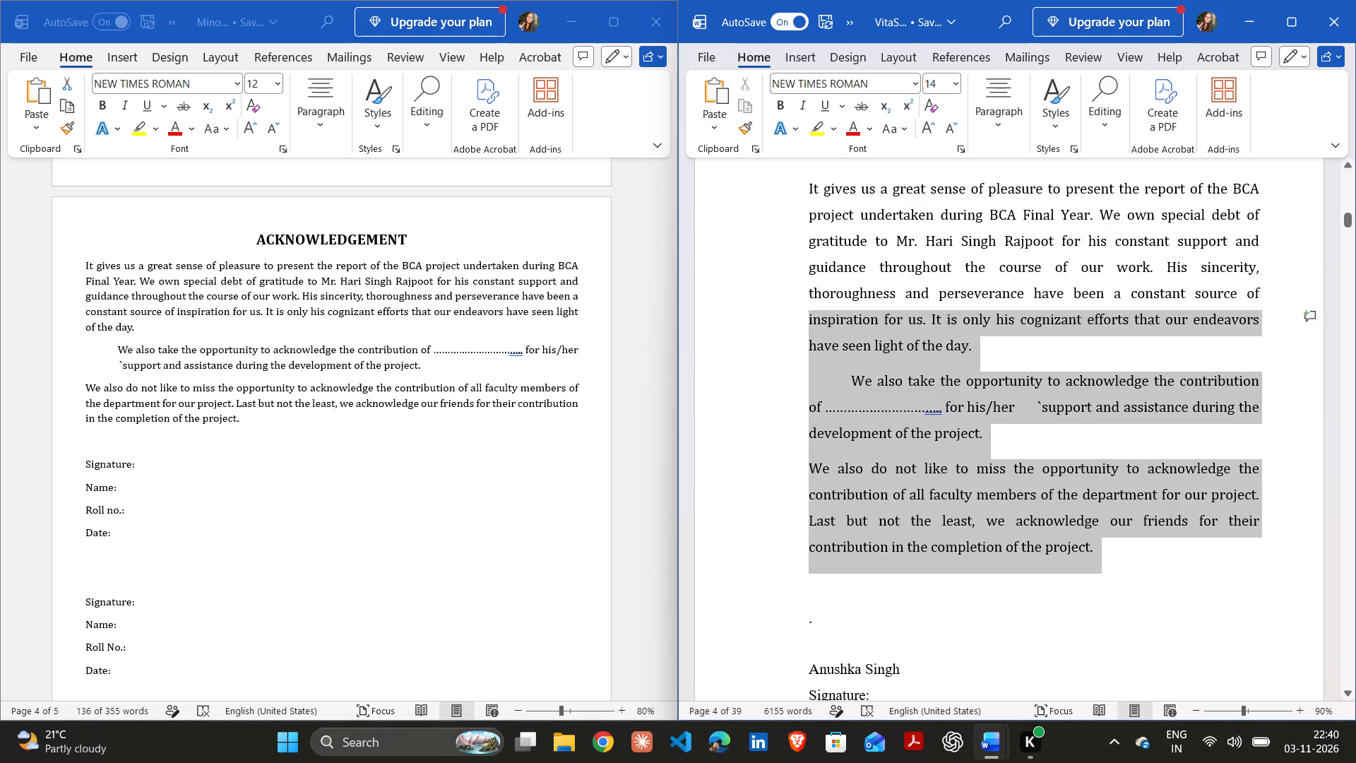
{"action": "left_click_drag", "start_coordinate": [838, 319], "coordinate": [790, 190]}
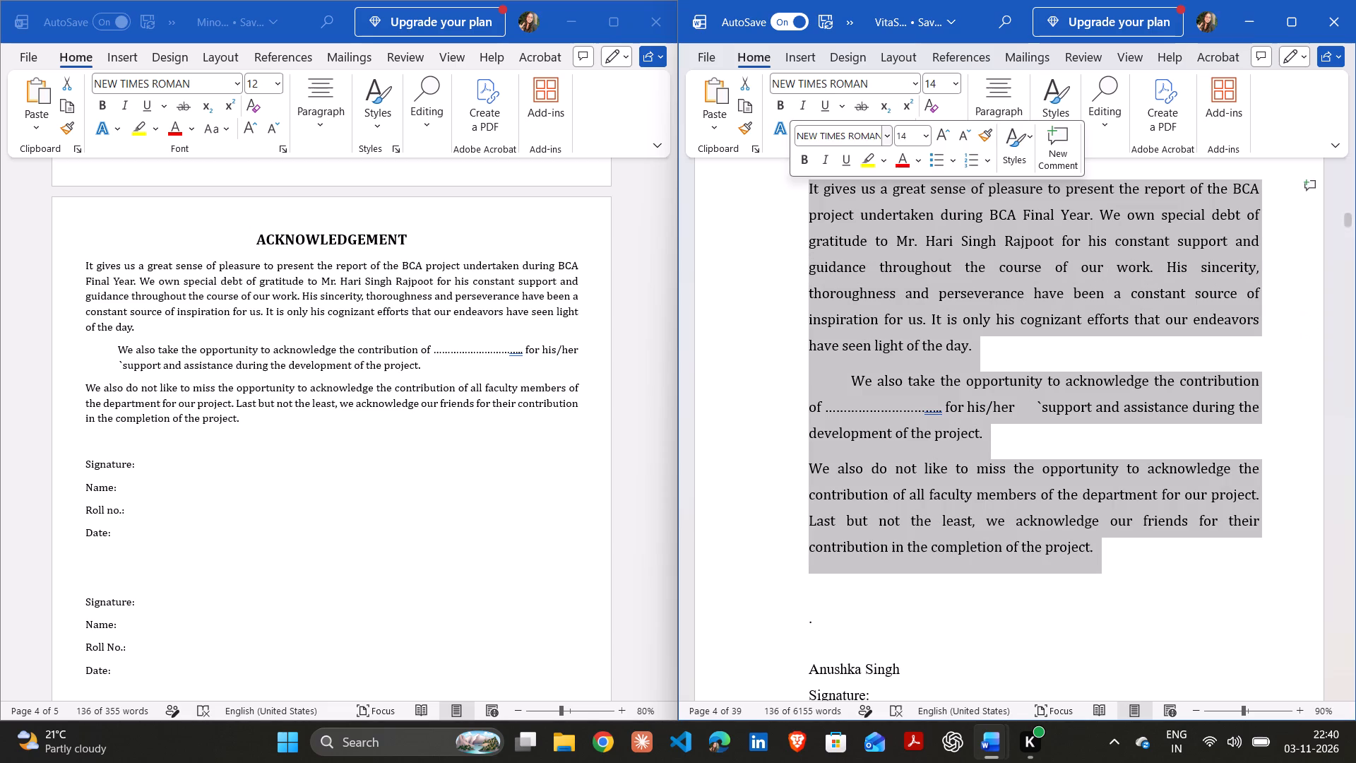
{"action": "left_click", "coordinate": [878, 135]}
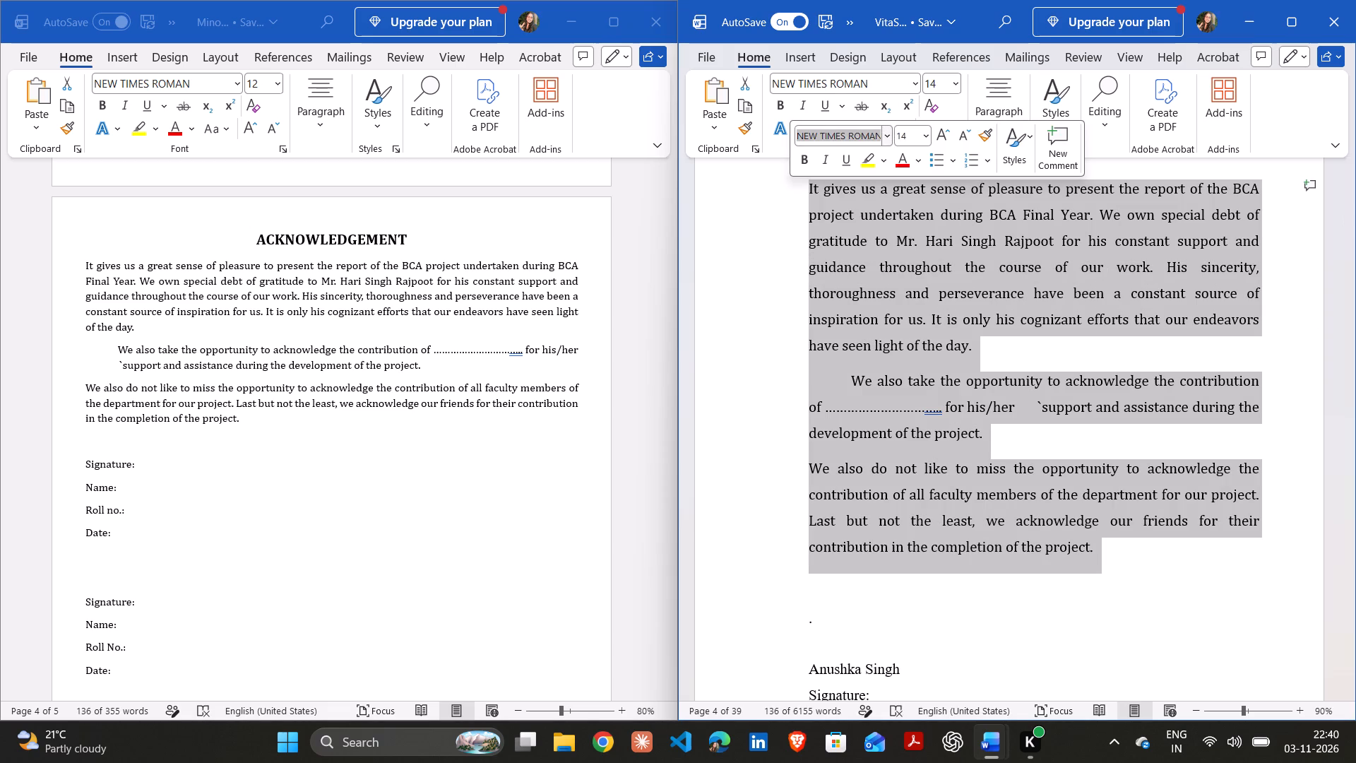
{"action": "key", "text": "BackSpace"}
{"action": "key", "text": "ctrl+v"}
{"action": "key", "text": "Return"}
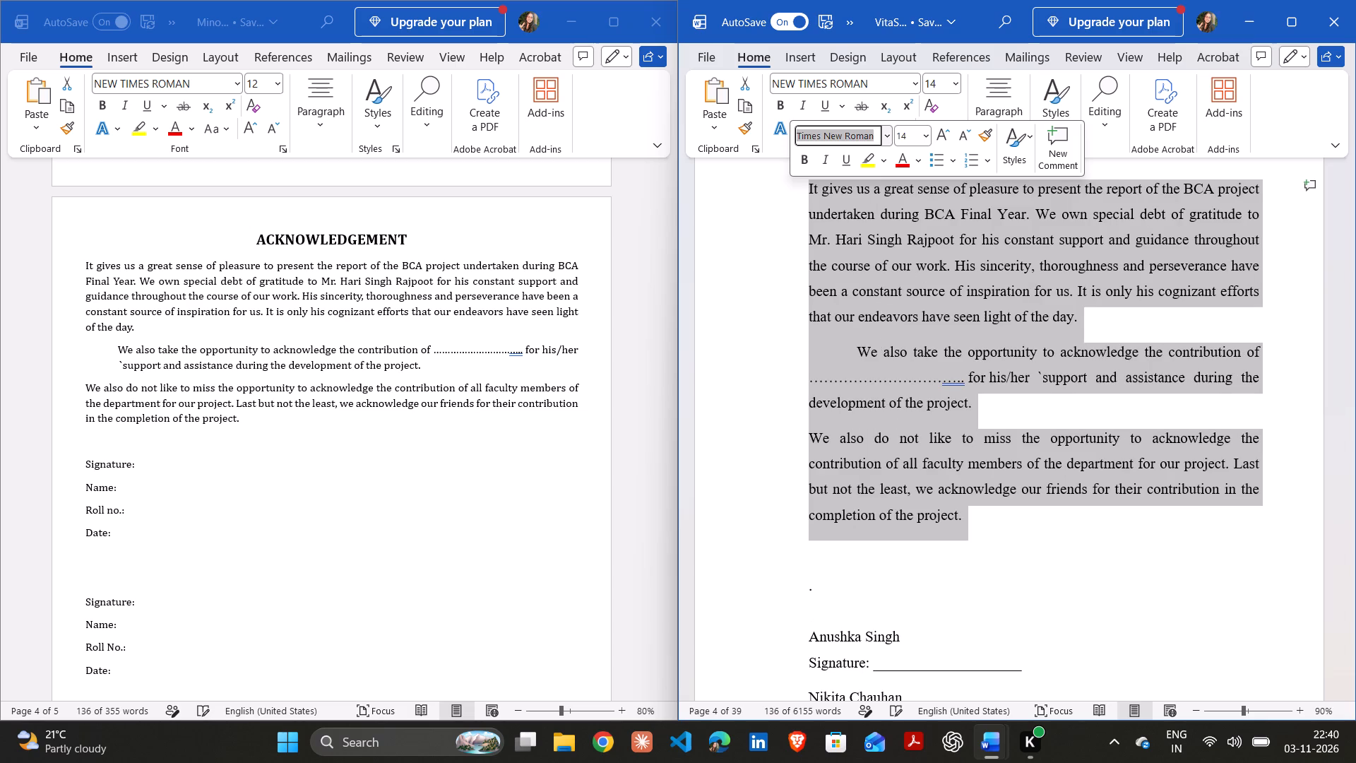
{"action": "left_click", "coordinate": [687, 396]}
{"action": "left_click", "coordinate": [738, 442]}
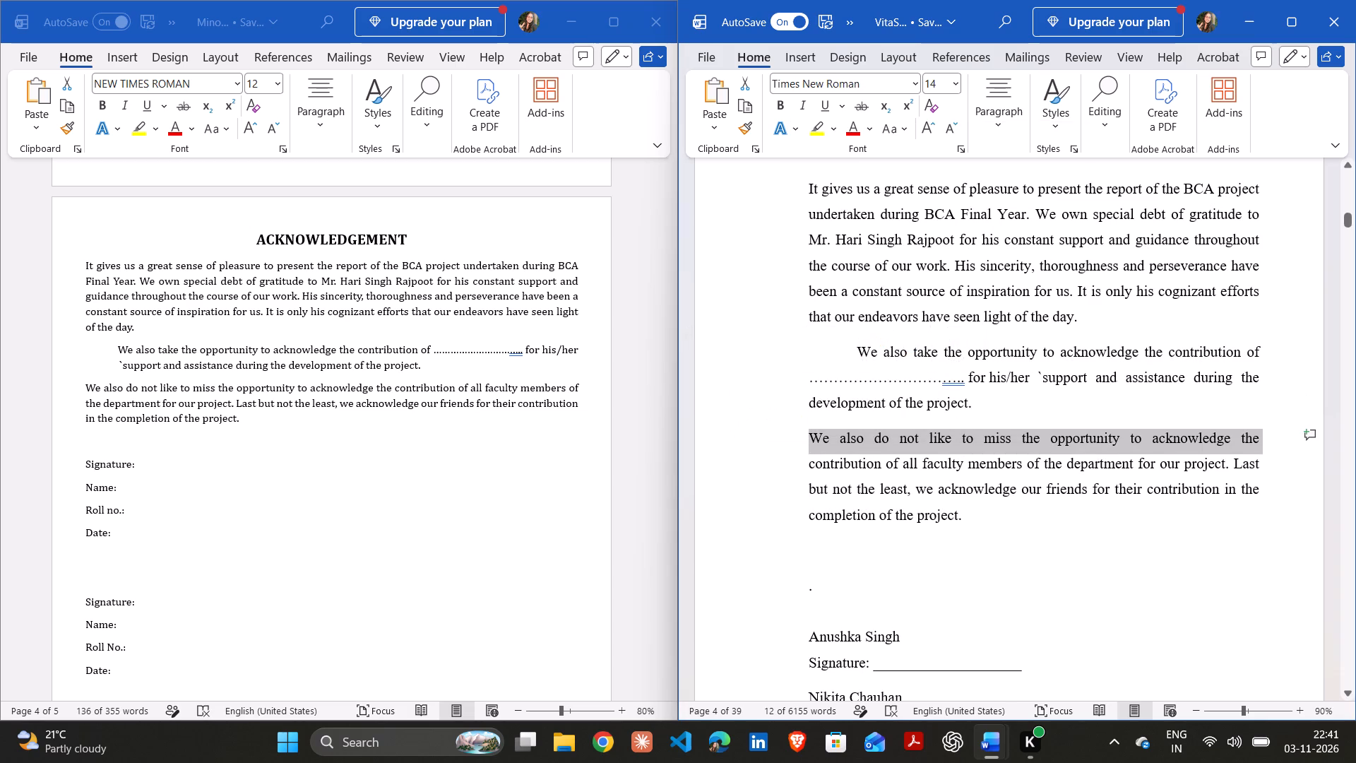
Trim the extra trailing dots from the dotted blank in the report's second acknowledgement paragraph, keeping one space before "for his/her".
{"action": "left_click", "coordinate": [848, 356]}
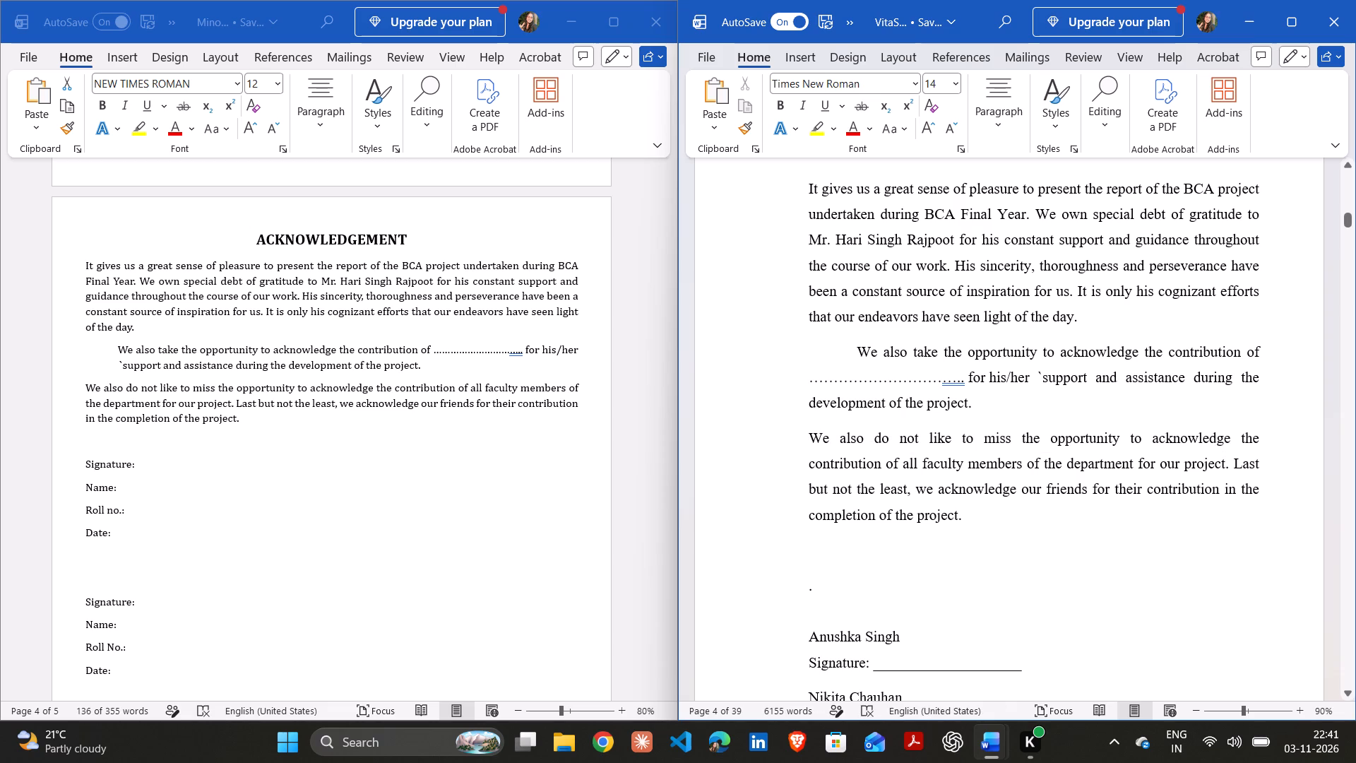
{"action": "left_click", "coordinate": [970, 375]}
{"action": "key", "text": "BackSpace"}
{"action": "key", "text": "BackSpace"}
{"action": "key", "text": "BackSpace"}
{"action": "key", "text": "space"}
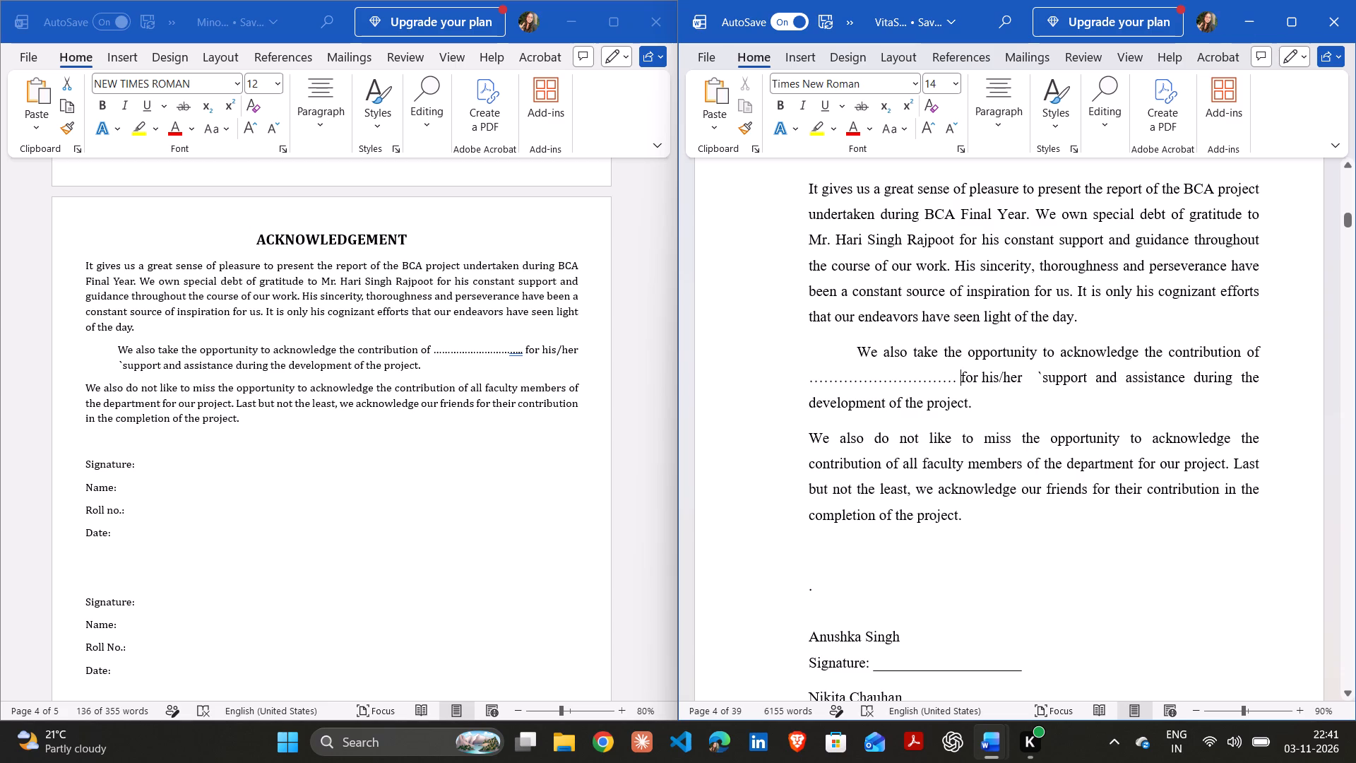
Delete the stray dot and the blank lines between the report's last acknowledgement paragraph and the first signature name.
{"action": "left_click", "coordinate": [1335, 499]}
{"action": "left_click", "coordinate": [998, 410]}
{"action": "key", "text": "Down"}
{"action": "key", "text": "Down"}
{"action": "key", "text": "Down"}
{"action": "key", "text": "Down"}
{"action": "key", "text": "Down"}
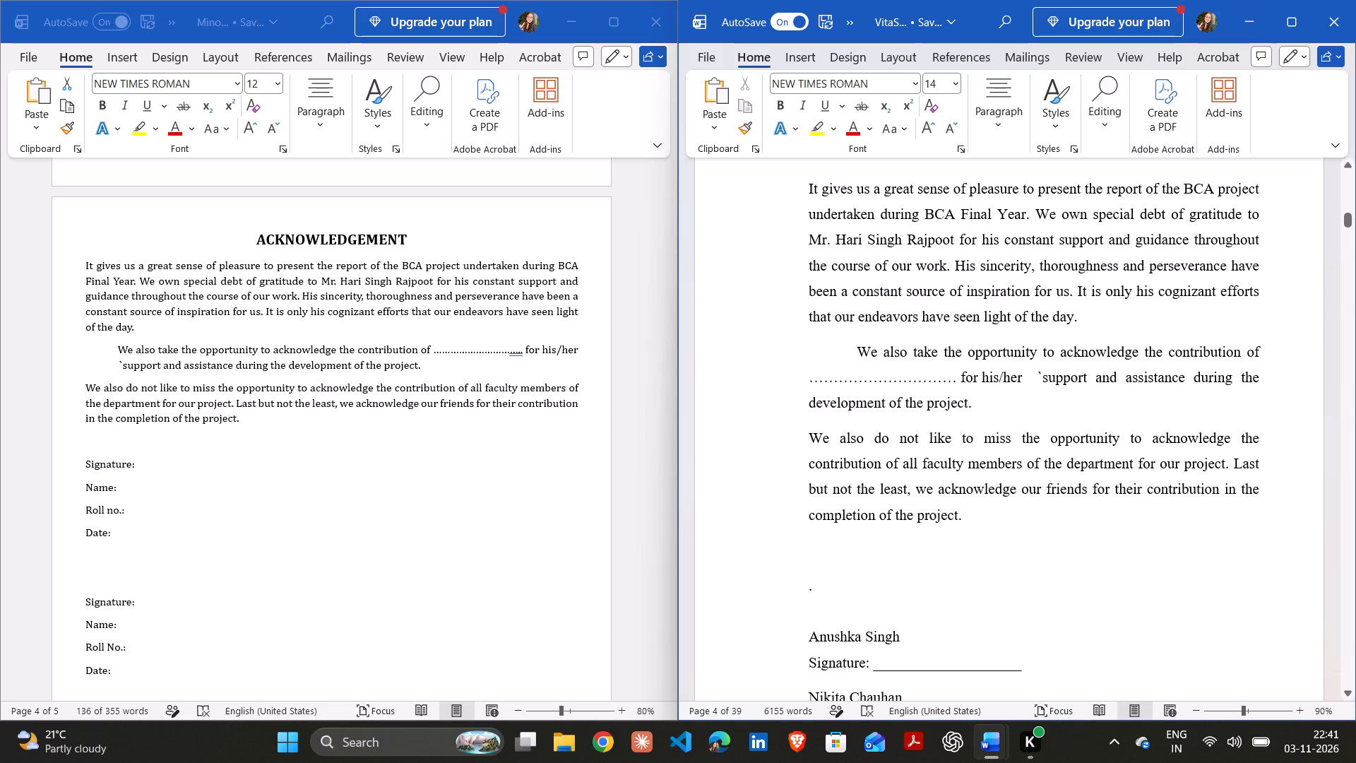
{"action": "key", "text": "Down"}
{"action": "key", "text": "Down"}
{"action": "key", "text": "Down"}
{"action": "key", "text": "Down"}
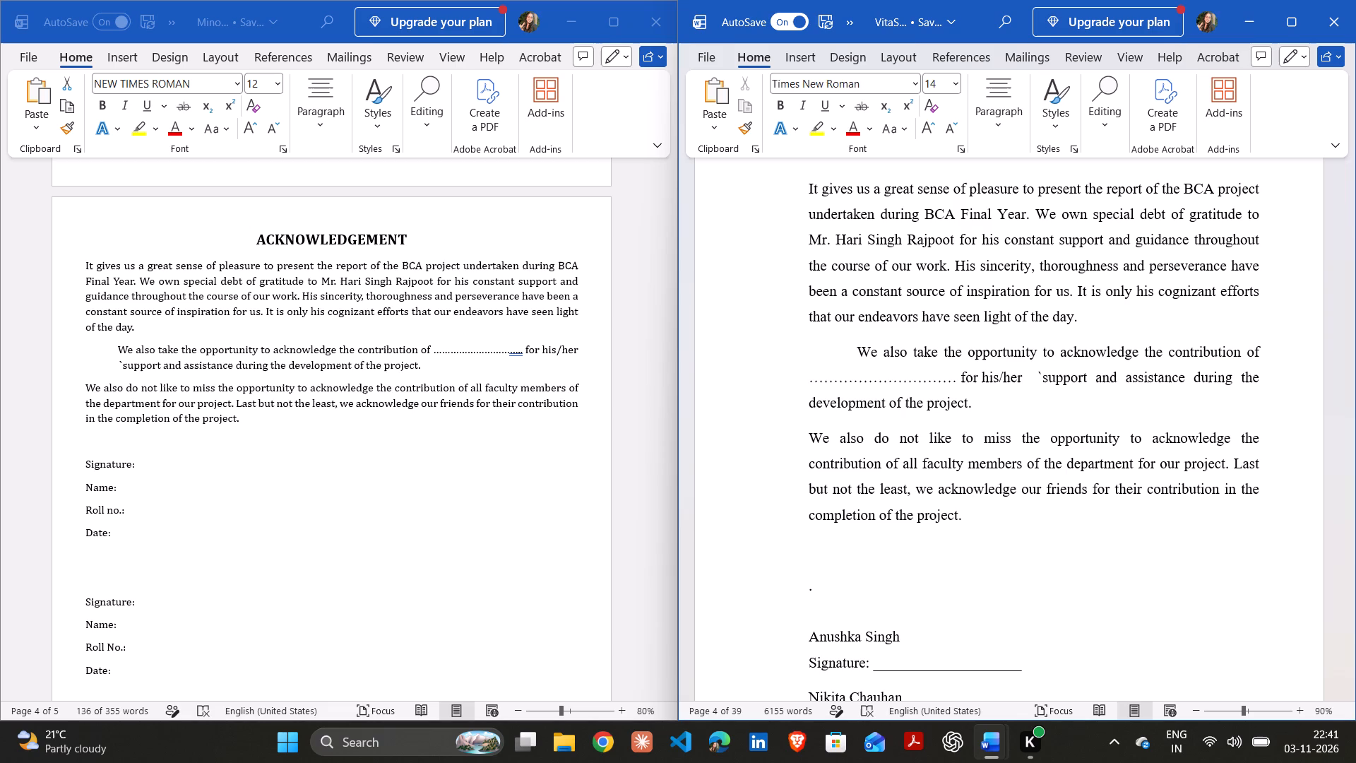
{"action": "left_click", "coordinate": [846, 587]}
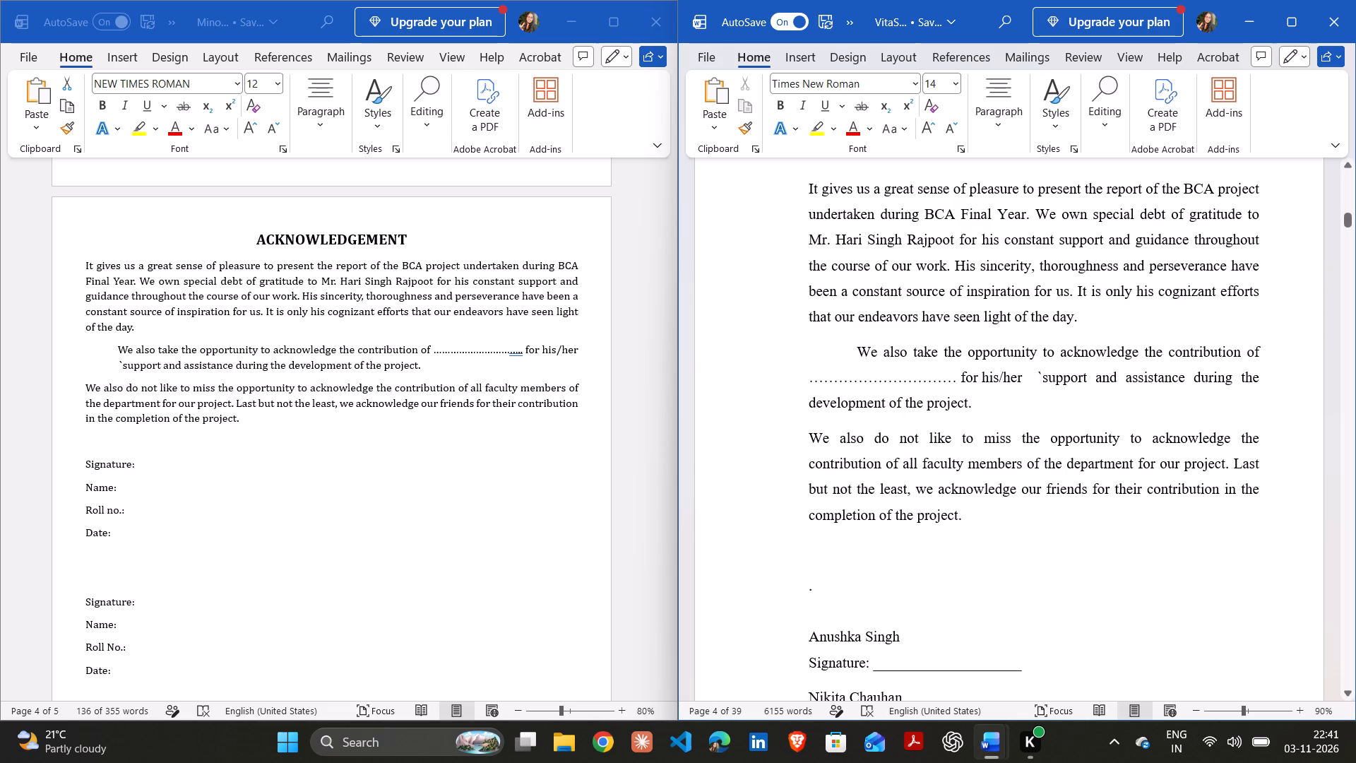
{"action": "key", "text": "BackSpace"}
{"action": "key", "text": "BackSpace"}
{"action": "key", "text": "BackSpace"}
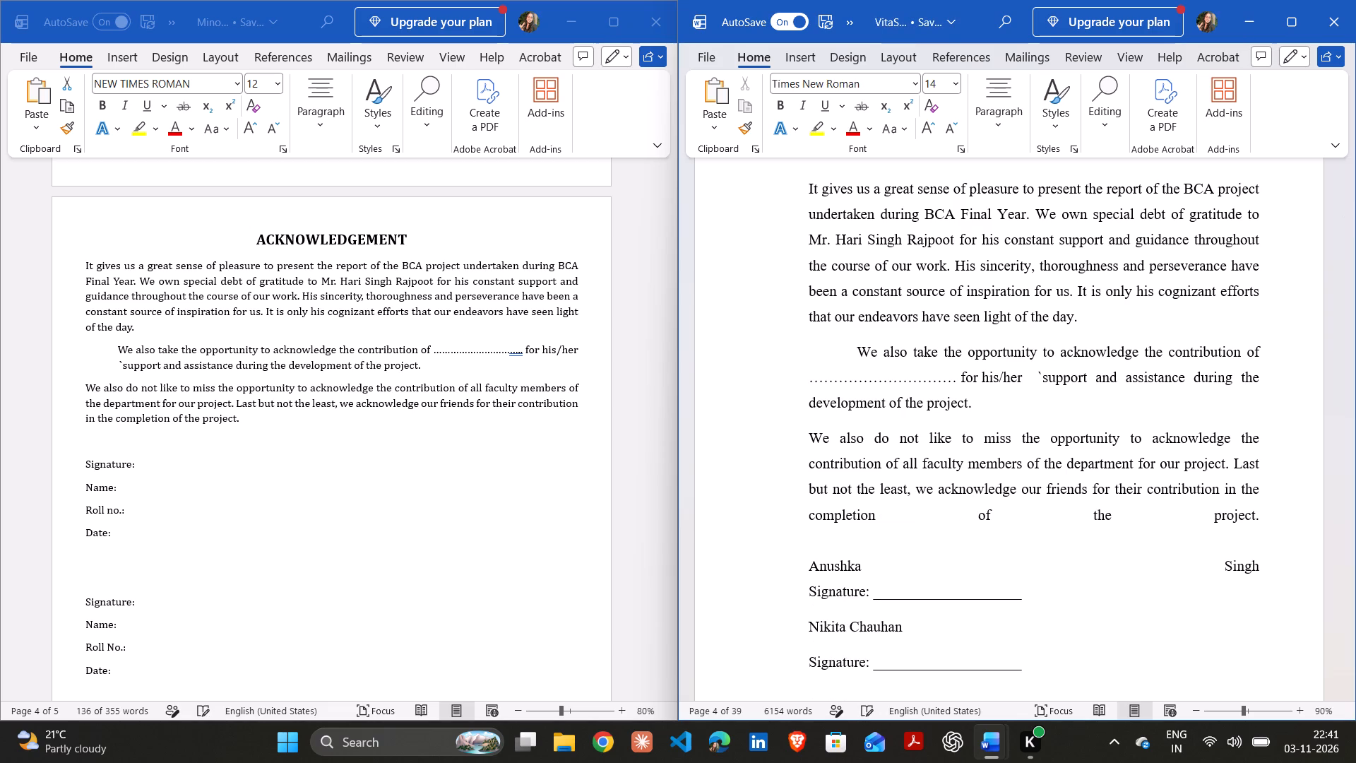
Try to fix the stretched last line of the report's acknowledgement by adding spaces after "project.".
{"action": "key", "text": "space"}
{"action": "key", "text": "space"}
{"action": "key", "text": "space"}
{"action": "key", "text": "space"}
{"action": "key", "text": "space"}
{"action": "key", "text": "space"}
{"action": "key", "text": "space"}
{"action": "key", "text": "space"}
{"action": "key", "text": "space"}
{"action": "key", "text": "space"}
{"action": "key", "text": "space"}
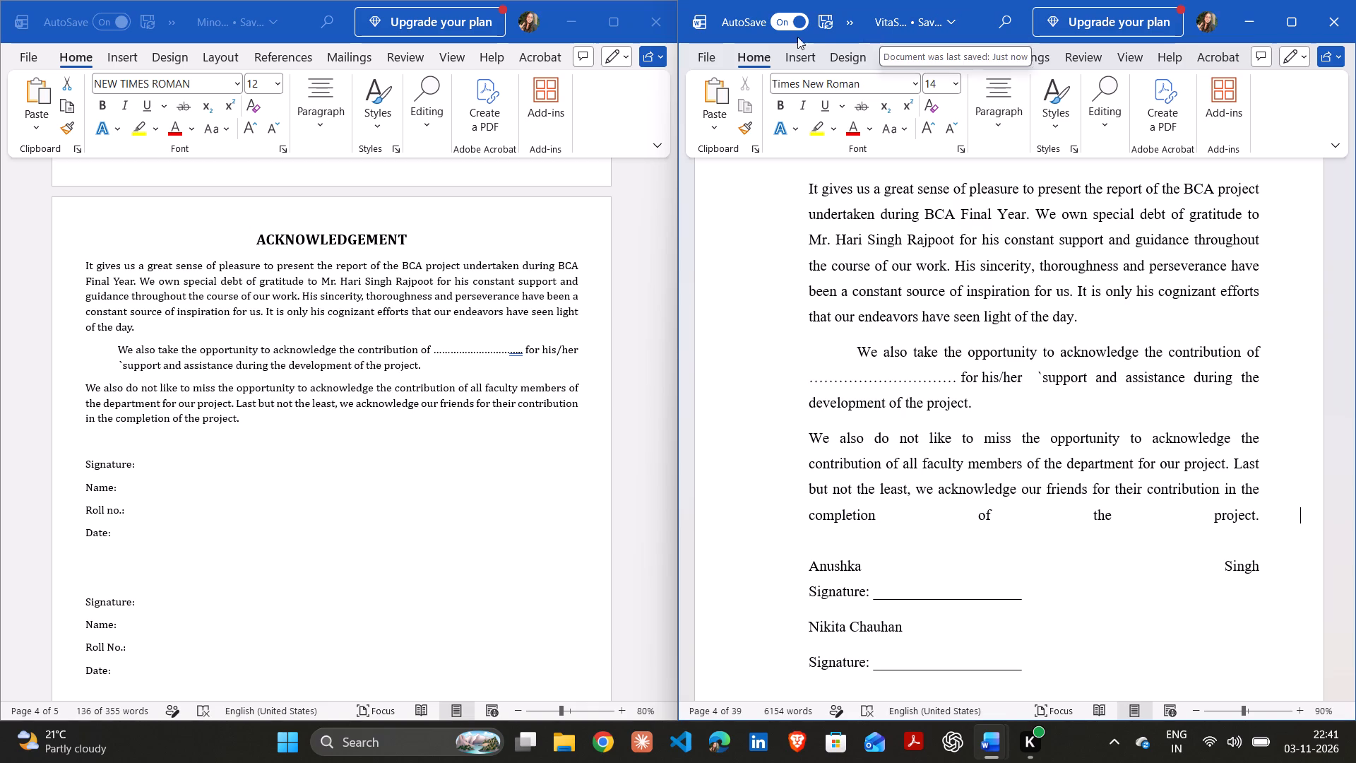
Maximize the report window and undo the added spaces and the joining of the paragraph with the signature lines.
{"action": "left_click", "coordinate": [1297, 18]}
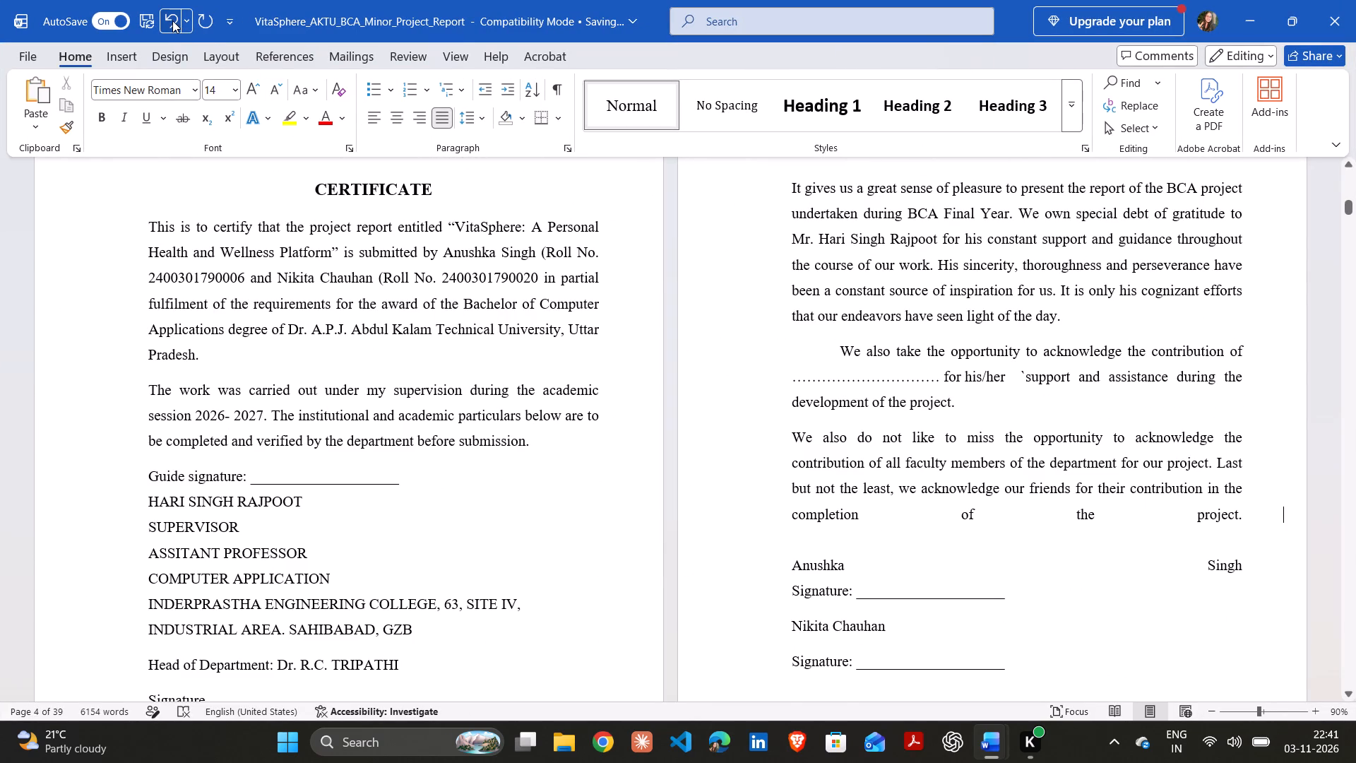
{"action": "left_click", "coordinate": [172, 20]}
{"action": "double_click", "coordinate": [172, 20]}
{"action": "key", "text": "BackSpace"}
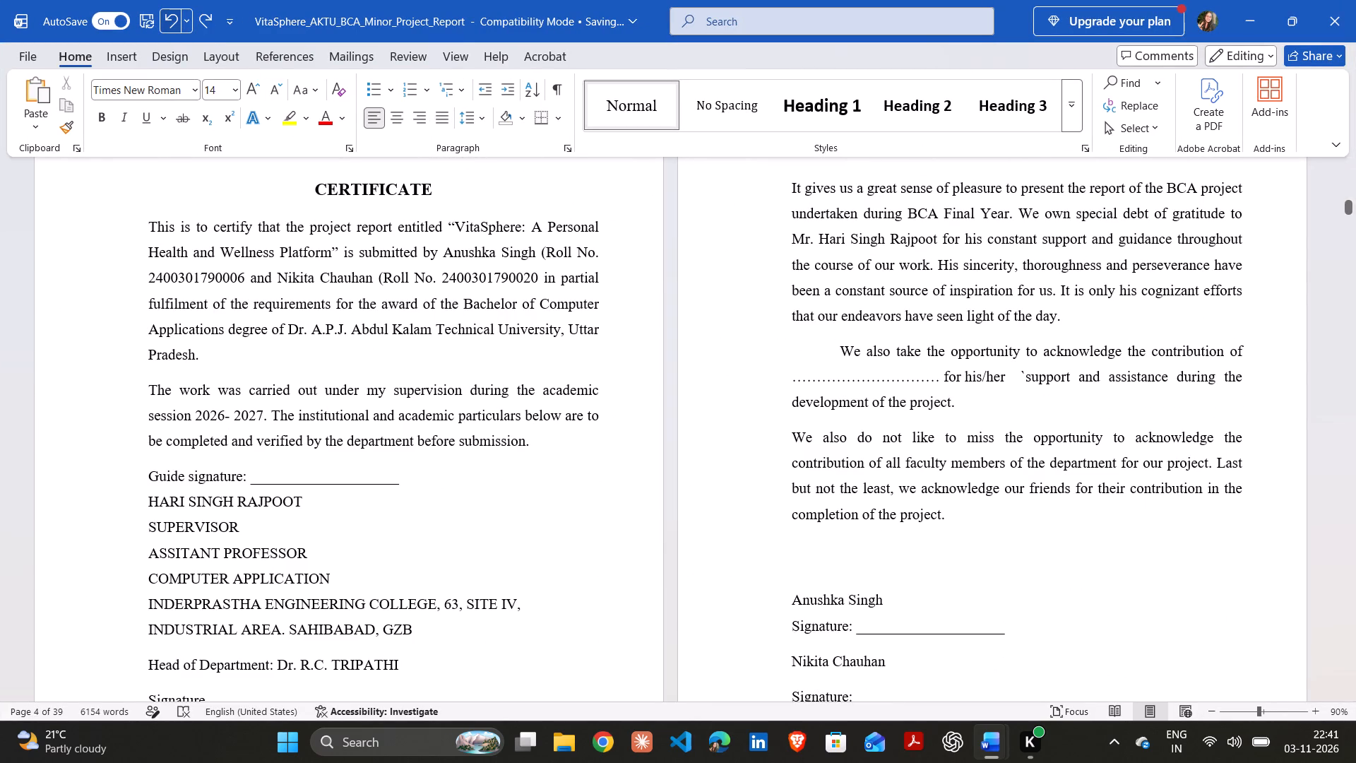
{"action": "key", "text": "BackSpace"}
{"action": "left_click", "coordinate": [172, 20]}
Remove one blank line directly above the first signature name on the report's acknowledgement page.
{"action": "left_click", "coordinate": [812, 576]}
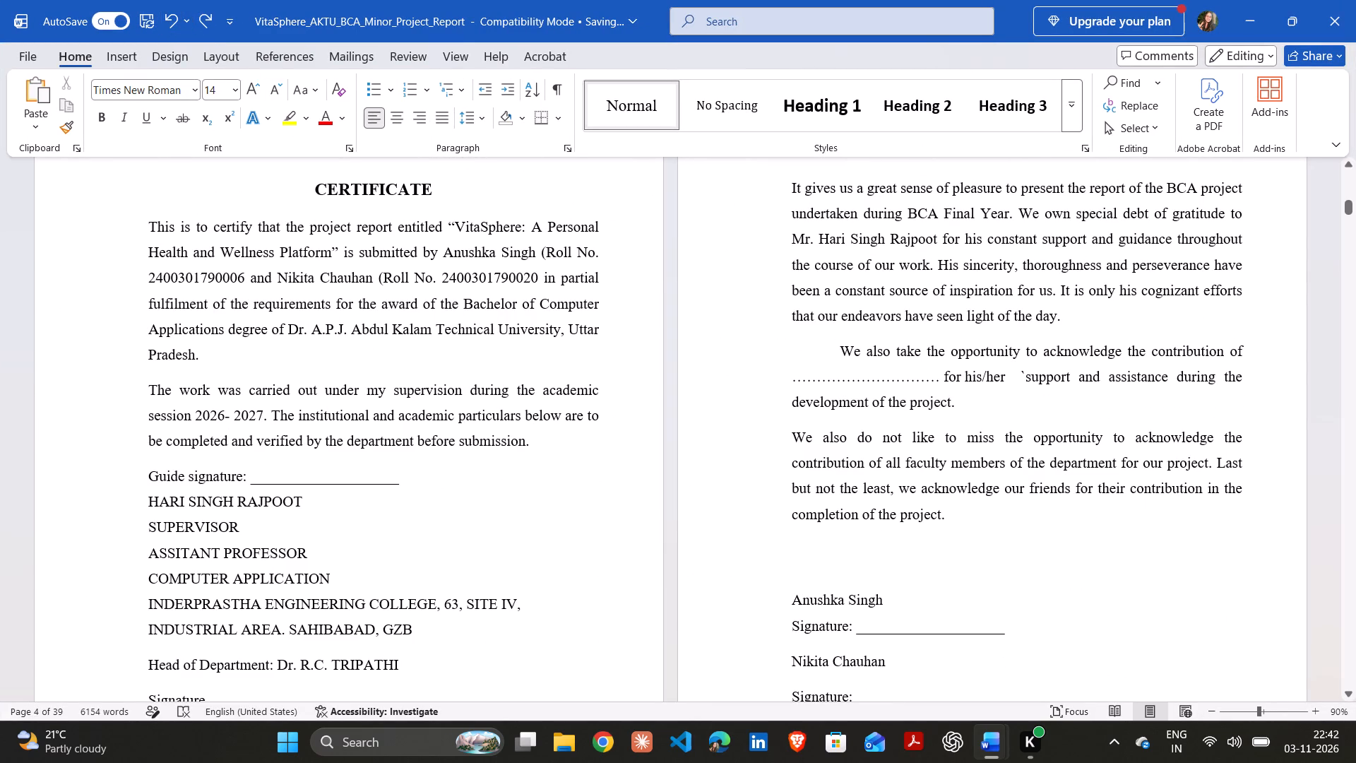
{"action": "key", "text": "BackSpace"}
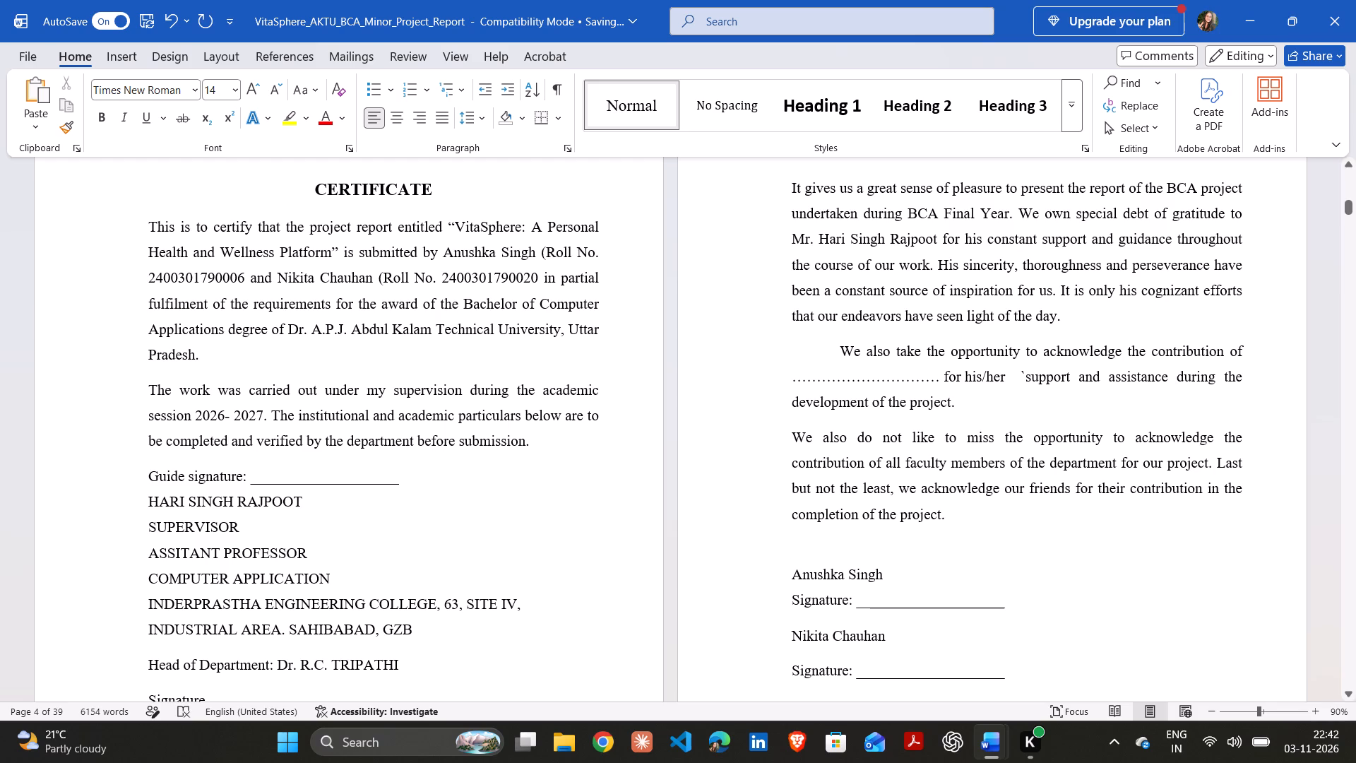
Place the report window side by side with the five-page document, each filling half the screen.
{"action": "left_click_drag", "start_coordinate": [652, 0], "coordinate": [660, 37]}
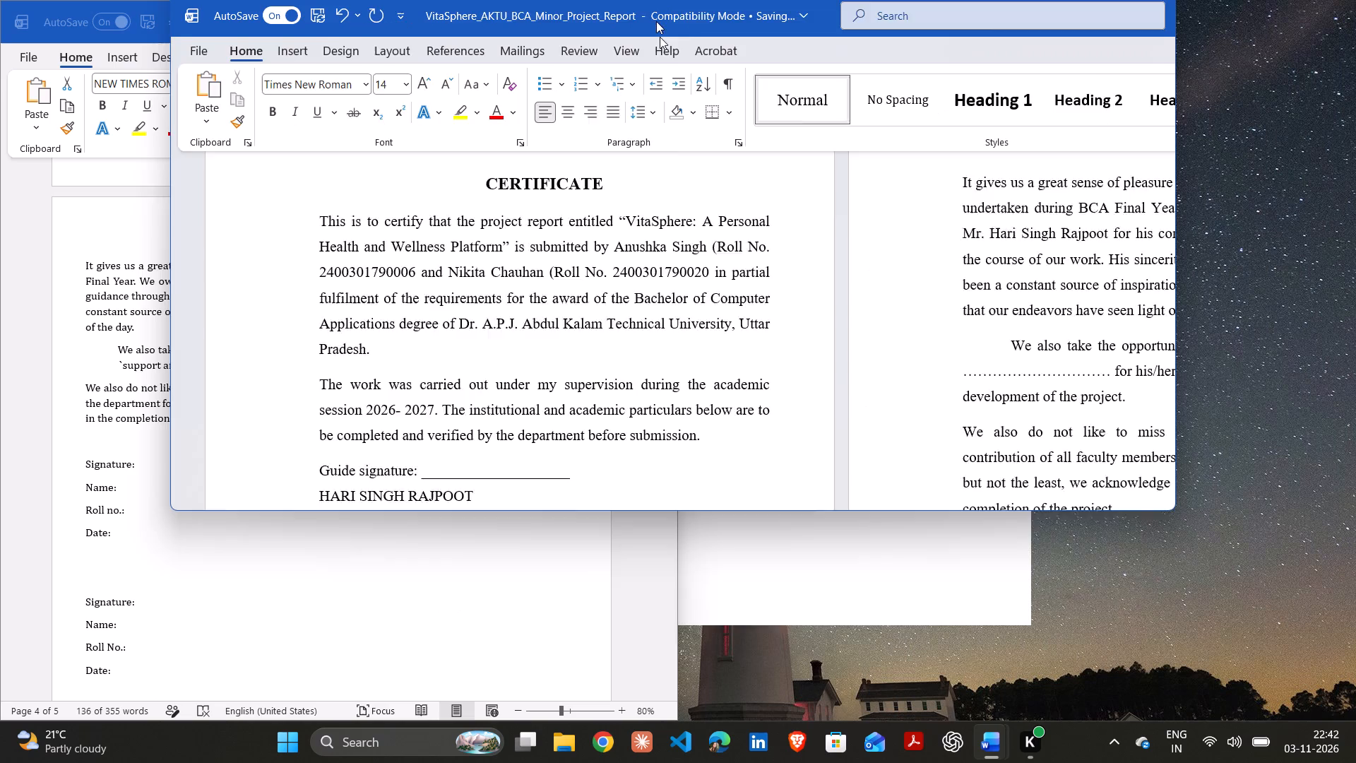
{"action": "left_click_drag", "start_coordinate": [660, 37], "coordinate": [602, 56]}
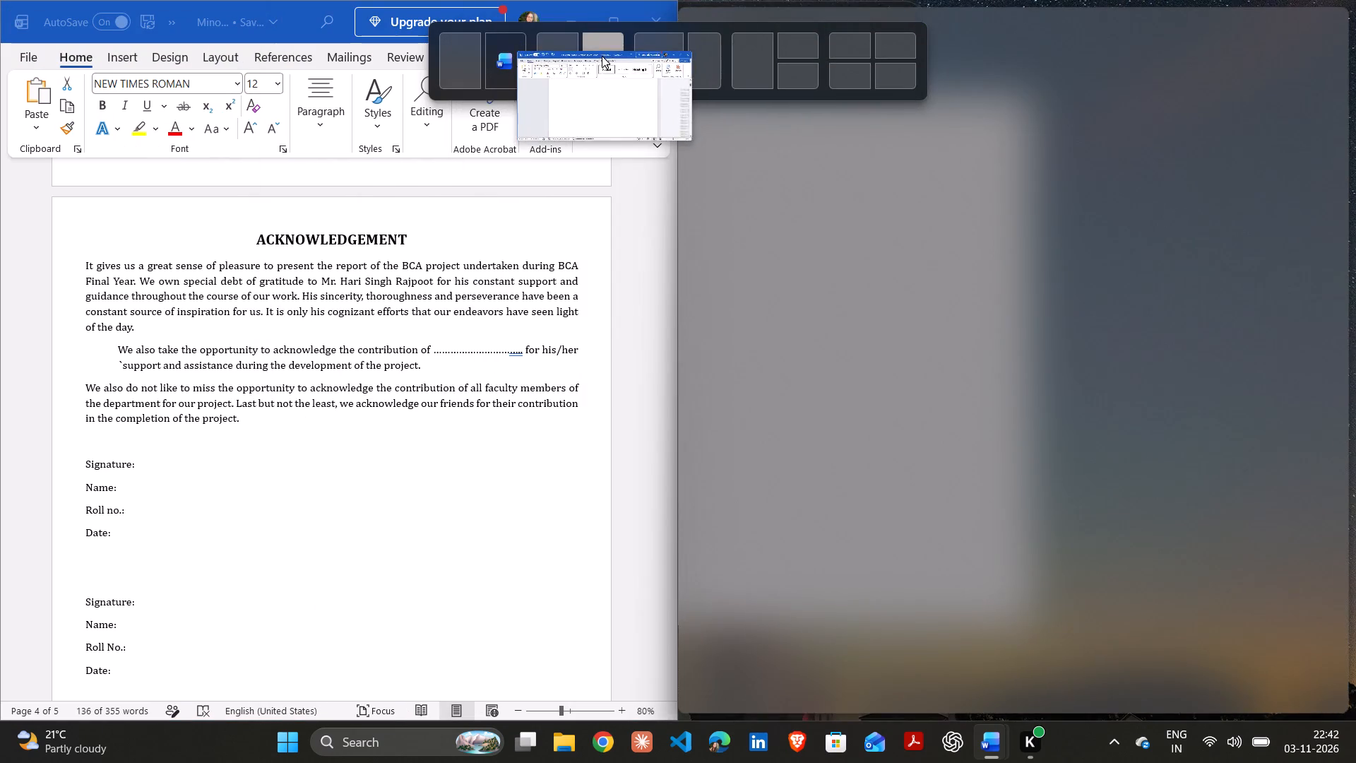
Look through the report's certificate, acknowledgement and abstract pages to check the acknowledgement's text and layout against the five-page document.
{"action": "left_click", "coordinate": [759, 537]}
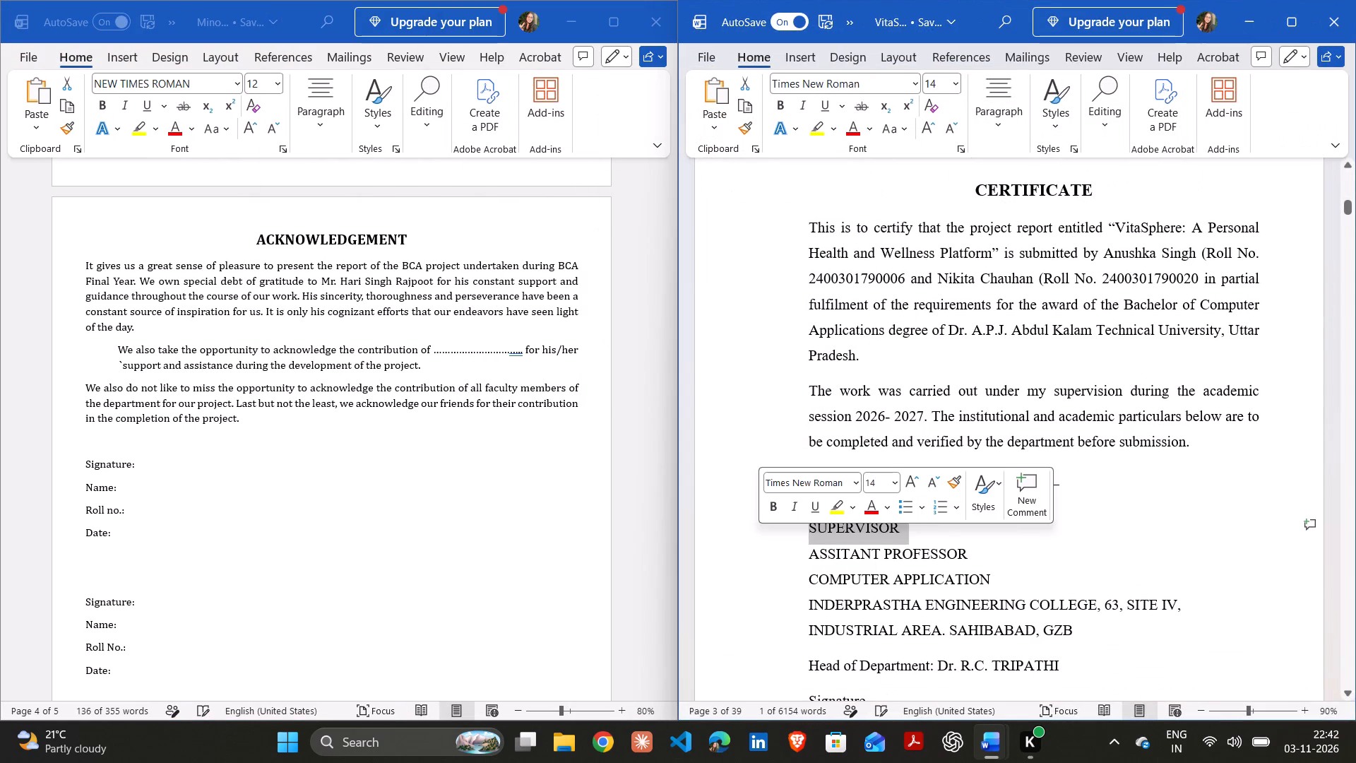
{"action": "key", "text": "Down"}
{"action": "key", "text": "Down"}
{"action": "key", "text": "Down"}
{"action": "key", "text": "Down"}
{"action": "key", "text": "Down"}
{"action": "key", "text": "Down"}
{"action": "key", "text": "Down"}
{"action": "key", "text": "Down"}
{"action": "key", "text": "Down"}
{"action": "key", "text": "Down"}
{"action": "key", "text": "Down"}
{"action": "key", "text": "Down"}
{"action": "key", "text": "Down"}
{"action": "key", "text": "Down"}
{"action": "key", "text": "Down"}
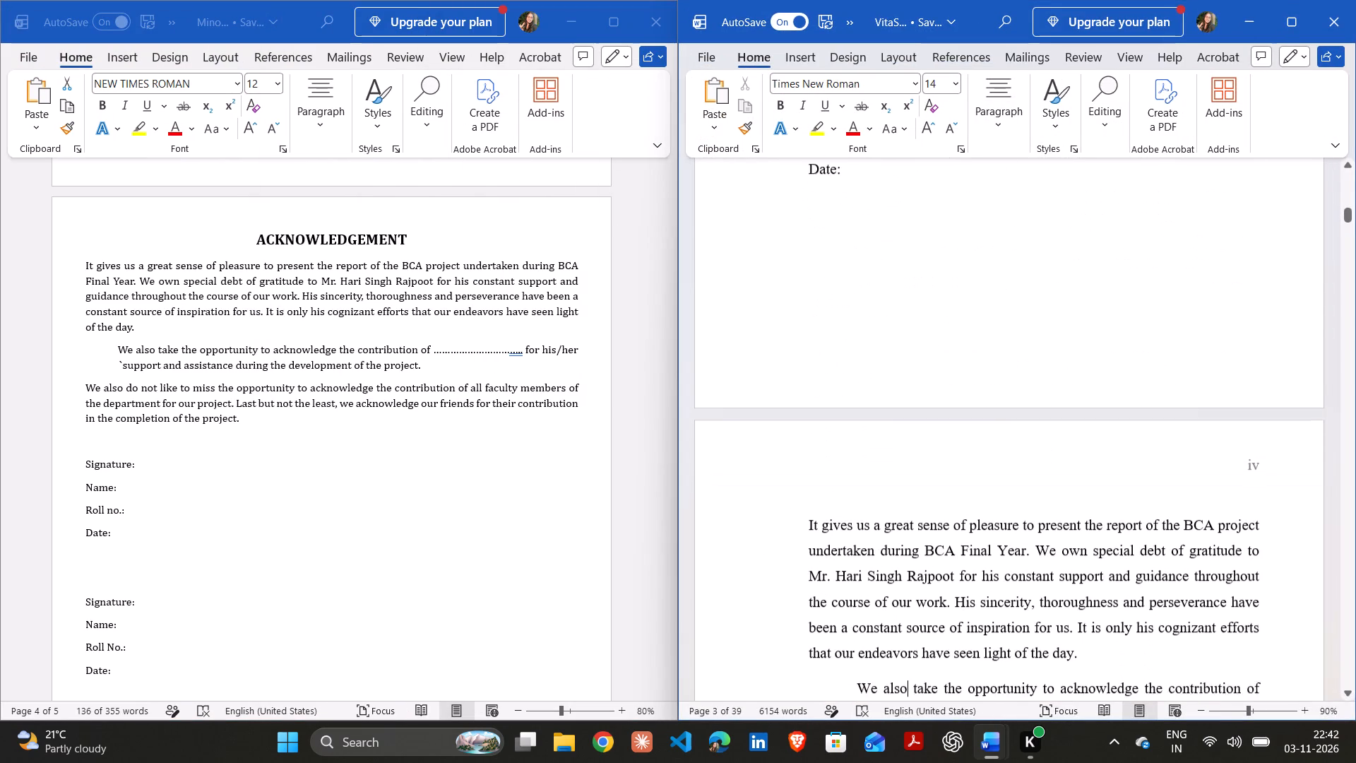
{"action": "key", "text": "Down"}
{"action": "key", "text": "Down"}
{"action": "key", "text": "Up"}
{"action": "key", "text": "Up"}
{"action": "key", "text": "Up"}
{"action": "key", "text": "Up"}
{"action": "key", "text": "Up"}
{"action": "key", "text": "Up"}
{"action": "key", "text": "Up"}
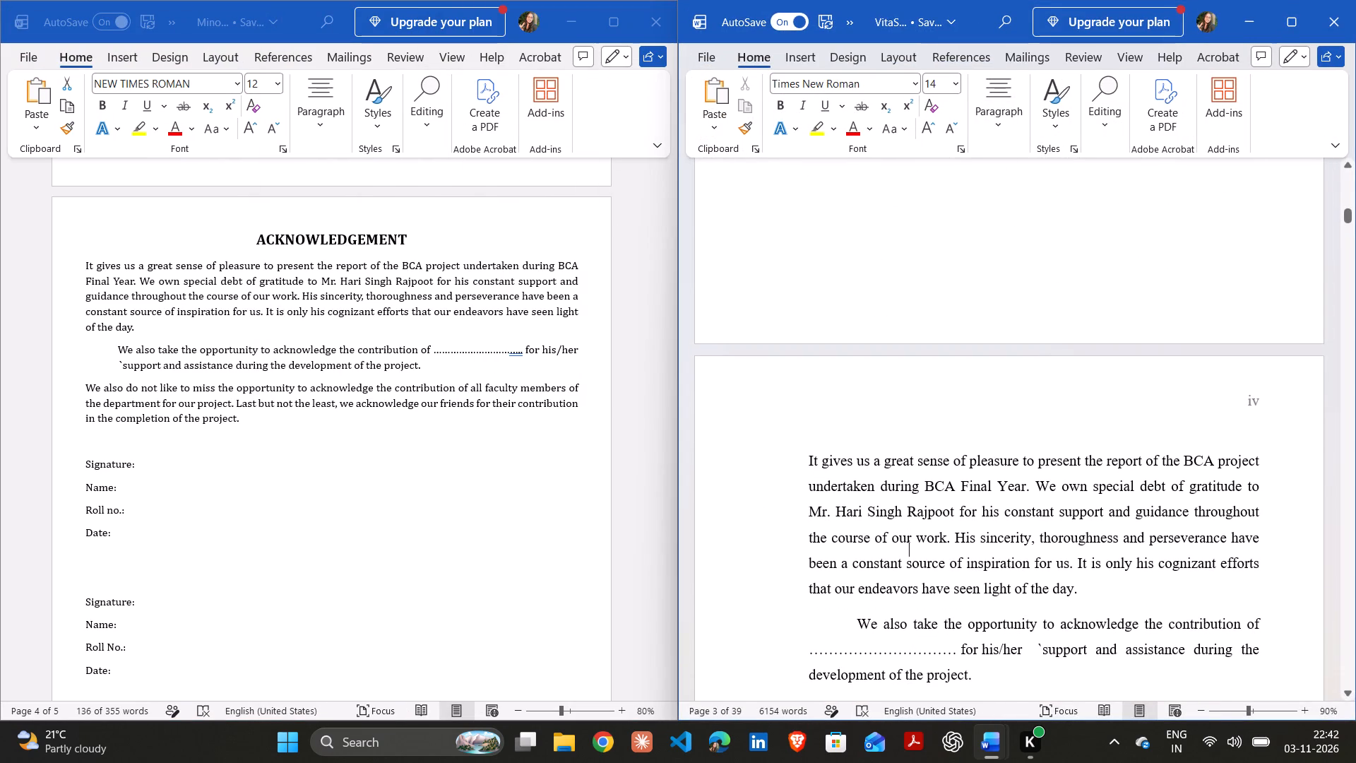
{"action": "key", "text": "Up"}
{"action": "key", "text": "Up"}
{"action": "key", "text": "Up"}
{"action": "key", "text": "Up"}
{"action": "key", "text": "Up"}
{"action": "key", "text": "Up"}
{"action": "key", "text": "Up"}
{"action": "key", "text": "Up"}
{"action": "key", "text": "Up"}
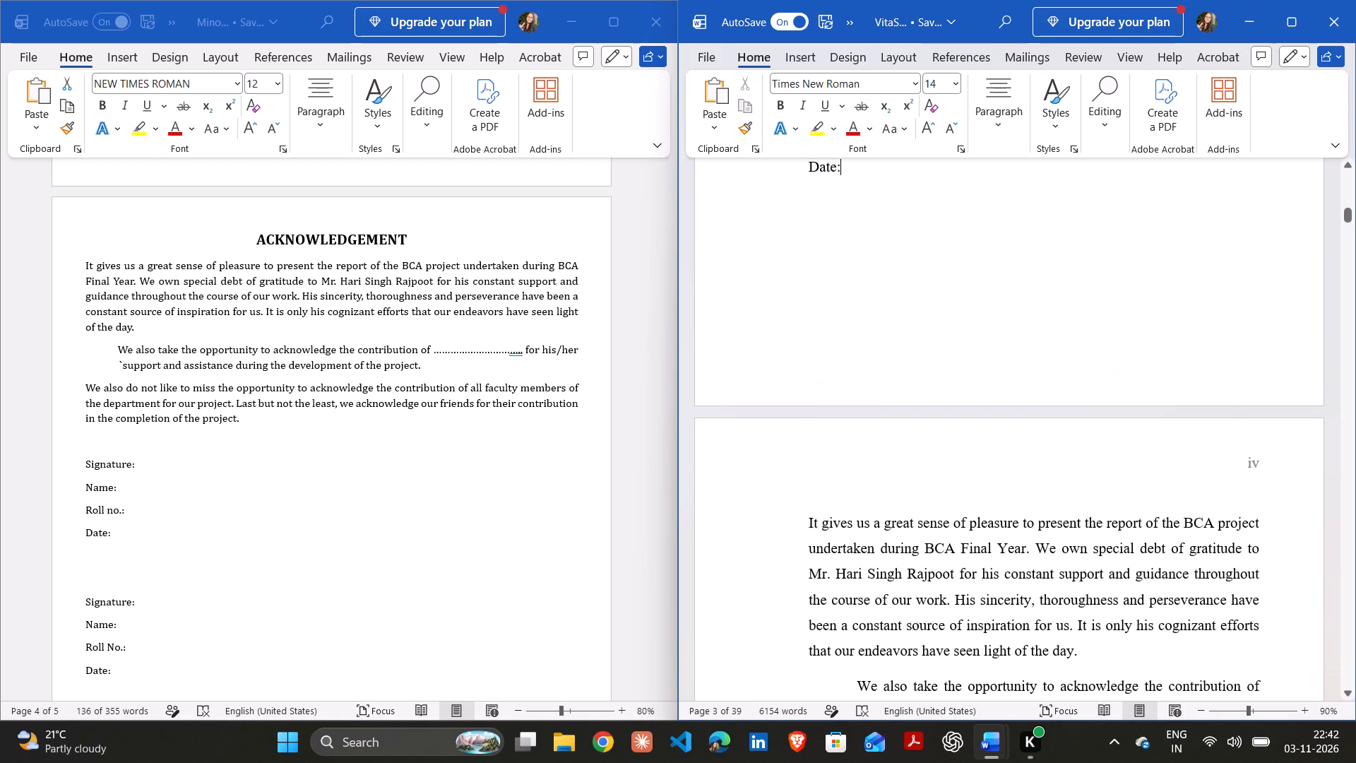
{"action": "key", "text": "Down"}
{"action": "key", "text": "Up"}
{"action": "key", "text": "Up"}
{"action": "key", "text": "Up"}
{"action": "key", "text": "Up"}
{"action": "key", "text": "Up"}
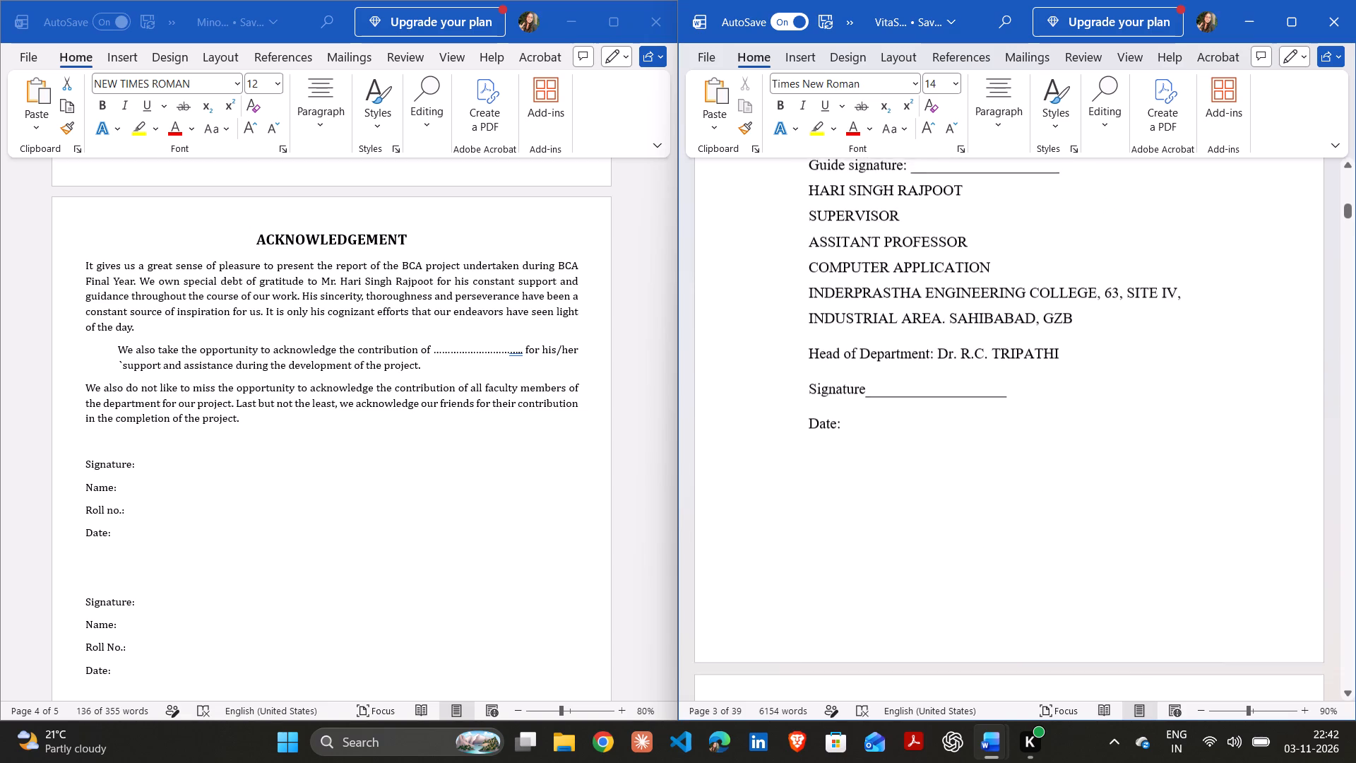
{"action": "key", "text": "Down"}
{"action": "key", "text": "Down"}
{"action": "key", "text": "Down"}
{"action": "key", "text": "Down"}
{"action": "key", "text": "Down"}
{"action": "key", "text": "Down"}
{"action": "key", "text": "Down"}
{"action": "key", "text": "Down"}
{"action": "key", "text": "Down"}
{"action": "key", "text": "Down"}
{"action": "key", "text": "Down"}
{"action": "key", "text": "Down"}
{"action": "key", "text": "Down"}
{"action": "key", "text": "Down"}
{"action": "key", "text": "Down"}
{"action": "key", "text": "Down"}
{"action": "key", "text": "Down"}
{"action": "key", "text": "Down"}
{"action": "key", "text": "Down"}
{"action": "key", "text": "Down"}
{"action": "key", "text": "Down"}
{"action": "key", "text": "Down"}
{"action": "key", "text": "Down"}
{"action": "key", "text": "Down"}
{"action": "key", "text": "Down"}
{"action": "key", "text": "Down"}
{"action": "key", "text": "Down"}
{"action": "key", "text": "Down"}
{"action": "key", "text": "Down"}
{"action": "key", "text": "Down"}
{"action": "key", "text": "Down"}
{"action": "key", "text": "Down"}
{"action": "key", "text": "Down"}
{"action": "key", "text": "Down"}
{"action": "key", "text": "Down"}
{"action": "key", "text": "Down"}
{"action": "key", "text": "Down"}
{"action": "key", "text": "Down"}
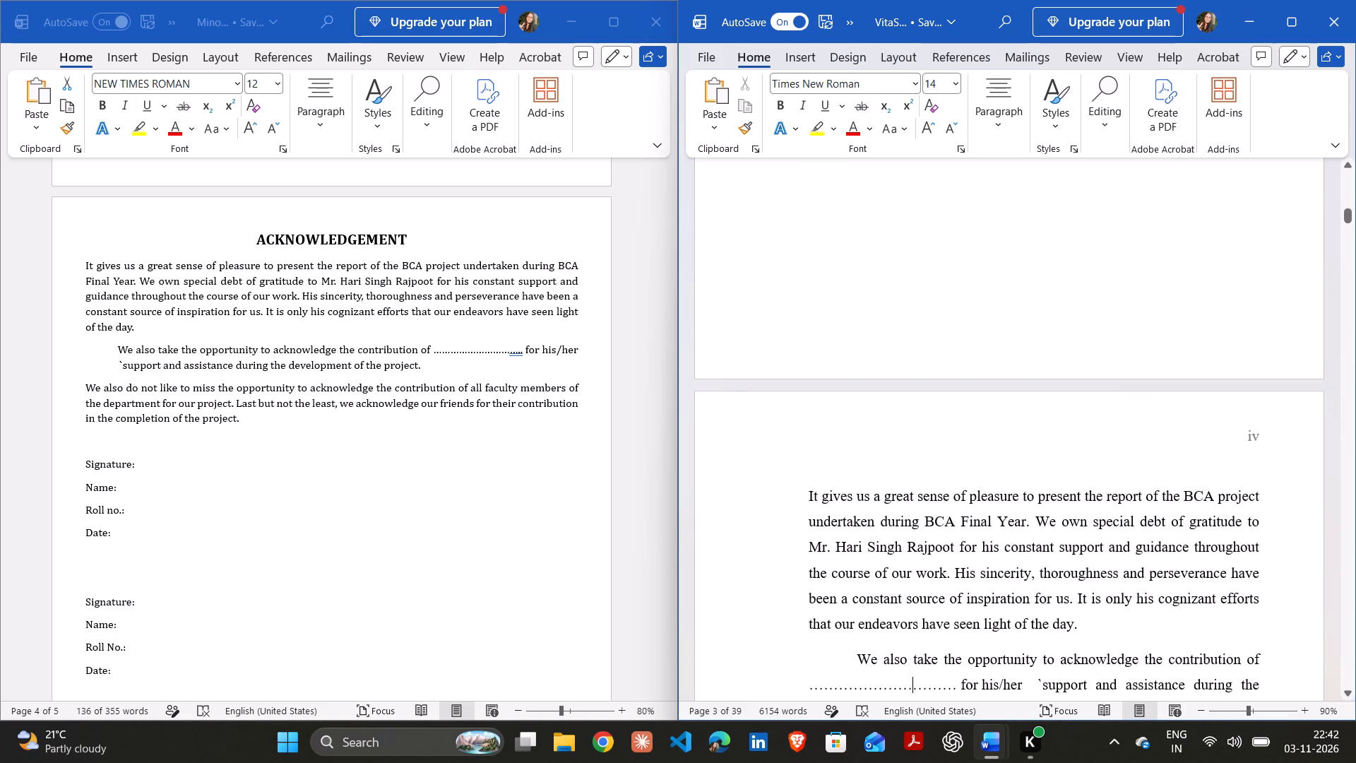
{"action": "key", "text": "Up"}
{"action": "key", "text": "Up"}
{"action": "key", "text": "Up"}
{"action": "key", "text": "Up"}
{"action": "key", "text": "Up"}
{"action": "key", "text": "Up"}
{"action": "key", "text": "Up"}
{"action": "key", "text": "Up"}
{"action": "key", "text": "Up"}
{"action": "key", "text": "Up"}
{"action": "key", "text": "Up"}
{"action": "key", "text": "Up"}
{"action": "key", "text": "Up"}
{"action": "key", "text": "Up"}
{"action": "key", "text": "Up"}
{"action": "key", "text": "Up"}
{"action": "key", "text": "Up"}
{"action": "key", "text": "Up"}
{"action": "key", "text": "Up"}
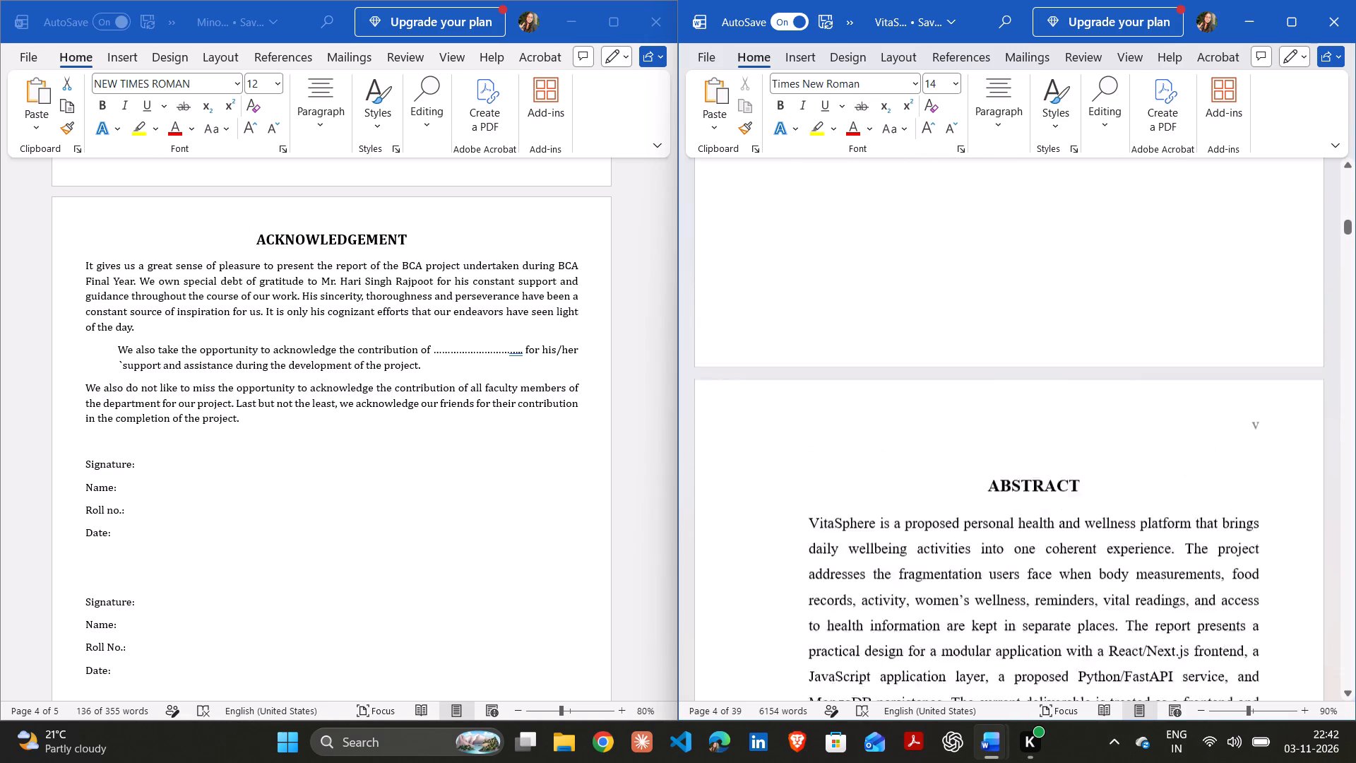
{"action": "key", "text": "Up"}
{"action": "key", "text": "Up"}
{"action": "key", "text": "Up"}
{"action": "key", "text": "Up"}
{"action": "key", "text": "Up"}
{"action": "key", "text": "Up"}
{"action": "key", "text": "Up"}
{"action": "key", "text": "Up"}
{"action": "key", "text": "Up"}
{"action": "key", "text": "Up"}
{"action": "key", "text": "Up"}
{"action": "key", "text": "Up"}
{"action": "key", "text": "Up"}
{"action": "key", "text": "Up"}
{"action": "key", "text": "Up"}
{"action": "key", "text": "Up"}
{"action": "key", "text": "Up"}
{"action": "key", "text": "Up"}
{"action": "key", "text": "Up"}
{"action": "key", "text": "Up"}
{"action": "key", "text": "Up"}
{"action": "key", "text": "Up"}
{"action": "key", "text": "Up"}
{"action": "key", "text": "Up"}
{"action": "key", "text": "Up"}
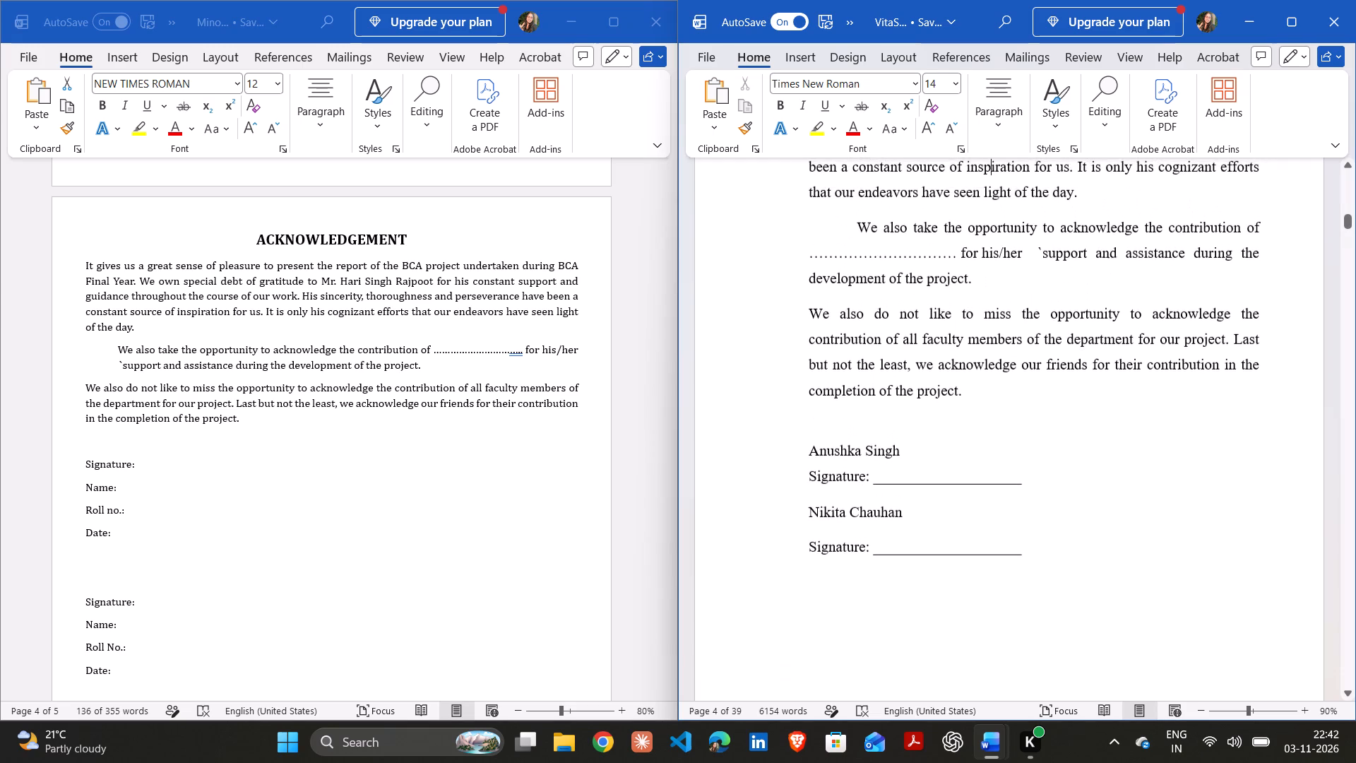
Check the formatting of the CERTIFICATE heading on the report's certificate page.
{"action": "key", "text": "Up"}
{"action": "key", "text": "Up"}
{"action": "key", "text": "Up"}
{"action": "key", "text": "Up"}
{"action": "key", "text": "Up"}
{"action": "key", "text": "Up"}
{"action": "key", "text": "Up"}
{"action": "key", "text": "Up"}
{"action": "key", "text": "Up"}
{"action": "key", "text": "Up"}
{"action": "key", "text": "Up"}
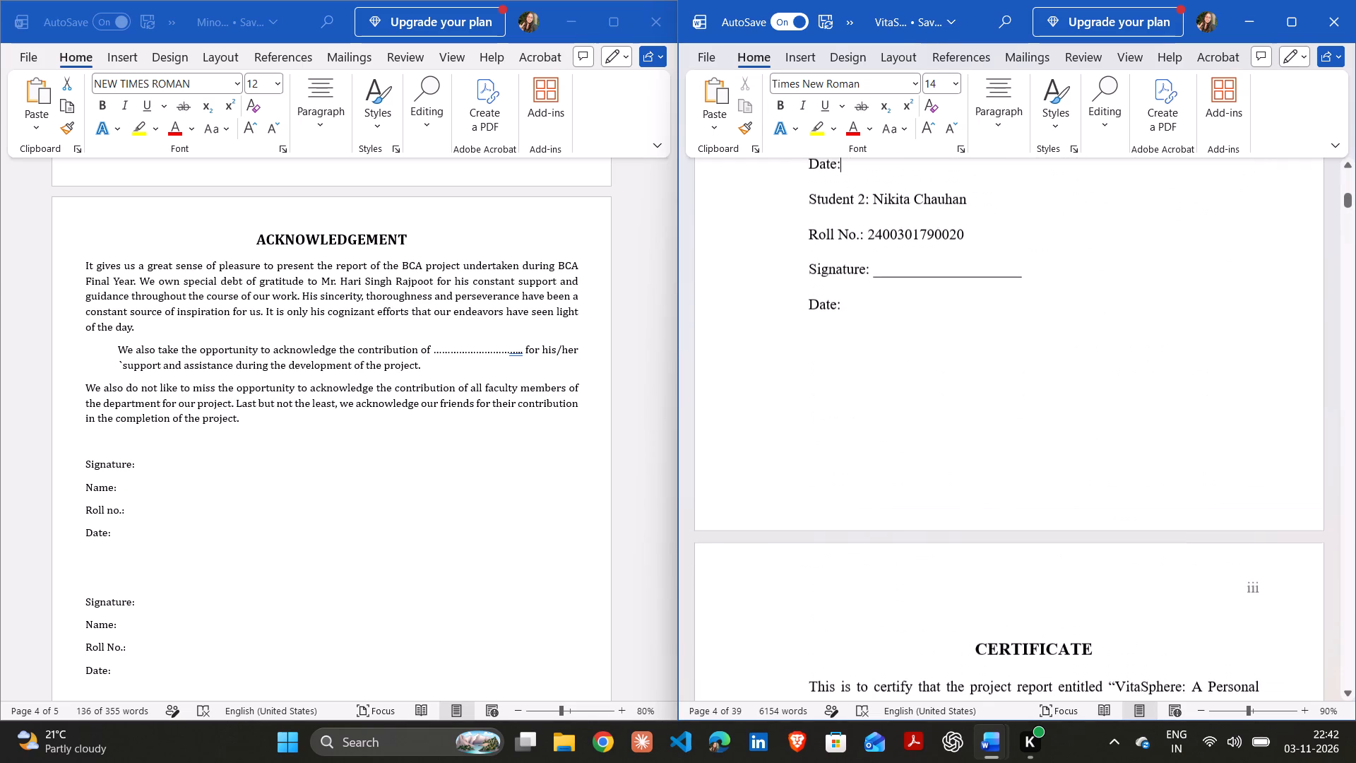
{"action": "left_click", "coordinate": [1038, 661]}
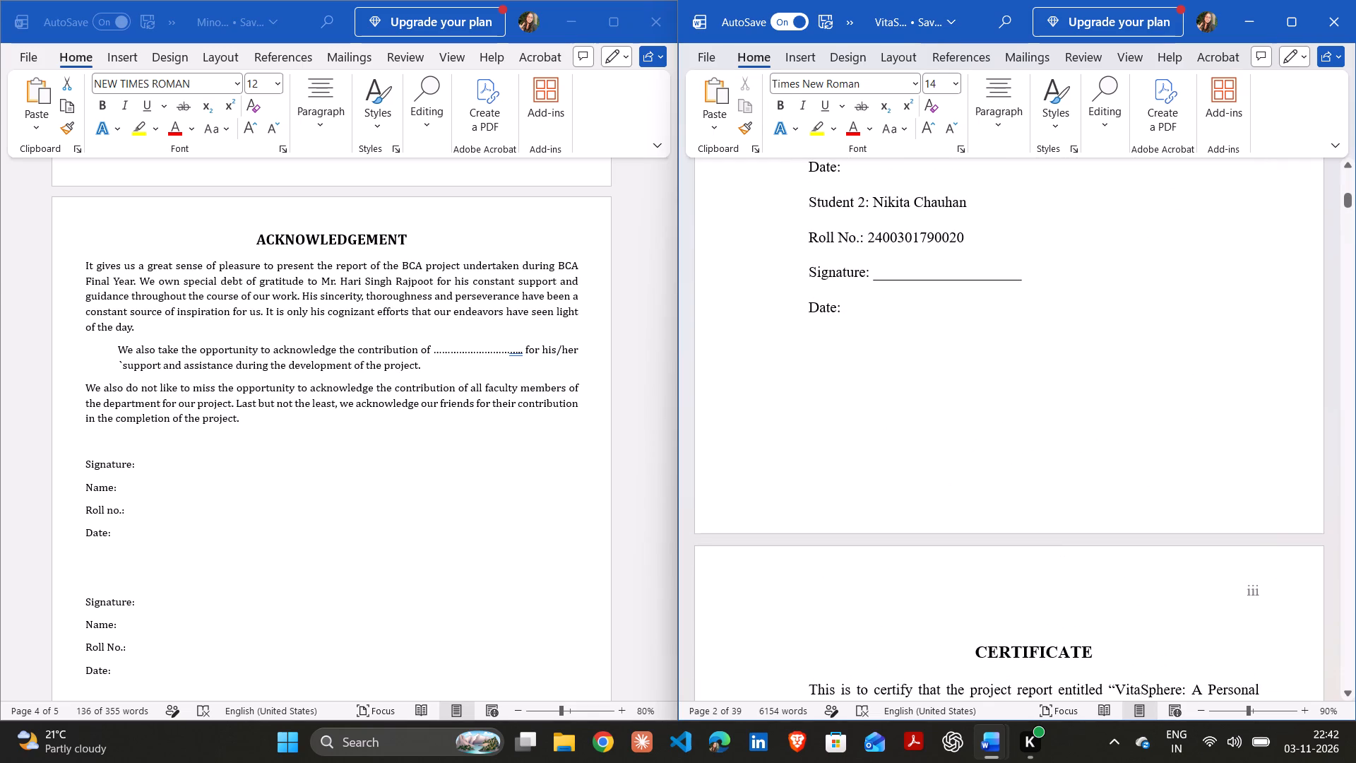
{"action": "left_click", "coordinate": [1116, 648]}
Add a centred, bold heading ACKNOWLEDGEMENT on a new line above the first paragraph of the report's acknowledgement page.
{"action": "key", "text": "Down"}
{"action": "key", "text": "Down"}
{"action": "key", "text": "Down"}
{"action": "key", "text": "Down"}
{"action": "key", "text": "Down"}
{"action": "key", "text": "Down"}
{"action": "key", "text": "Down"}
{"action": "key", "text": "Down"}
{"action": "key", "text": "Down"}
{"action": "key", "text": "Down"}
{"action": "key", "text": "Down"}
{"action": "key", "text": "Down"}
{"action": "key", "text": "Down"}
{"action": "key", "text": "Down"}
{"action": "key", "text": "Down"}
{"action": "key", "text": "Down"}
{"action": "key", "text": "Down"}
{"action": "key", "text": "Down"}
{"action": "key", "text": "Down"}
{"action": "key", "text": "Down"}
{"action": "key", "text": "Down"}
{"action": "key", "text": "Down"}
{"action": "key", "text": "Down"}
{"action": "key", "text": "Down"}
{"action": "key", "text": "Down"}
{"action": "key", "text": "Down"}
{"action": "key", "text": "Down"}
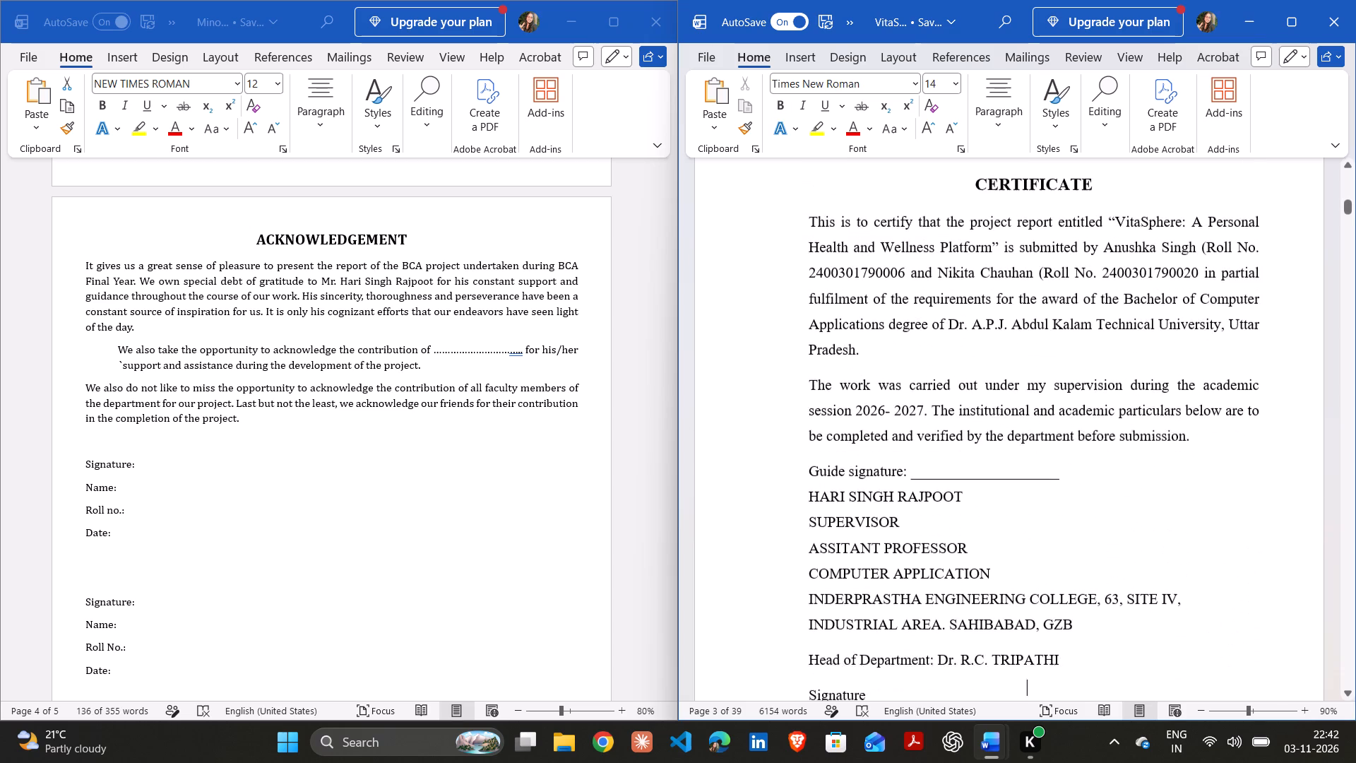
{"action": "key", "text": "Down"}
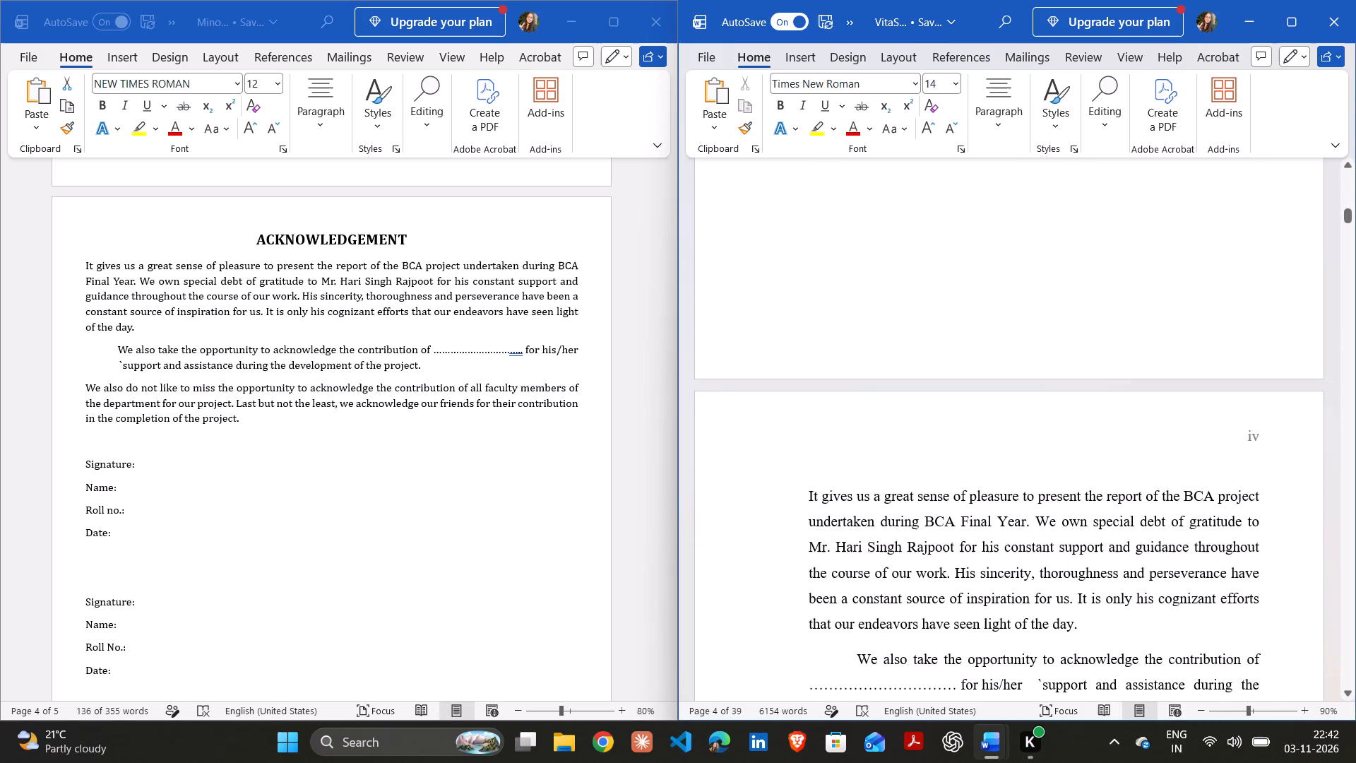
{"action": "left_click", "coordinate": [1015, 468]}
{"action": "left_click", "coordinate": [1009, 448]}
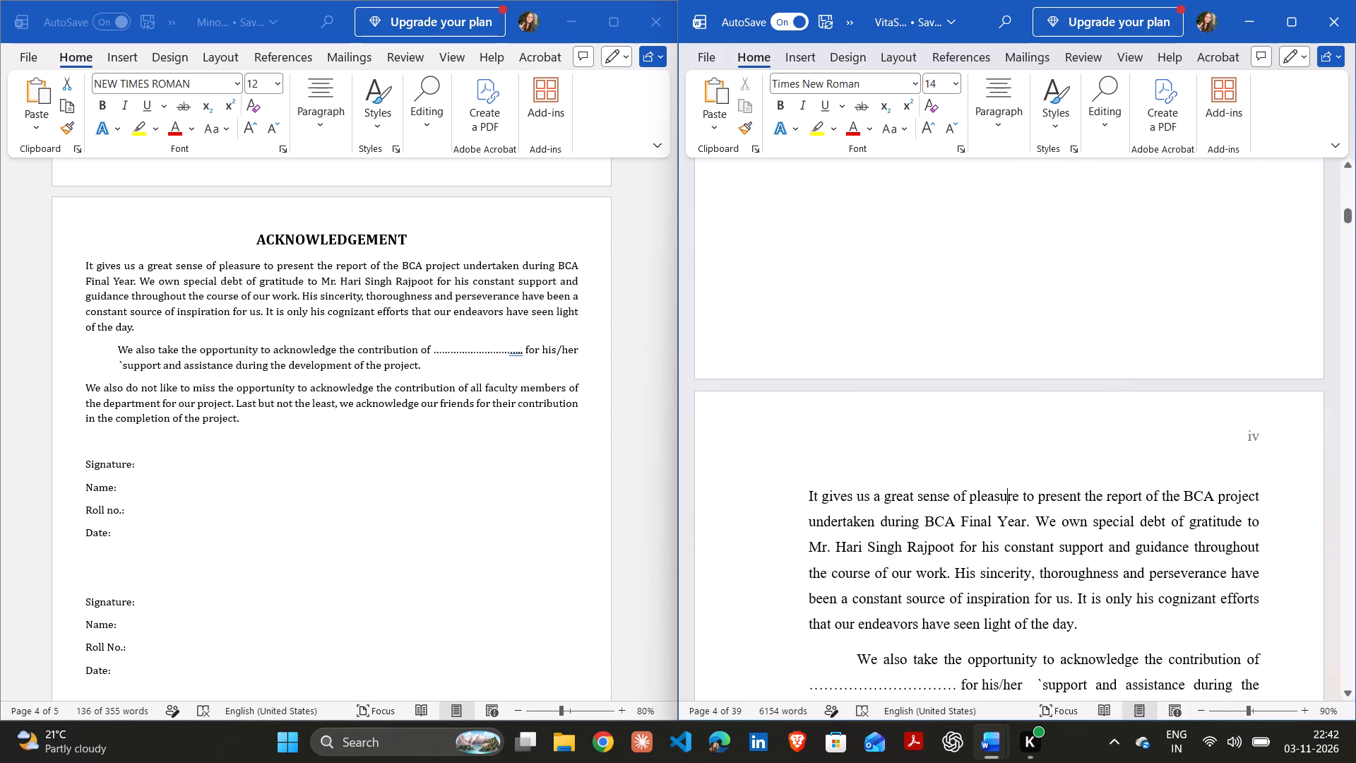
{"action": "left_click", "coordinate": [802, 499]}
{"action": "key", "text": "Return"}
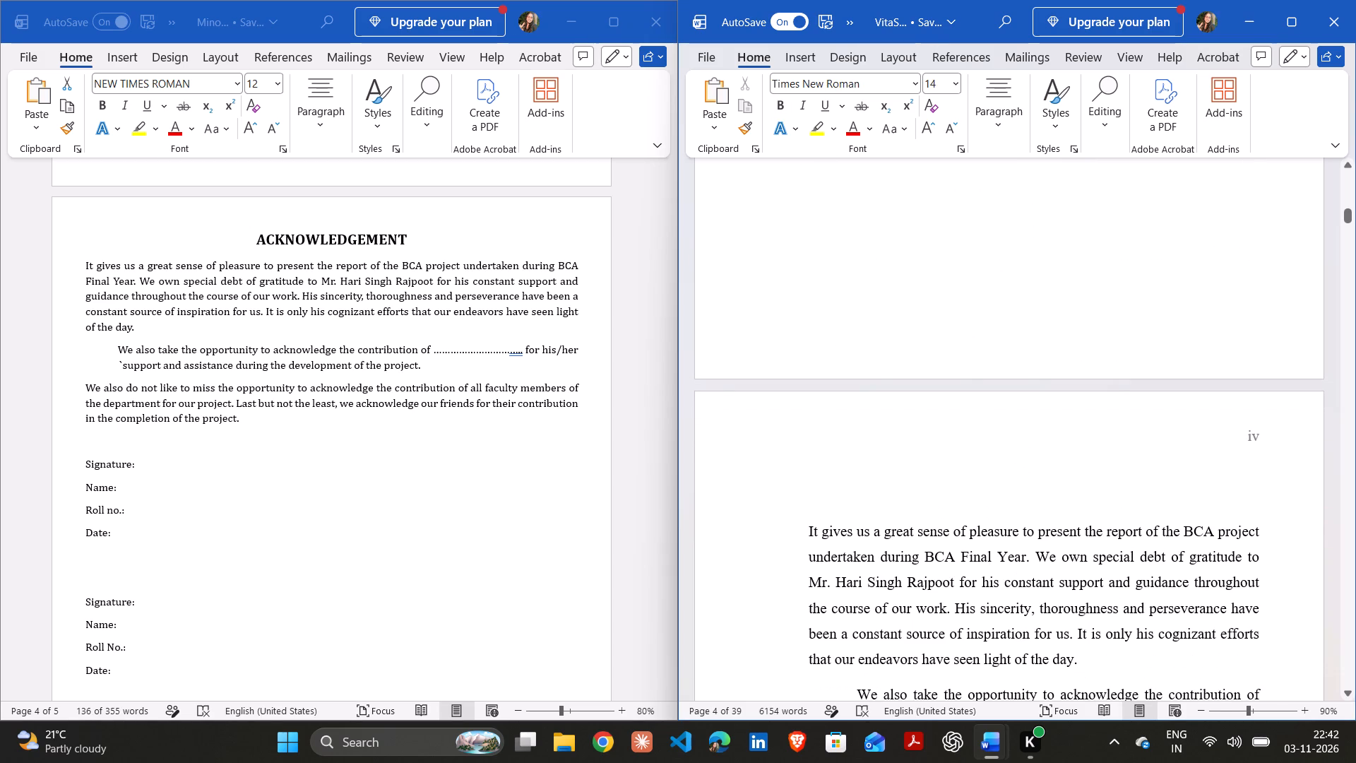
{"action": "left_click", "coordinate": [998, 497]}
{"action": "left_click", "coordinate": [992, 96]}
{"action": "left_click", "coordinate": [1004, 206]}
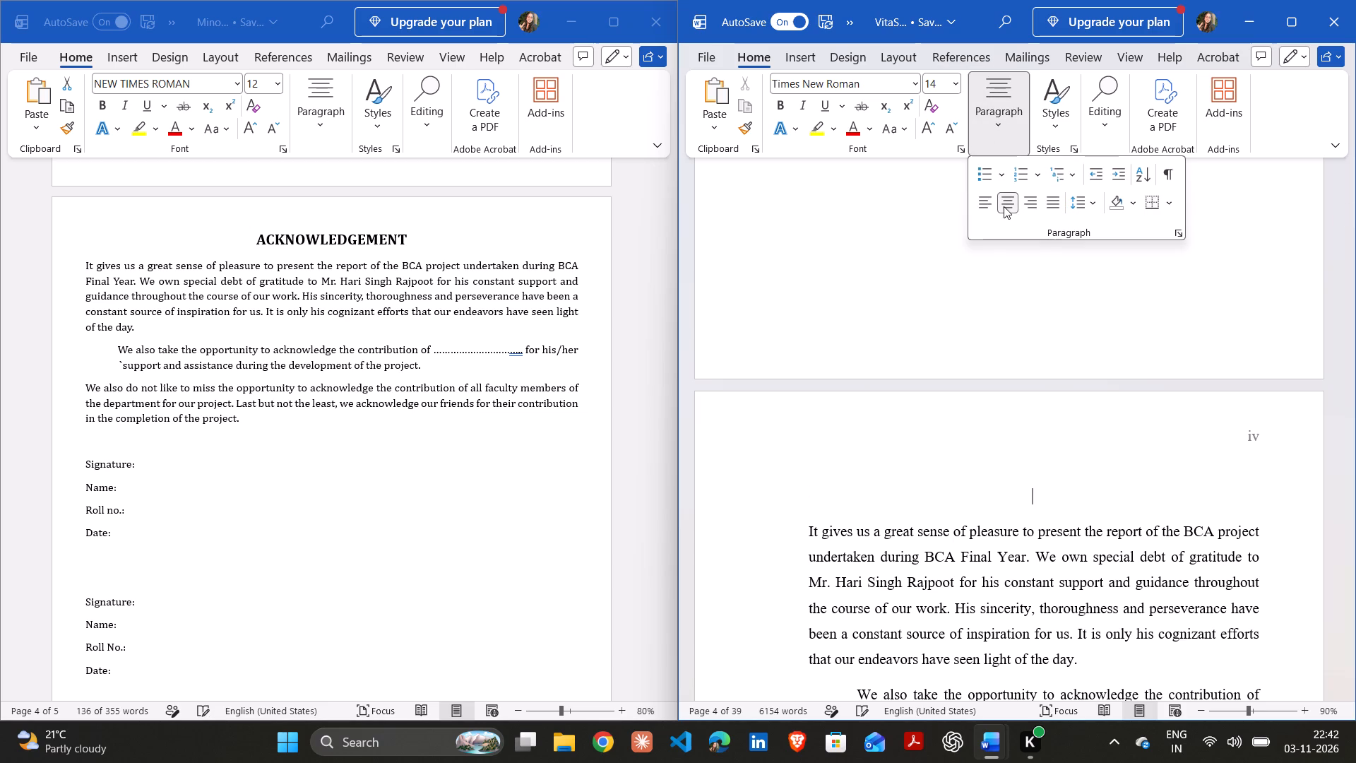
{"action": "left_click", "coordinate": [778, 102]}
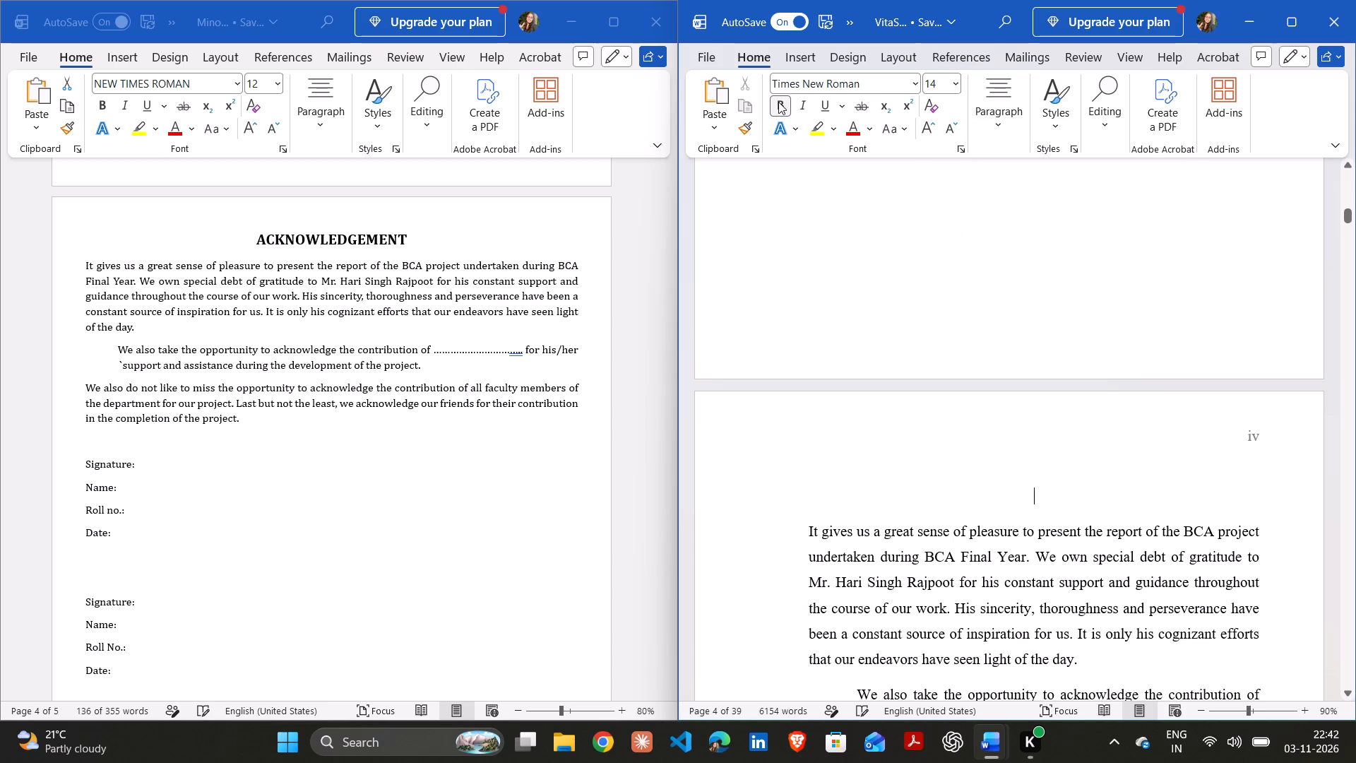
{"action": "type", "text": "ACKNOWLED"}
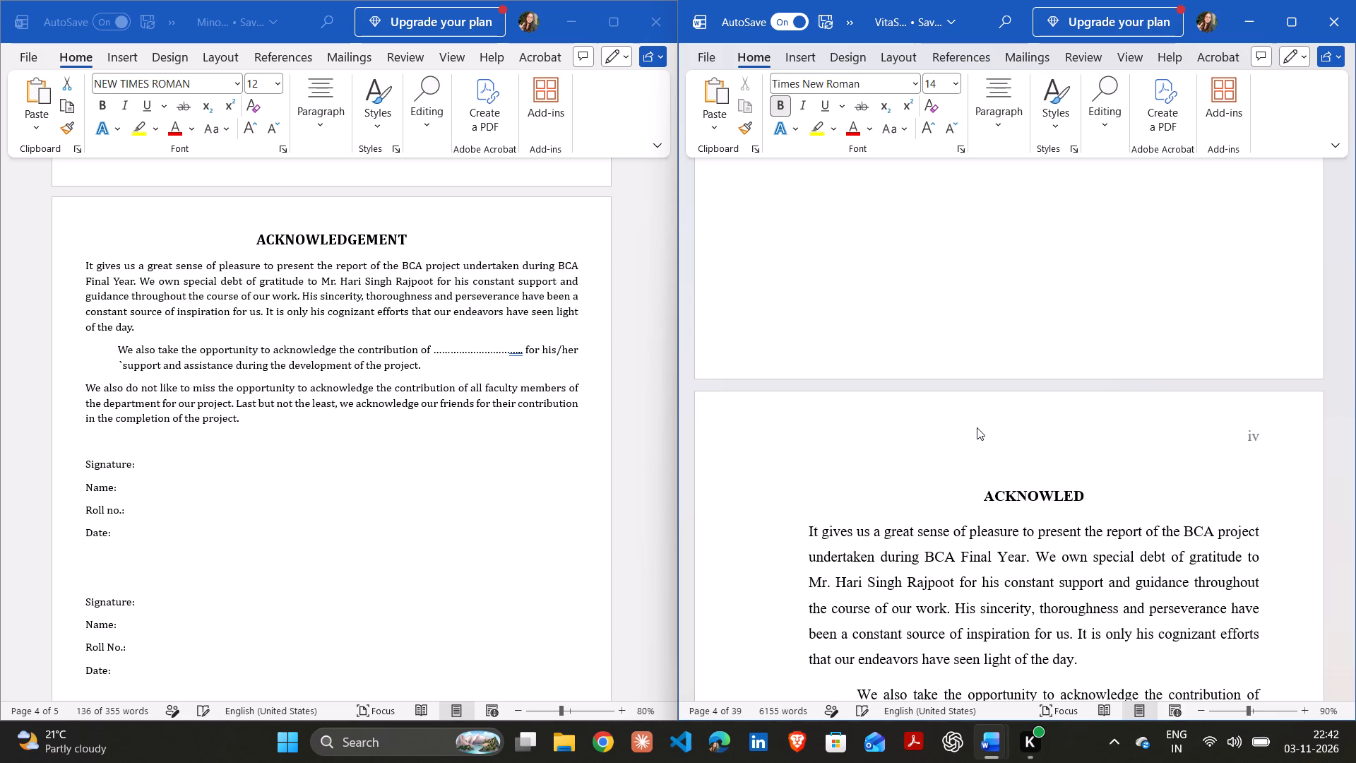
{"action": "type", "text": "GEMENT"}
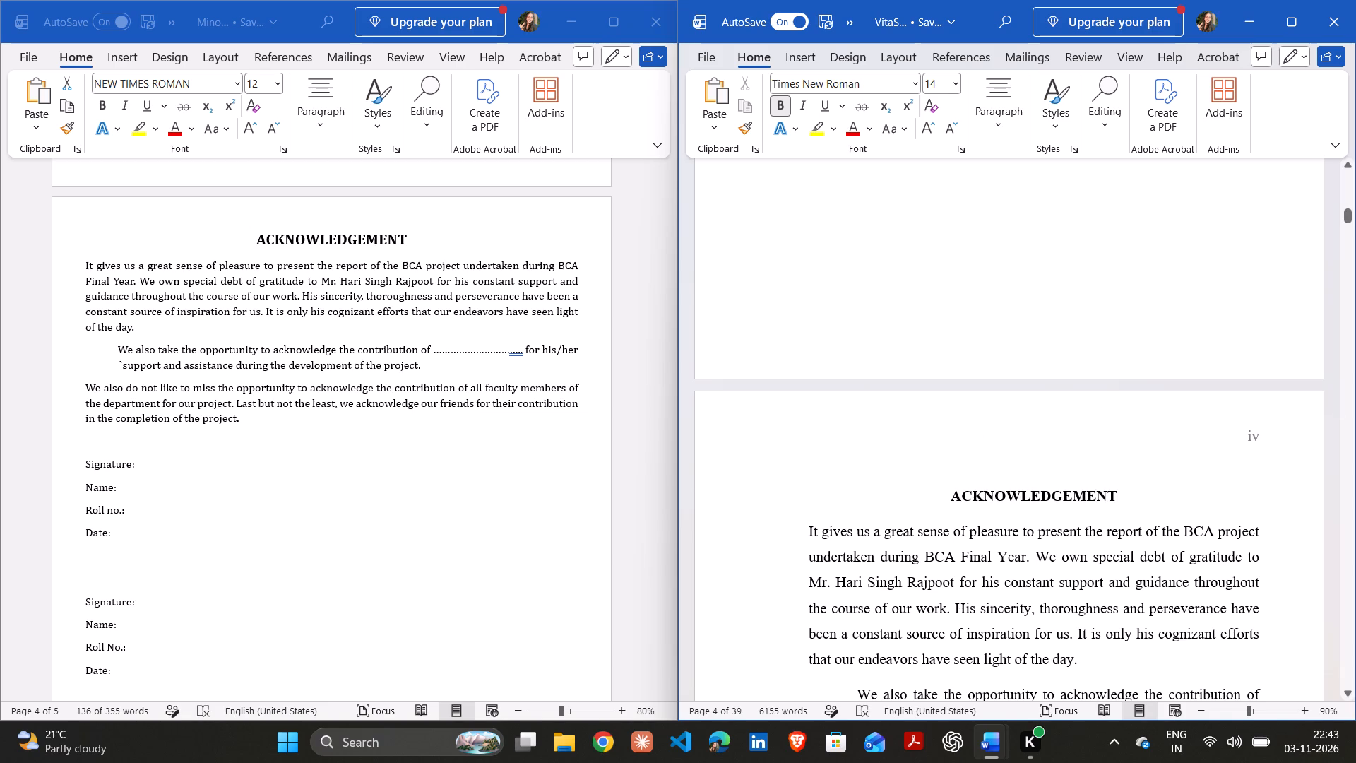
Compare the font size of the report's CERTIFICATE heading with that of the ACKNOWLEDGEMENT heading in the five-page document.
{"action": "left_click", "coordinate": [1329, 476]}
{"action": "key", "text": "Up"}
{"action": "key", "text": "Up"}
{"action": "key", "text": "Up"}
{"action": "key", "text": "Up"}
{"action": "key", "text": "Up"}
{"action": "key", "text": "Up"}
{"action": "key", "text": "Up"}
{"action": "key", "text": "Up"}
{"action": "key", "text": "Up"}
{"action": "key", "text": "Up"}
{"action": "key", "text": "Up"}
{"action": "key", "text": "Up"}
{"action": "key", "text": "Up"}
{"action": "key", "text": "Up"}
{"action": "key", "text": "Up"}
{"action": "key", "text": "Up"}
{"action": "key", "text": "Up"}
{"action": "key", "text": "Up"}
{"action": "key", "text": "Up"}
{"action": "key", "text": "Up"}
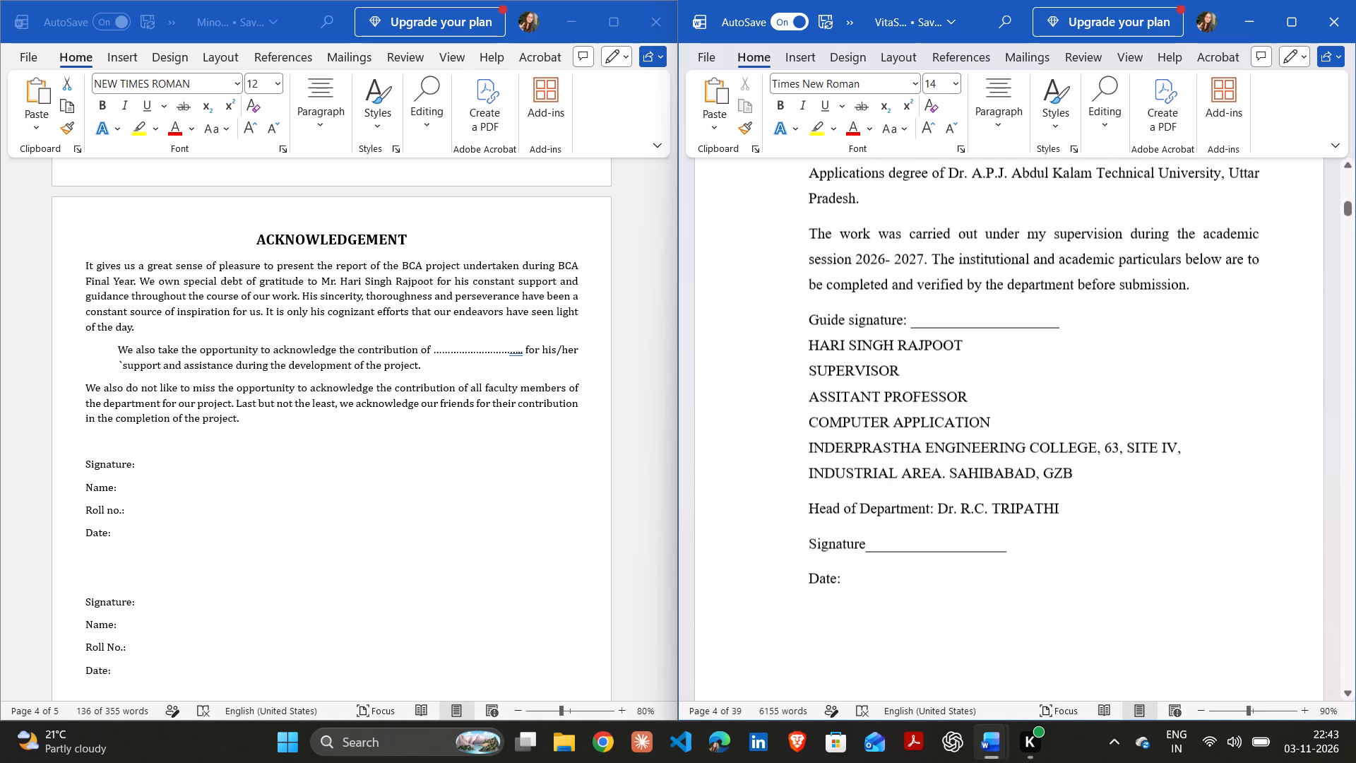
{"action": "key", "text": "Down"}
{"action": "key", "text": "Down"}
{"action": "key", "text": "Down"}
{"action": "key", "text": "Down"}
{"action": "key", "text": "Down"}
{"action": "key", "text": "Down"}
{"action": "key", "text": "Down"}
{"action": "key", "text": "Down"}
{"action": "key", "text": "Down"}
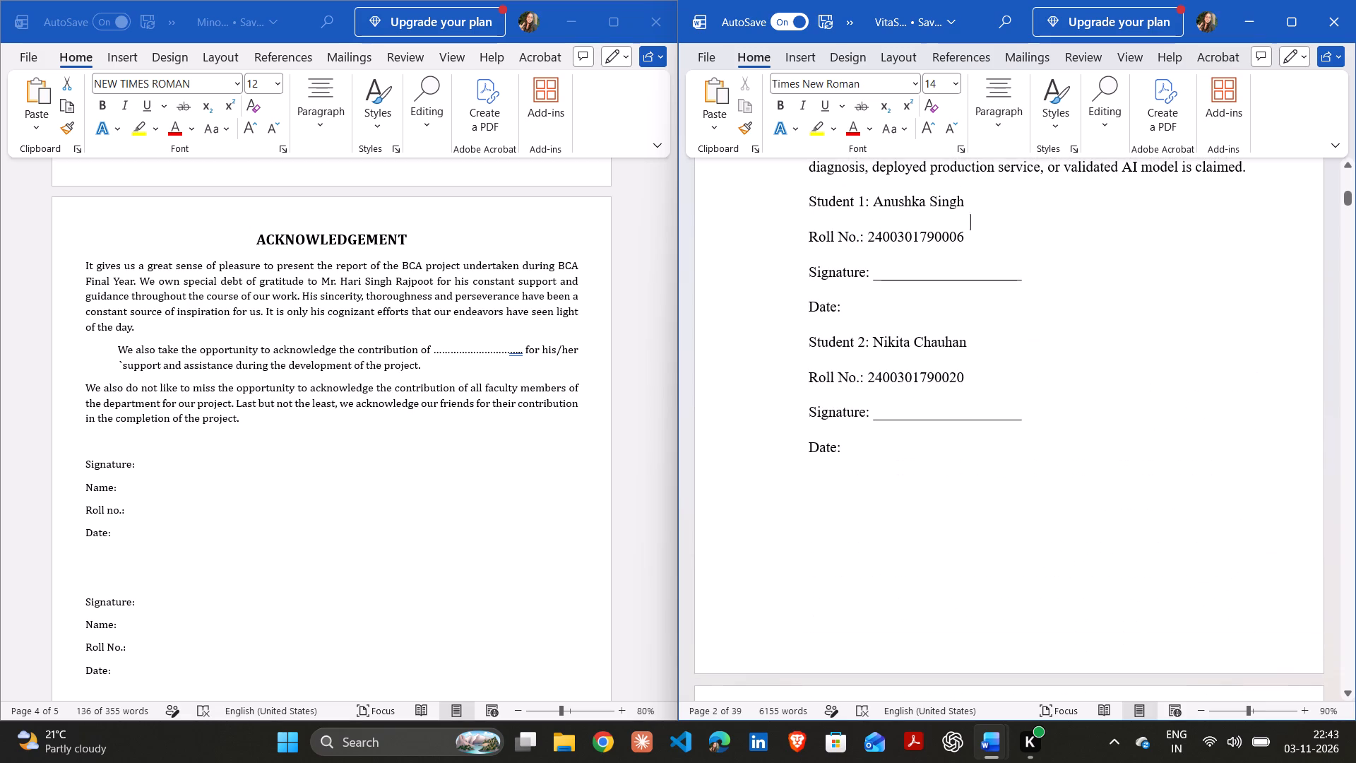
{"action": "key", "text": "Down"}
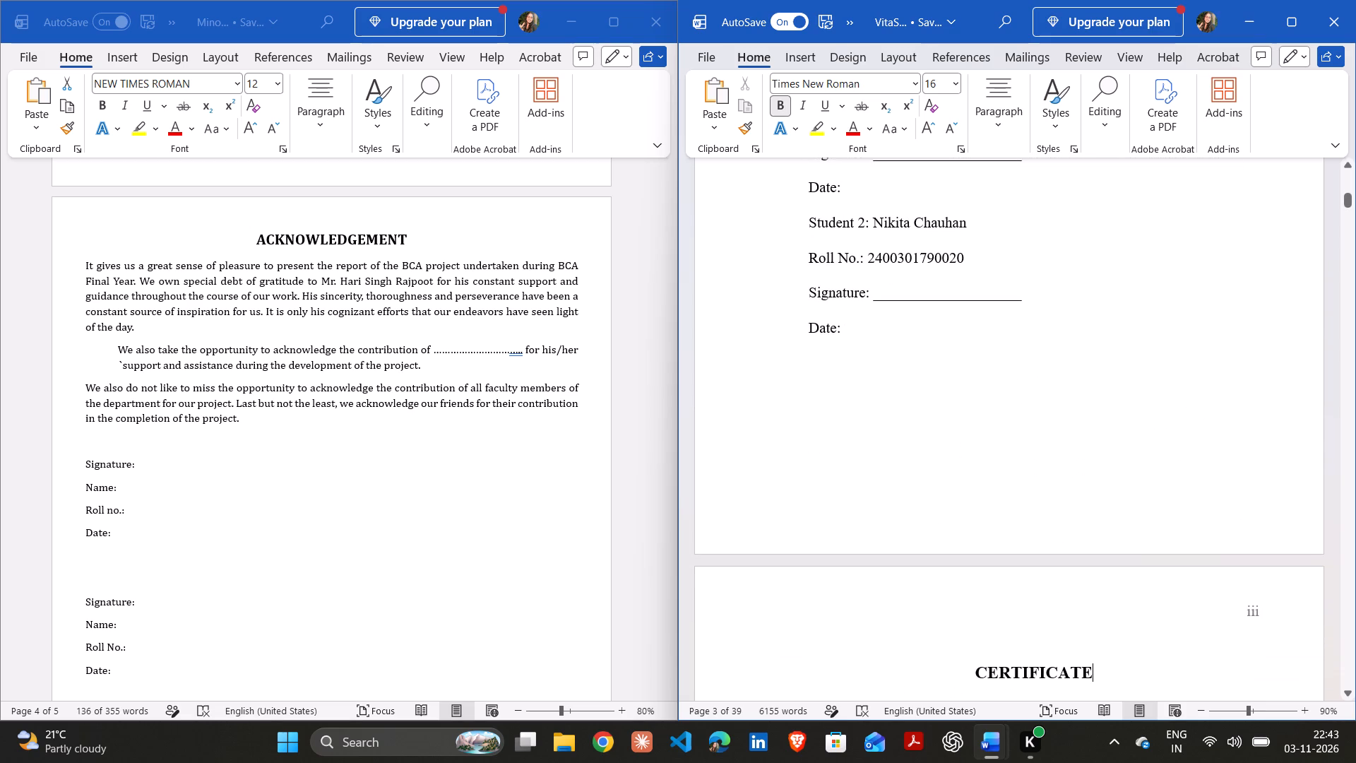
{"action": "left_click", "coordinate": [1065, 678]}
{"action": "left_click", "coordinate": [321, 235]}
{"action": "left_click", "coordinate": [321, 235]}
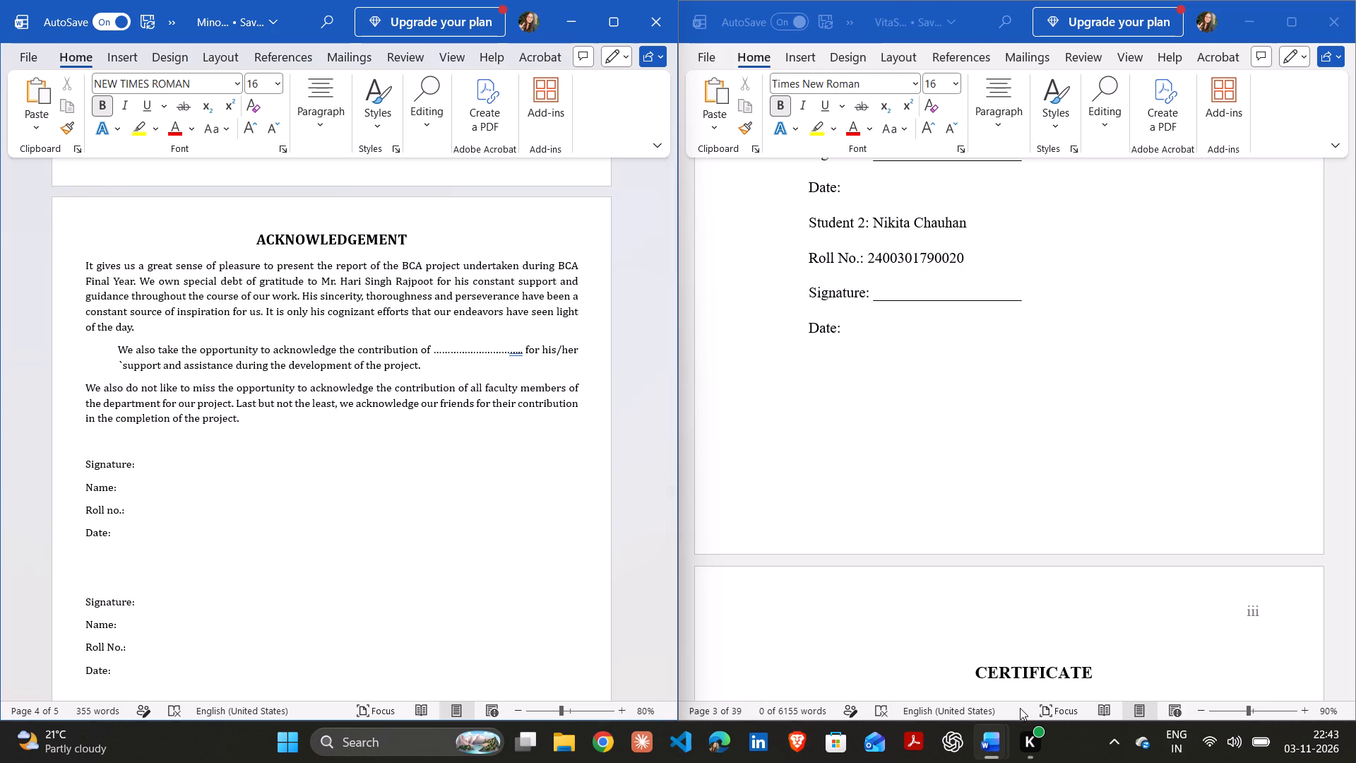
Look through the report's certificate, acknowledgement and abstract pages to compare the acknowledgement's signature block with the five-page document.
{"action": "left_click", "coordinate": [1337, 563]}
{"action": "key", "text": "Down"}
{"action": "key", "text": "Down"}
{"action": "key", "text": "Down"}
{"action": "key", "text": "Down"}
{"action": "key", "text": "Down"}
{"action": "key", "text": "Down"}
{"action": "key", "text": "Down"}
{"action": "key", "text": "Down"}
{"action": "key", "text": "Down"}
{"action": "key", "text": "Down"}
{"action": "key", "text": "Down"}
{"action": "key", "text": "Down"}
{"action": "key", "text": "Down"}
{"action": "key", "text": "Down"}
{"action": "key", "text": "Down"}
{"action": "key", "text": "Down"}
{"action": "key", "text": "Down"}
{"action": "key", "text": "Down"}
{"action": "key", "text": "Down"}
{"action": "key", "text": "Down"}
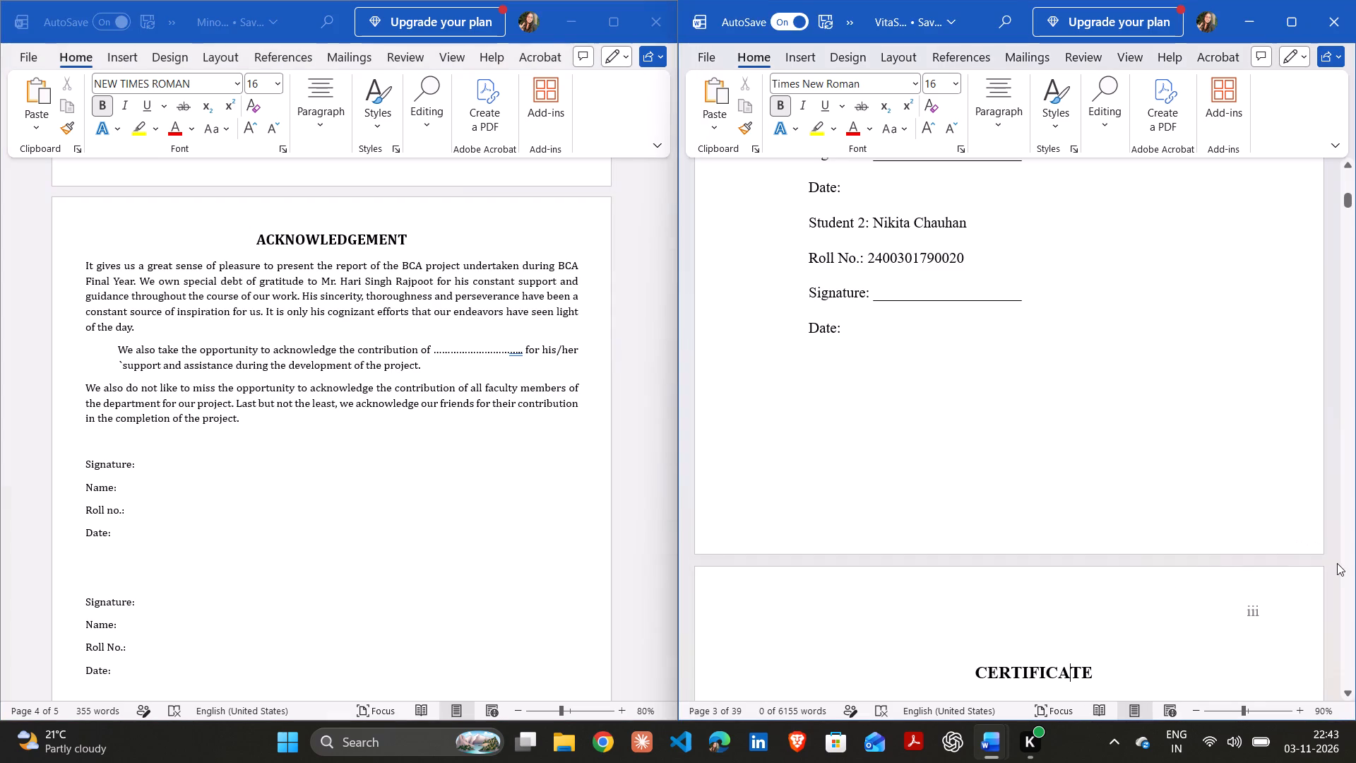
{"action": "key", "text": "Down"}
{"action": "key", "text": "Down"}
{"action": "key", "text": "Down"}
{"action": "key", "text": "Down"}
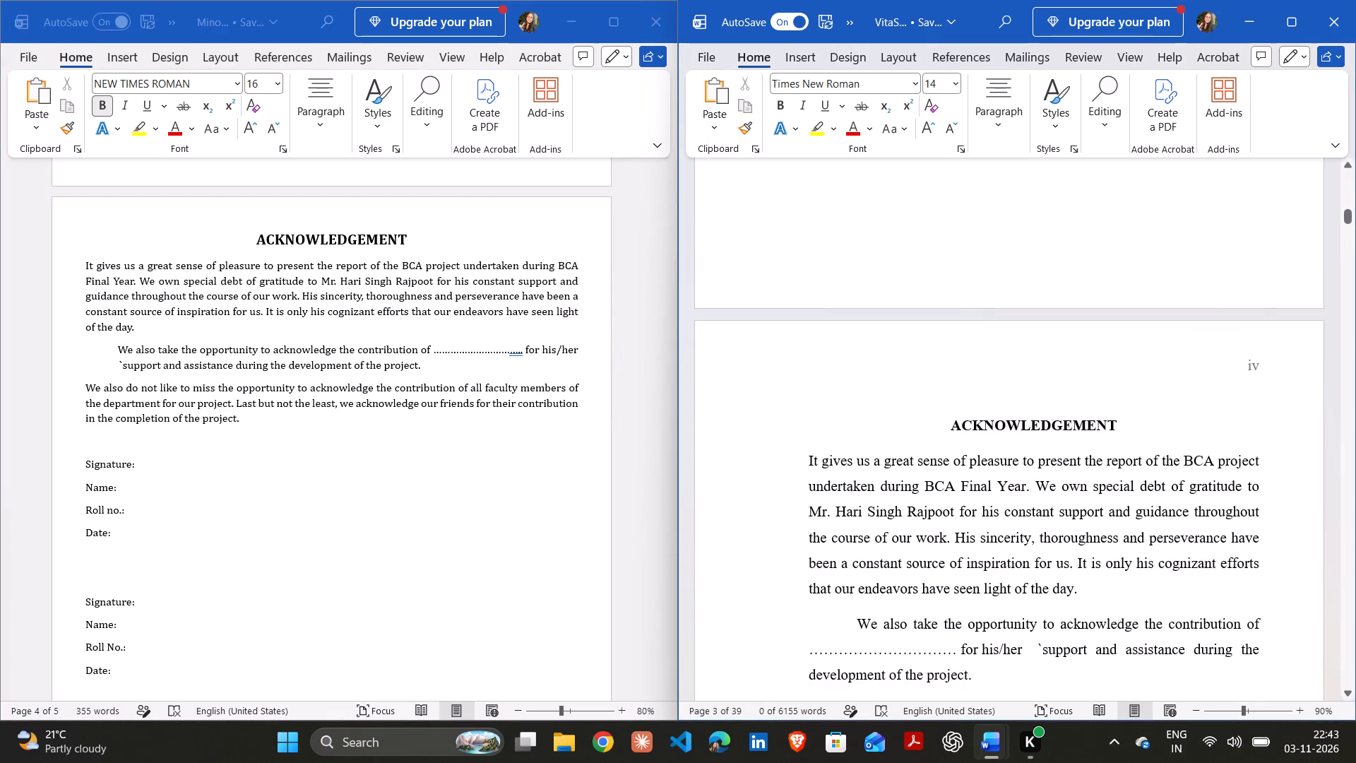
{"action": "key", "text": "Down"}
{"action": "key", "text": "Down"}
{"action": "key", "text": "Down"}
{"action": "key", "text": "Down"}
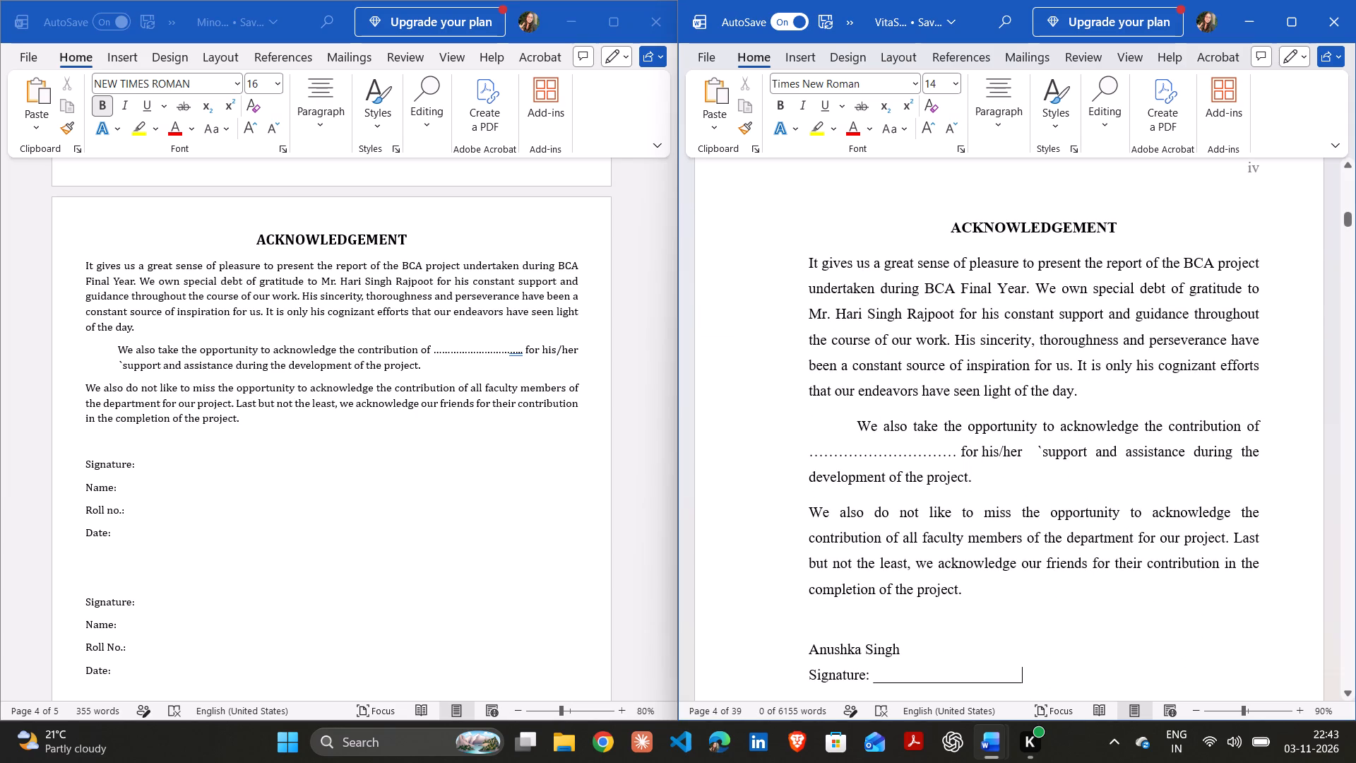
{"action": "key", "text": "Down"}
{"action": "key", "text": "Down"}
{"action": "key", "text": "Down"}
{"action": "key", "text": "Down"}
{"action": "key", "text": "Down"}
{"action": "key", "text": "Down"}
{"action": "key", "text": "Down"}
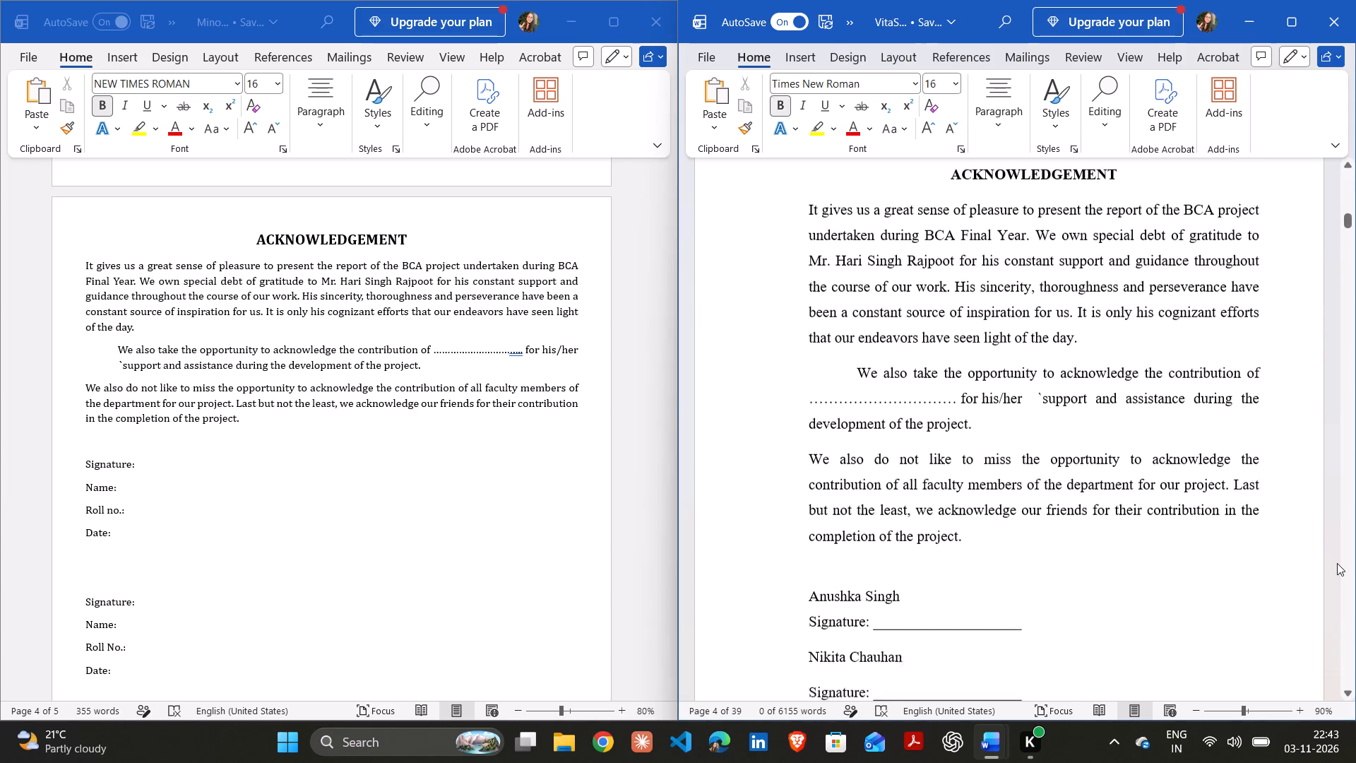
{"action": "key", "text": "Down"}
{"action": "key", "text": "Down"}
{"action": "key", "text": "Down"}
{"action": "key", "text": "Down"}
{"action": "key", "text": "Down"}
{"action": "key", "text": "Down"}
{"action": "key", "text": "Down"}
{"action": "key", "text": "Down"}
{"action": "key", "text": "Down"}
{"action": "key", "text": "Down"}
{"action": "key", "text": "Down"}
{"action": "key", "text": "Down"}
{"action": "key", "text": "Down"}
{"action": "key", "text": "Down"}
{"action": "key", "text": "Down"}
{"action": "key", "text": "Down"}
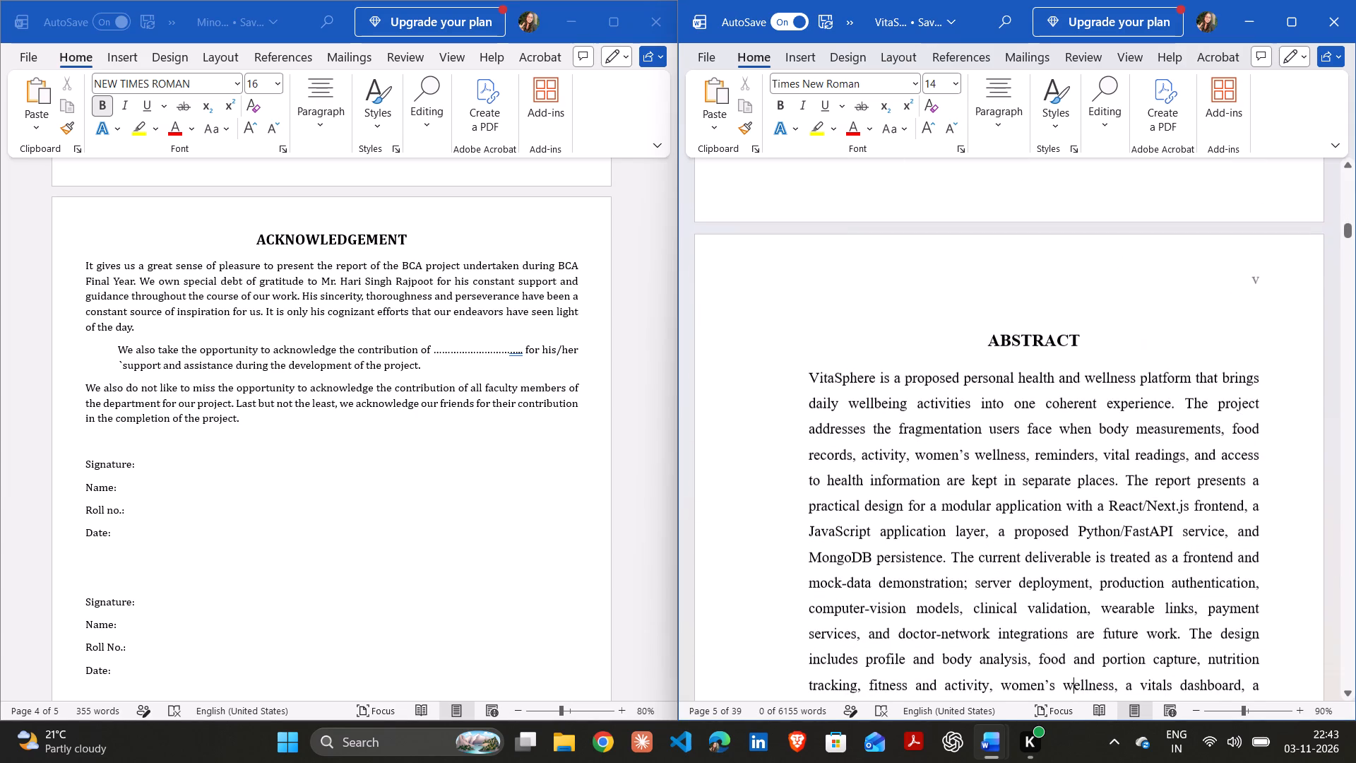
{"action": "key", "text": "Up"}
{"action": "key", "text": "Up"}
{"action": "key", "text": "Up"}
{"action": "key", "text": "Up"}
{"action": "key", "text": "Up"}
{"action": "key", "text": "Up"}
{"action": "key", "text": "Up"}
{"action": "key", "text": "Up"}
{"action": "key", "text": "Up"}
{"action": "key", "text": "Up"}
{"action": "key", "text": "Up"}
{"action": "key", "text": "Up"}
{"action": "key", "text": "Up"}
{"action": "key", "text": "Up"}
{"action": "key", "text": "Up"}
{"action": "key", "text": "Up"}
{"action": "key", "text": "Up"}
{"action": "key", "text": "Up"}
{"action": "key", "text": "Up"}
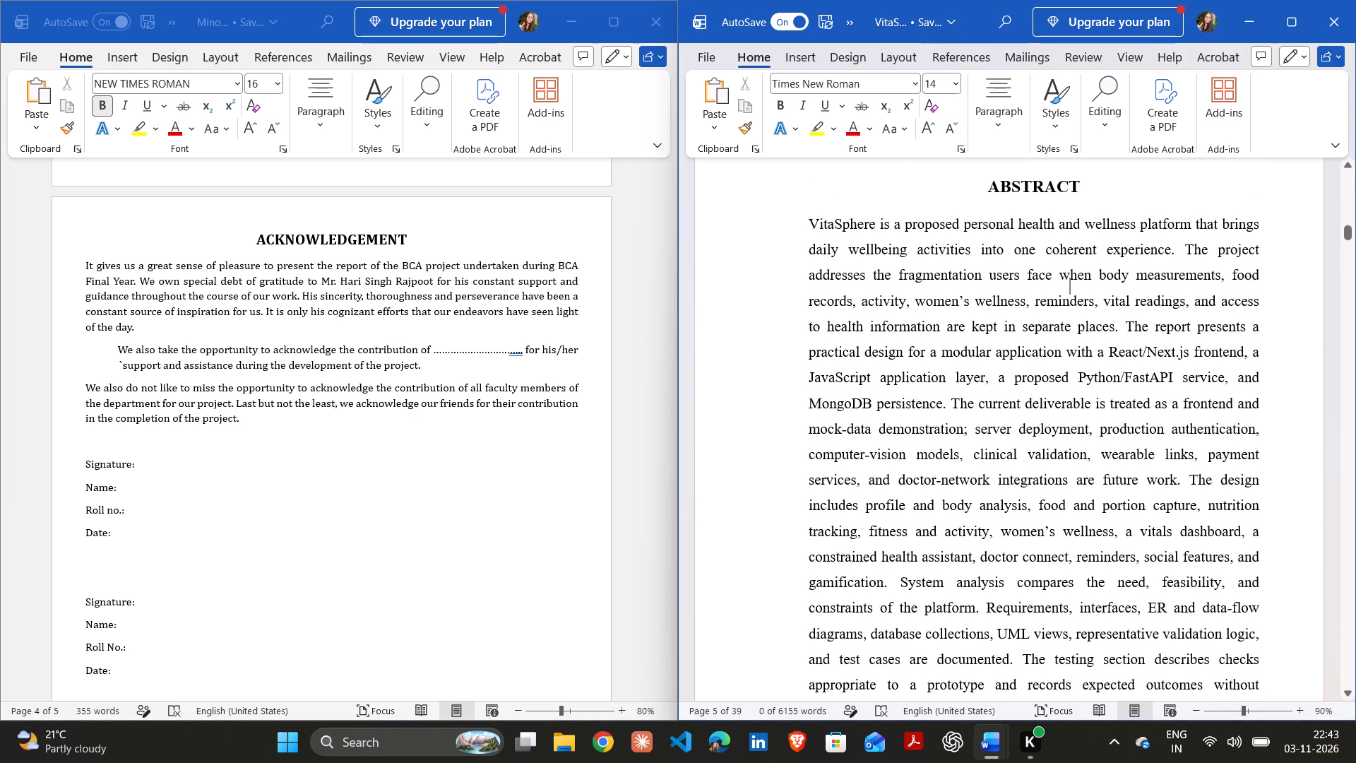
{"action": "key", "text": "Up"}
{"action": "key", "text": "Up"}
{"action": "key", "text": "Up"}
{"action": "key", "text": "Up"}
{"action": "key", "text": "Up"}
{"action": "key", "text": "Up"}
{"action": "key", "text": "Up"}
{"action": "key", "text": "Up"}
{"action": "key", "text": "Up"}
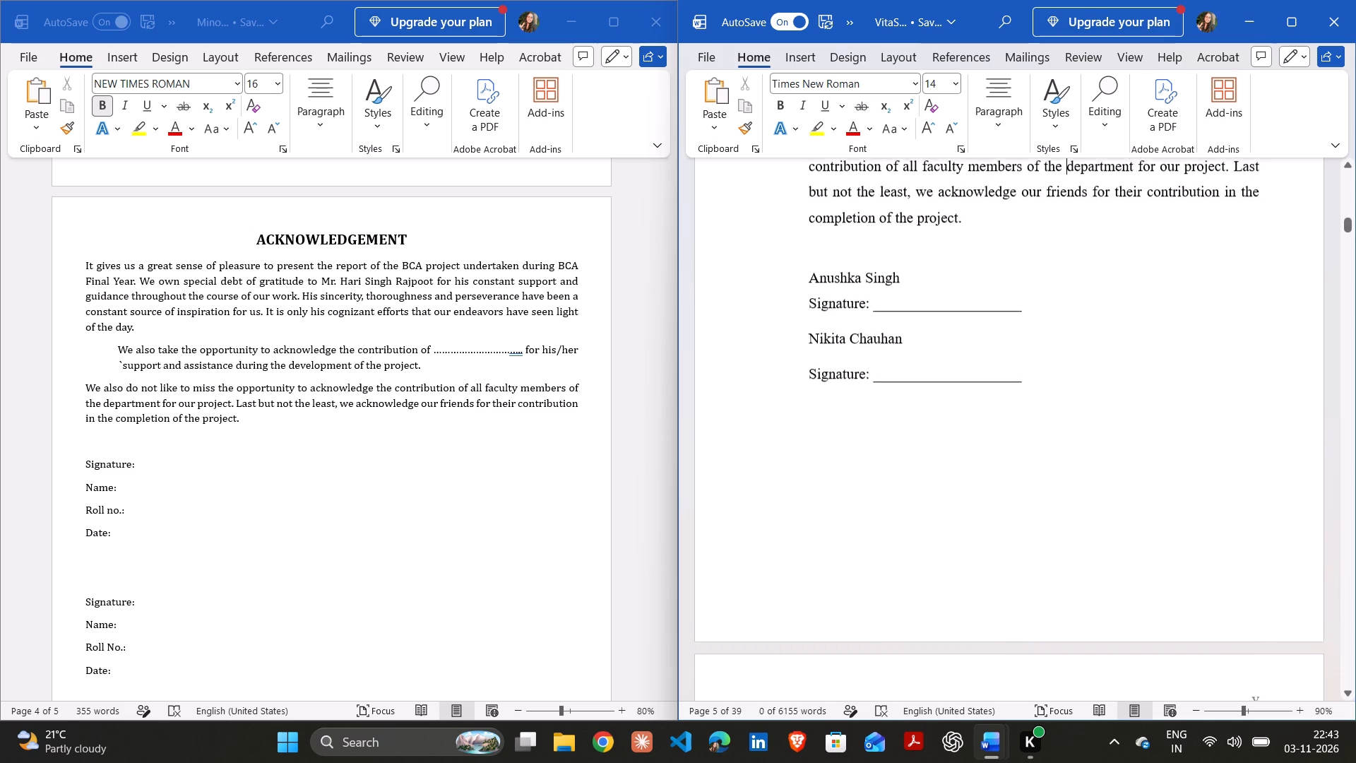
{"action": "key", "text": "Up"}
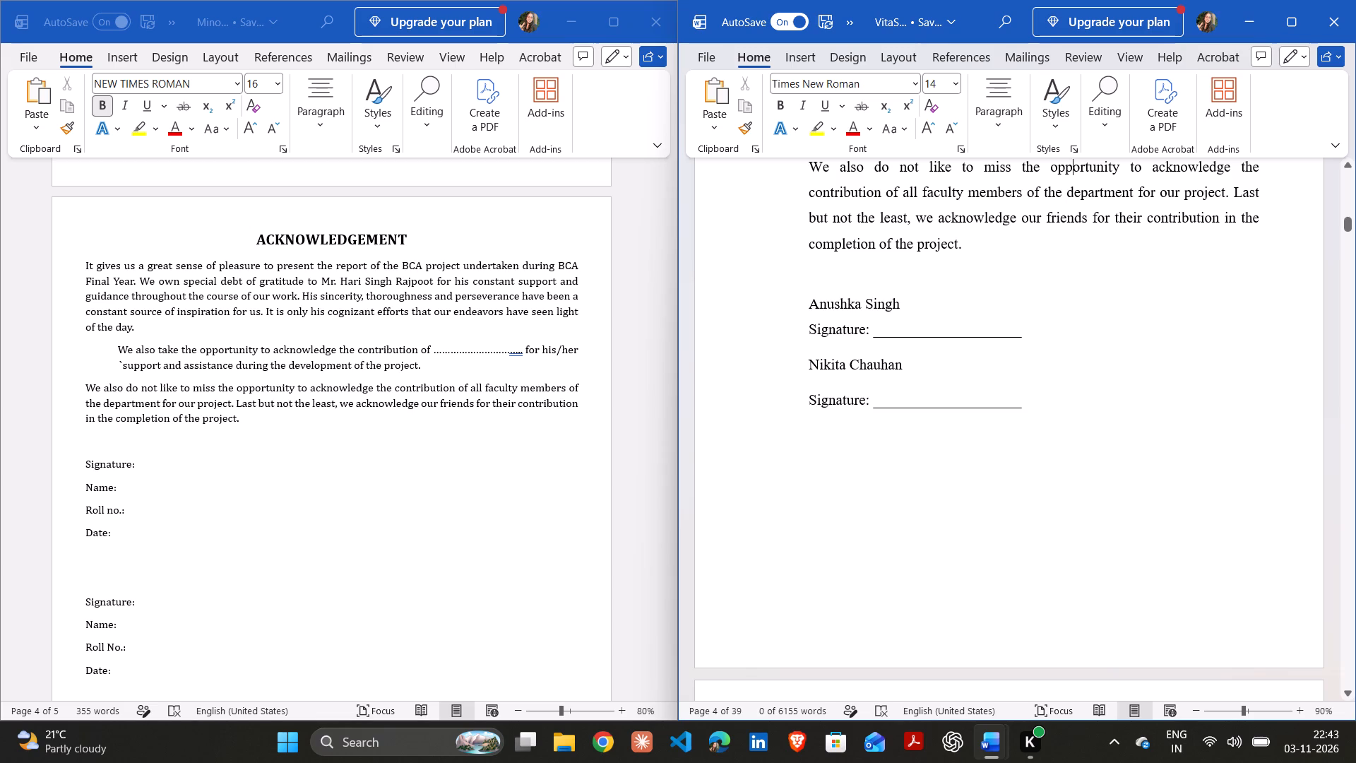
Move the first student's name from above the acknowledgement's first signature line to a new "Name:" line below it, removing the emptied line.
{"action": "left_click_drag", "start_coordinate": [908, 288], "coordinate": [919, 312]}
{"action": "left_click", "coordinate": [919, 312]}
{"action": "left_click_drag", "start_coordinate": [919, 312], "coordinate": [795, 316]}
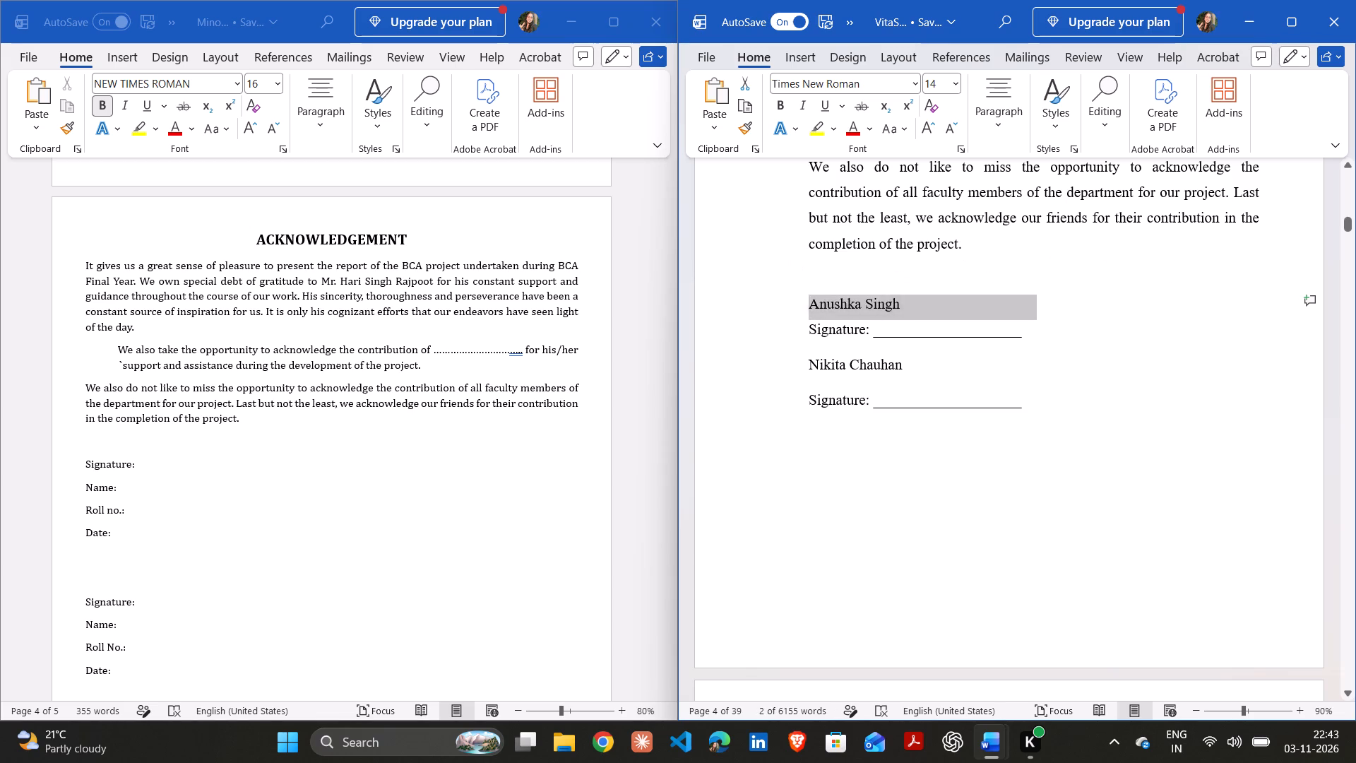
{"action": "key", "text": "ctrl+x"}
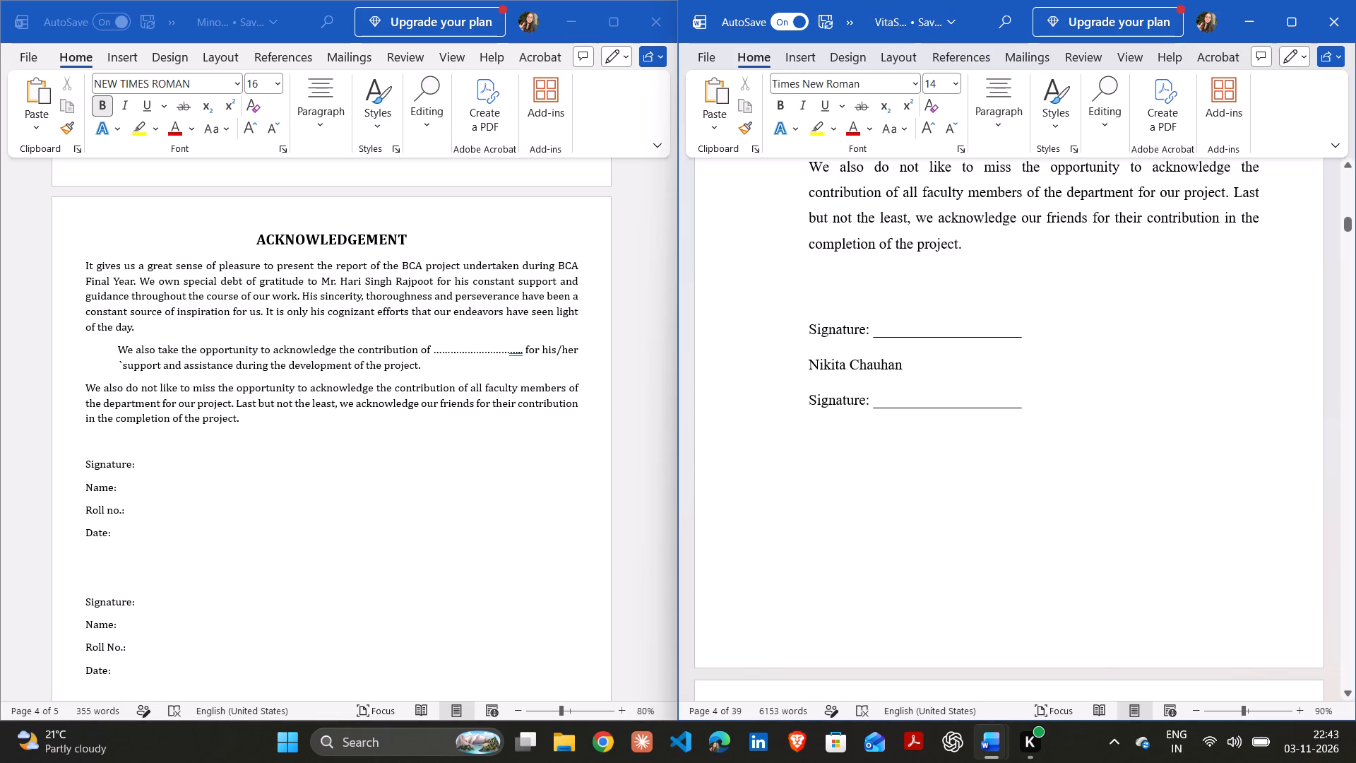
{"action": "left_click", "coordinate": [814, 333]}
{"action": "left_click", "coordinate": [807, 329]}
{"action": "key", "text": "BackSpace"}
{"action": "left_click", "coordinate": [1041, 293]}
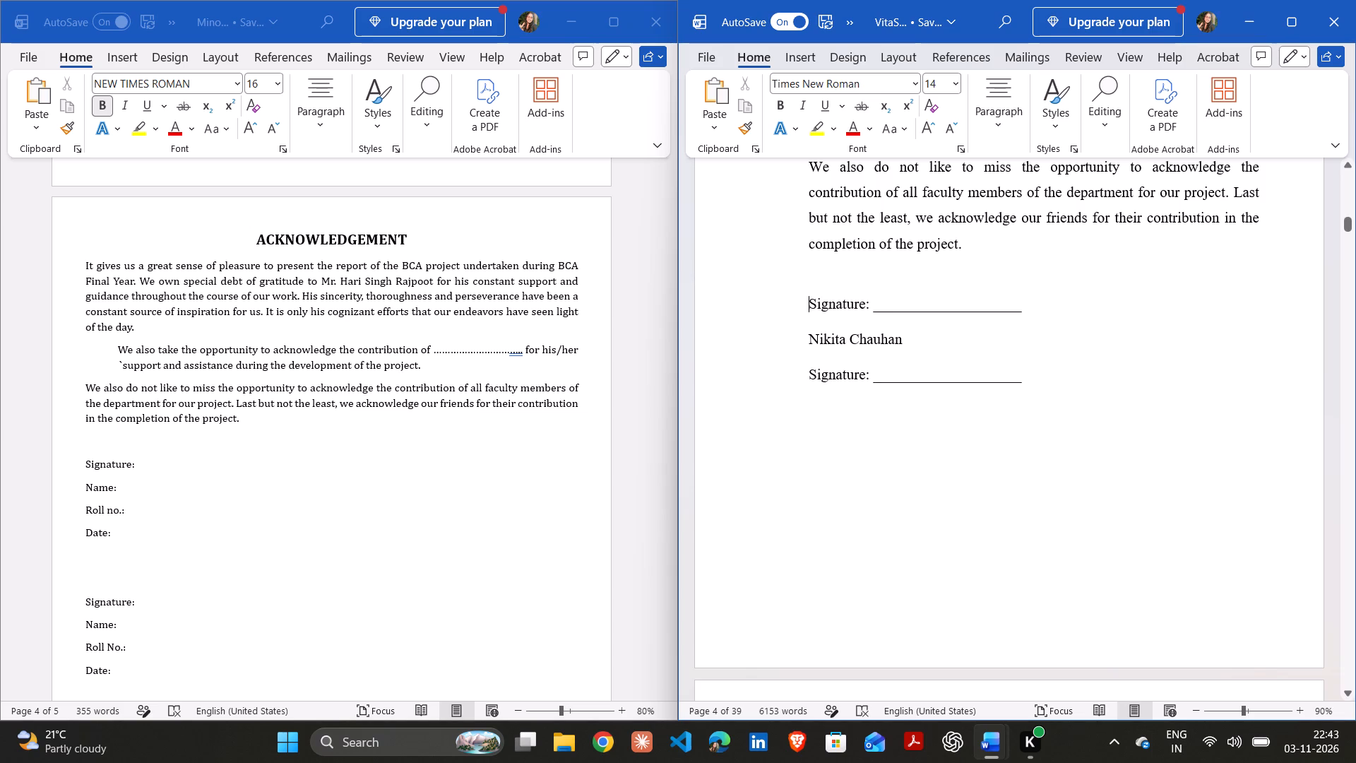
{"action": "left_click", "coordinate": [1043, 304]}
{"action": "key", "text": "Return"}
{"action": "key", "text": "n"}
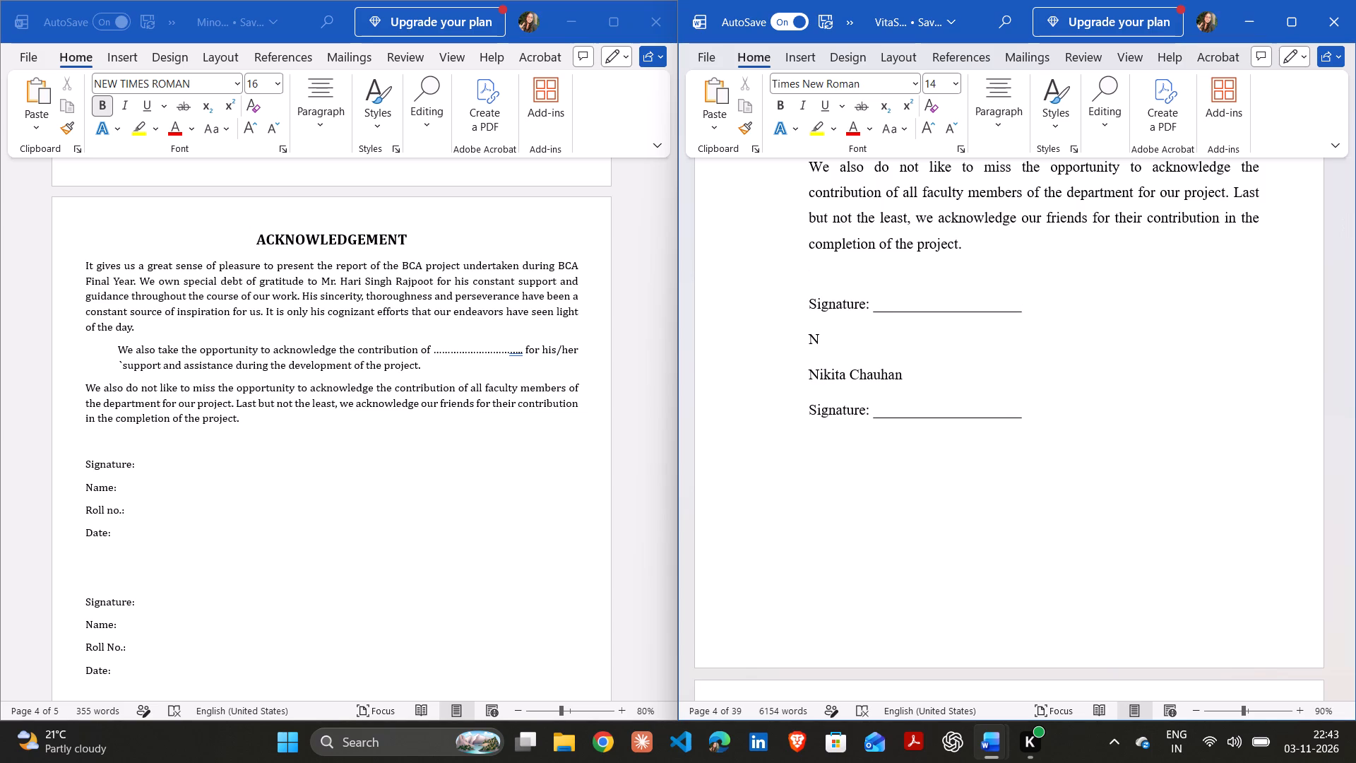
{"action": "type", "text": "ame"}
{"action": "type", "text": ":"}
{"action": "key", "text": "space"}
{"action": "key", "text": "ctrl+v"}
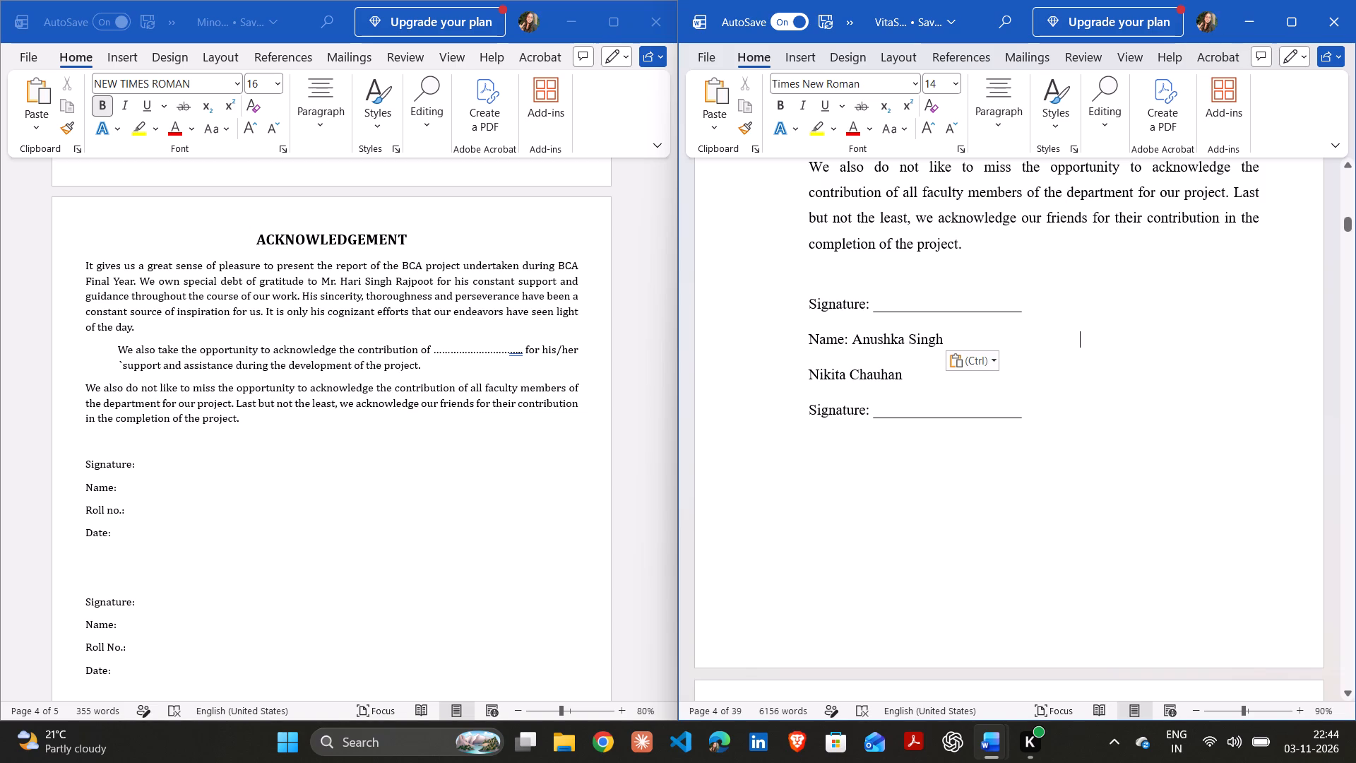
Add a "Roll no.:" line with the first student's roll number below their name on the acknowledgement page.
{"action": "left_click", "coordinate": [908, 376]}
{"action": "left_click", "coordinate": [957, 343]}
{"action": "key", "text": "Return"}
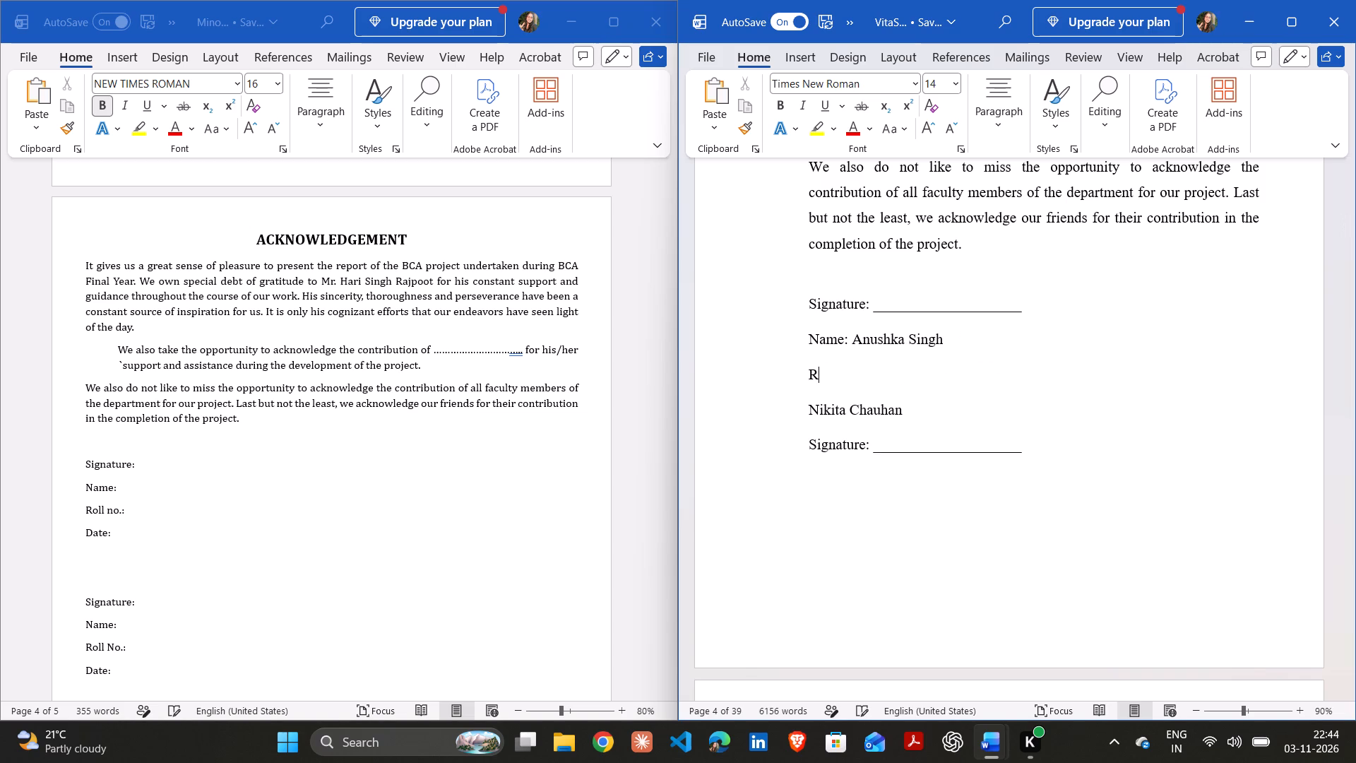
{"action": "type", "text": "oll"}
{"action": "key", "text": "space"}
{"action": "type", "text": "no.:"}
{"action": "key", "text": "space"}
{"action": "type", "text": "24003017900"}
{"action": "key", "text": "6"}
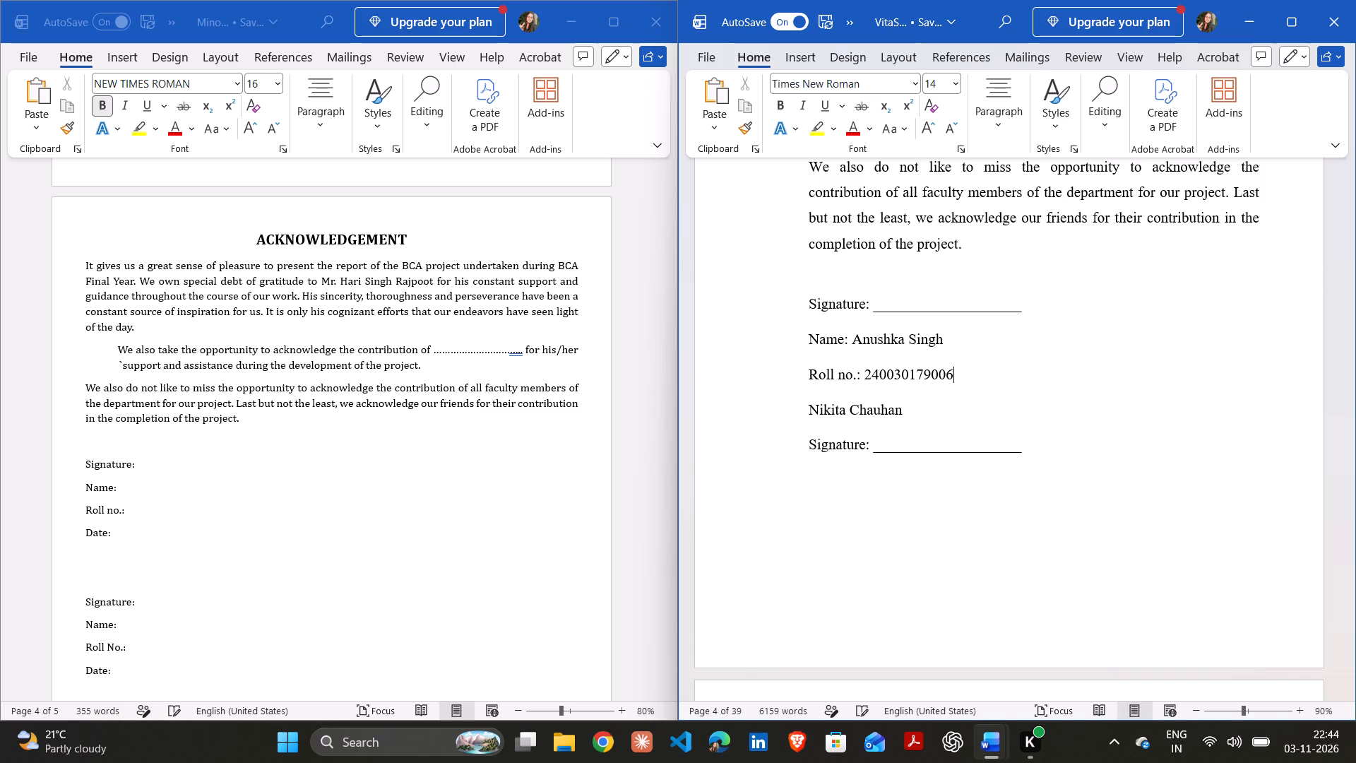
{"action": "left_click", "coordinate": [950, 369]}
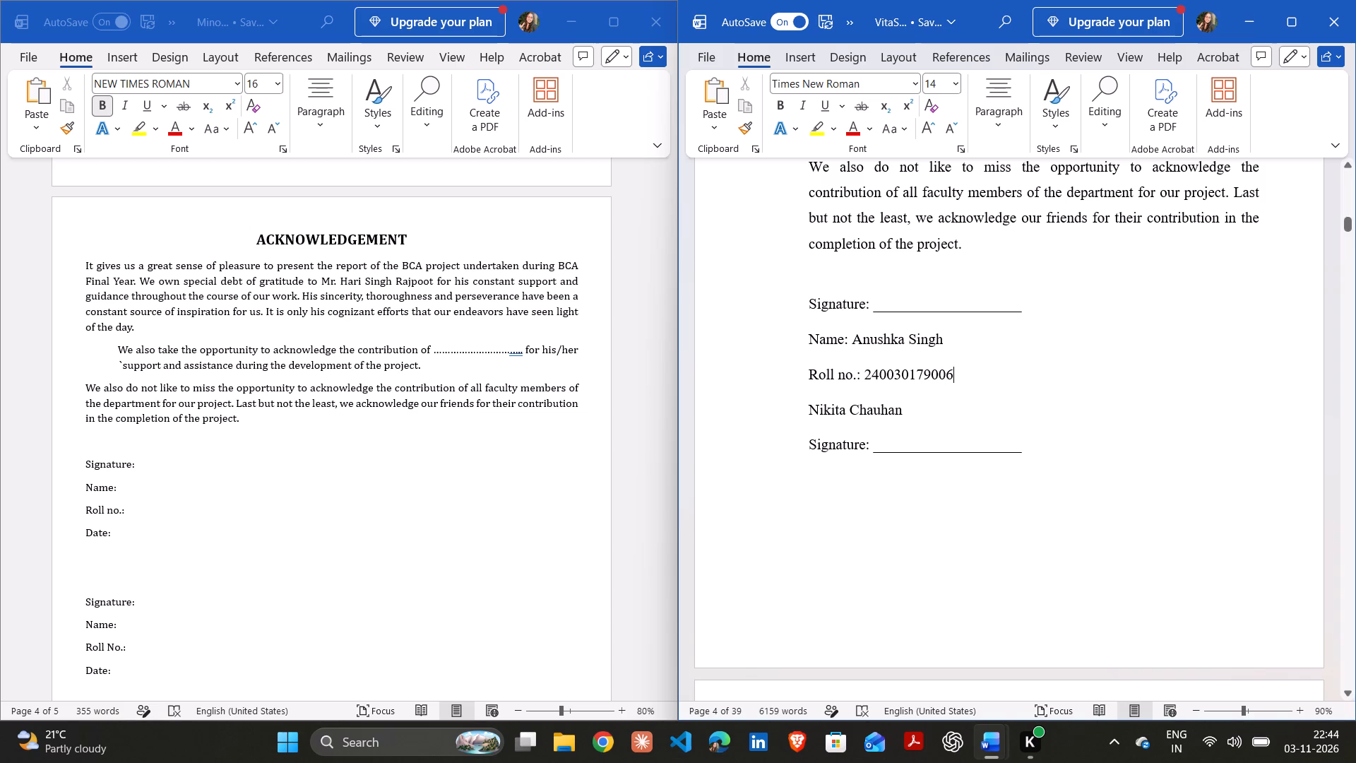
{"action": "left_click", "coordinate": [942, 369]}
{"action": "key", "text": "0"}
Add a "Date:" line below the first student's roll number.
{"action": "left_click", "coordinate": [985, 374]}
{"action": "key", "text": "Return"}
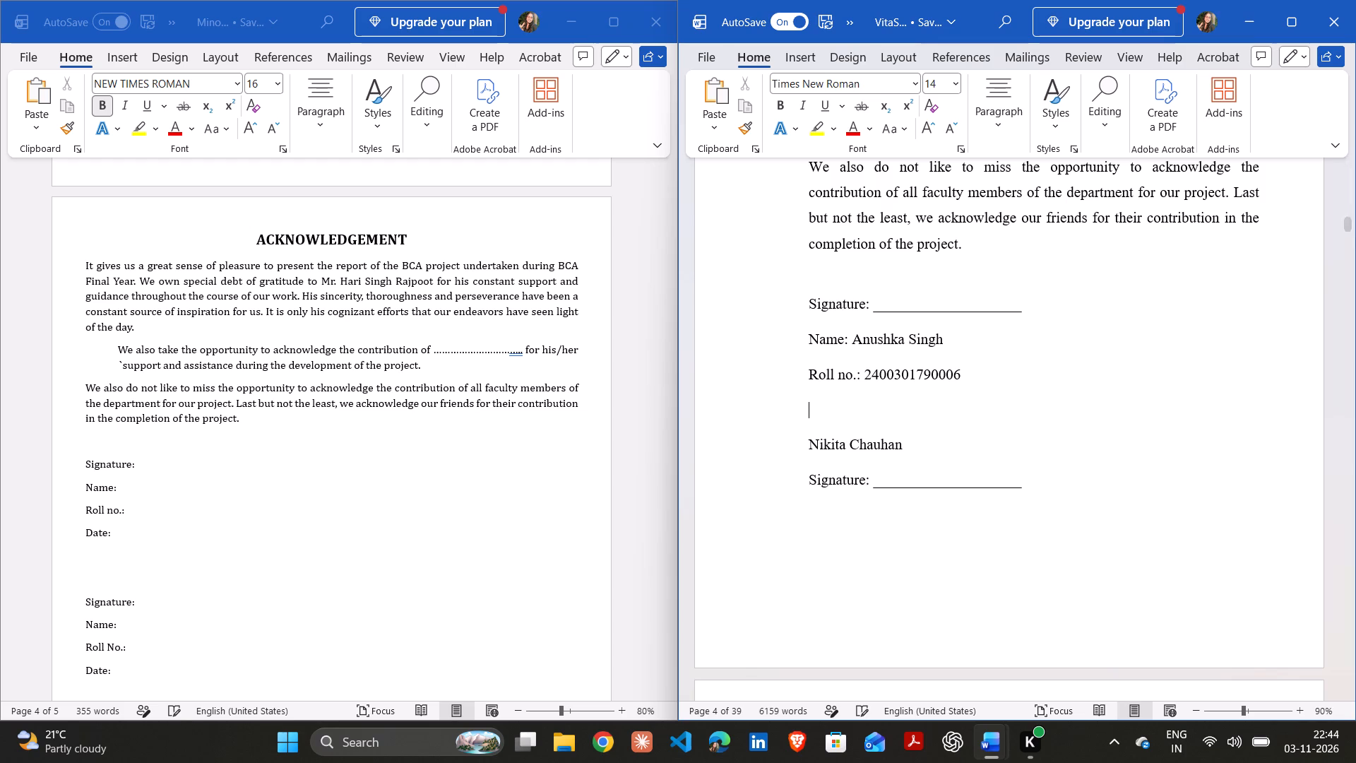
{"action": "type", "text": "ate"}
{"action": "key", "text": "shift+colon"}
Move the second student's name to a new "Name:" line below the second signature line, separating the two signature blocks with a blank line.
{"action": "left_click", "coordinate": [909, 442]}
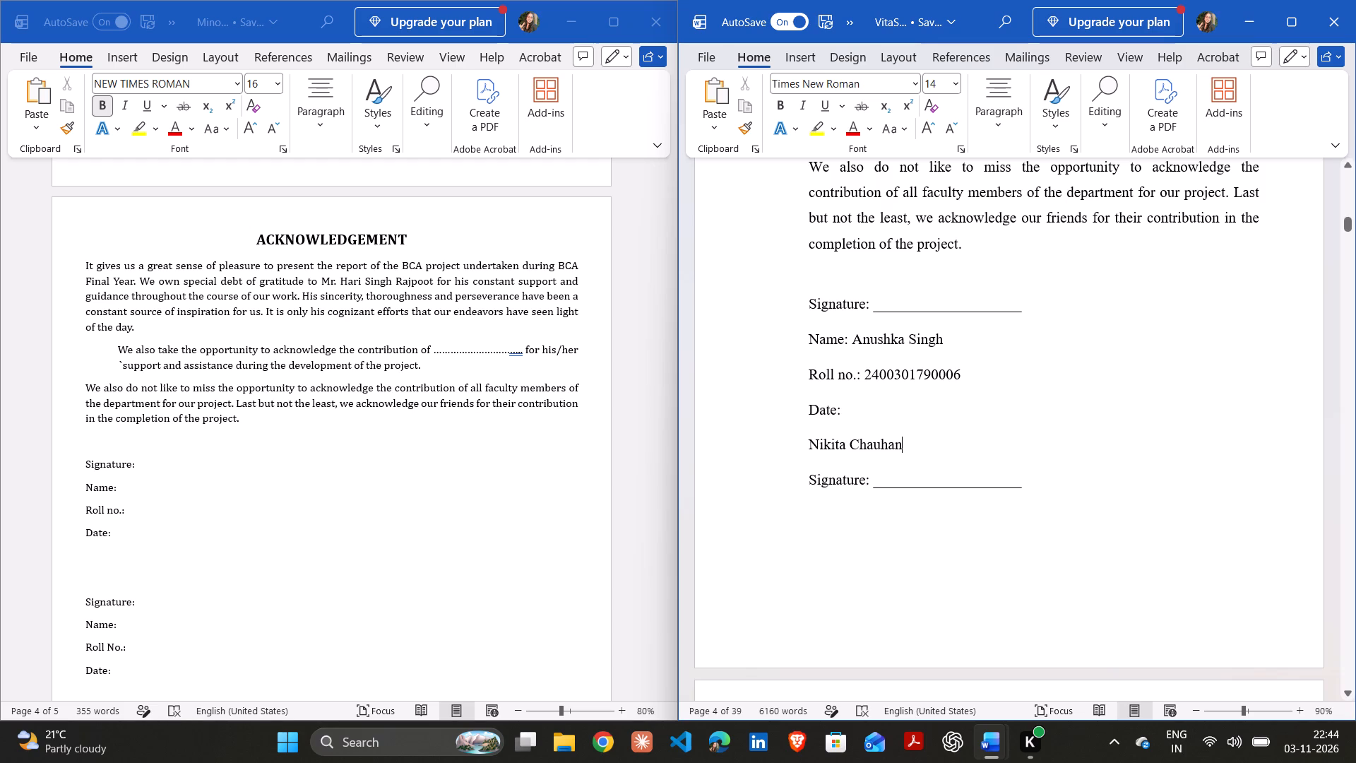
{"action": "left_click_drag", "start_coordinate": [909, 442], "coordinate": [806, 444]}
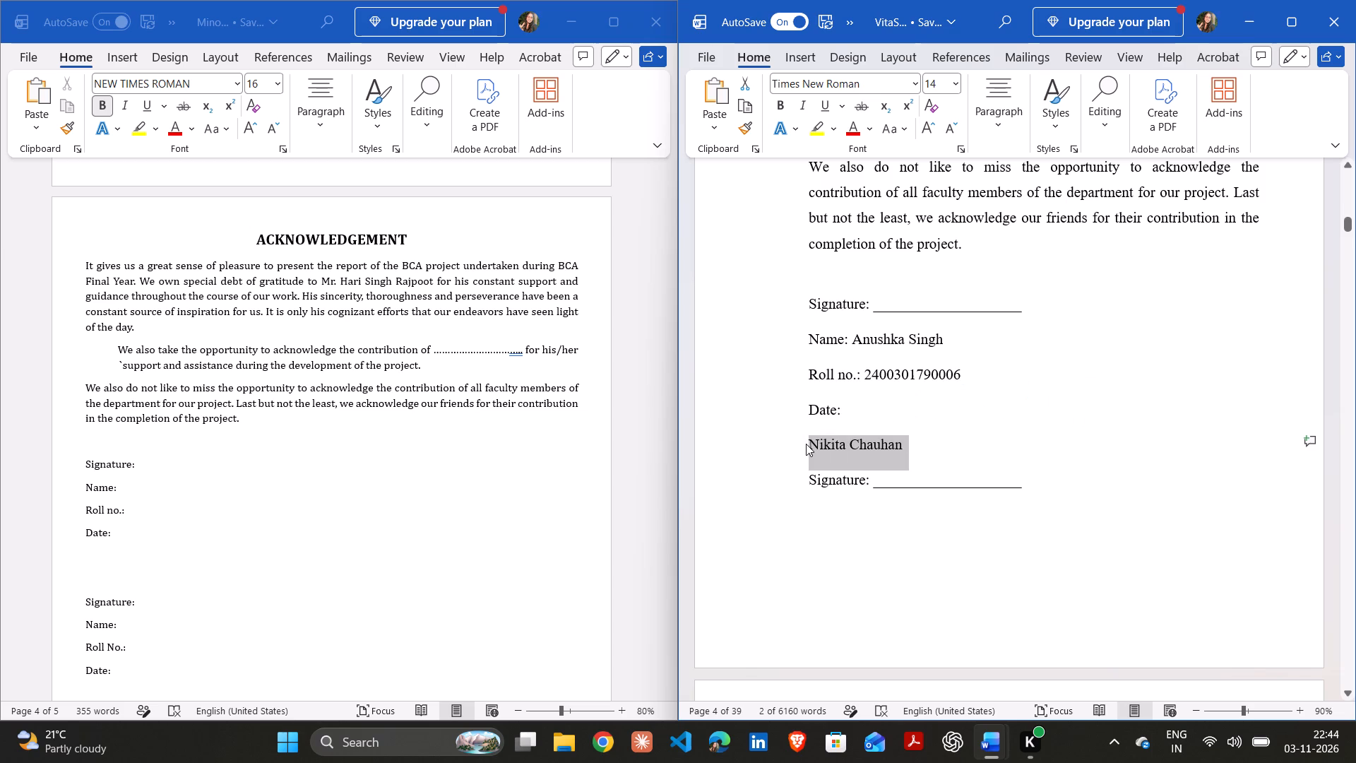
{"action": "key", "text": "ctrl+x"}
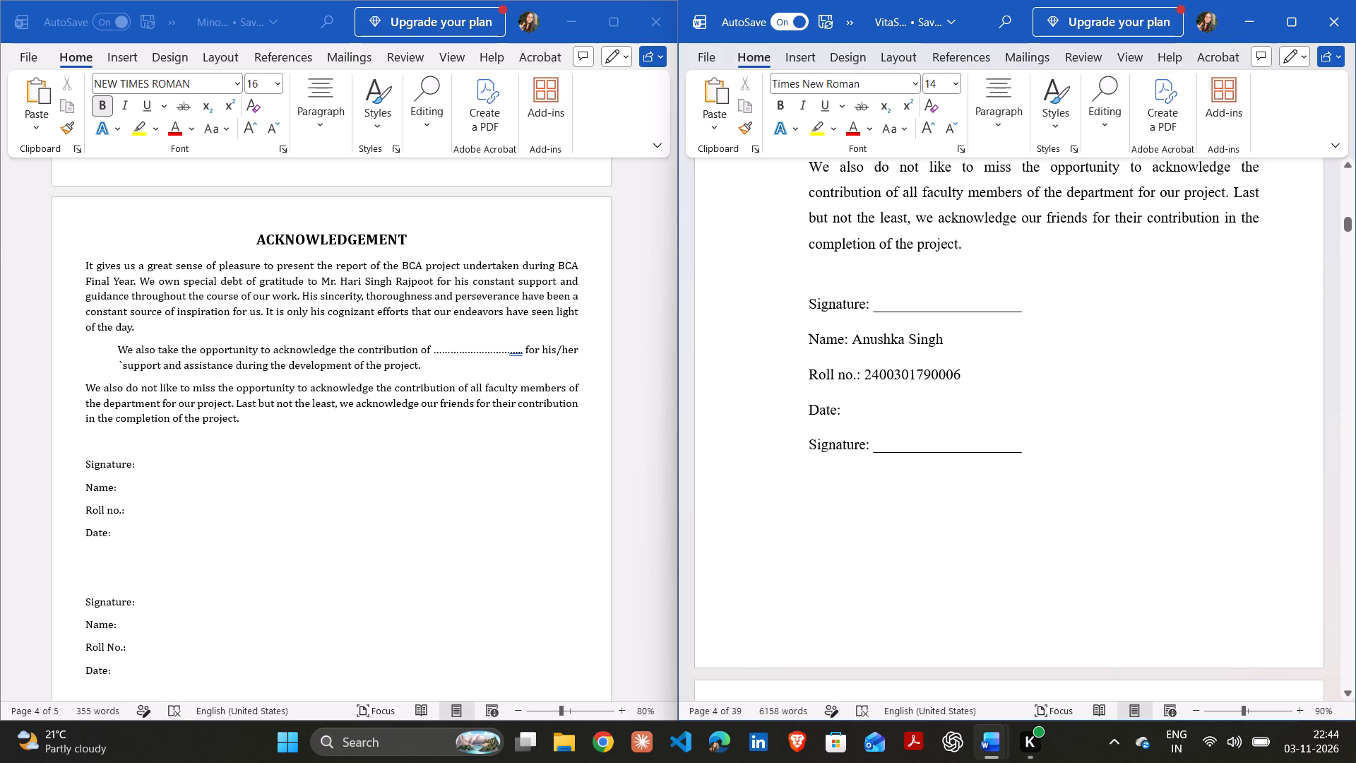
{"action": "left_click", "coordinate": [871, 410]}
{"action": "key", "text": "Return"}
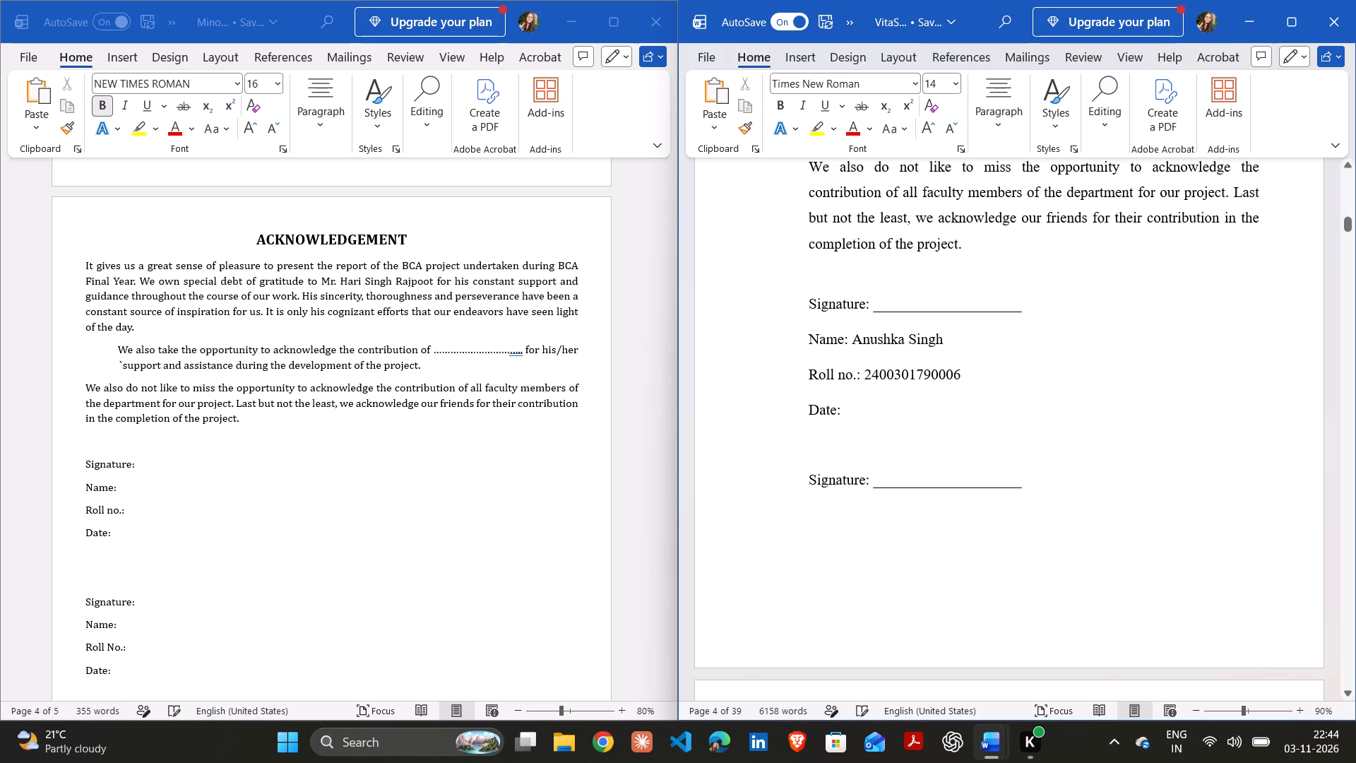
{"action": "left_click", "coordinate": [1029, 477]}
{"action": "key", "text": "Return"}
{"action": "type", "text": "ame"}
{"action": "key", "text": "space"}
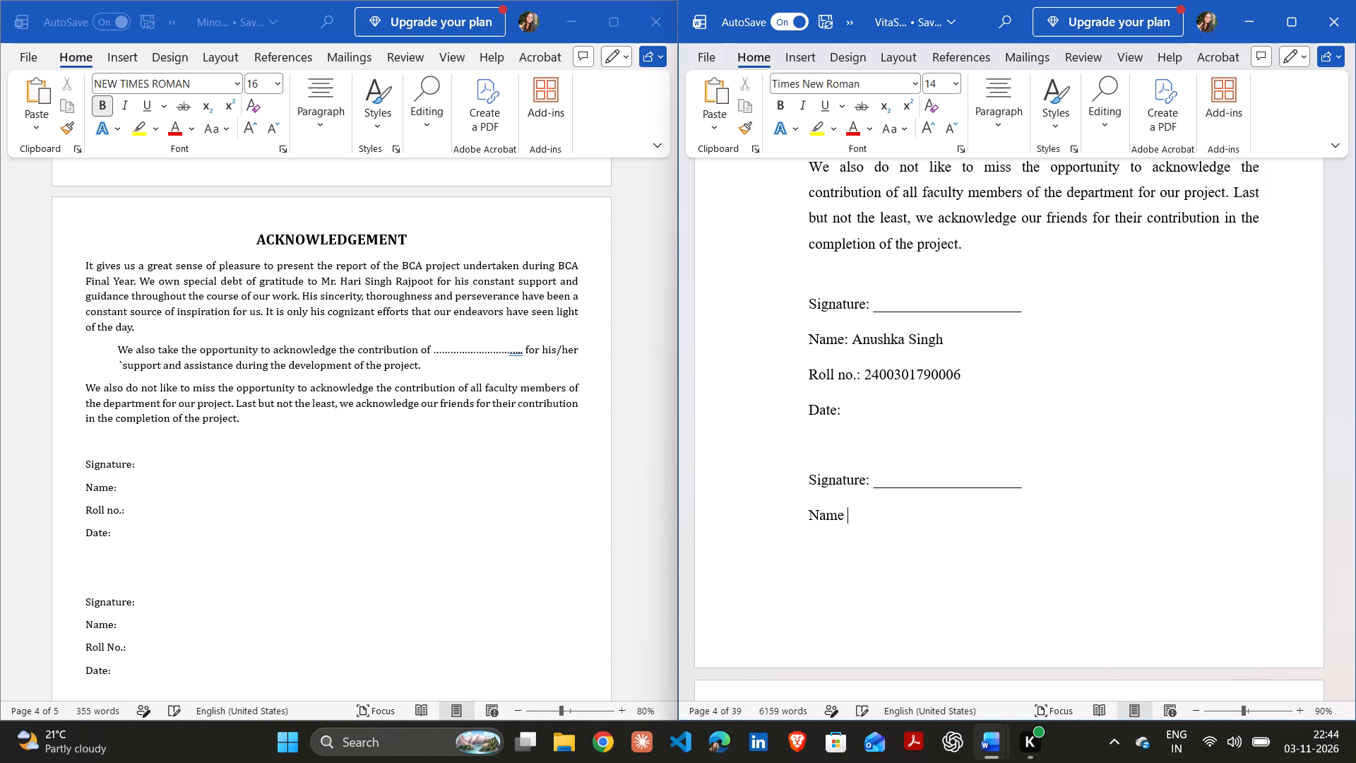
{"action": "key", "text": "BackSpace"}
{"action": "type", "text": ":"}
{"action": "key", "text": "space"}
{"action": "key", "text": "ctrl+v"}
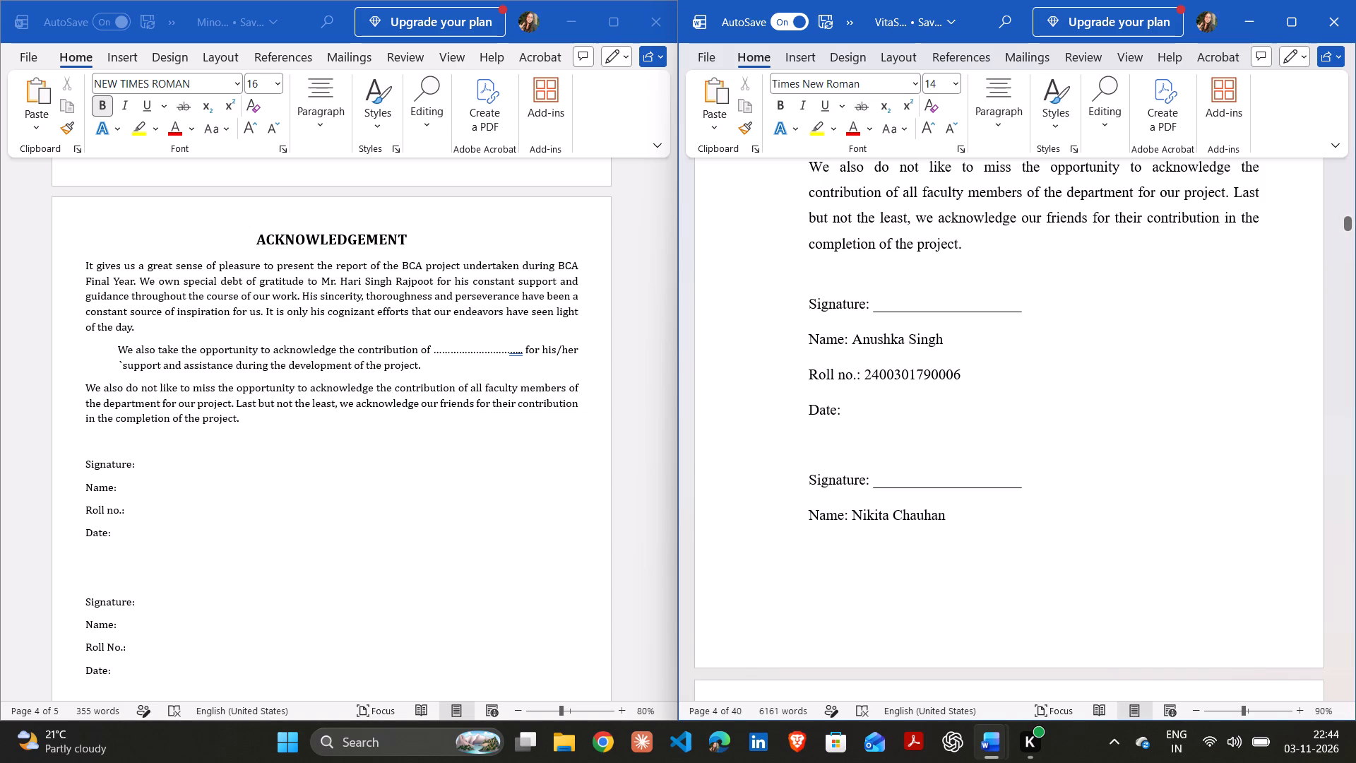
Add a "Roll no.:" line with the second student's roll number below their name.
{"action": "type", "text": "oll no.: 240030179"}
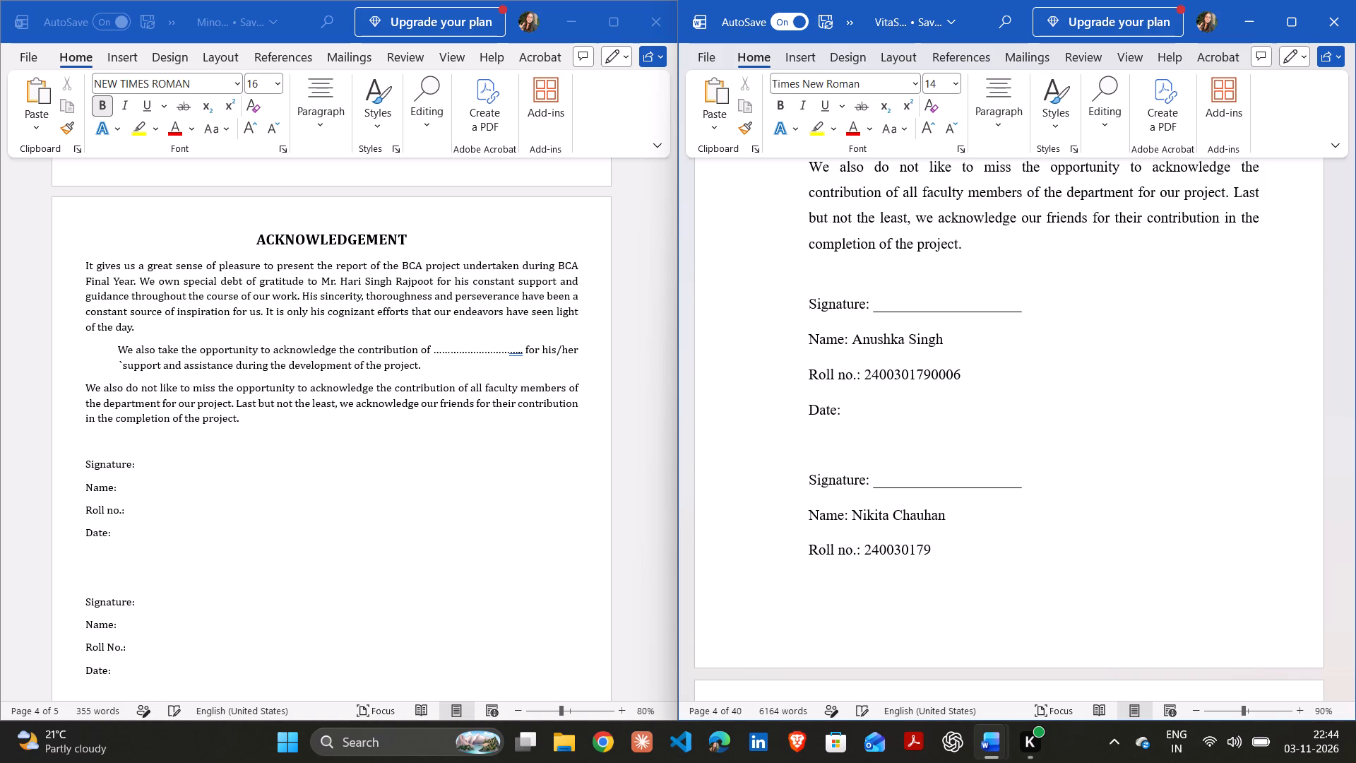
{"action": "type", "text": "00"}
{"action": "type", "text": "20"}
Look over the acknowledgement page from its heading down to the second student's signature block.
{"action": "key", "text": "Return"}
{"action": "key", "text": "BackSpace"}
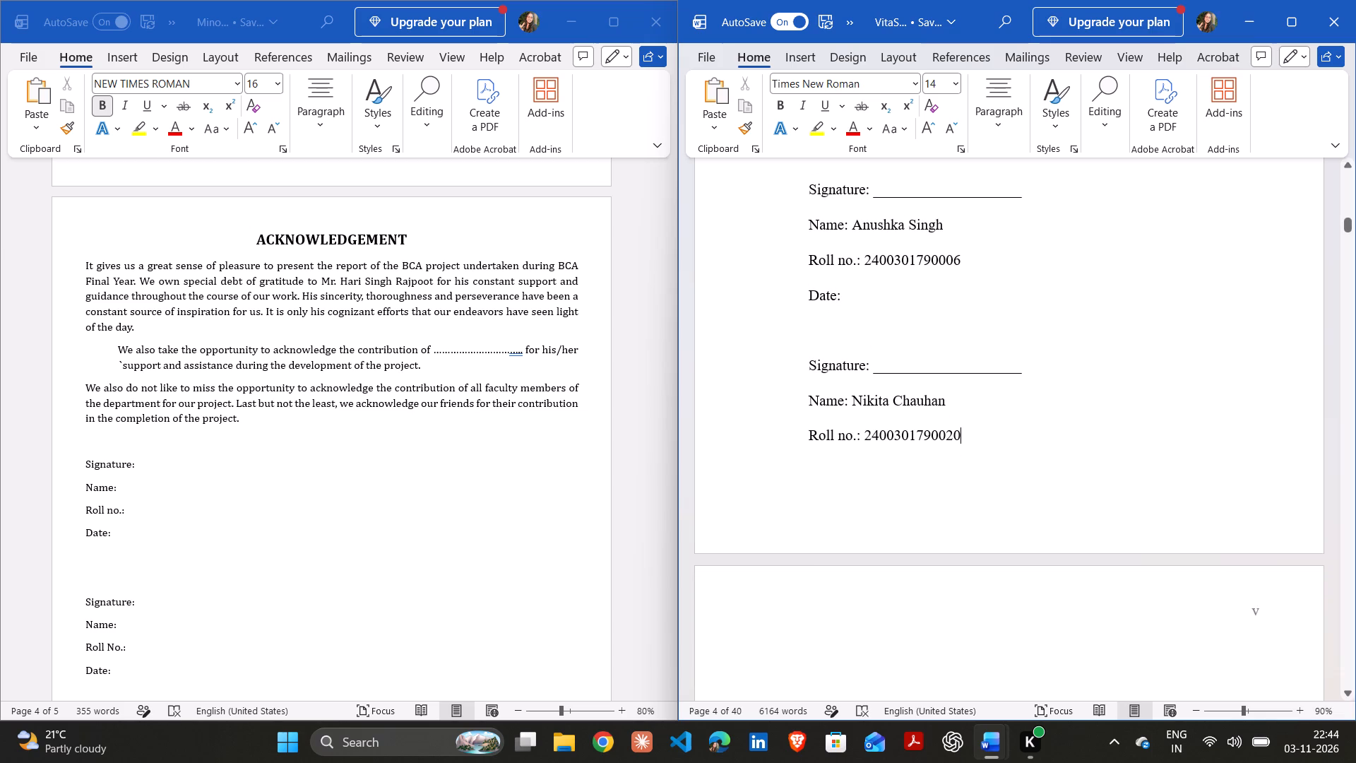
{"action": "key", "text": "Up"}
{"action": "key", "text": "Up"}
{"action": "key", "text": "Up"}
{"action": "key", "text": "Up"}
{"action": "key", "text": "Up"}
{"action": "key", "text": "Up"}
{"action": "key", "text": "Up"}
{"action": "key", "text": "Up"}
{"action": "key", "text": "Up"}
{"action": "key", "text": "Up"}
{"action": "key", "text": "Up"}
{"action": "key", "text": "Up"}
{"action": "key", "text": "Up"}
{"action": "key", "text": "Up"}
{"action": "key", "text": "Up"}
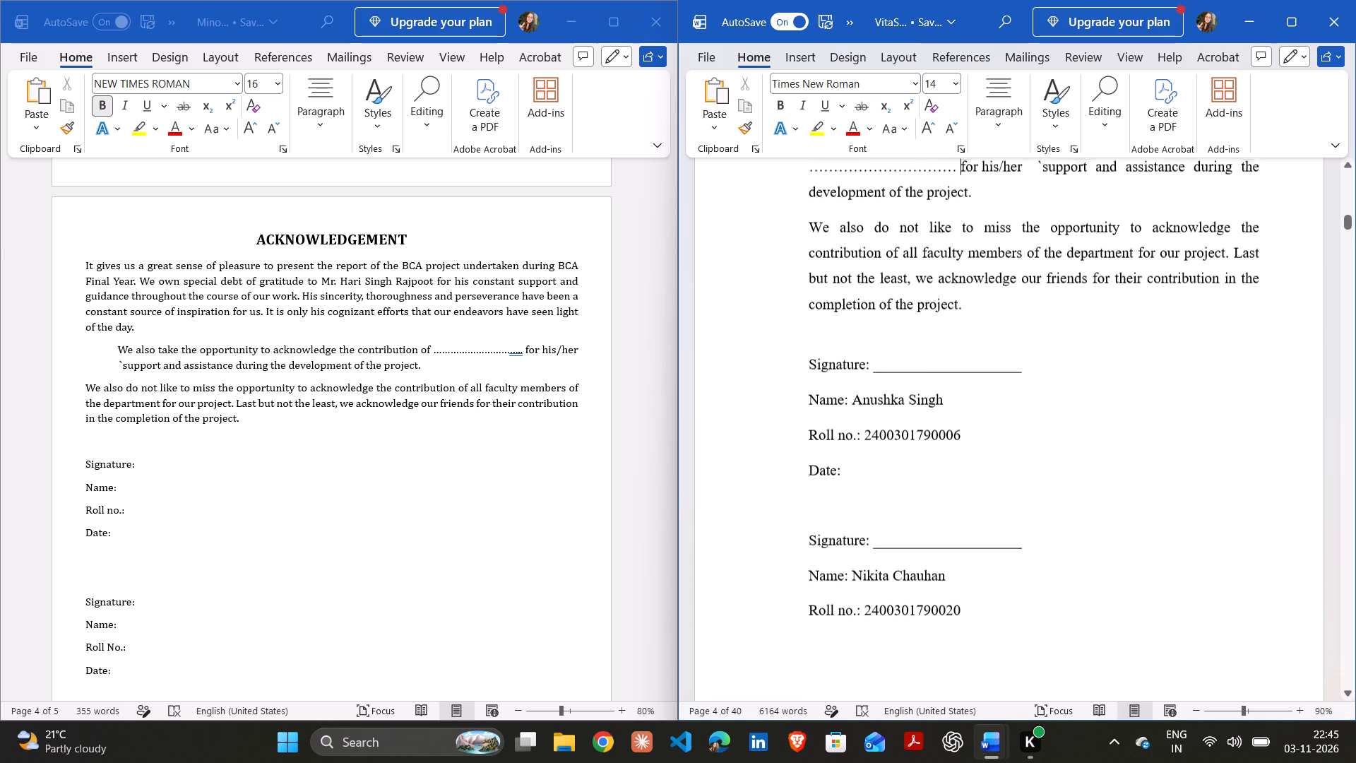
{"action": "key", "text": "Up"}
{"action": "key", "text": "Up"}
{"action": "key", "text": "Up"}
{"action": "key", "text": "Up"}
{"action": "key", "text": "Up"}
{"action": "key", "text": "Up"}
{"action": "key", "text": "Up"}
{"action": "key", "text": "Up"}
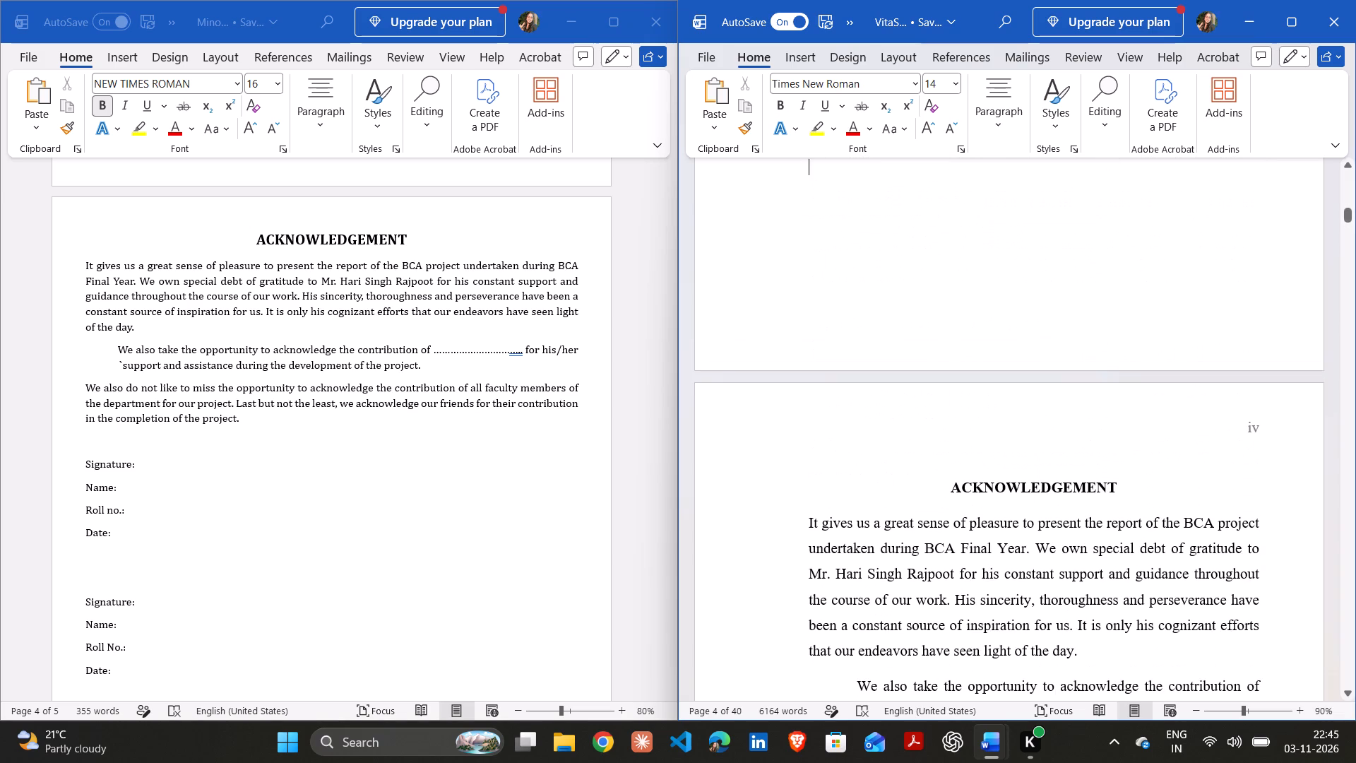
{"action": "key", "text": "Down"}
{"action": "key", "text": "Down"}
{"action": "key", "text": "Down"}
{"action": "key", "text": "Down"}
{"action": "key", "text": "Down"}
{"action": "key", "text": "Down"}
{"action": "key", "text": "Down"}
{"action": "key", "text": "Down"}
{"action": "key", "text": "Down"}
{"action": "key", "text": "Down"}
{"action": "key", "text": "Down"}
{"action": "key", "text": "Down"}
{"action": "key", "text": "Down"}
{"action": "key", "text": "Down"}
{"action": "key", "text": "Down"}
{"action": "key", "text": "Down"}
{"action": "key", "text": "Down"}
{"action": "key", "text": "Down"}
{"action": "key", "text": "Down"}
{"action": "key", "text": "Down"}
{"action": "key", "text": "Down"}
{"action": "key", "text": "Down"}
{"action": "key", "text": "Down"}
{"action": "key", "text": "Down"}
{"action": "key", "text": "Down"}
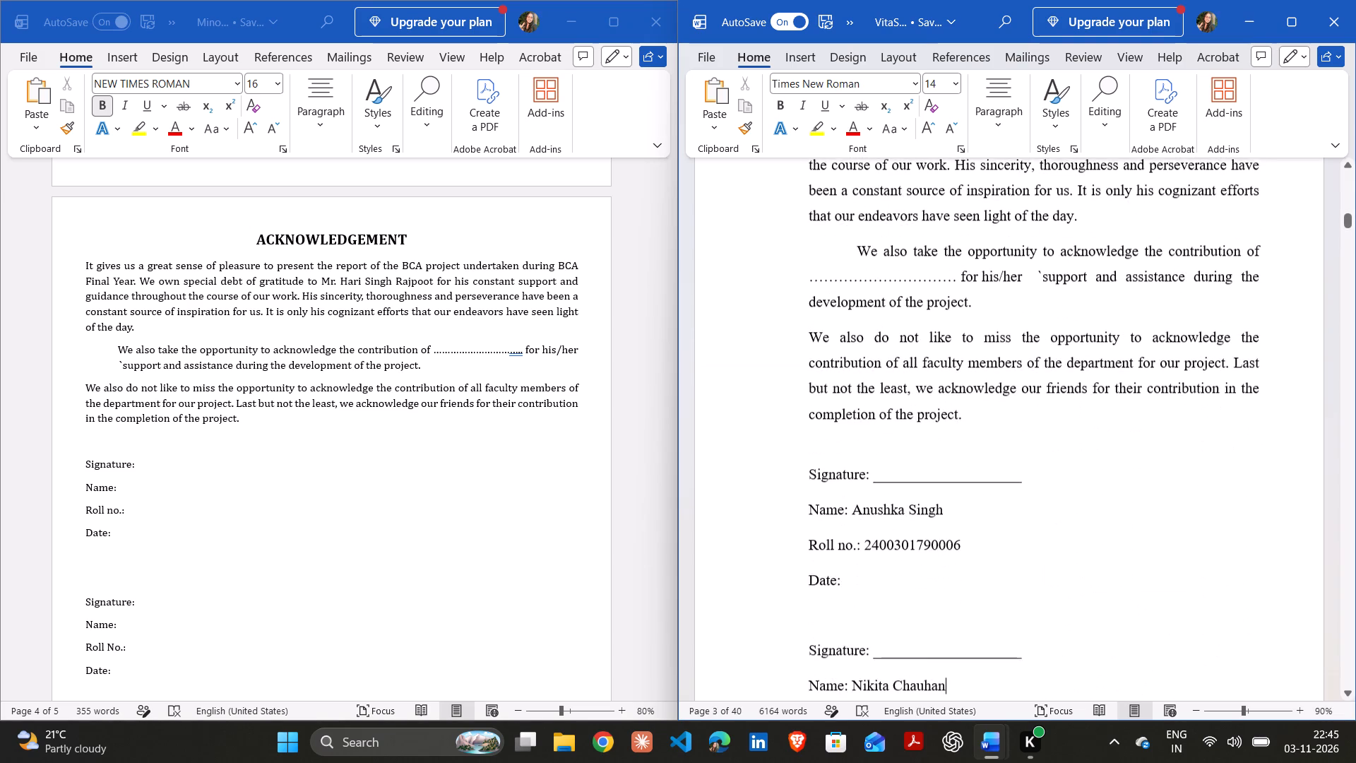
Remove the blank page between the acknowledgement page and the abstract.
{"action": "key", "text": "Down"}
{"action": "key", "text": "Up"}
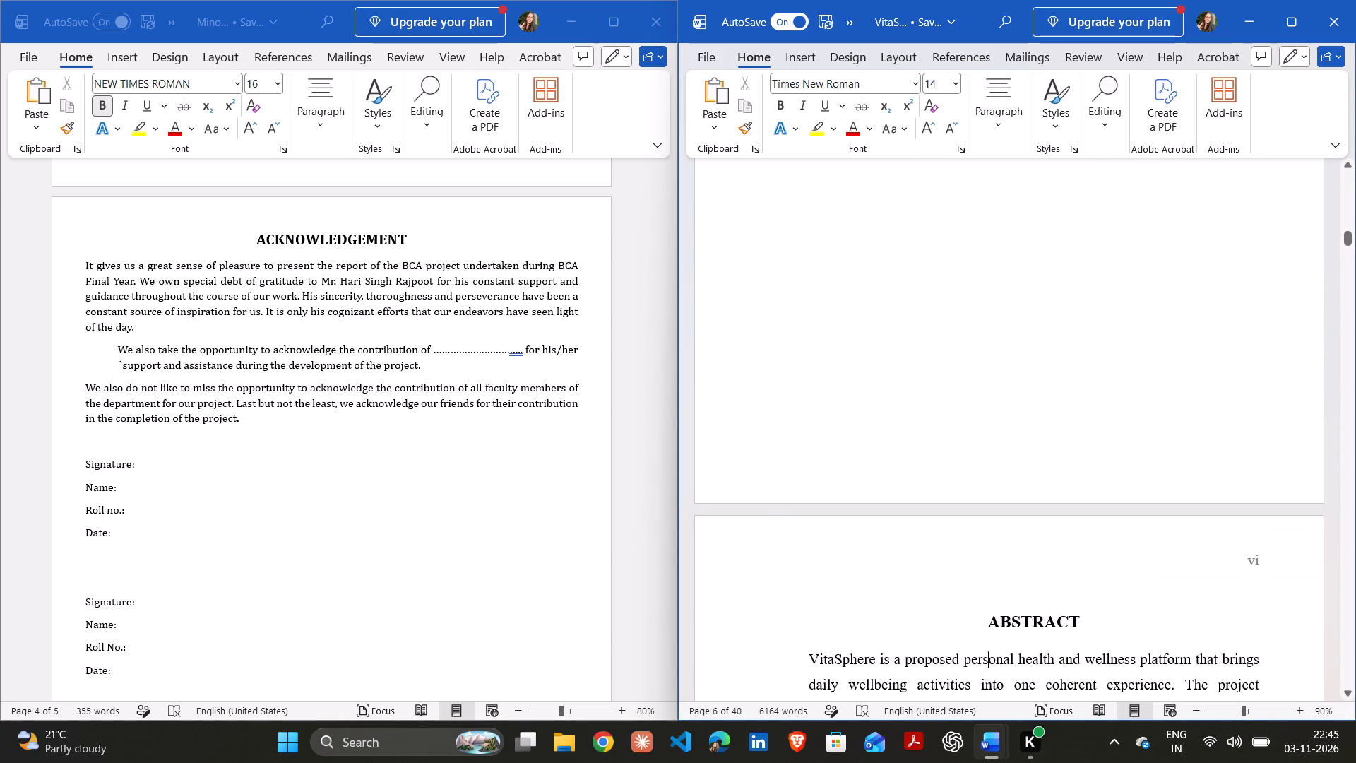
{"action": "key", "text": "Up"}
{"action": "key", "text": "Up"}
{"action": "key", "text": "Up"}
{"action": "left_click", "coordinate": [1141, 362]}
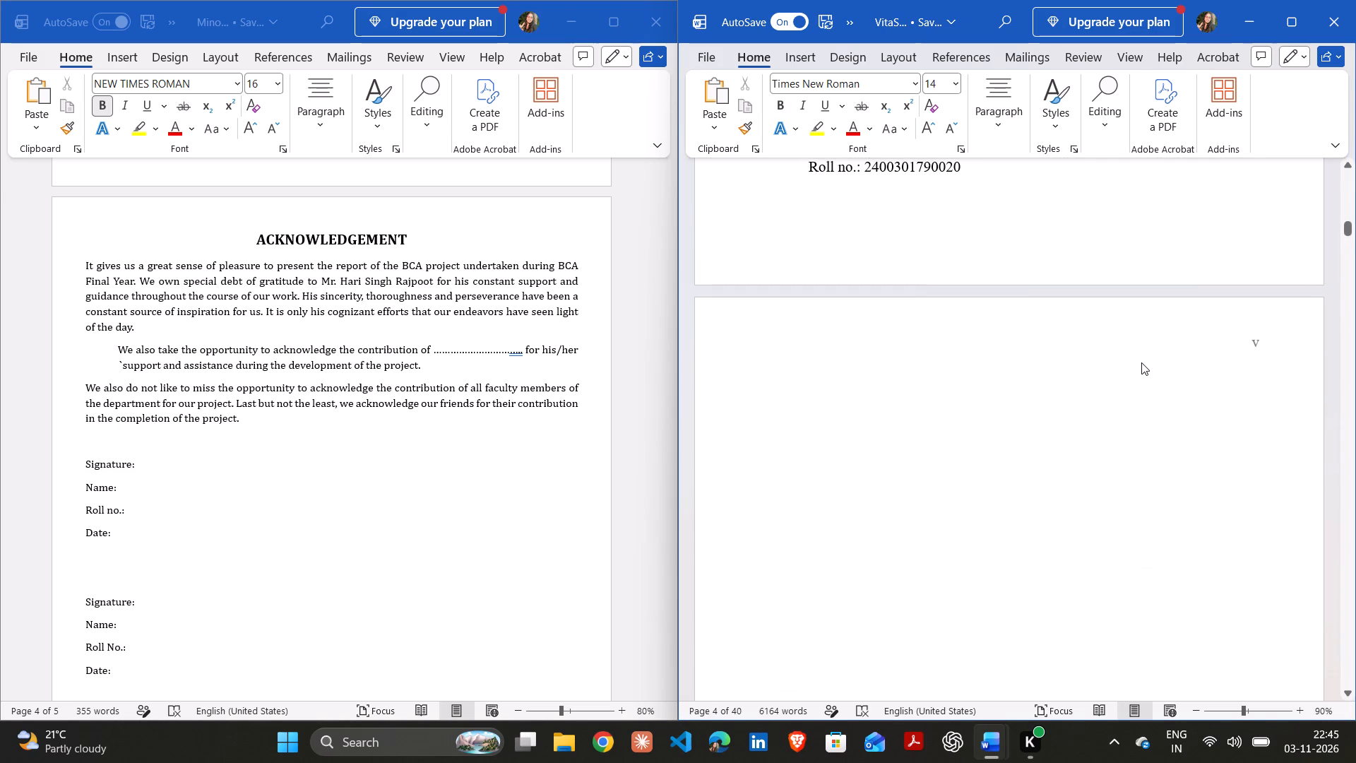
{"action": "key", "text": "BackSpace"}
{"action": "key", "text": "BackSpace"}
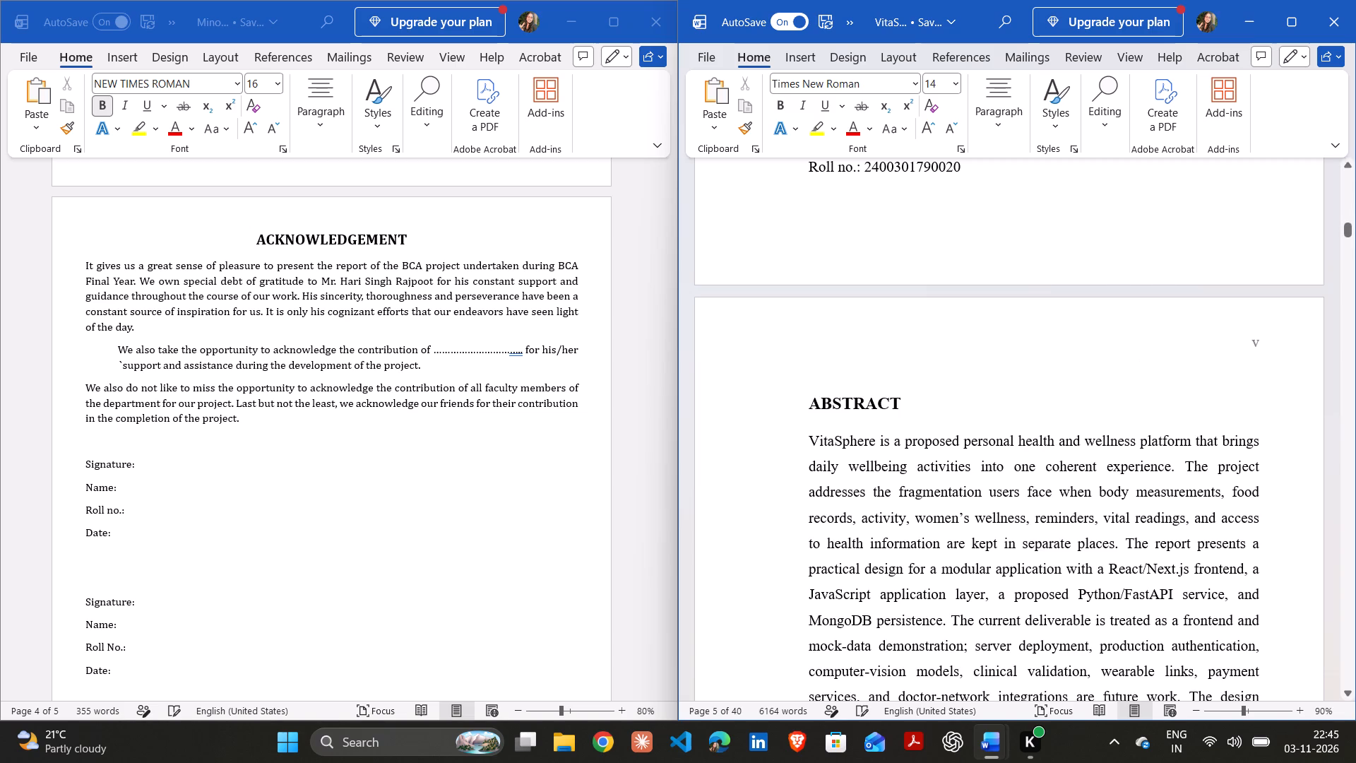
Remove the blank line between the two students' signature blocks on the acknowledgement page.
{"action": "left_click", "coordinate": [1000, 181]}
{"action": "key", "text": "Up"}
{"action": "key", "text": "Up"}
{"action": "key", "text": "Up"}
{"action": "key", "text": "Up"}
{"action": "key", "text": "Up"}
{"action": "key", "text": "Up"}
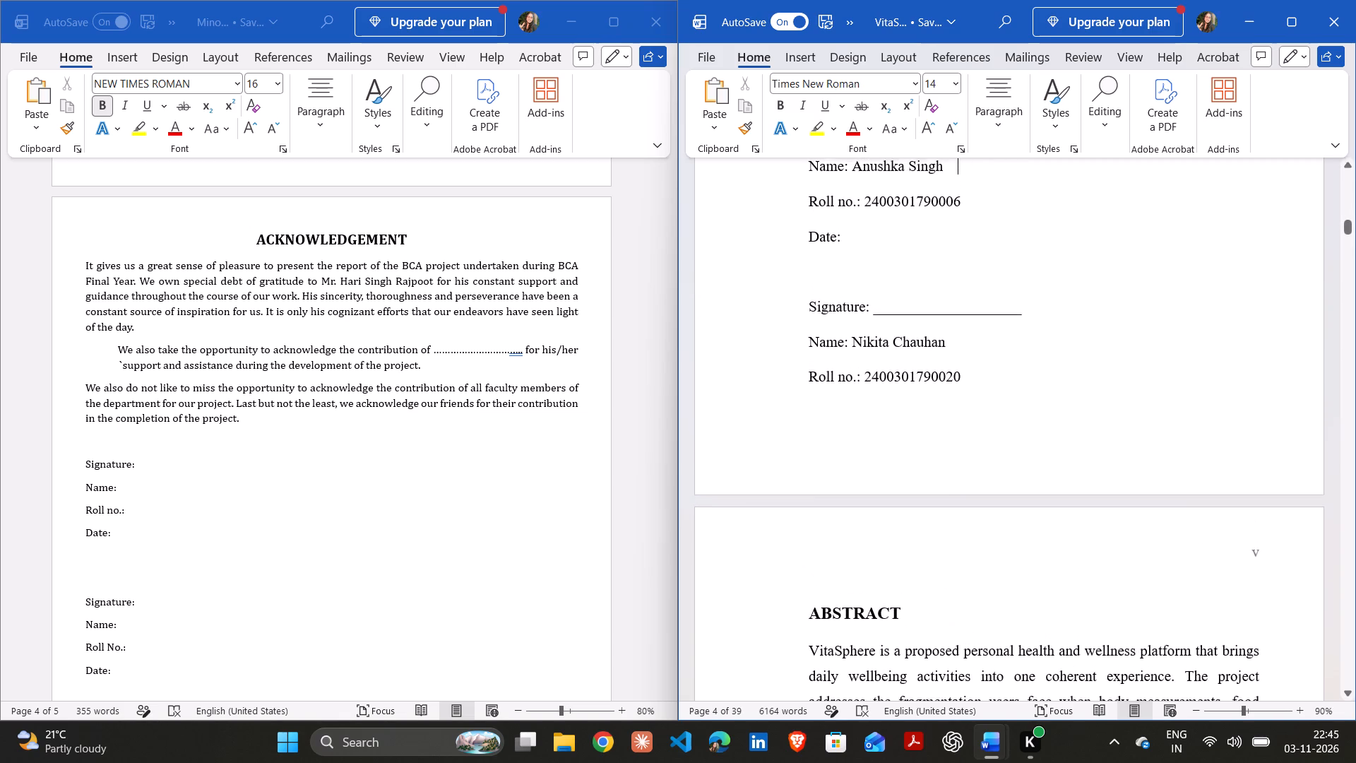
{"action": "key", "text": "Up"}
{"action": "key", "text": "Up"}
{"action": "left_click", "coordinate": [916, 273]}
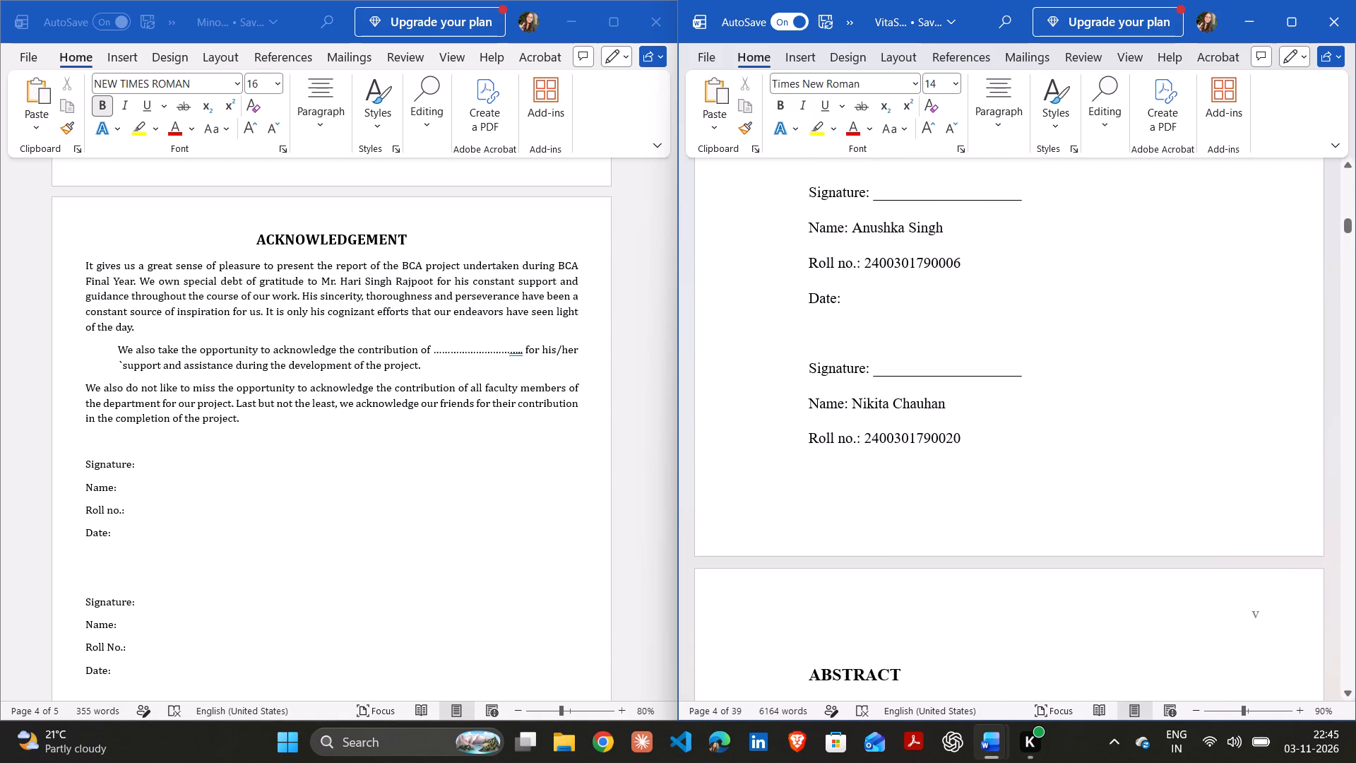
{"action": "left_click", "coordinate": [898, 290]}
{"action": "left_click", "coordinate": [860, 327]}
{"action": "key", "text": "BackSpace"}
{"action": "key", "text": "BackSpace"}
{"action": "key", "text": "BackSpace"}
{"action": "key", "text": "BackSpace"}
{"action": "key", "text": "BackSpace"}
{"action": "key", "text": "BackSpace"}
{"action": "key", "text": "BackSpace"}
{"action": "key", "text": "BackSpace"}
{"action": "key", "text": "BackSpace"}
{"action": "key", "text": "BackSpace"}
{"action": "key", "text": "BackSpace"}
{"action": "key", "text": "BackSpace"}
{"action": "key", "text": "BackSpace"}
{"action": "key", "text": "BackSpace"}
{"action": "key", "text": "BackSpace"}
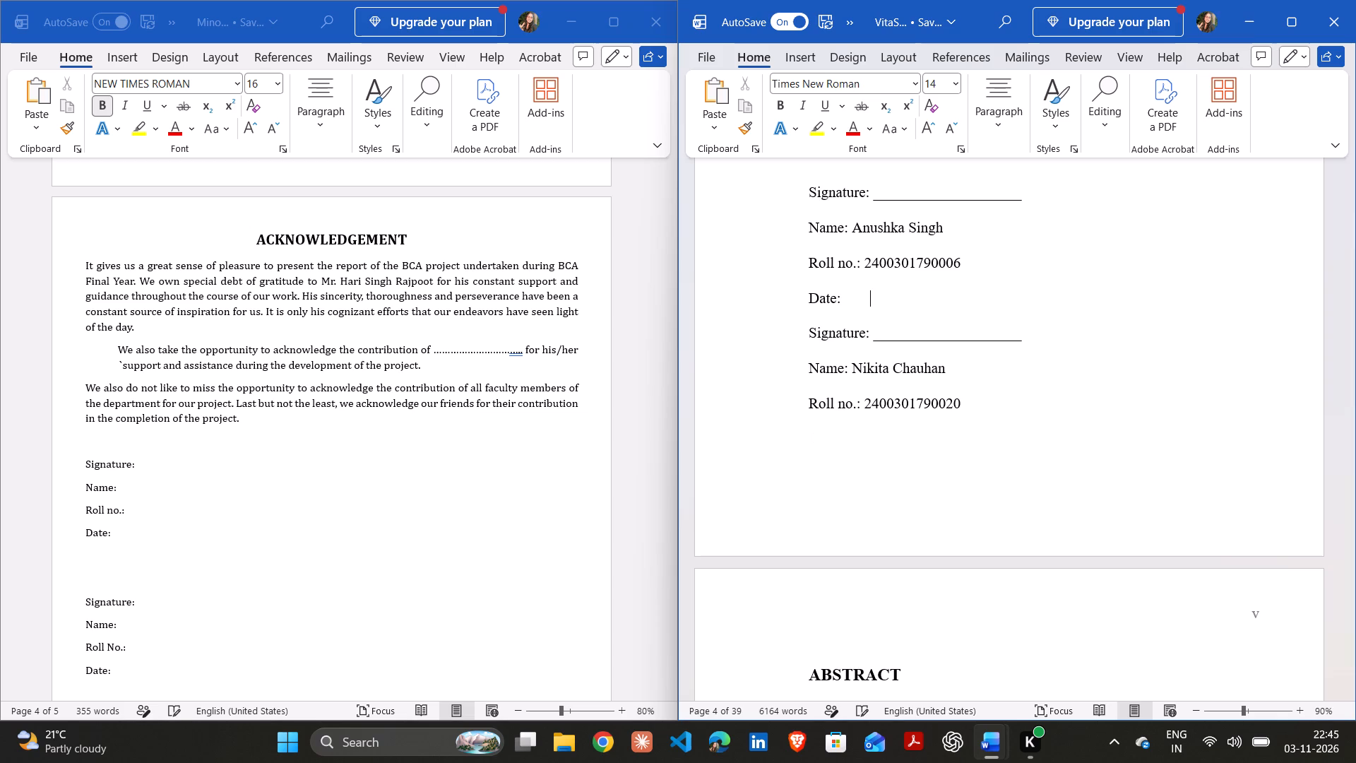
Add a "Date:" line below the second student's roll number.
{"action": "left_click", "coordinate": [1009, 400]}
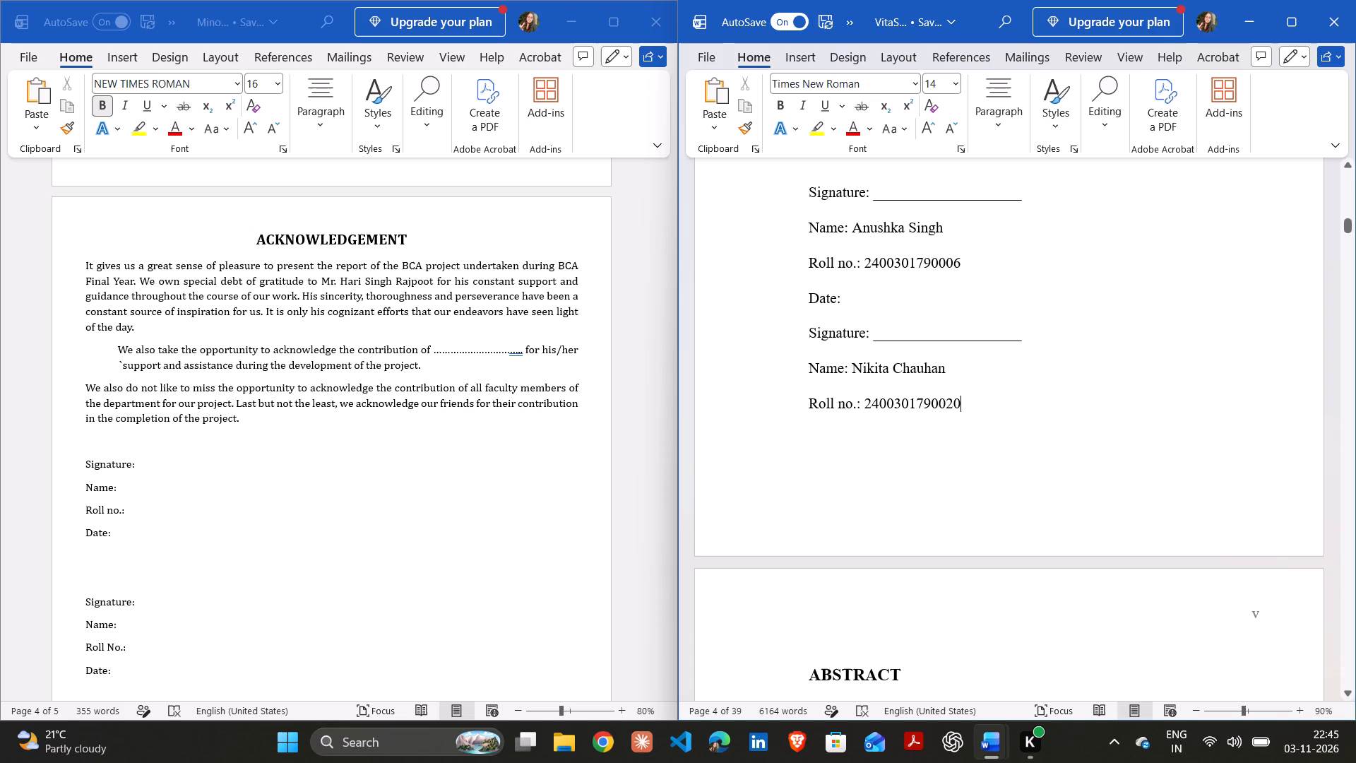
{"action": "key", "text": "Return"}
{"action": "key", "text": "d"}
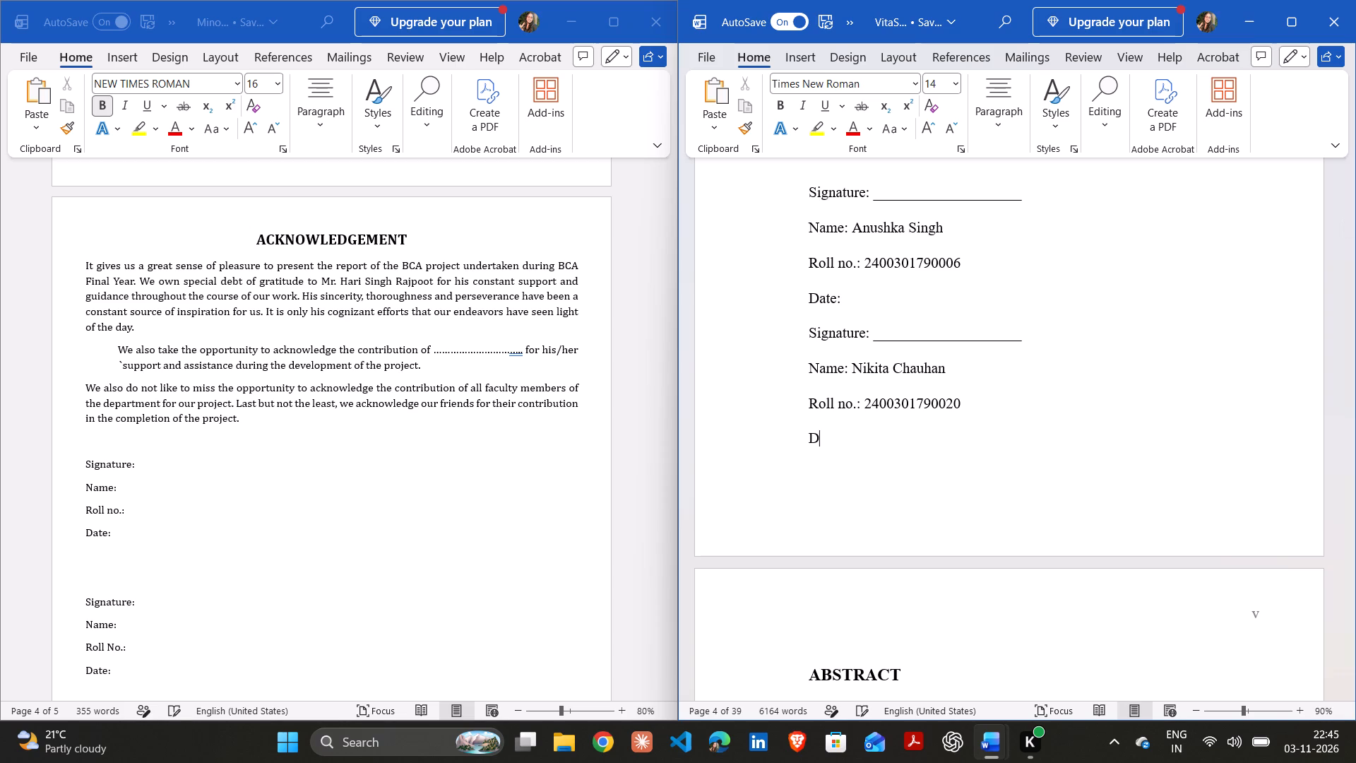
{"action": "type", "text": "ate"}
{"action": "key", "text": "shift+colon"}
Centre the ABSTRACT heading on its page.
{"action": "left_click", "coordinate": [1331, 554]}
{"action": "key", "text": "Down"}
{"action": "key", "text": "Down"}
{"action": "key", "text": "Down"}
{"action": "key", "text": "Down"}
{"action": "key", "text": "Down"}
{"action": "key", "text": "Down"}
{"action": "key", "text": "Down"}
{"action": "key", "text": "Down"}
{"action": "key", "text": "Down"}
{"action": "key", "text": "Down"}
{"action": "key", "text": "Down"}
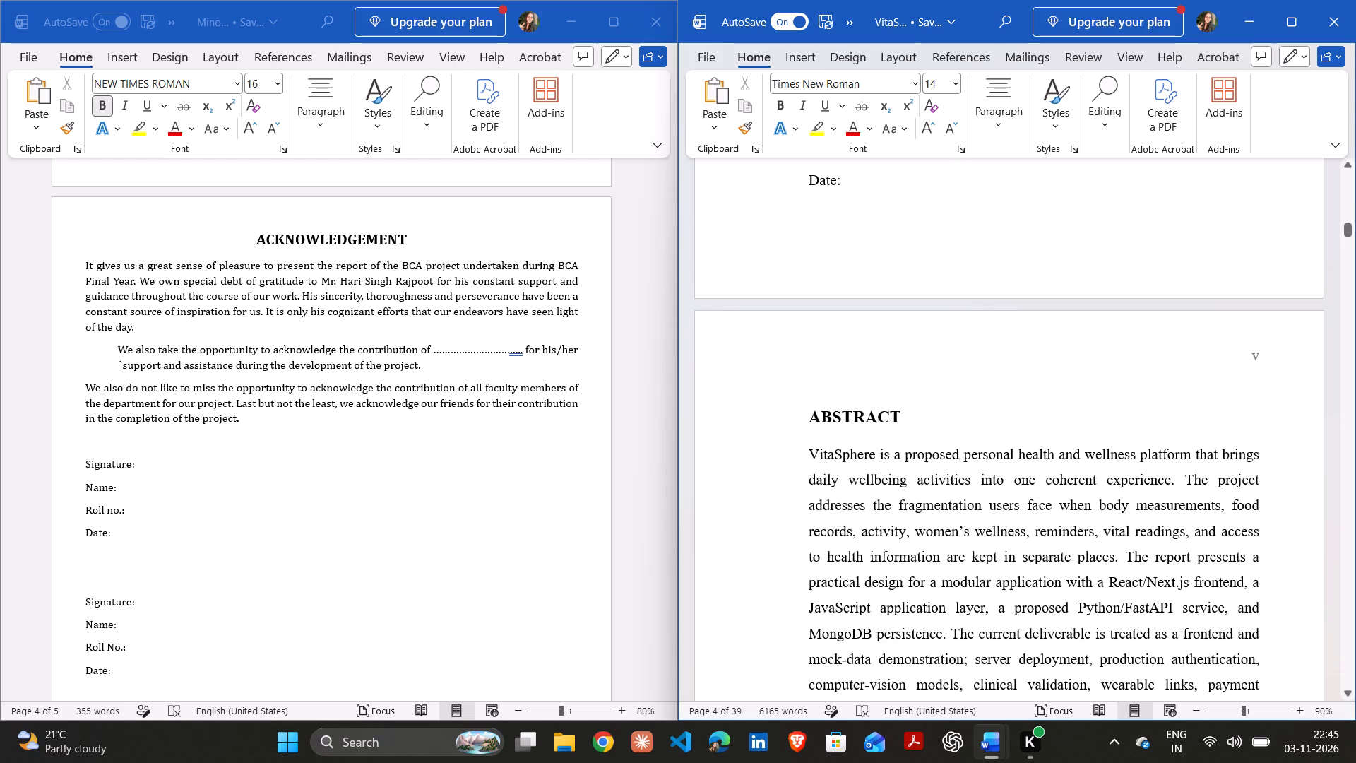
{"action": "left_click", "coordinate": [850, 412]}
{"action": "left_click", "coordinate": [984, 110]}
{"action": "left_click", "coordinate": [1009, 207]}
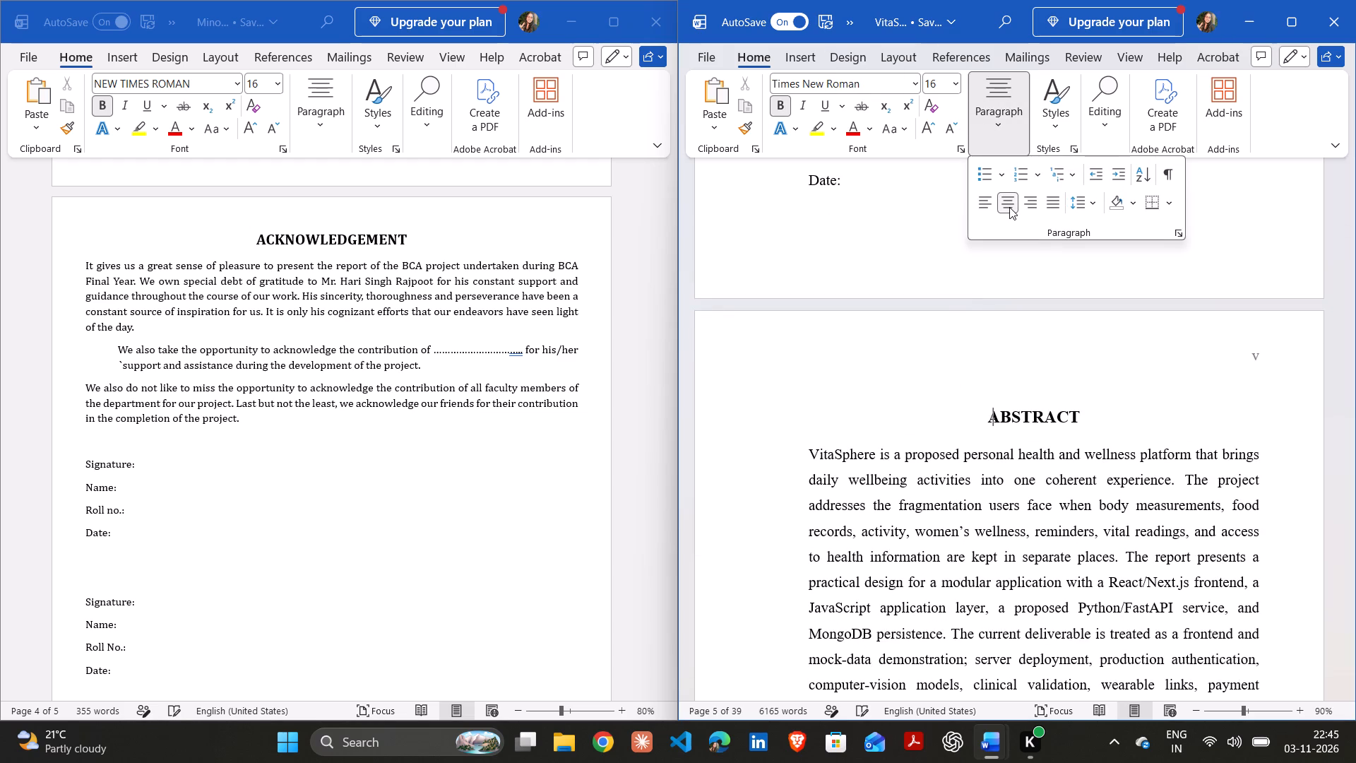
Examine the table of contents page, from the preliminary matter entries through the chapters to the appendices.
{"action": "left_click", "coordinate": [1341, 466]}
{"action": "key", "text": "Down"}
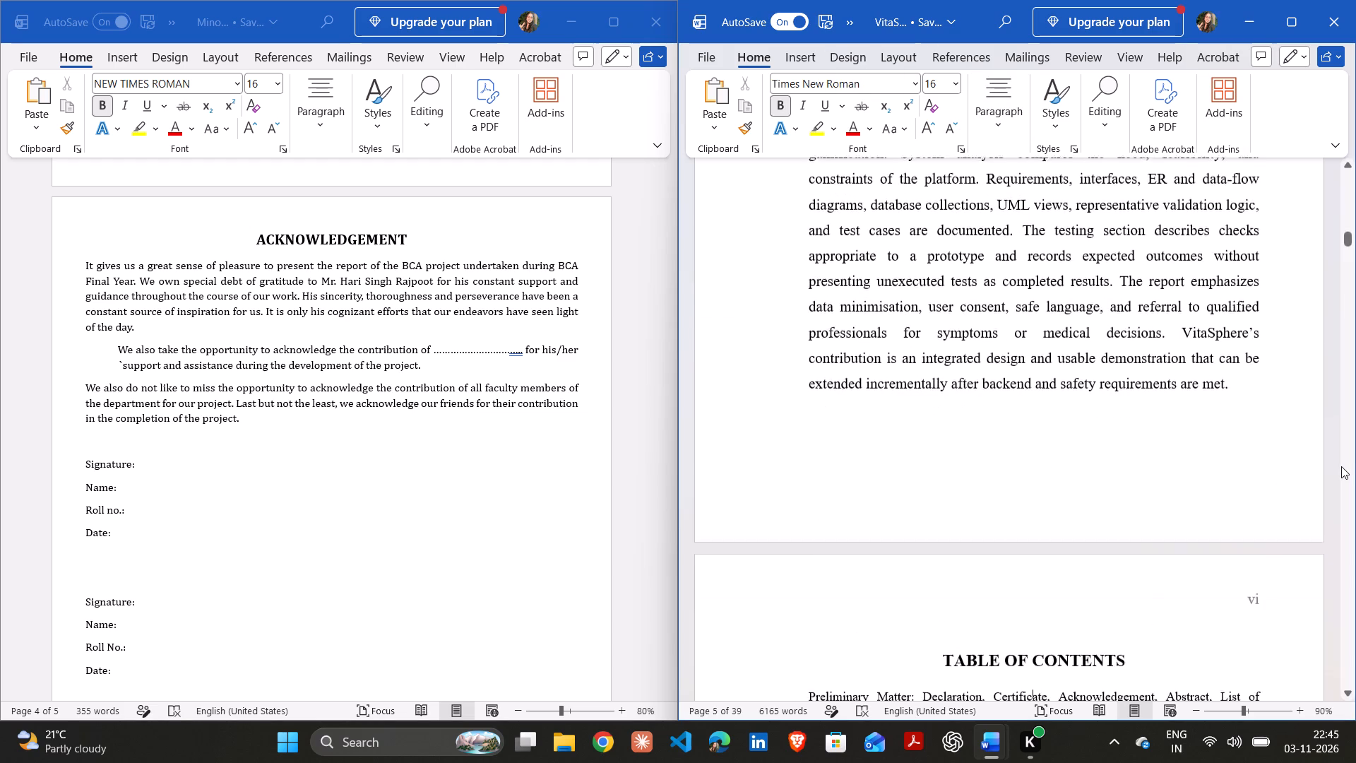
{"action": "key", "text": "Down"}
{"action": "key", "text": "Down"}
{"action": "key", "text": "Down"}
{"action": "key", "text": "Down"}
{"action": "key", "text": "Down"}
{"action": "key", "text": "Down"}
{"action": "key", "text": "Down"}
{"action": "key", "text": "Down"}
{"action": "key", "text": "Down"}
{"action": "key", "text": "Down"}
{"action": "key", "text": "Down"}
{"action": "key", "text": "Down"}
{"action": "key", "text": "Down"}
{"action": "key", "text": "Down"}
{"action": "key", "text": "Down"}
{"action": "key", "text": "Down"}
{"action": "key", "text": "Down"}
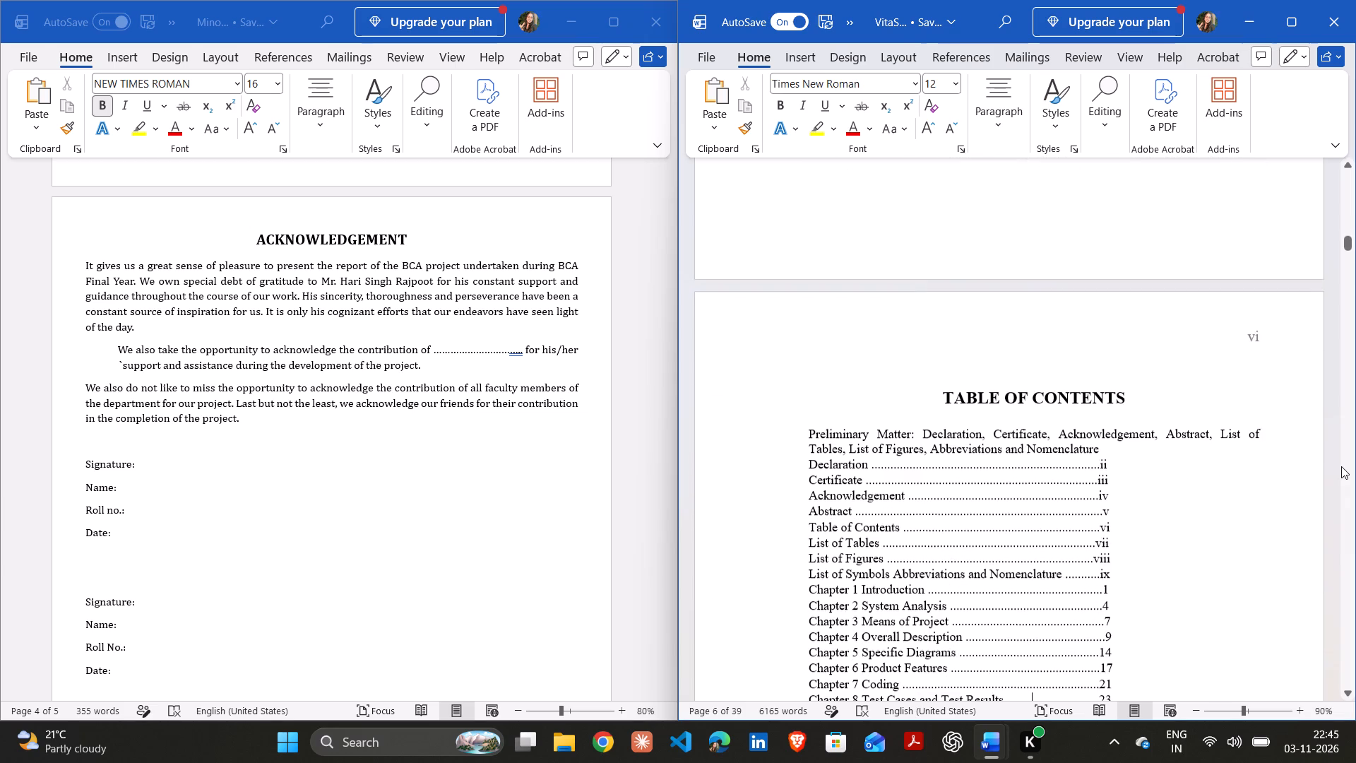
{"action": "key", "text": "Down"}
{"action": "key", "text": "Down"}
{"action": "key", "text": "Down"}
{"action": "key", "text": "Down"}
{"action": "key", "text": "Down"}
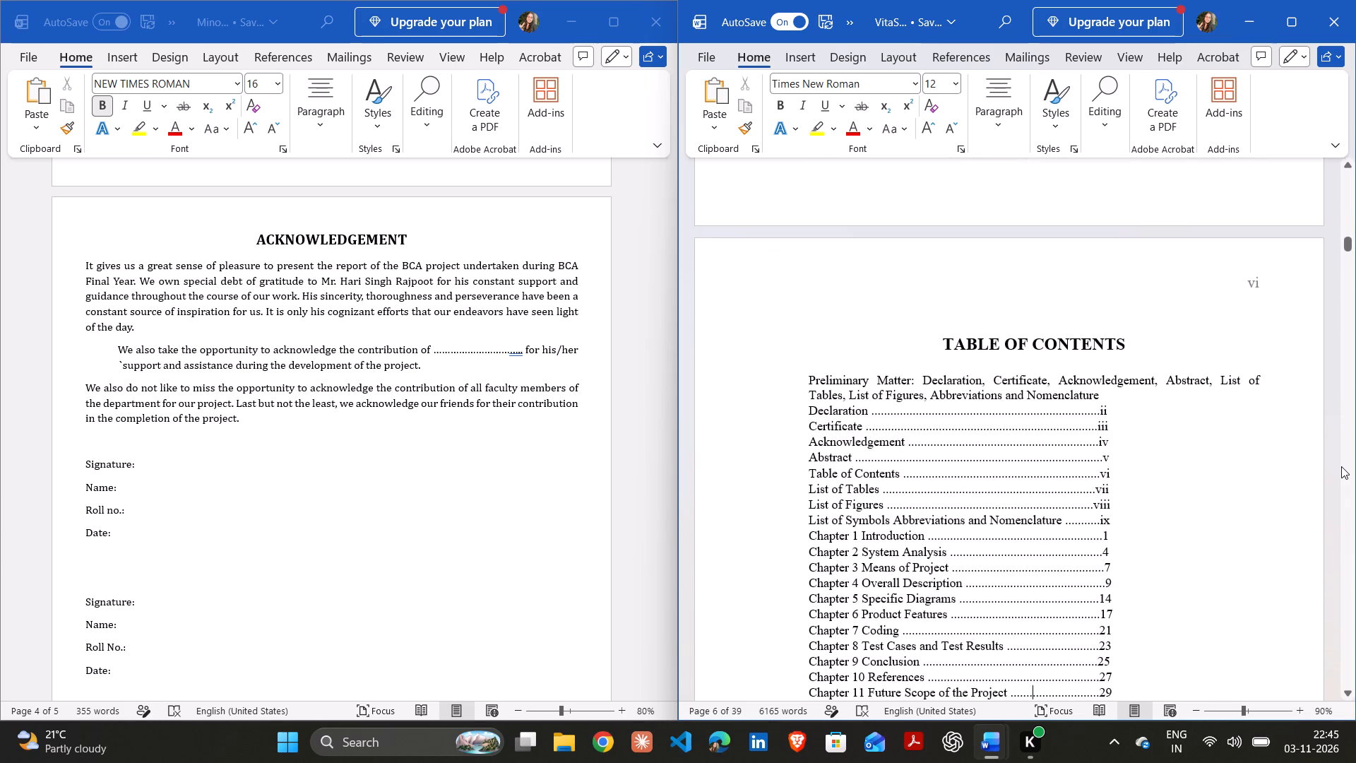
{"action": "key", "text": "Down"}
{"action": "key", "text": "Down"}
{"action": "key", "text": "Down"}
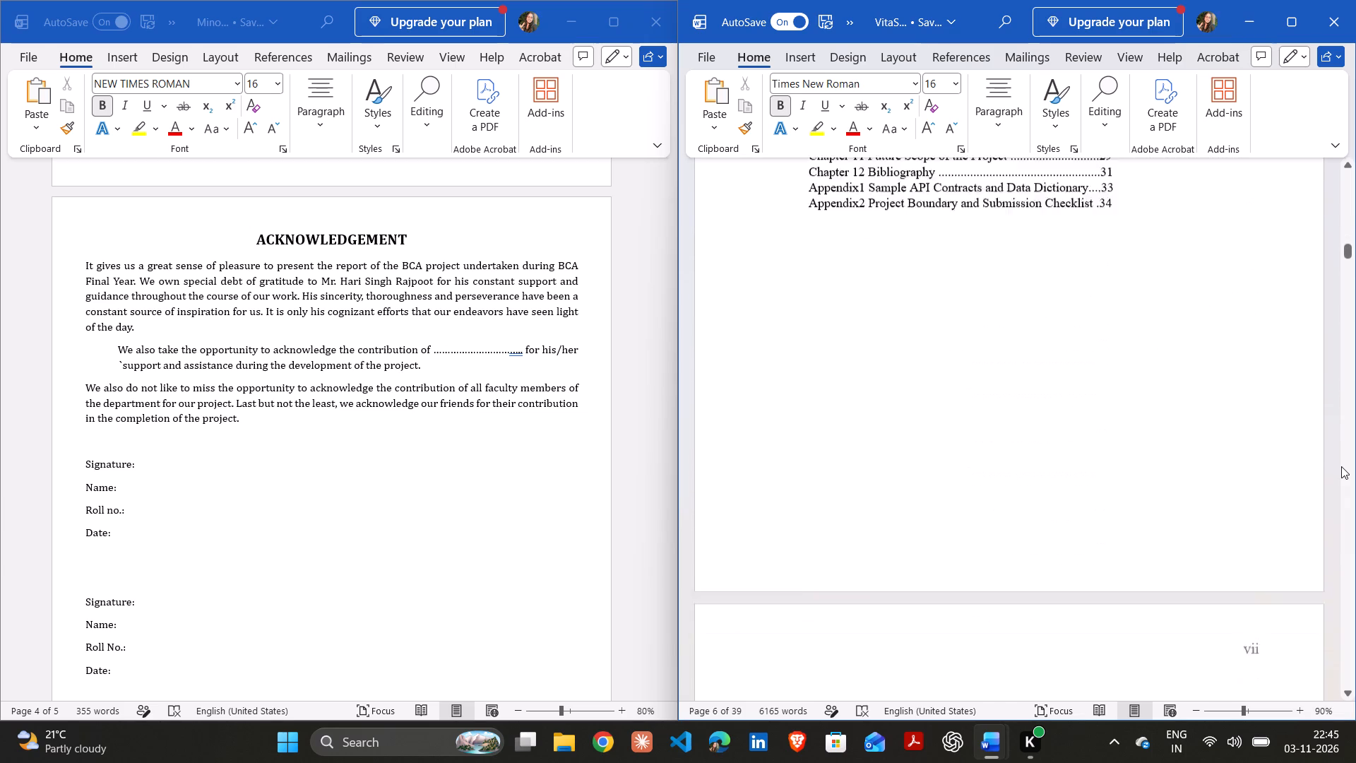
{"action": "key", "text": "Up"}
{"action": "key", "text": "Up"}
{"action": "key", "text": "Up"}
{"action": "key", "text": "Up"}
{"action": "key", "text": "Up"}
{"action": "key", "text": "Up"}
{"action": "key", "text": "Up"}
{"action": "key", "text": "Up"}
{"action": "key", "text": "Up"}
{"action": "key", "text": "Up"}
{"action": "key", "text": "Up"}
{"action": "key", "text": "Up"}
{"action": "key", "text": "Up"}
{"action": "key", "text": "Up"}
{"action": "key", "text": "Up"}
{"action": "key", "text": "Up"}
{"action": "key", "text": "Up"}
{"action": "key", "text": "Up"}
{"action": "key", "text": "Up"}
{"action": "key", "text": "Up"}
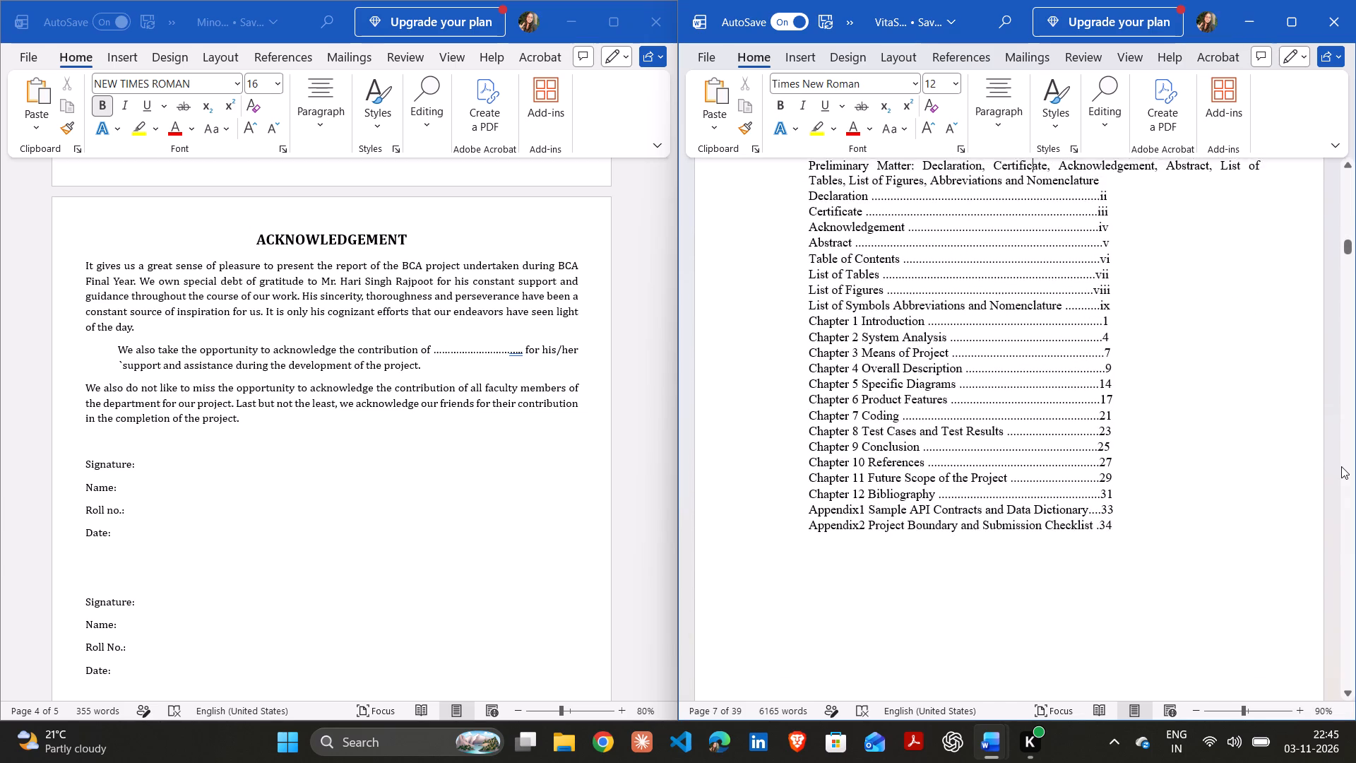
{"action": "key", "text": "Up"}
{"action": "key", "text": "Down"}
{"action": "key", "text": "Down"}
{"action": "key", "text": "Down"}
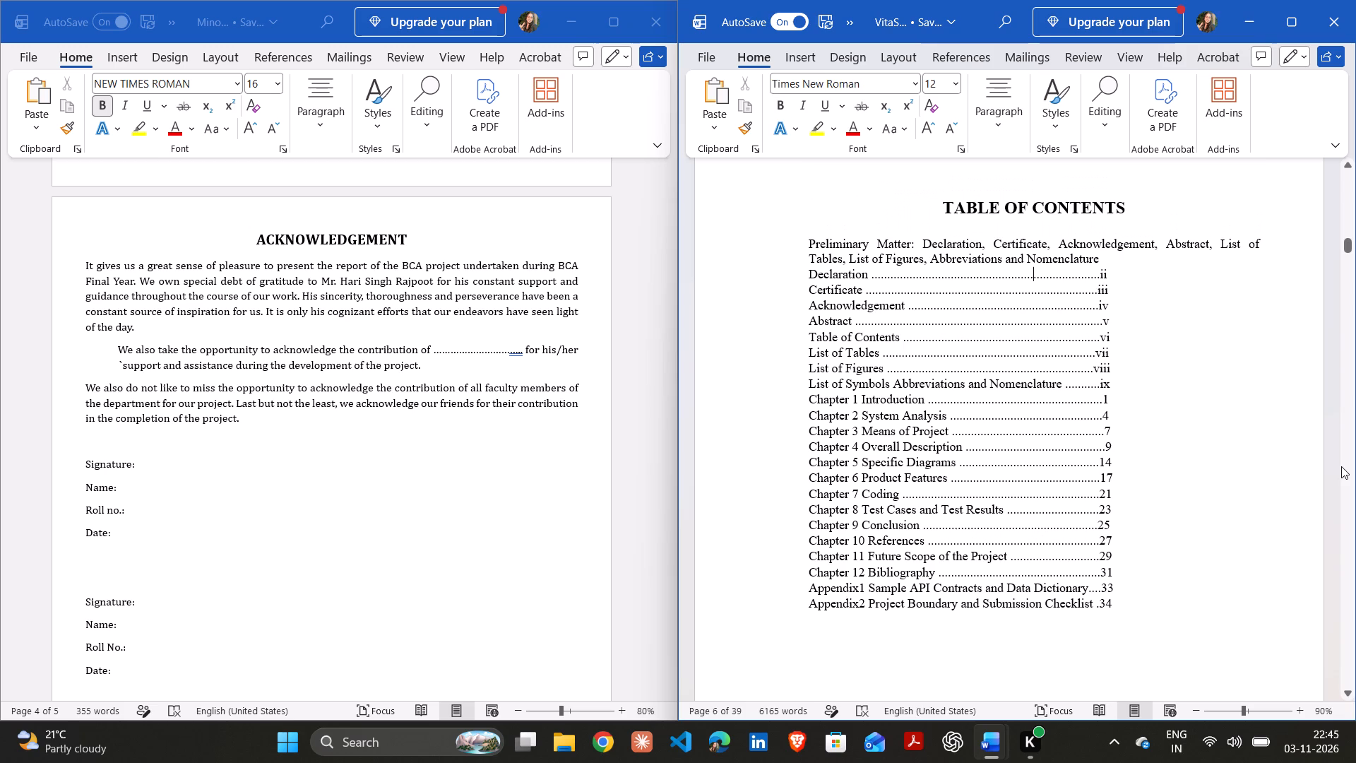
{"action": "key", "text": "Down"}
{"action": "key", "text": "Down"}
{"action": "key", "text": "Down"}
{"action": "key", "text": "Down"}
Examine the LIST OF TABLES page, from the Table 1.1 entry through to Table A2.1.
{"action": "key", "text": "Down"}
{"action": "key", "text": "Down"}
{"action": "key", "text": "Down"}
{"action": "key", "text": "Down"}
{"action": "key", "text": "Down"}
{"action": "key", "text": "Down"}
{"action": "key", "text": "Down"}
{"action": "key", "text": "Down"}
{"action": "key", "text": "Down"}
{"action": "key", "text": "Down"}
{"action": "key", "text": "Down"}
{"action": "key", "text": "Down"}
{"action": "key", "text": "Down"}
{"action": "key", "text": "Down"}
{"action": "key", "text": "Down"}
{"action": "key", "text": "Down"}
{"action": "key", "text": "Down"}
{"action": "key", "text": "Down"}
{"action": "key", "text": "Down"}
{"action": "key", "text": "Down"}
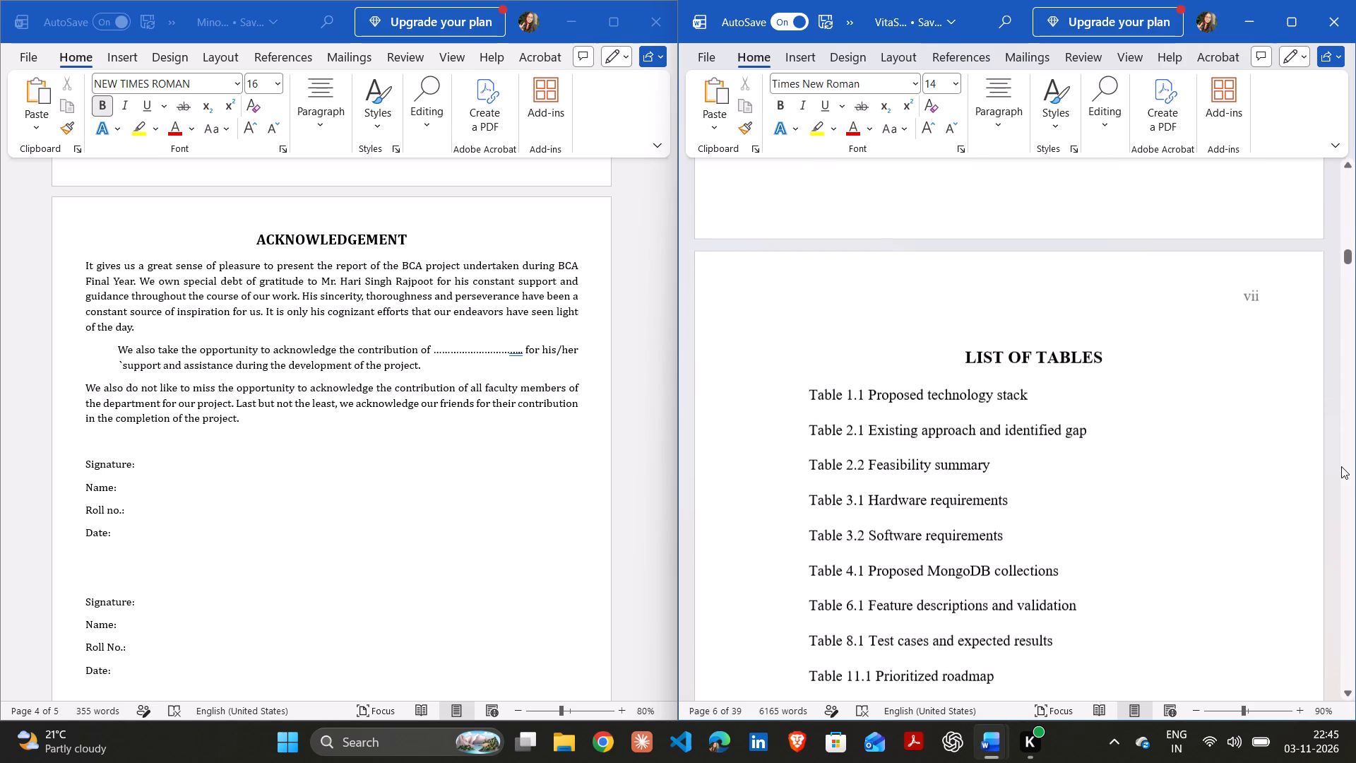
{"action": "key", "text": "Down"}
{"action": "key", "text": "Down"}
{"action": "key", "text": "Down"}
{"action": "key", "text": "Down"}
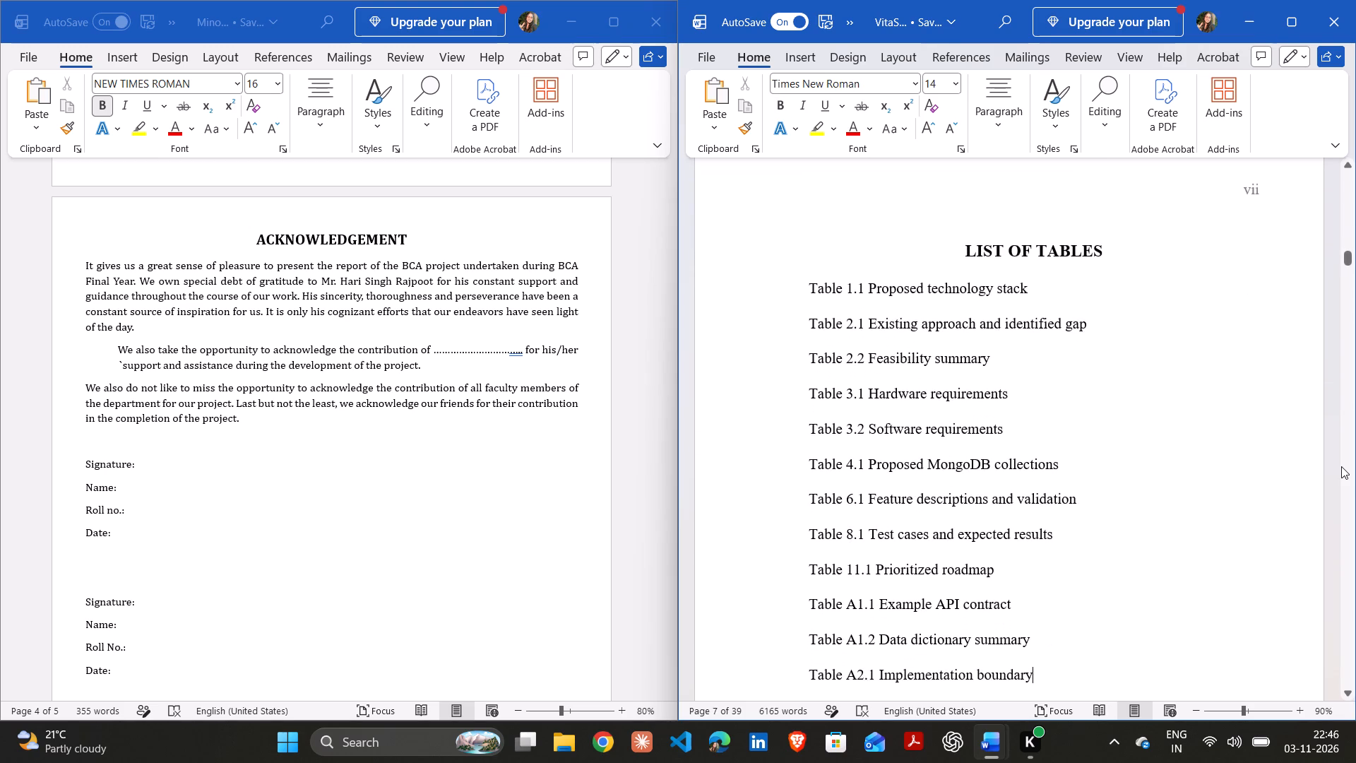
{"action": "key", "text": "Up"}
{"action": "key", "text": "Up"}
{"action": "key", "text": "Up"}
{"action": "key", "text": "Up"}
{"action": "key", "text": "Up"}
{"action": "key", "text": "Up"}
{"action": "key", "text": "Up"}
{"action": "key", "text": "Up"}
{"action": "key", "text": "Up"}
{"action": "key", "text": "Up"}
{"action": "key", "text": "Up"}
{"action": "key", "text": "Up"}
{"action": "key", "text": "Up"}
{"action": "key", "text": "Up"}
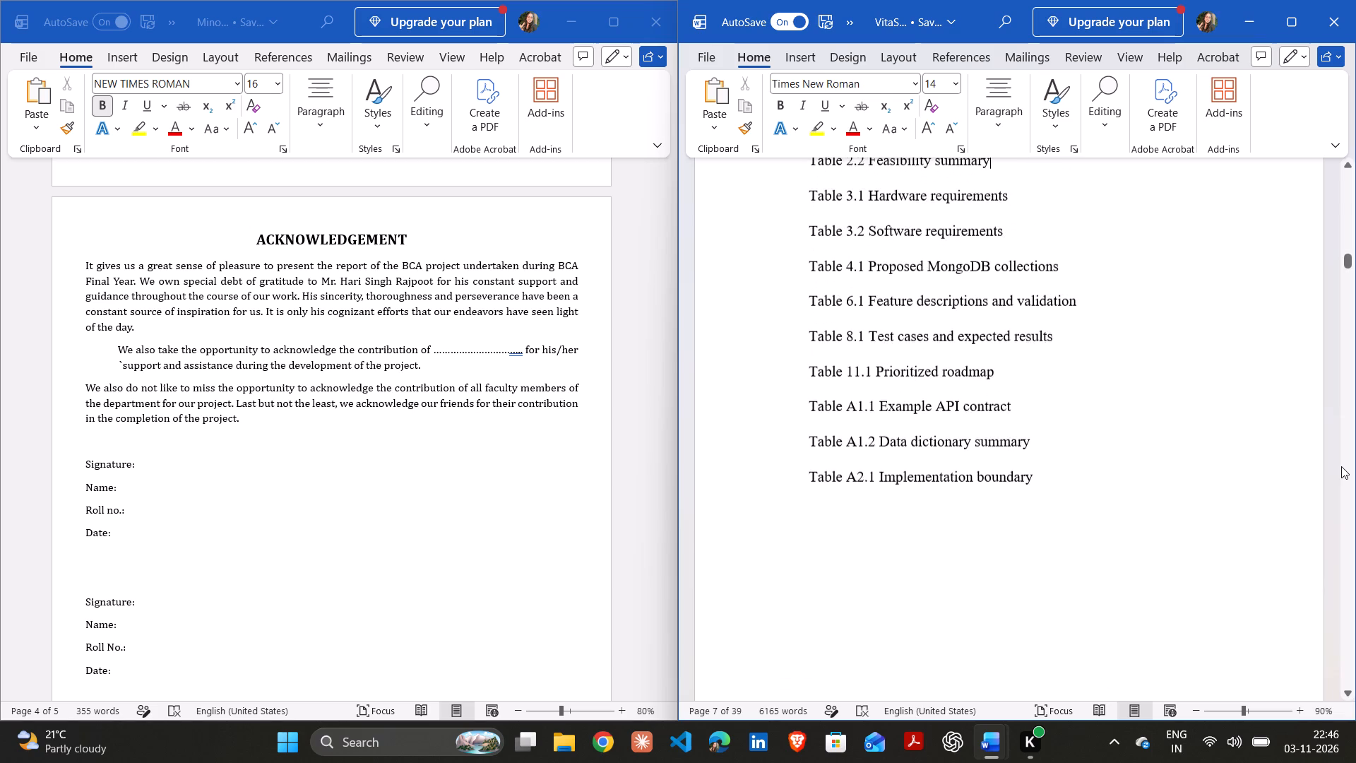
{"action": "key", "text": "Down"}
{"action": "key", "text": "Down"}
{"action": "key", "text": "Down"}
{"action": "key", "text": "Down"}
{"action": "key", "text": "Down"}
{"action": "key", "text": "Down"}
{"action": "key", "text": "Down"}
{"action": "key", "text": "Down"}
{"action": "key", "text": "Down"}
{"action": "key", "text": "Down"}
{"action": "key", "text": "Down"}
{"action": "key", "text": "Down"}
{"action": "key", "text": "Down"}
{"action": "key", "text": "Down"}
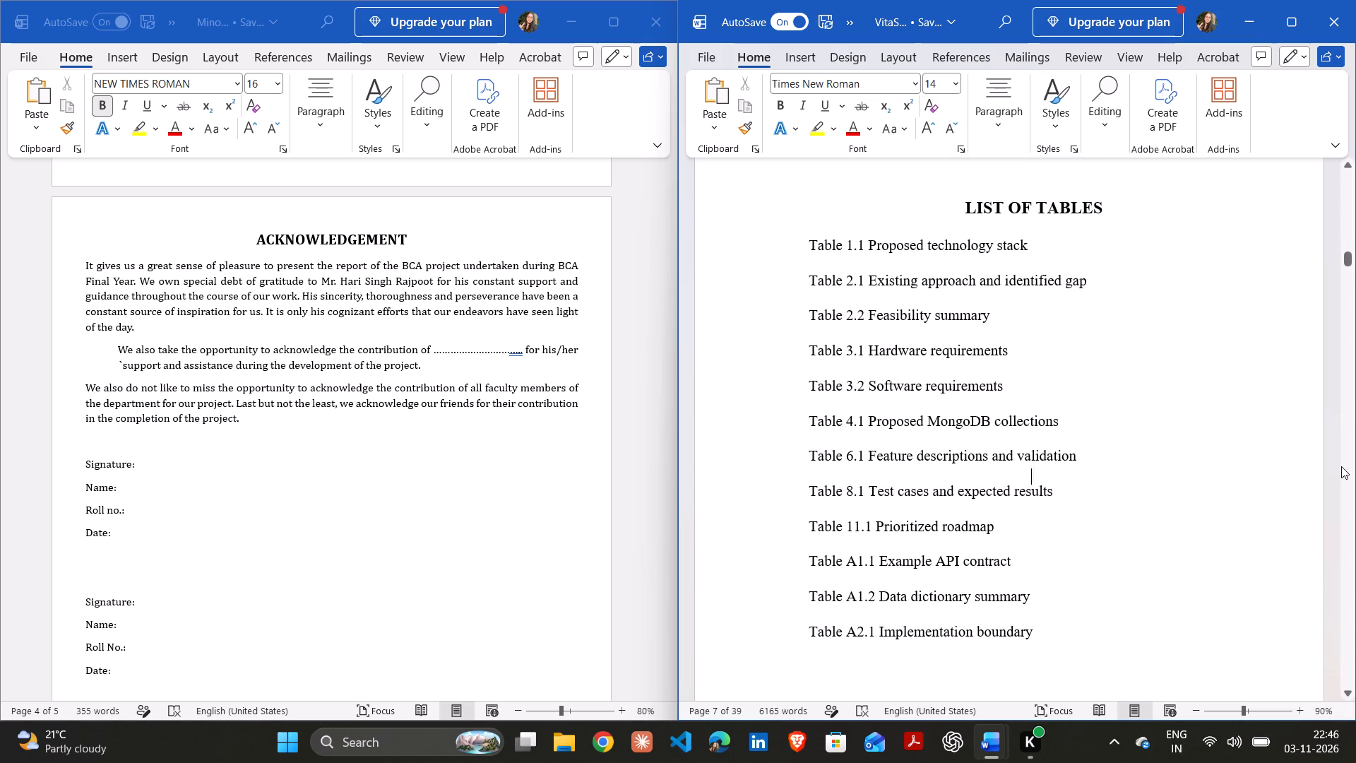
Examine the LIST OF FIGURES page, from the Figure 4.1 entry through to Figure 5.4.
{"action": "key", "text": "Up"}
{"action": "key", "text": "Down"}
{"action": "key", "text": "Down"}
{"action": "key", "text": "Down"}
{"action": "key", "text": "Down"}
{"action": "key", "text": "Down"}
{"action": "key", "text": "Down"}
{"action": "key", "text": "Down"}
{"action": "key", "text": "Down"}
{"action": "key", "text": "Down"}
{"action": "key", "text": "Down"}
{"action": "key", "text": "Down"}
{"action": "key", "text": "Down"}
{"action": "key", "text": "Down"}
{"action": "key", "text": "Down"}
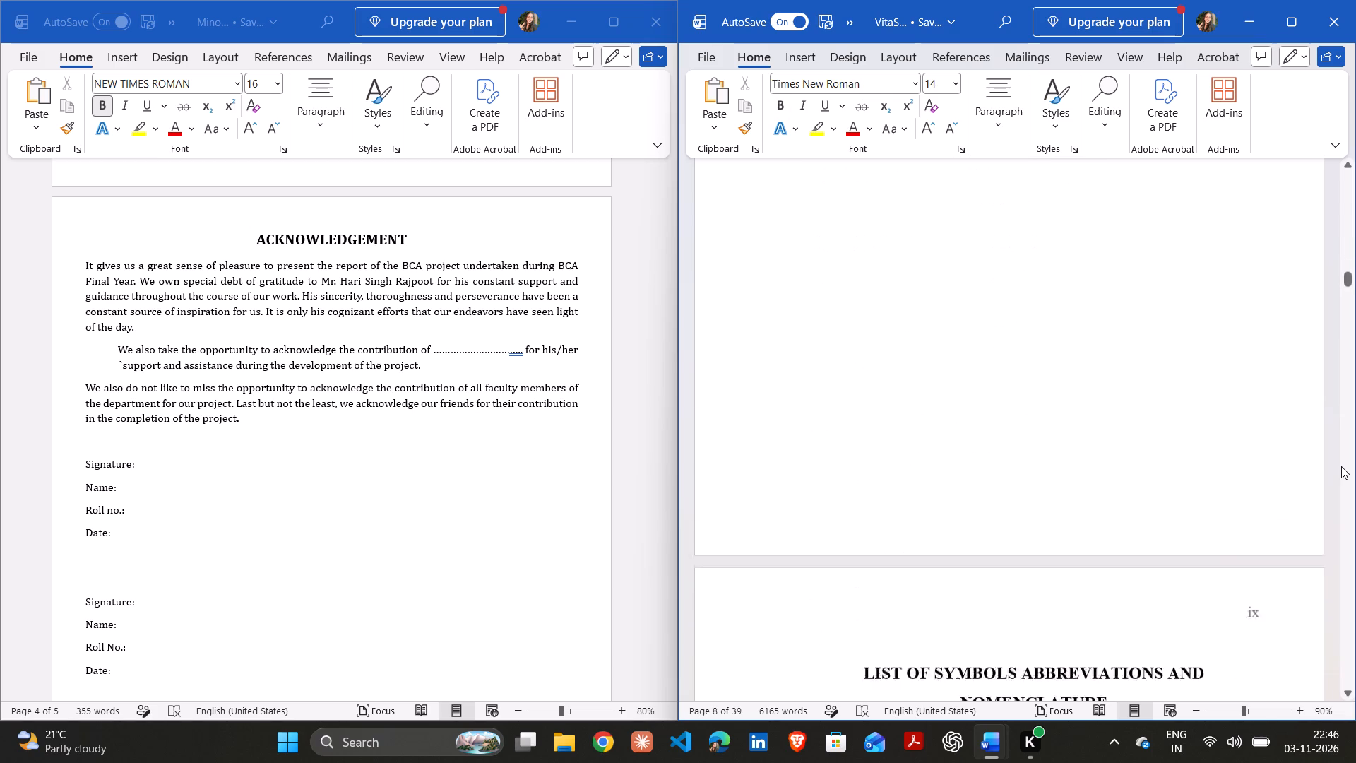
{"action": "key", "text": "Up"}
{"action": "key", "text": "Up"}
{"action": "key", "text": "Up"}
{"action": "key", "text": "Up"}
{"action": "key", "text": "Up"}
{"action": "key", "text": "Up"}
{"action": "key", "text": "Up"}
{"action": "key", "text": "Up"}
{"action": "key", "text": "Up"}
{"action": "key", "text": "Up"}
{"action": "key", "text": "Up"}
{"action": "key", "text": "Up"}
{"action": "key", "text": "Up"}
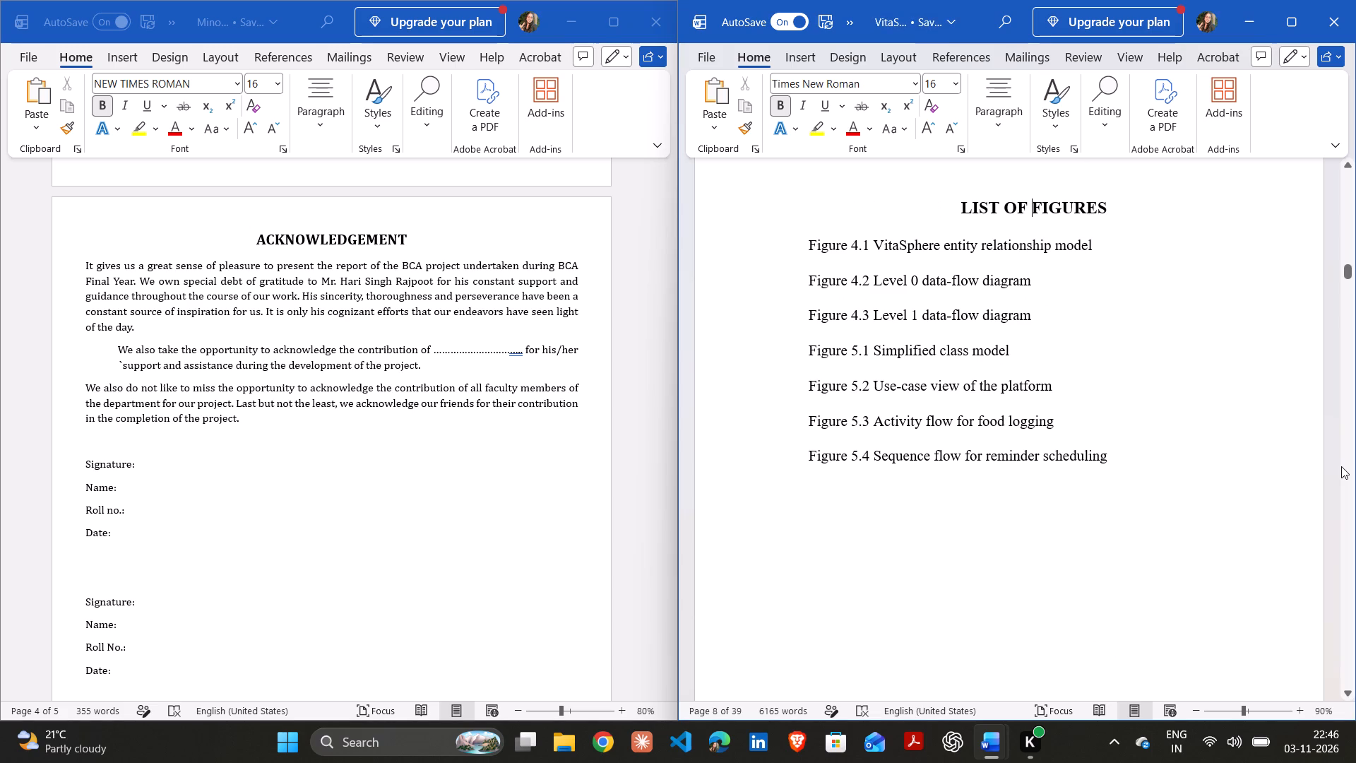
Examine the LIST OF SYMBOLS ABBREVIATIONS AND NOMENCLATURE page, including its heading, abbreviation paragraph and closing note.
{"action": "key", "text": "Down"}
{"action": "key", "text": "Down"}
{"action": "key", "text": "Down"}
{"action": "key", "text": "Down"}
{"action": "key", "text": "Down"}
{"action": "key", "text": "Down"}
{"action": "key", "text": "Down"}
{"action": "key", "text": "Down"}
{"action": "key", "text": "Down"}
{"action": "key", "text": "Down"}
{"action": "key", "text": "Down"}
{"action": "key", "text": "Down"}
{"action": "key", "text": "Down"}
{"action": "key", "text": "Down"}
{"action": "key", "text": "Down"}
{"action": "key", "text": "Down"}
{"action": "key", "text": "Down"}
{"action": "key", "text": "Down"}
{"action": "key", "text": "Down"}
{"action": "key", "text": "Down"}
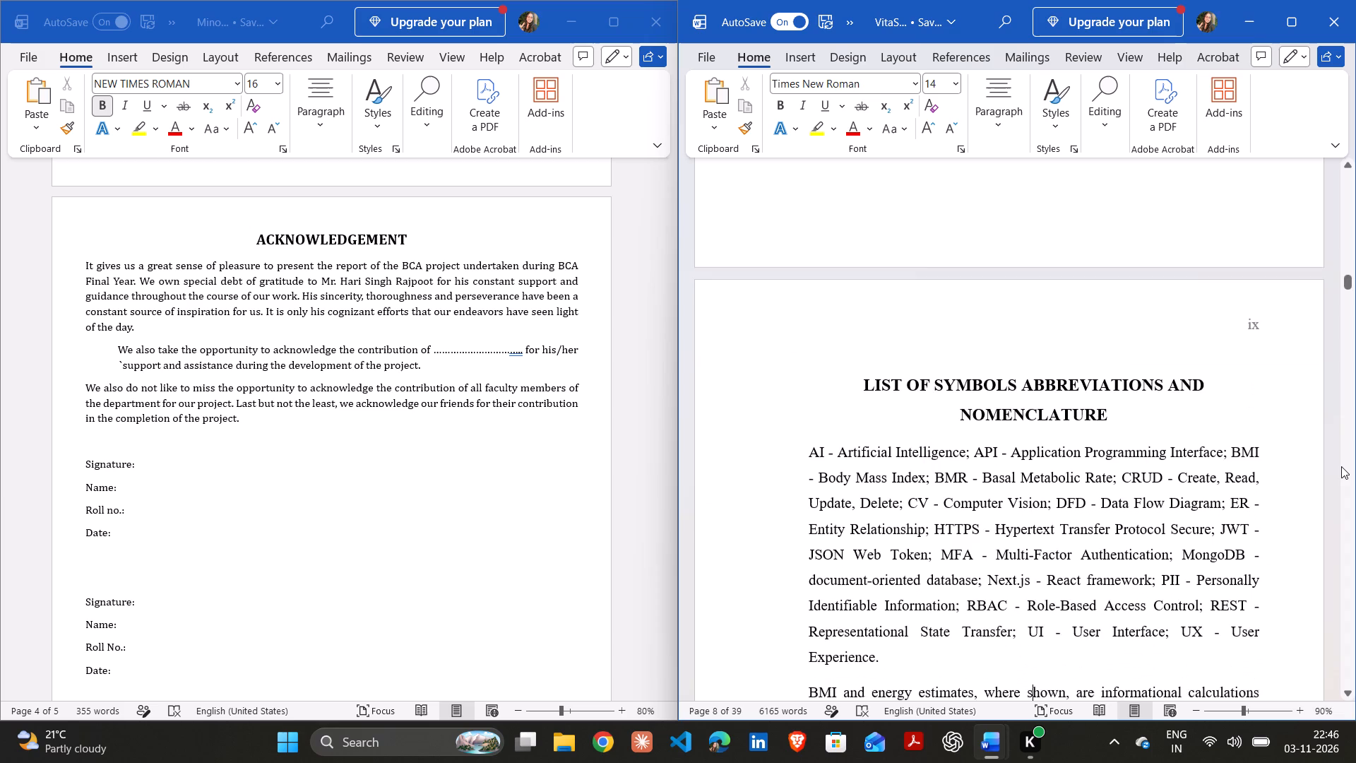
{"action": "key", "text": "Down"}
{"action": "key", "text": "Down"}
{"action": "key", "text": "Down"}
{"action": "key", "text": "Up"}
{"action": "key", "text": "Up"}
{"action": "key", "text": "Up"}
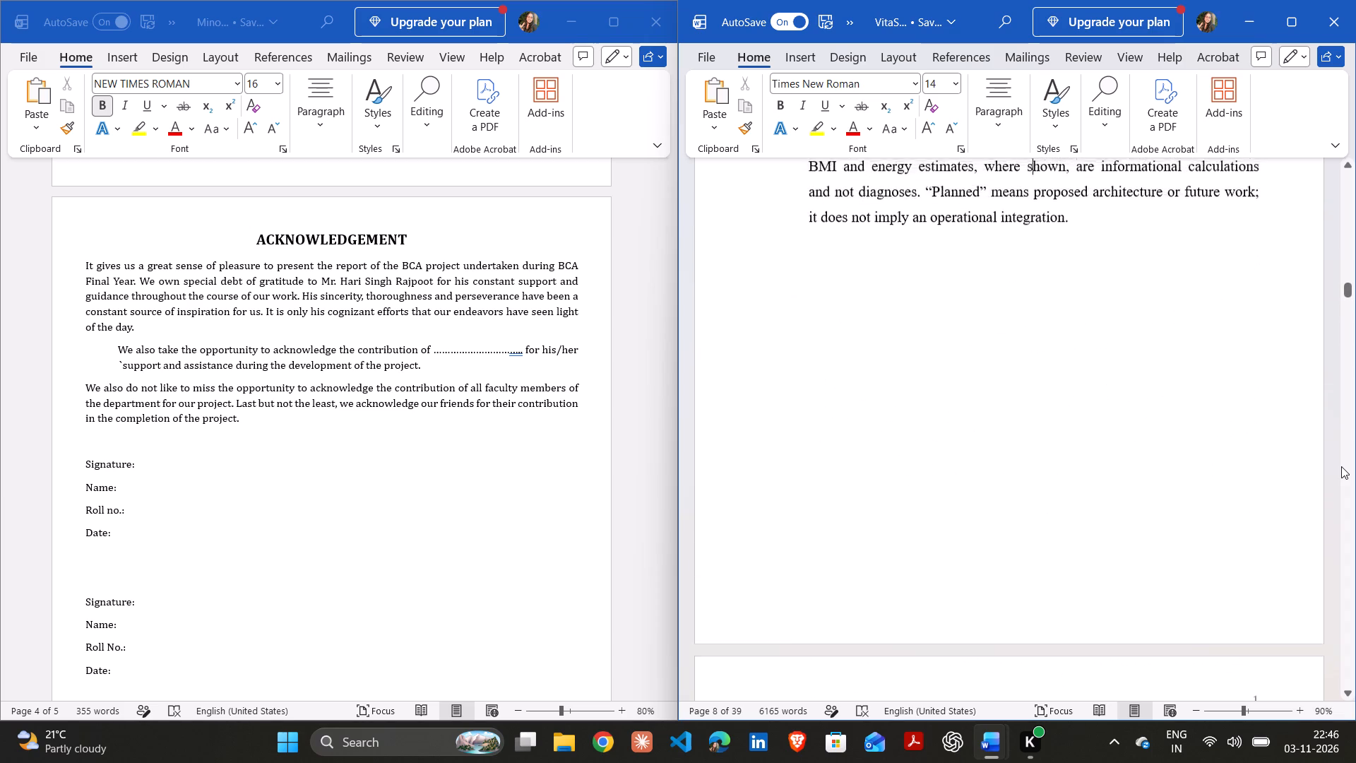
{"action": "key", "text": "Up"}
{"action": "key", "text": "Up"}
{"action": "key", "text": "Up"}
{"action": "key", "text": "Up"}
{"action": "key", "text": "Up"}
{"action": "key", "text": "Up"}
{"action": "key", "text": "Up"}
{"action": "key", "text": "Up"}
{"action": "key", "text": "Up"}
{"action": "key", "text": "Up"}
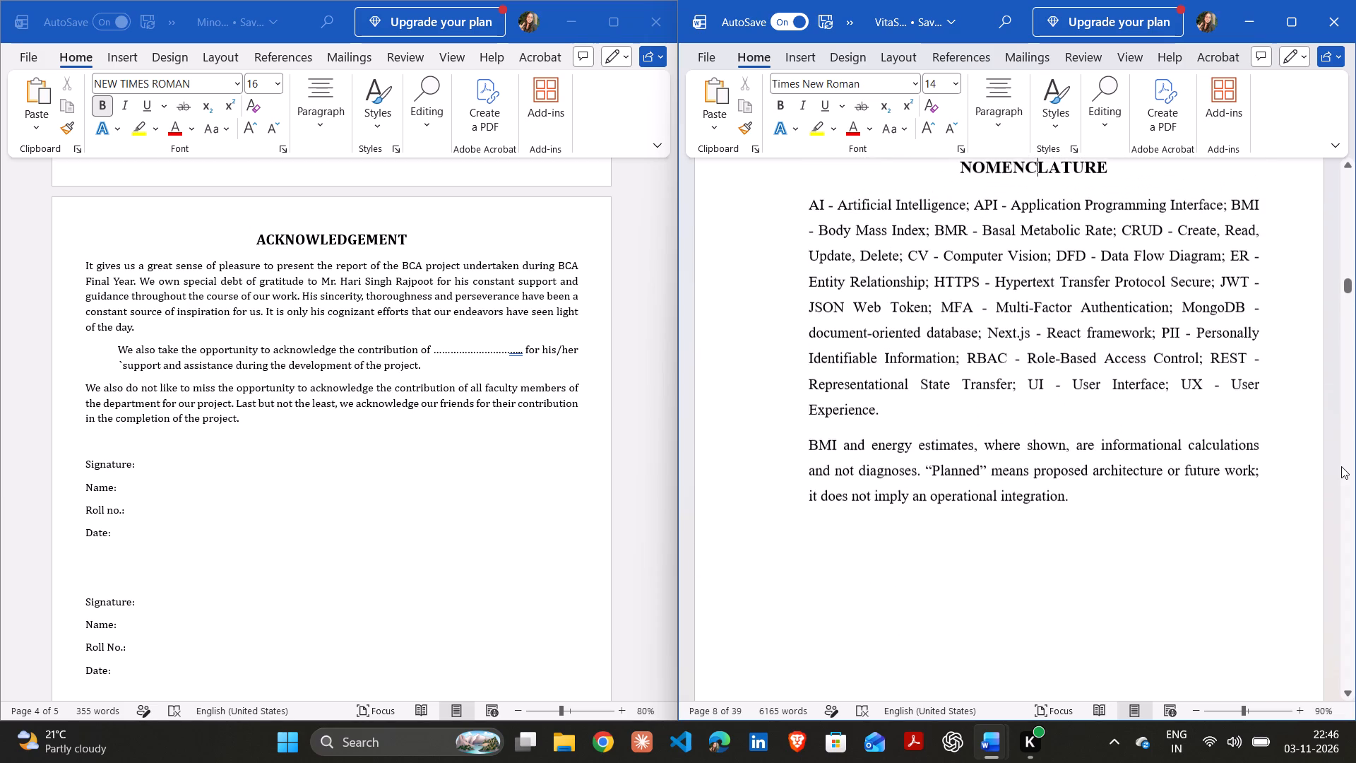
{"action": "key", "text": "Up"}
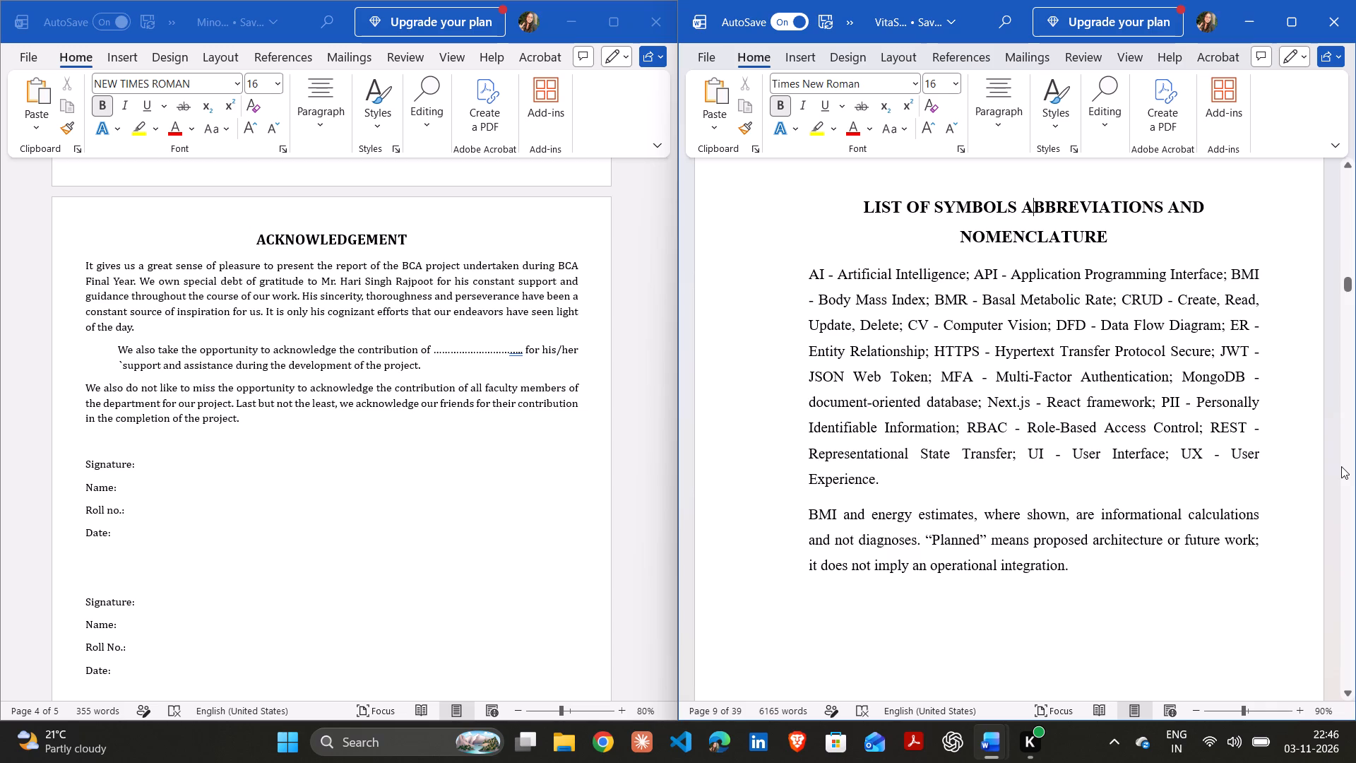
Move the ChatGPT shortcut on the Windows taskbar between the Chrome and Claude shortcuts.
{"action": "left_click_drag", "start_coordinate": [955, 740], "coordinate": [626, 719]}
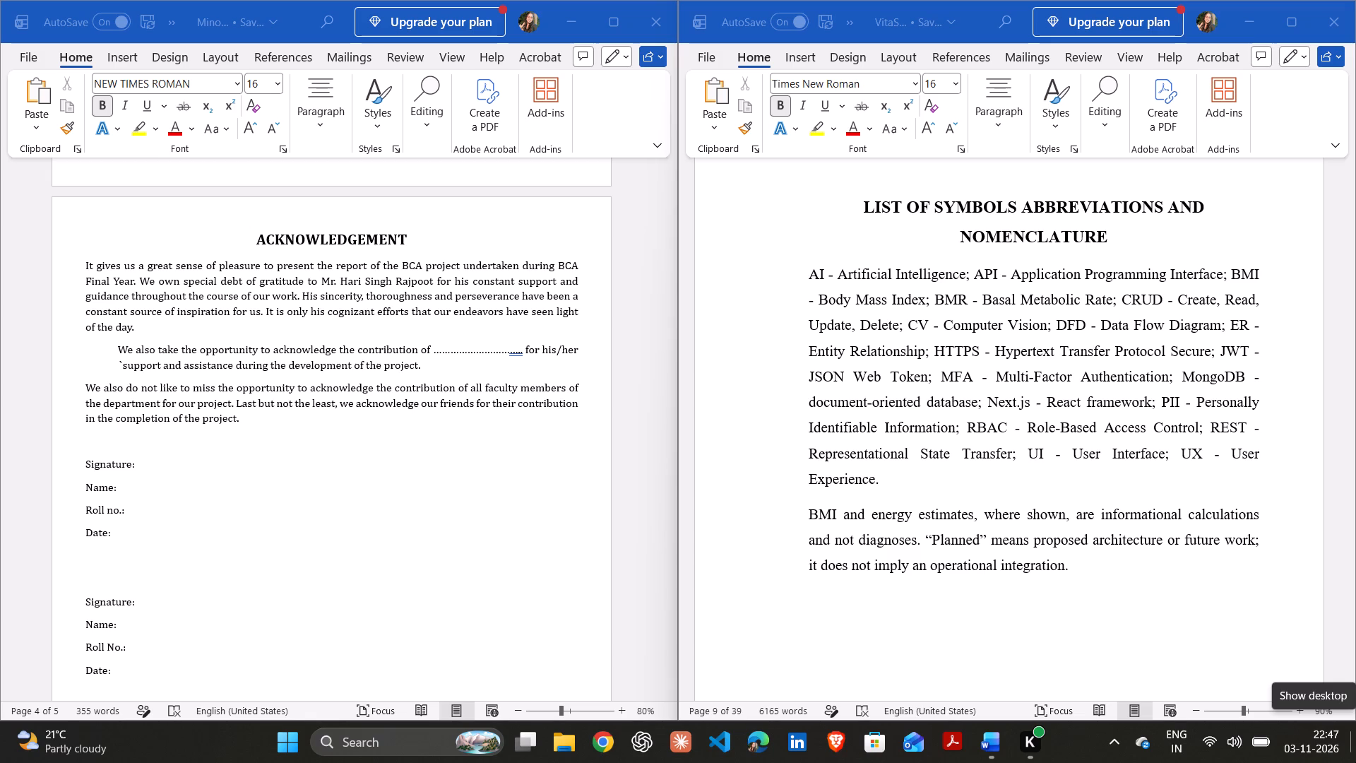
Examine the VitaSphere report from the symbols and abbreviations page through the Chapter 1 opening to section 1.2 Purpose.
{"action": "left_click", "coordinate": [1208, 649]}
{"action": "key", "text": "Down"}
{"action": "key", "text": "Up"}
{"action": "key", "text": "Down"}
{"action": "key", "text": "Down"}
{"action": "key", "text": "Down"}
{"action": "key", "text": "Down"}
{"action": "key", "text": "Down"}
{"action": "key", "text": "Down"}
{"action": "key", "text": "Down"}
{"action": "key", "text": "Down"}
{"action": "key", "text": "Down"}
{"action": "key", "text": "Down"}
{"action": "key", "text": "Down"}
{"action": "key", "text": "Down"}
{"action": "key", "text": "Down"}
{"action": "key", "text": "Down"}
{"action": "key", "text": "Down"}
{"action": "key", "text": "Down"}
{"action": "key", "text": "Down"}
{"action": "key", "text": "Down"}
{"action": "key", "text": "Down"}
{"action": "key", "text": "Down"}
{"action": "key", "text": "Down"}
{"action": "key", "text": "Down"}
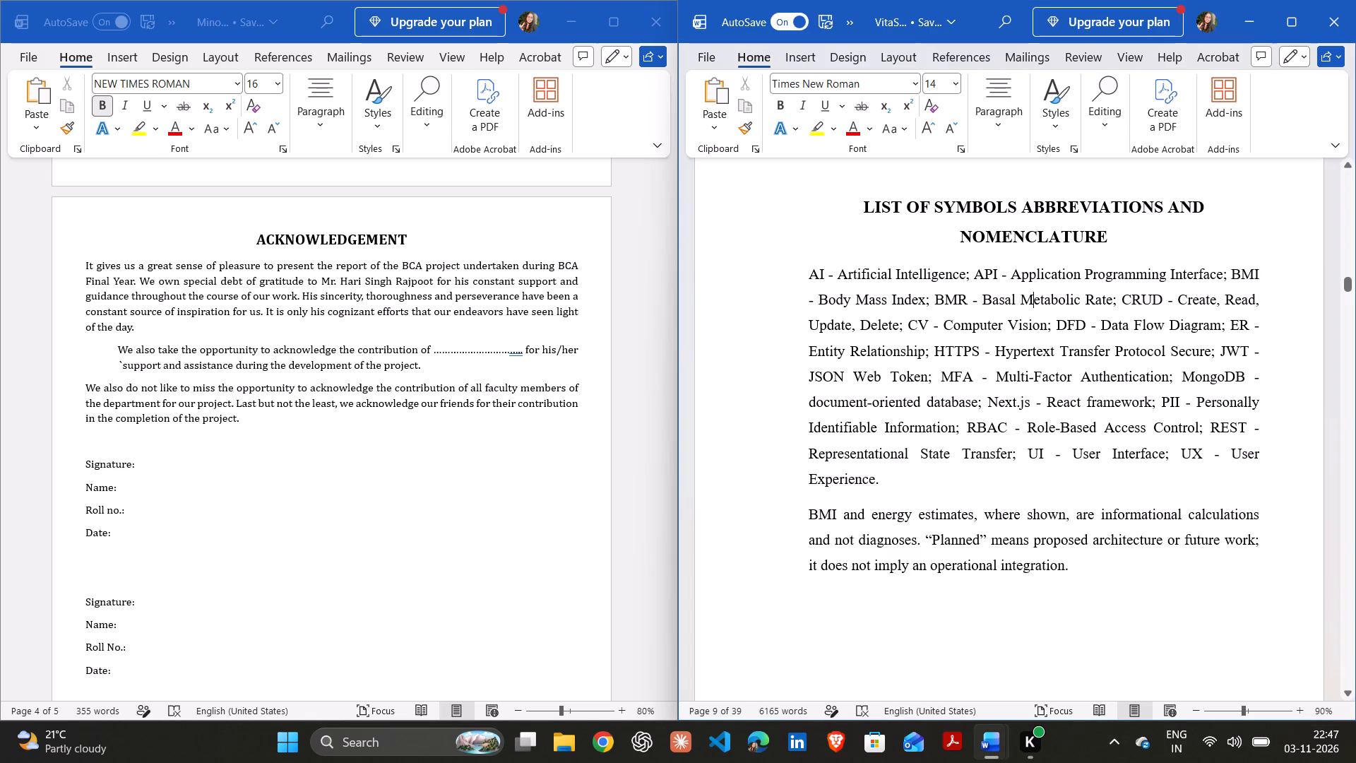
{"action": "key", "text": "Down"}
{"action": "key", "text": "Down"}
{"action": "key", "text": "Down"}
{"action": "key", "text": "Down"}
{"action": "key", "text": "Down"}
{"action": "key", "text": "Down"}
{"action": "key", "text": "Down"}
{"action": "key", "text": "Down"}
{"action": "key", "text": "Down"}
{"action": "key", "text": "Down"}
{"action": "key", "text": "Down"}
{"action": "key", "text": "Down"}
{"action": "key", "text": "Down"}
{"action": "key", "text": "Down"}
{"action": "key", "text": "Down"}
{"action": "key", "text": "Down"}
{"action": "key", "text": "Down"}
{"action": "key", "text": "Down"}
{"action": "key", "text": "Down"}
{"action": "key", "text": "Down"}
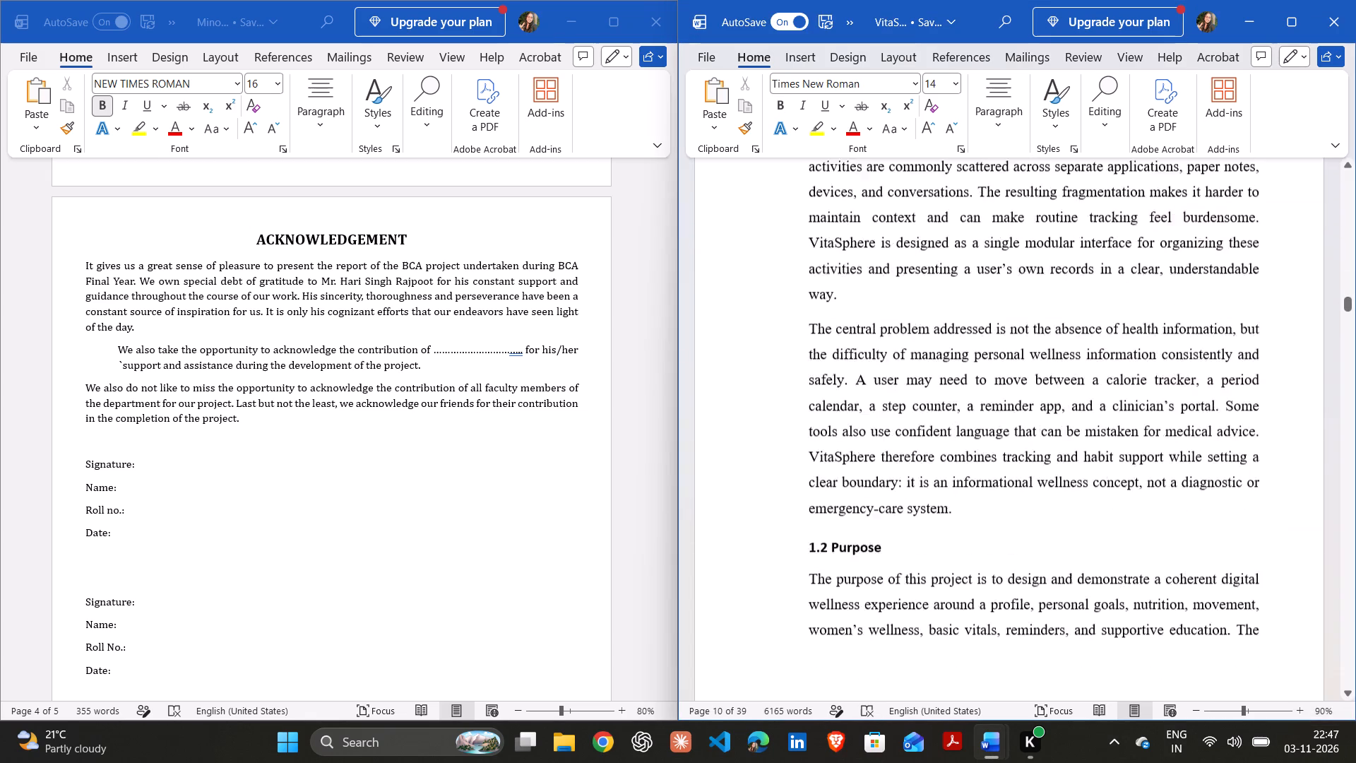
Examine the rest of Chapter 1, from section 1.2 Purpose through 1.5 Methodology Used to the end of Table 1.1.
{"action": "key", "text": "Down"}
{"action": "key", "text": "Down"}
{"action": "key", "text": "Down"}
{"action": "key", "text": "Down"}
{"action": "key", "text": "Down"}
{"action": "key", "text": "Down"}
{"action": "key", "text": "Down"}
{"action": "key", "text": "Down"}
{"action": "key", "text": "Down"}
{"action": "key", "text": "Down"}
{"action": "key", "text": "Down"}
{"action": "key", "text": "Down"}
{"action": "key", "text": "Down"}
{"action": "key", "text": "Down"}
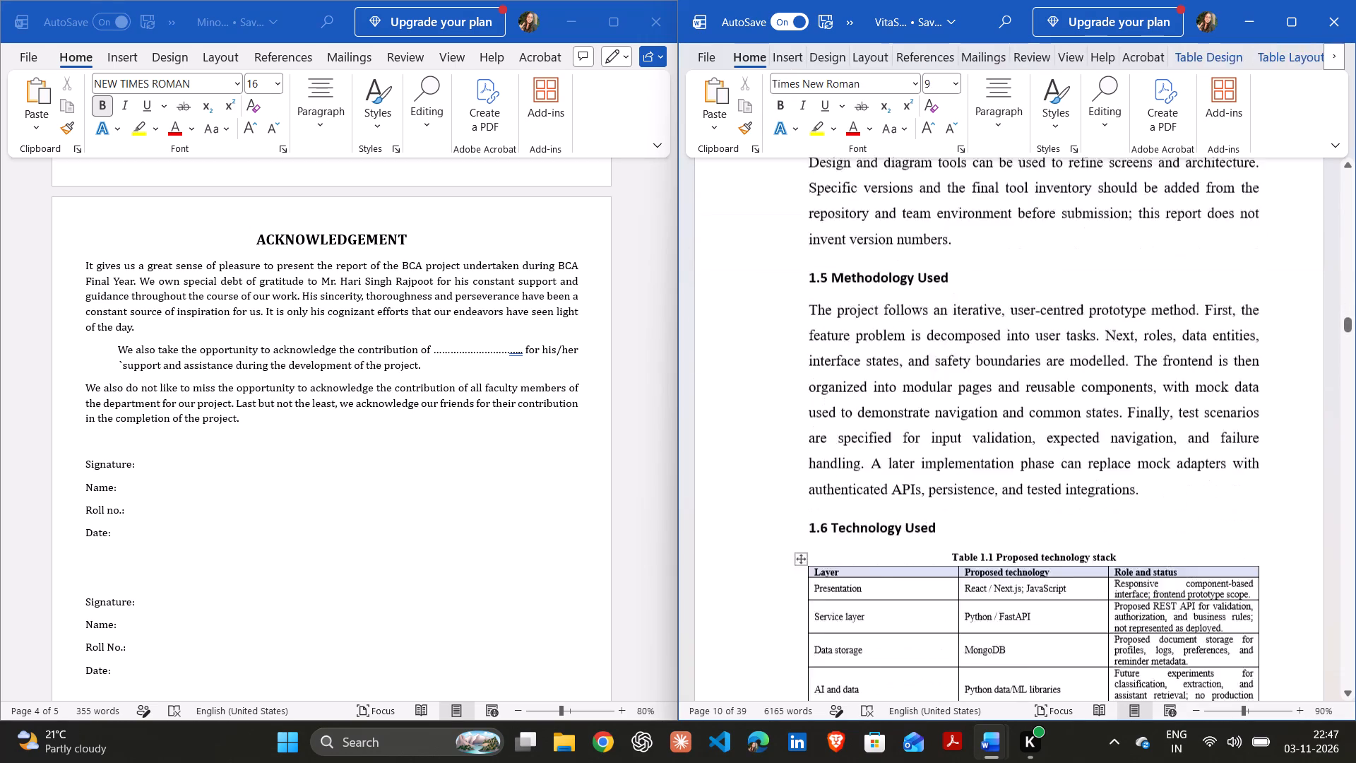
{"action": "key", "text": "Down"}
Review Table 1.1 Proposed technology stack and section 1.6 again, going back up to the 1.5 Methodology Used heading.
{"action": "key", "text": "Up"}
{"action": "key", "text": "Up"}
{"action": "key", "text": "Up"}
{"action": "key", "text": "Up"}
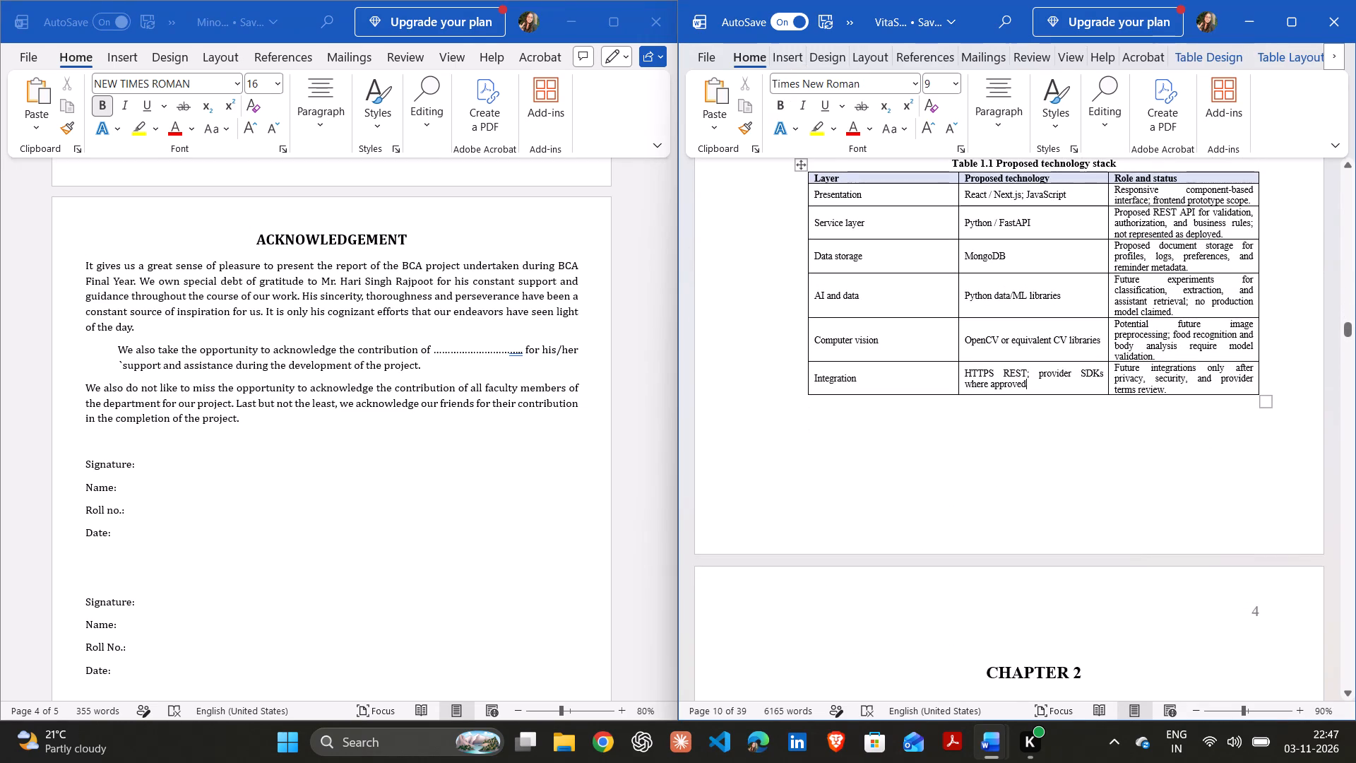
{"action": "key", "text": "Up"}
{"action": "key", "text": "Up"}
{"action": "key", "text": "Up"}
{"action": "key", "text": "Up"}
{"action": "key", "text": "Up"}
{"action": "key", "text": "Up"}
{"action": "key", "text": "Up"}
{"action": "key", "text": "Up"}
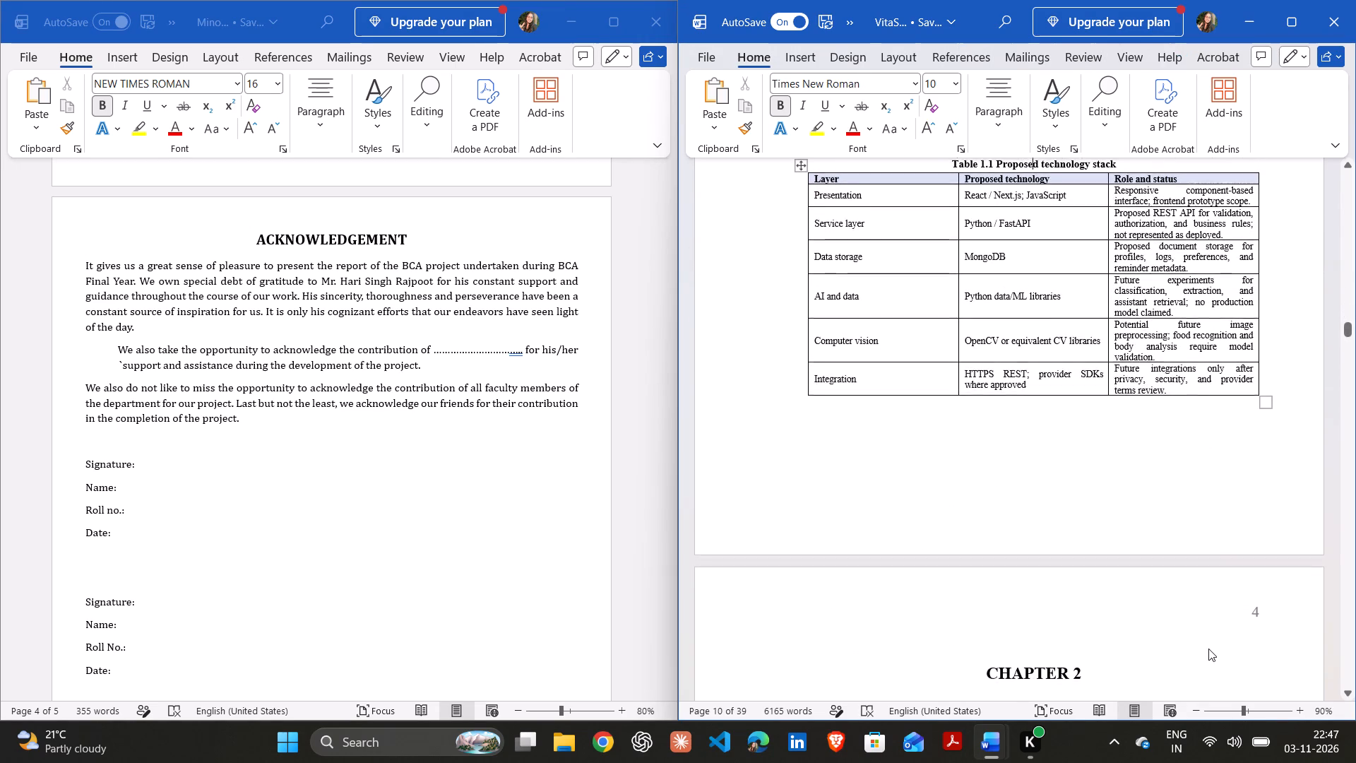
{"action": "key", "text": "Up"}
{"action": "key", "text": "Up"}
{"action": "key", "text": "Up"}
{"action": "key", "text": "Up"}
{"action": "key", "text": "Up"}
{"action": "key", "text": "Up"}
{"action": "key", "text": "Up"}
{"action": "key", "text": "Up"}
{"action": "key", "text": "Up"}
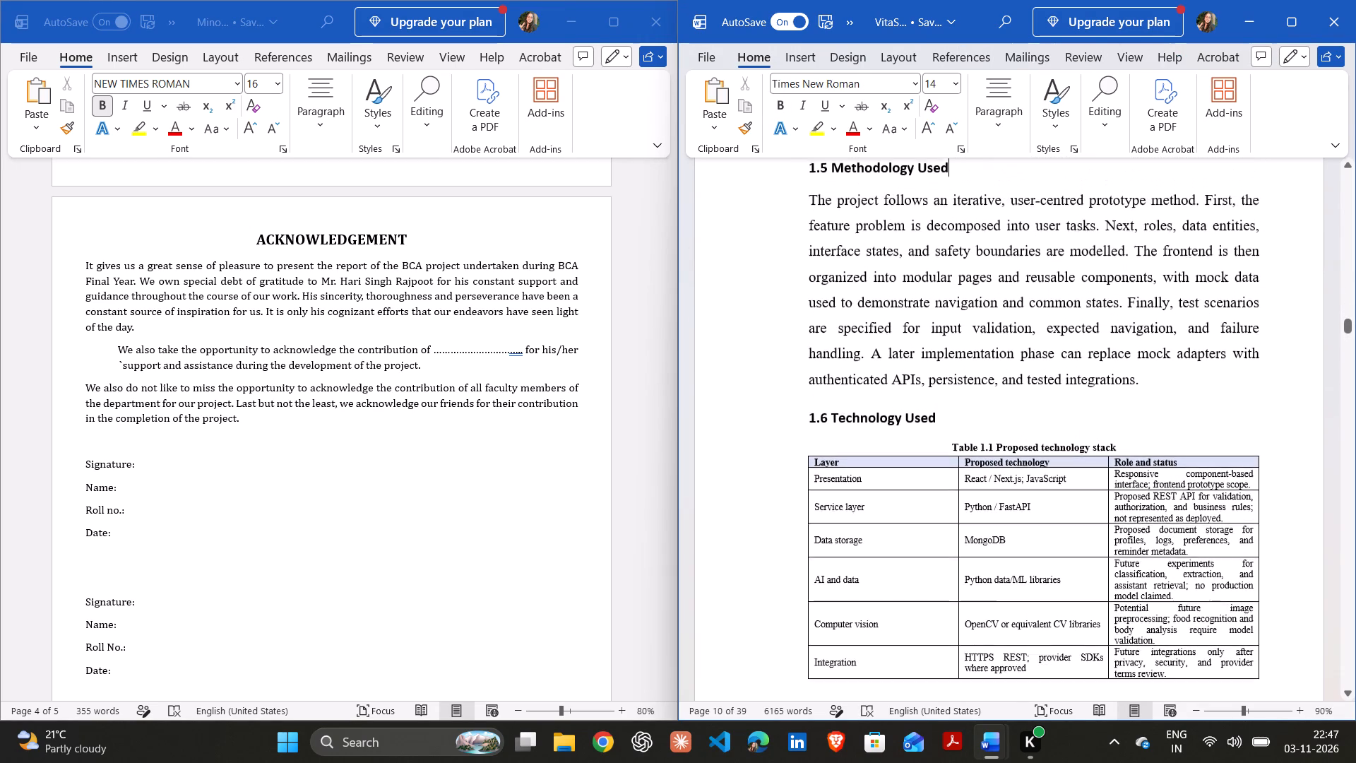
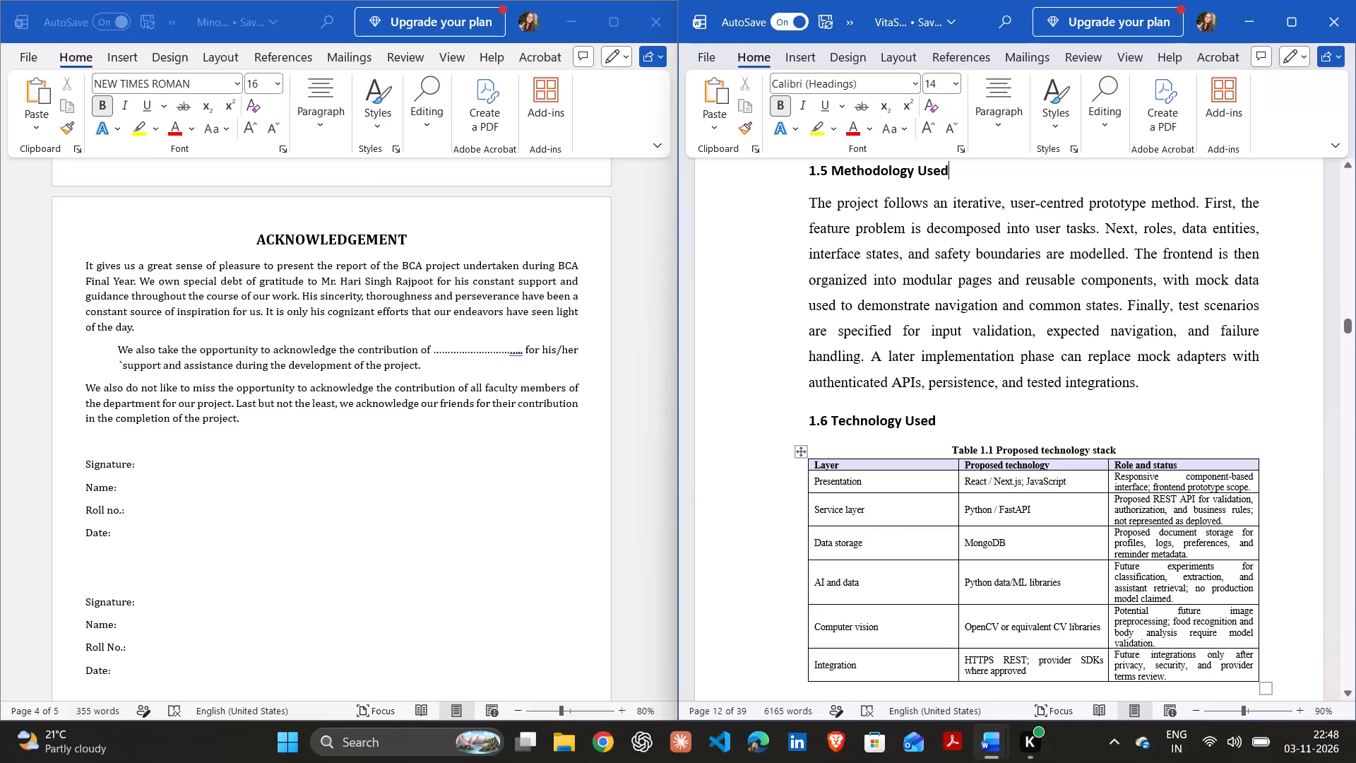
Open the Kuro app from its desktop shortcut.
{"action": "double_click", "coordinate": [318, 203]}
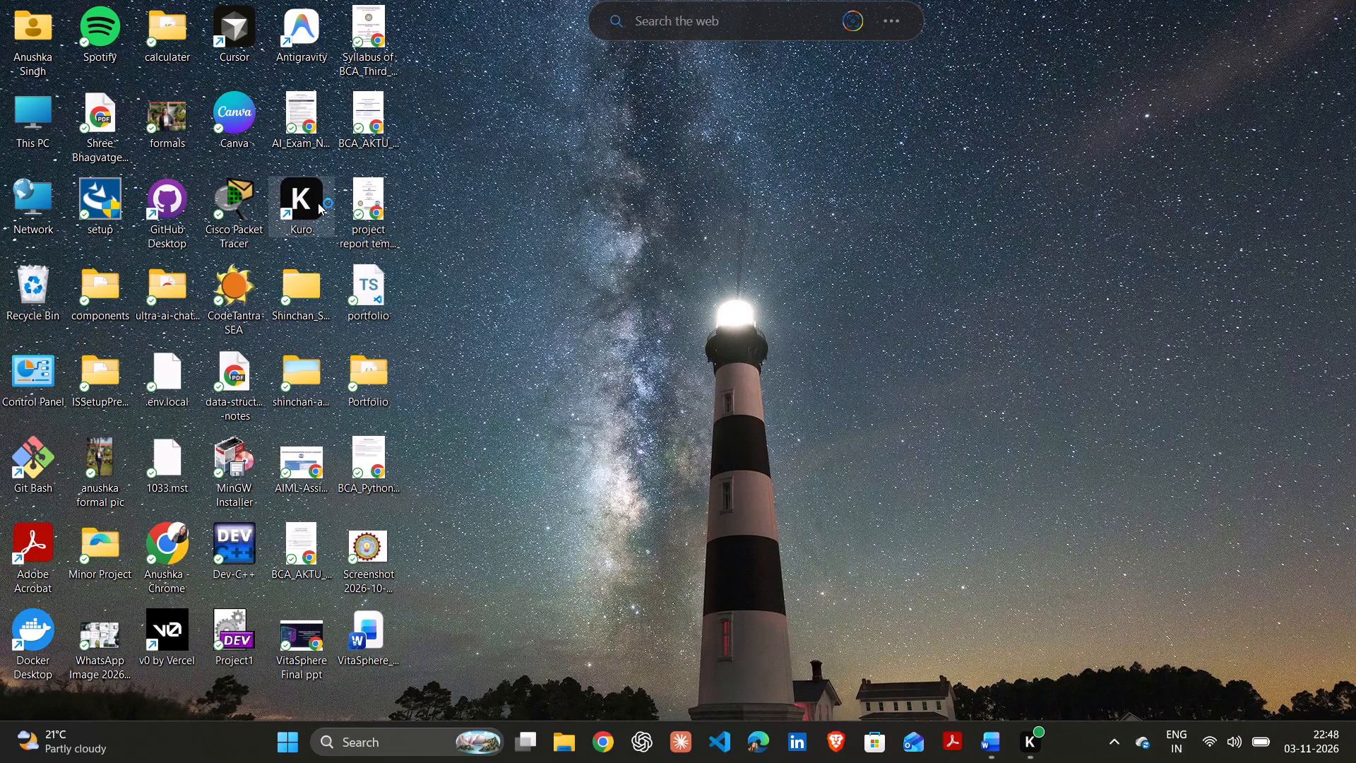